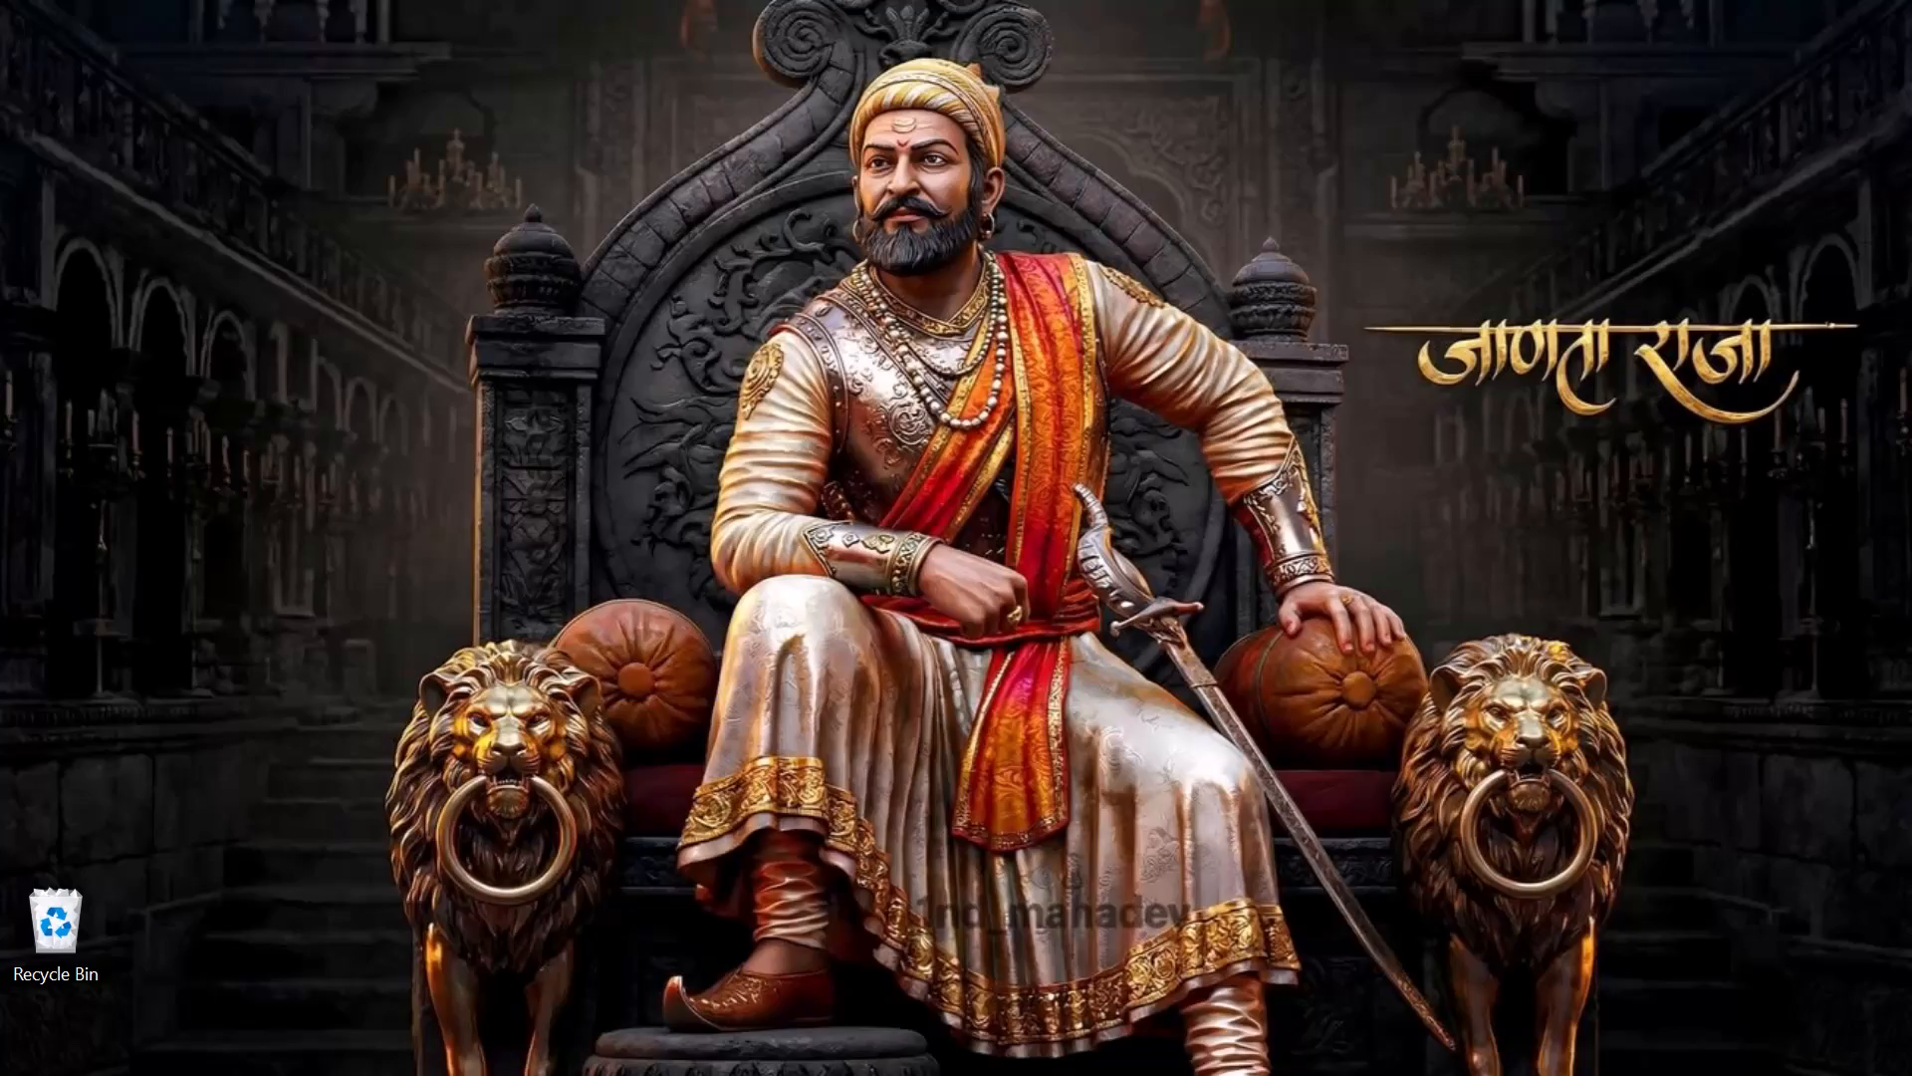
Launch the TradingView app and the SAHI app.
scroll(956, 538, "down", 5)
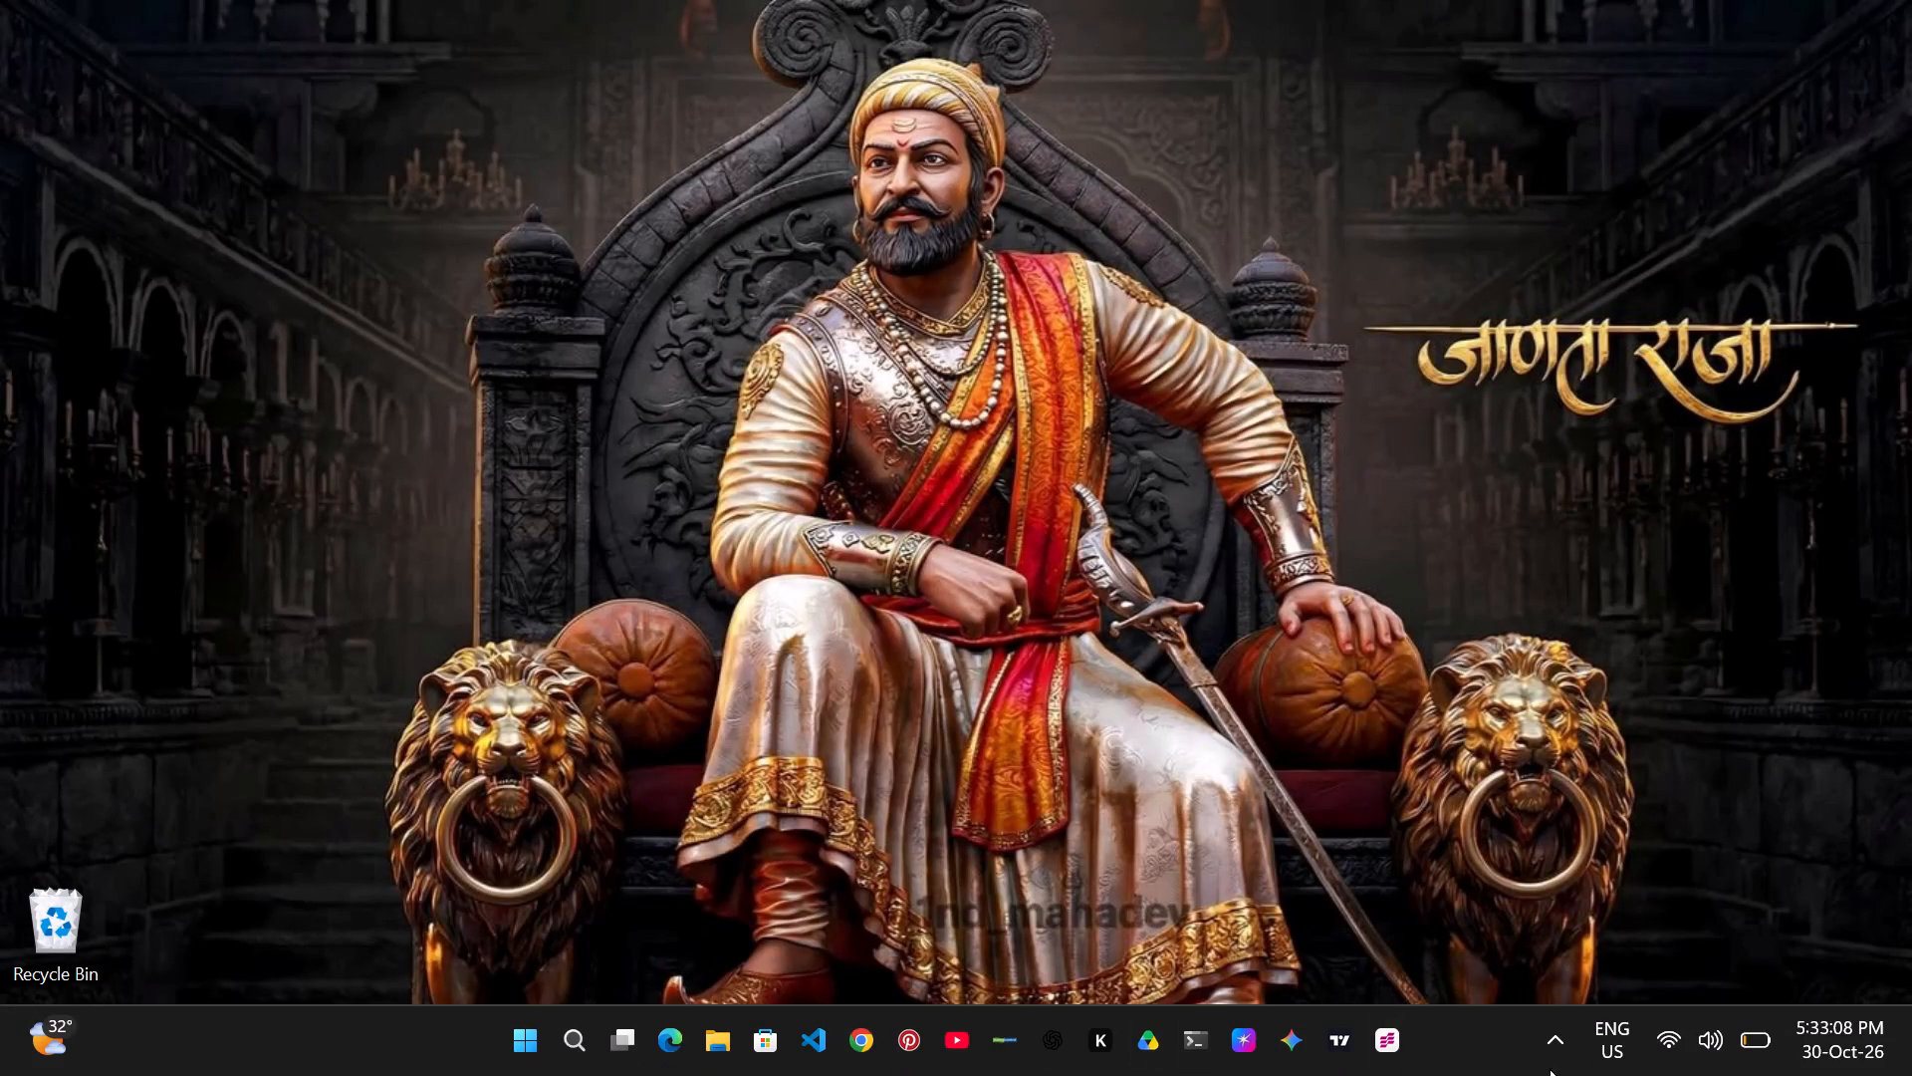
left_click(1359, 1062)
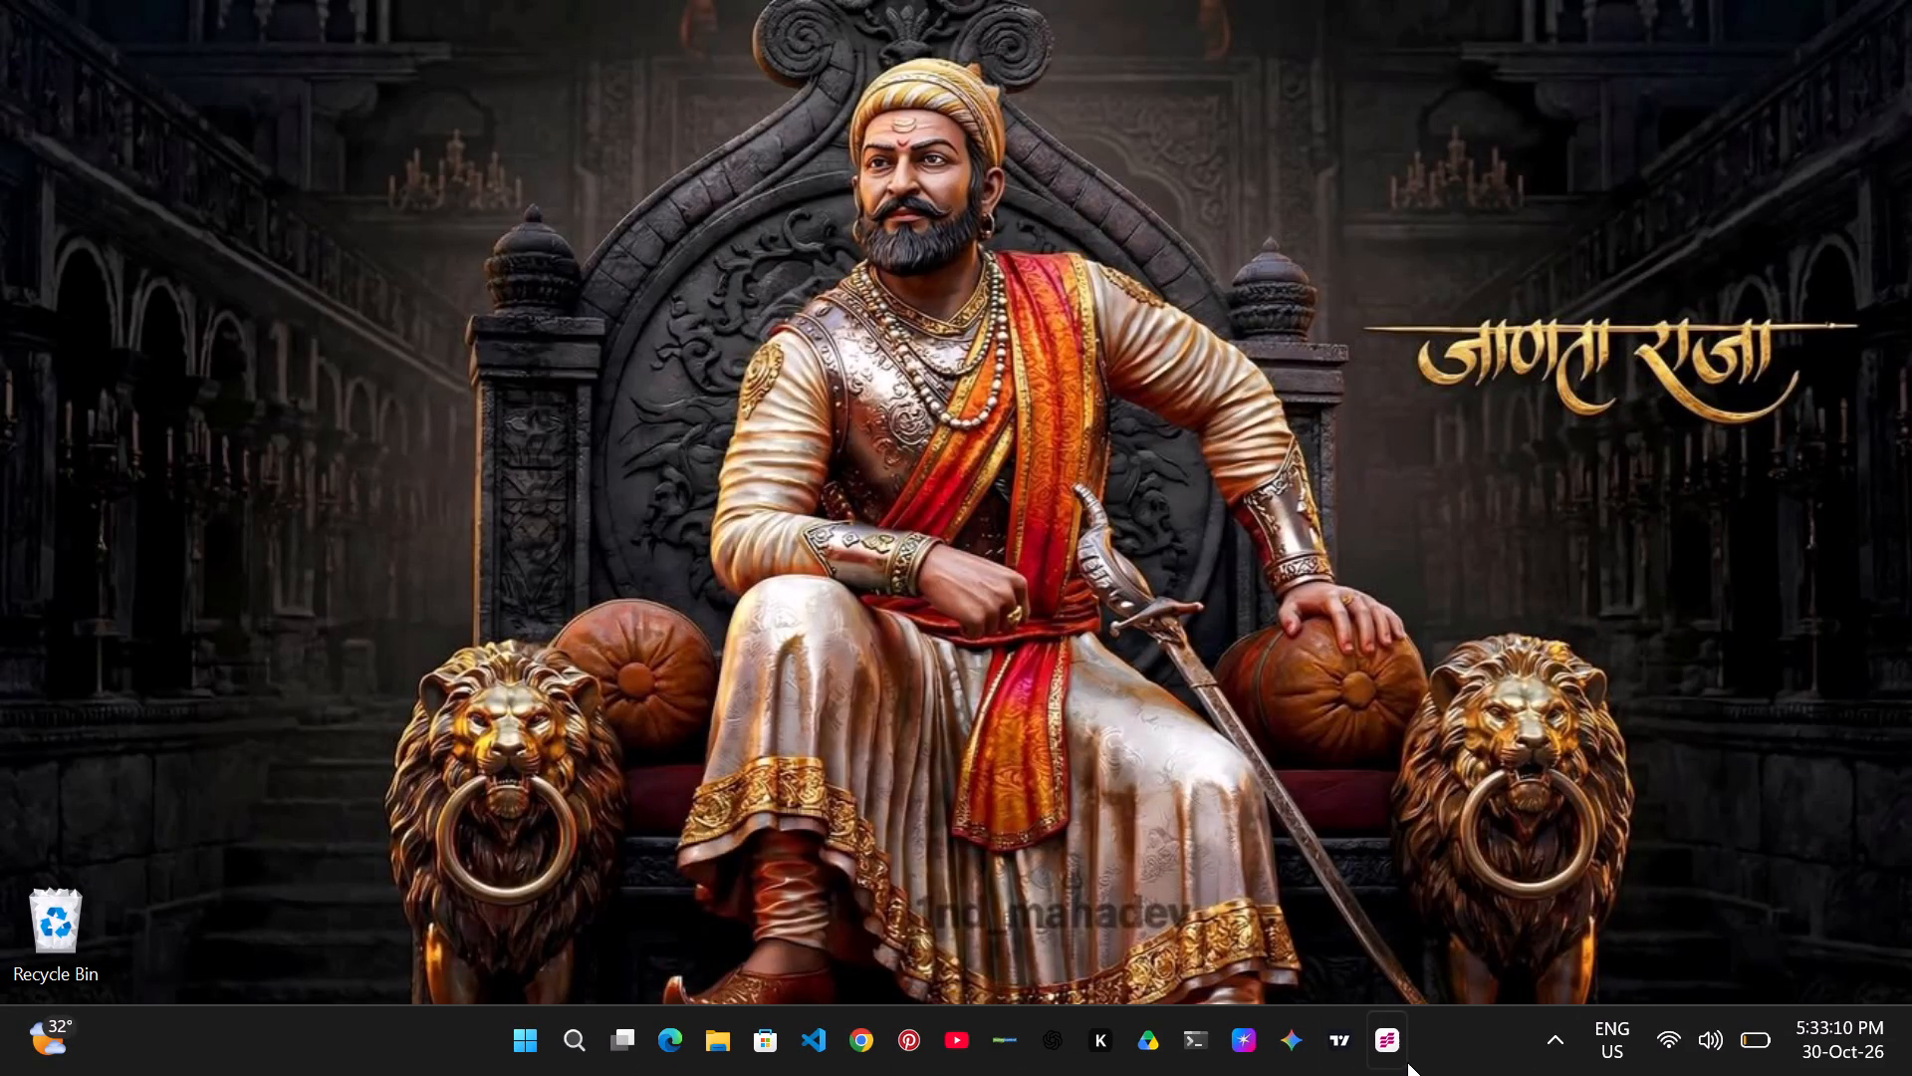
left_click(1407, 1062)
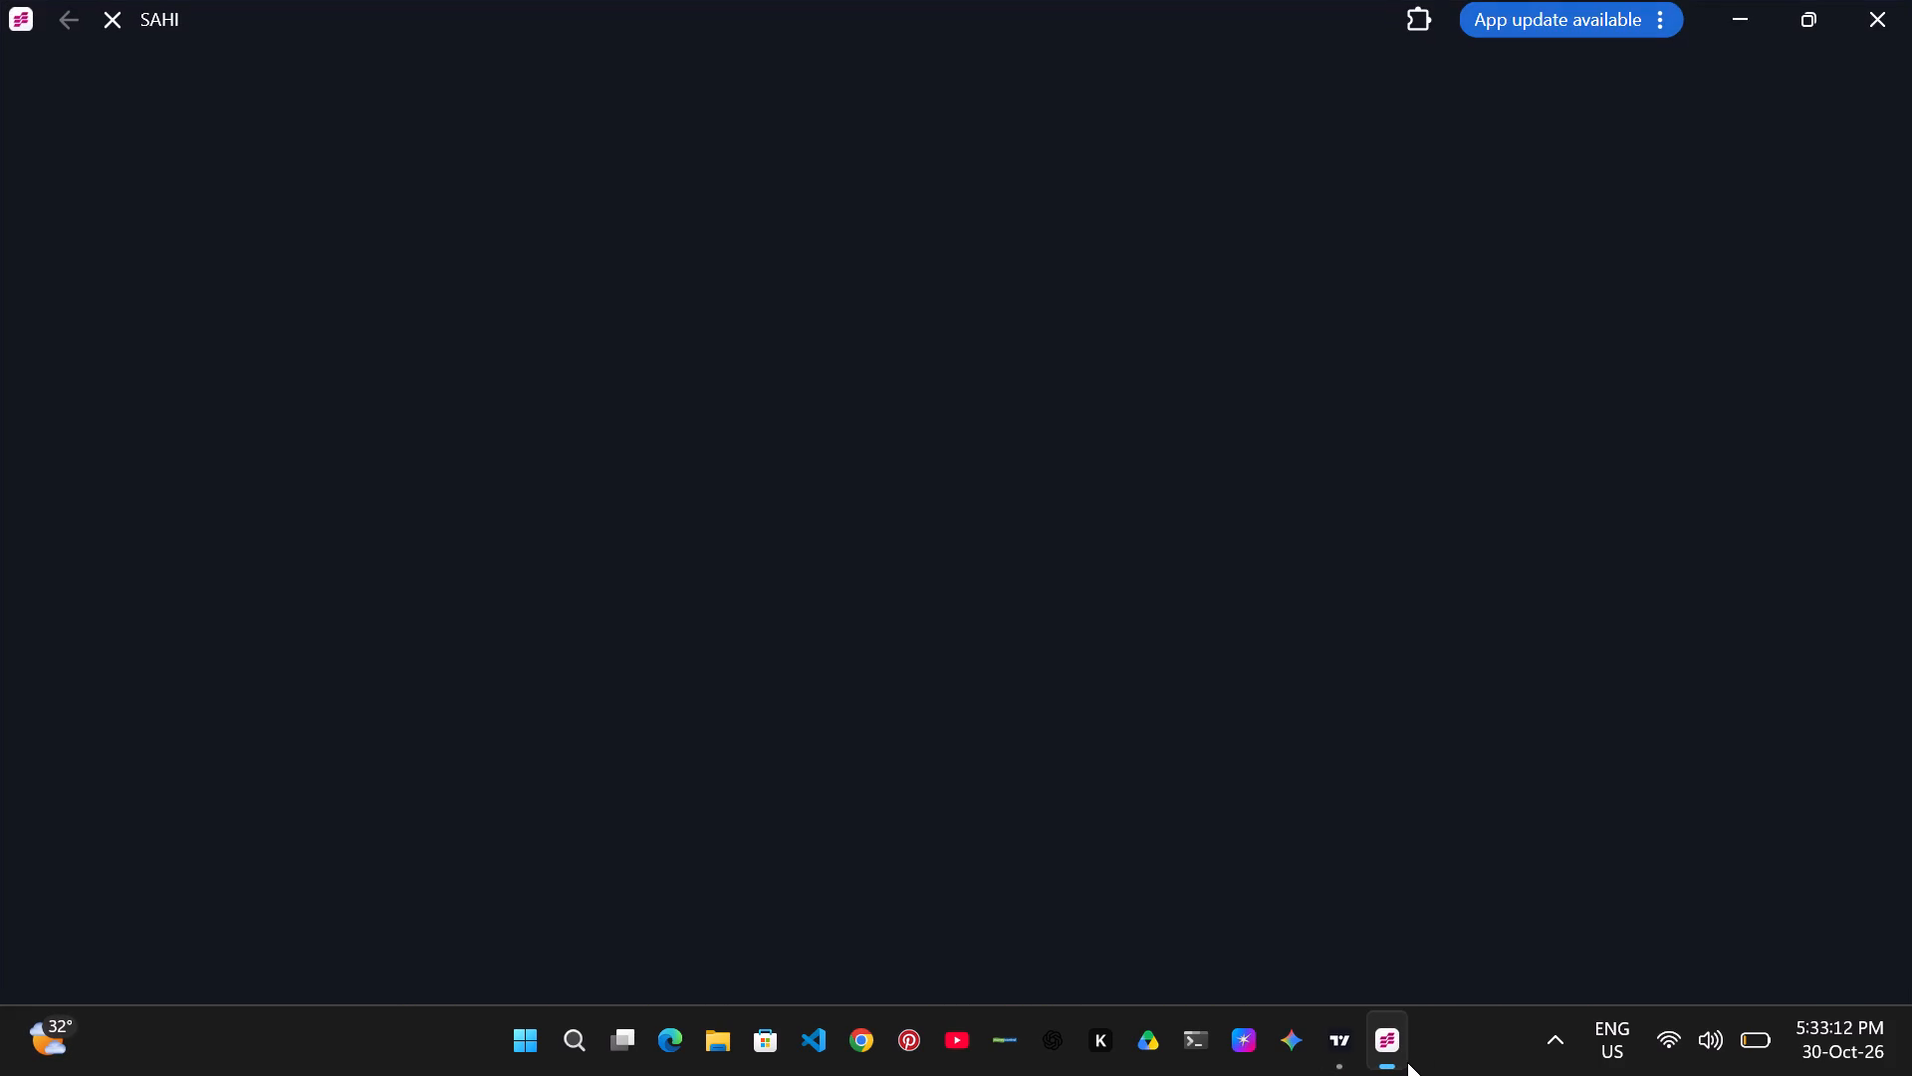
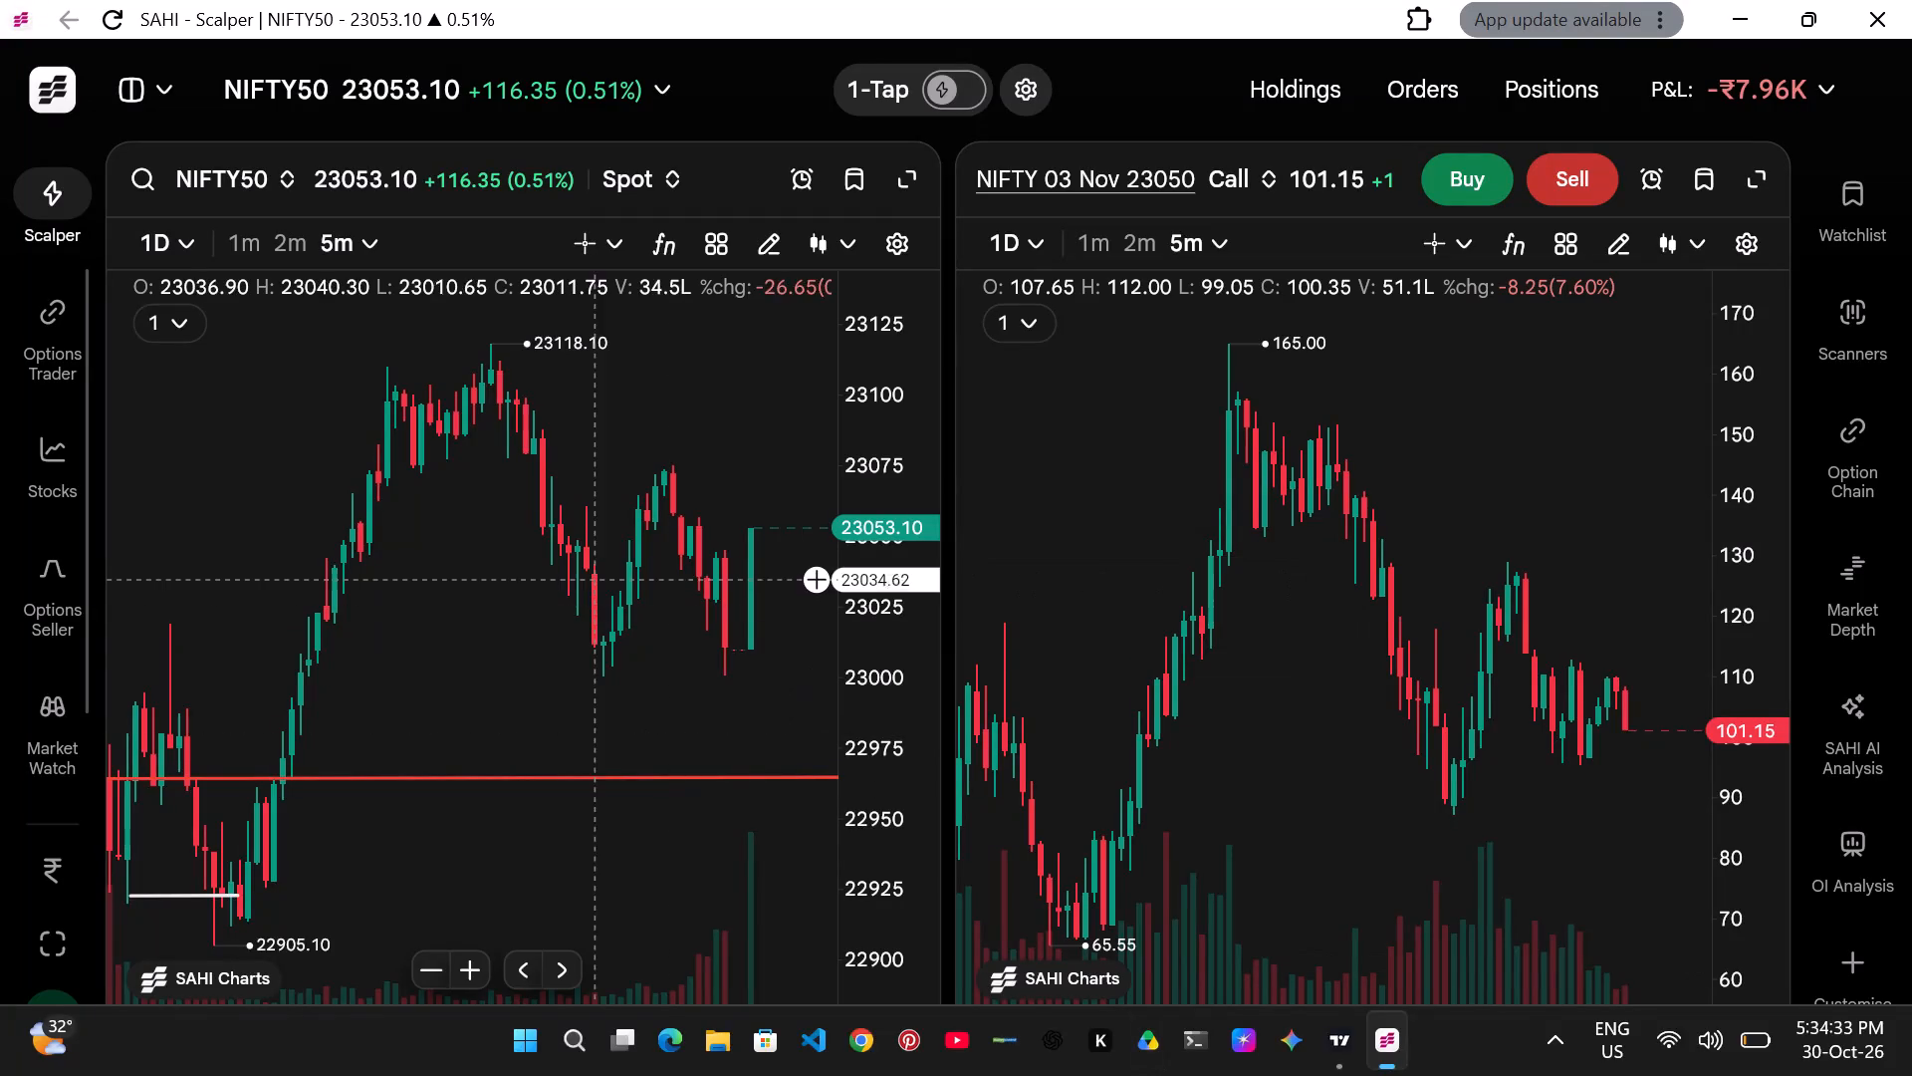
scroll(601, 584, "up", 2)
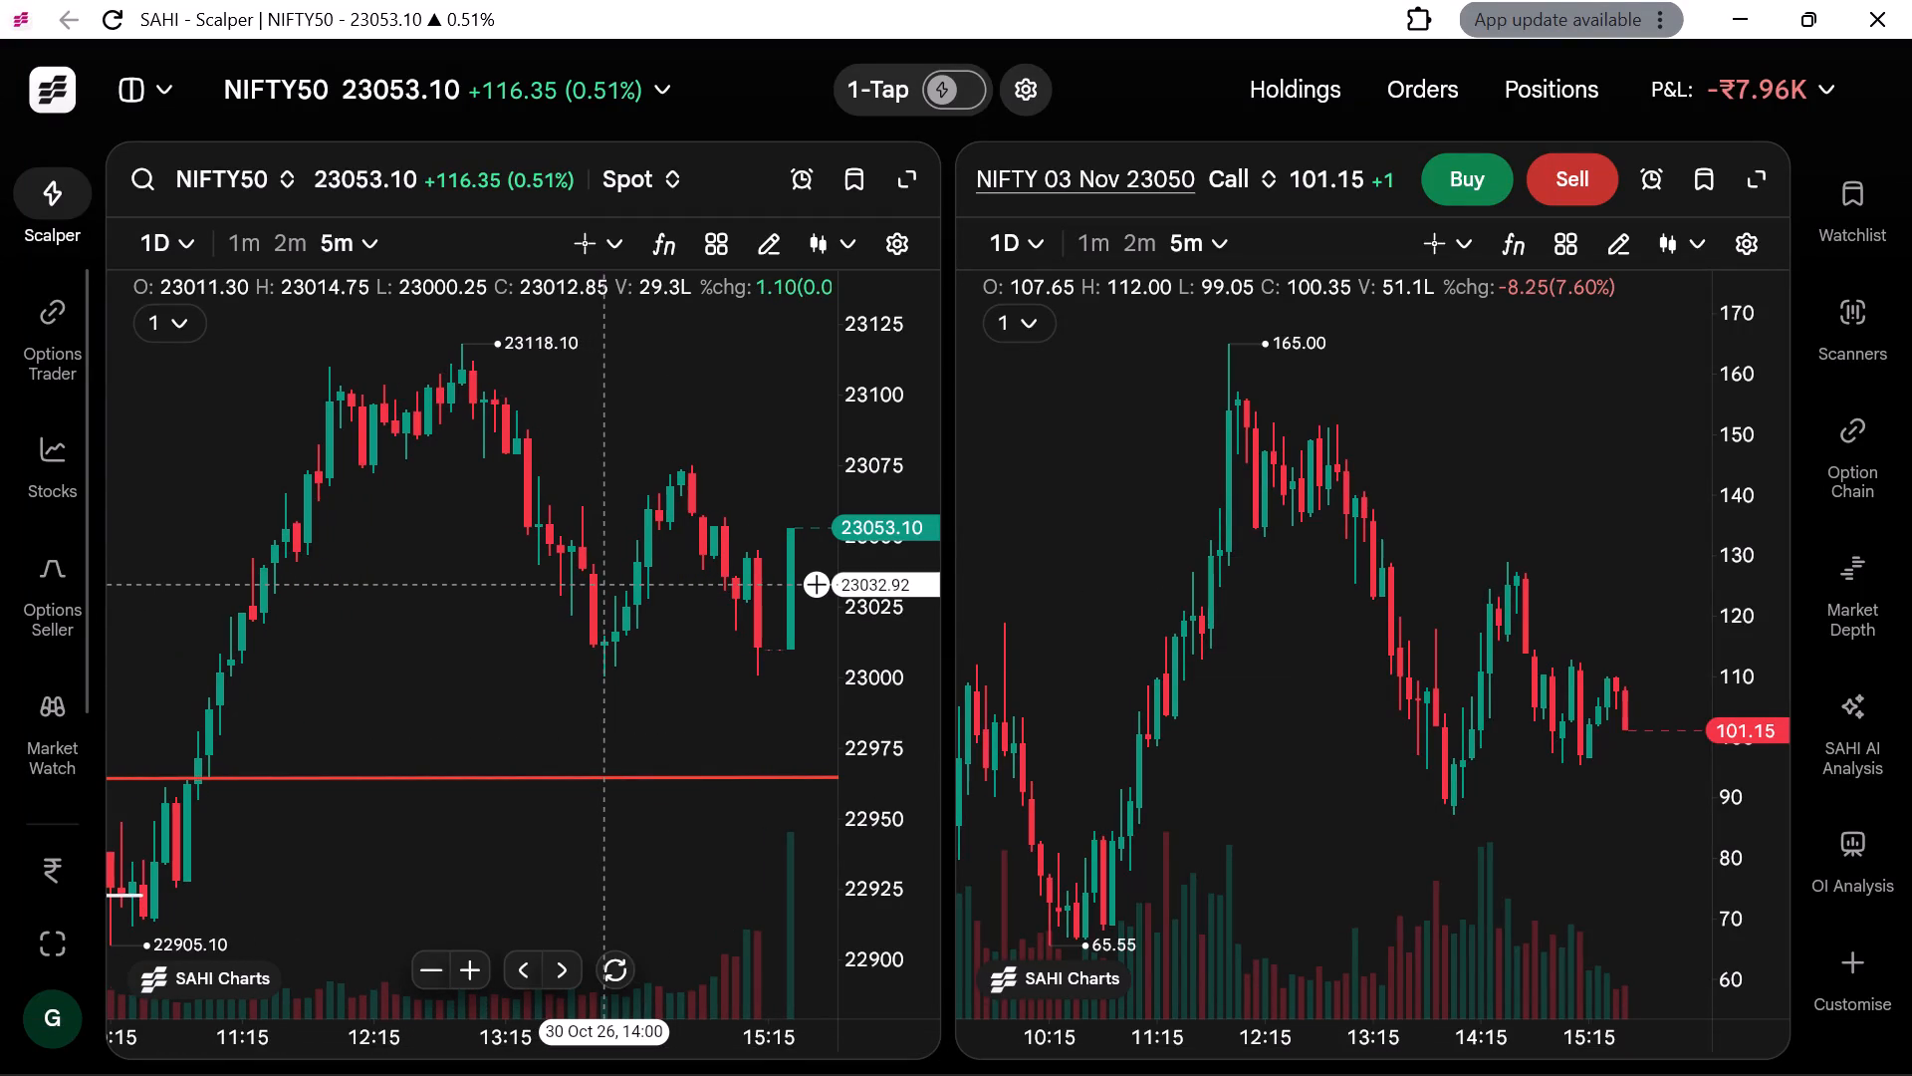
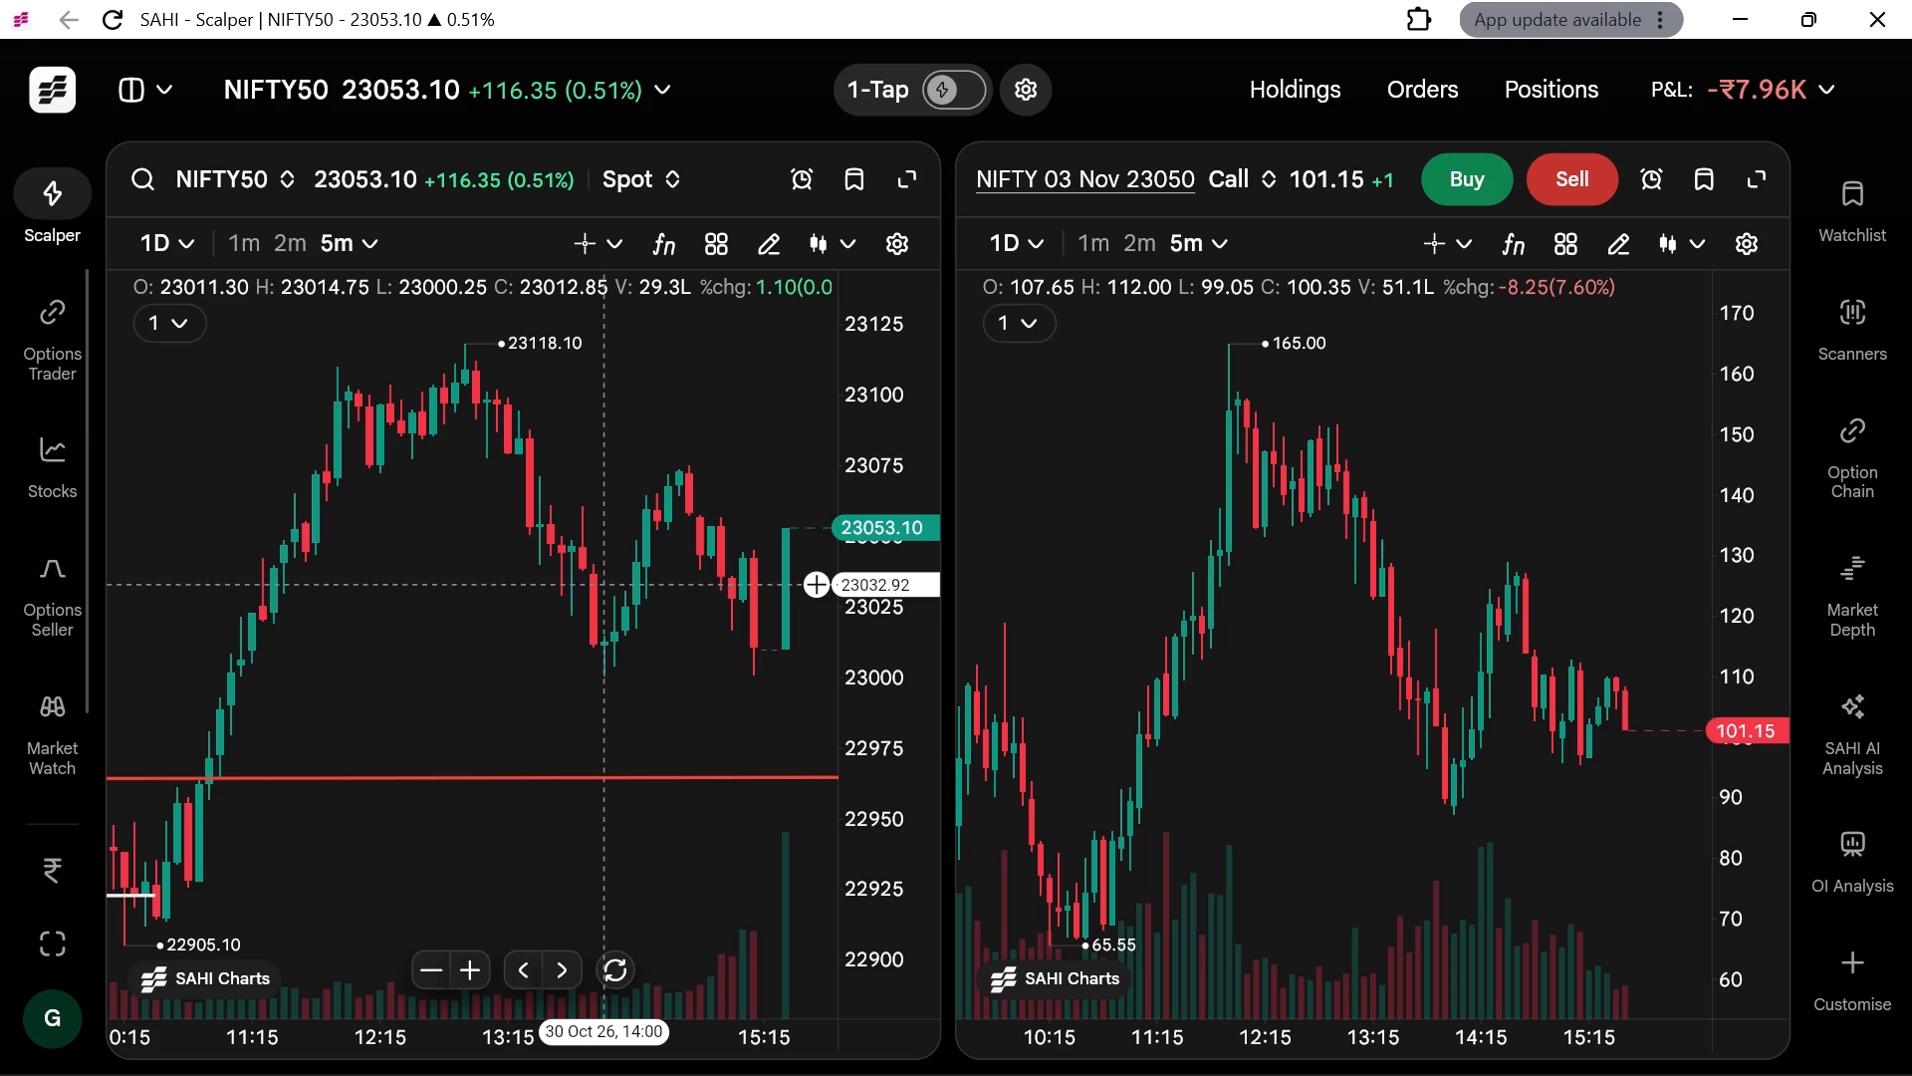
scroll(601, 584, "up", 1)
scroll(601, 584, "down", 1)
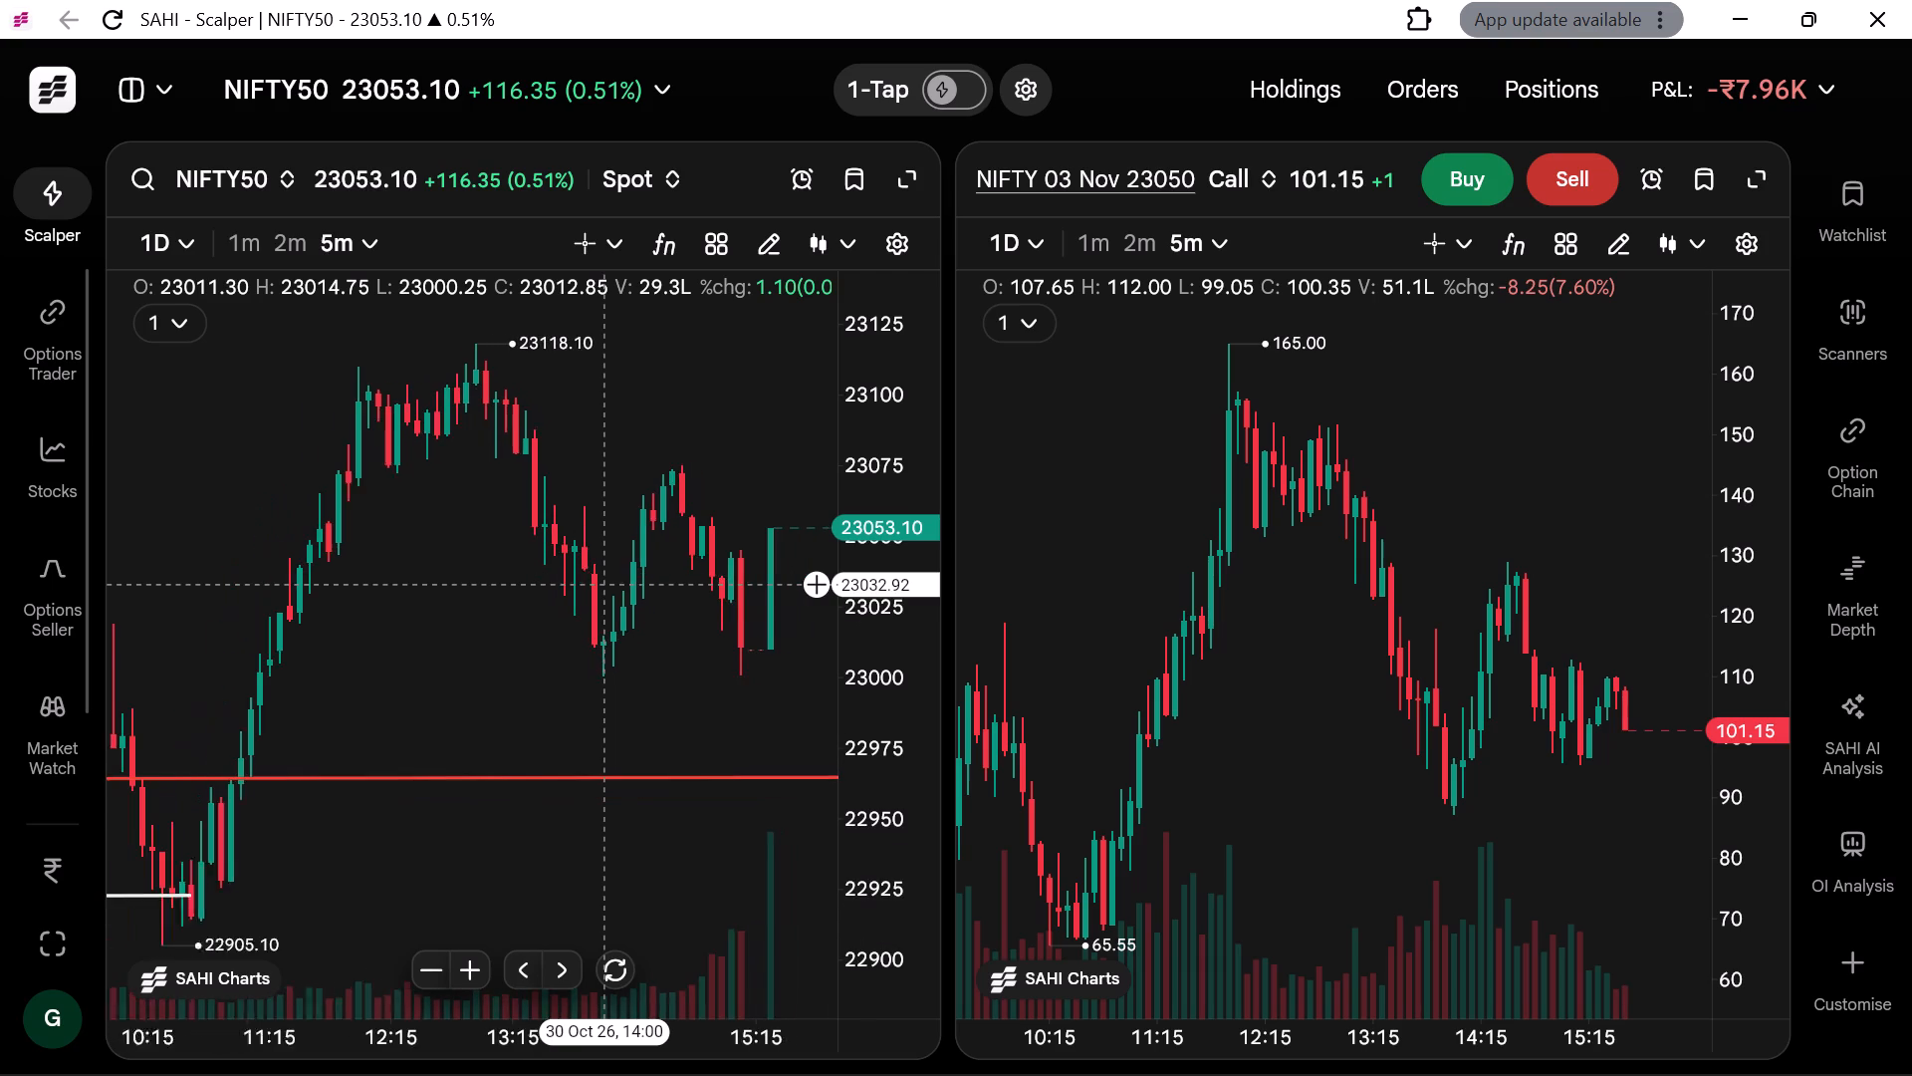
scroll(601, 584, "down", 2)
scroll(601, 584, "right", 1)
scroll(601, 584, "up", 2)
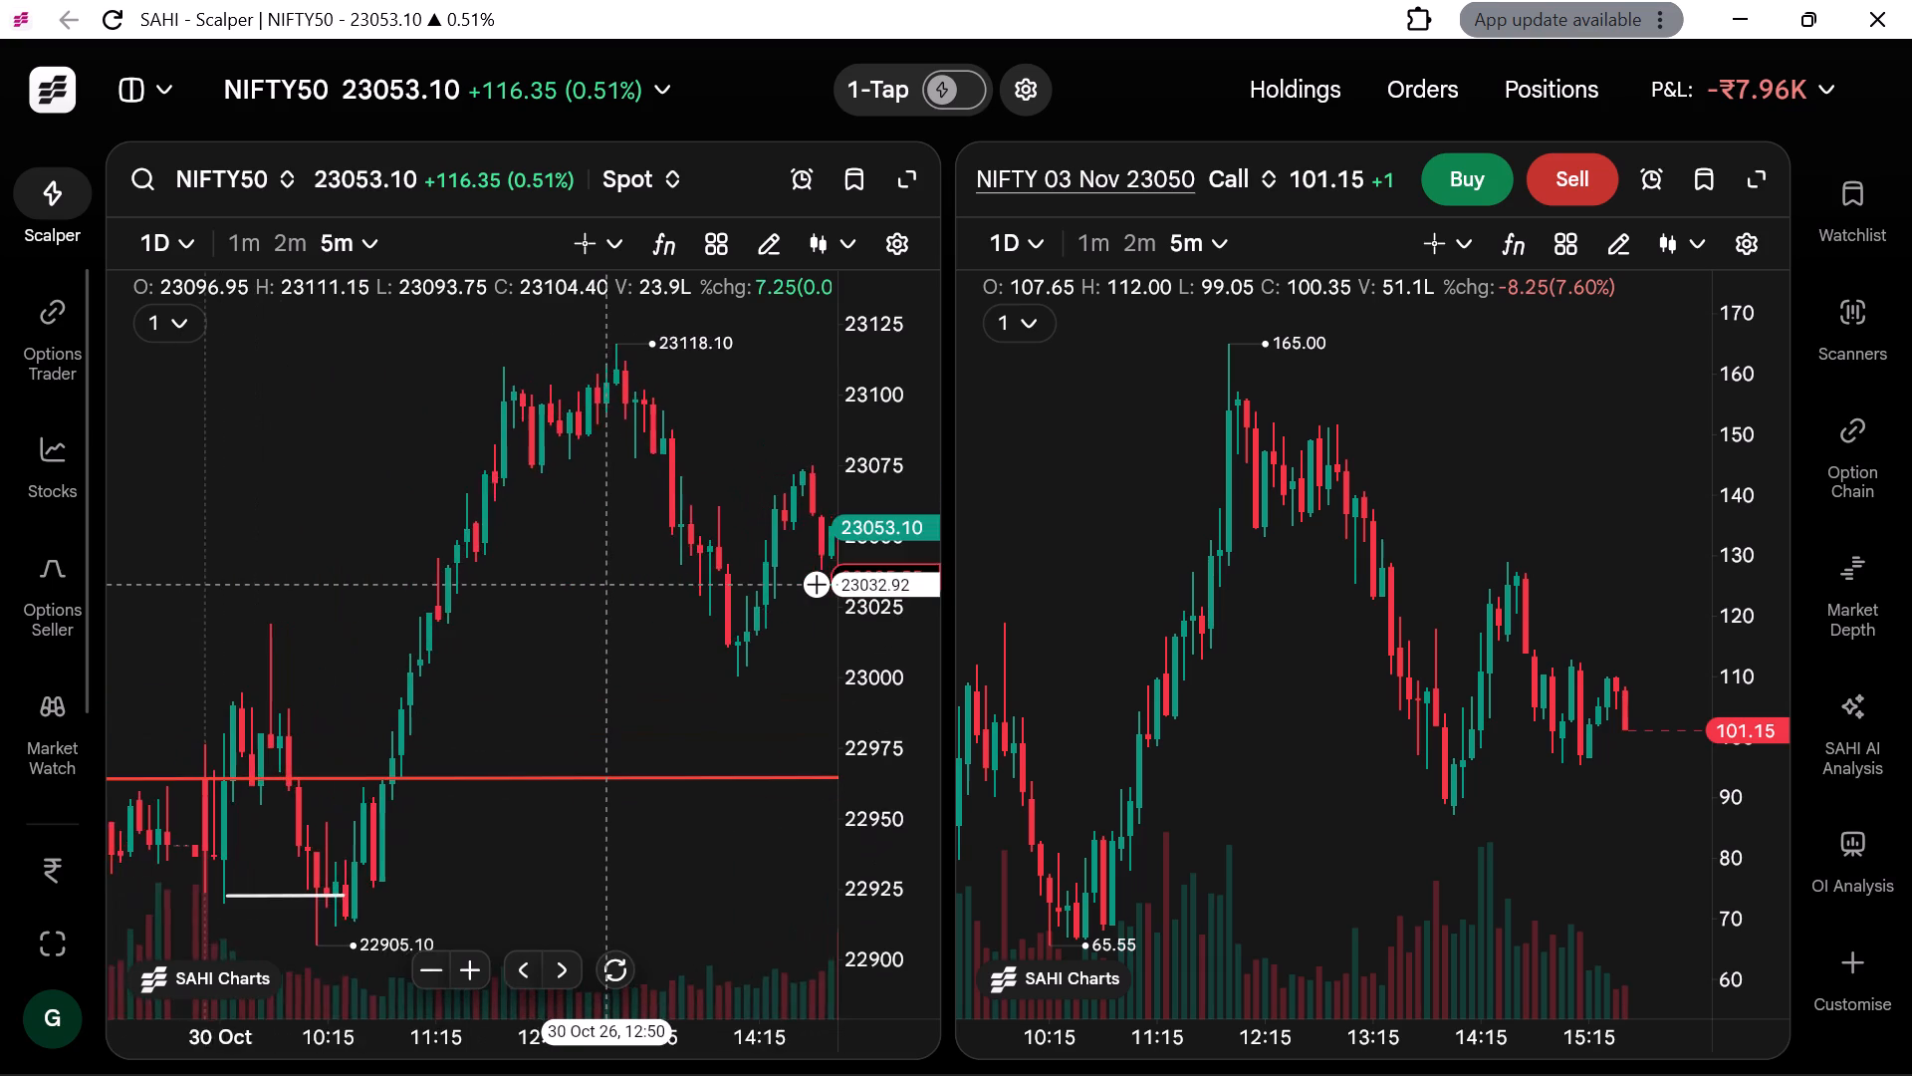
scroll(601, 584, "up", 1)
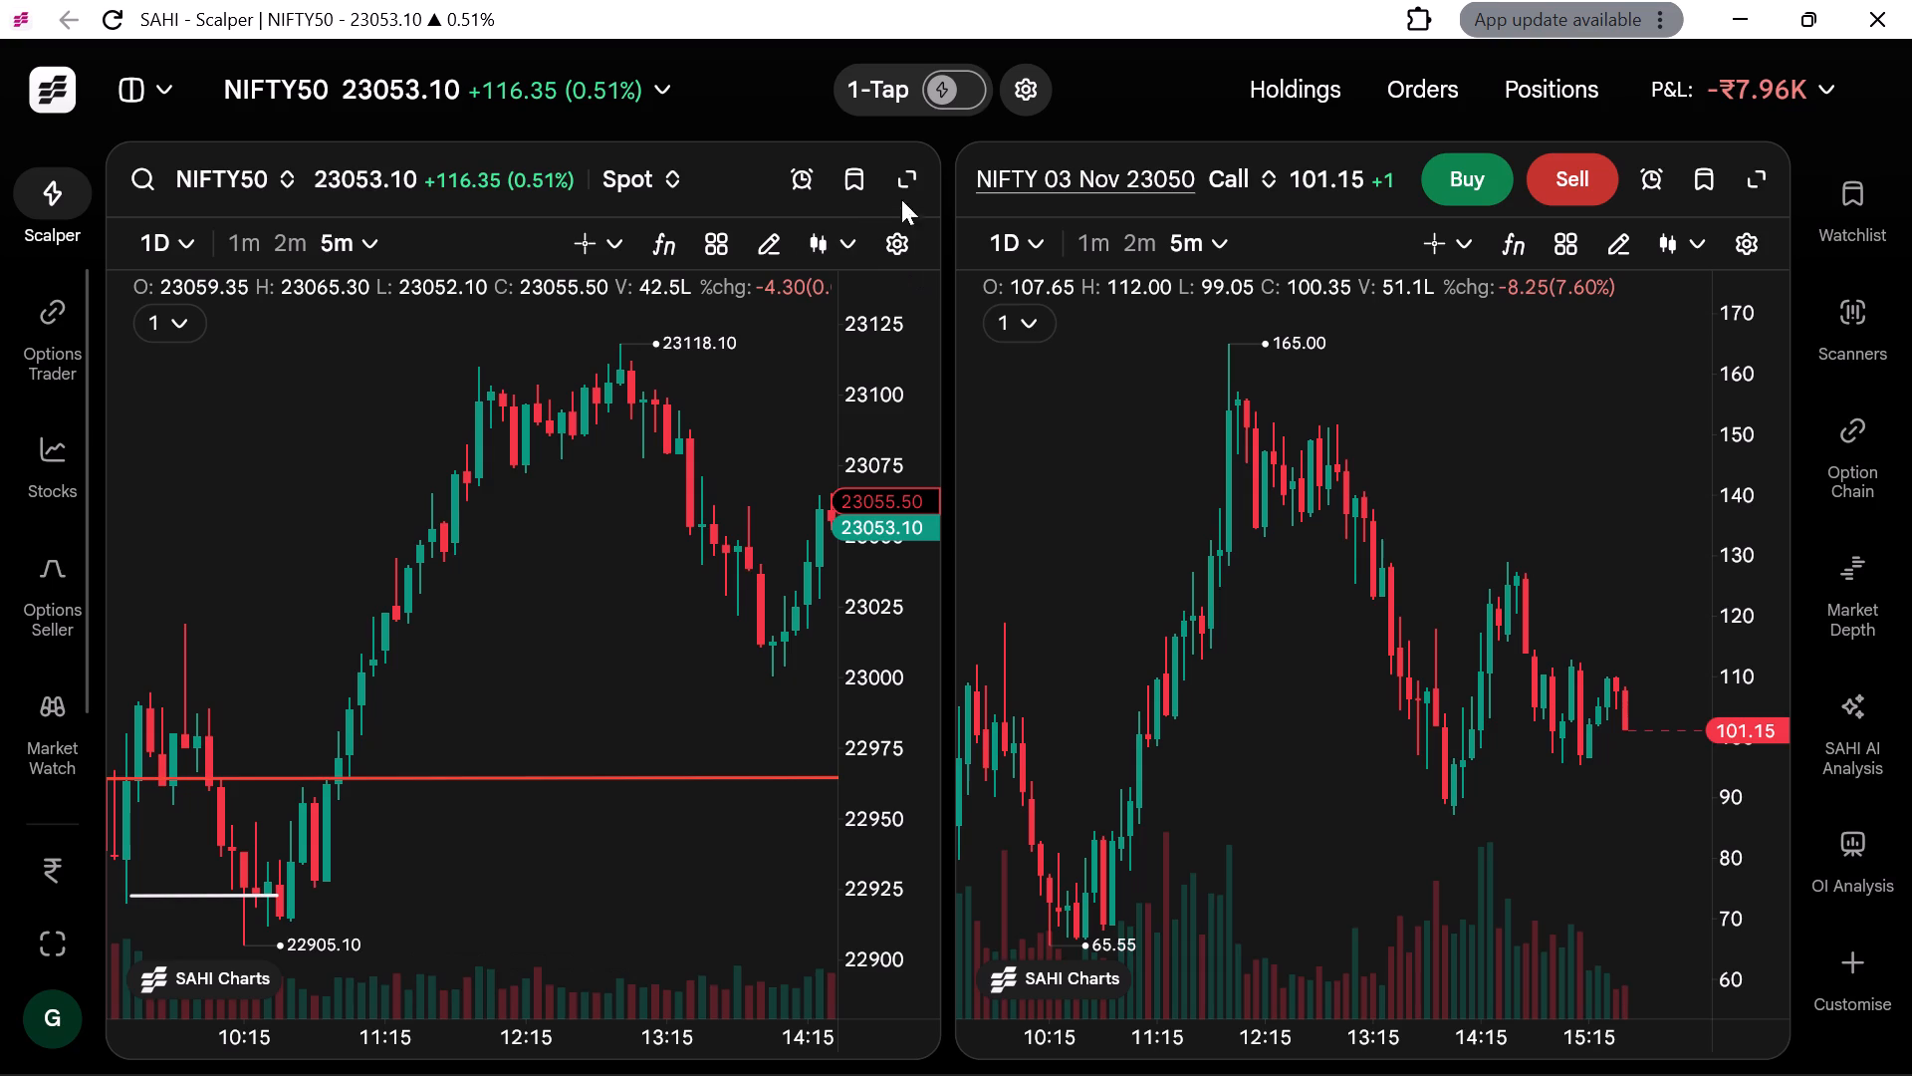
Expand the NIFTY50 spot chart to fill the whole Scalper chart area.
left_click(904, 182)
scroll(968, 619, "left", 1)
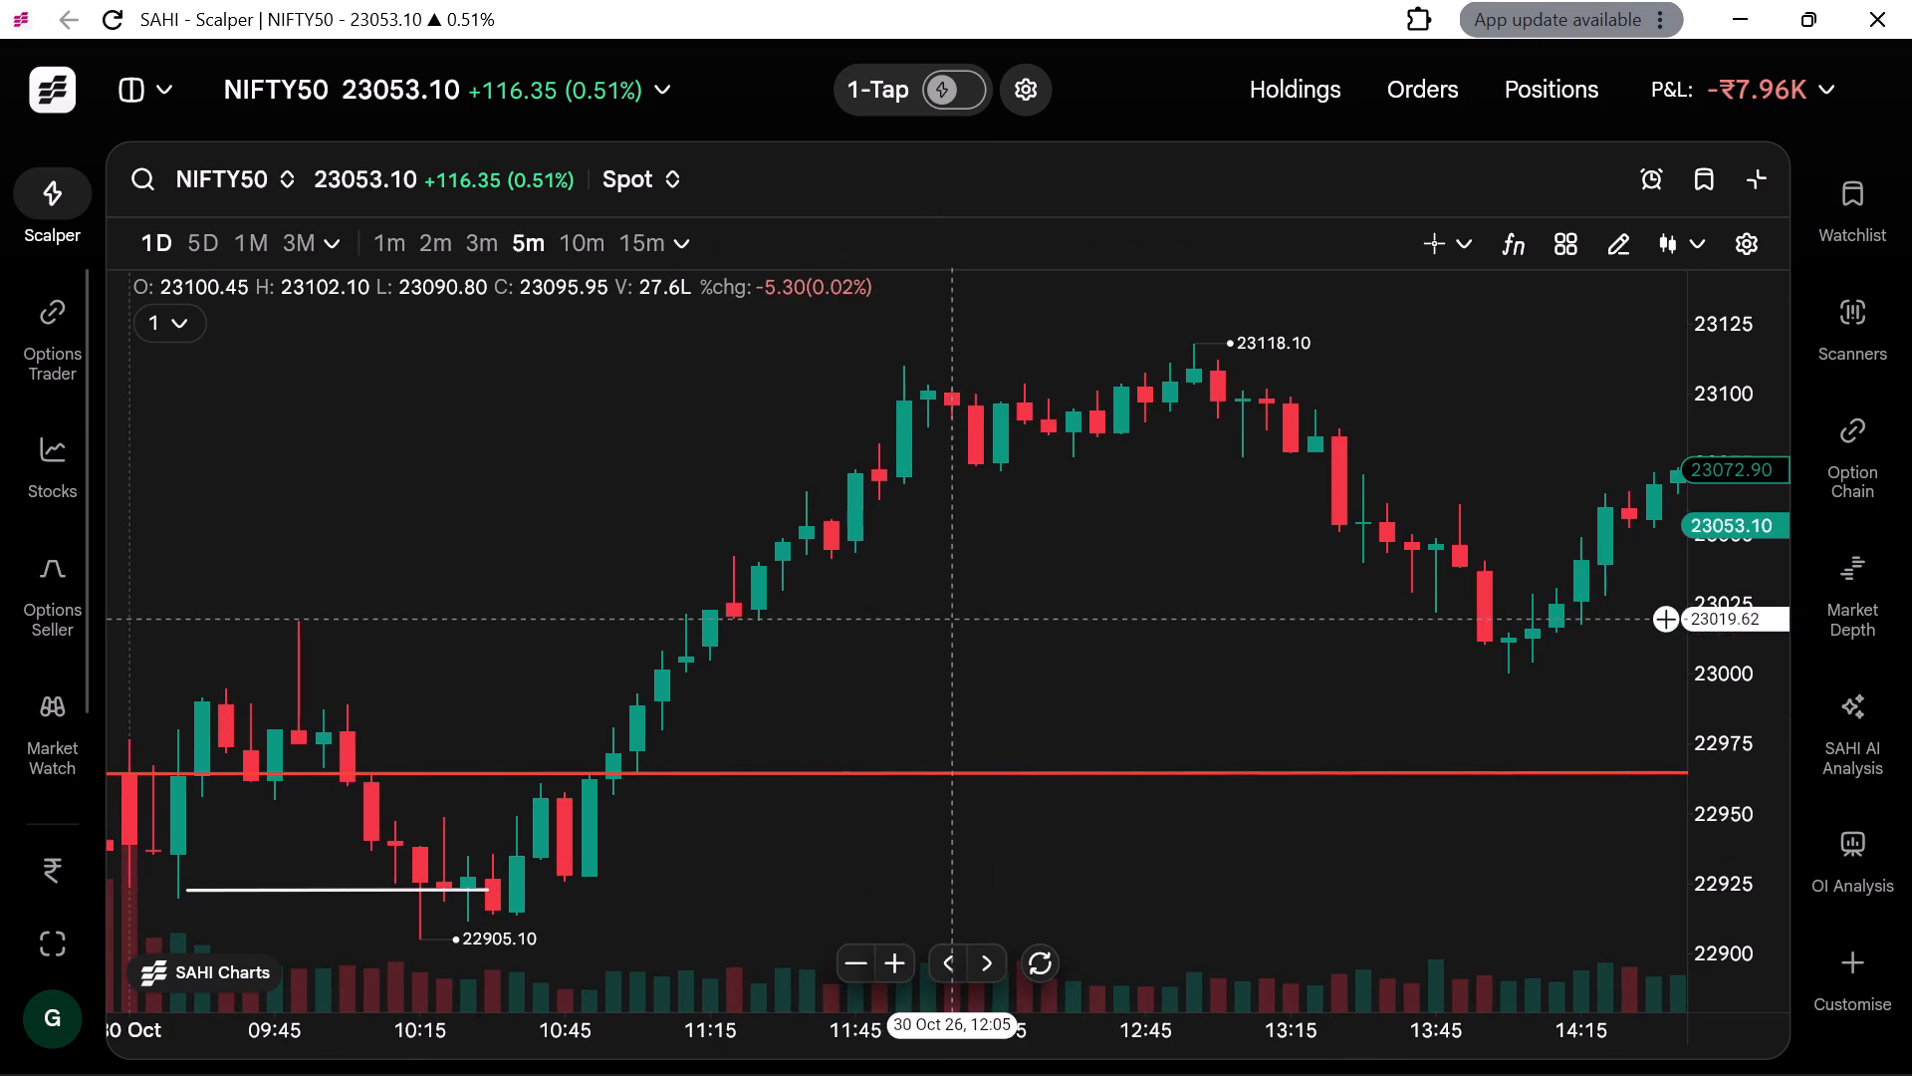
In the NIFTY50 chart's customisation settings, change the canvas text colour to black and save it.
left_click(1746, 242)
left_click(868, 234)
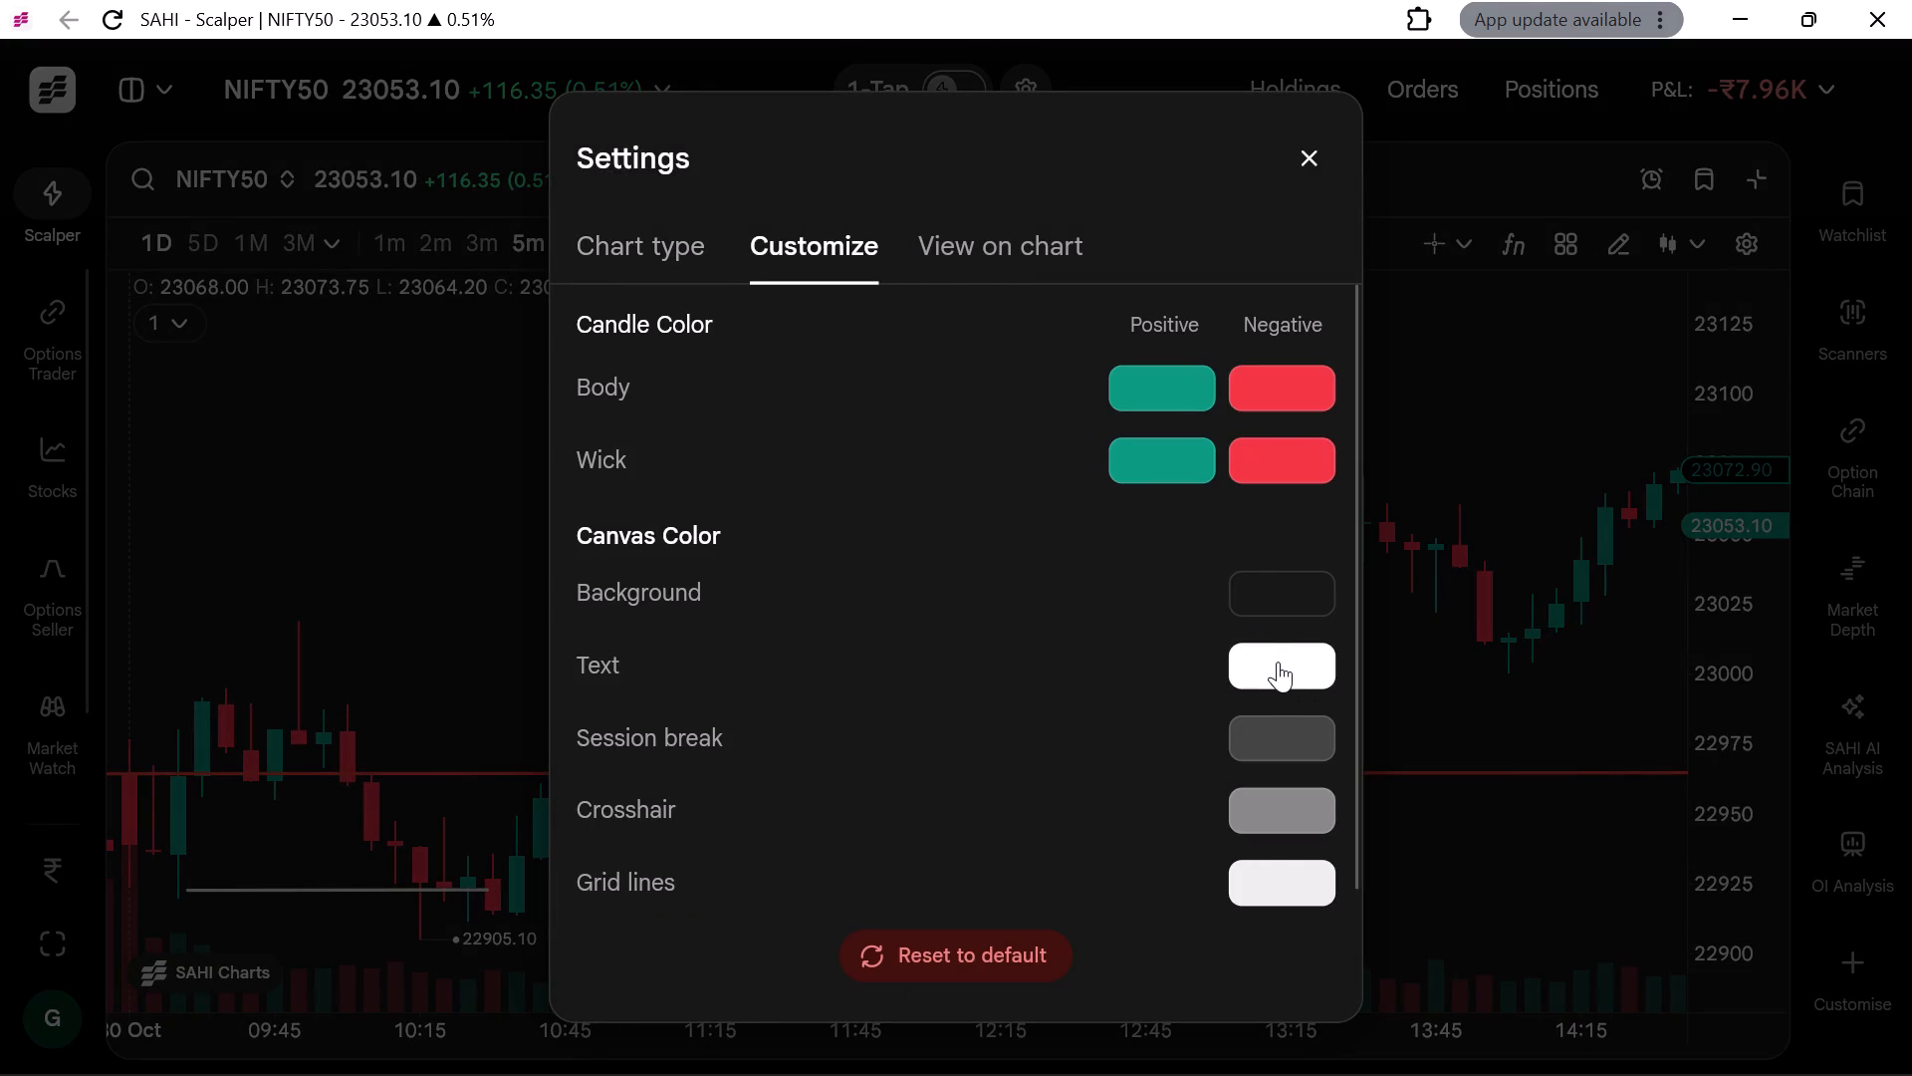
left_click(1278, 662)
left_click(1326, 395)
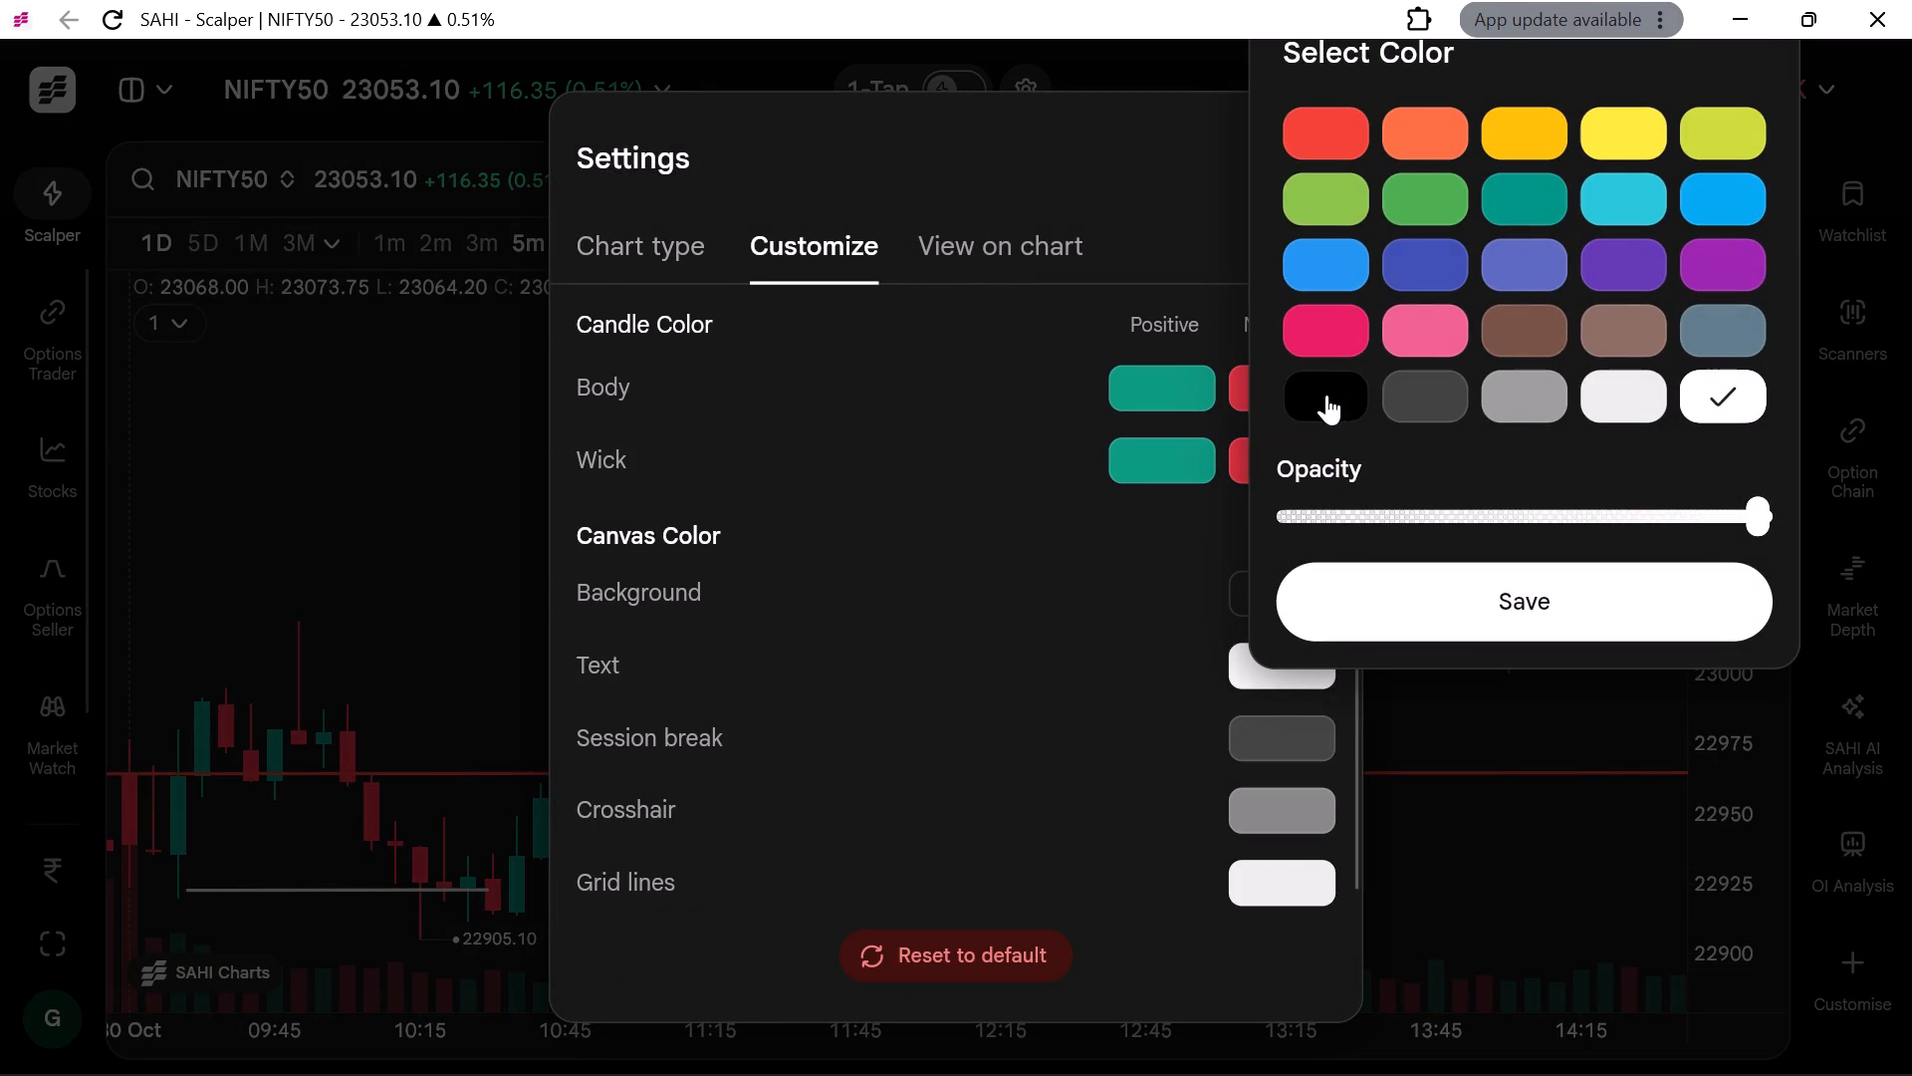
left_click(1475, 604)
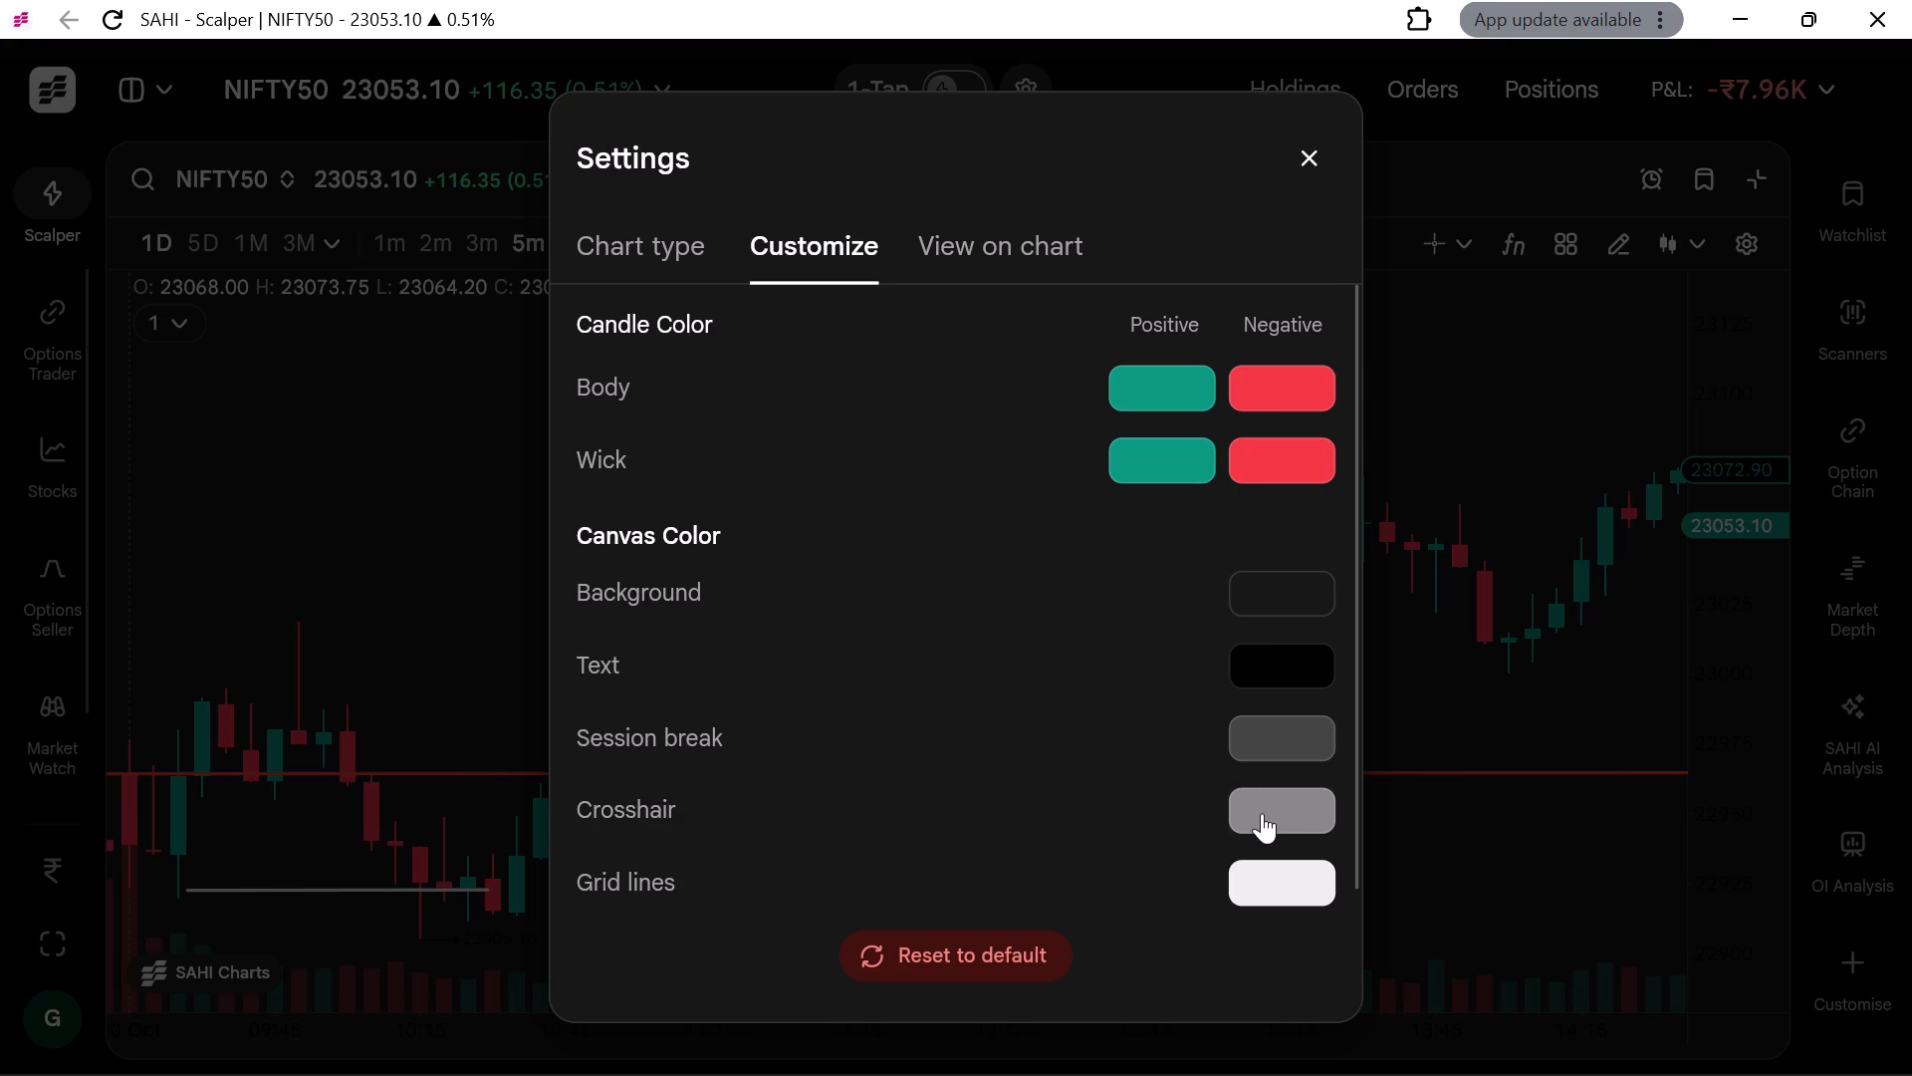
Change the chart canvas background colour to the off-white swatch and save it.
left_click(1264, 594)
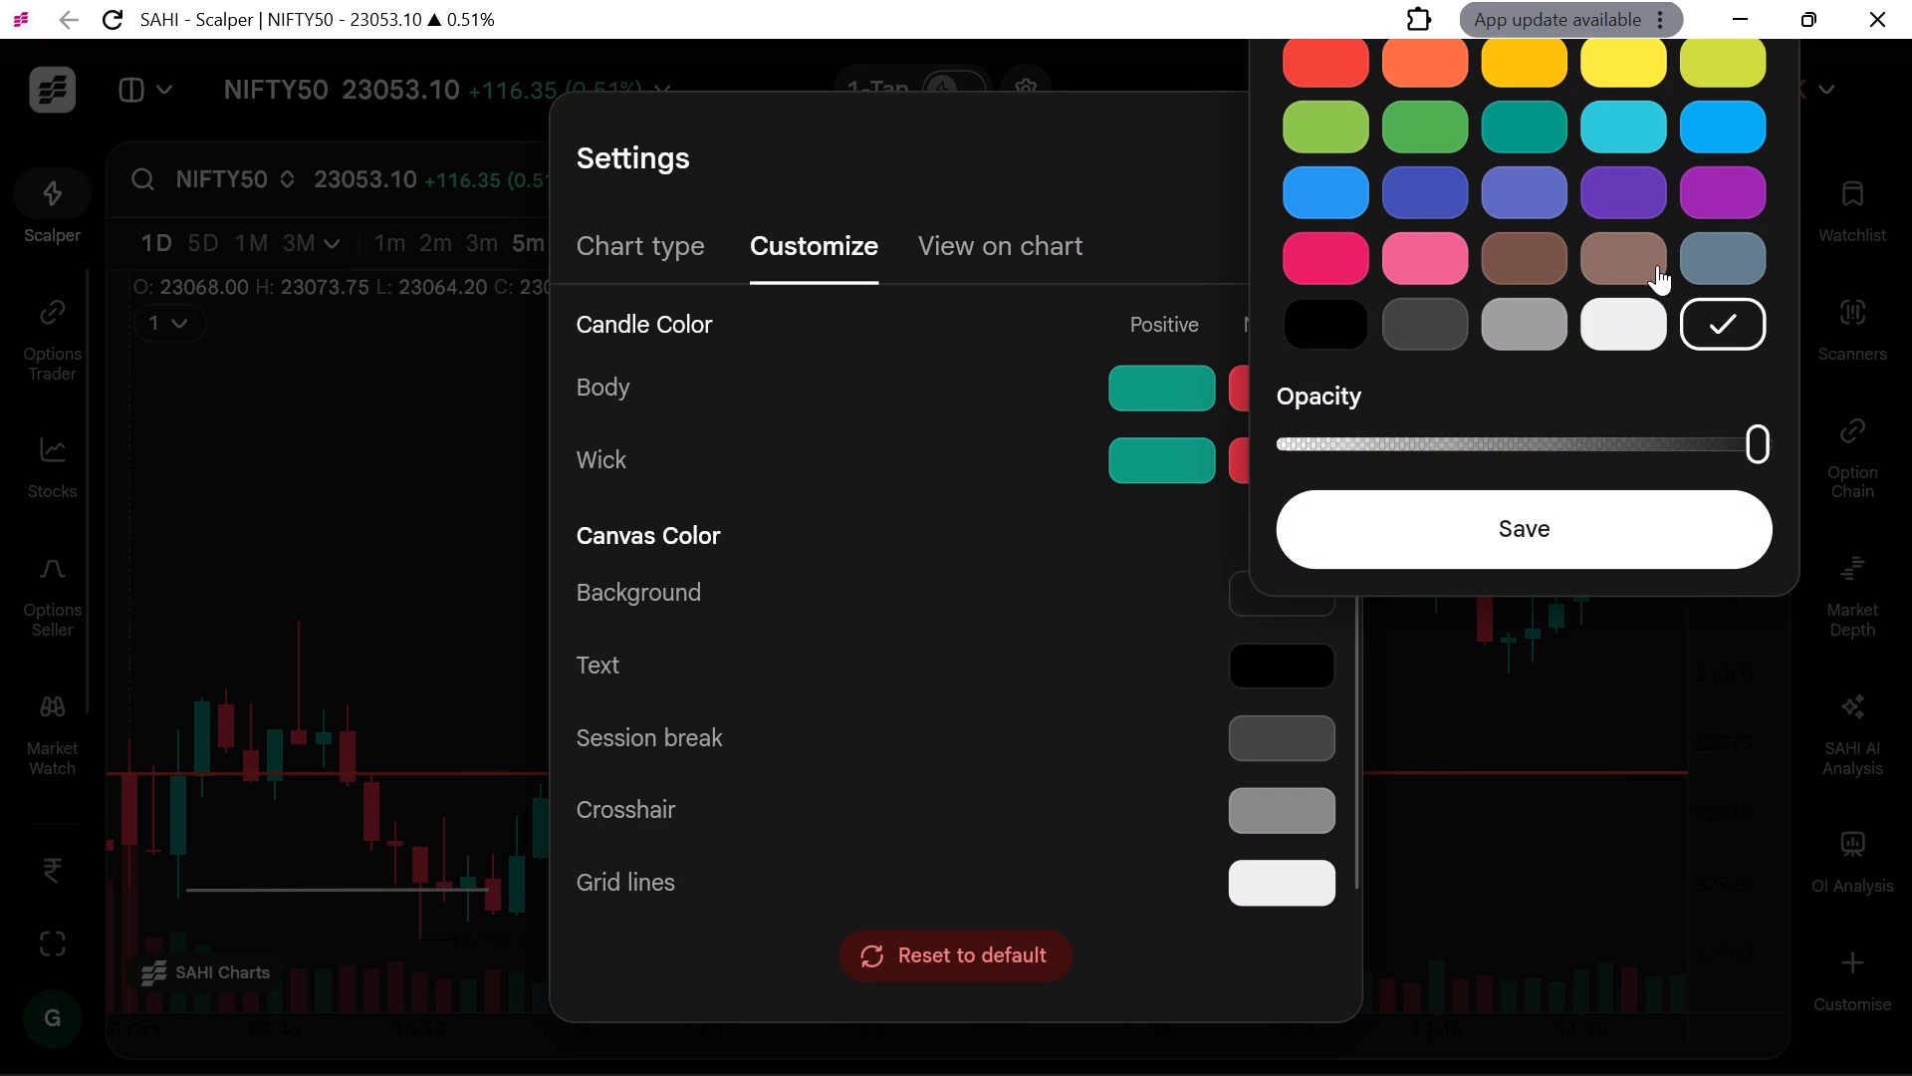
left_click(1633, 324)
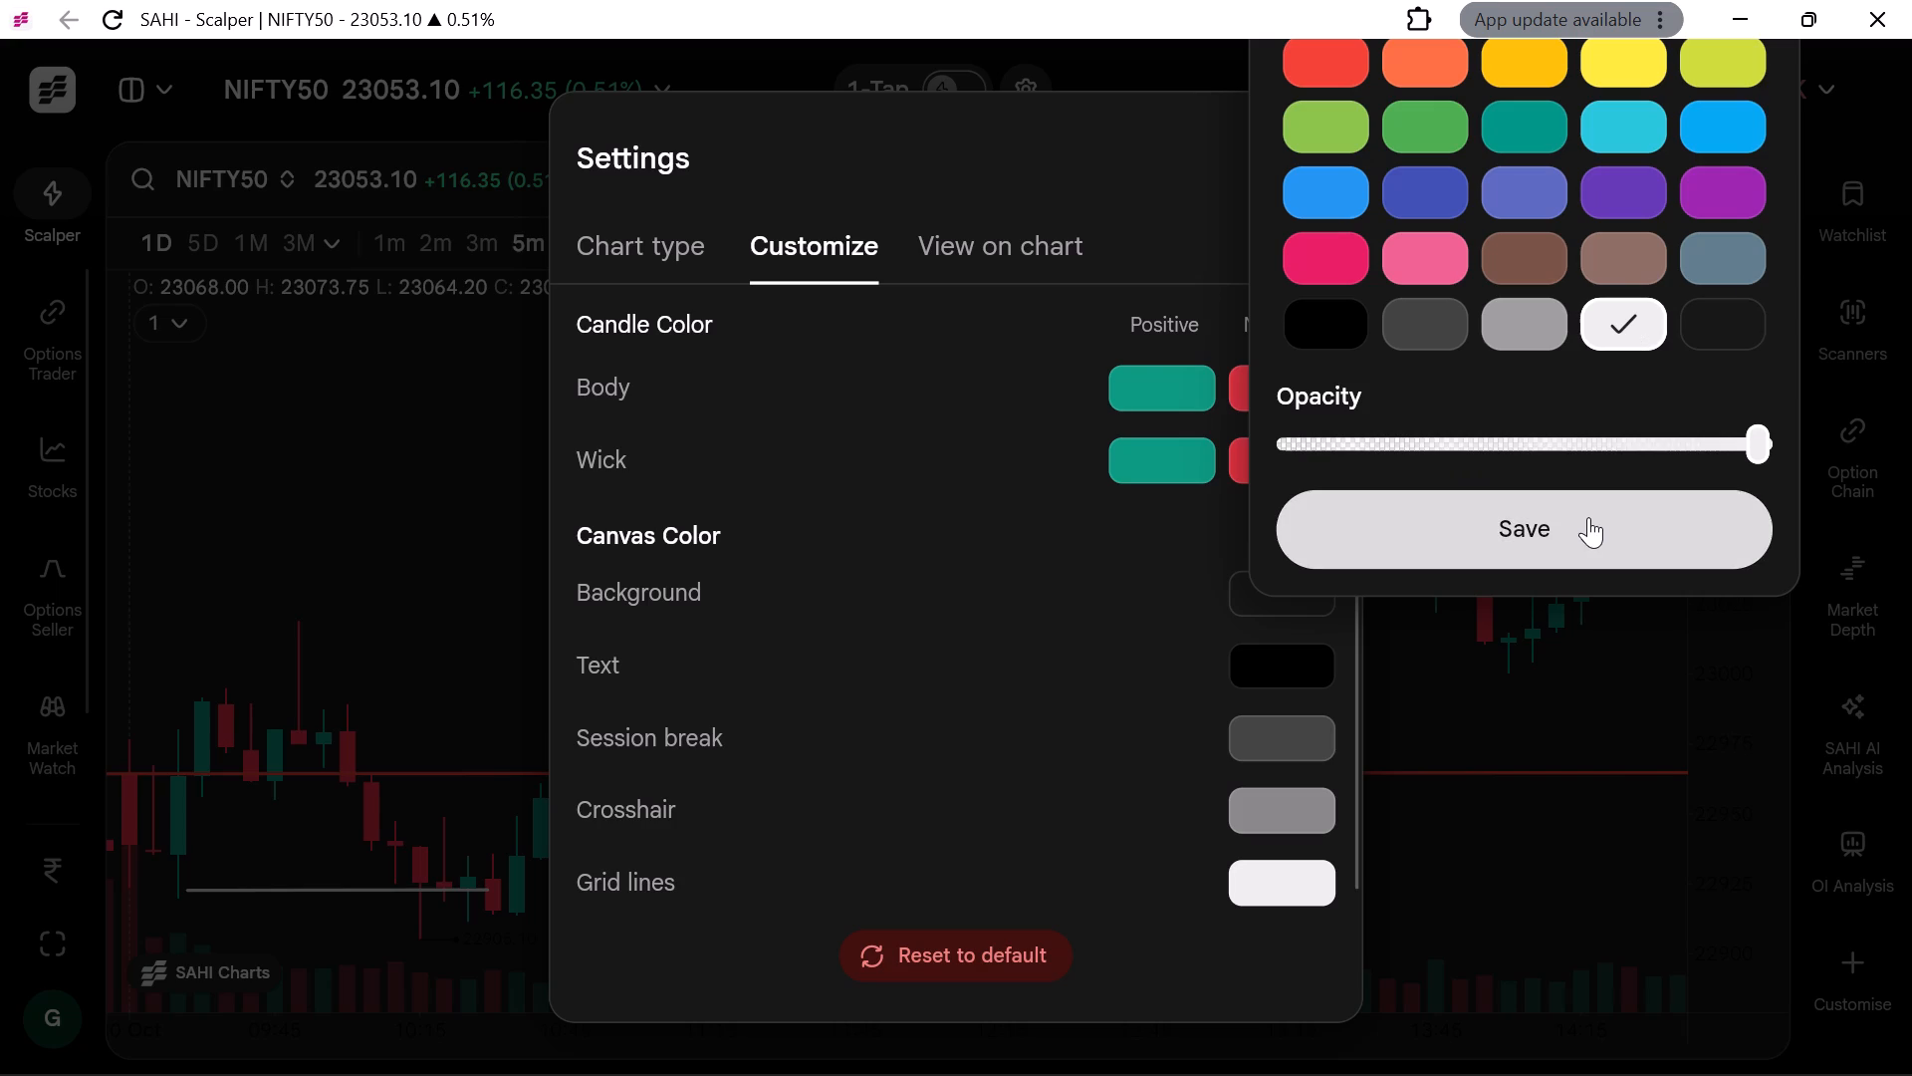
left_click(1588, 517)
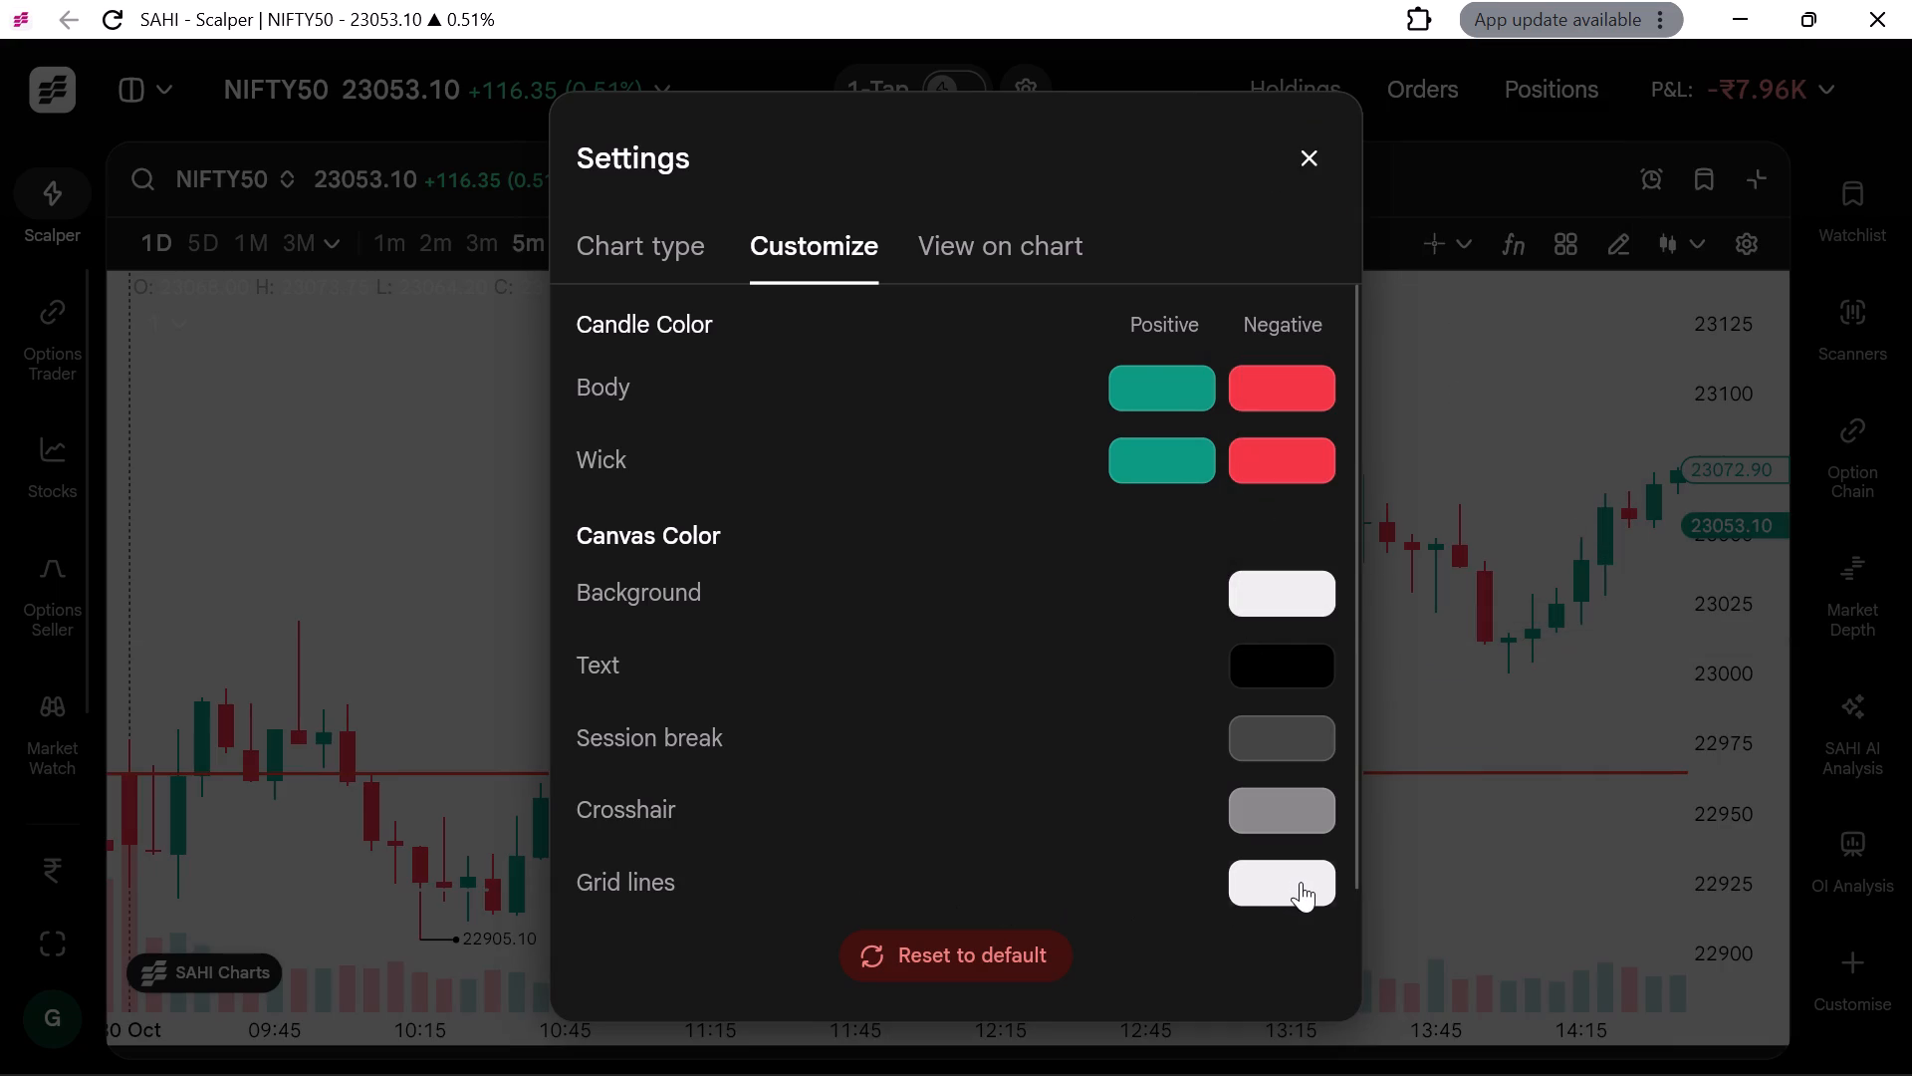
Change the chart's crosshair colour to black and save it.
left_click(1255, 806)
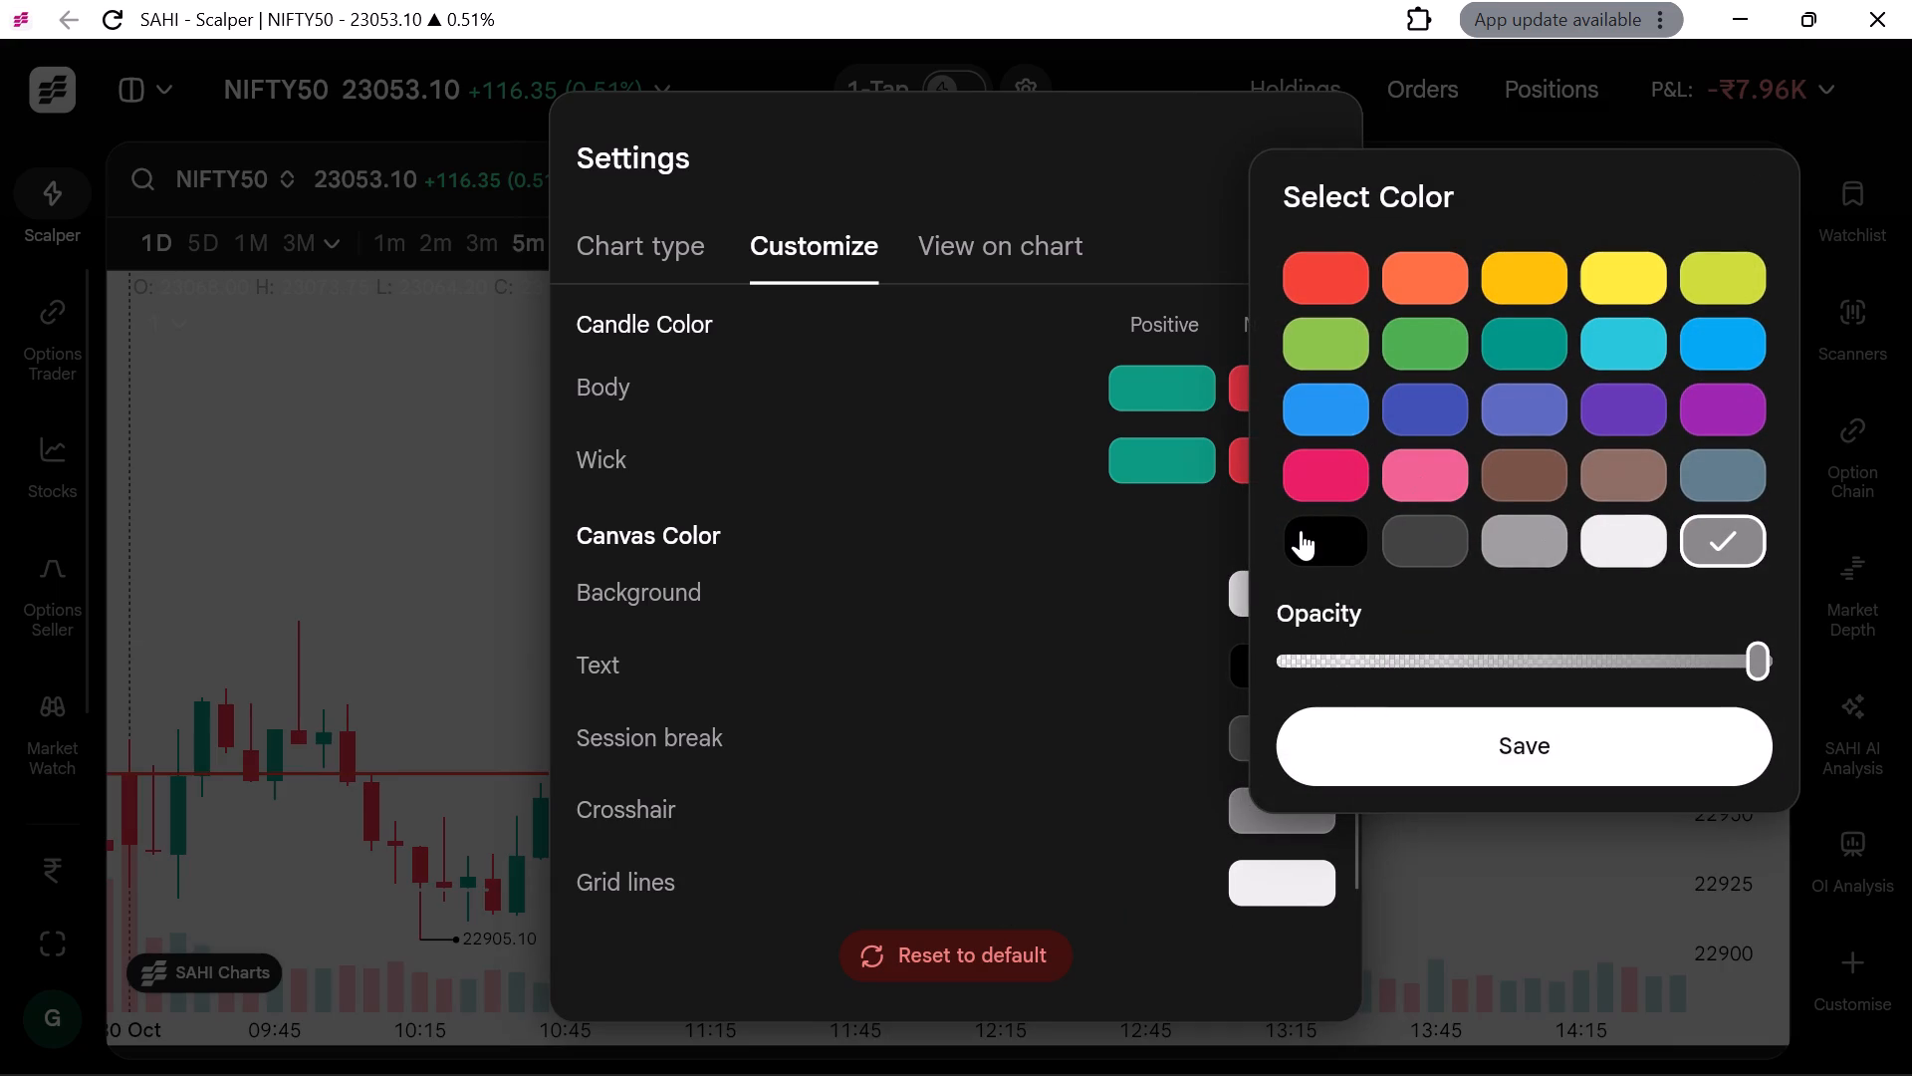
left_click(1301, 530)
left_click(1079, 605)
left_click(1336, 539)
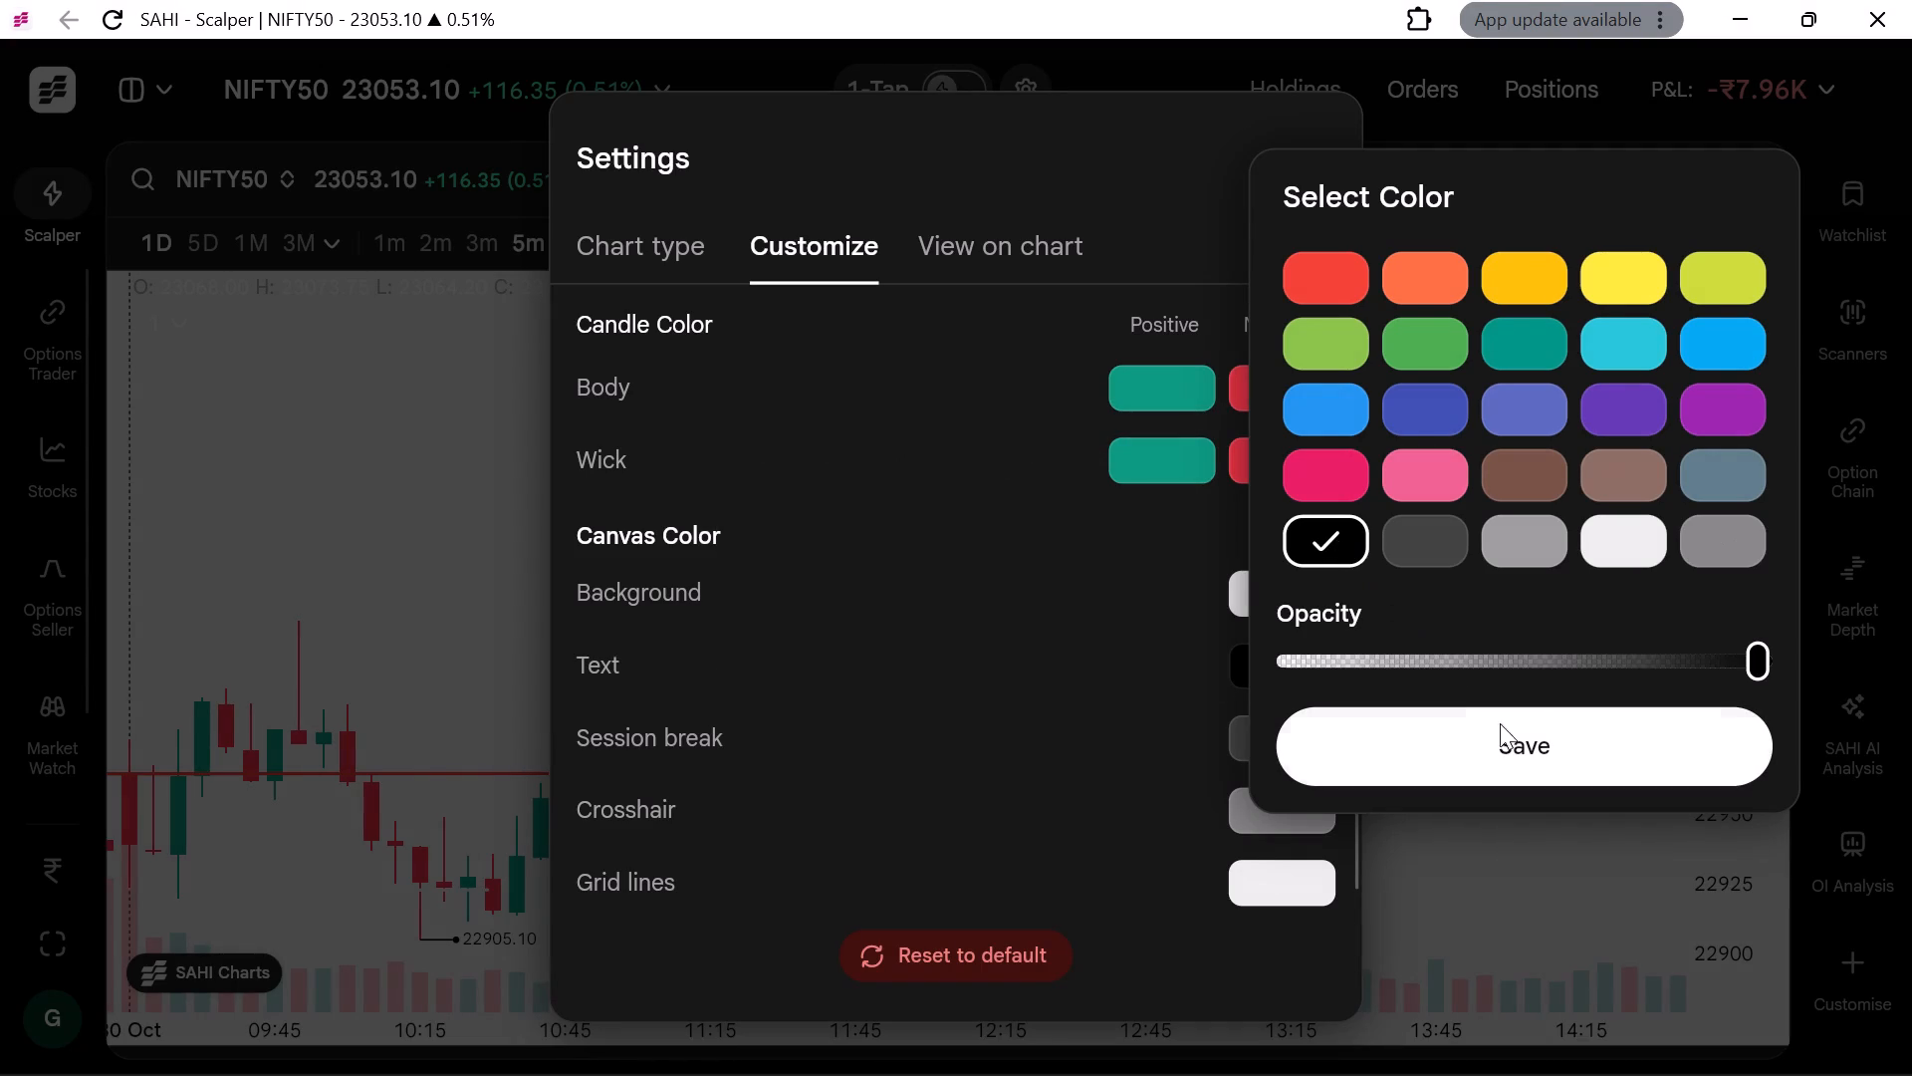
left_click(1513, 743)
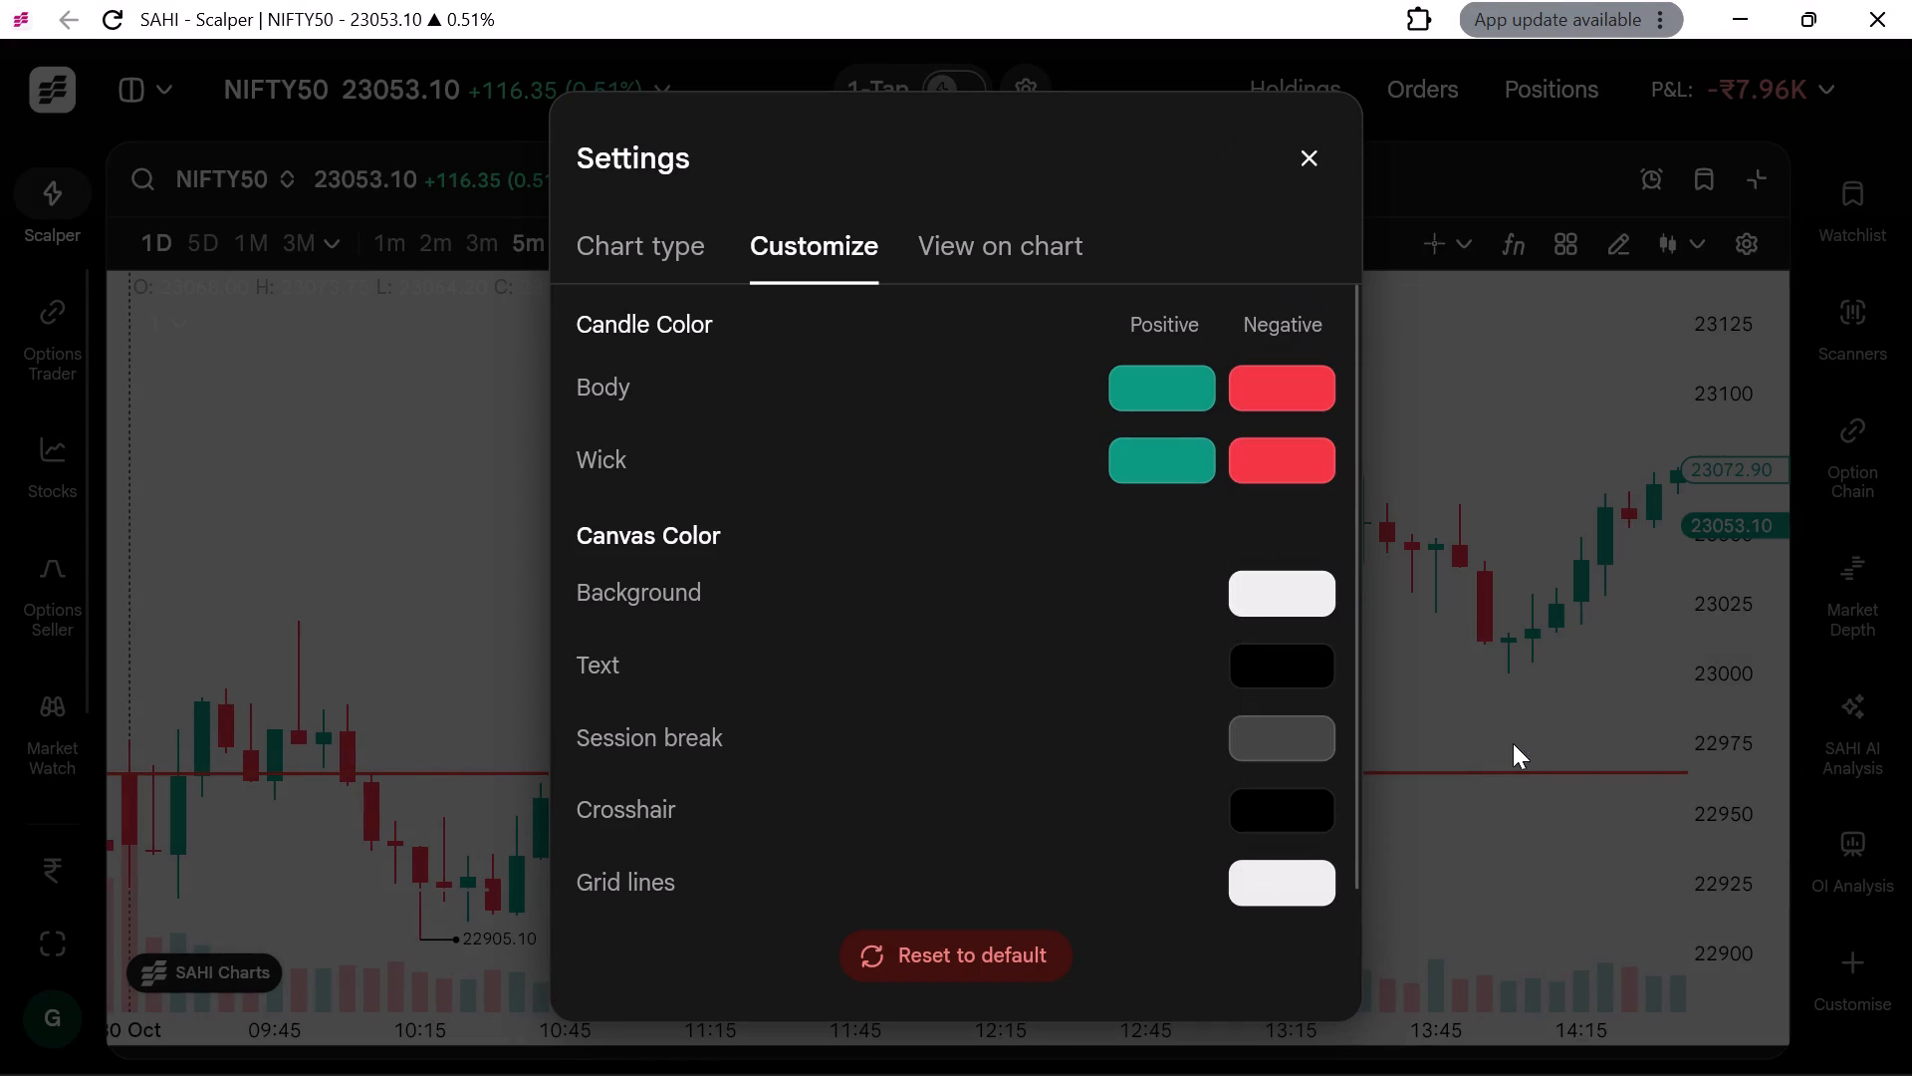
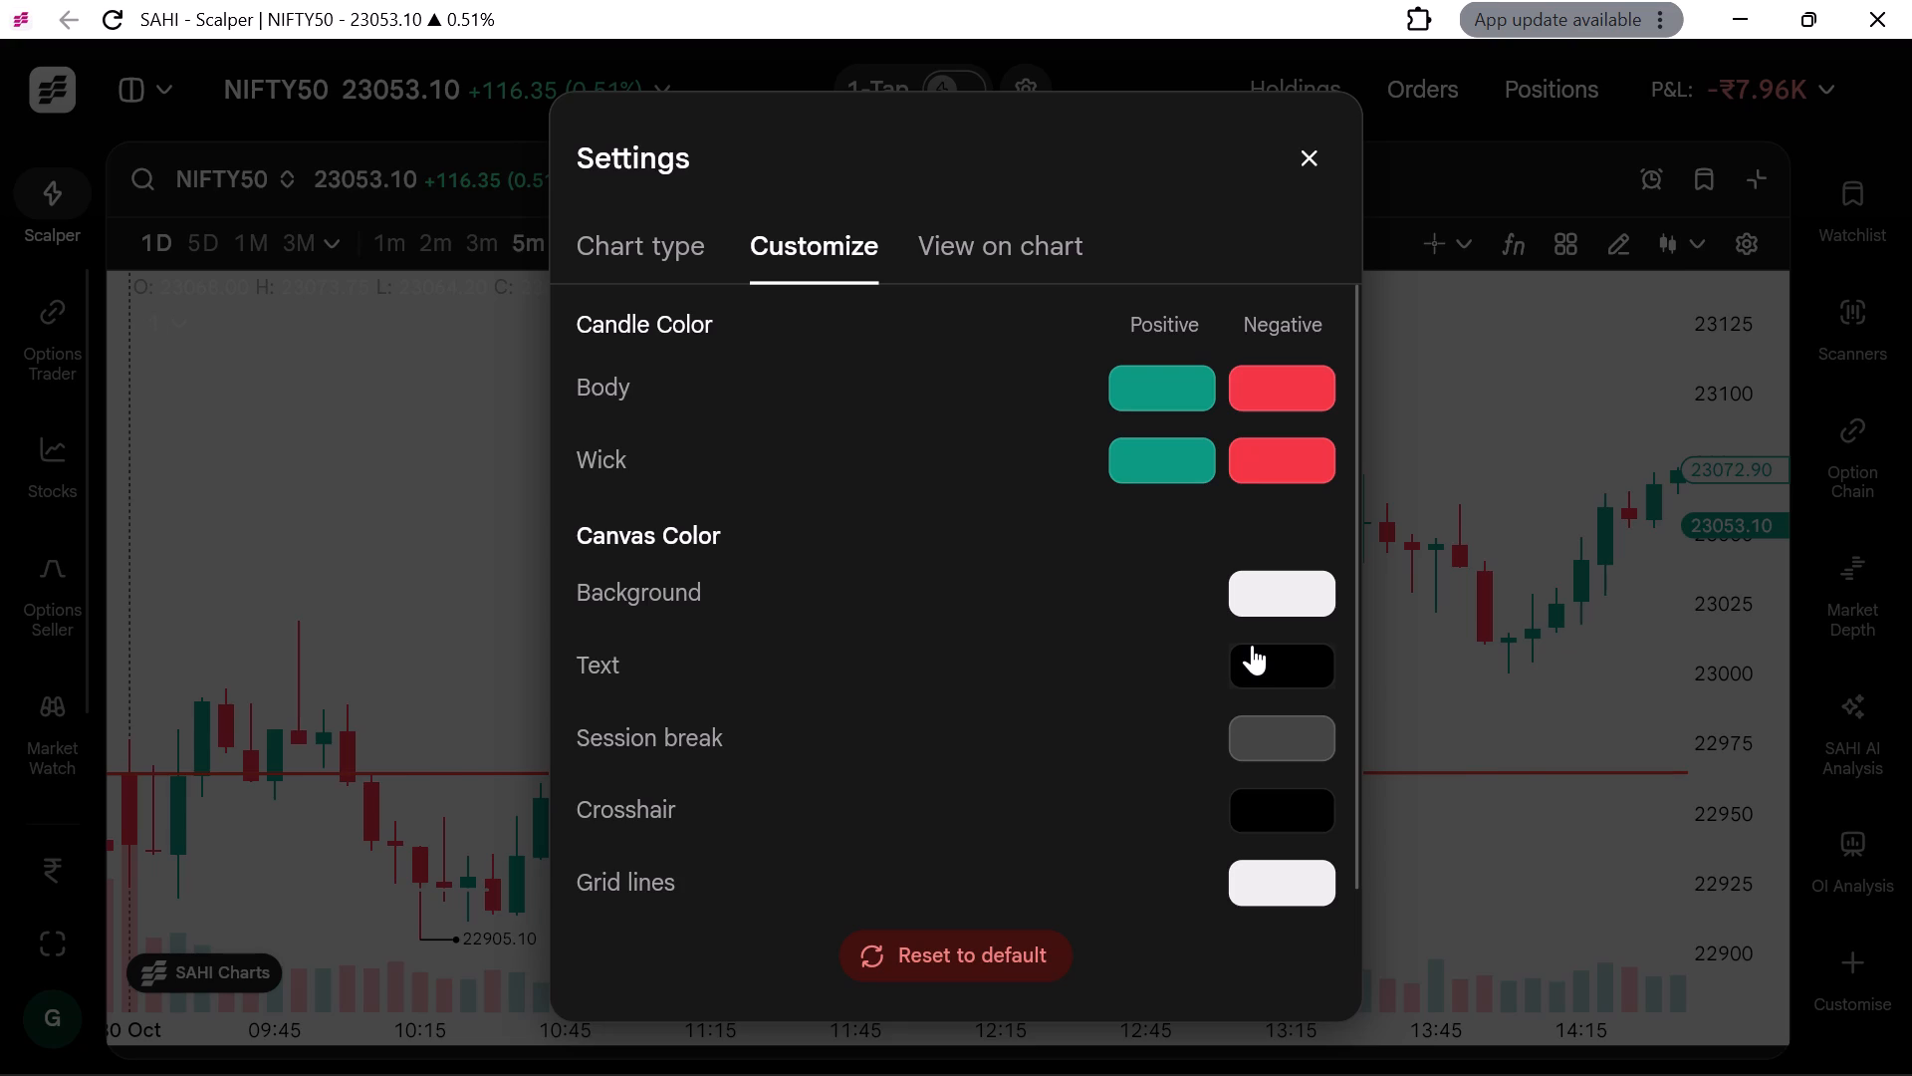
Close the chart settings and shrink the expanded NIFTY50 spot chart back to the side-by-side chart layout.
left_click(1319, 668)
left_click(1399, 795)
left_click(1525, 417)
scroll(1365, 580, "down", 2)
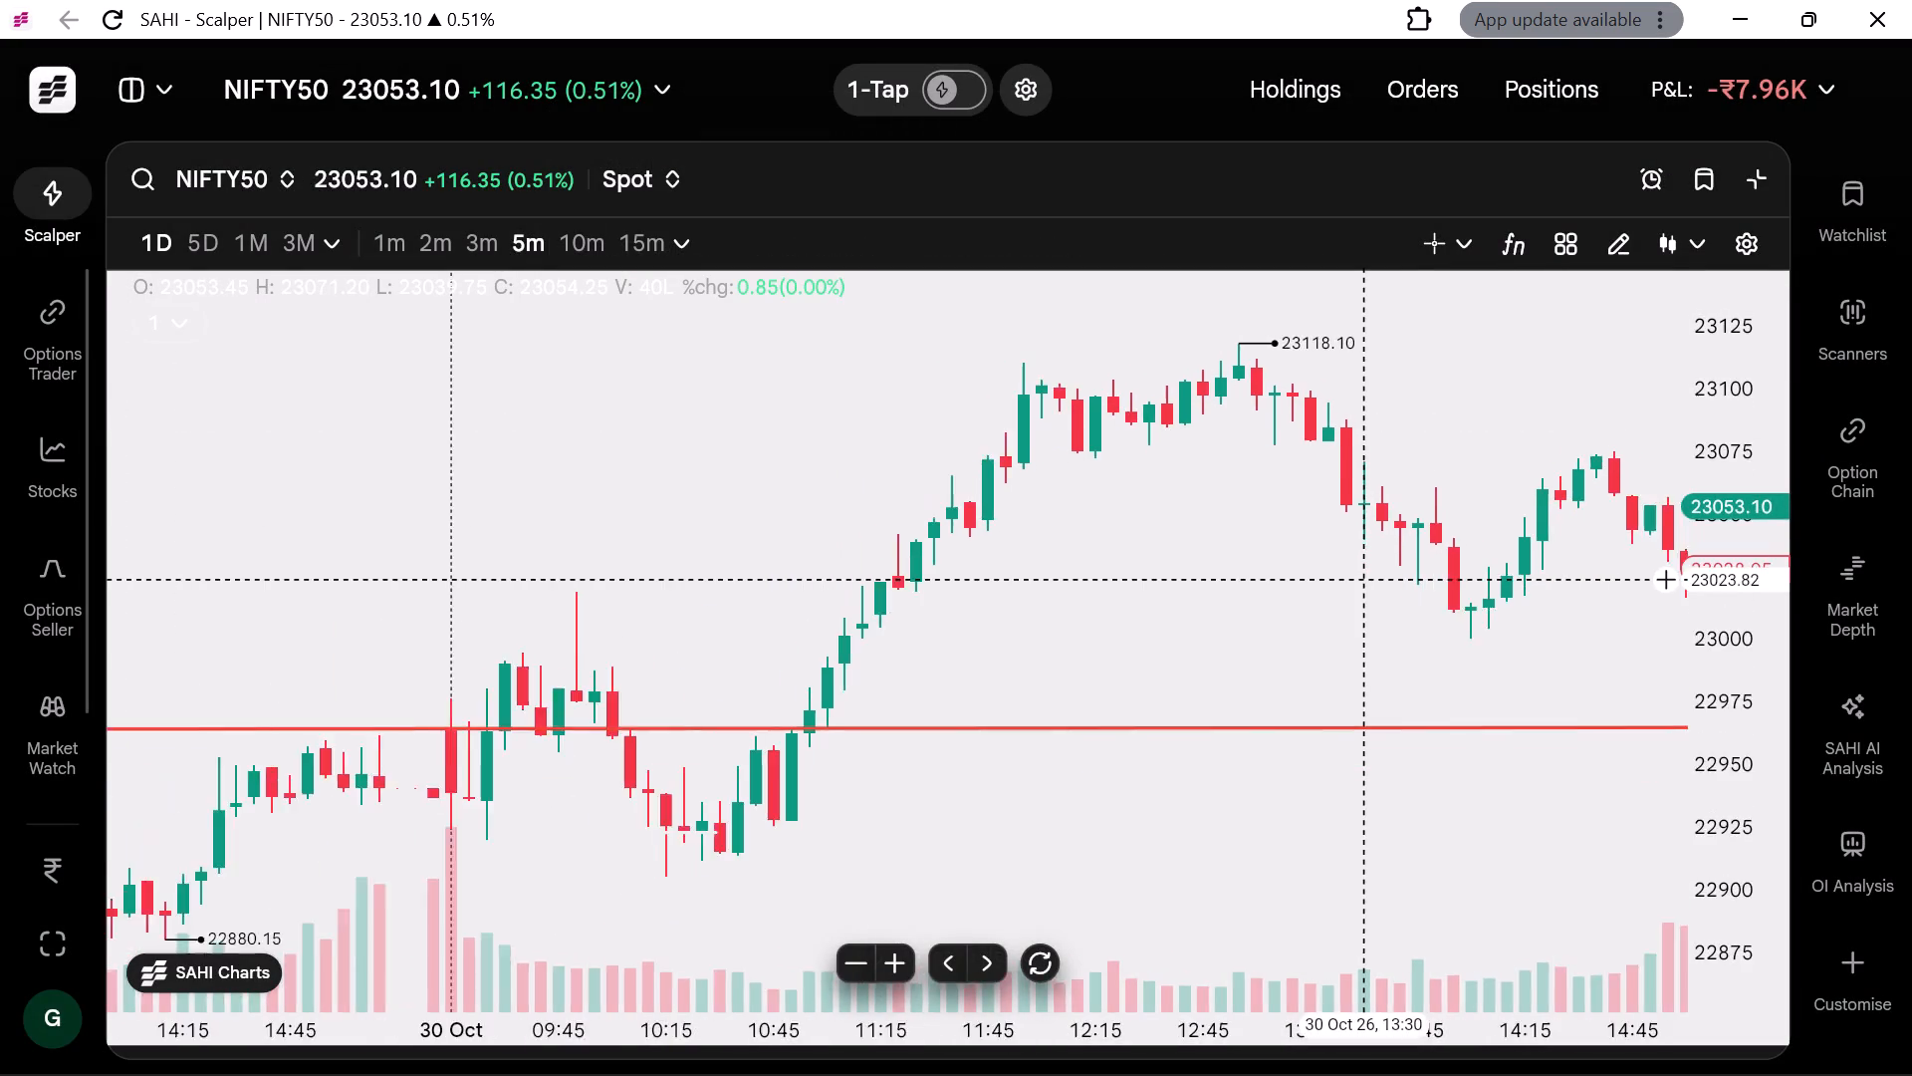
scroll(1365, 580, "down", 1)
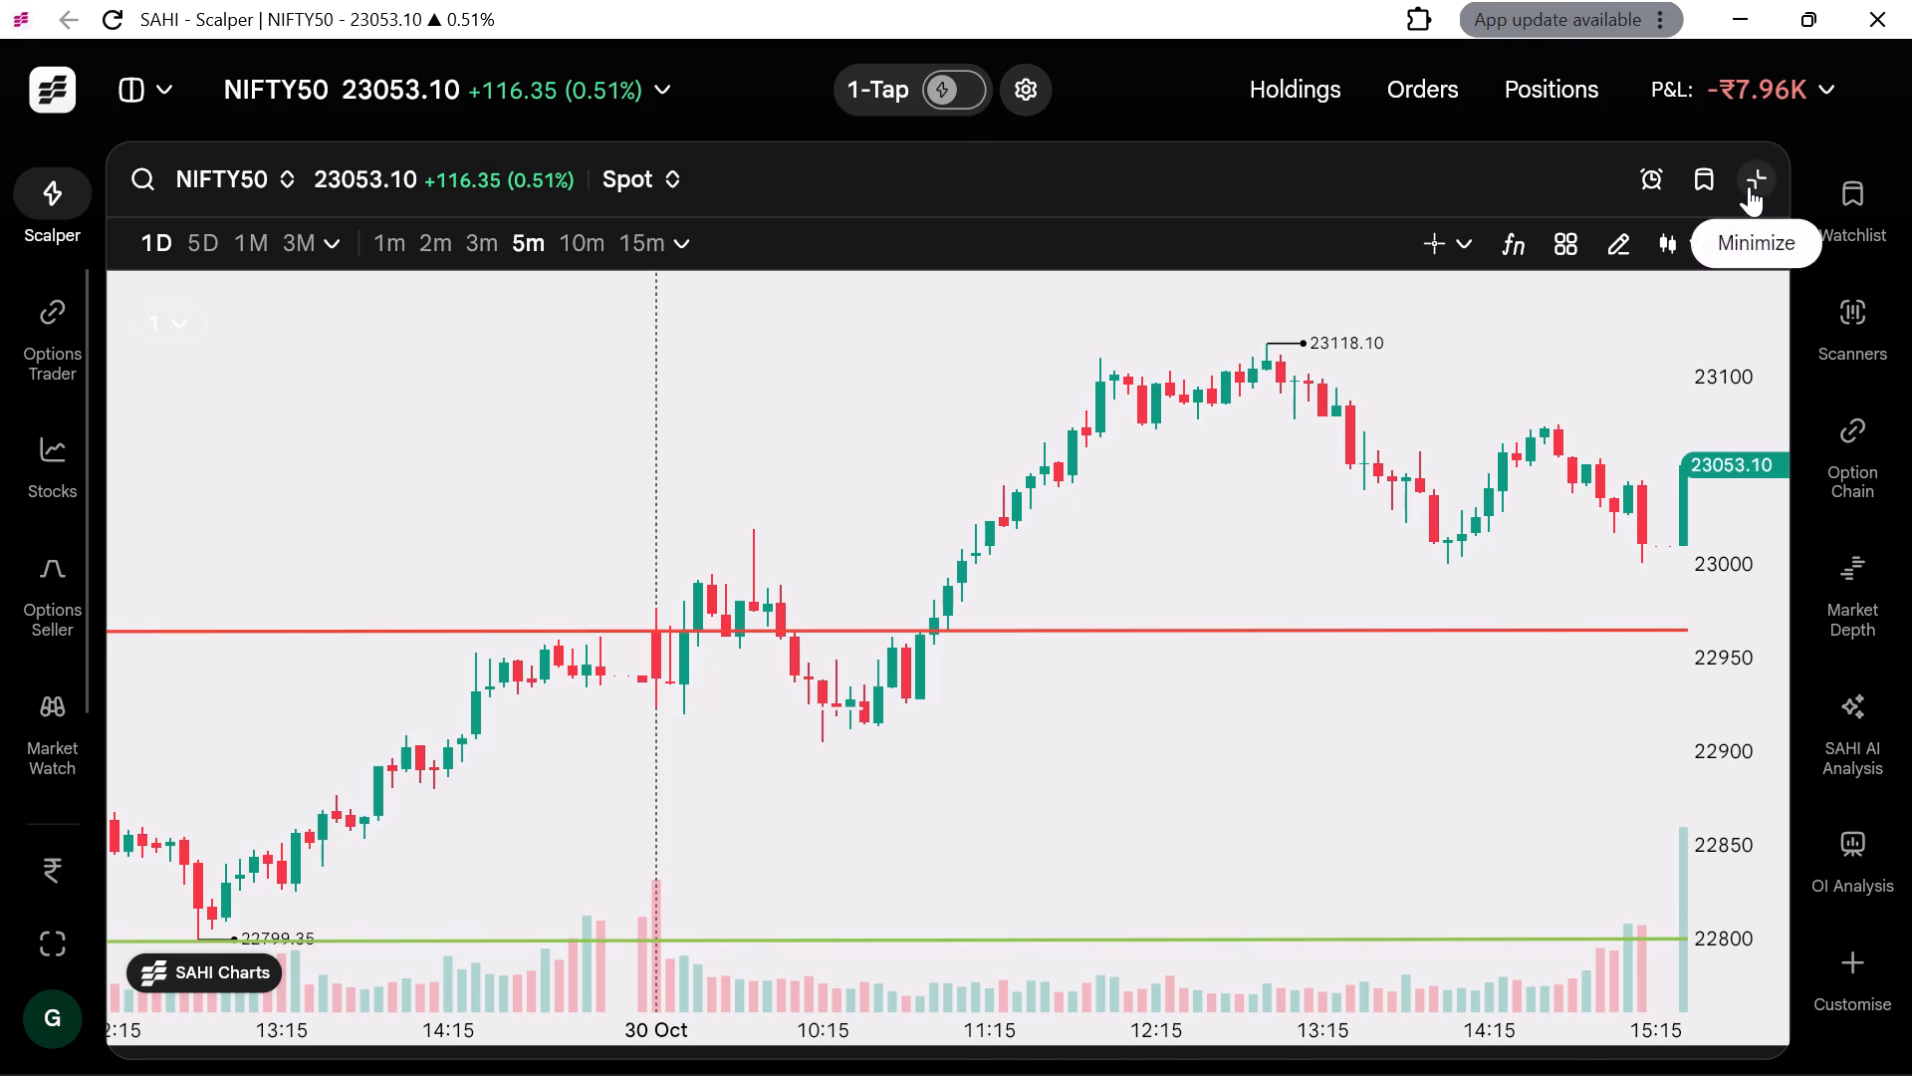
left_click(1749, 186)
In the NIFTY 03 Nov 23050 Call chart's customisation settings, change the canvas text colour to black and save it.
left_click(1753, 250)
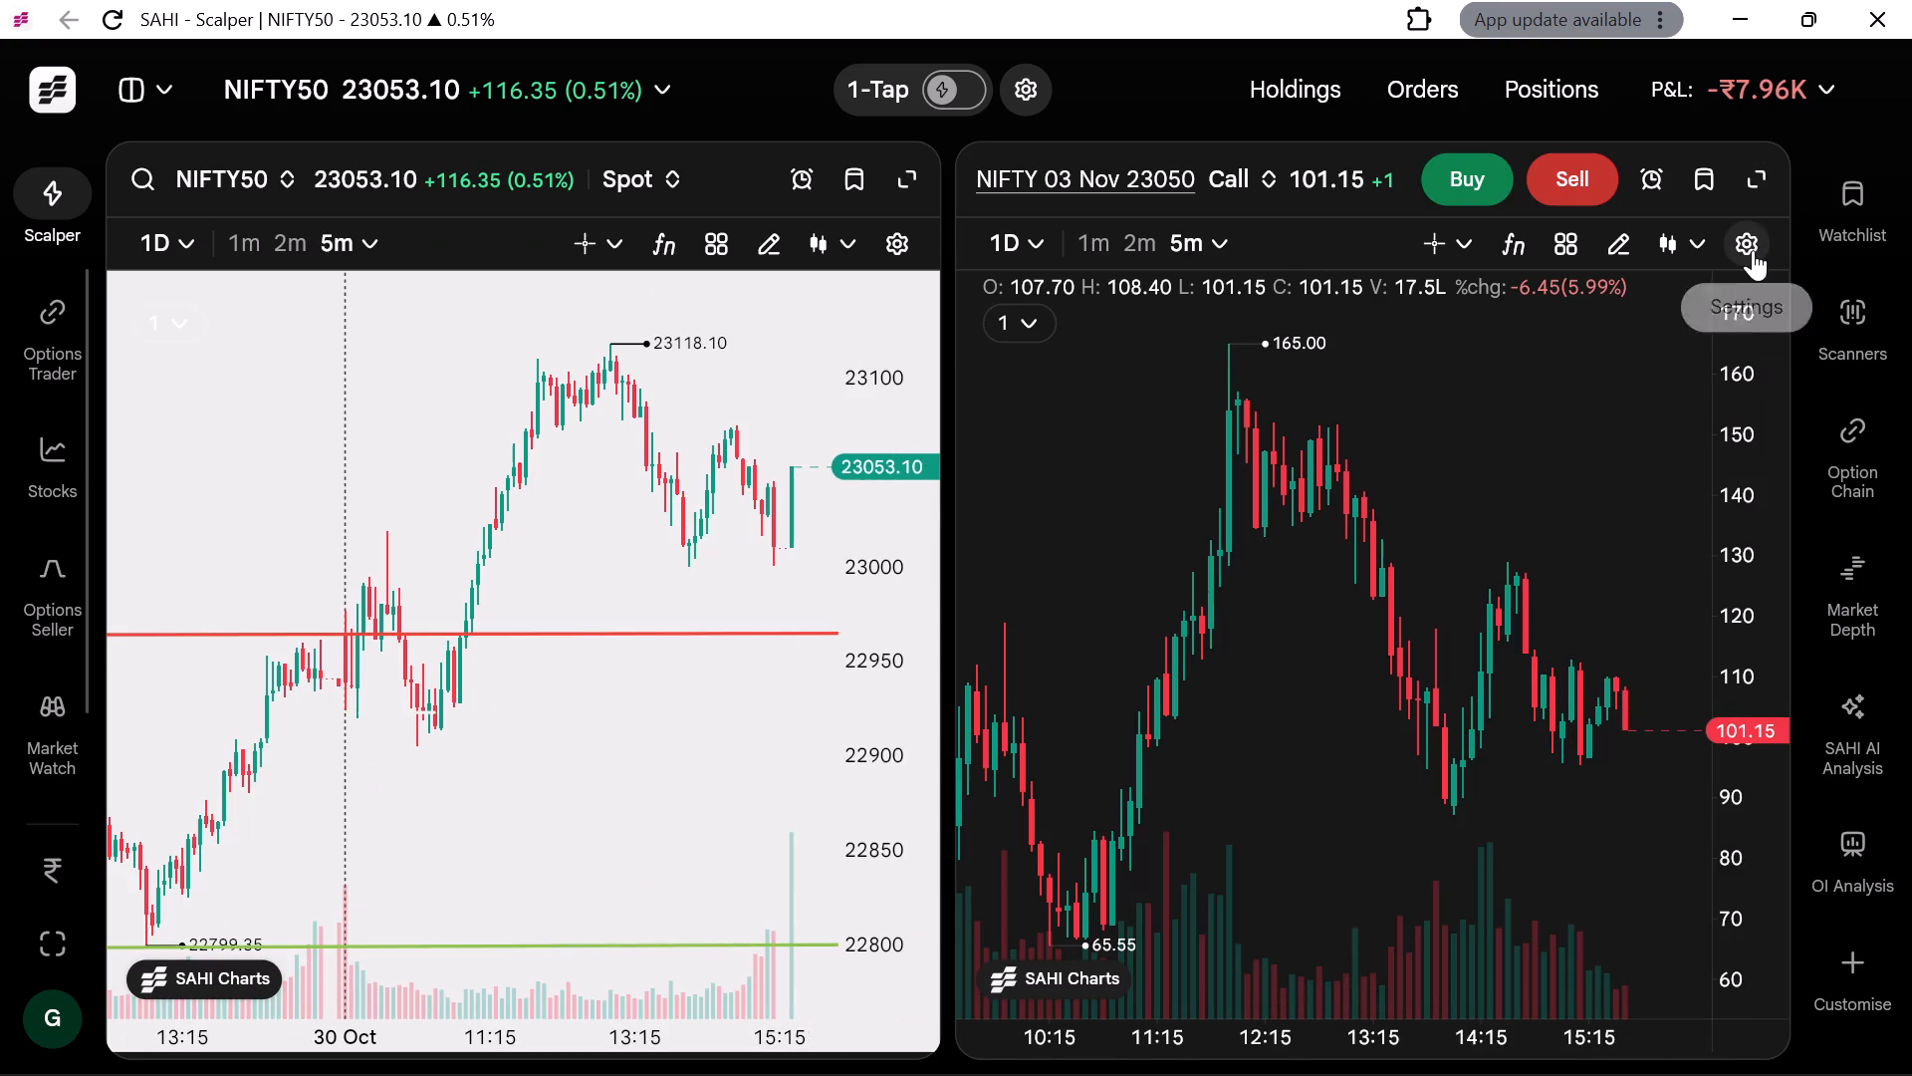
left_click(842, 255)
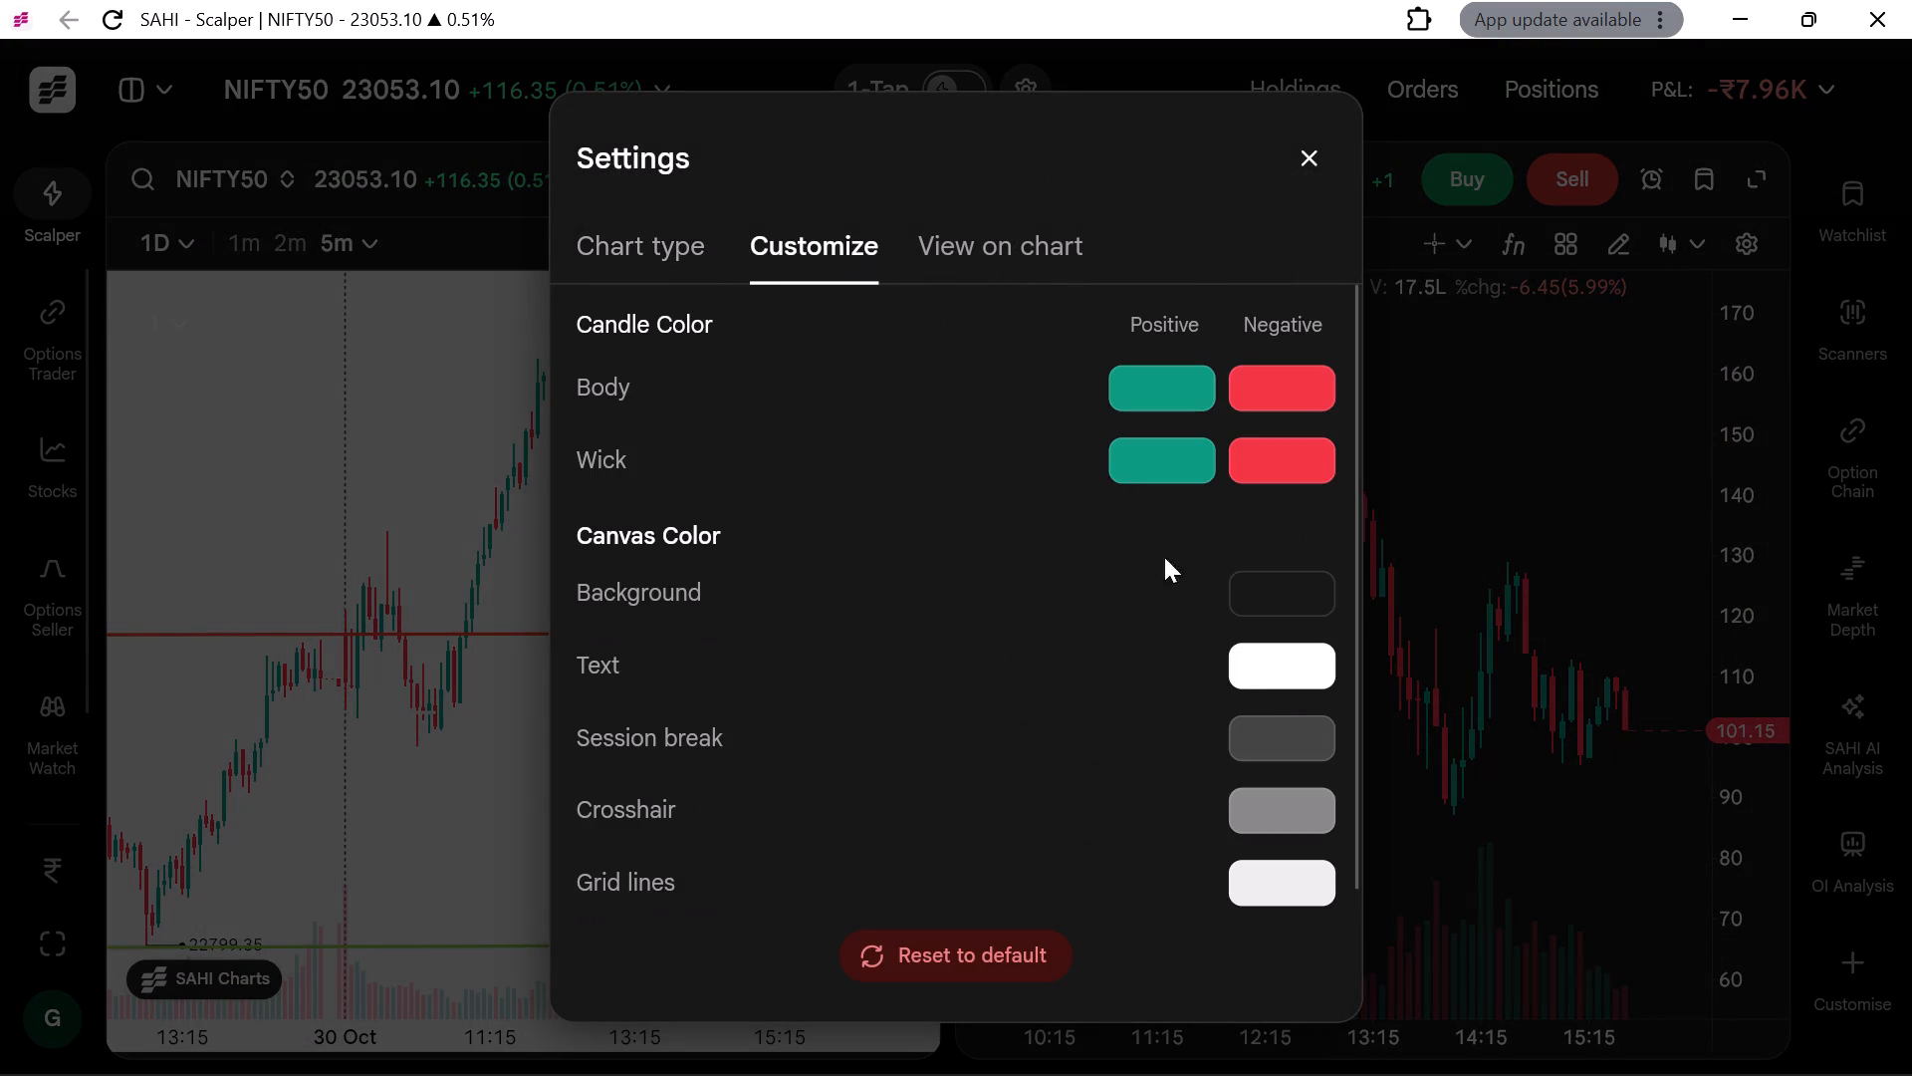
left_click(1311, 644)
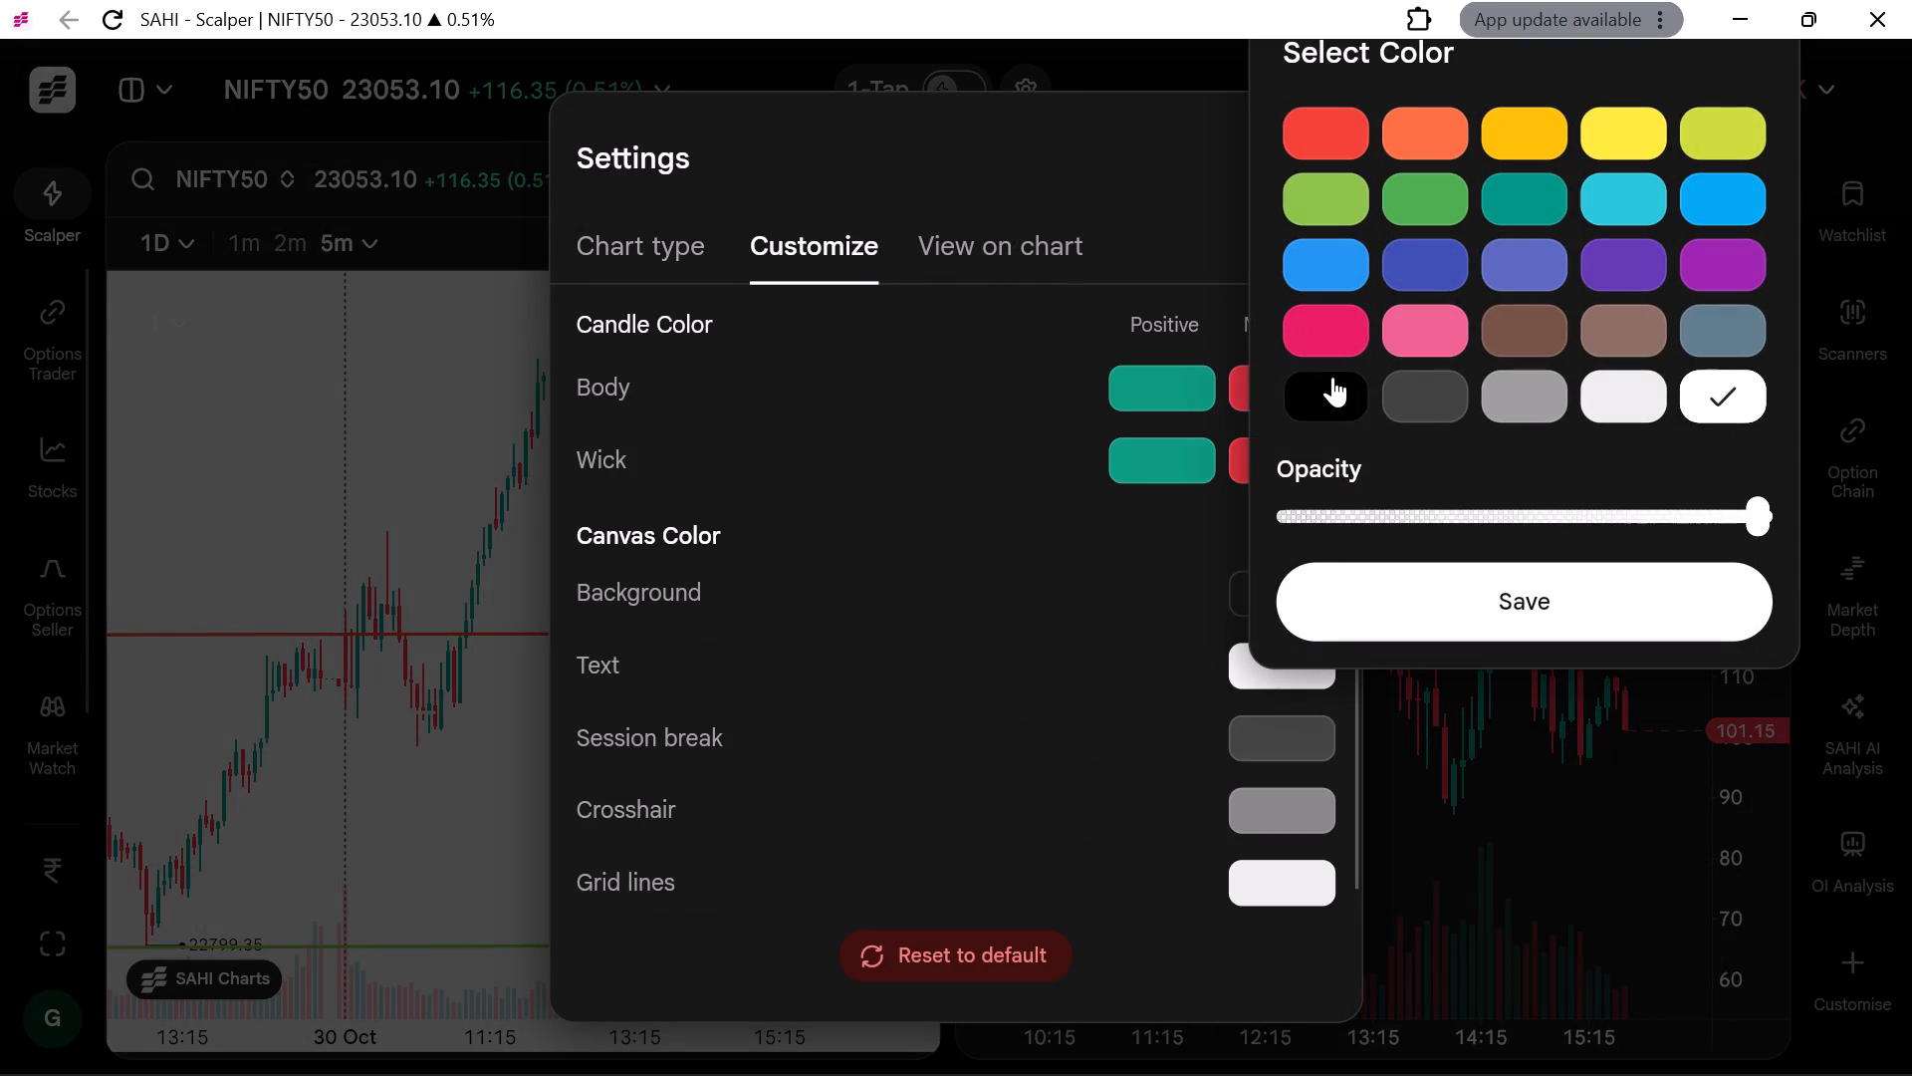
left_click(1332, 386)
left_click(1412, 639)
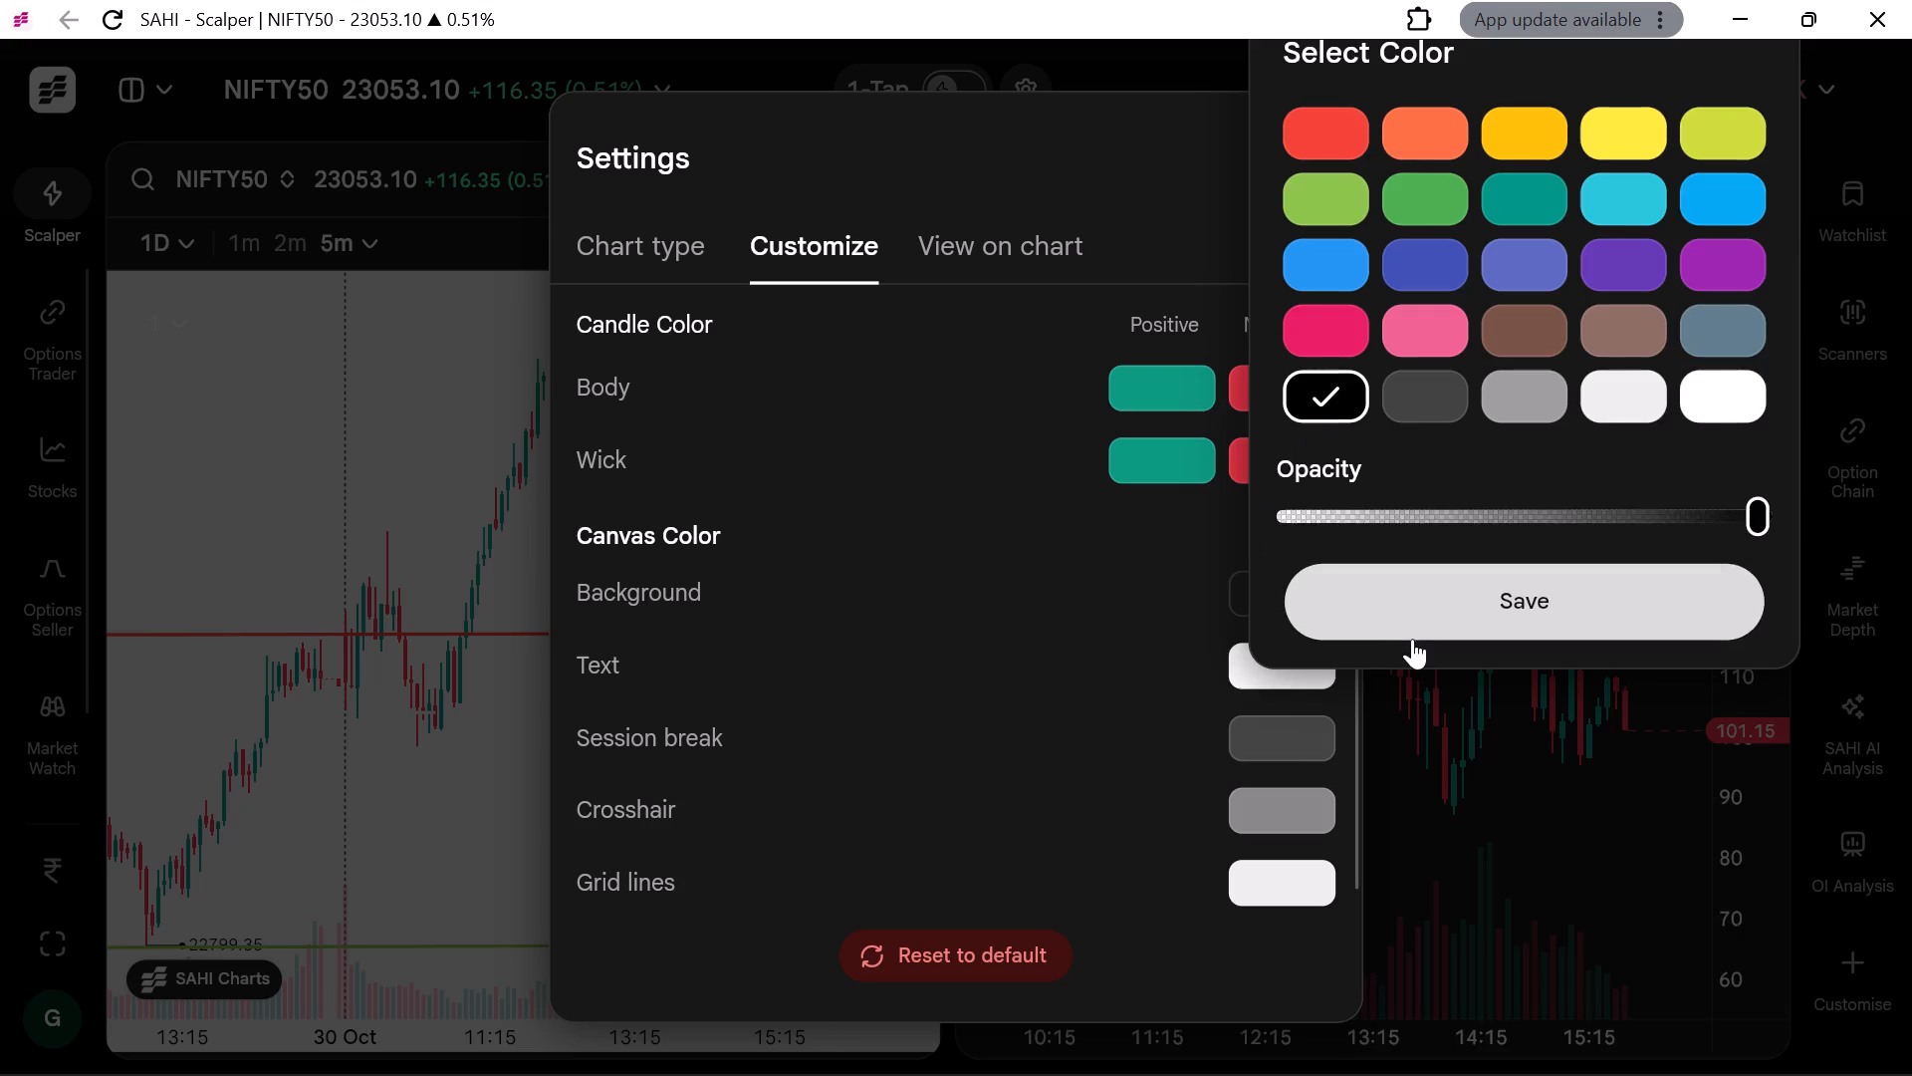
Change the Call chart's canvas background colour to the off-white swatch and save it.
left_click(1273, 602)
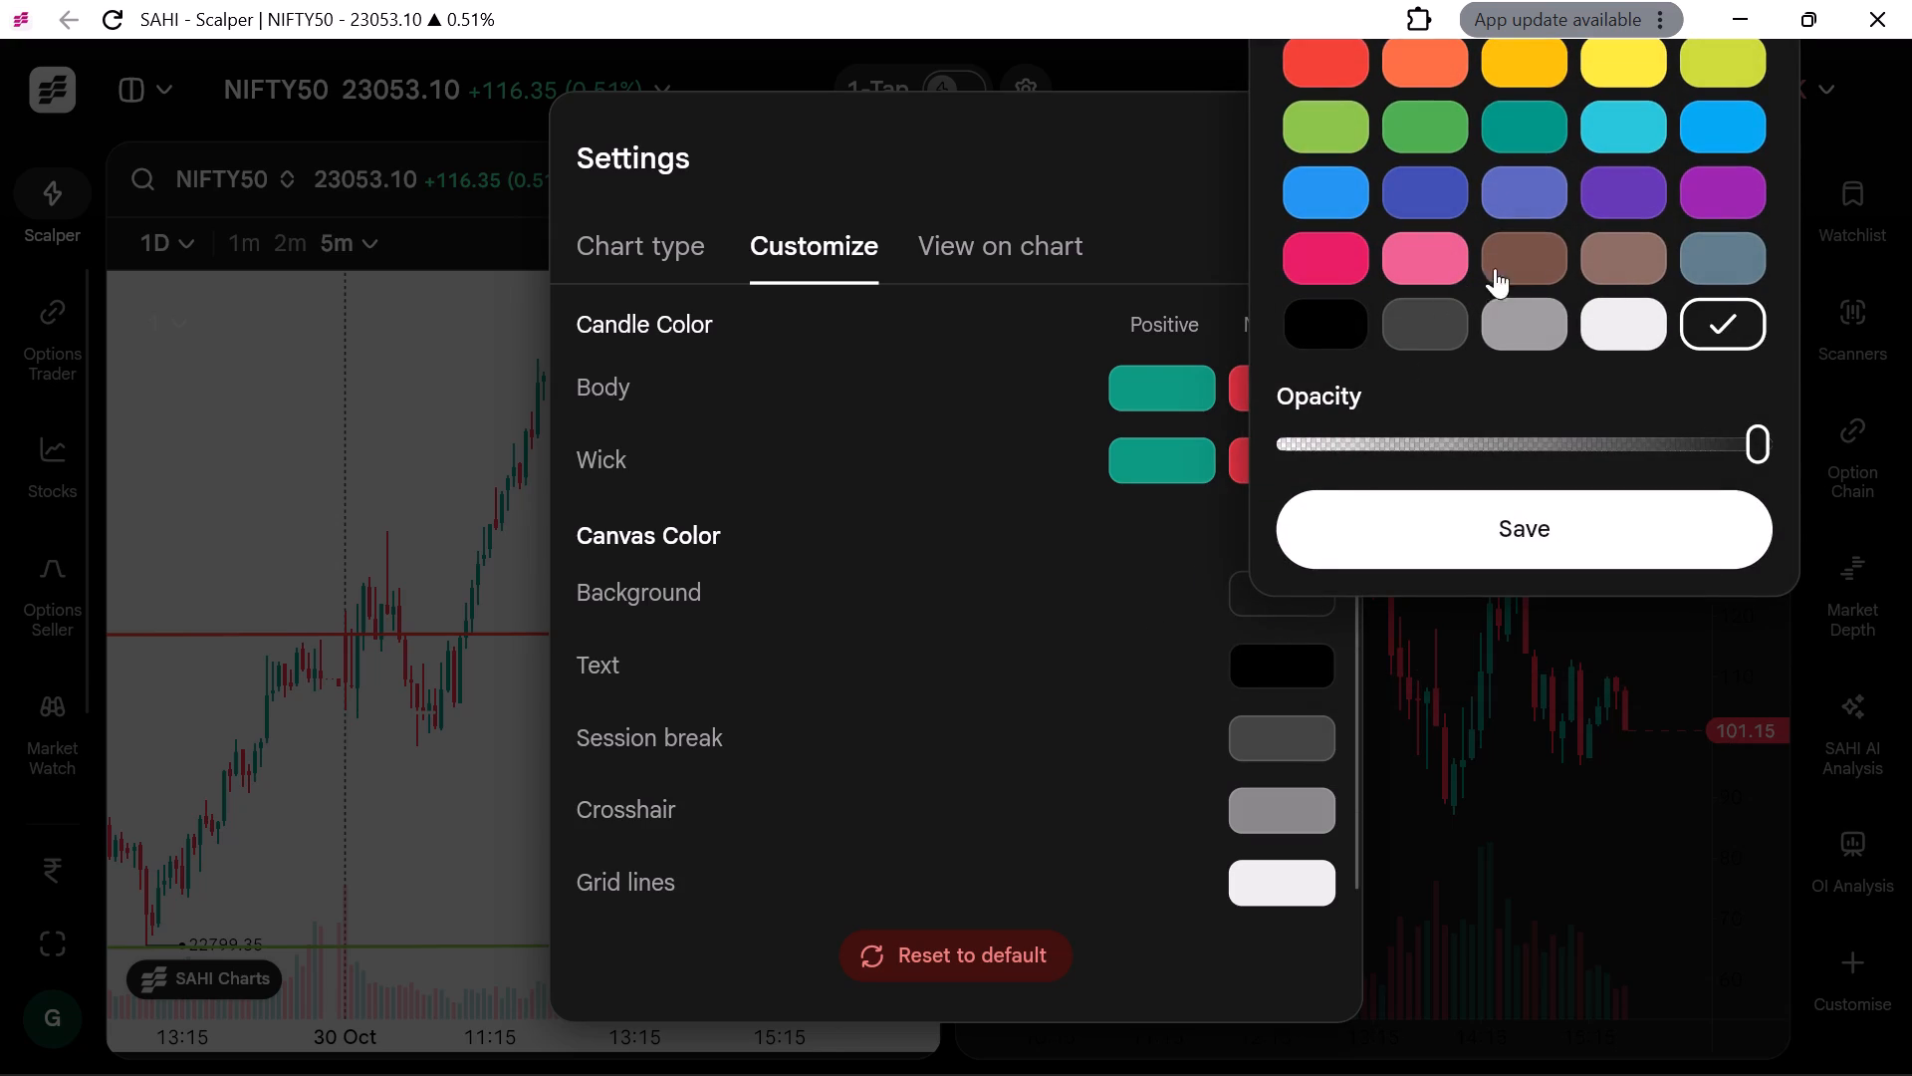
left_click(1611, 337)
left_click(1554, 499)
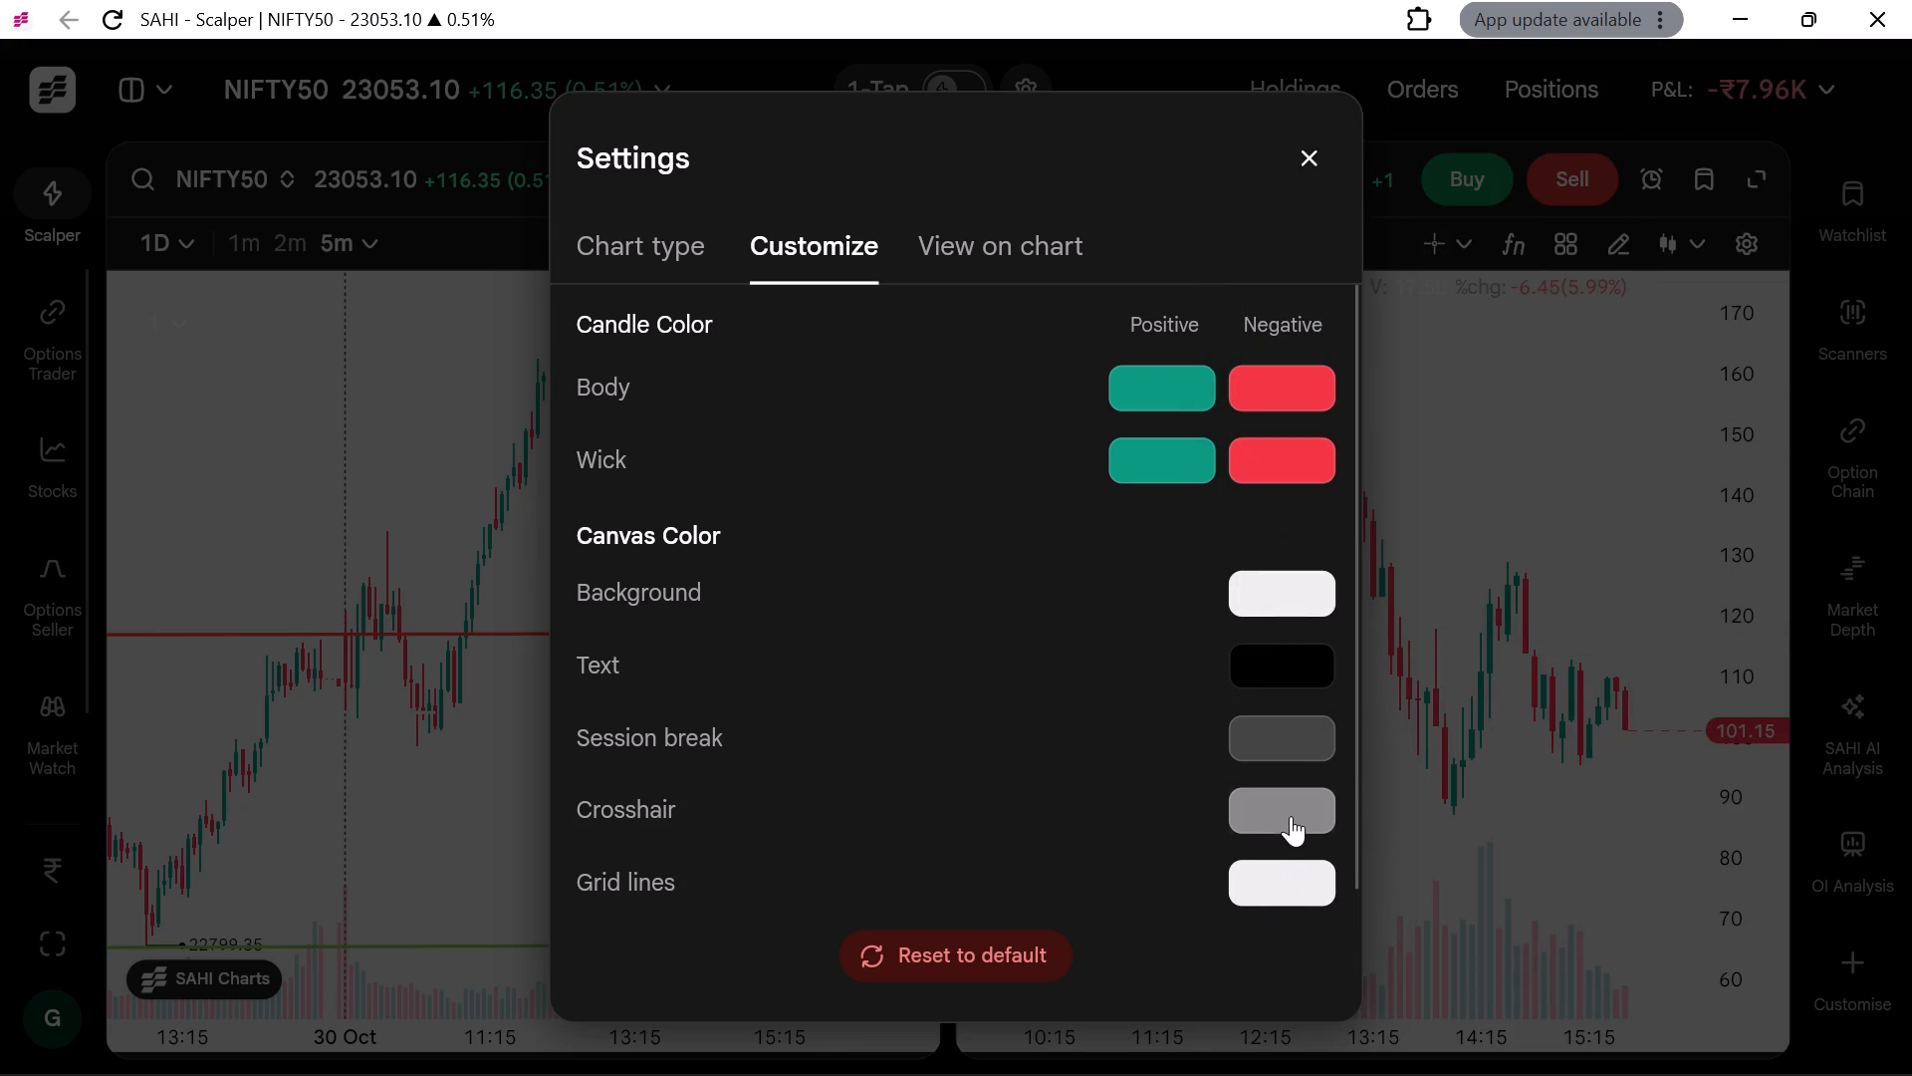
Change the Call chart's crosshair colour to black and save it.
left_click(1292, 800)
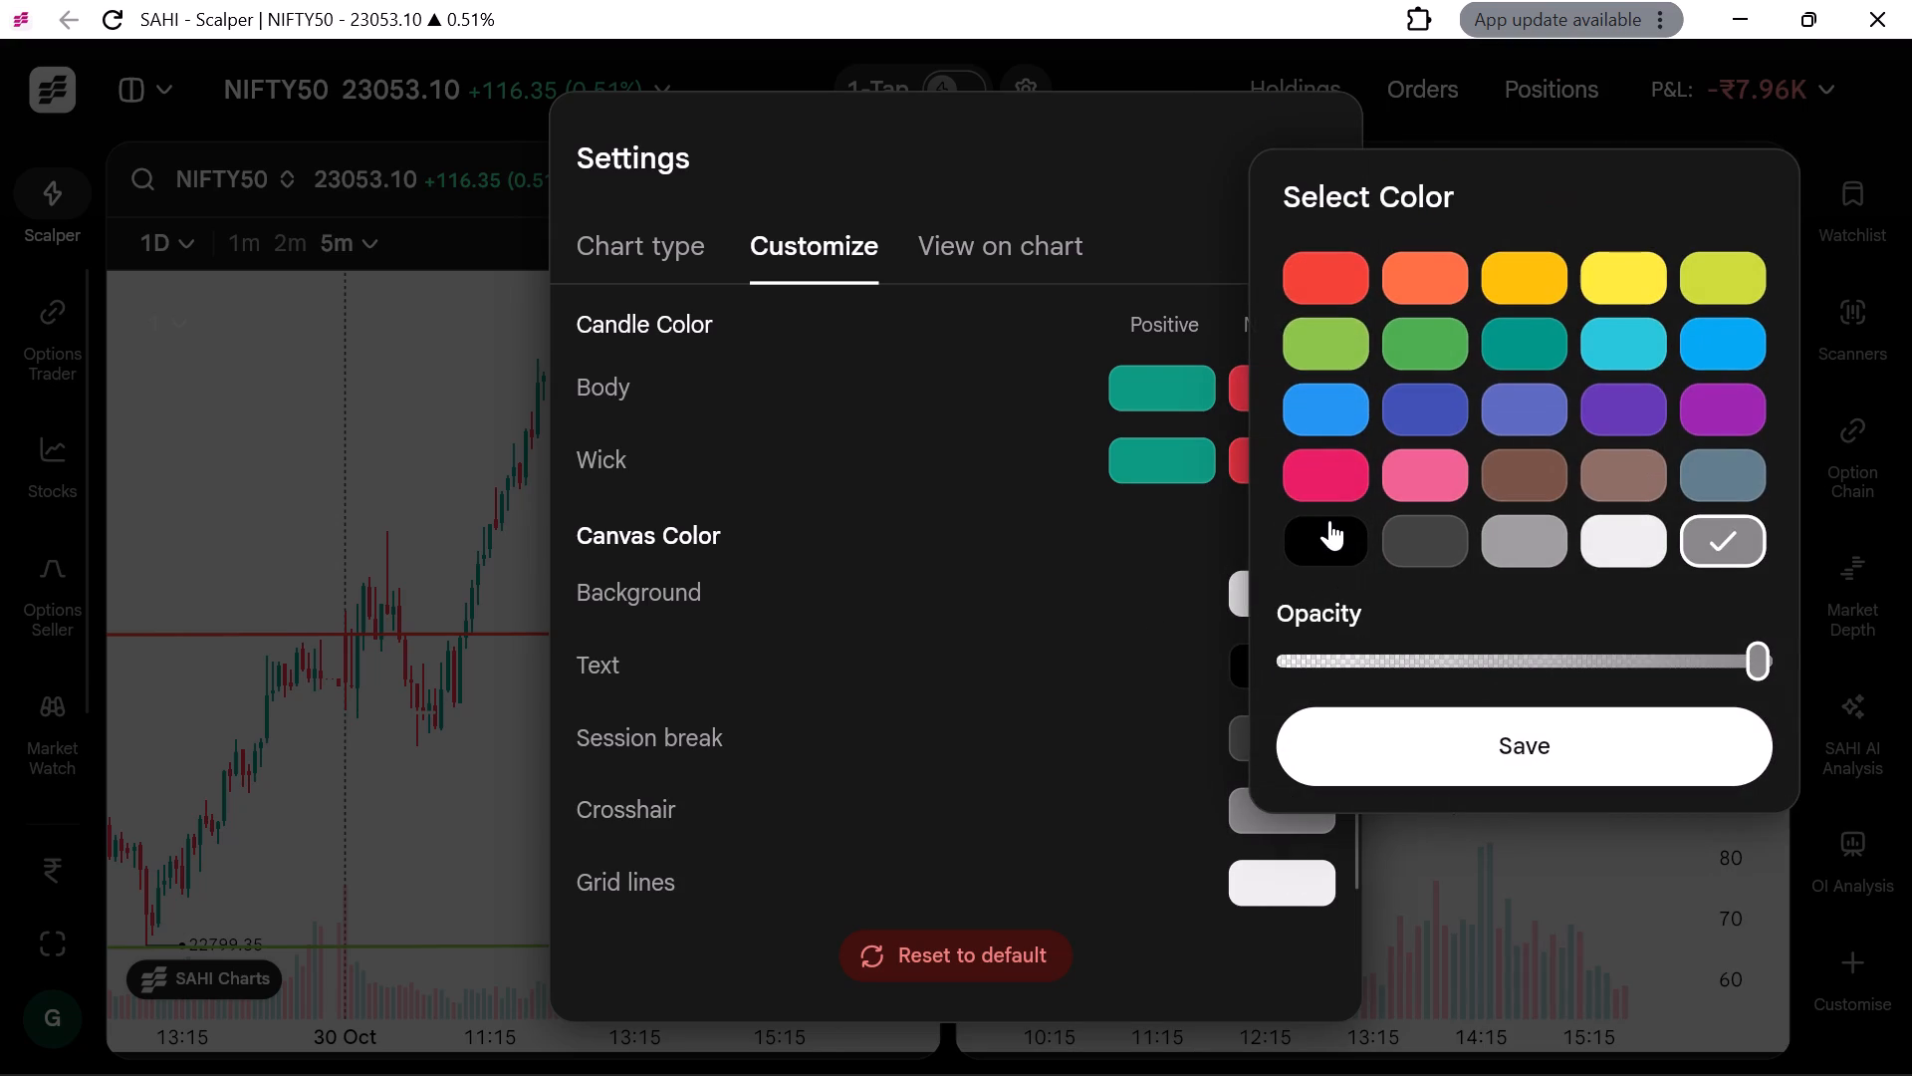
left_click(1329, 520)
left_click(1423, 753)
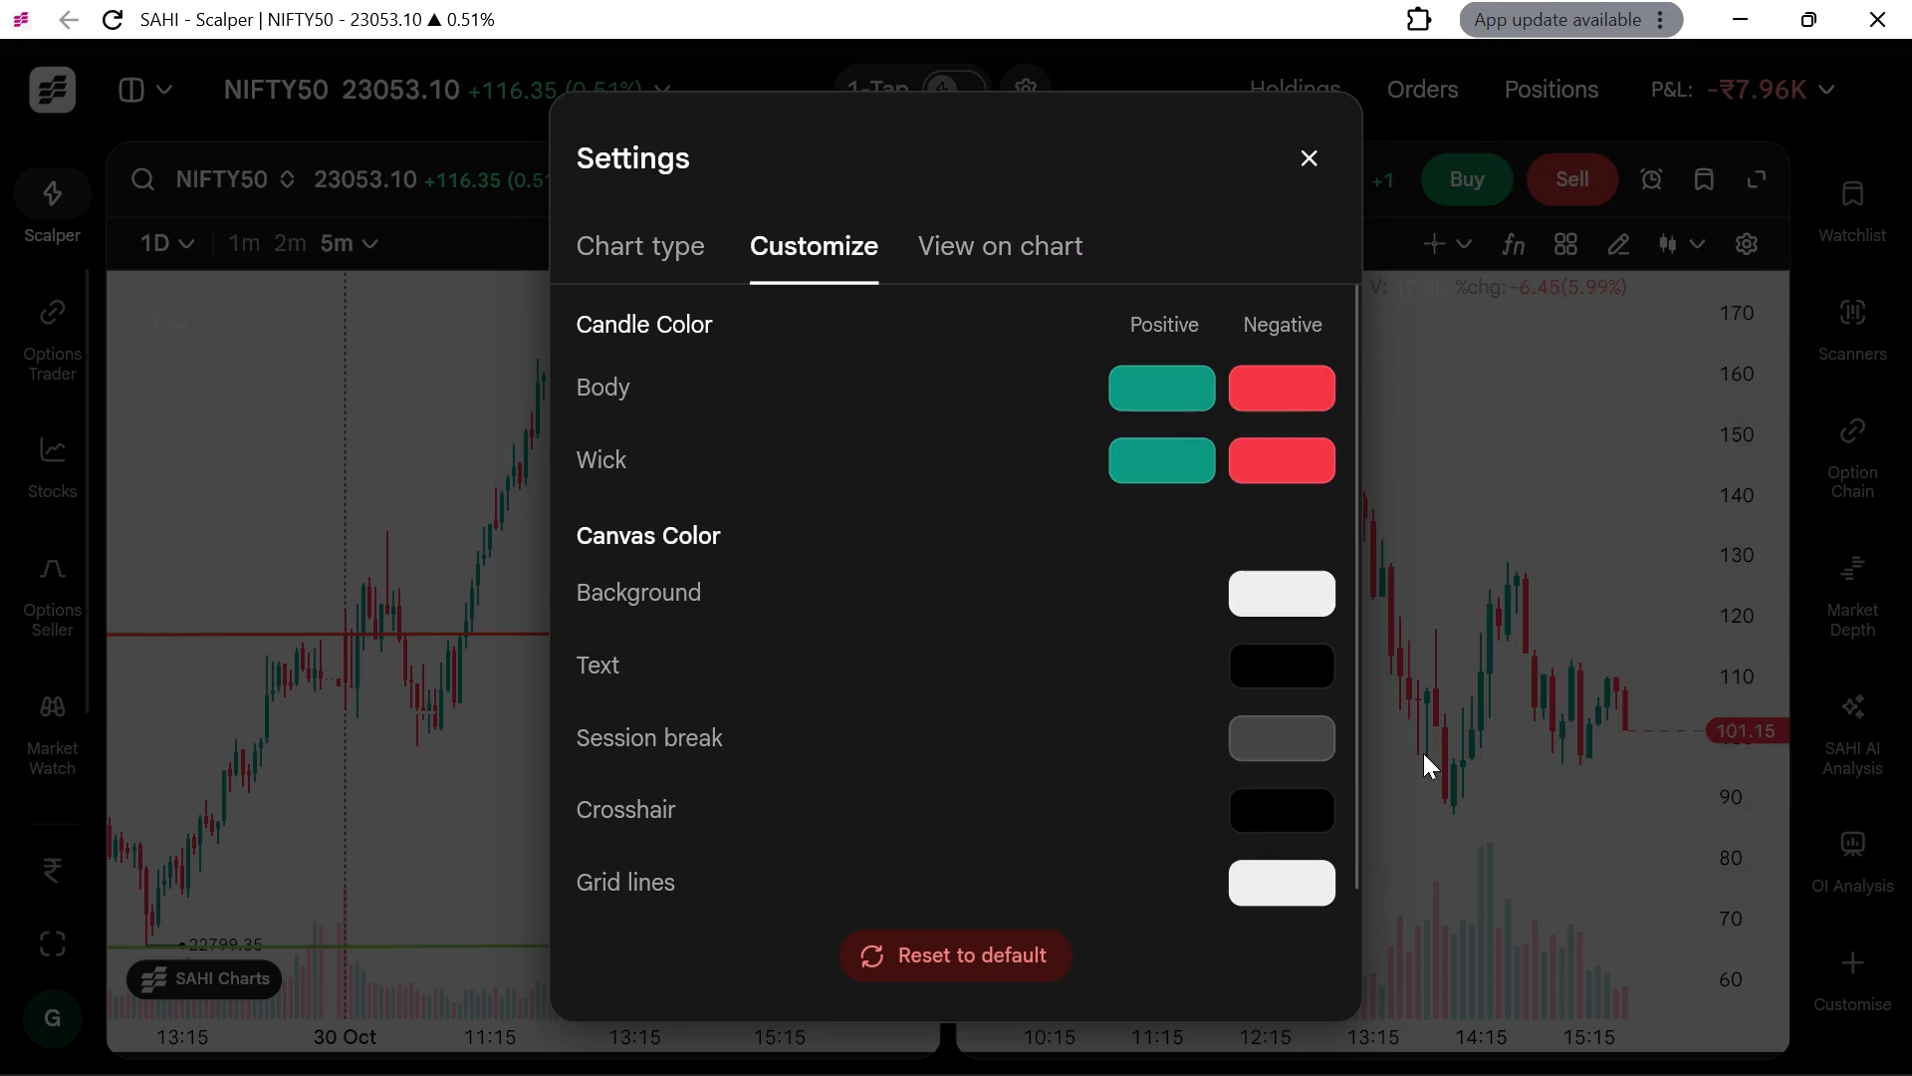
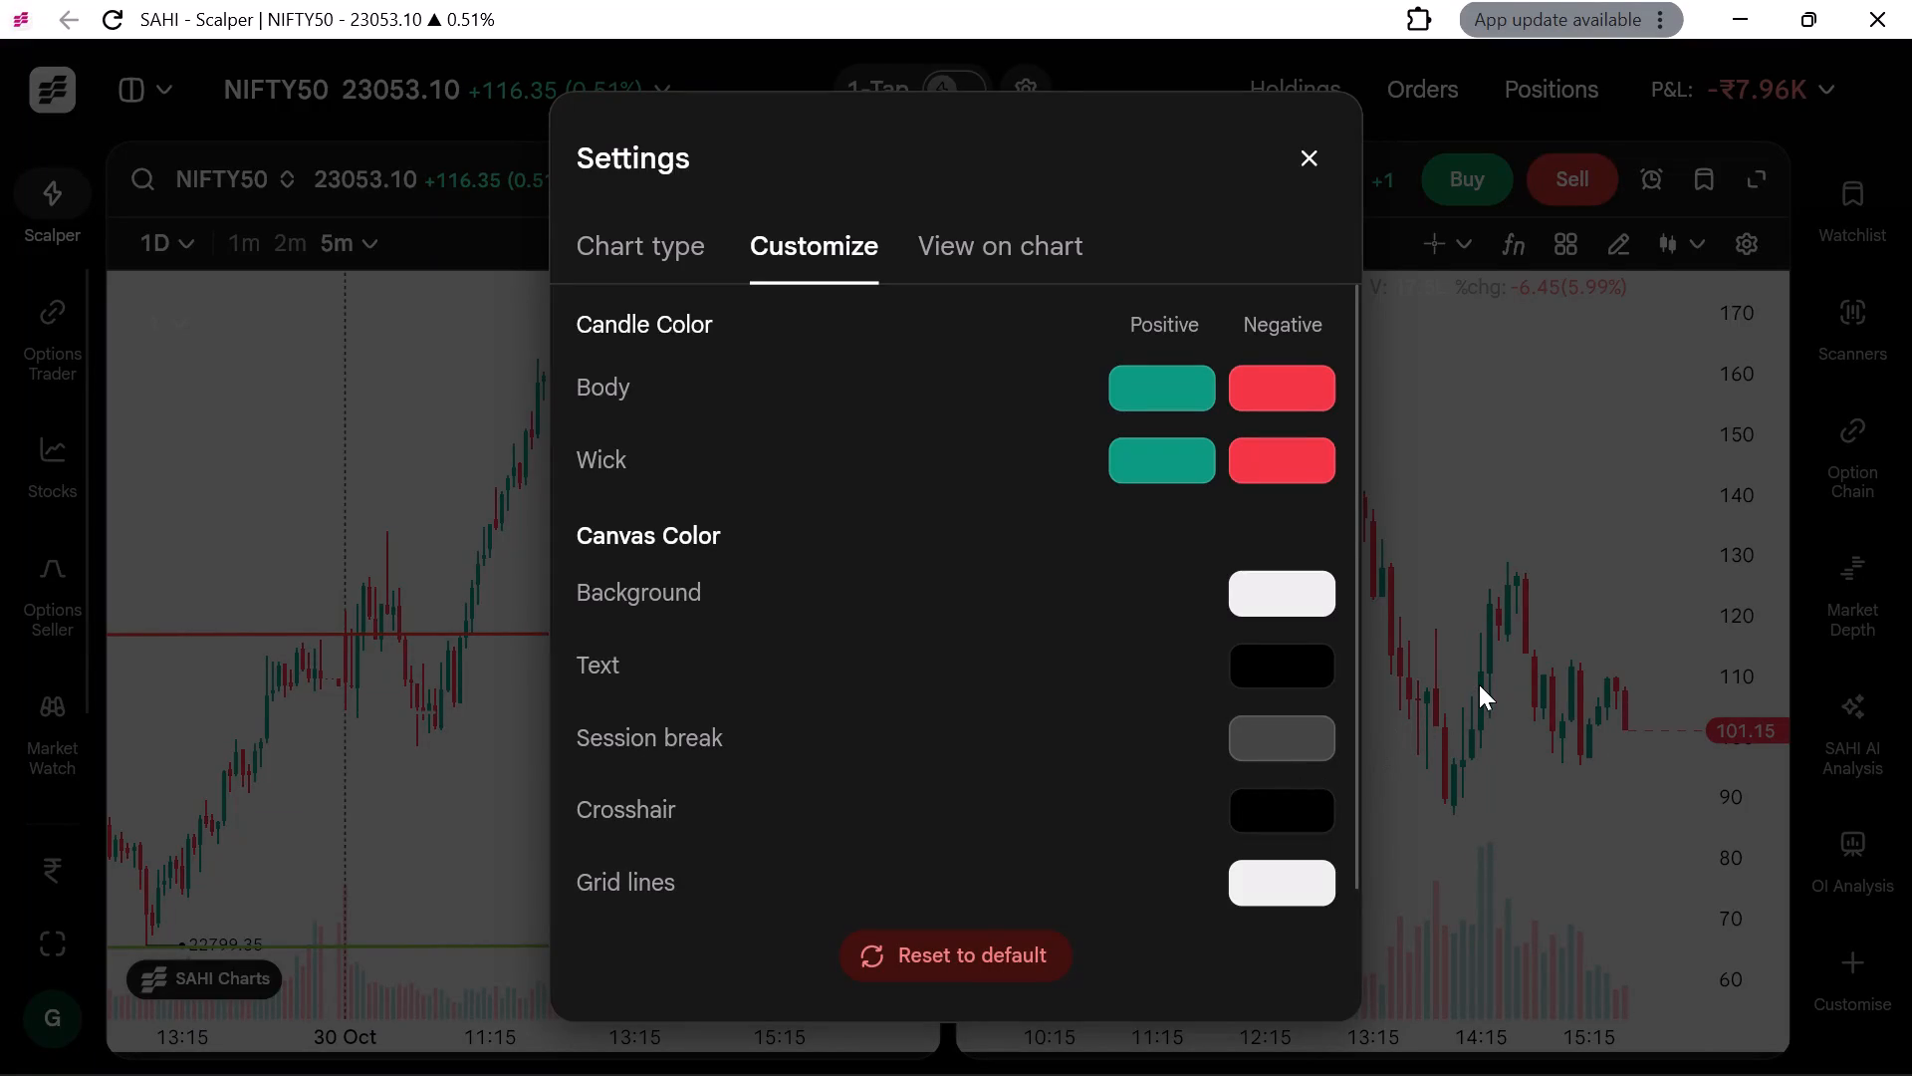
Close the NIFTY 03 Nov 23050 Call chart's settings.
left_click(1492, 588)
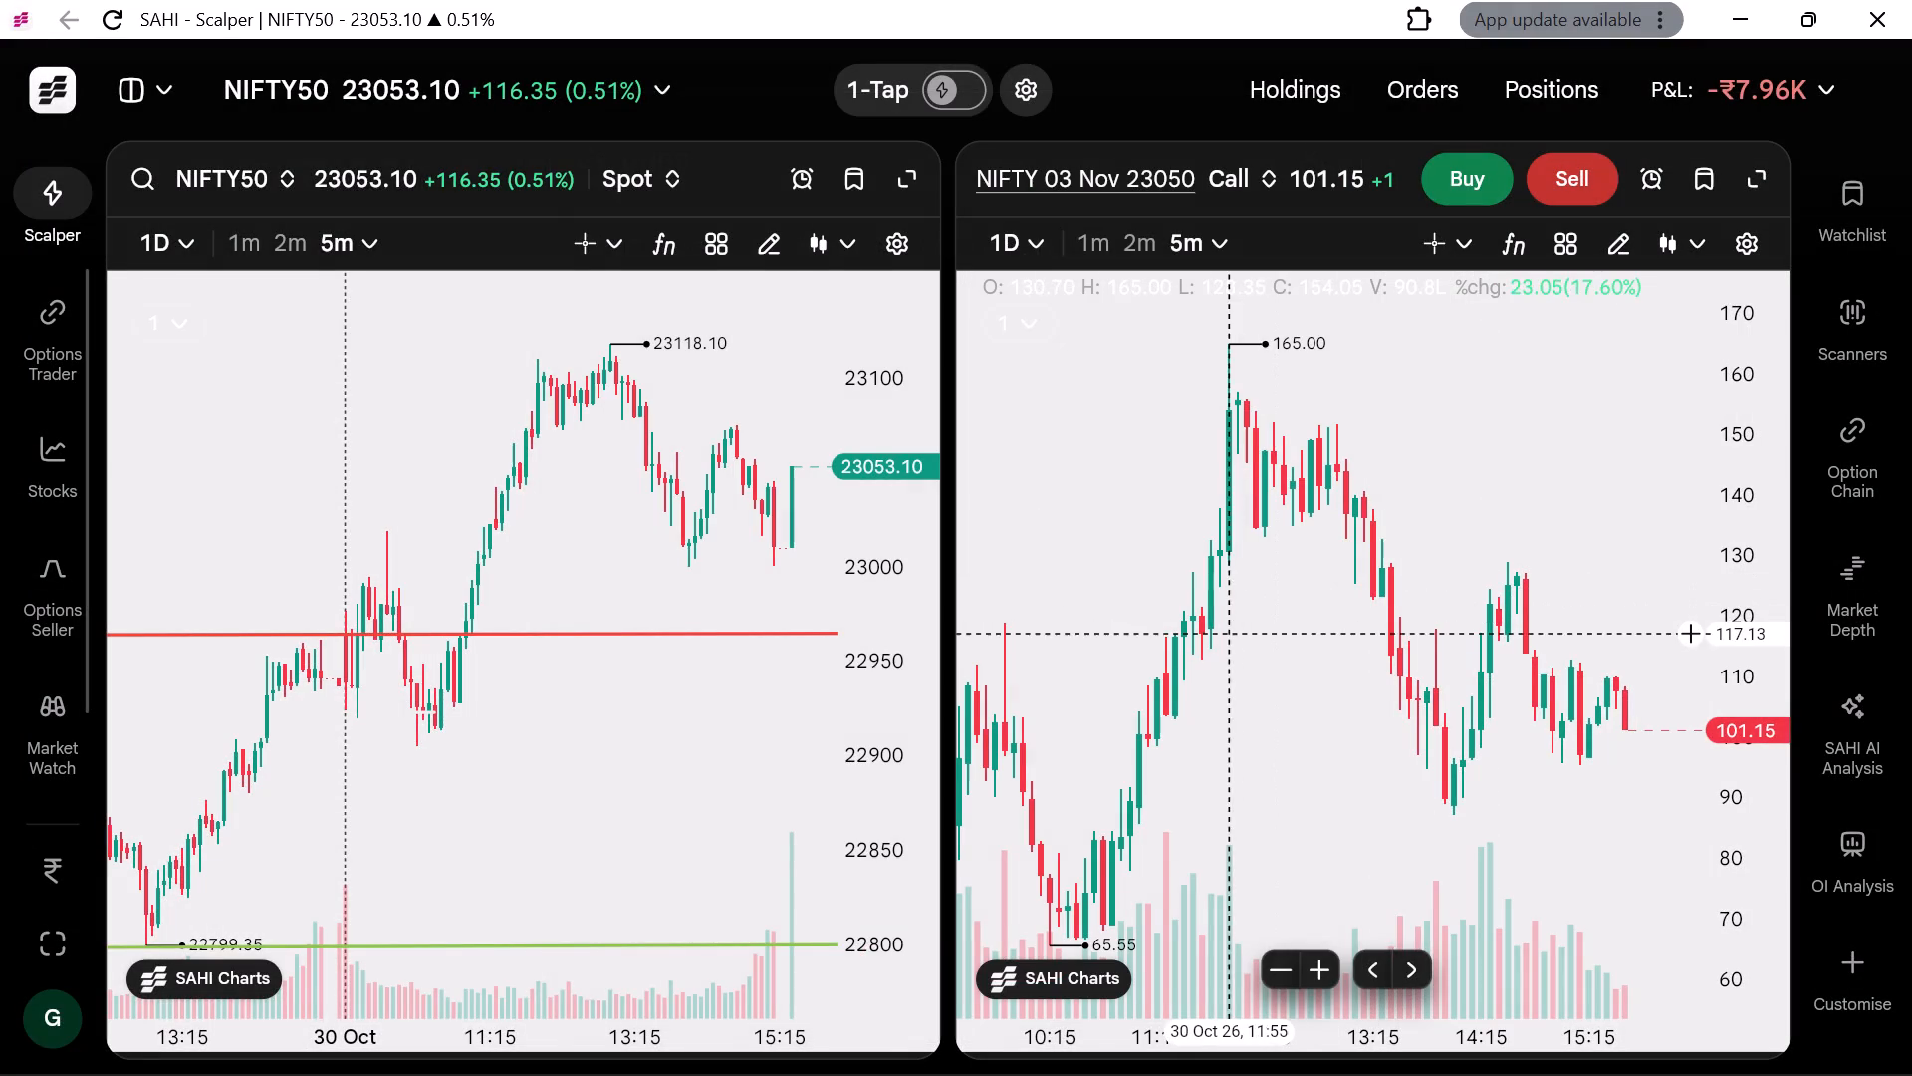
Expand the collapsed indicator legend on both the NIFTY50 spot chart and the 23050 Call chart.
scroll(792, 647, "down", 3)
scroll(792, 647, "up", 4)
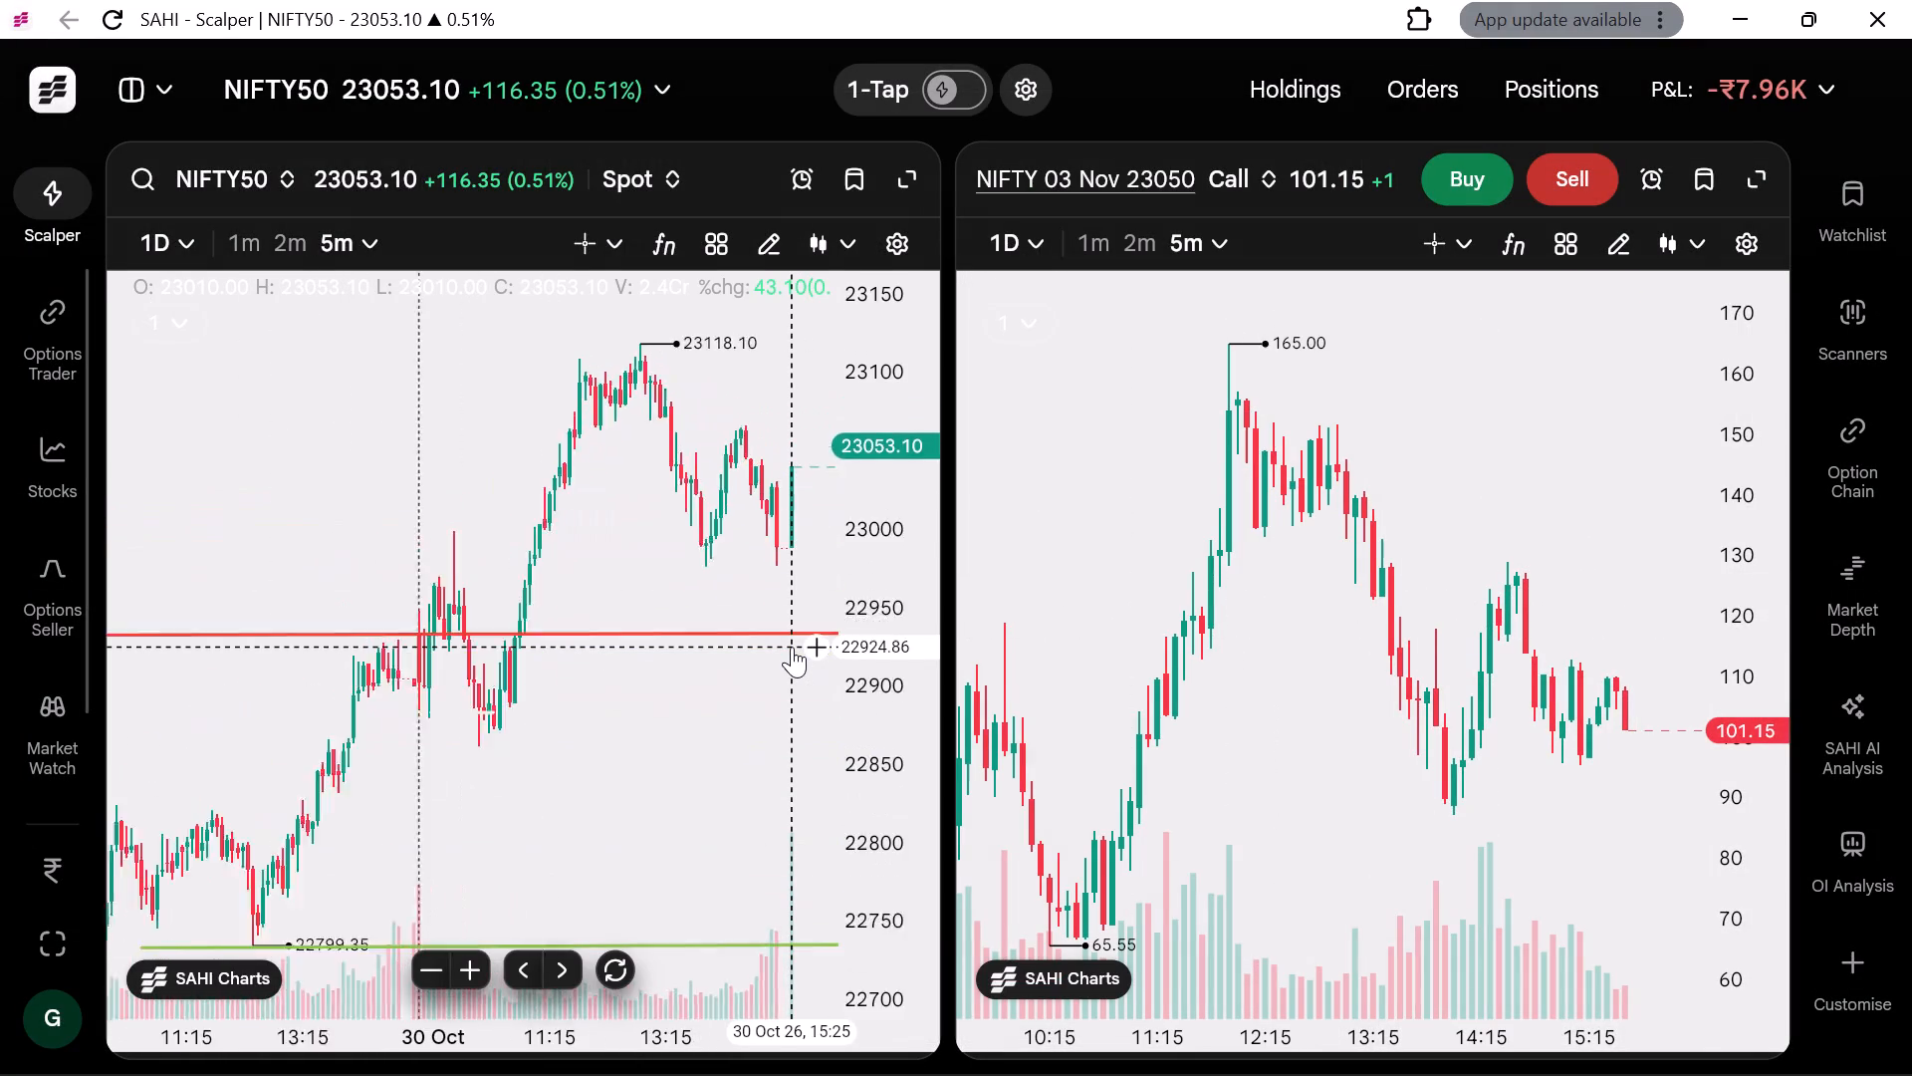
scroll(792, 647, "up", 4)
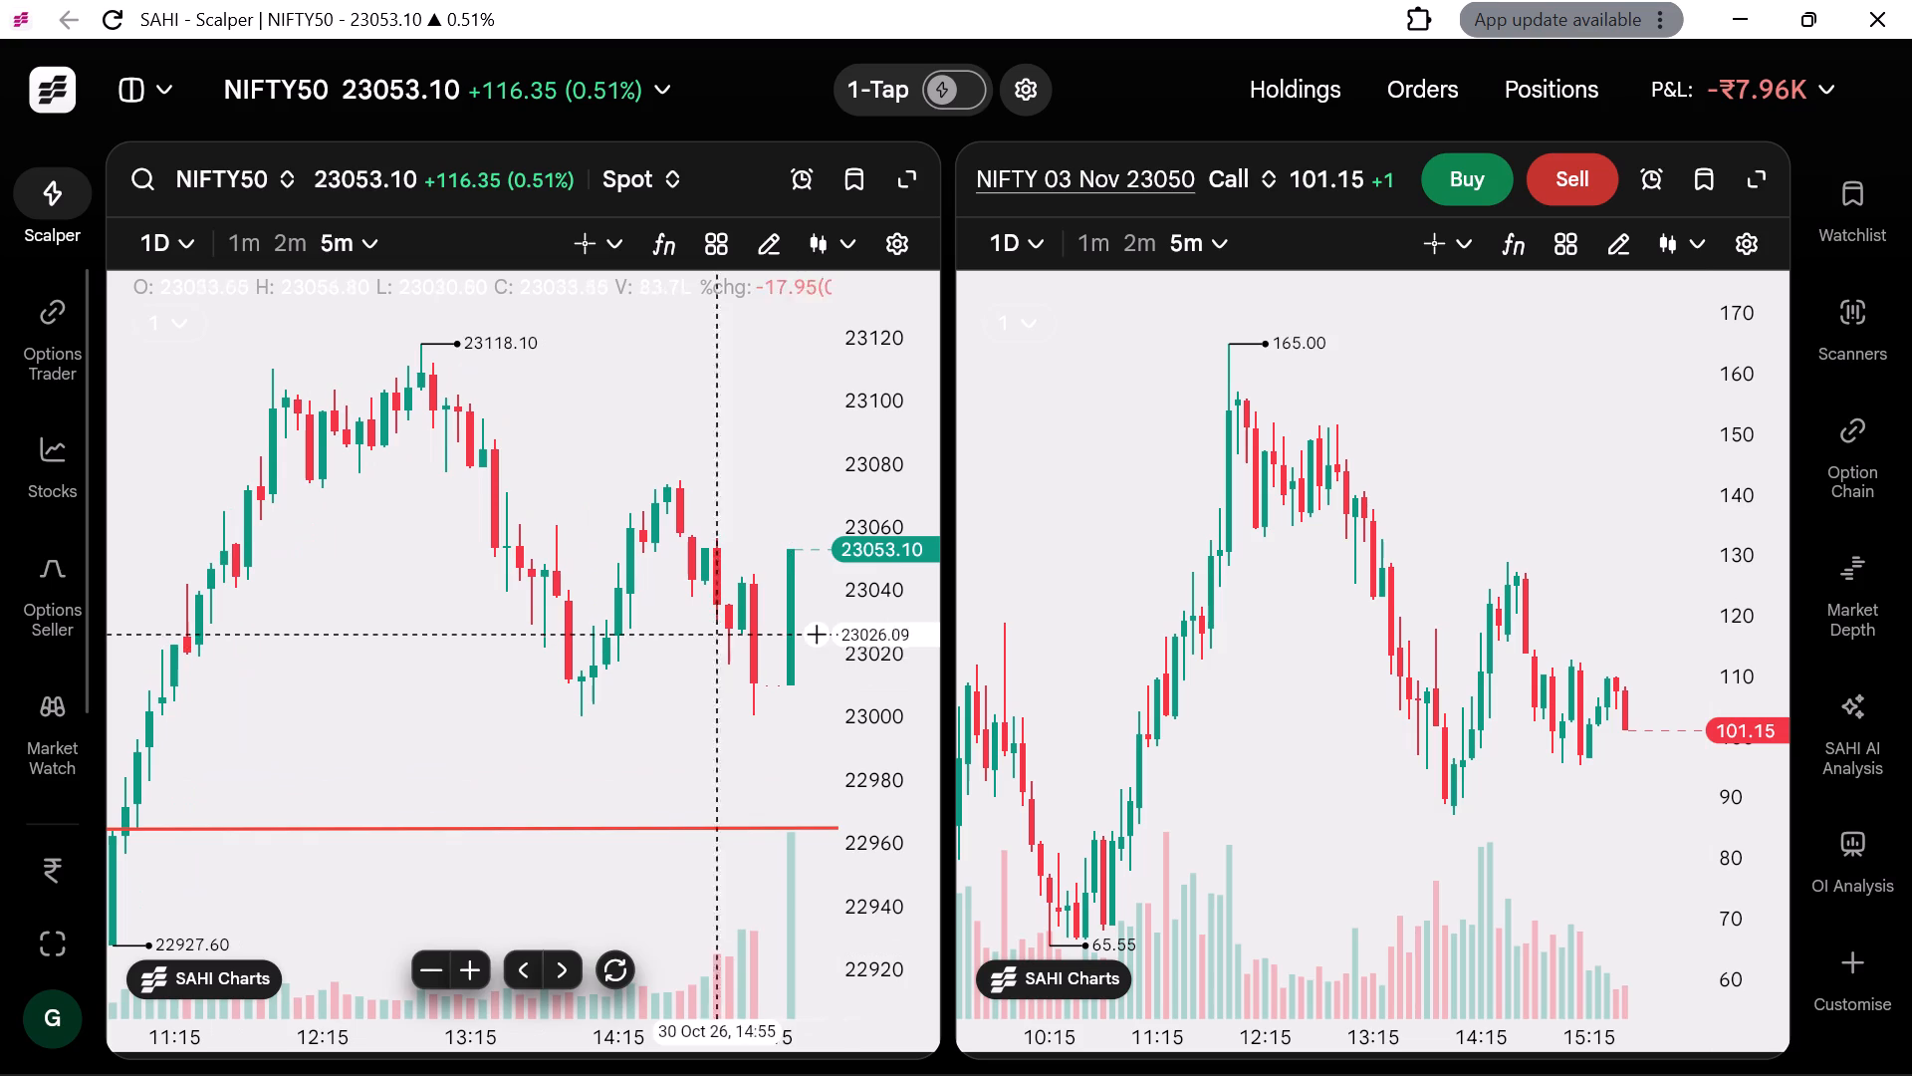
scroll(192, 334, "left", 1)
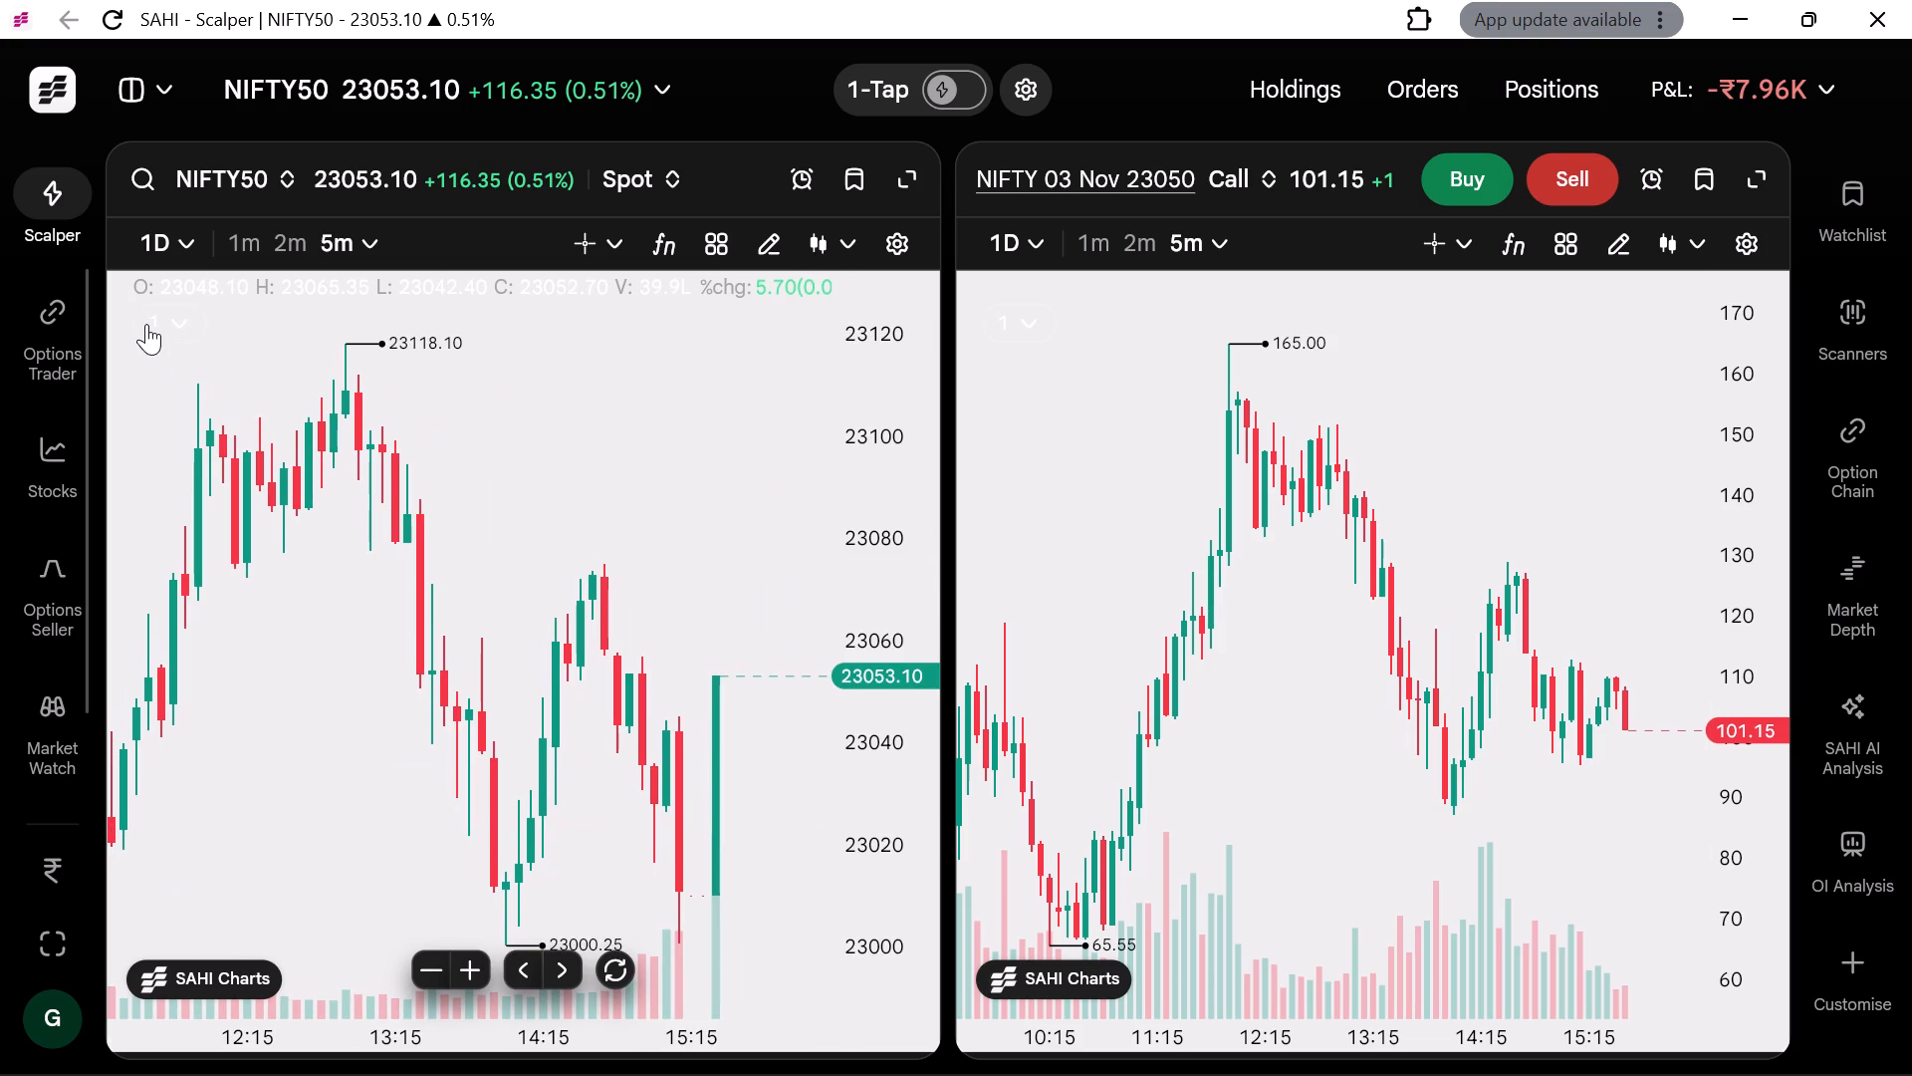
left_click(161, 322)
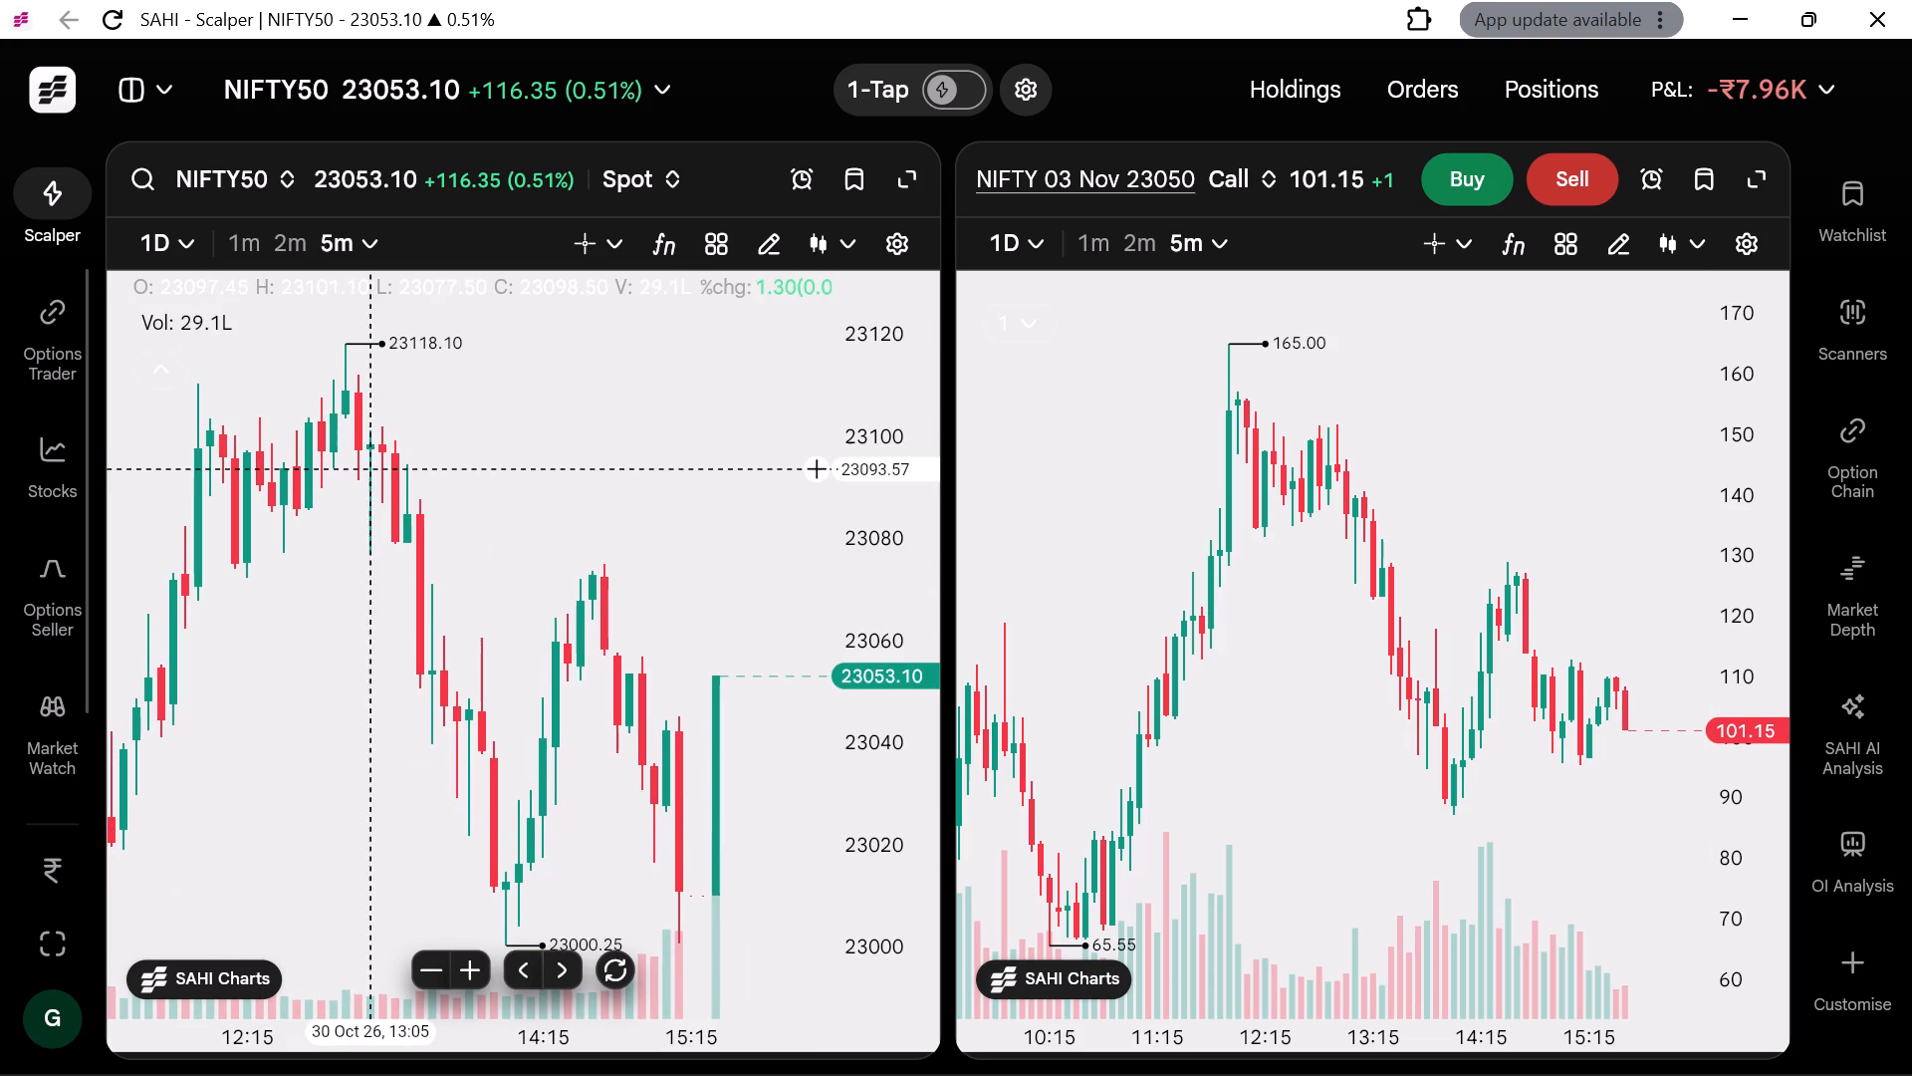
left_click(1022, 330)
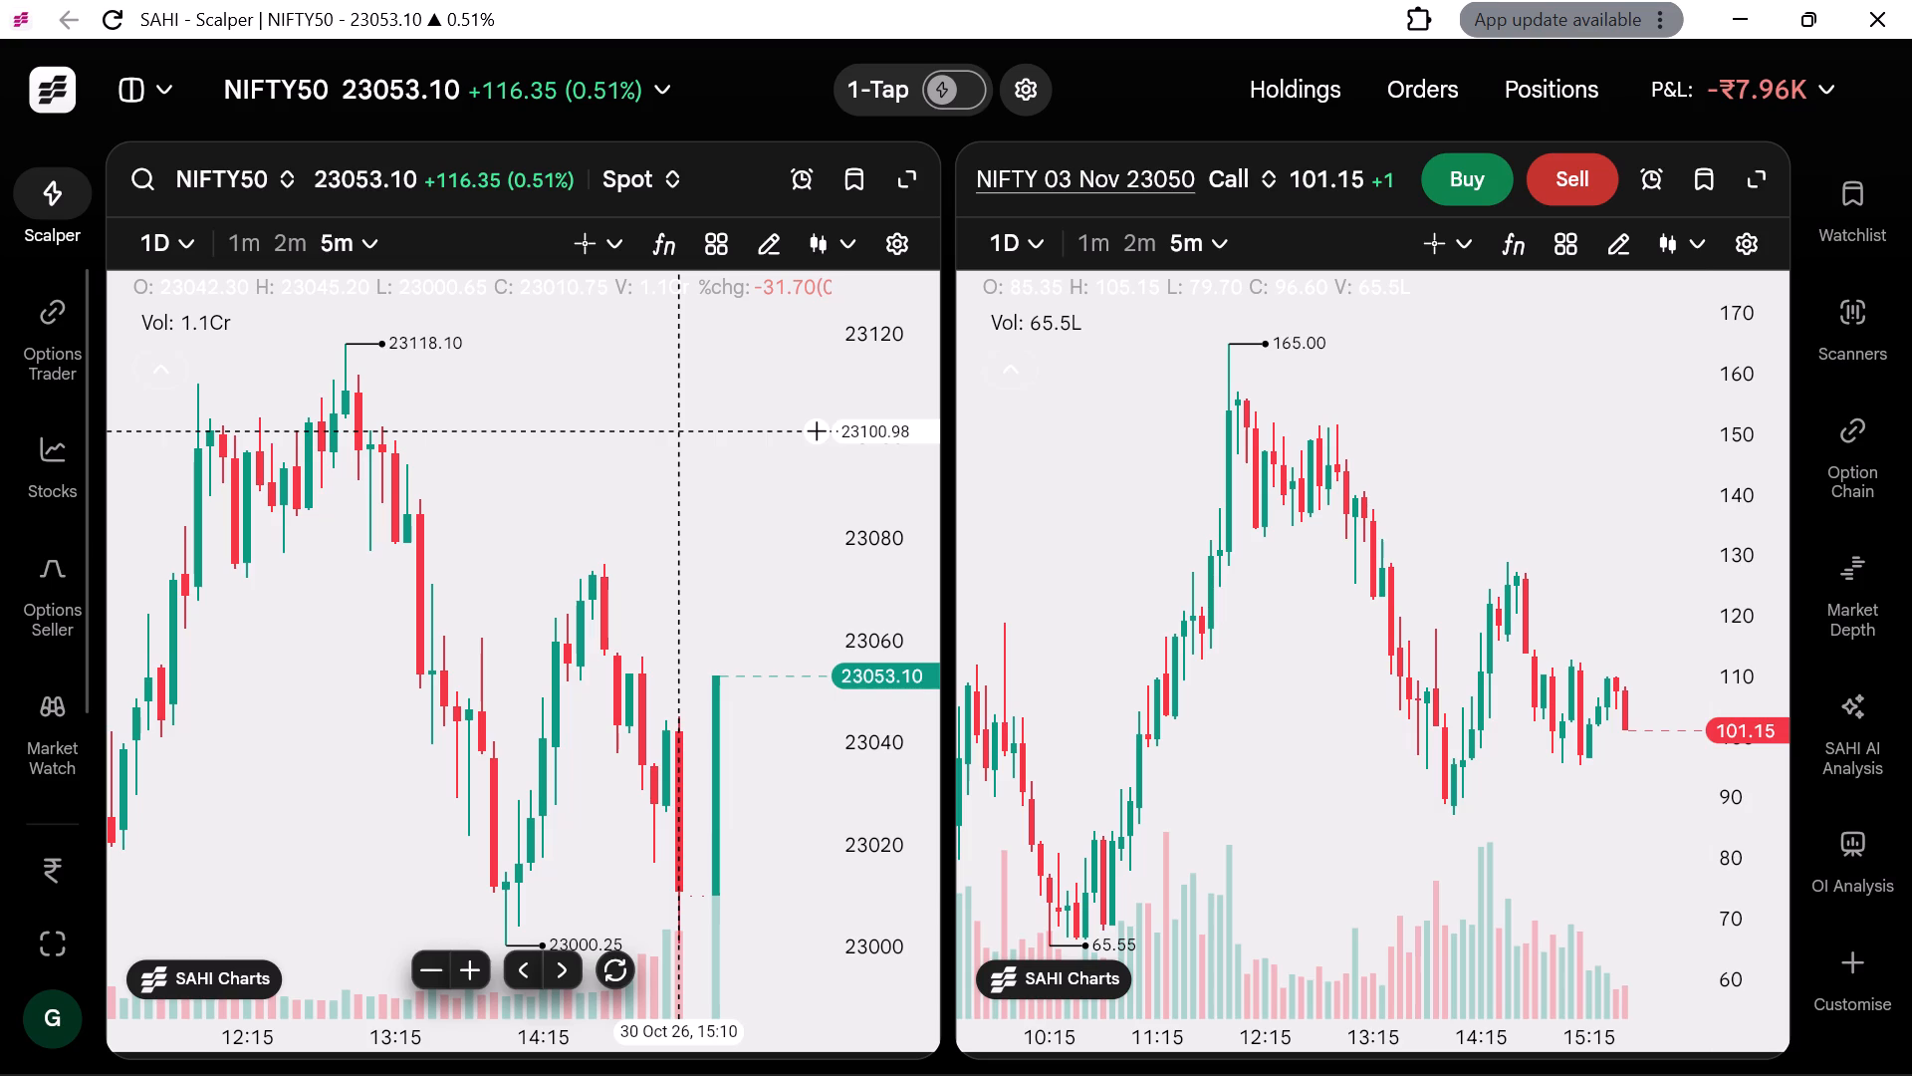
Examine the recent 5-minute candles of the NIFTY50 spot chart at different zoom levels.
scroll(672, 431, "down", 1)
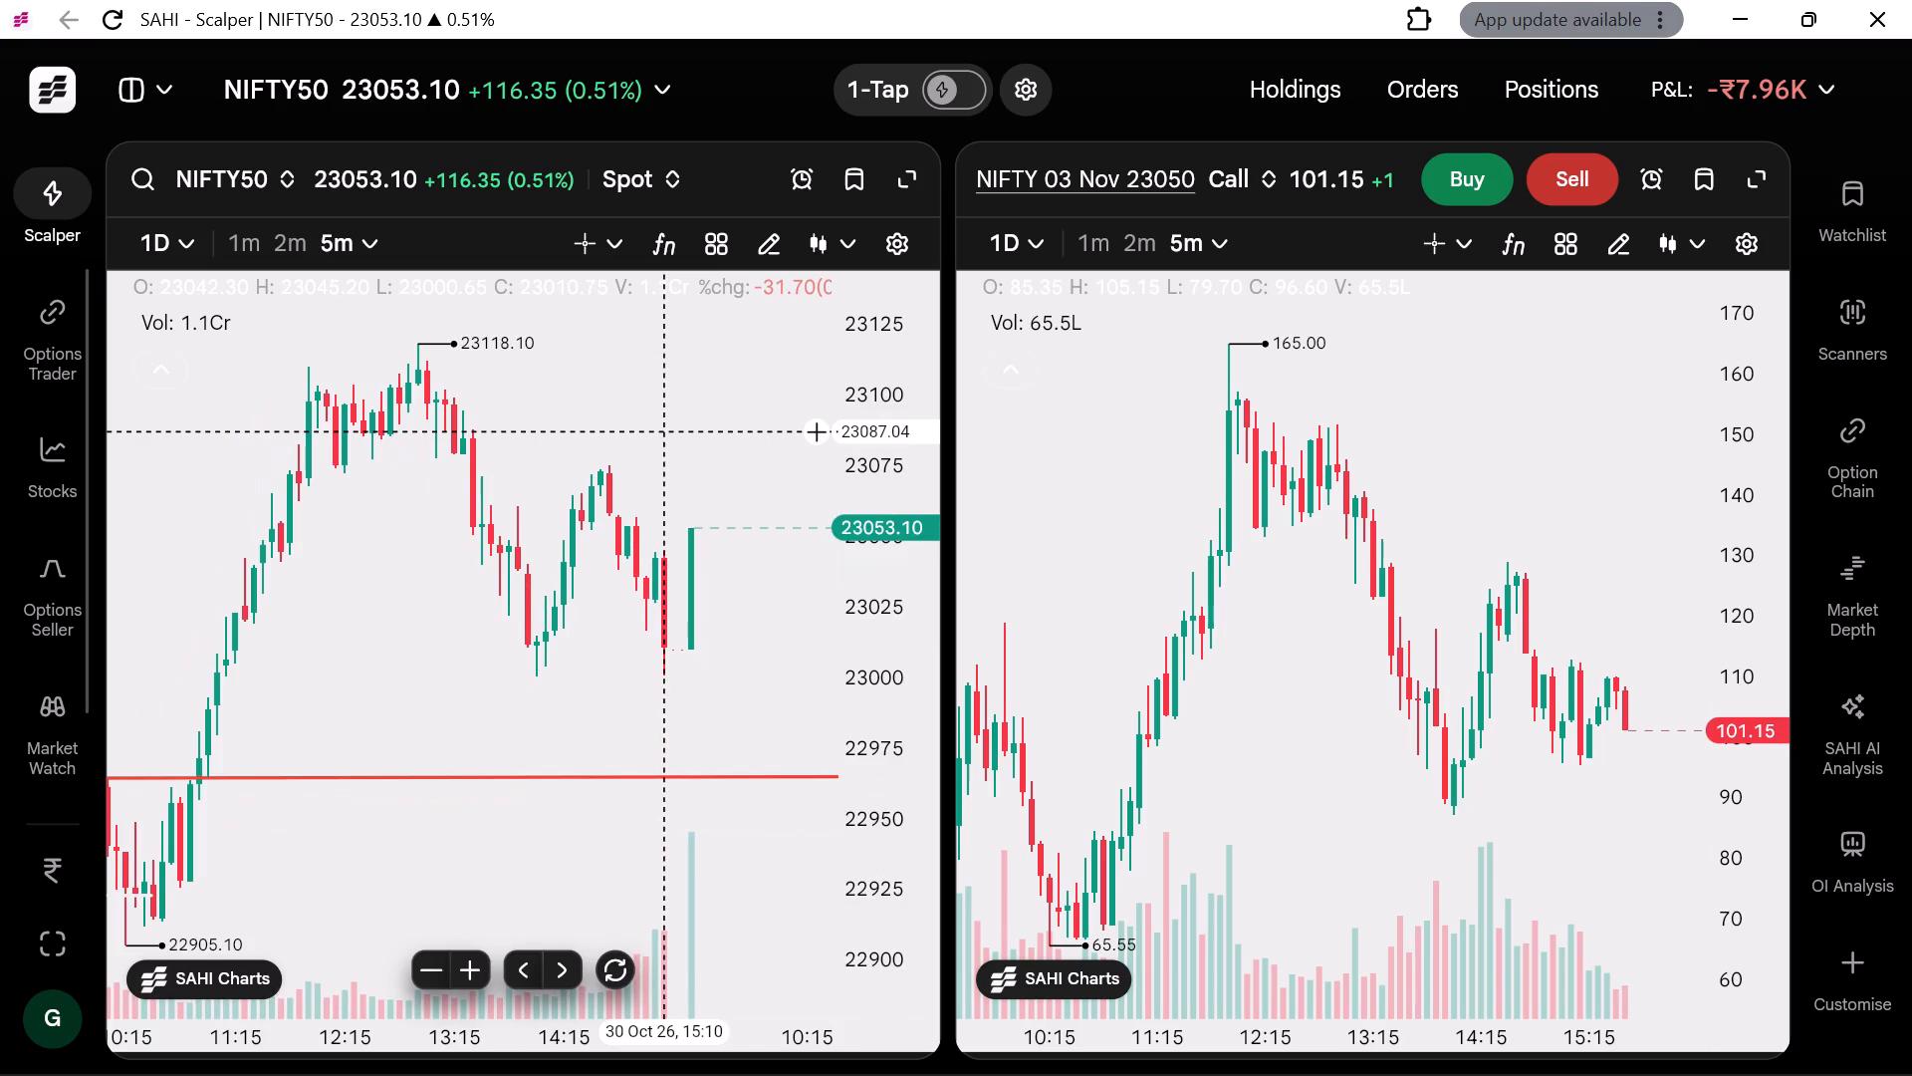
scroll(672, 431, "down", 1)
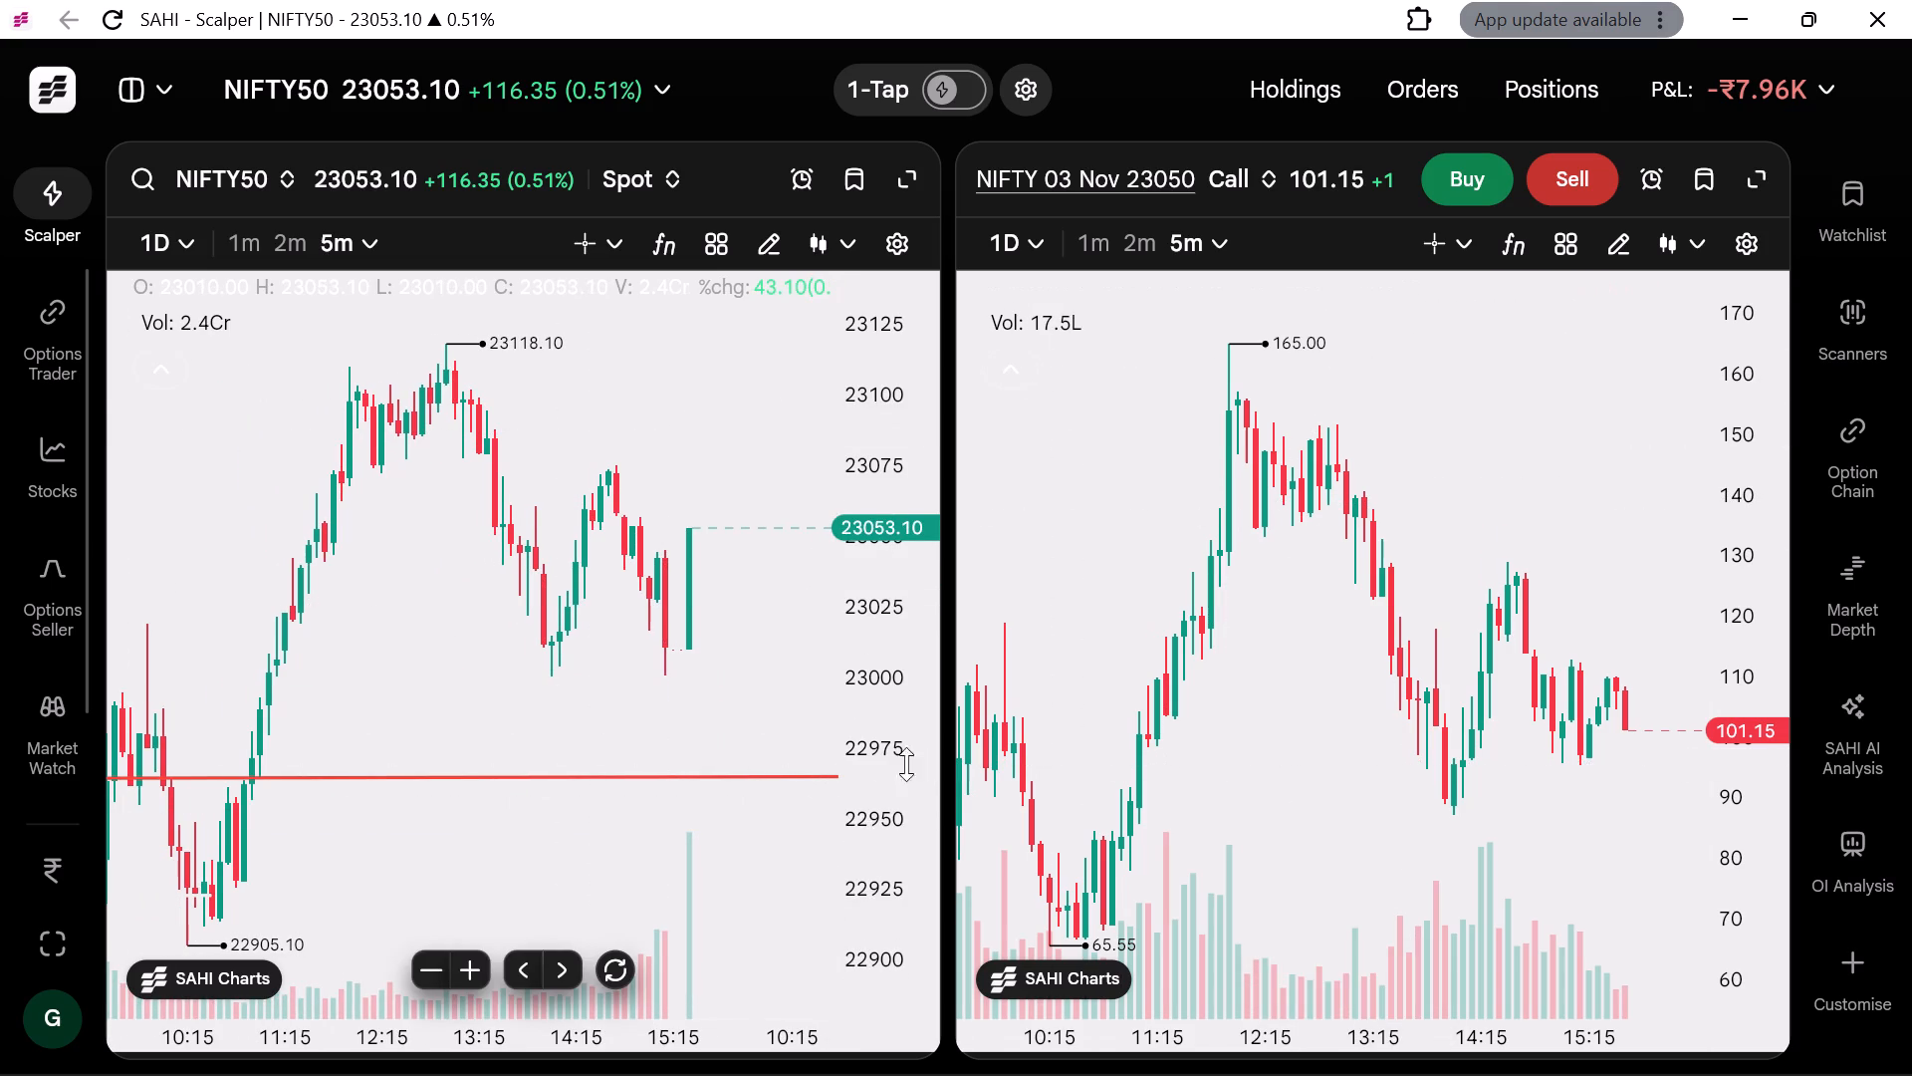
scroll(758, 765, "up", 1)
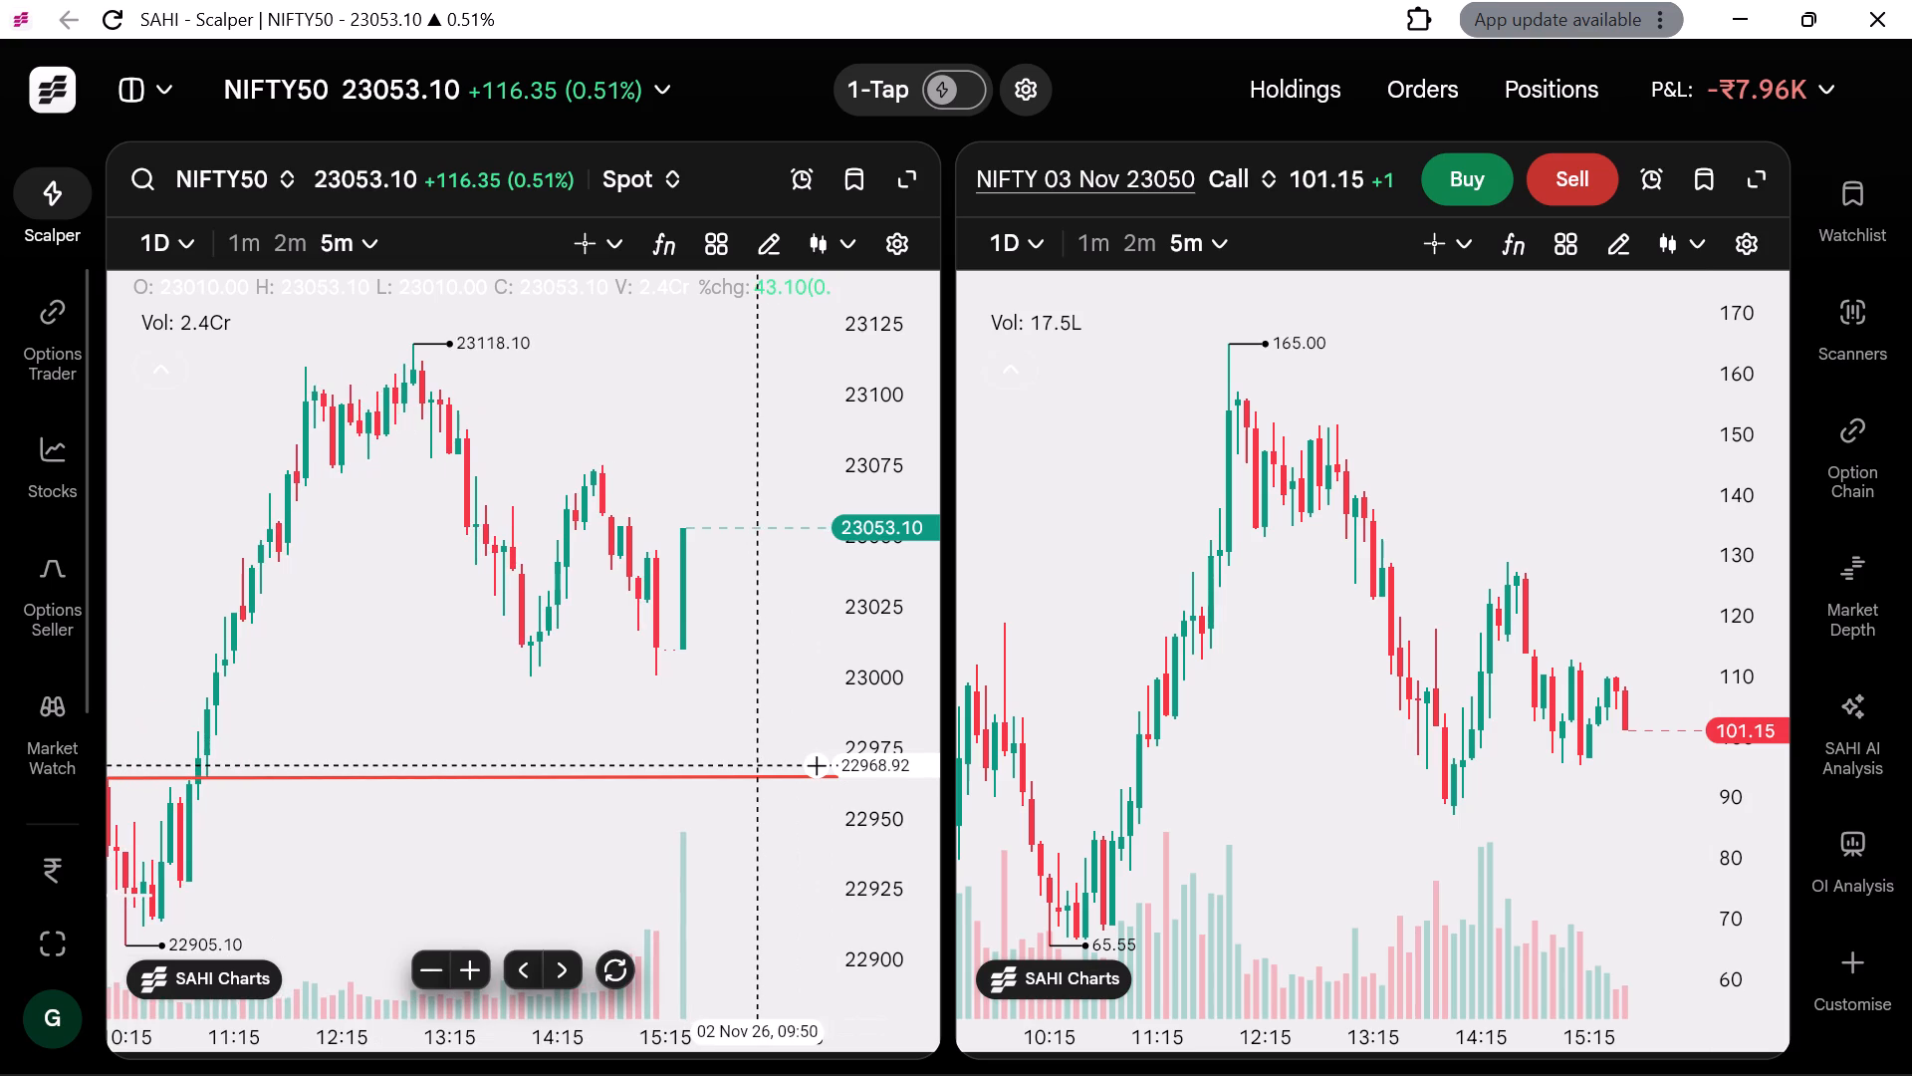
scroll(758, 765, "up", 1)
scroll(758, 765, "down", 2)
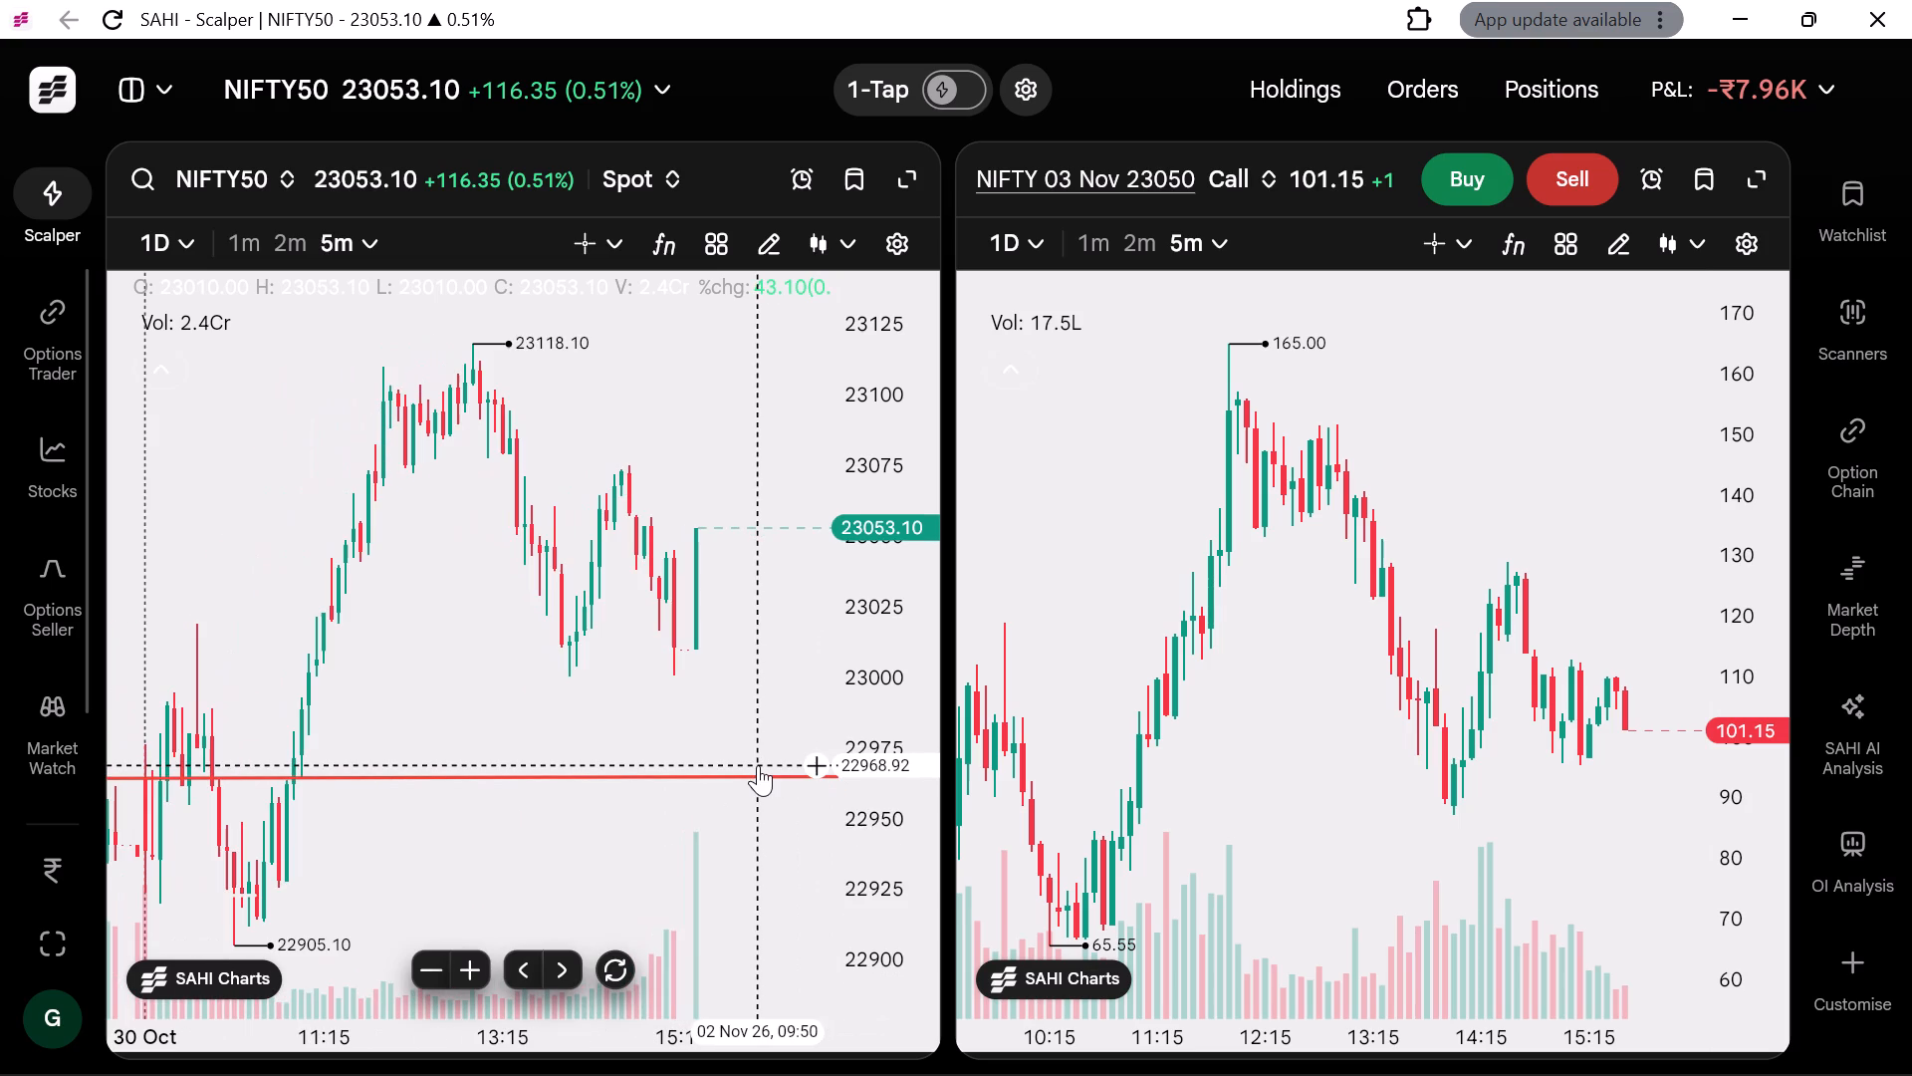
scroll(758, 765, "down", 1)
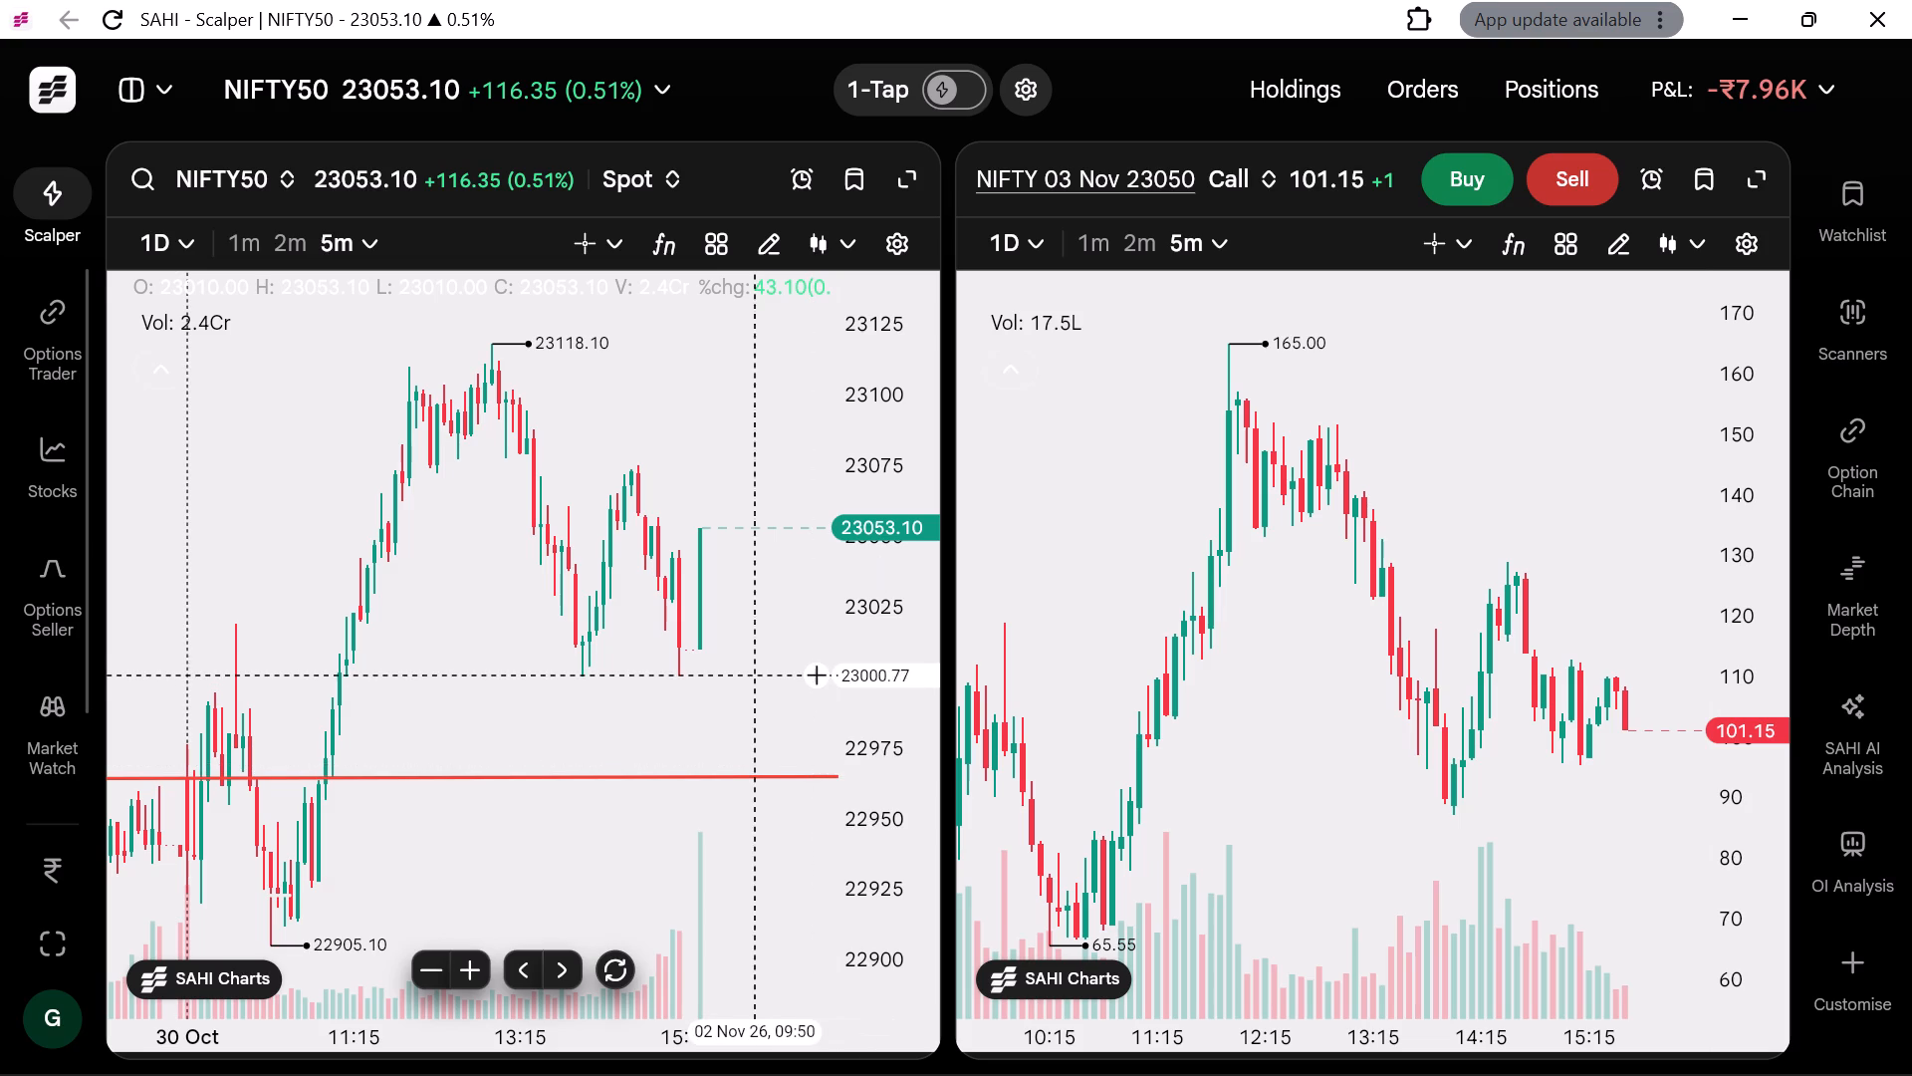
scroll(748, 682, "up", 1)
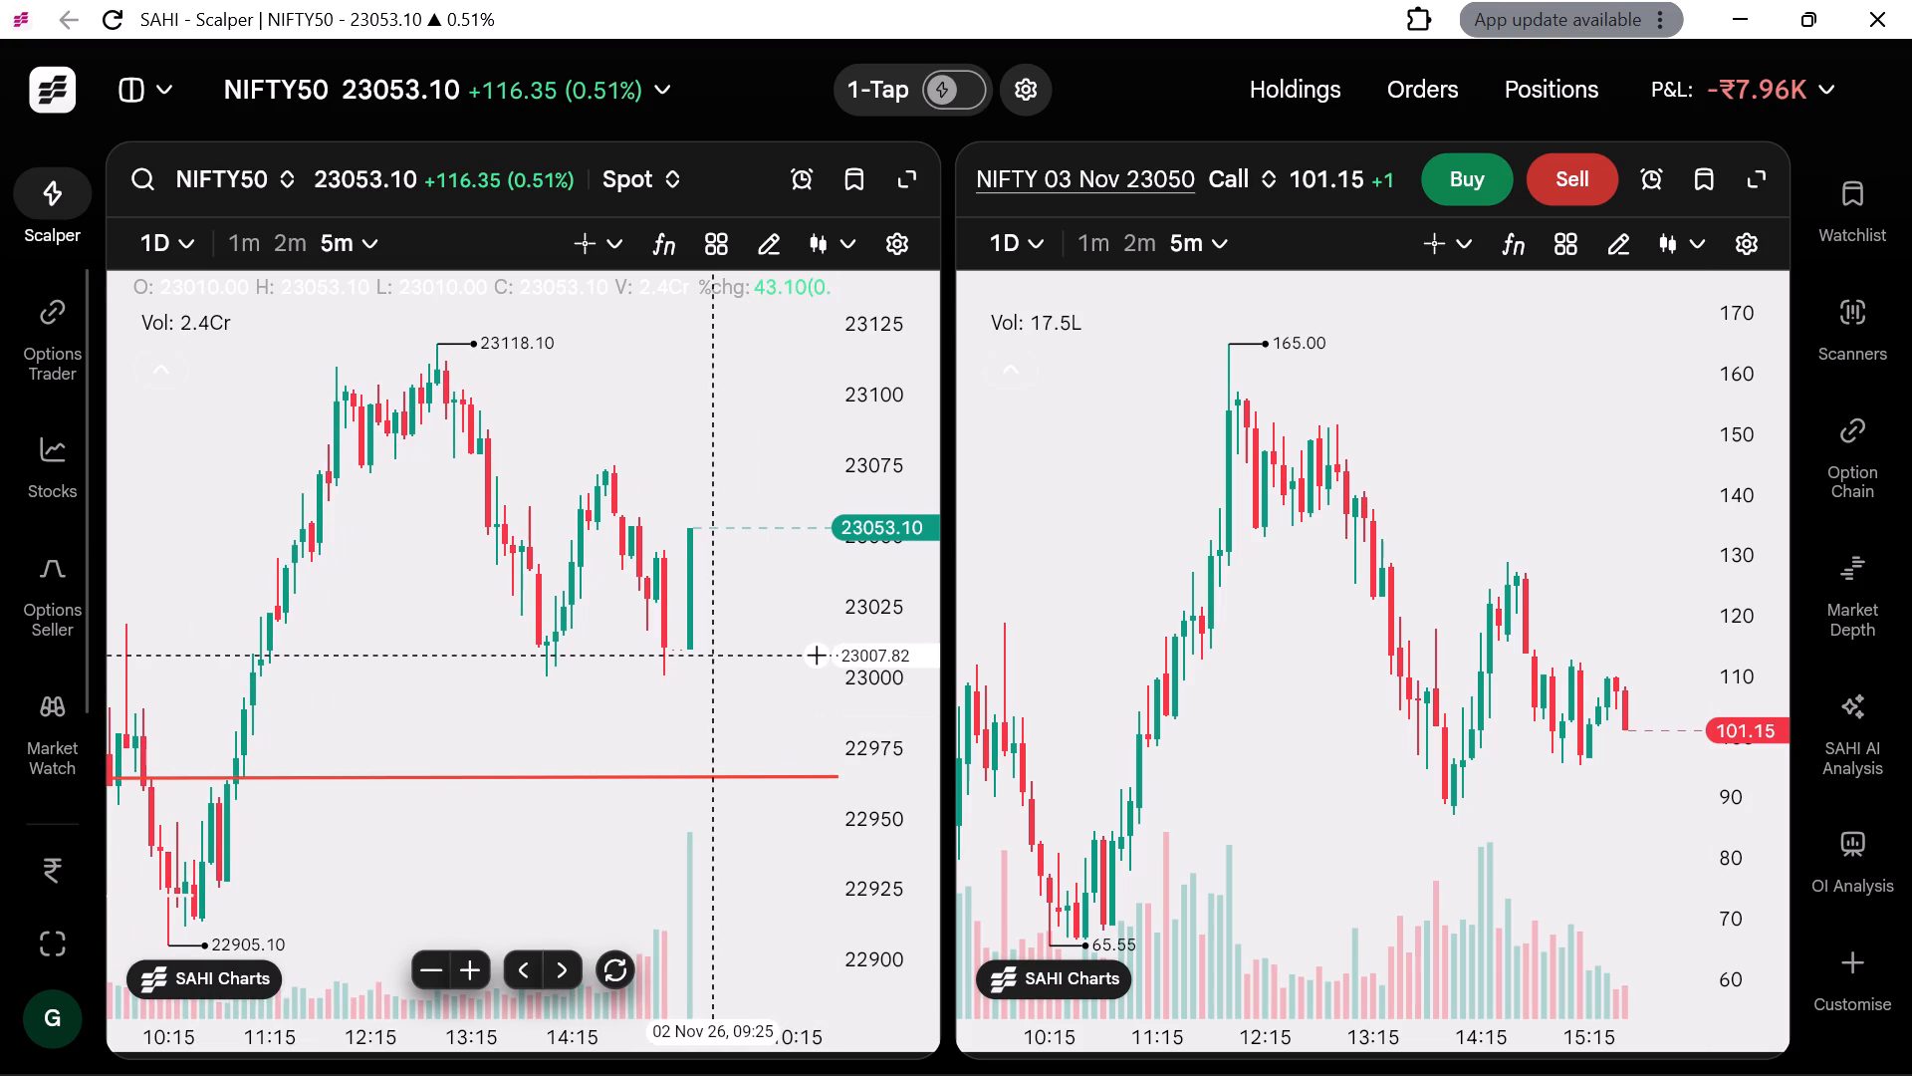
scroll(713, 655, "up", 1)
scroll(713, 655, "down", 1)
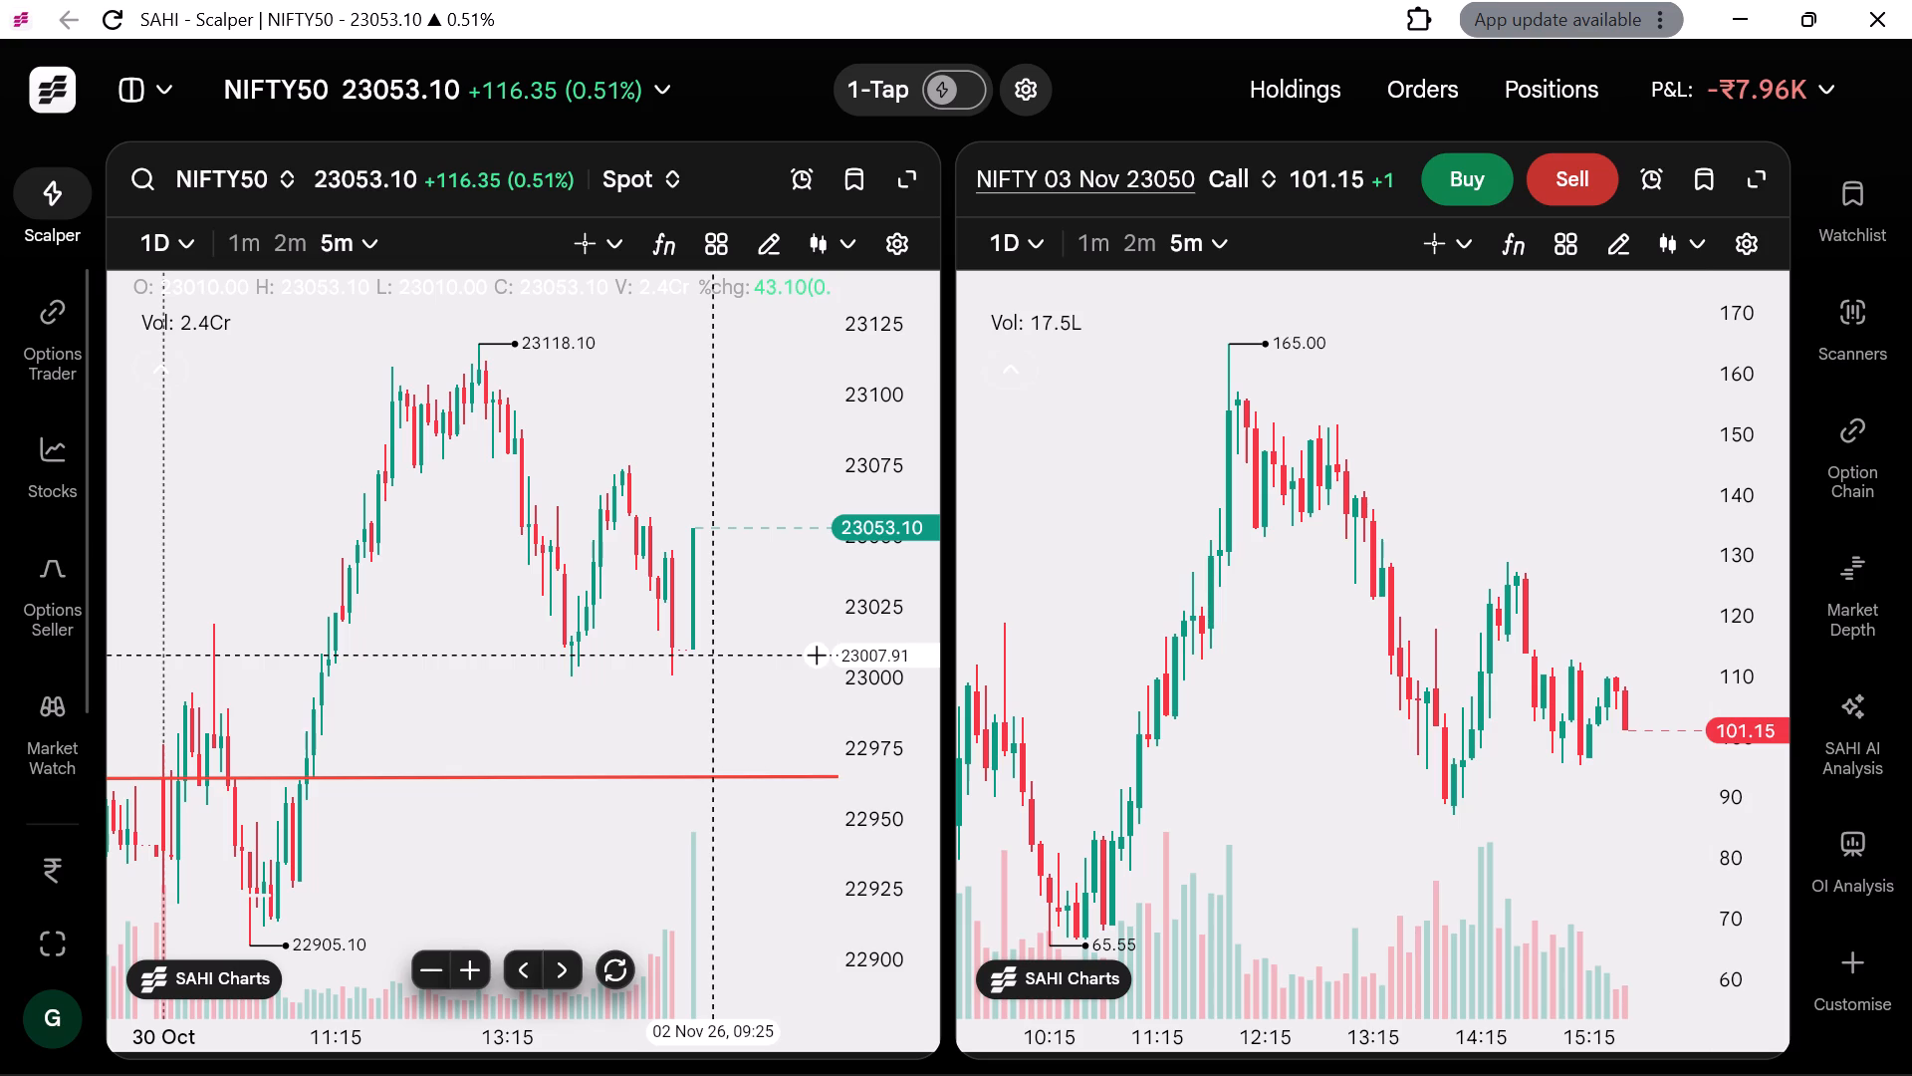
scroll(650, 652, "up", 2)
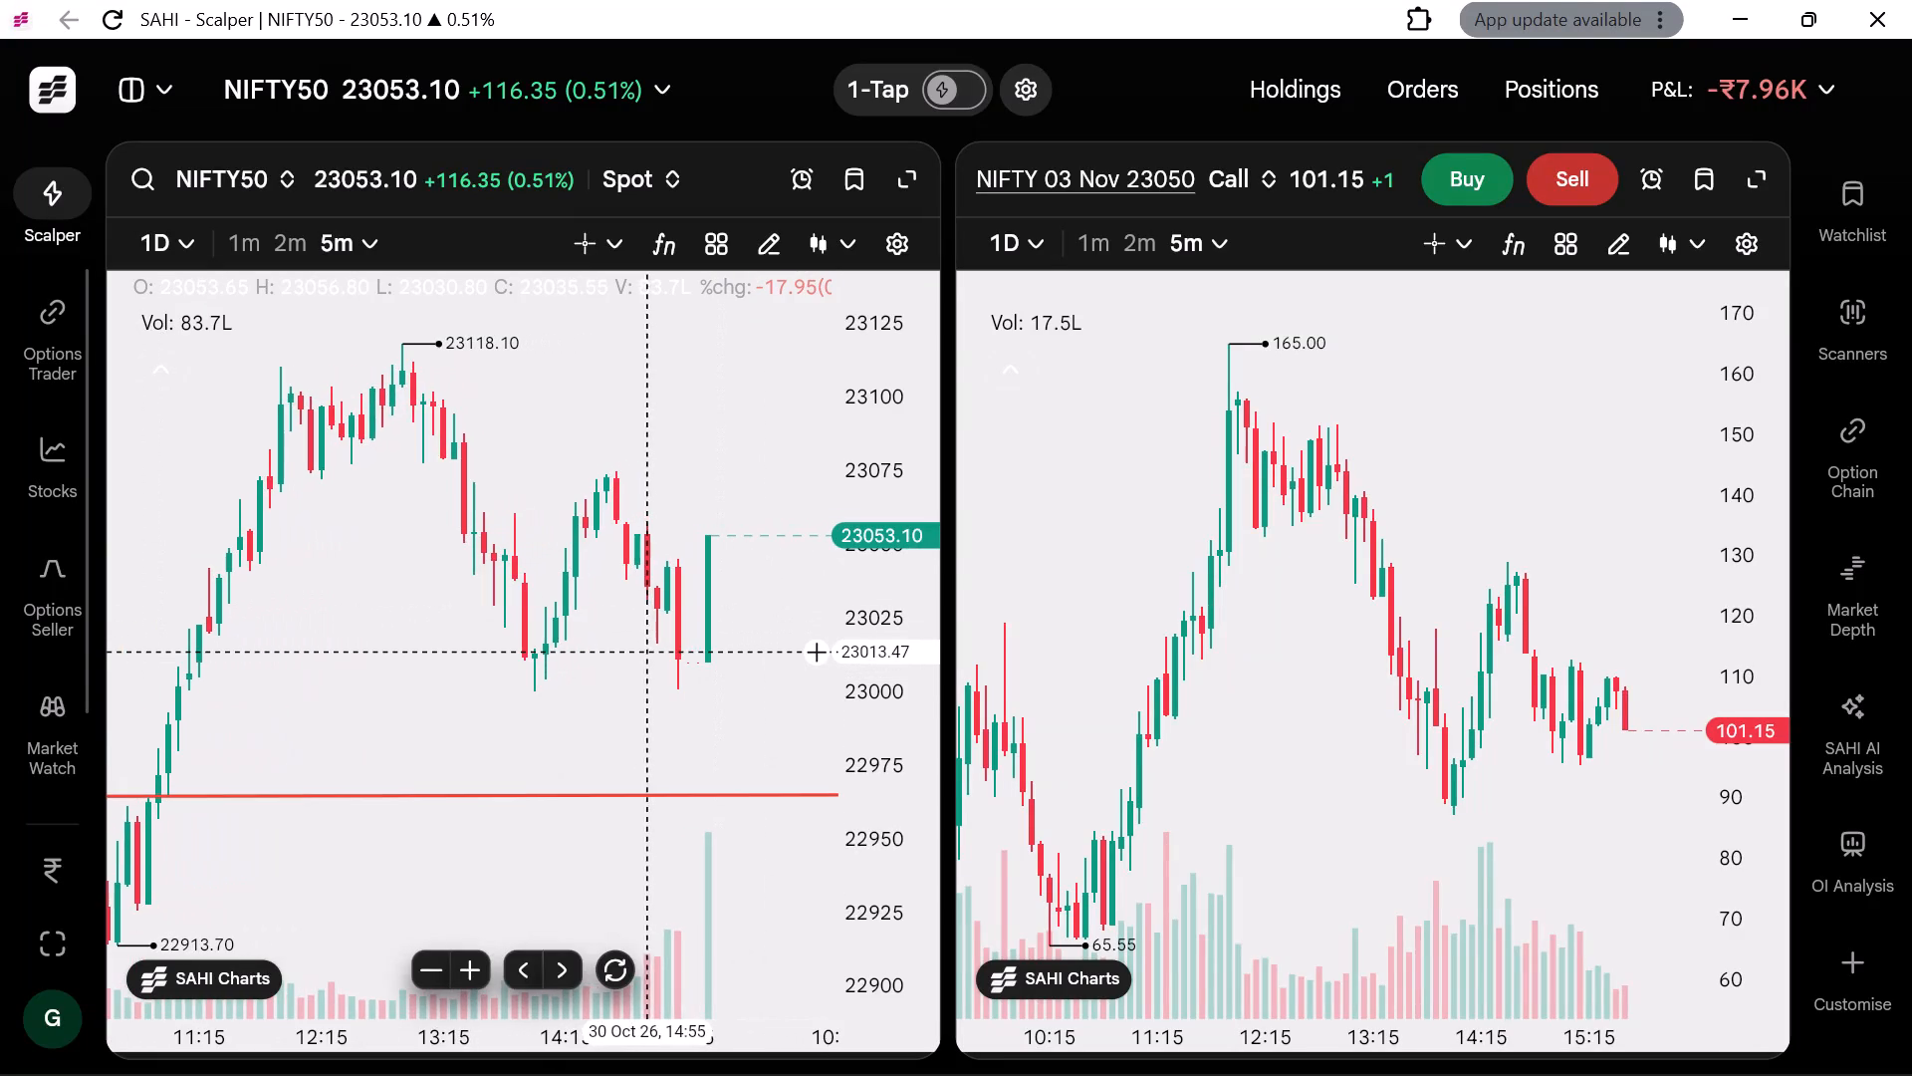
Set the NIFTY50 spot chart's candle interval to 15 min.
left_click(365, 255)
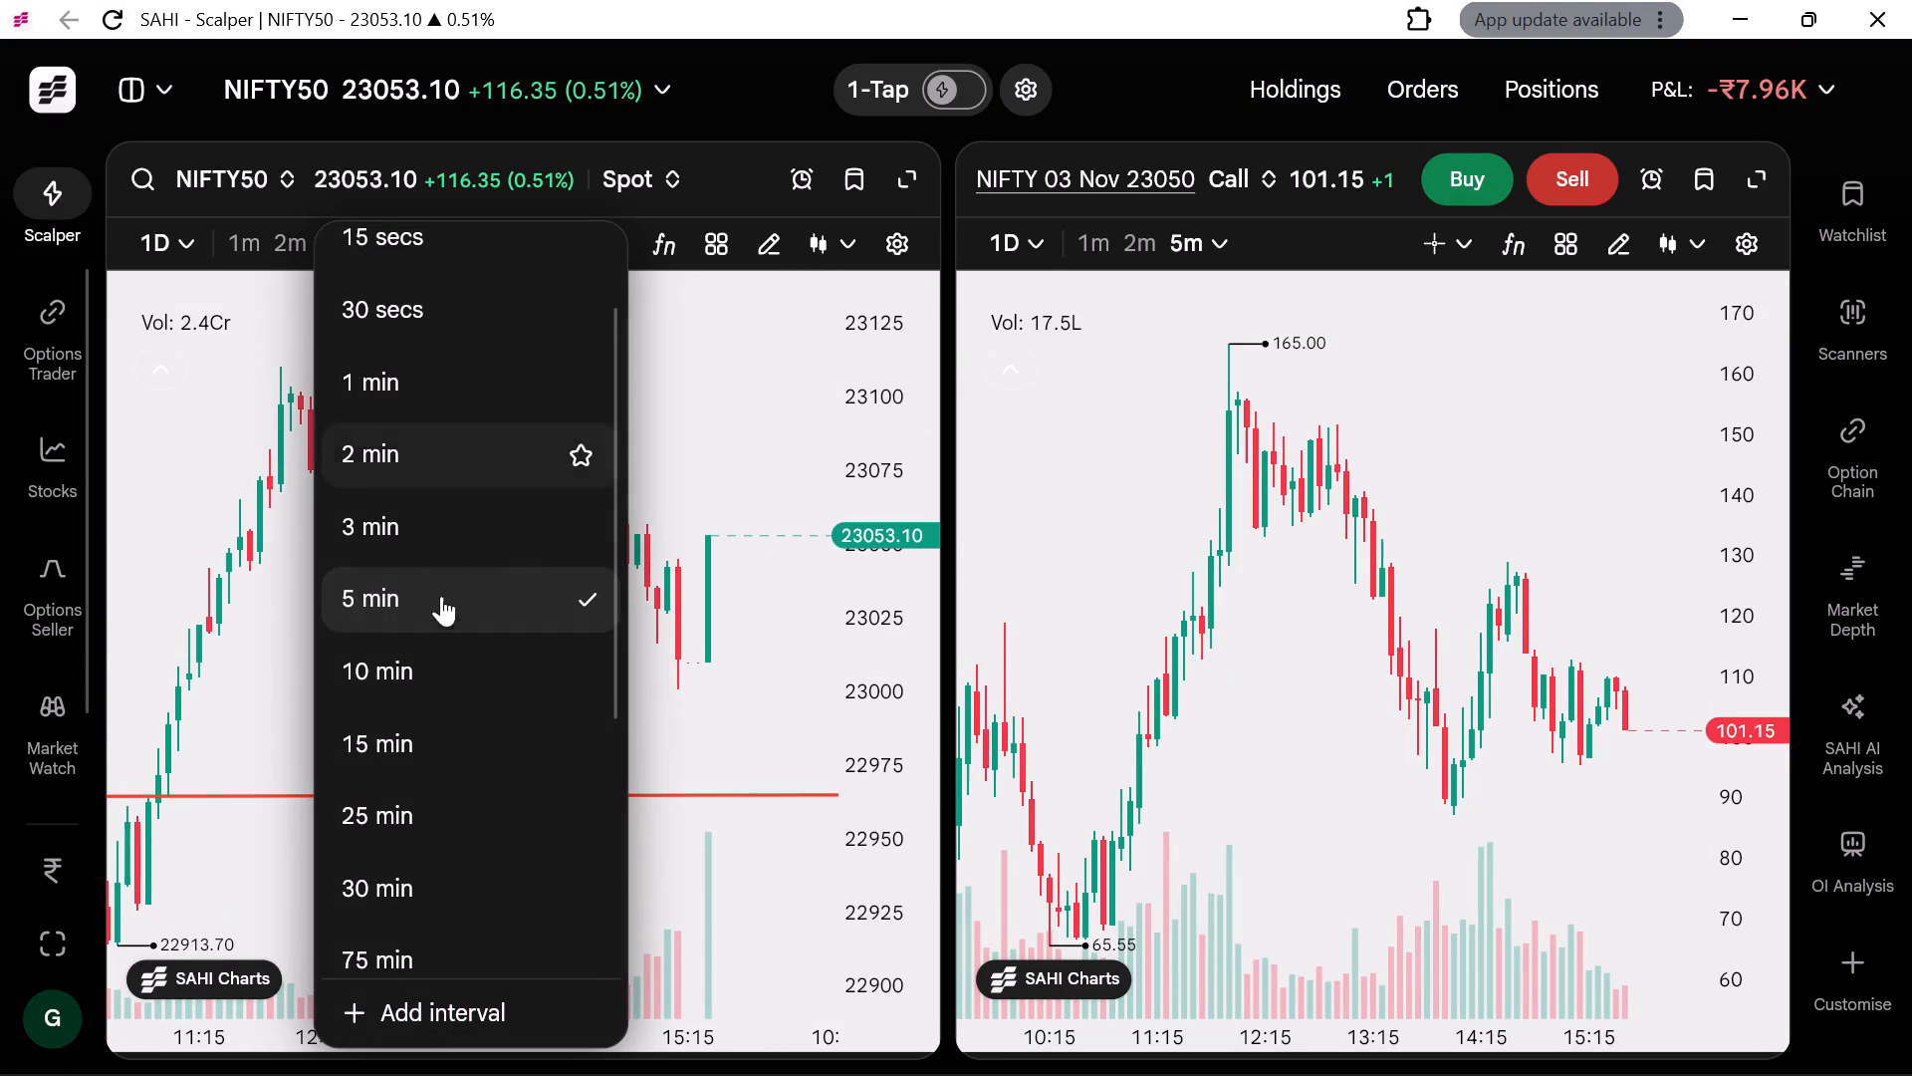
left_click(402, 754)
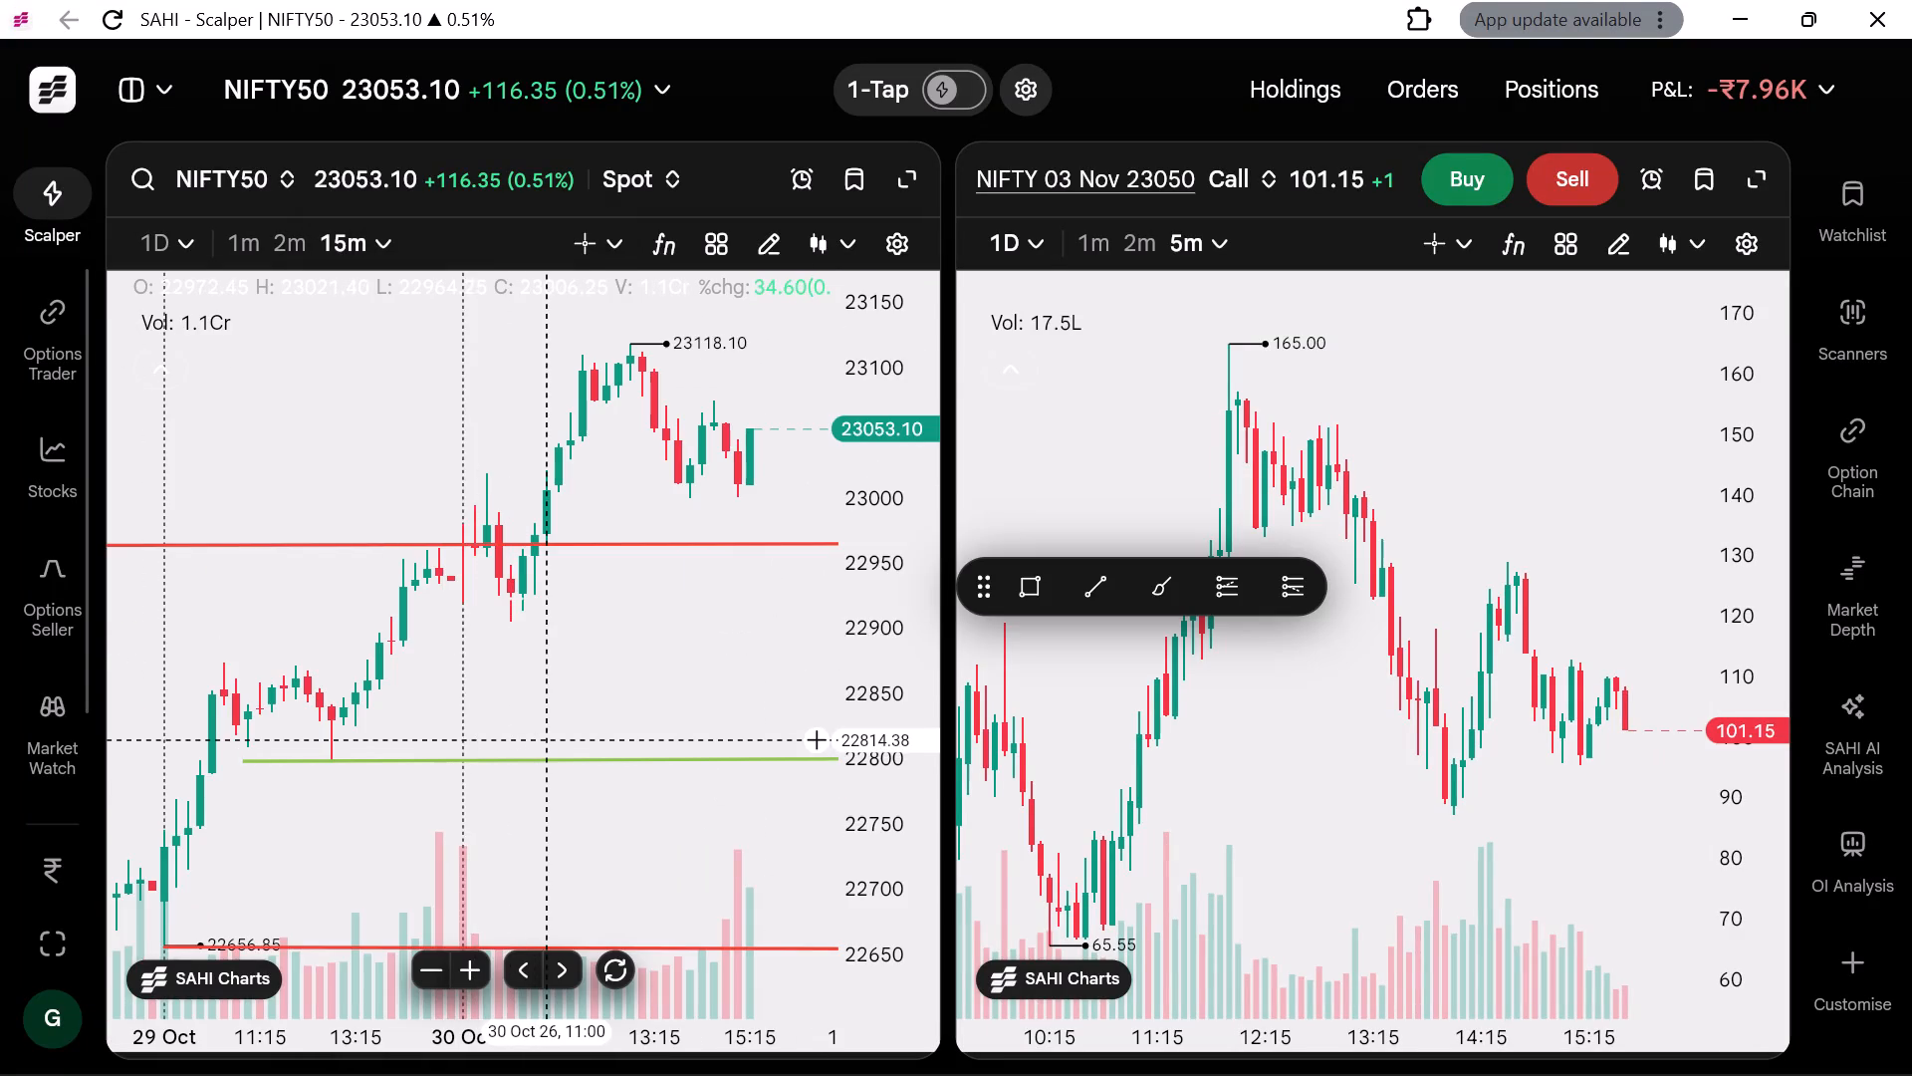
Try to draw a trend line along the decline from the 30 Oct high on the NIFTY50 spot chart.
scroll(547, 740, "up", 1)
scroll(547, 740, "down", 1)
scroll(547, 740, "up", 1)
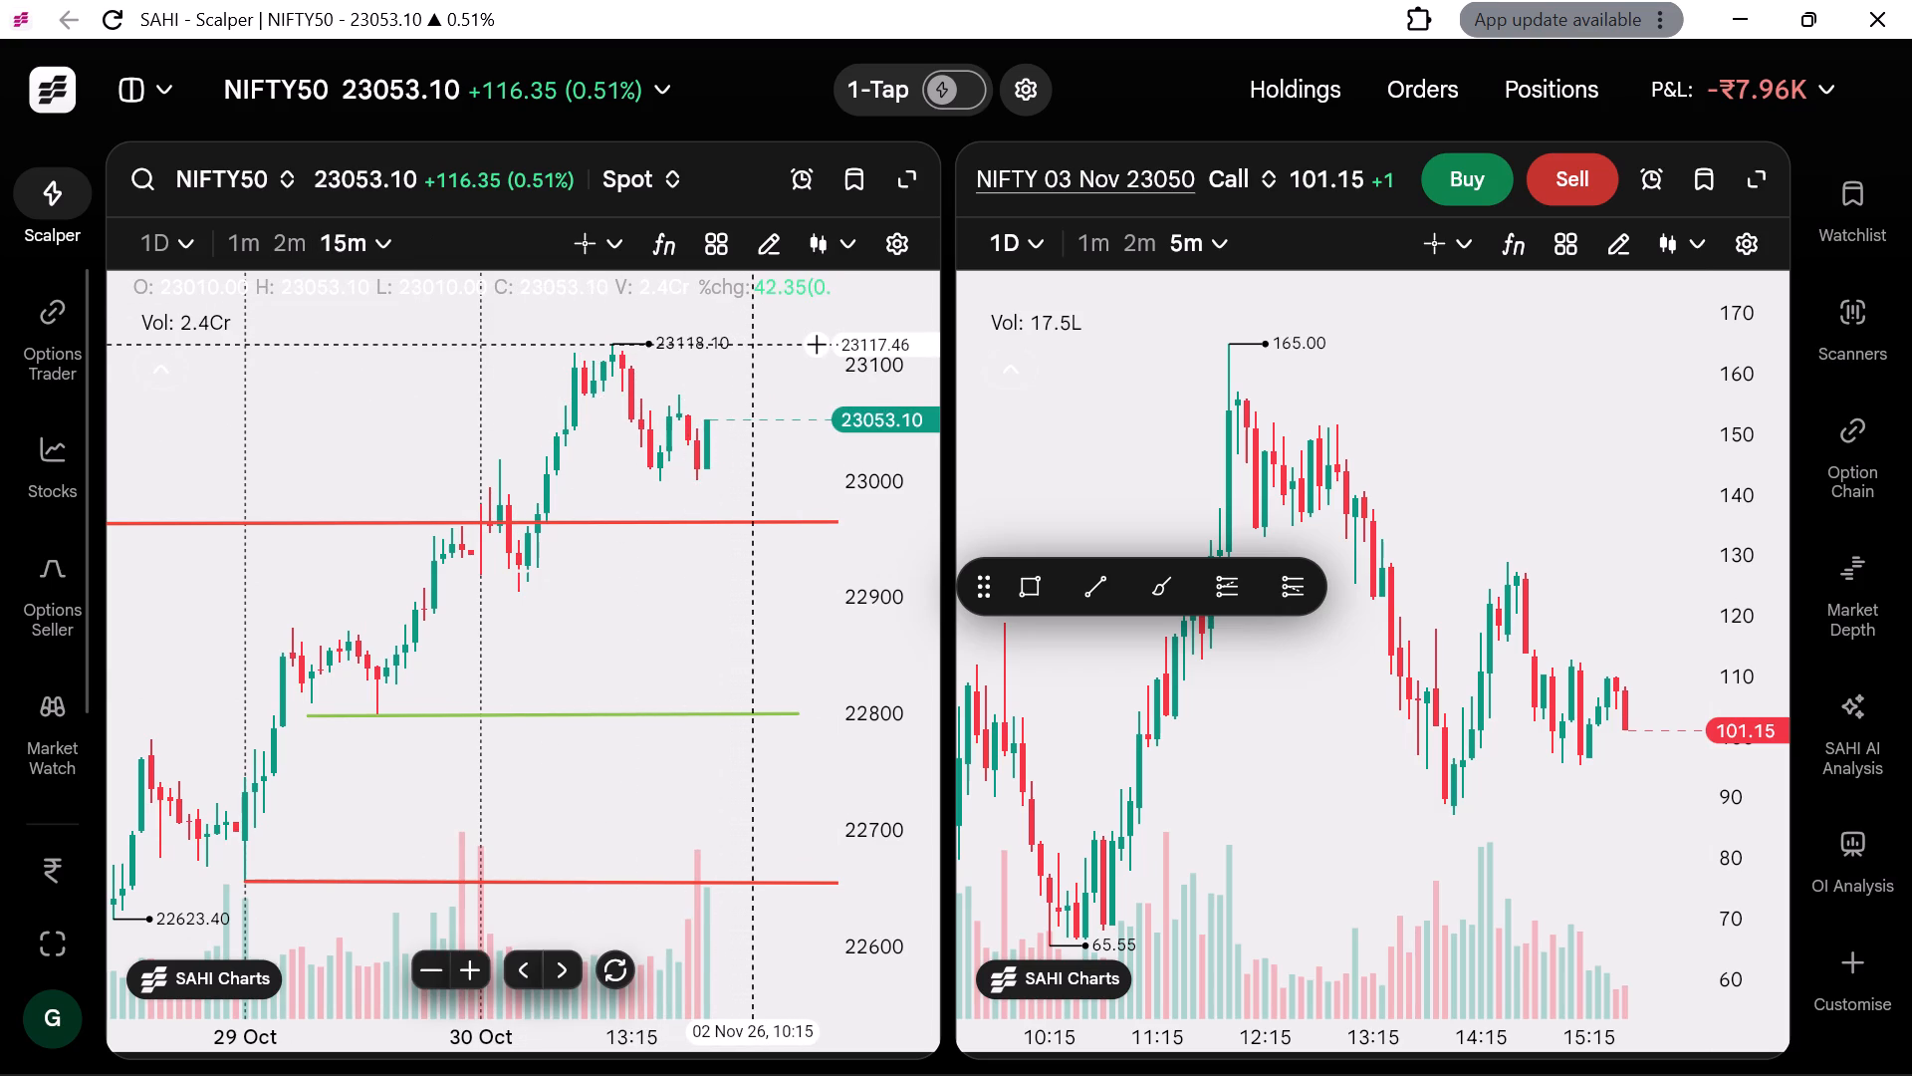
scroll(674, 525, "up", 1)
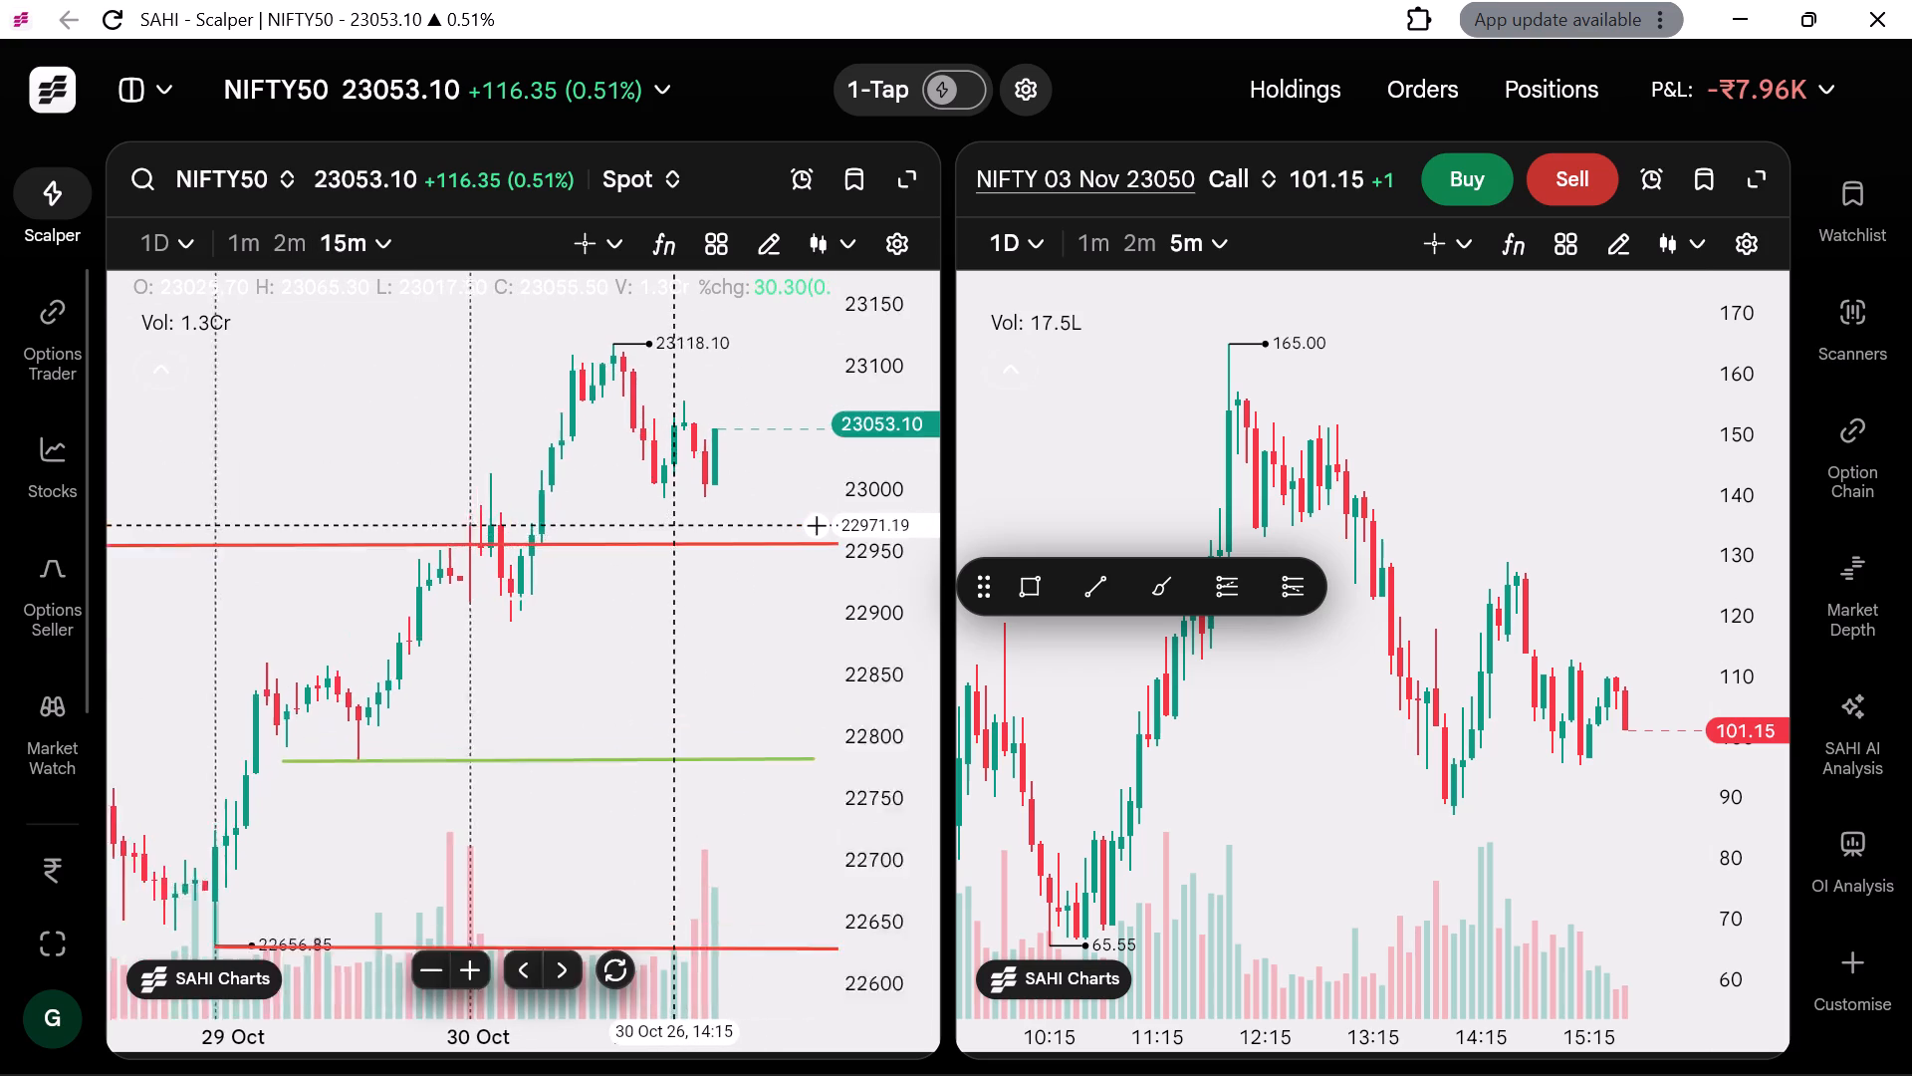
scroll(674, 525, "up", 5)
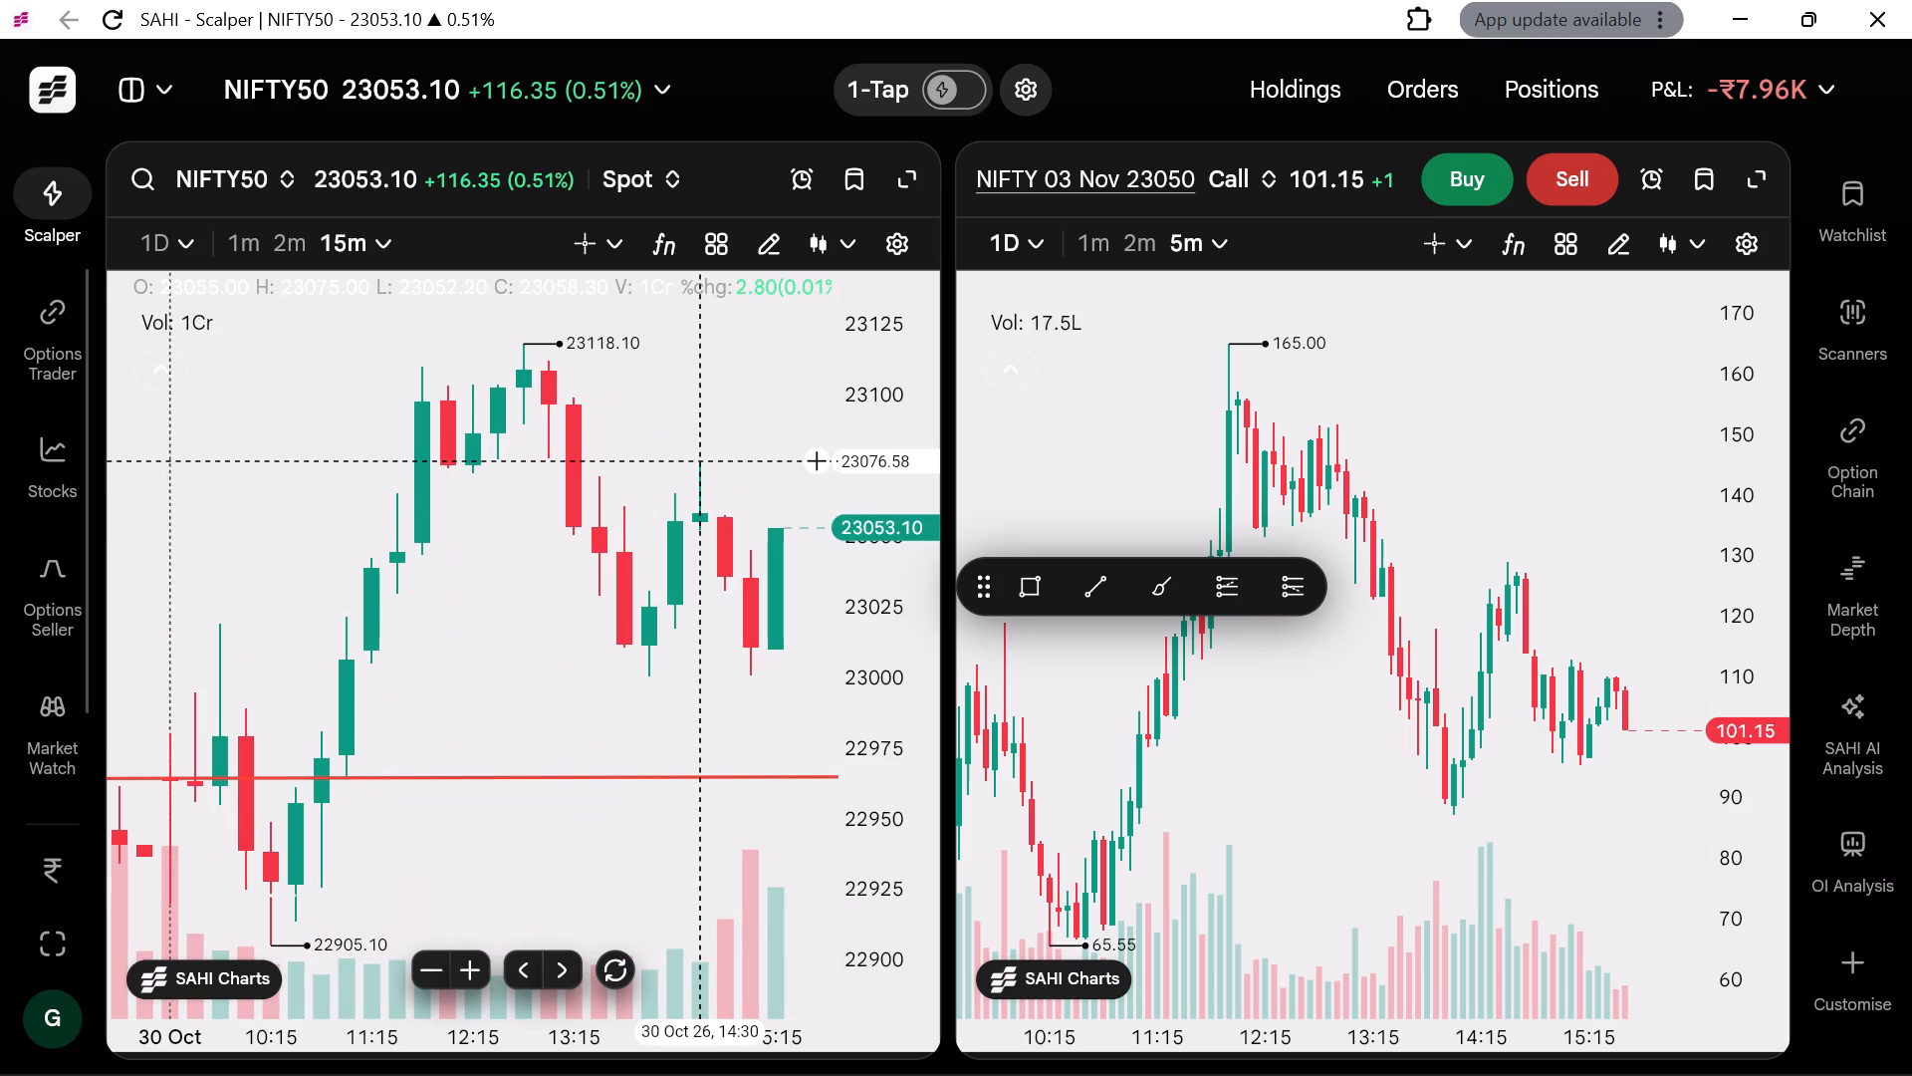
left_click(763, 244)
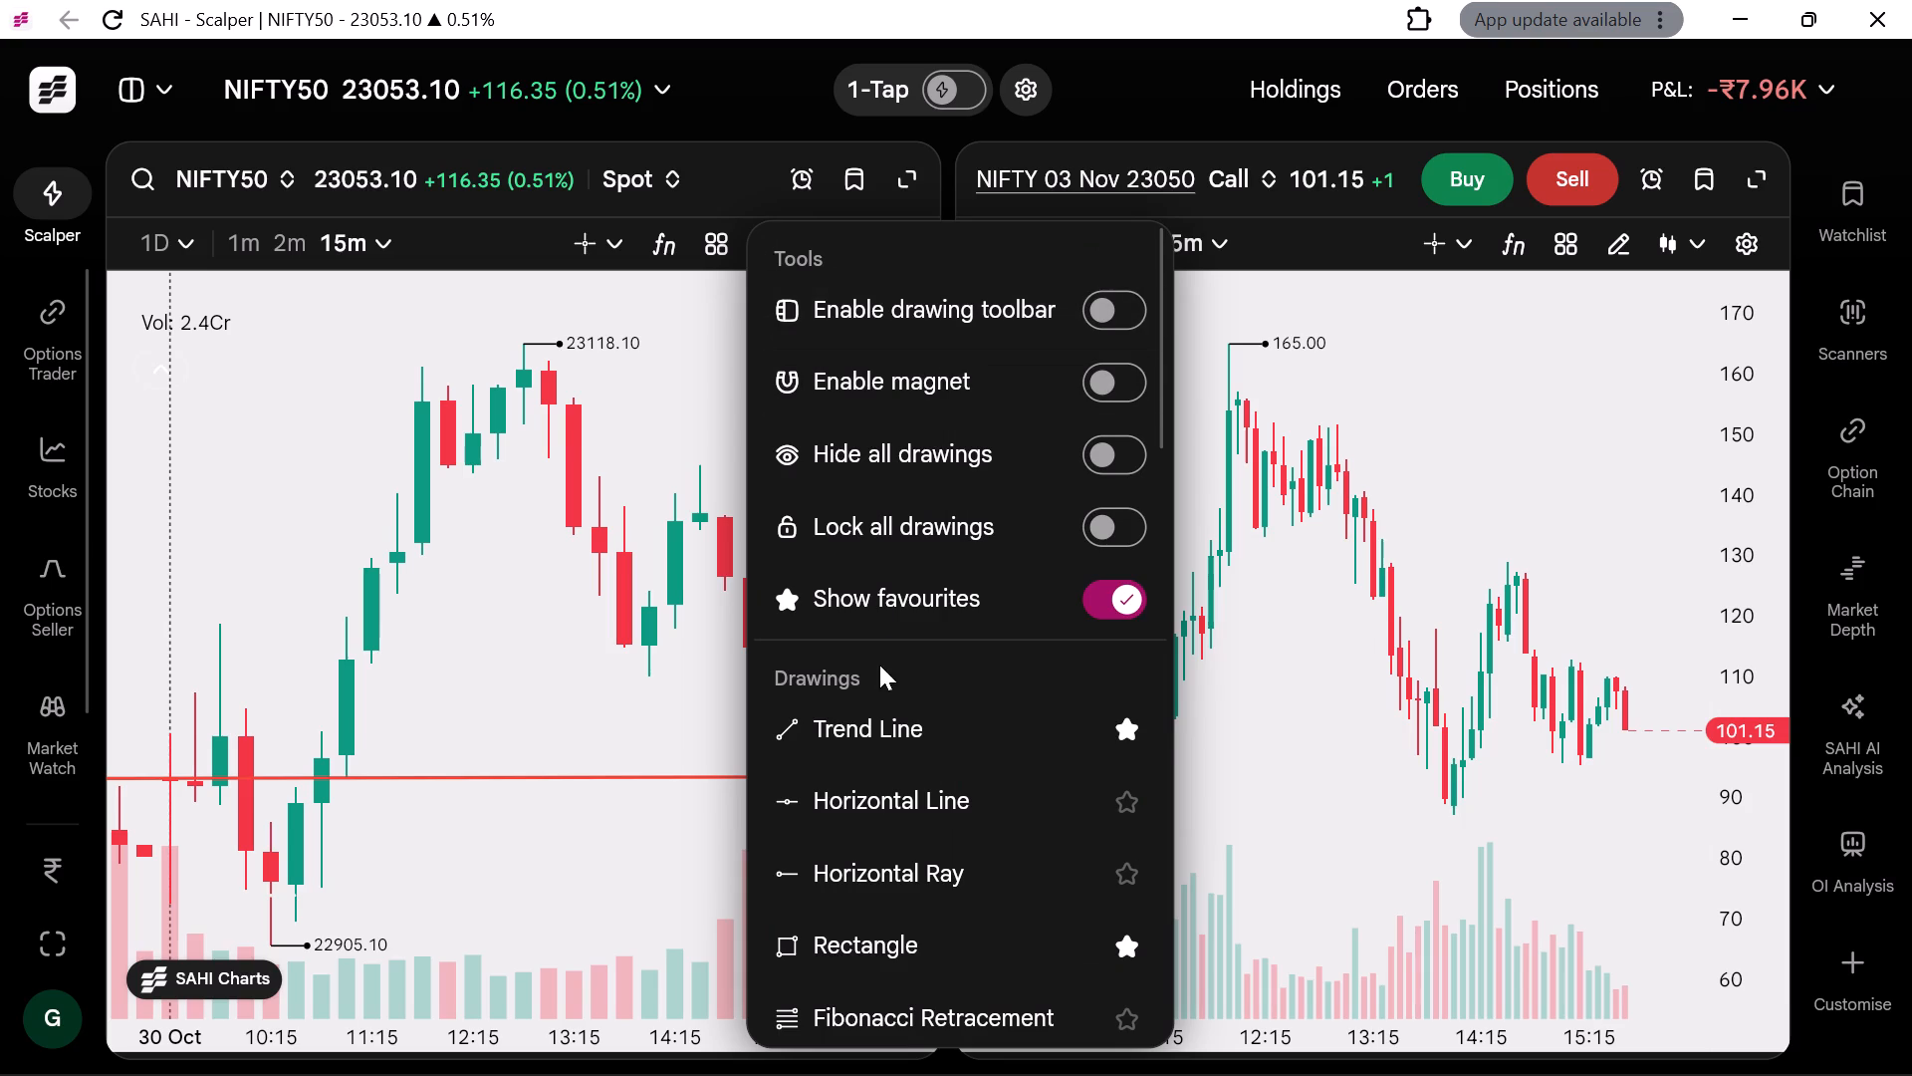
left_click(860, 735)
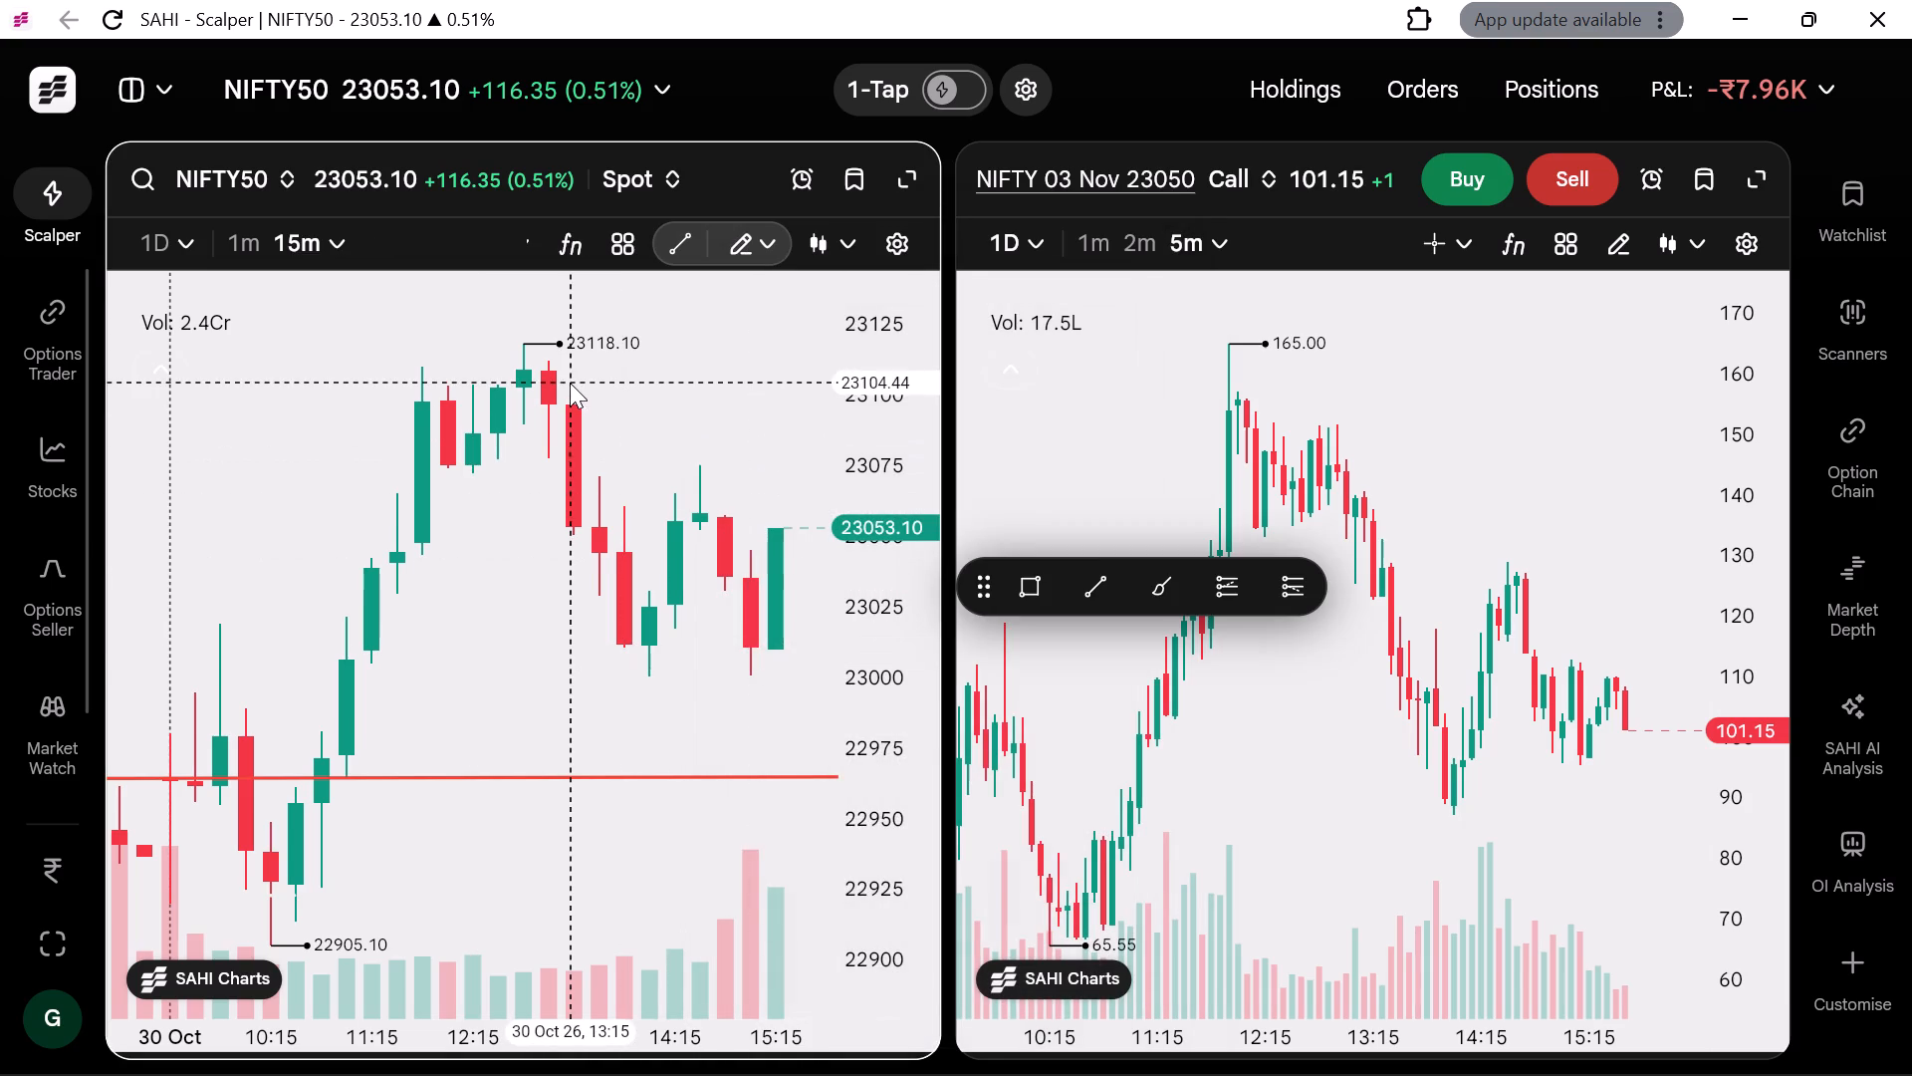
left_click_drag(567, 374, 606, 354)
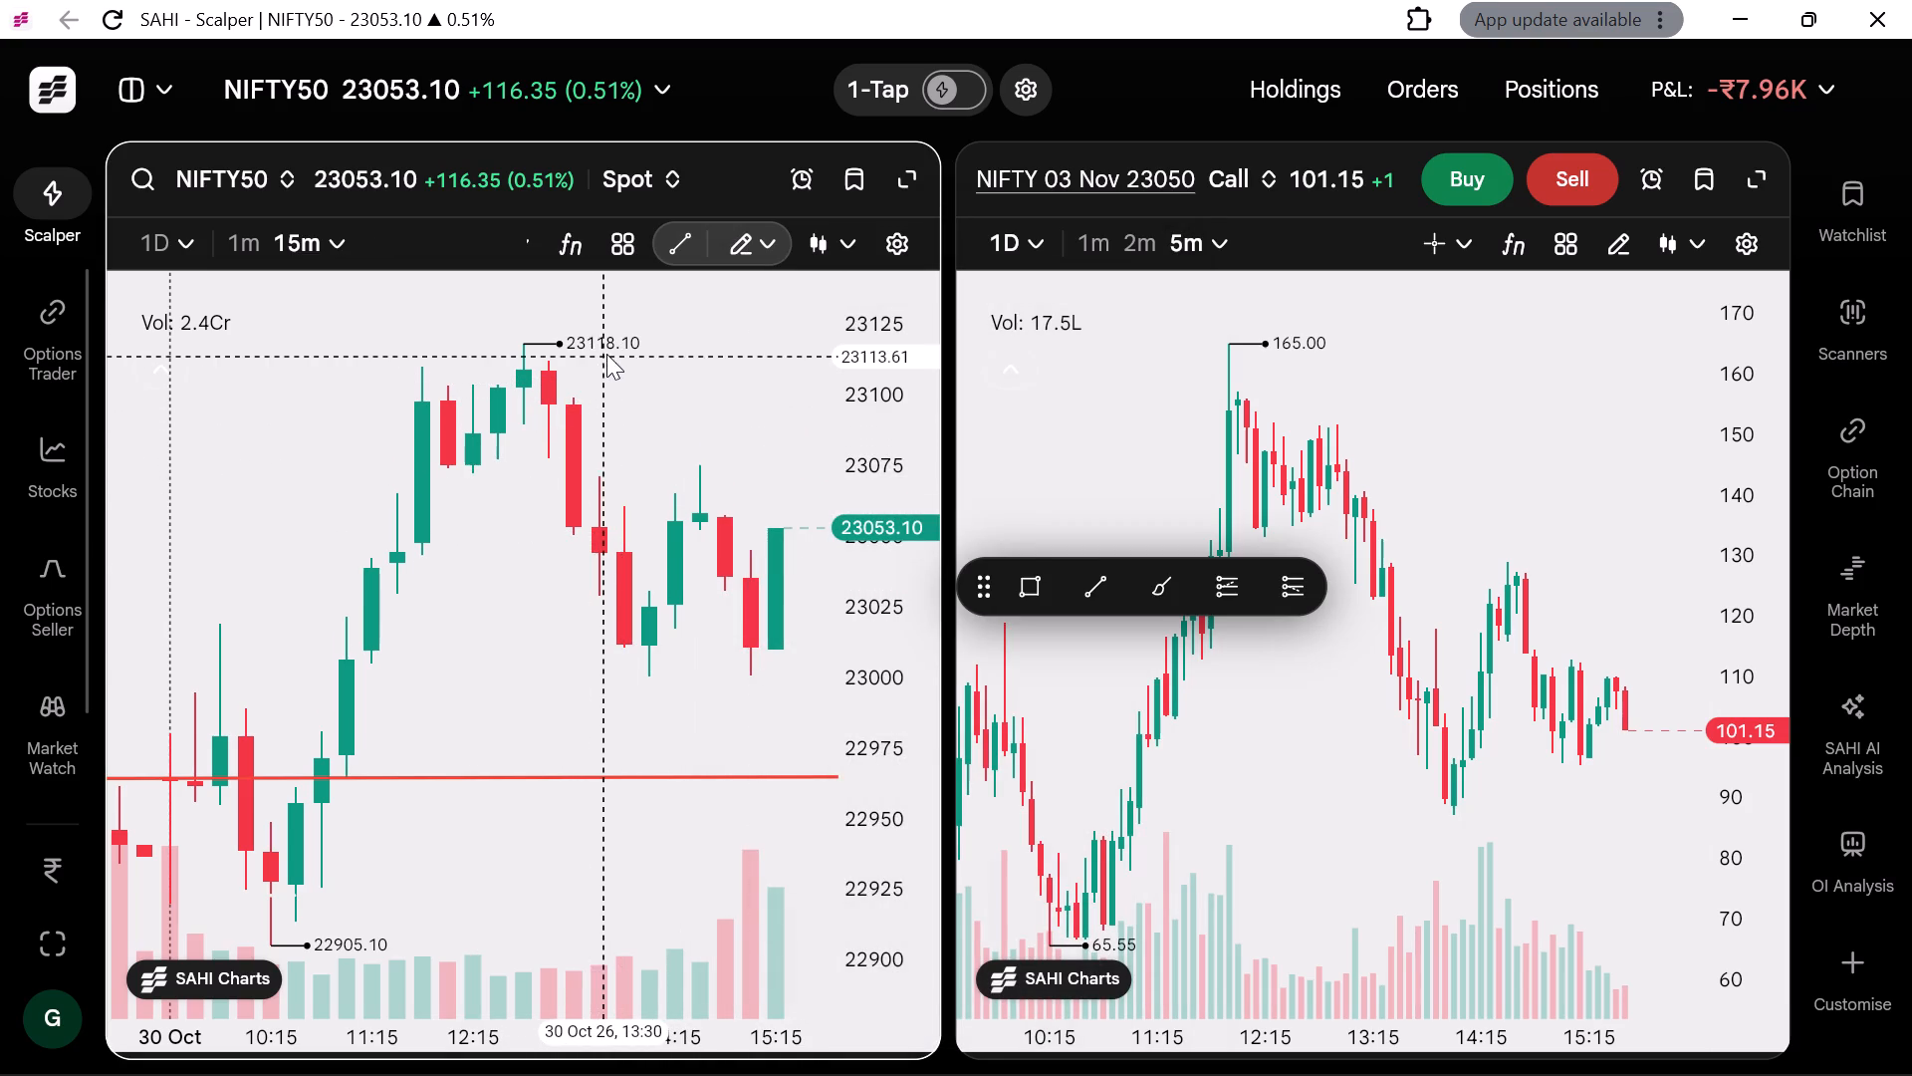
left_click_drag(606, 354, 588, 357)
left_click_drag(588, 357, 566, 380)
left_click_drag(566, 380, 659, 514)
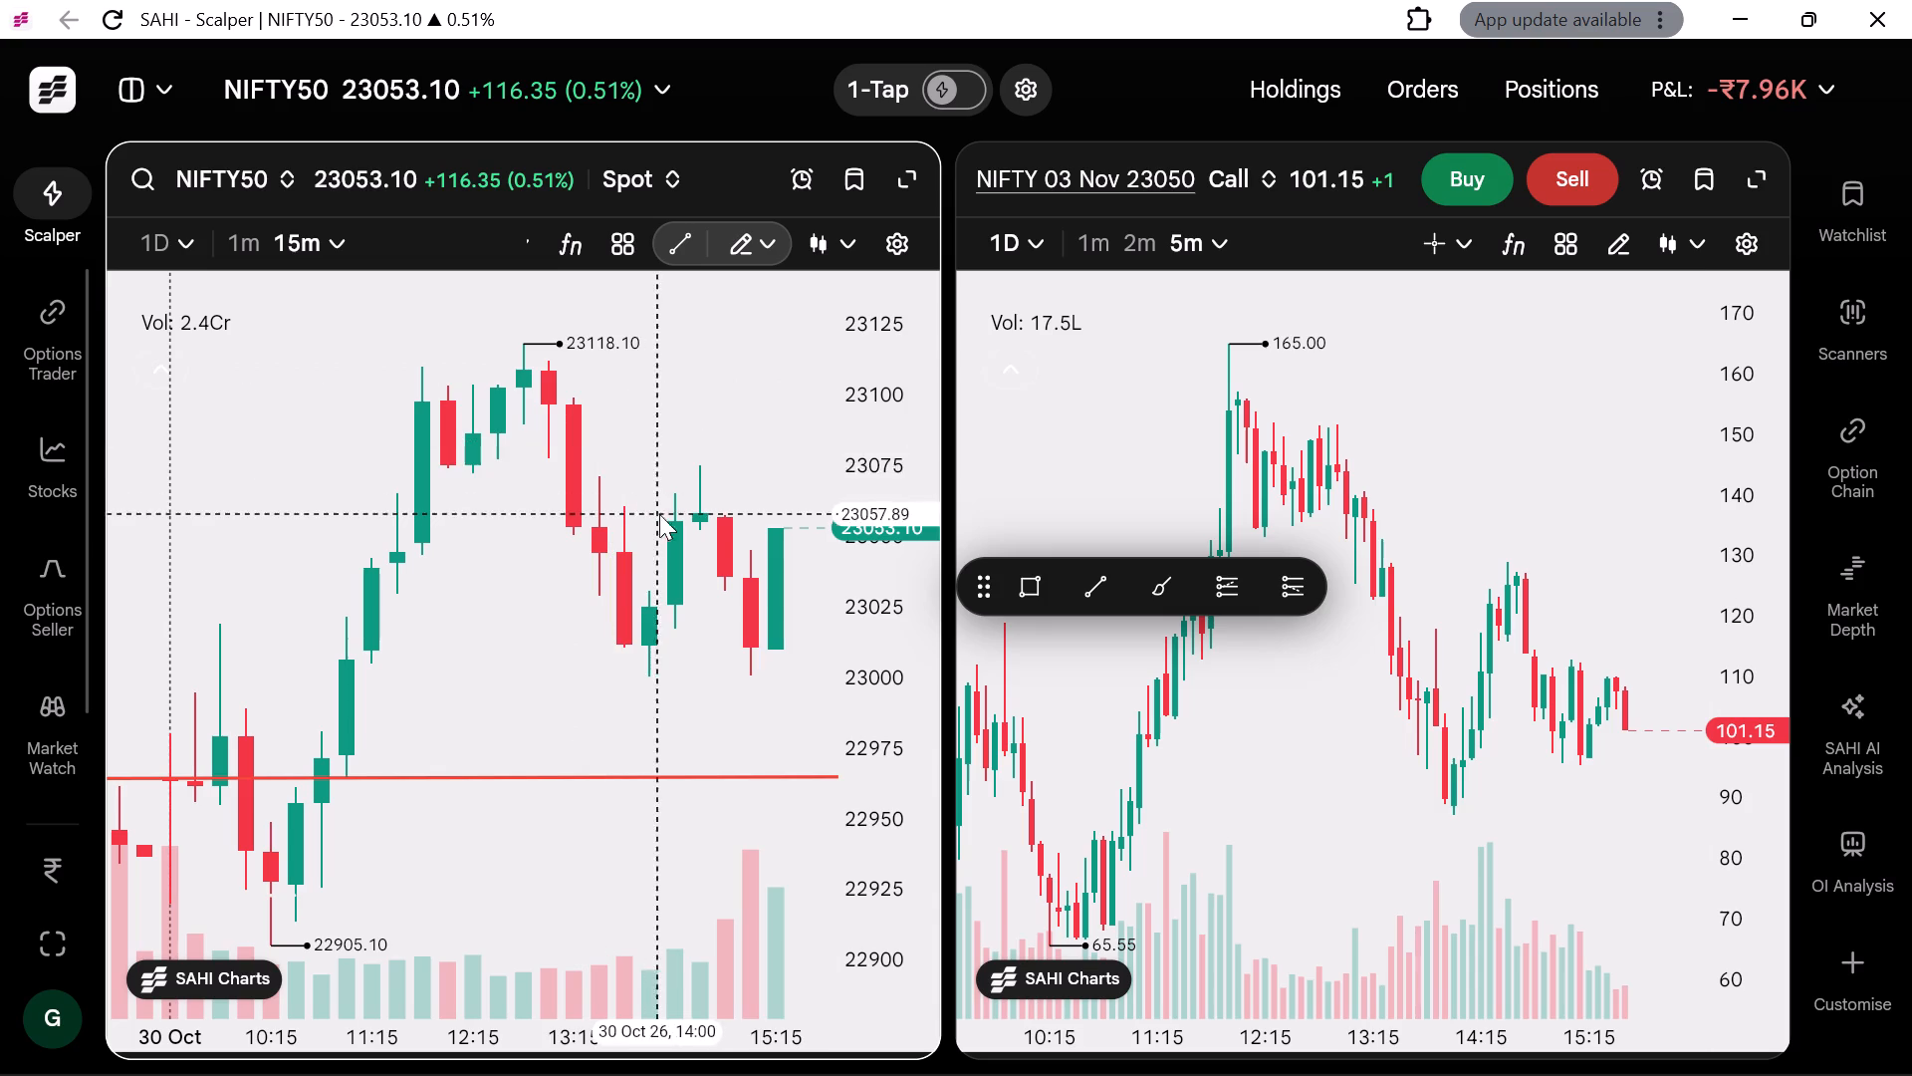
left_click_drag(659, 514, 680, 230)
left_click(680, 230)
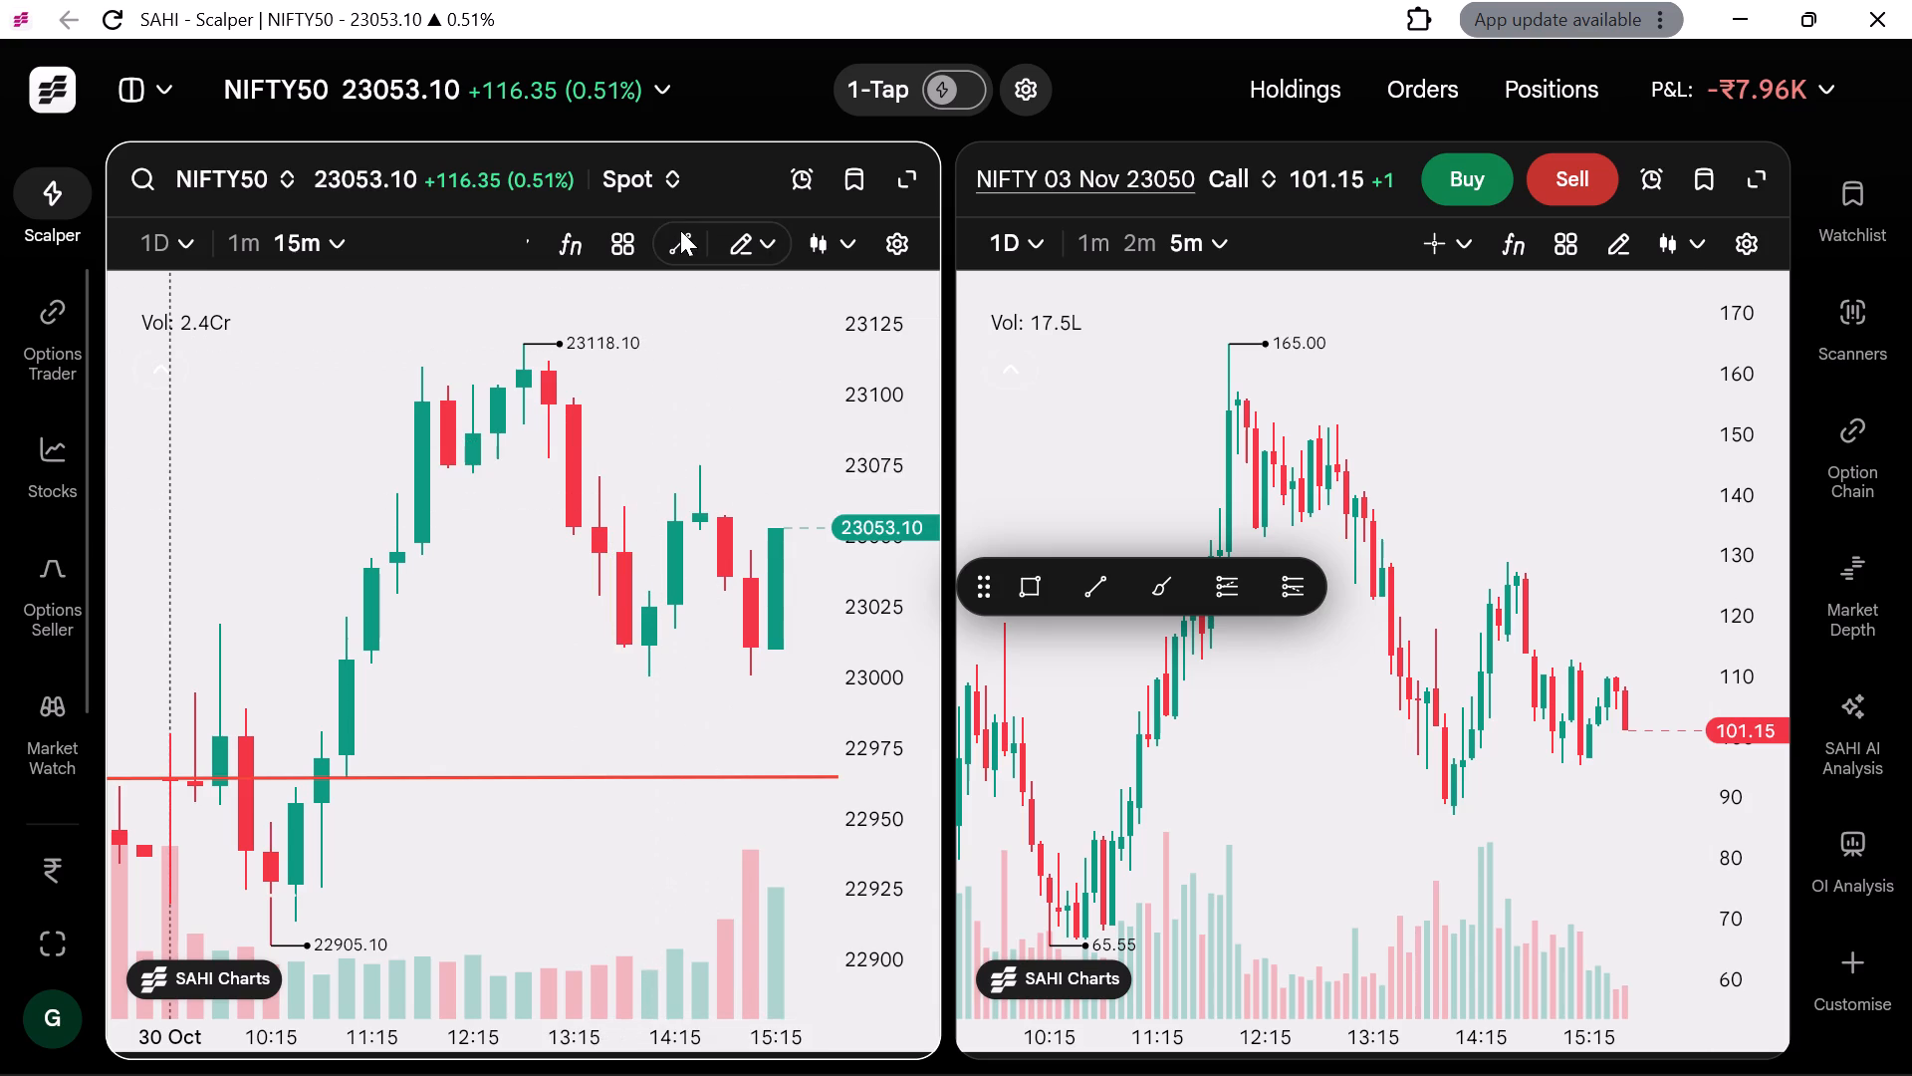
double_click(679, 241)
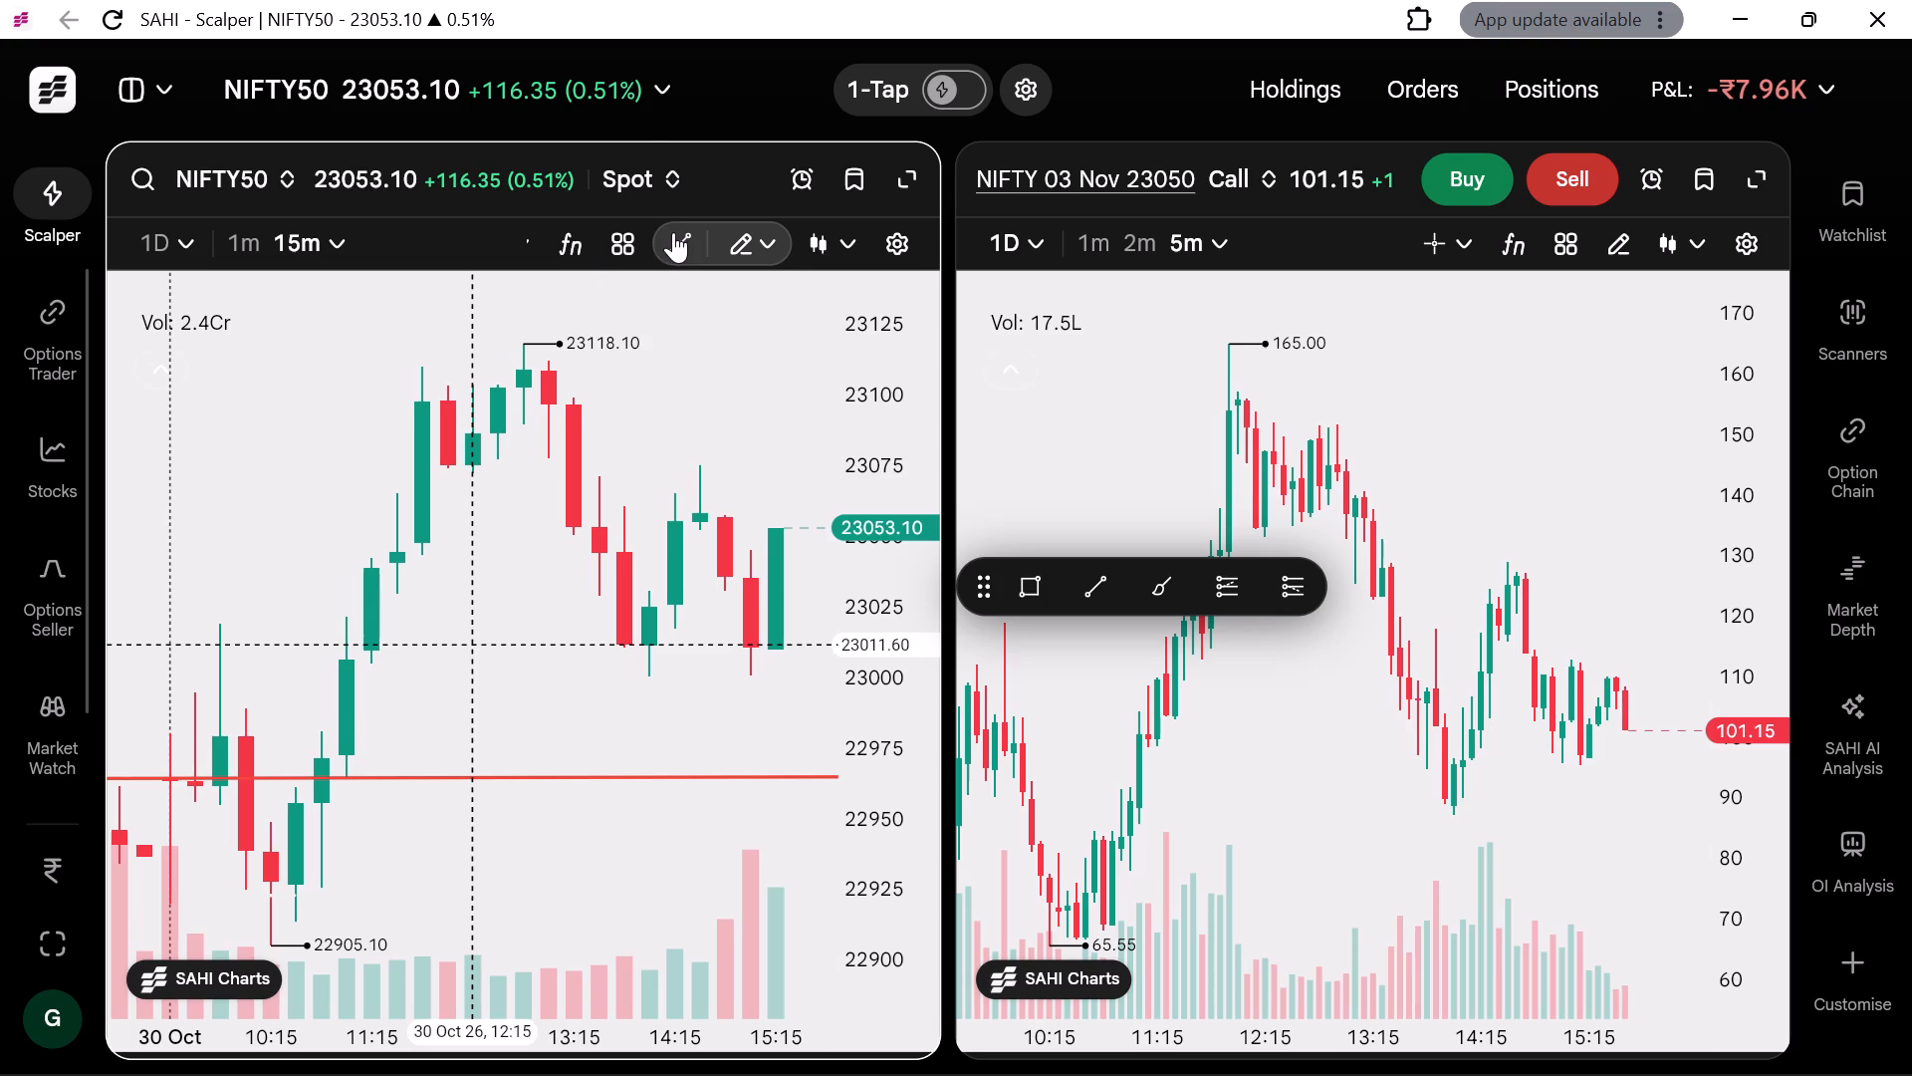
Draw a trend line on the NIFTY50 spot chart from about 23110 near 13:15 down to about 22997 near 14:30 on 30 Oct.
left_click(678, 233)
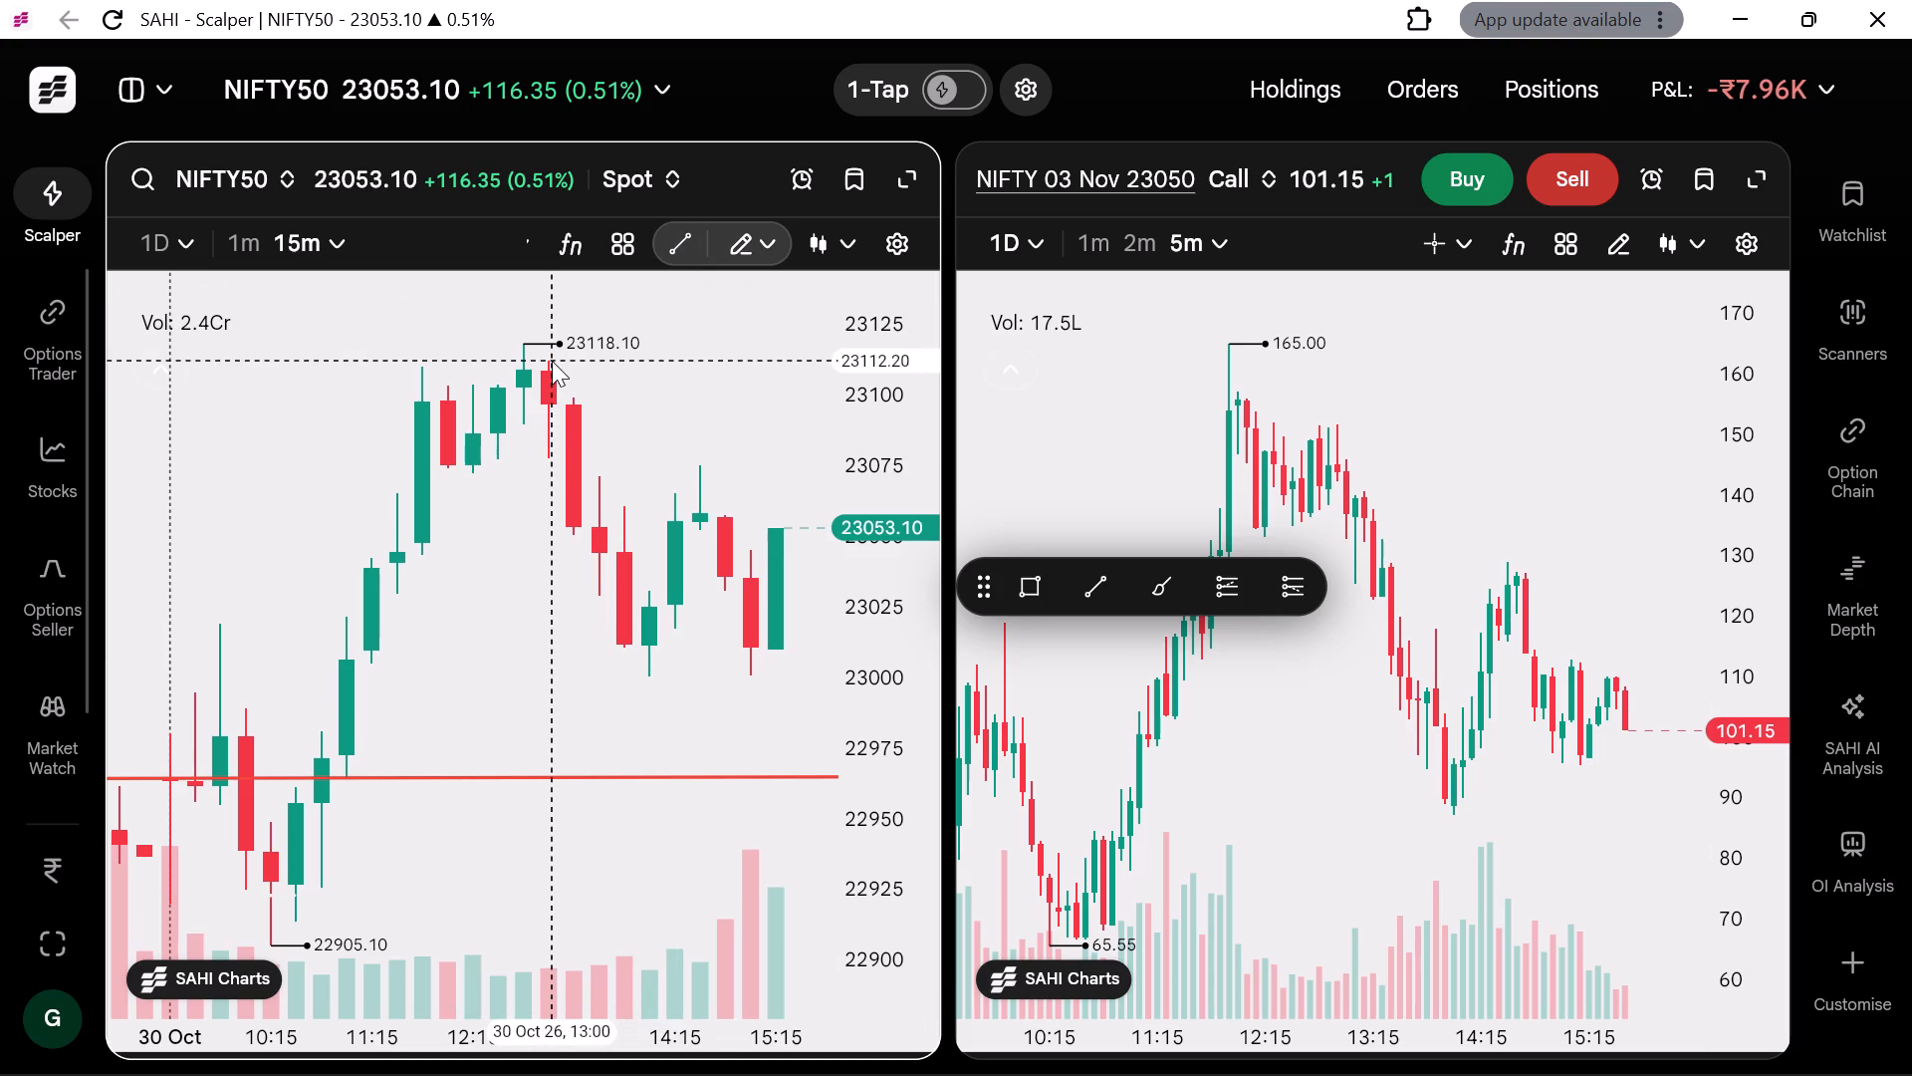
left_click(569, 368)
left_click_drag(569, 368, 691, 545)
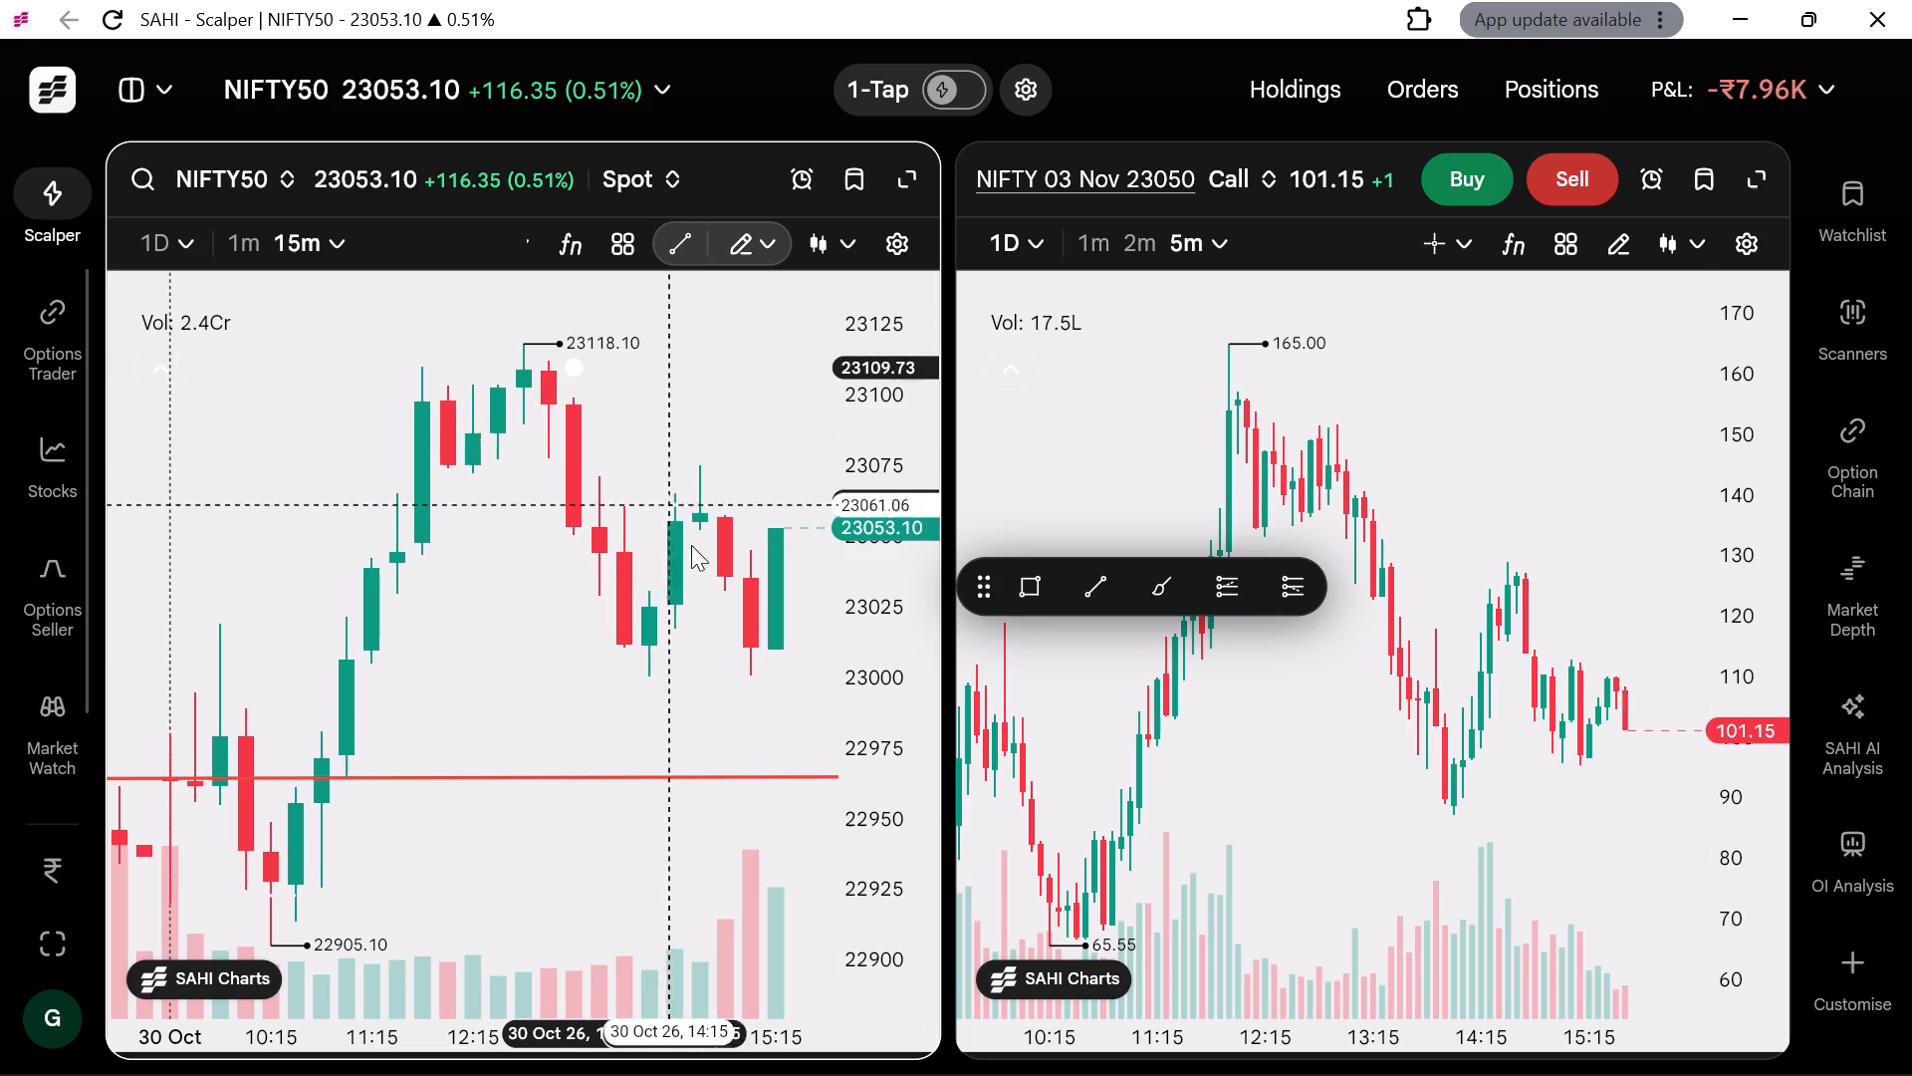
left_click_drag(691, 545, 692, 686)
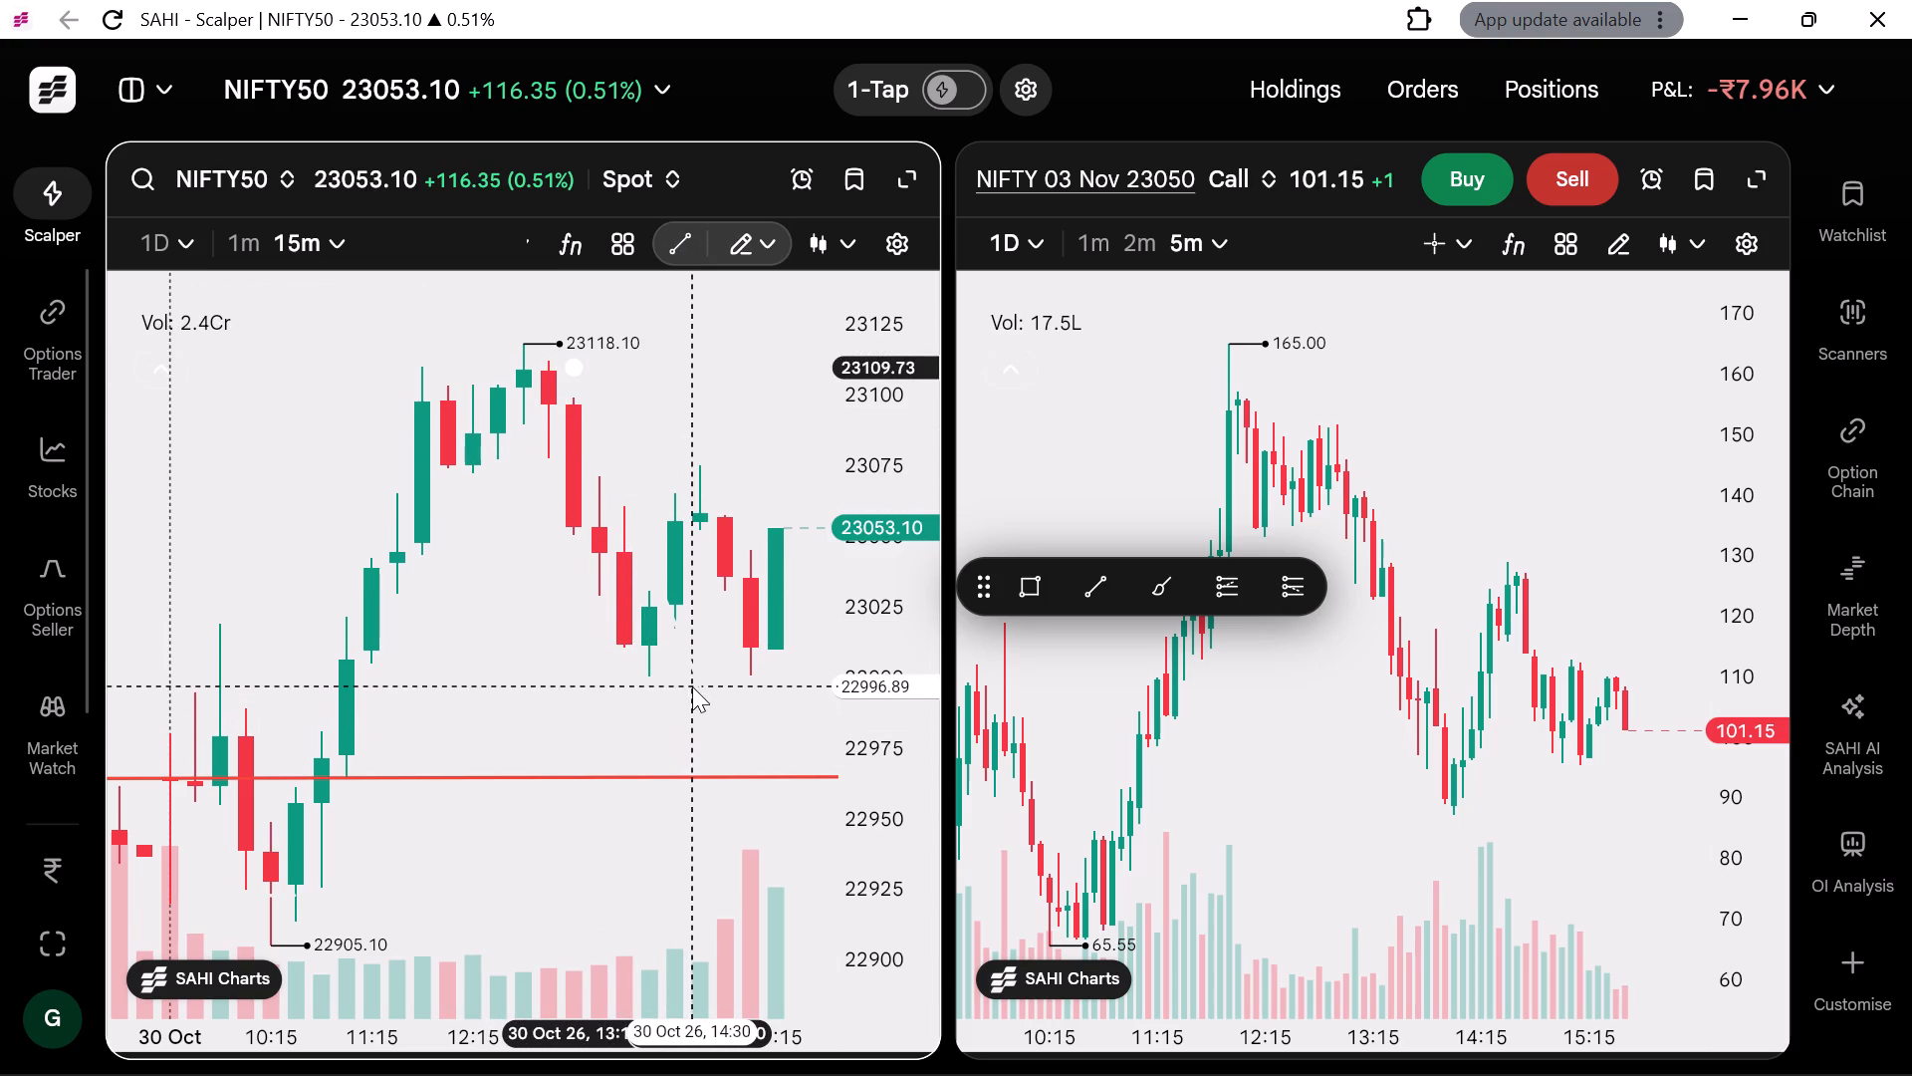
left_click(692, 686)
Colour the new trend line amber and deselect it.
left_click(207, 330)
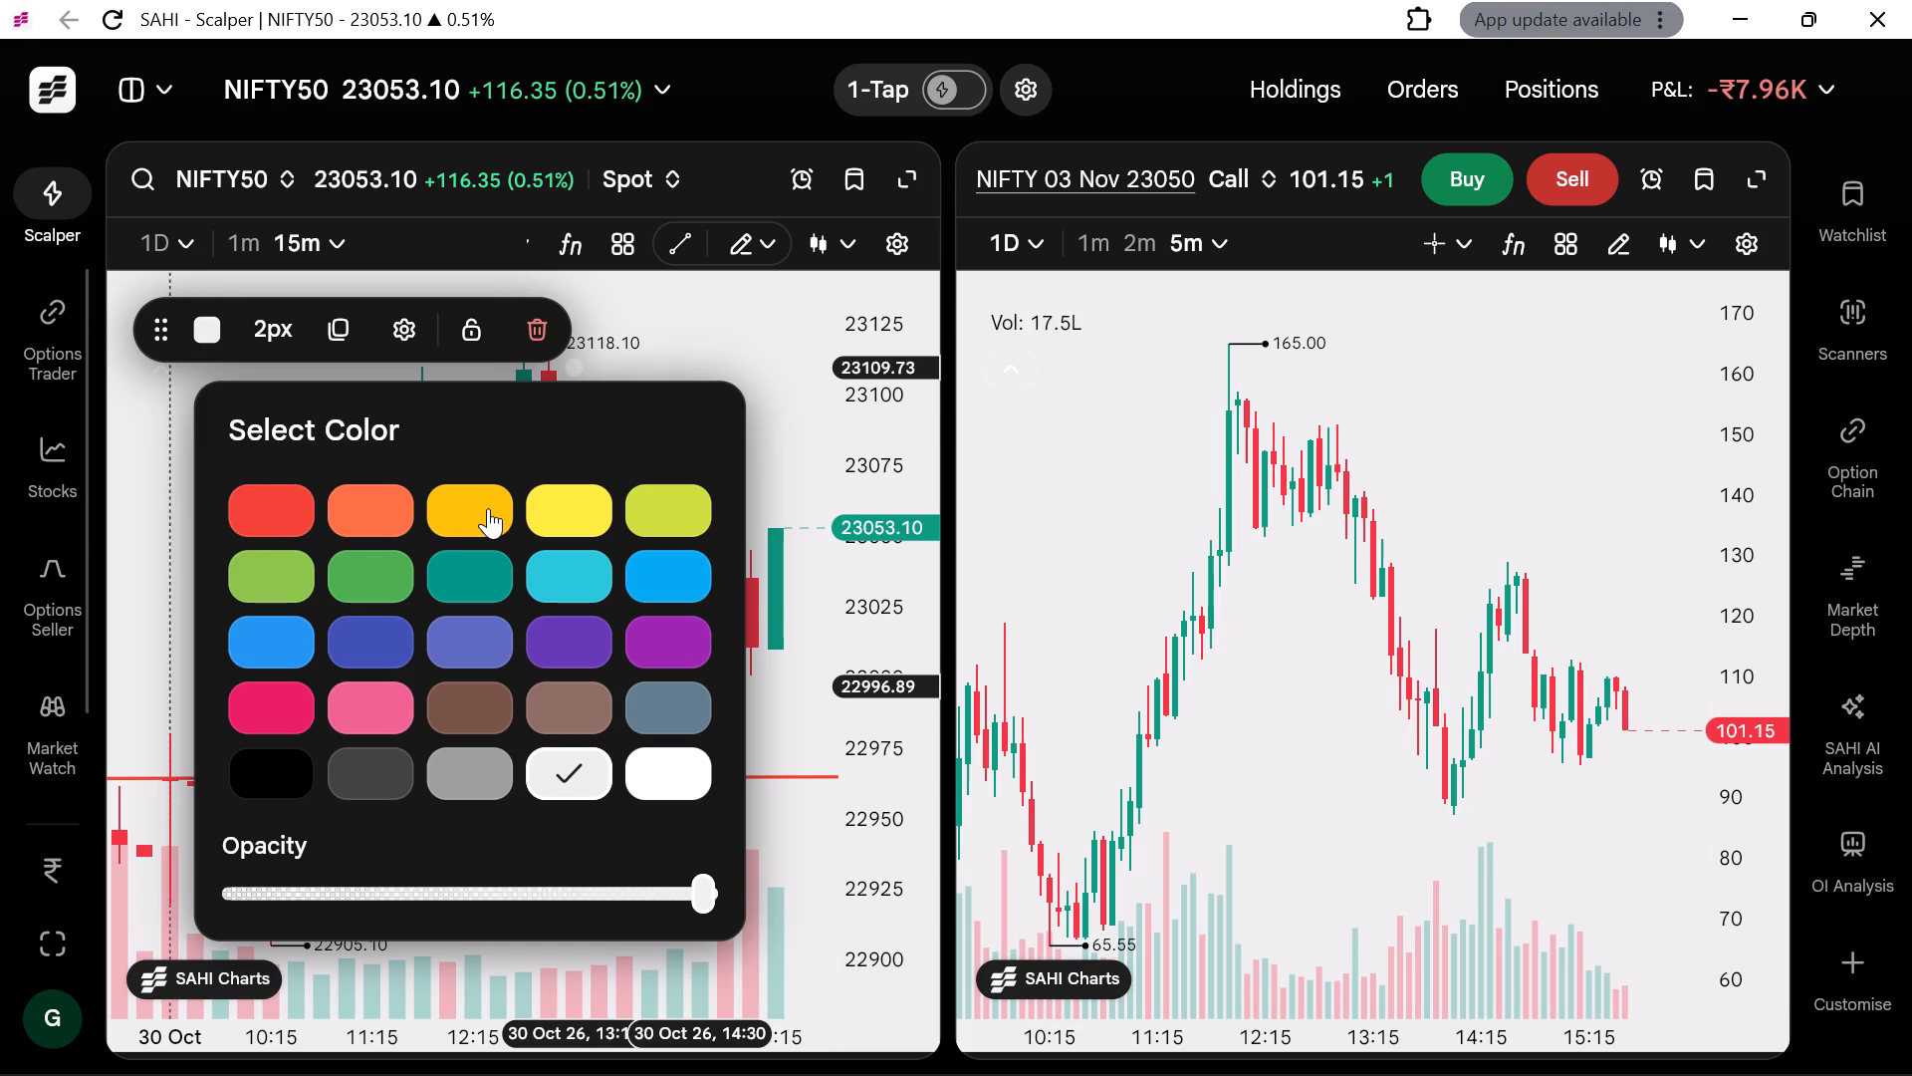
left_click(488, 508)
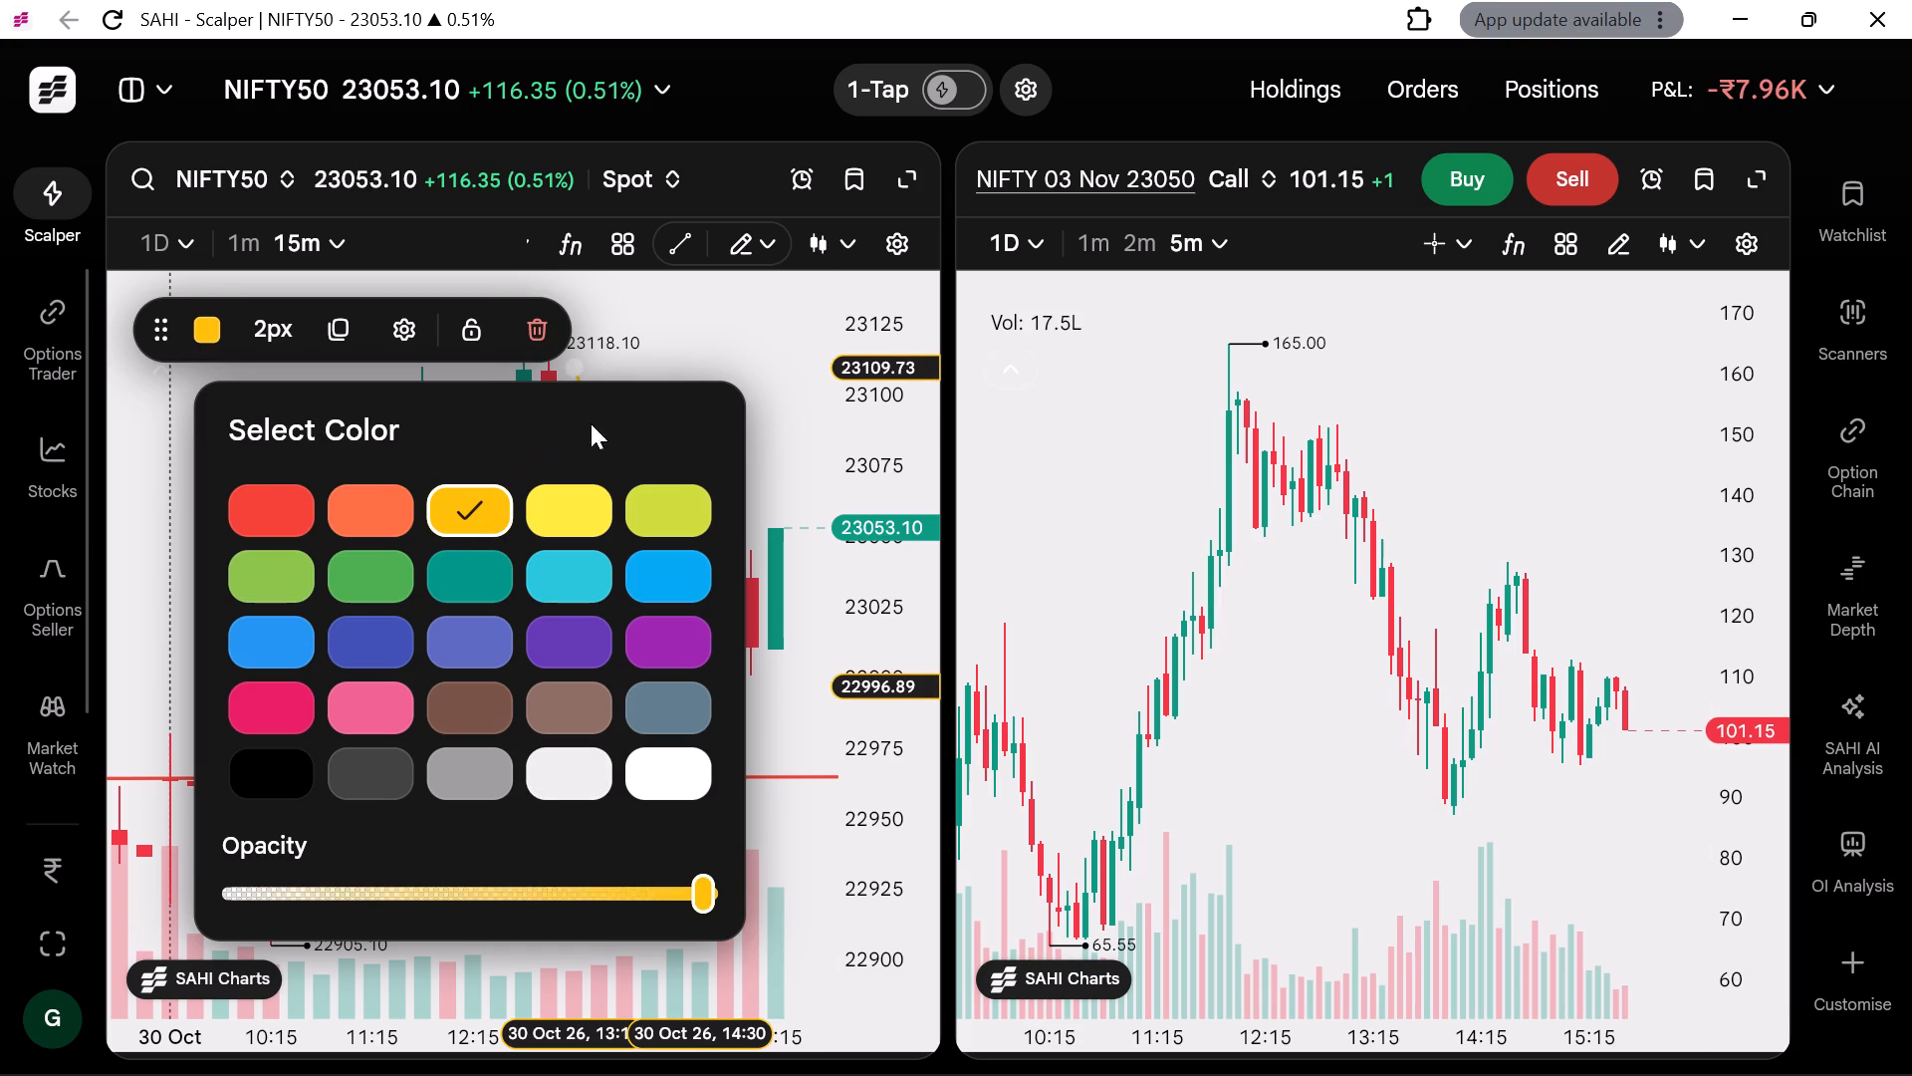
left_click(705, 336)
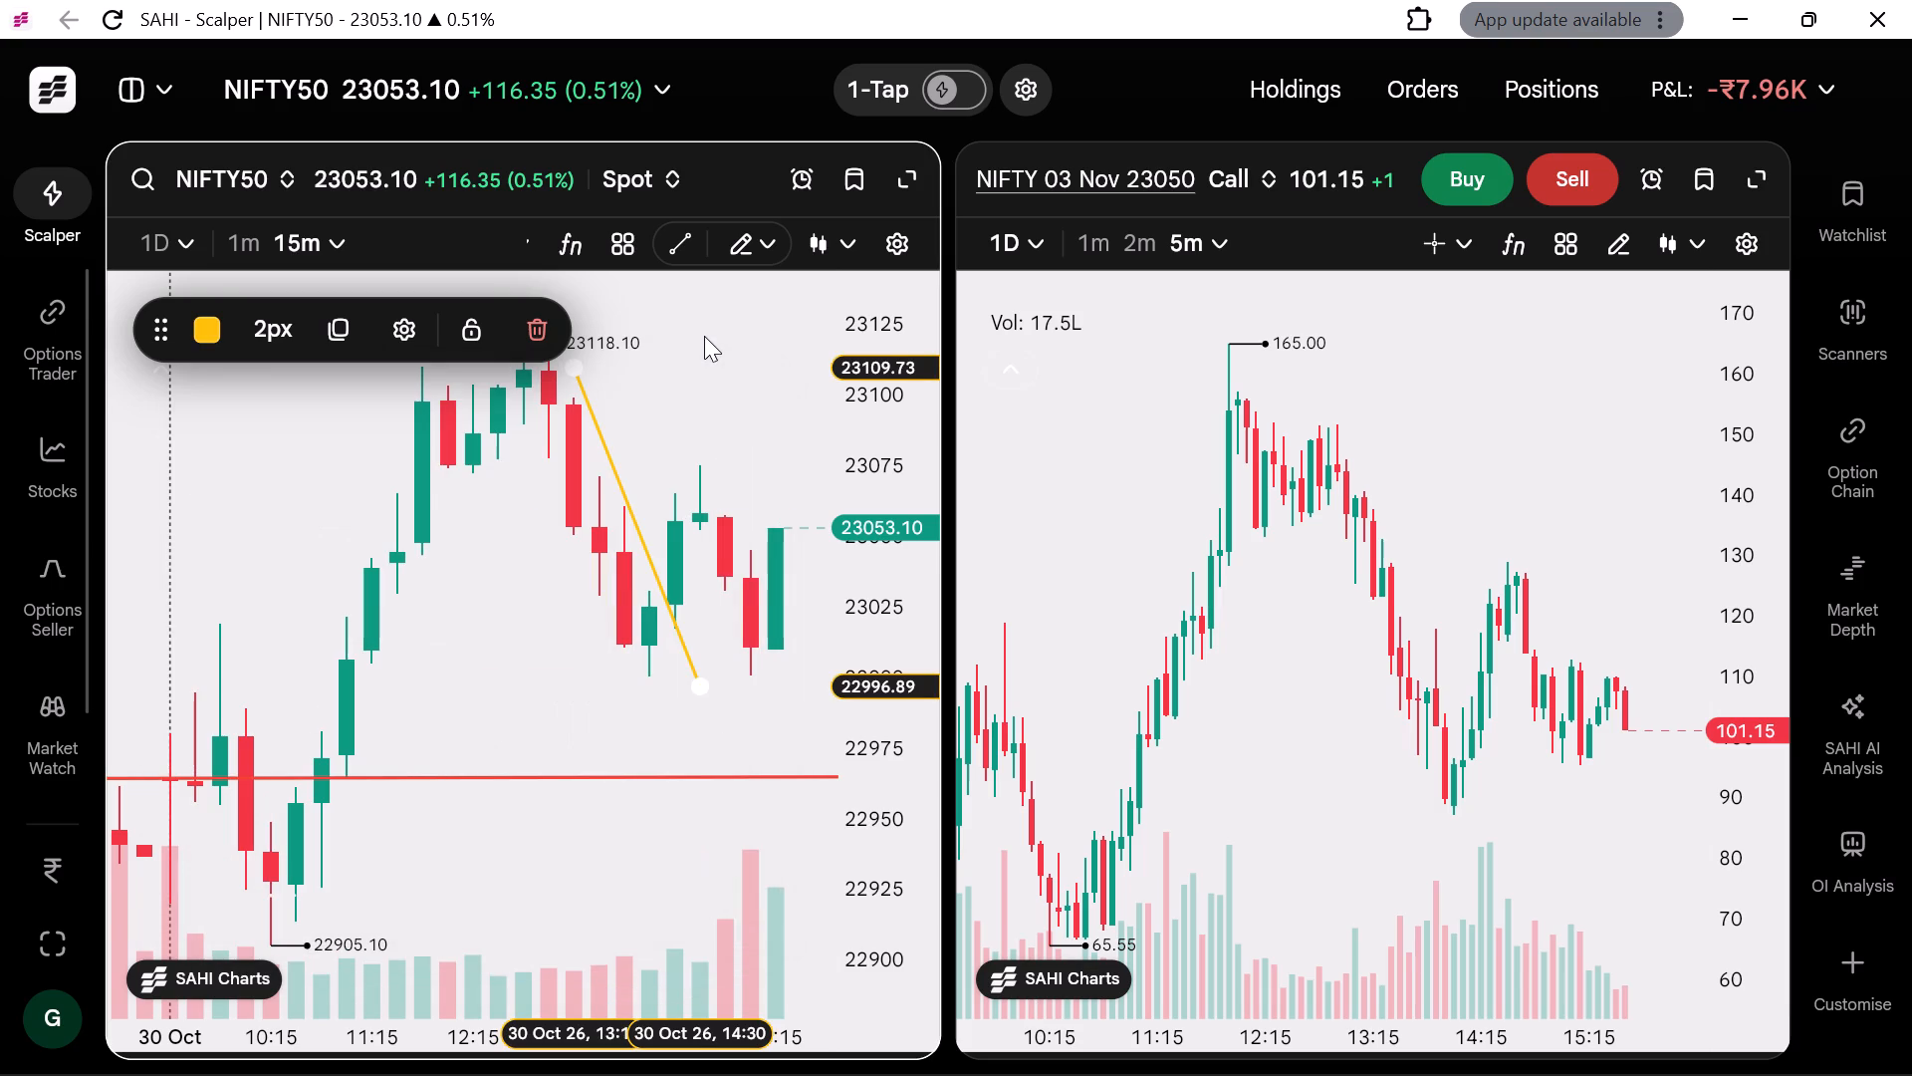
left_click(684, 360)
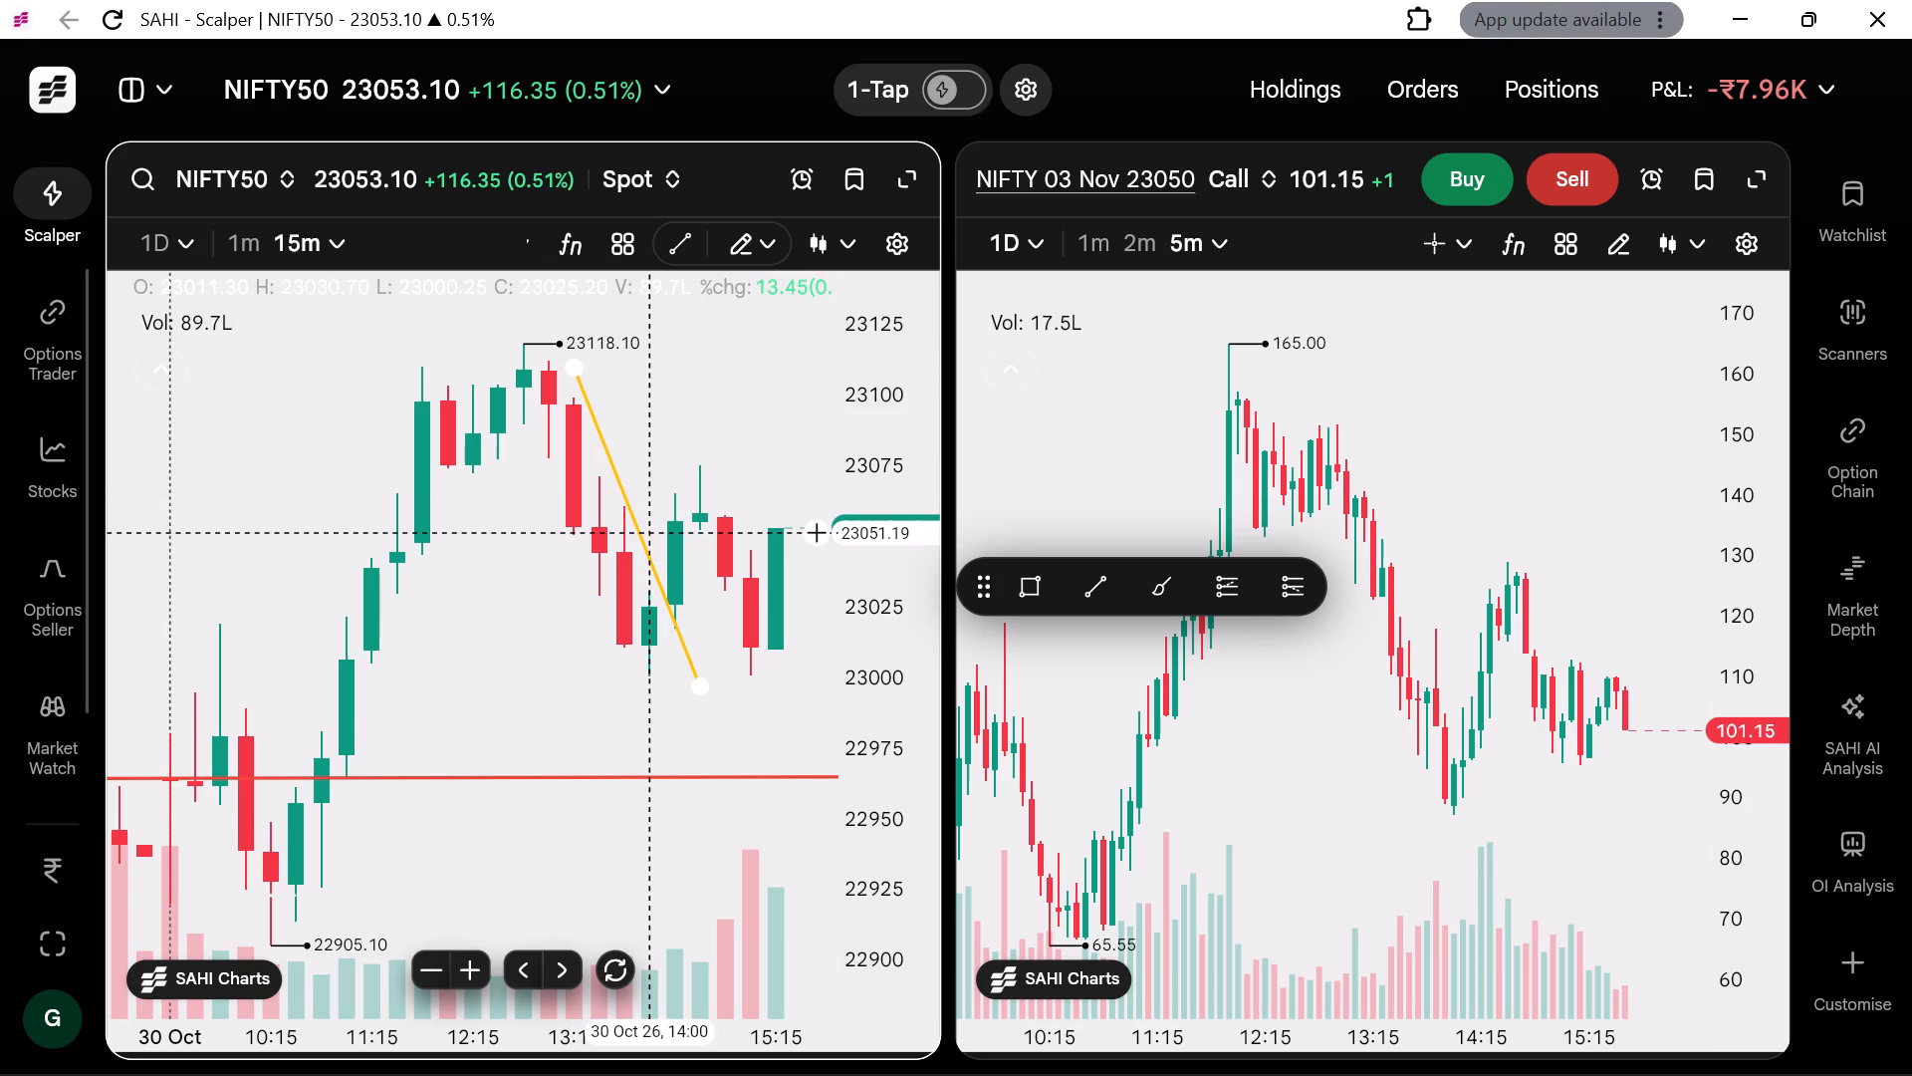
Shift the amber trend line slightly upward so it runs from about 23113 down to about 23000.
left_click_drag(639, 533, 630, 519)
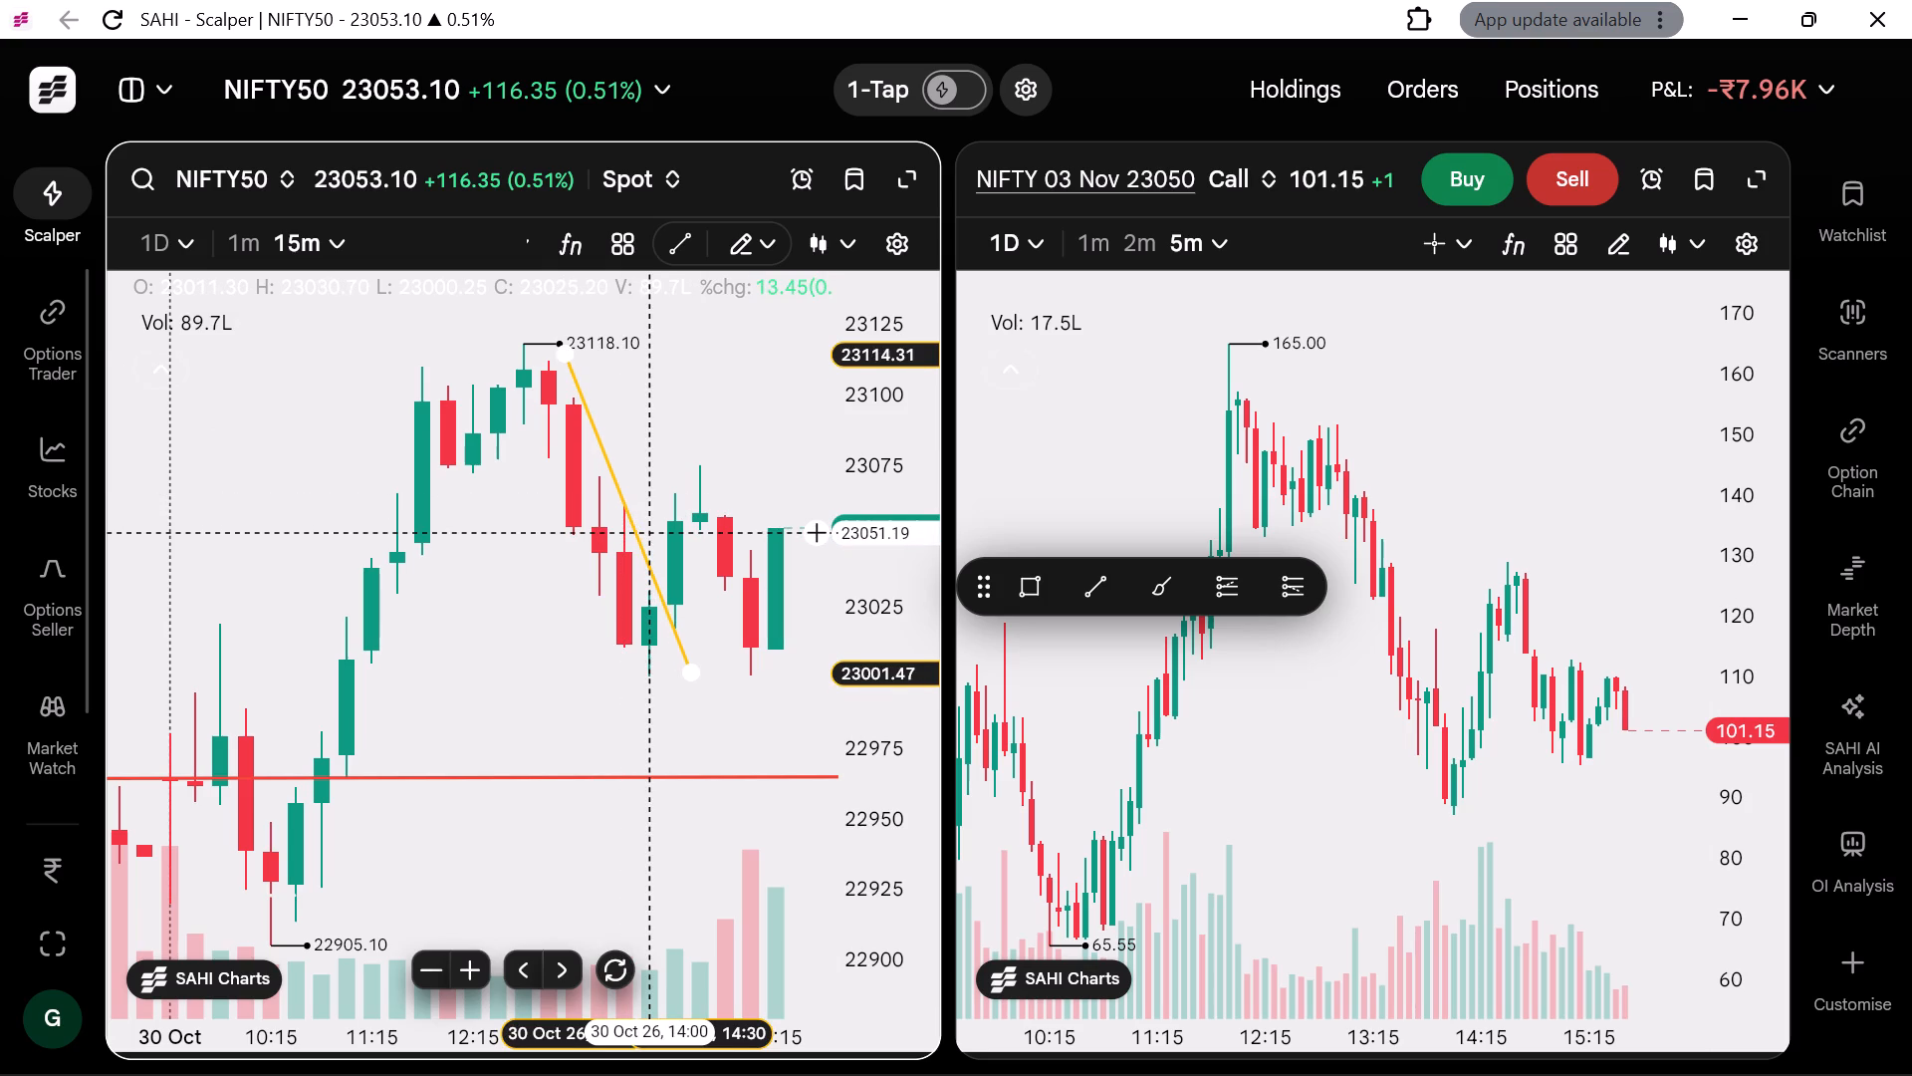
left_click_drag(630, 519, 628, 521)
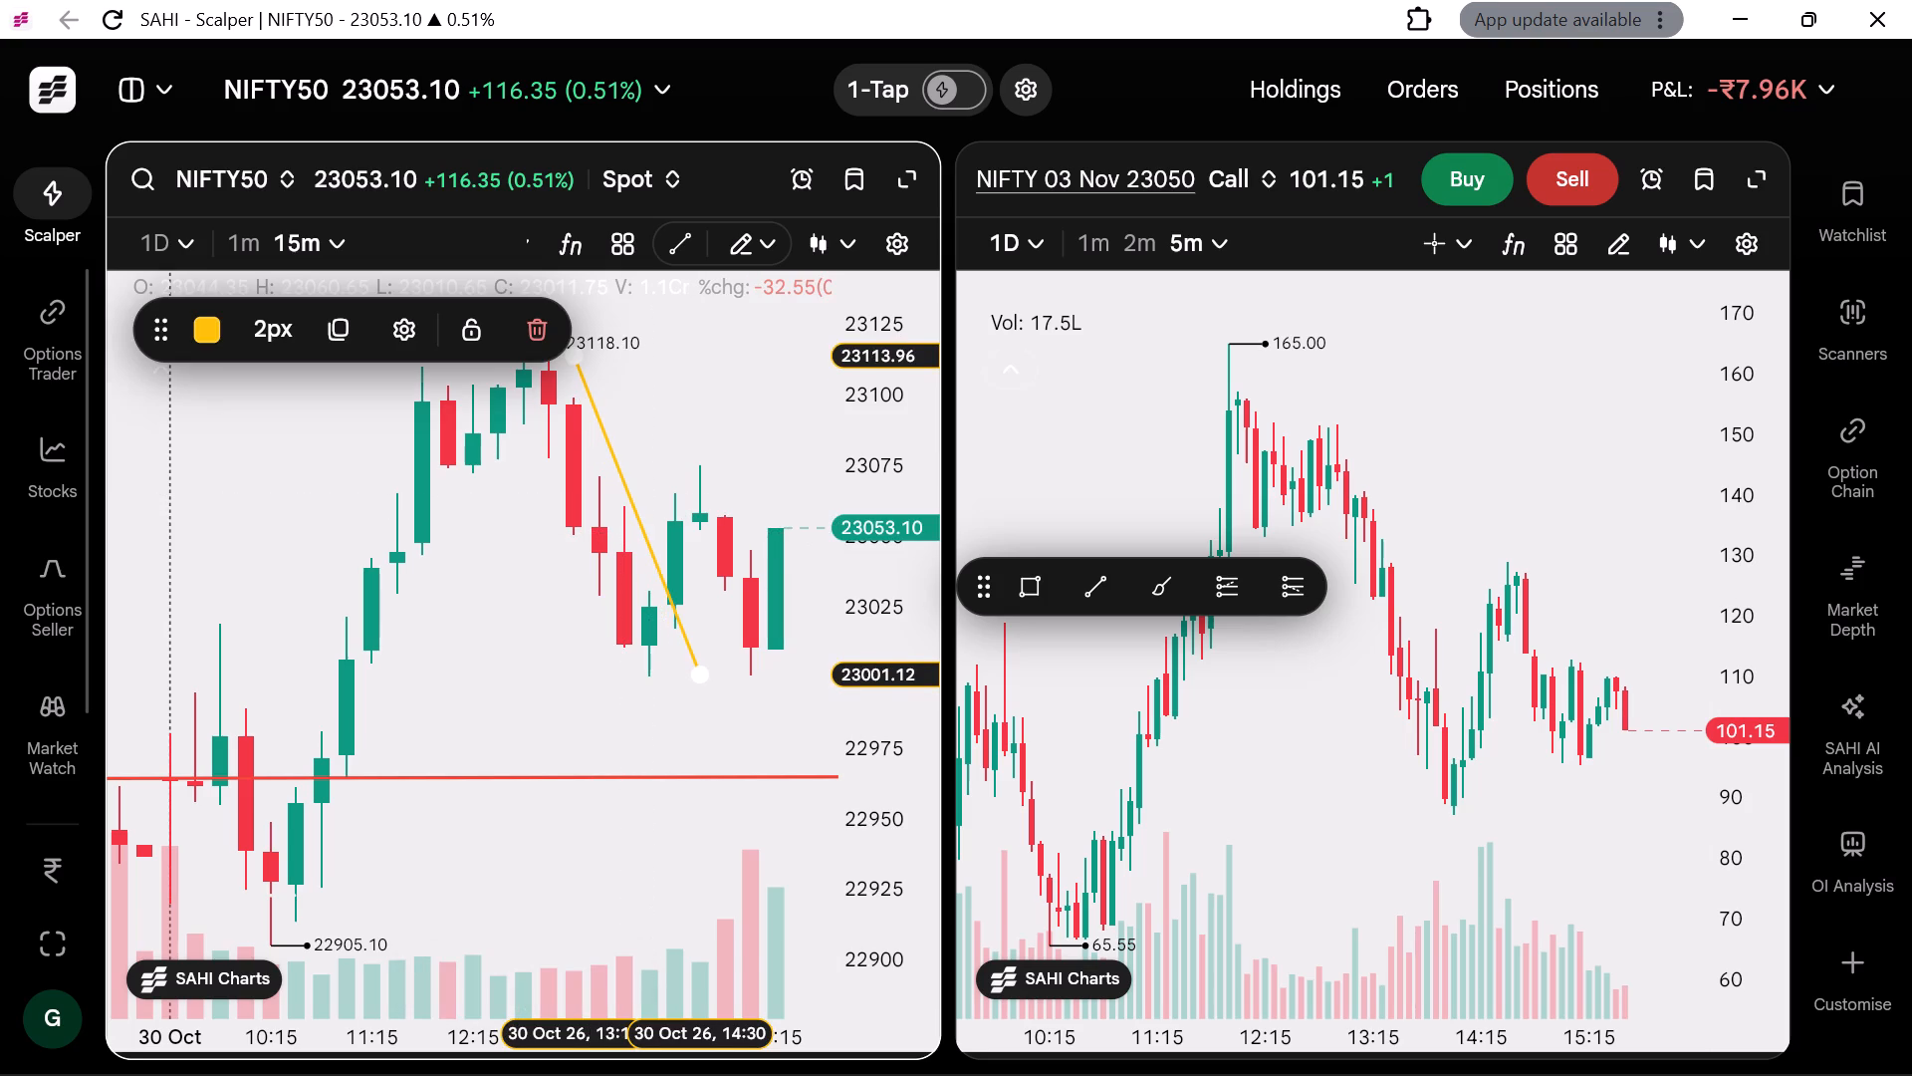
left_click_drag(636, 517, 631, 522)
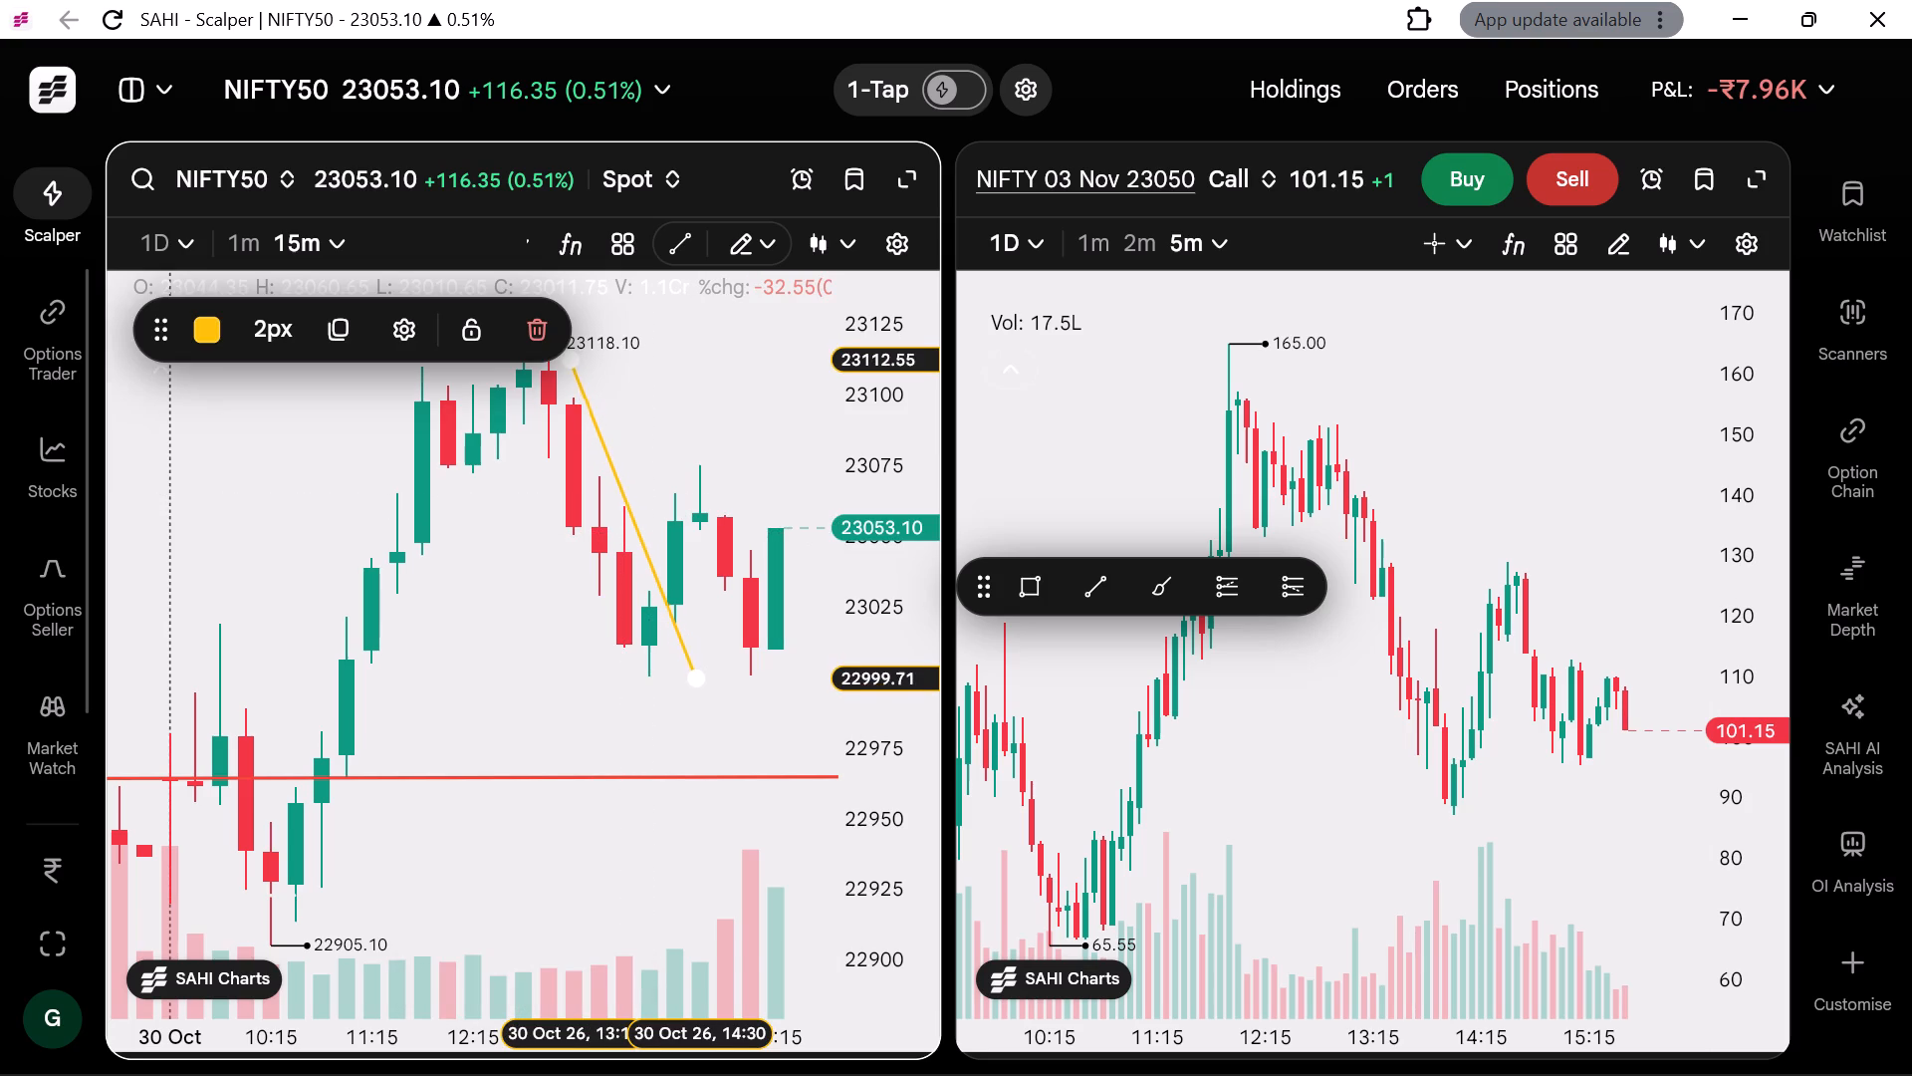
Shift the amber trend line slightly down so it runs from about 23110 to about 22997, and deselect it.
left_click_drag(631, 522, 625, 529)
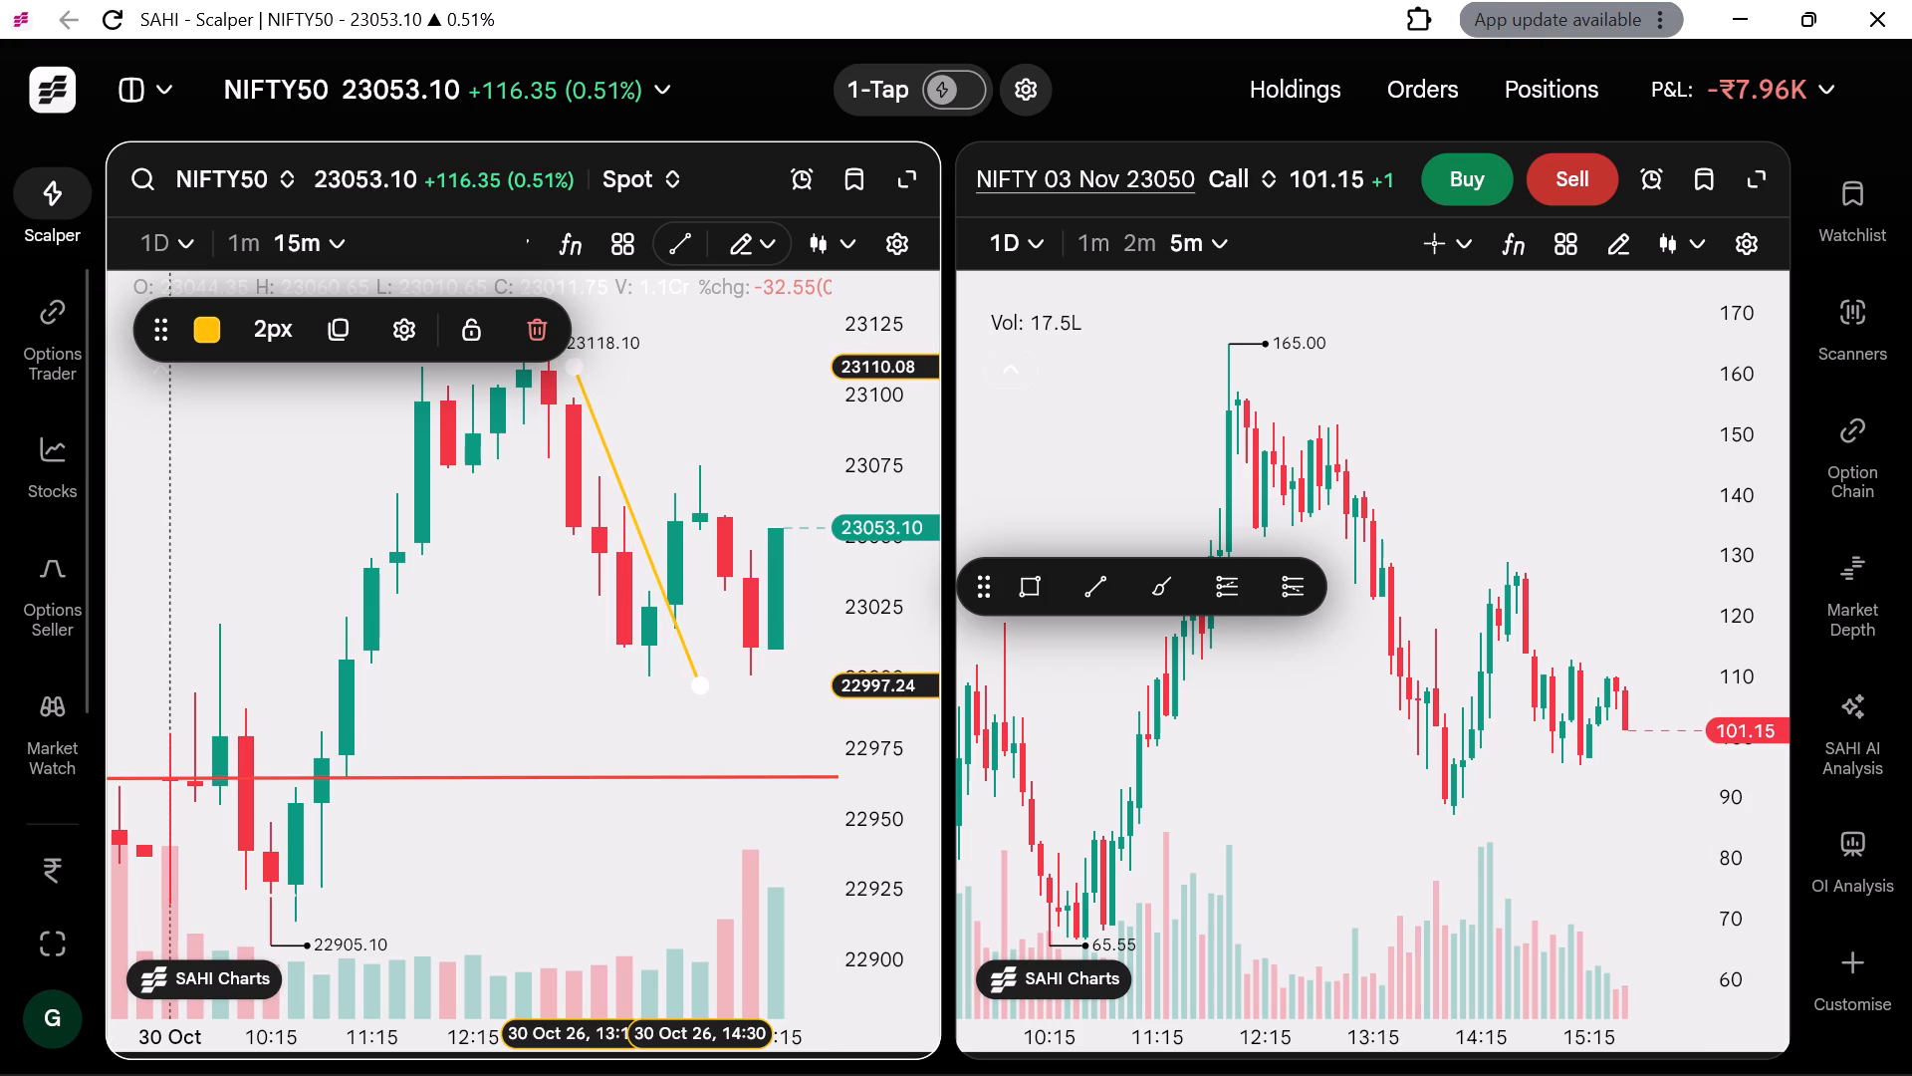
left_click(541, 607)
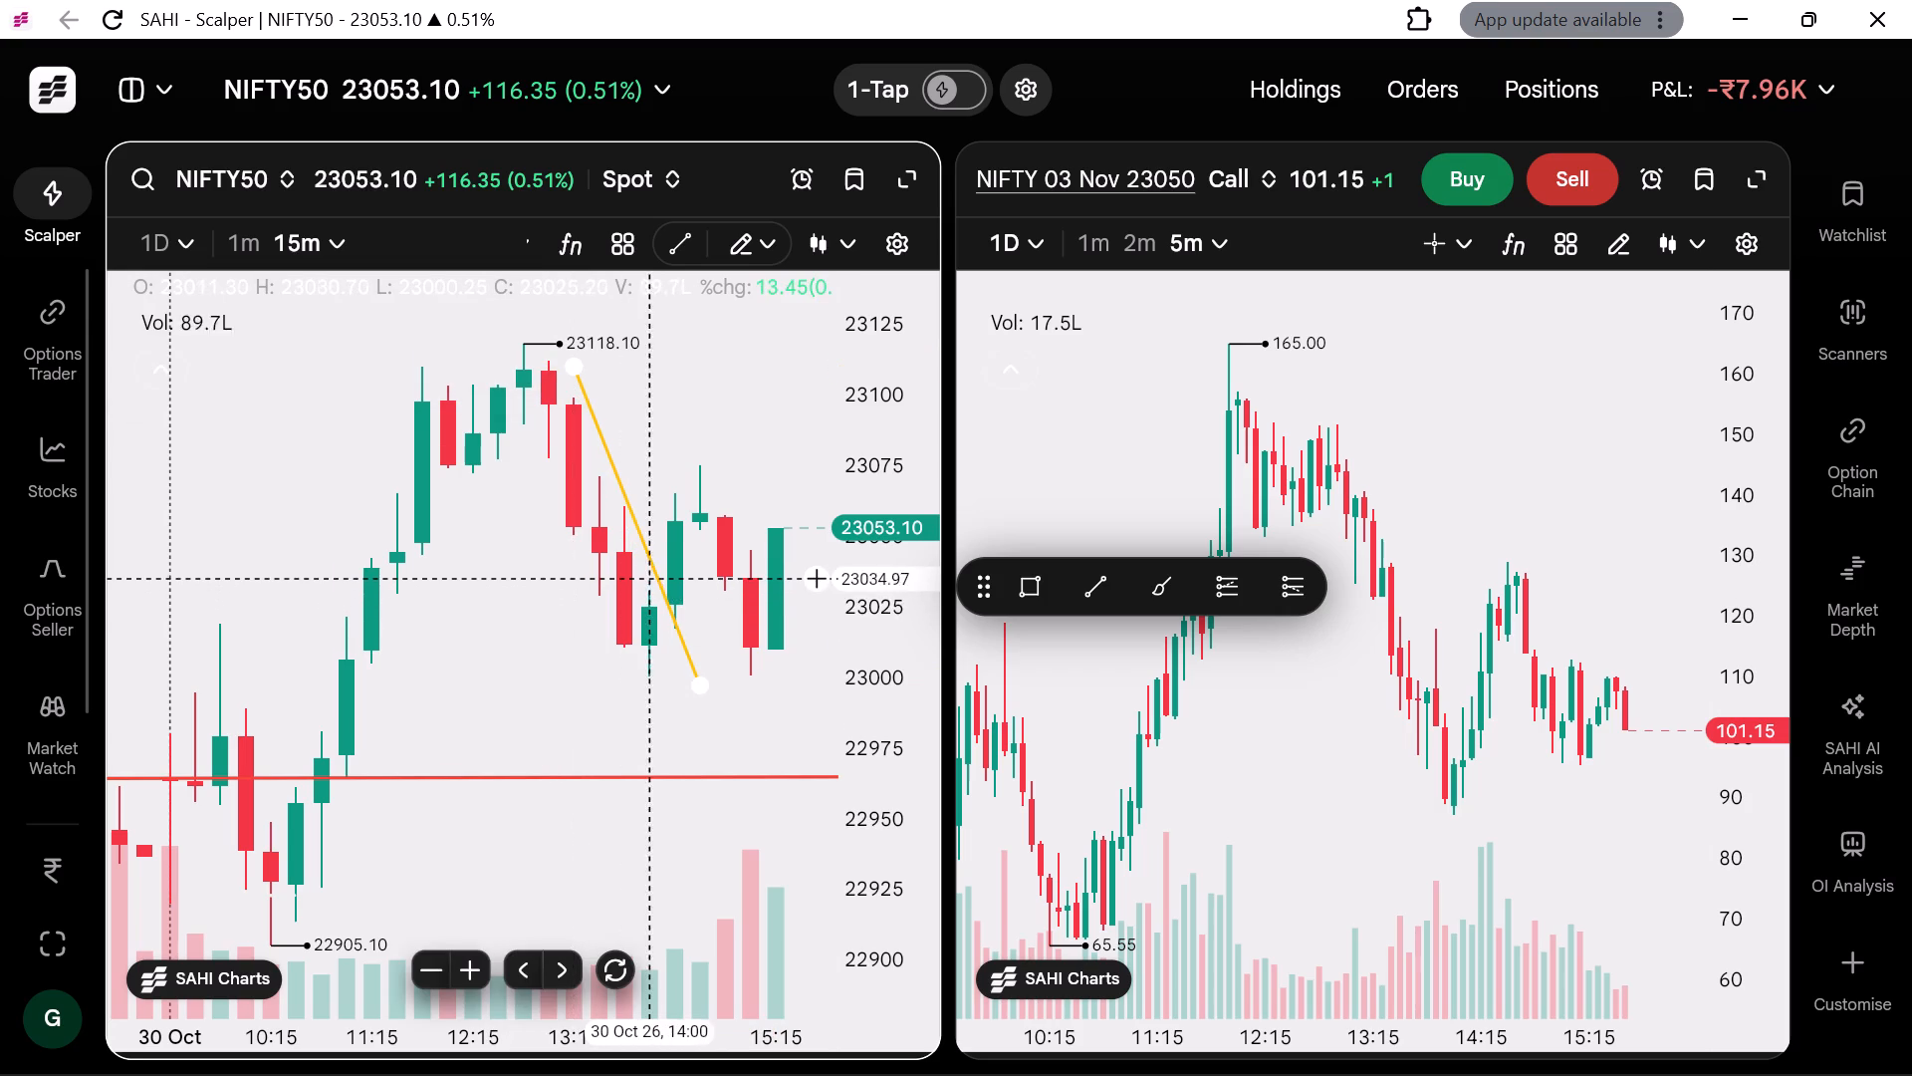
left_click_drag(686, 662, 677, 665)
left_click(641, 686)
Switch the NIFTY50 spot chart from 15-minute to 1-minute candles.
scroll(641, 686, "up", 1)
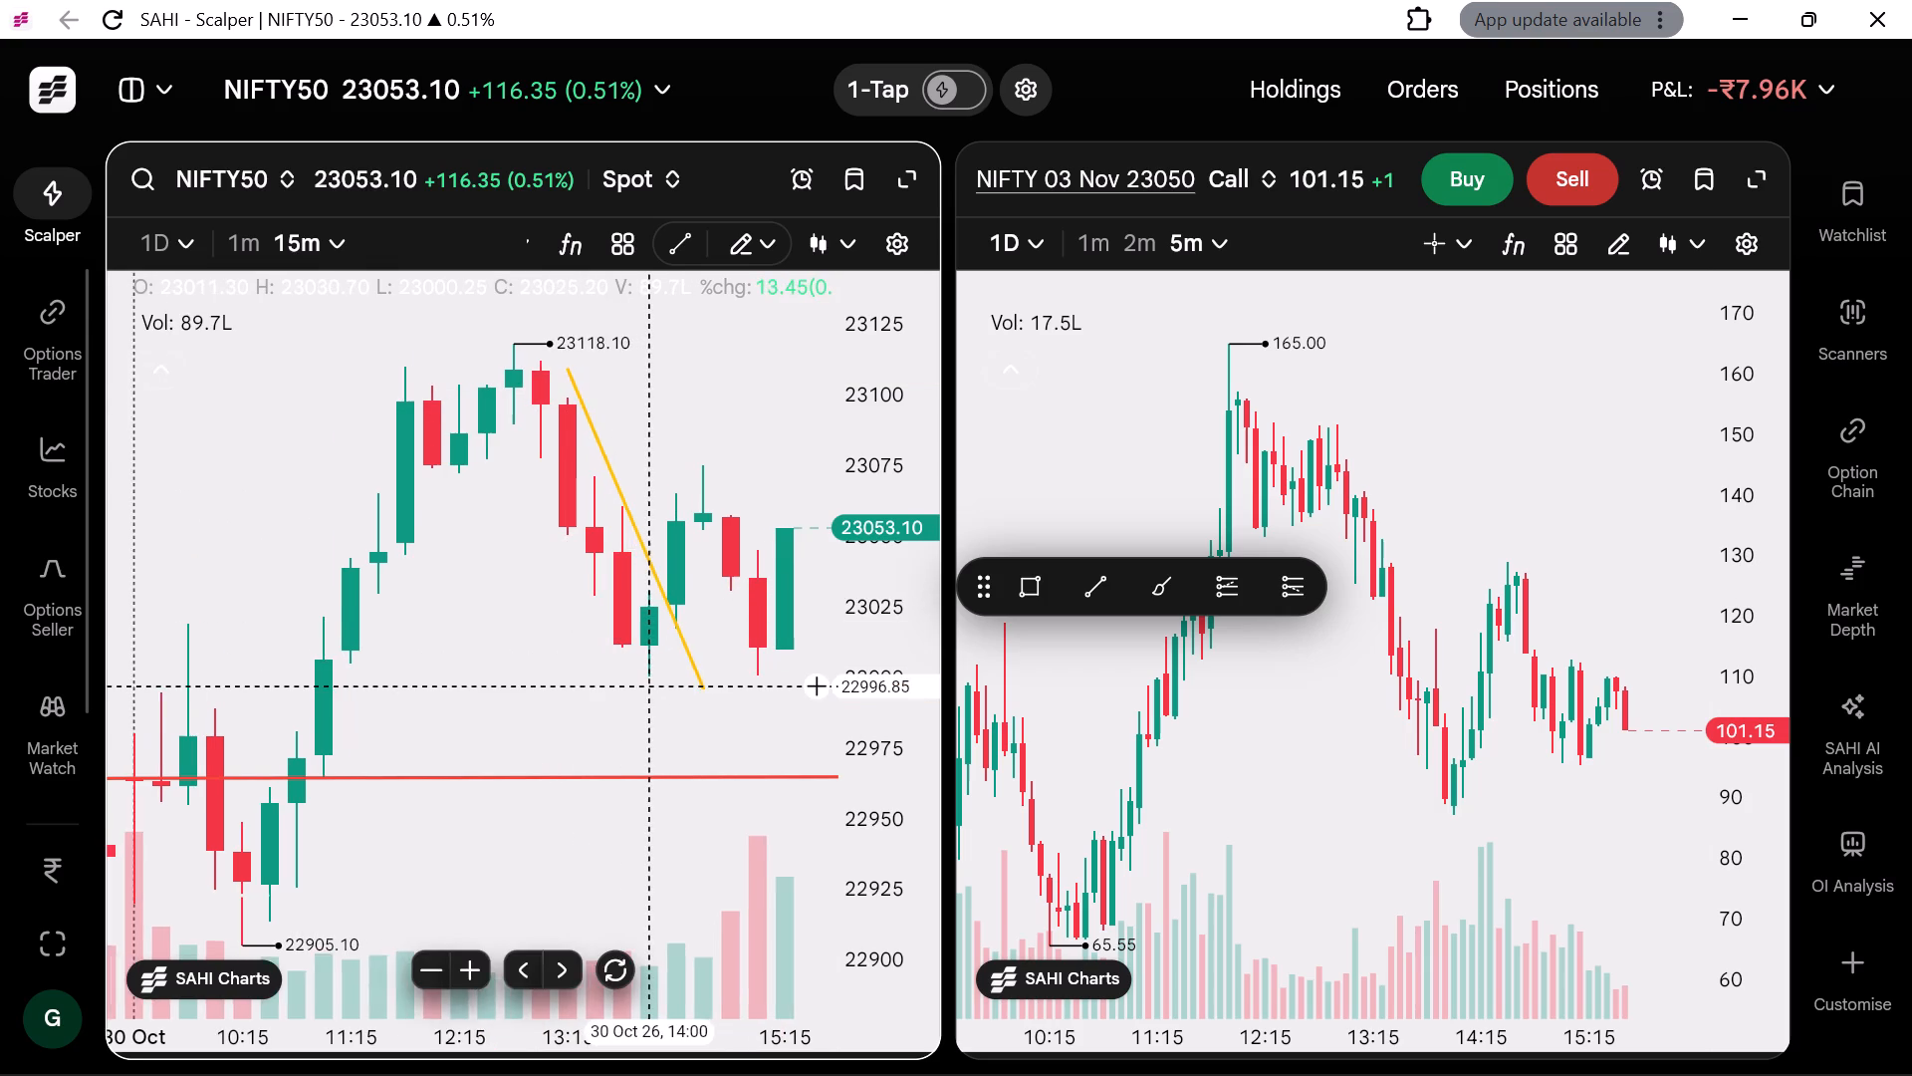
scroll(641, 686, "up", 1)
scroll(641, 686, "down", 2)
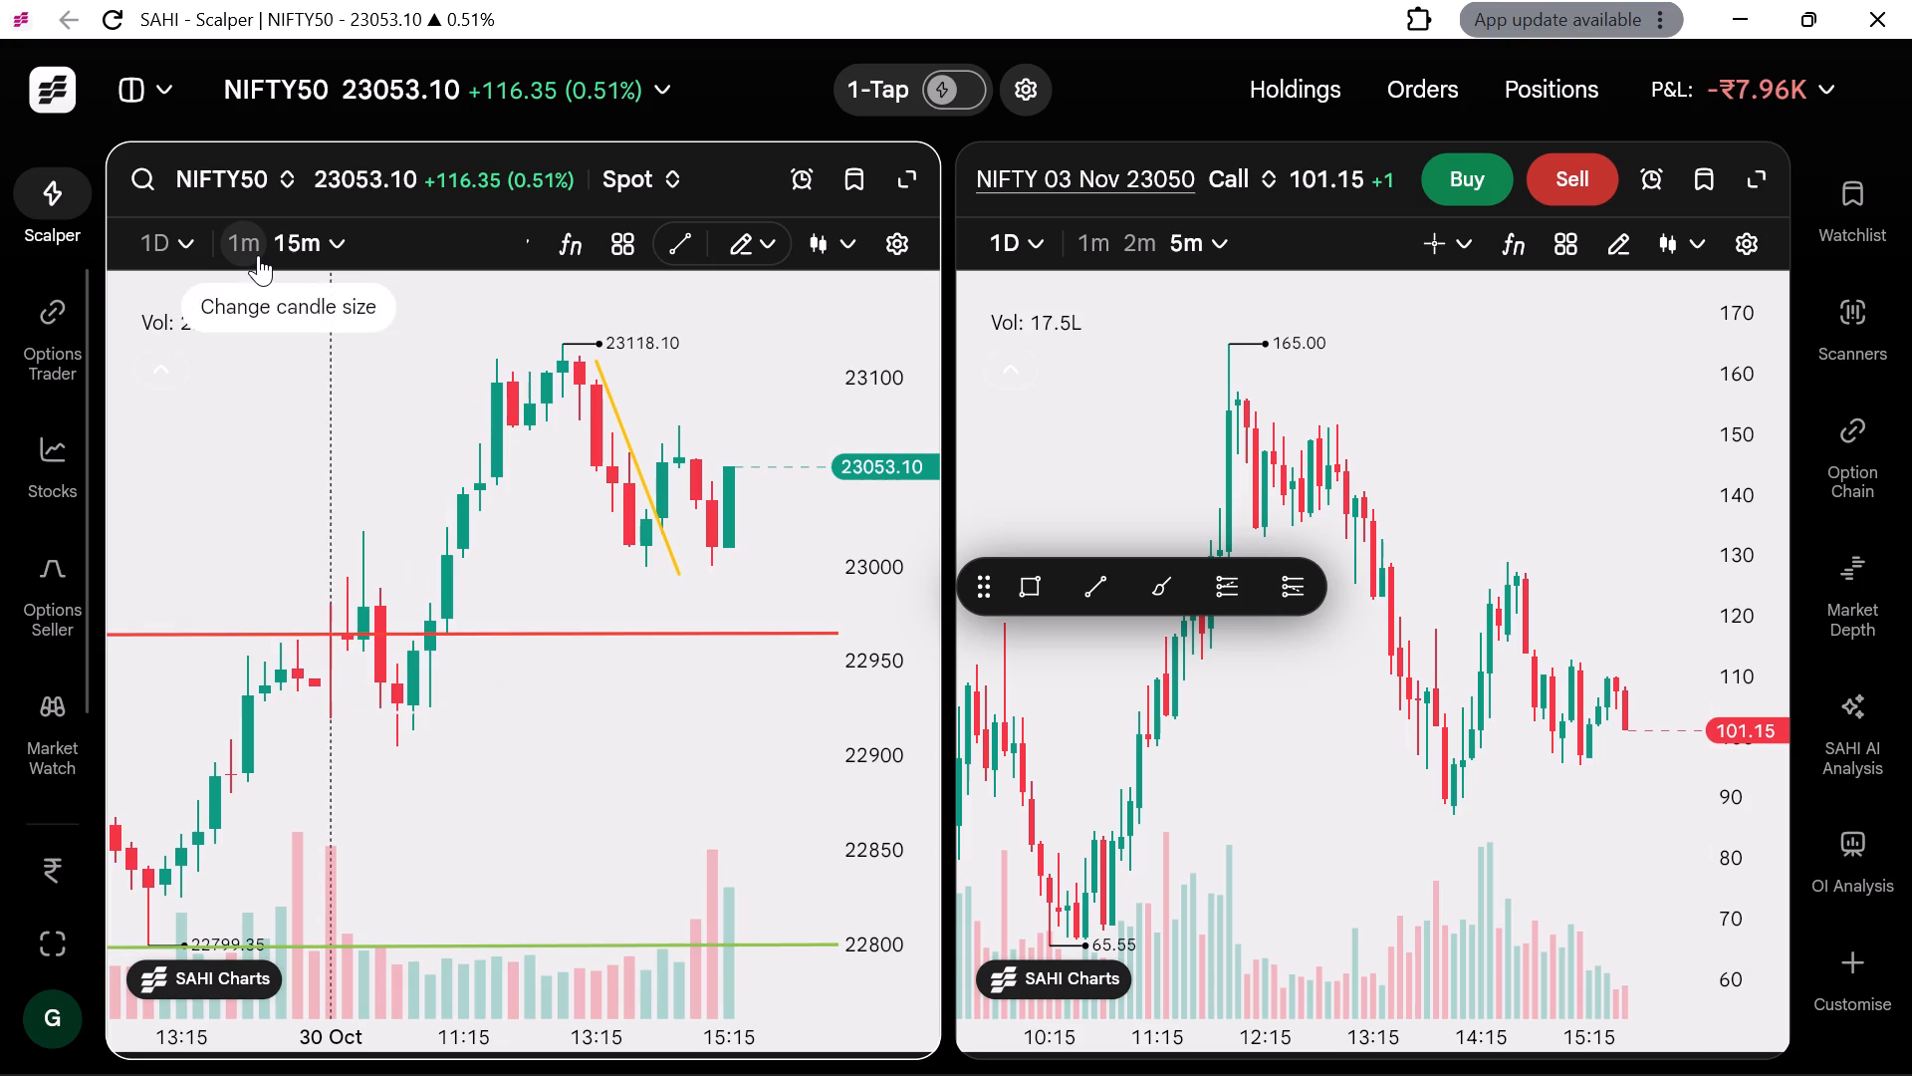
left_click(258, 255)
Examine how the amber trend line fits the 1-minute candles between about 13:15 and 14:30 on 30 Oct.
scroll(550, 621, "down", 1)
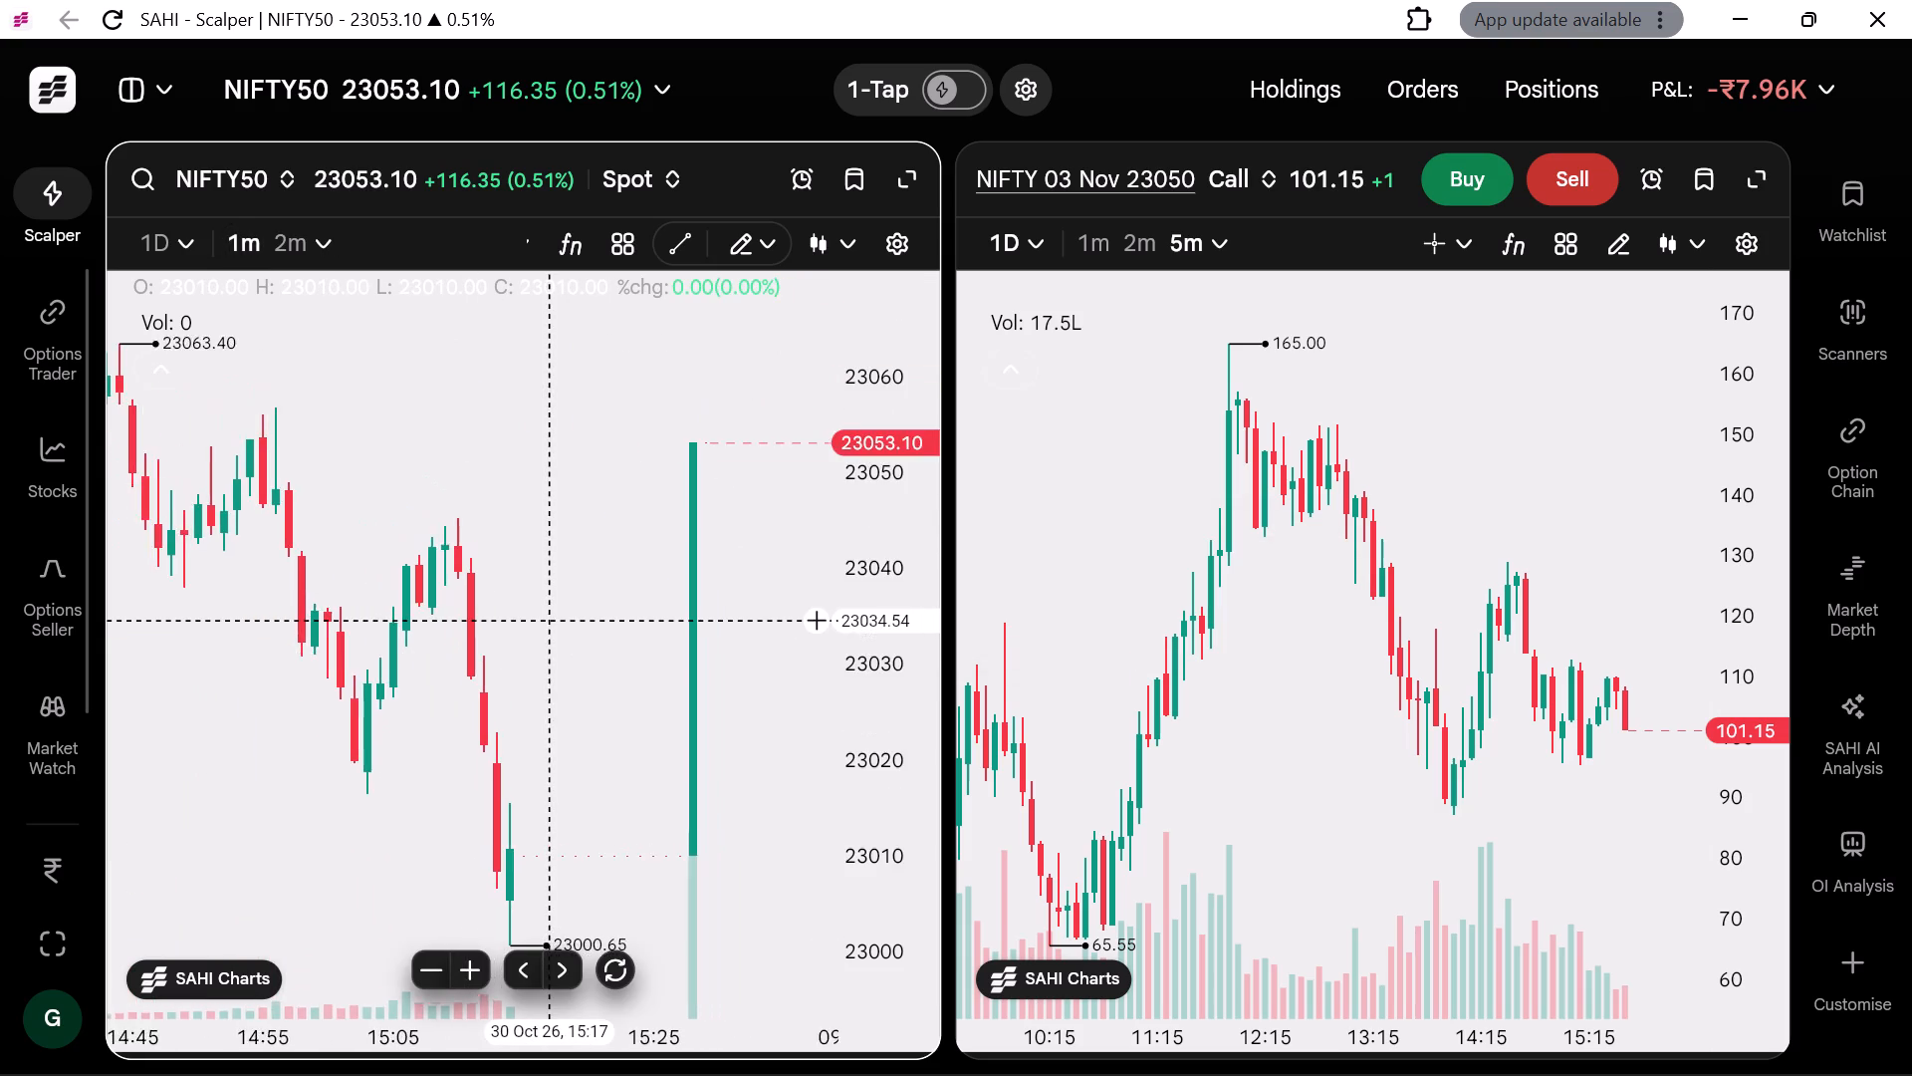
scroll(550, 621, "down", 1)
scroll(550, 621, "right", 1)
scroll(550, 621, "down", 1)
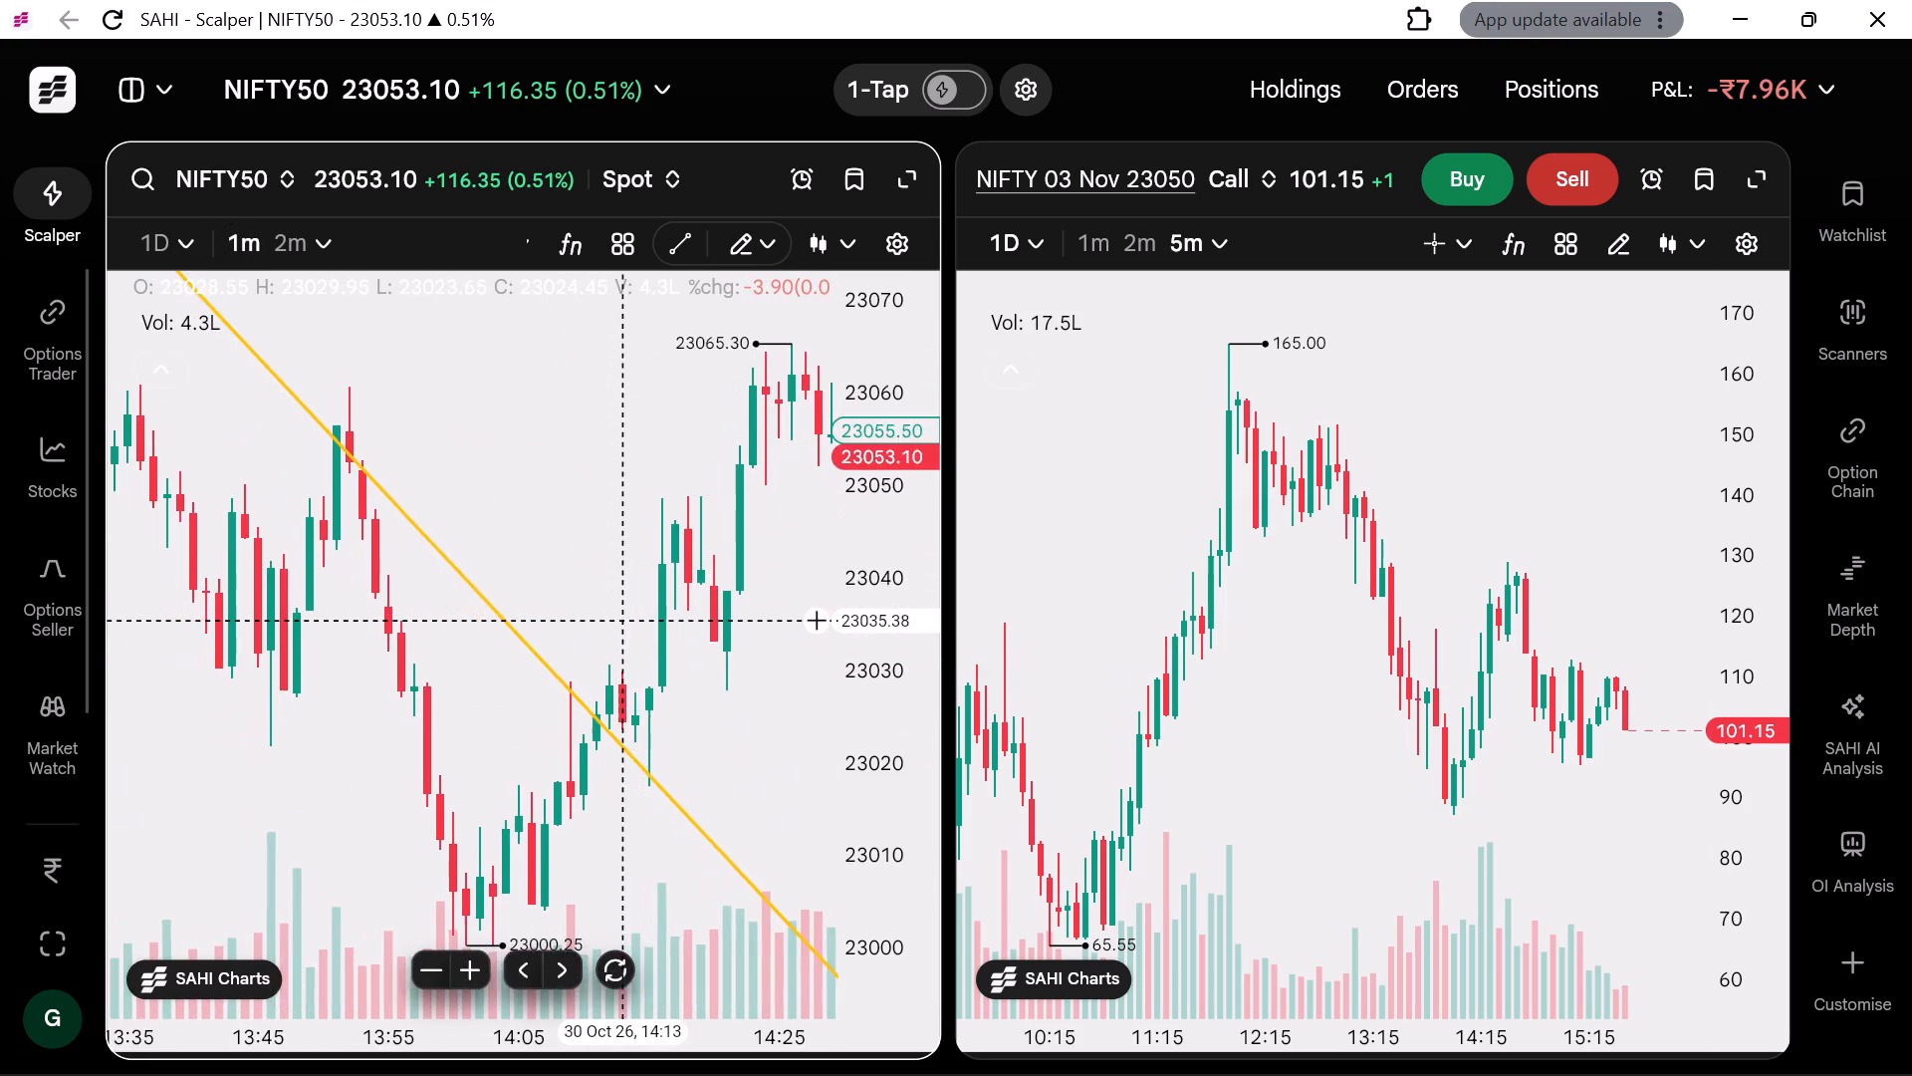
scroll(550, 621, "down", 1)
scroll(550, 621, "up", 1)
scroll(550, 621, "down", 2)
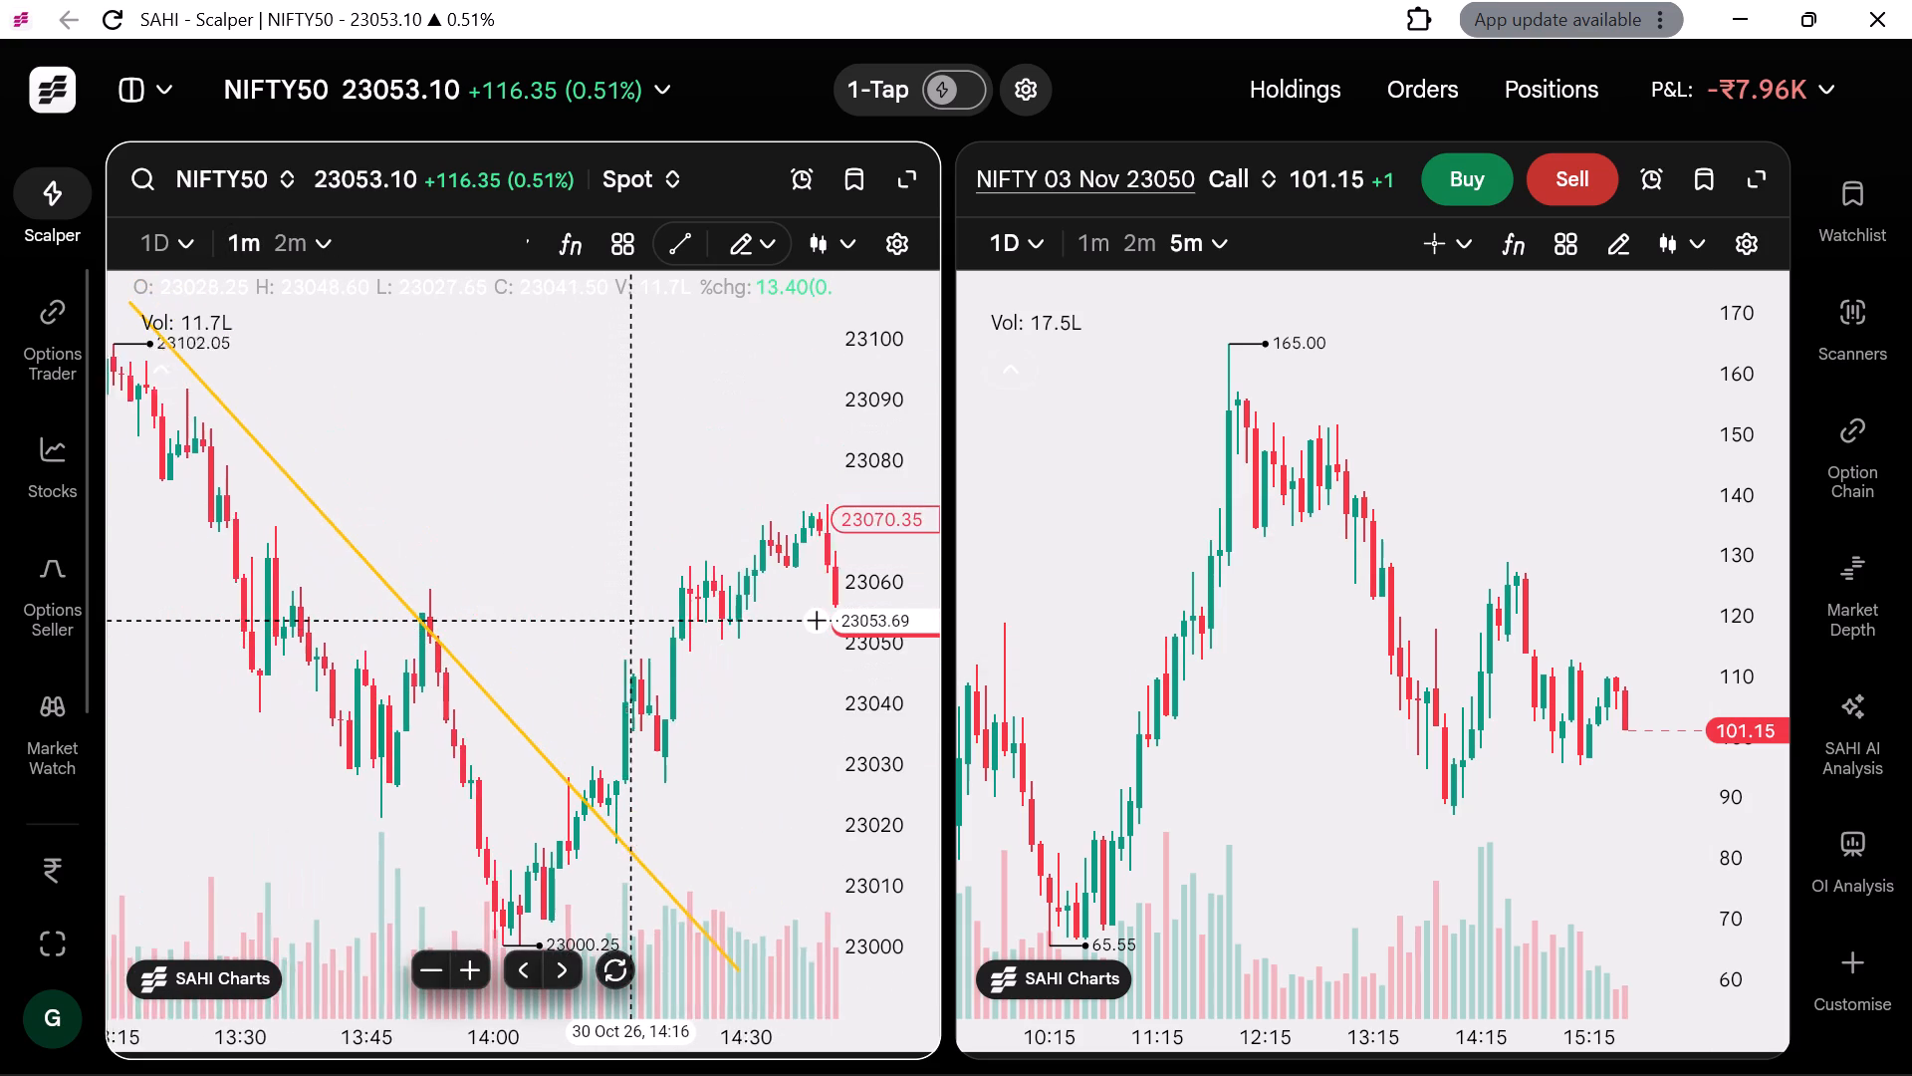
scroll(550, 621, "down", 1)
scroll(550, 621, "up", 1)
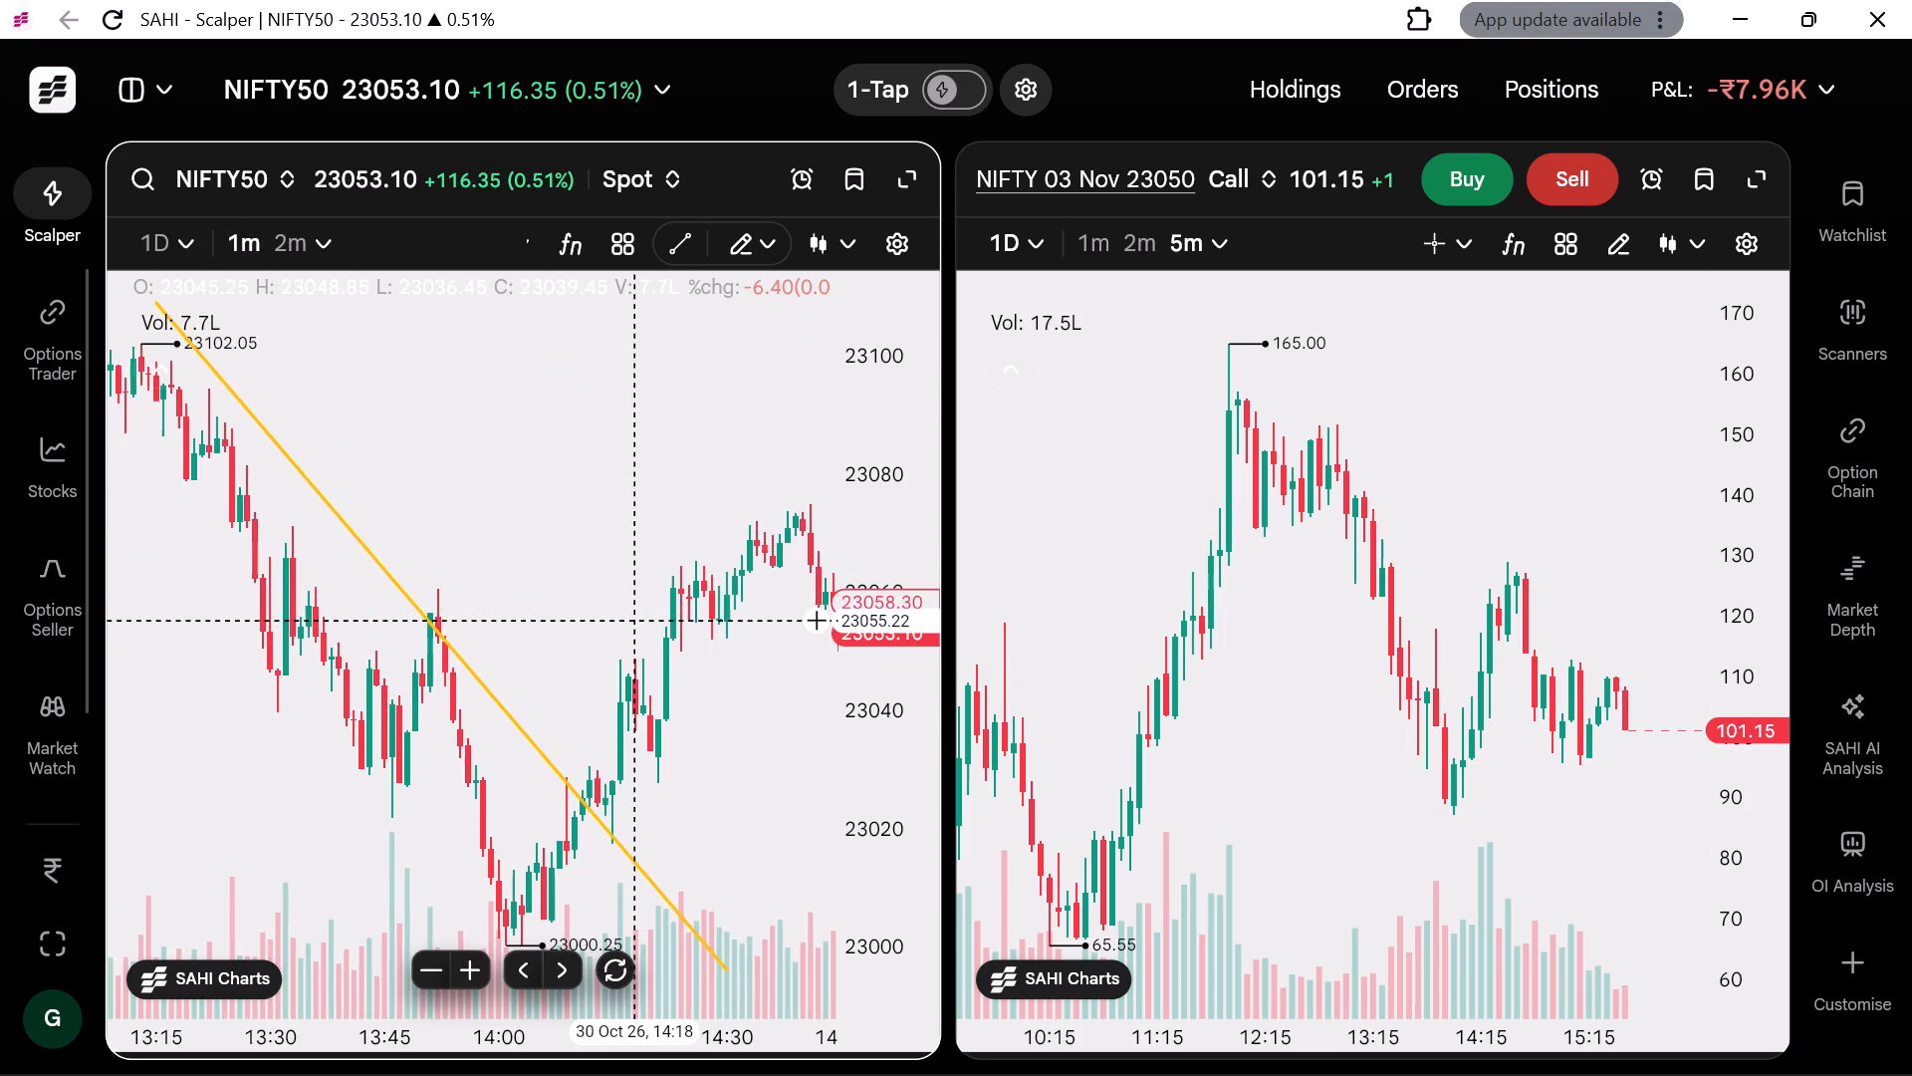
scroll(550, 621, "up", 1)
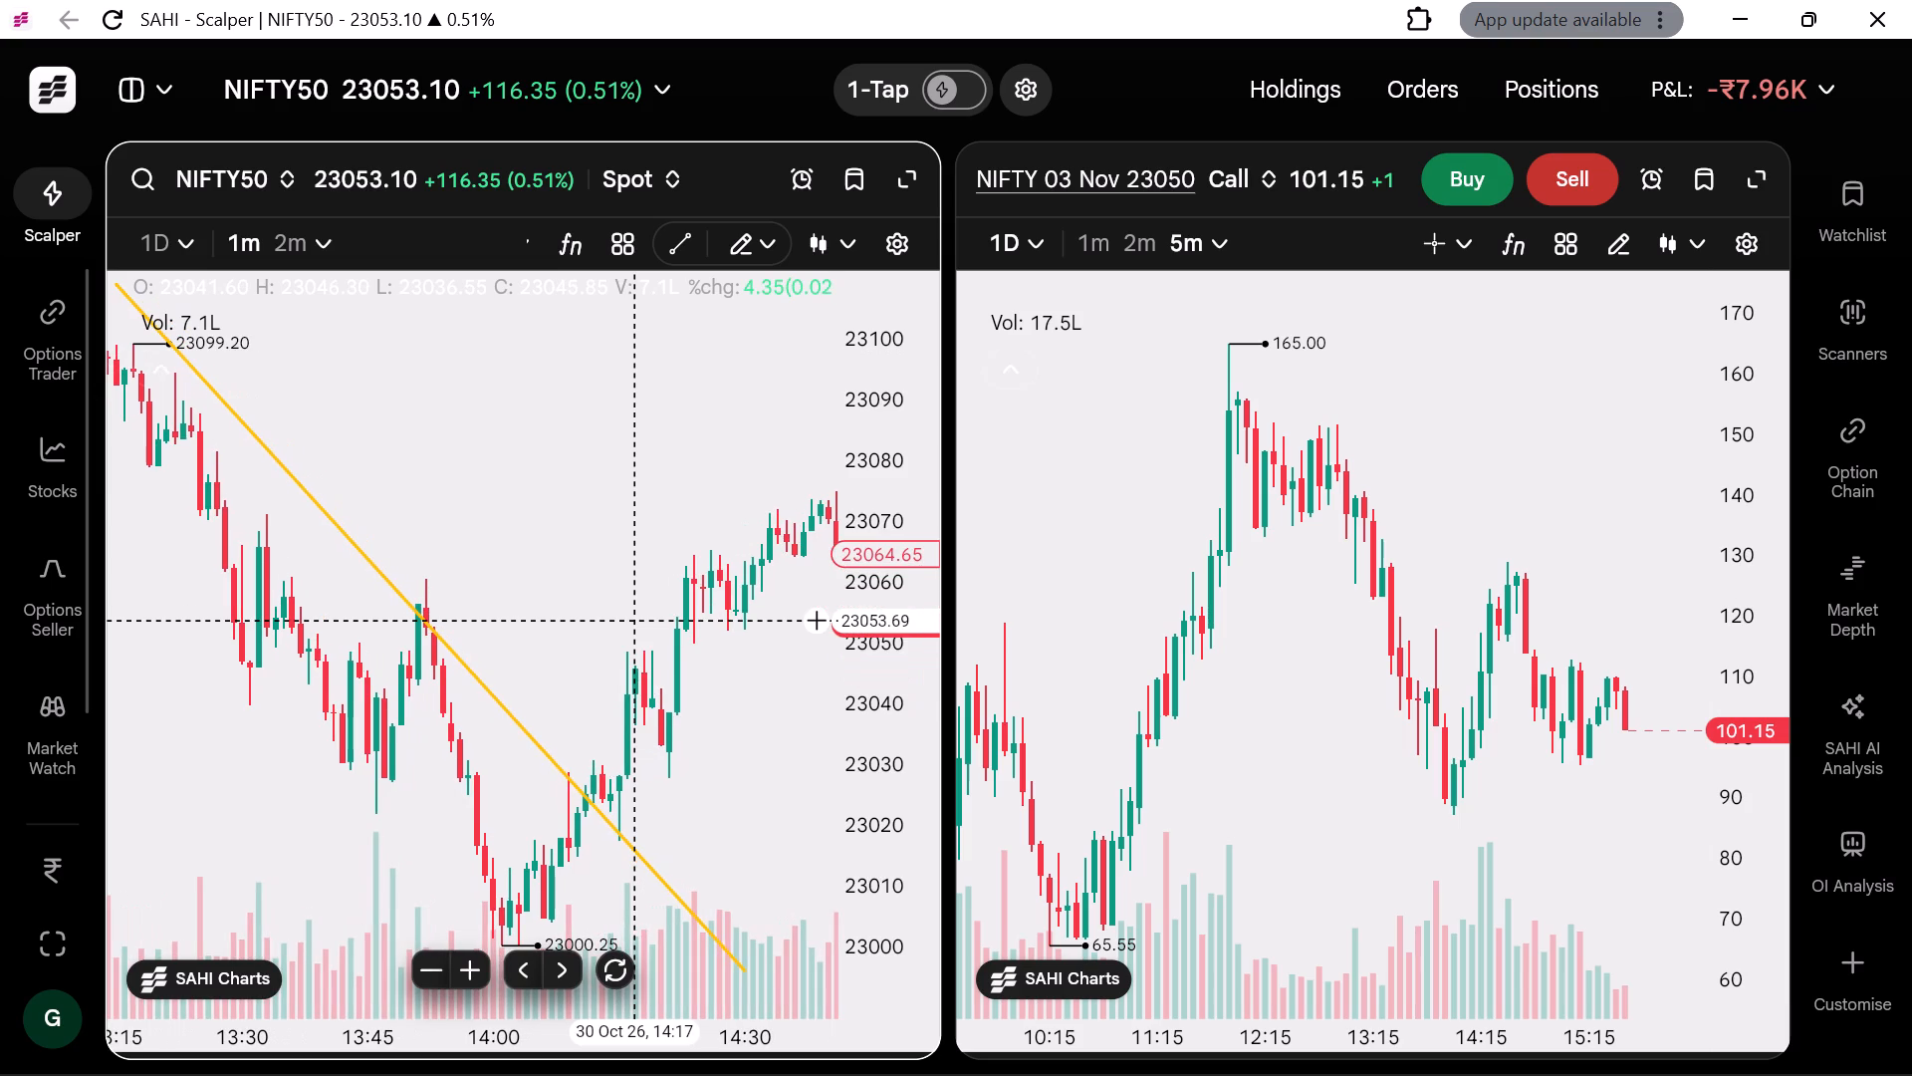
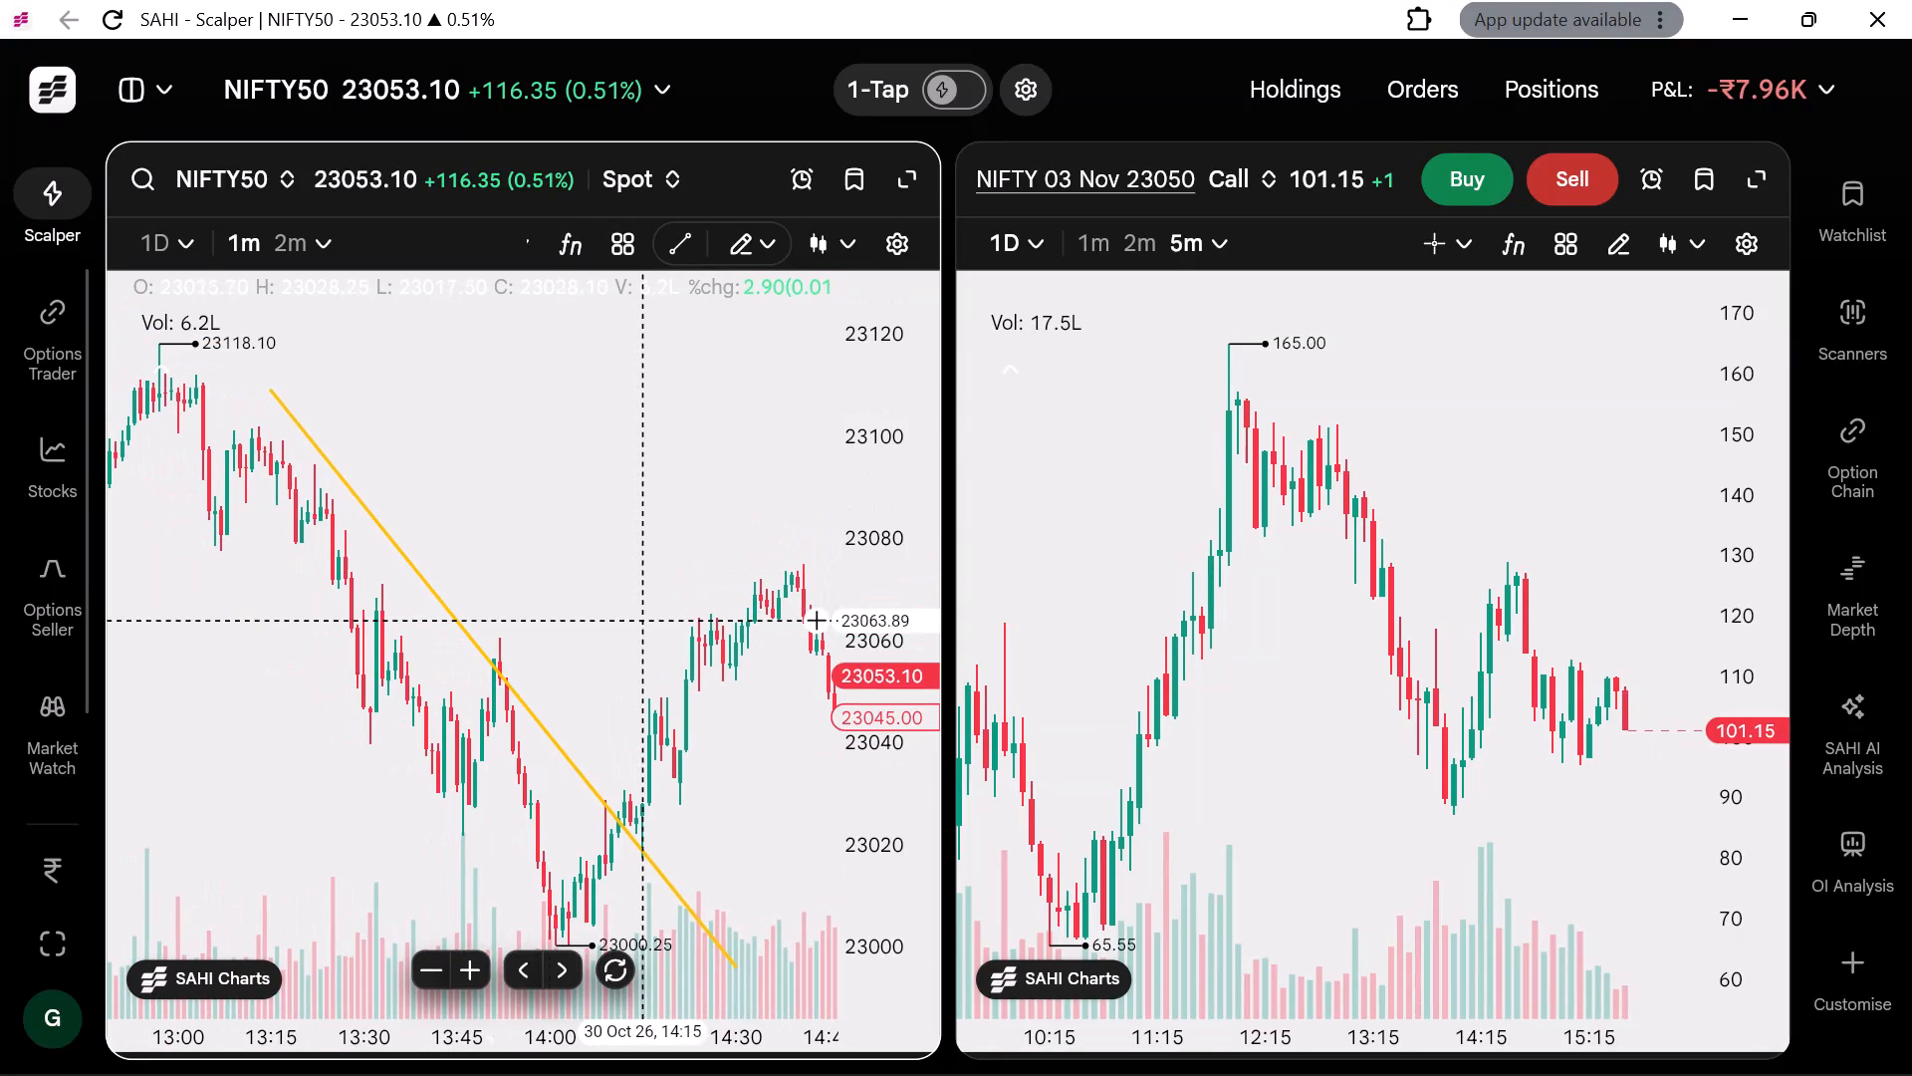
Switch the NIFTY50 spot chart from 1-minute to 5-minute candles.
left_click(292, 256)
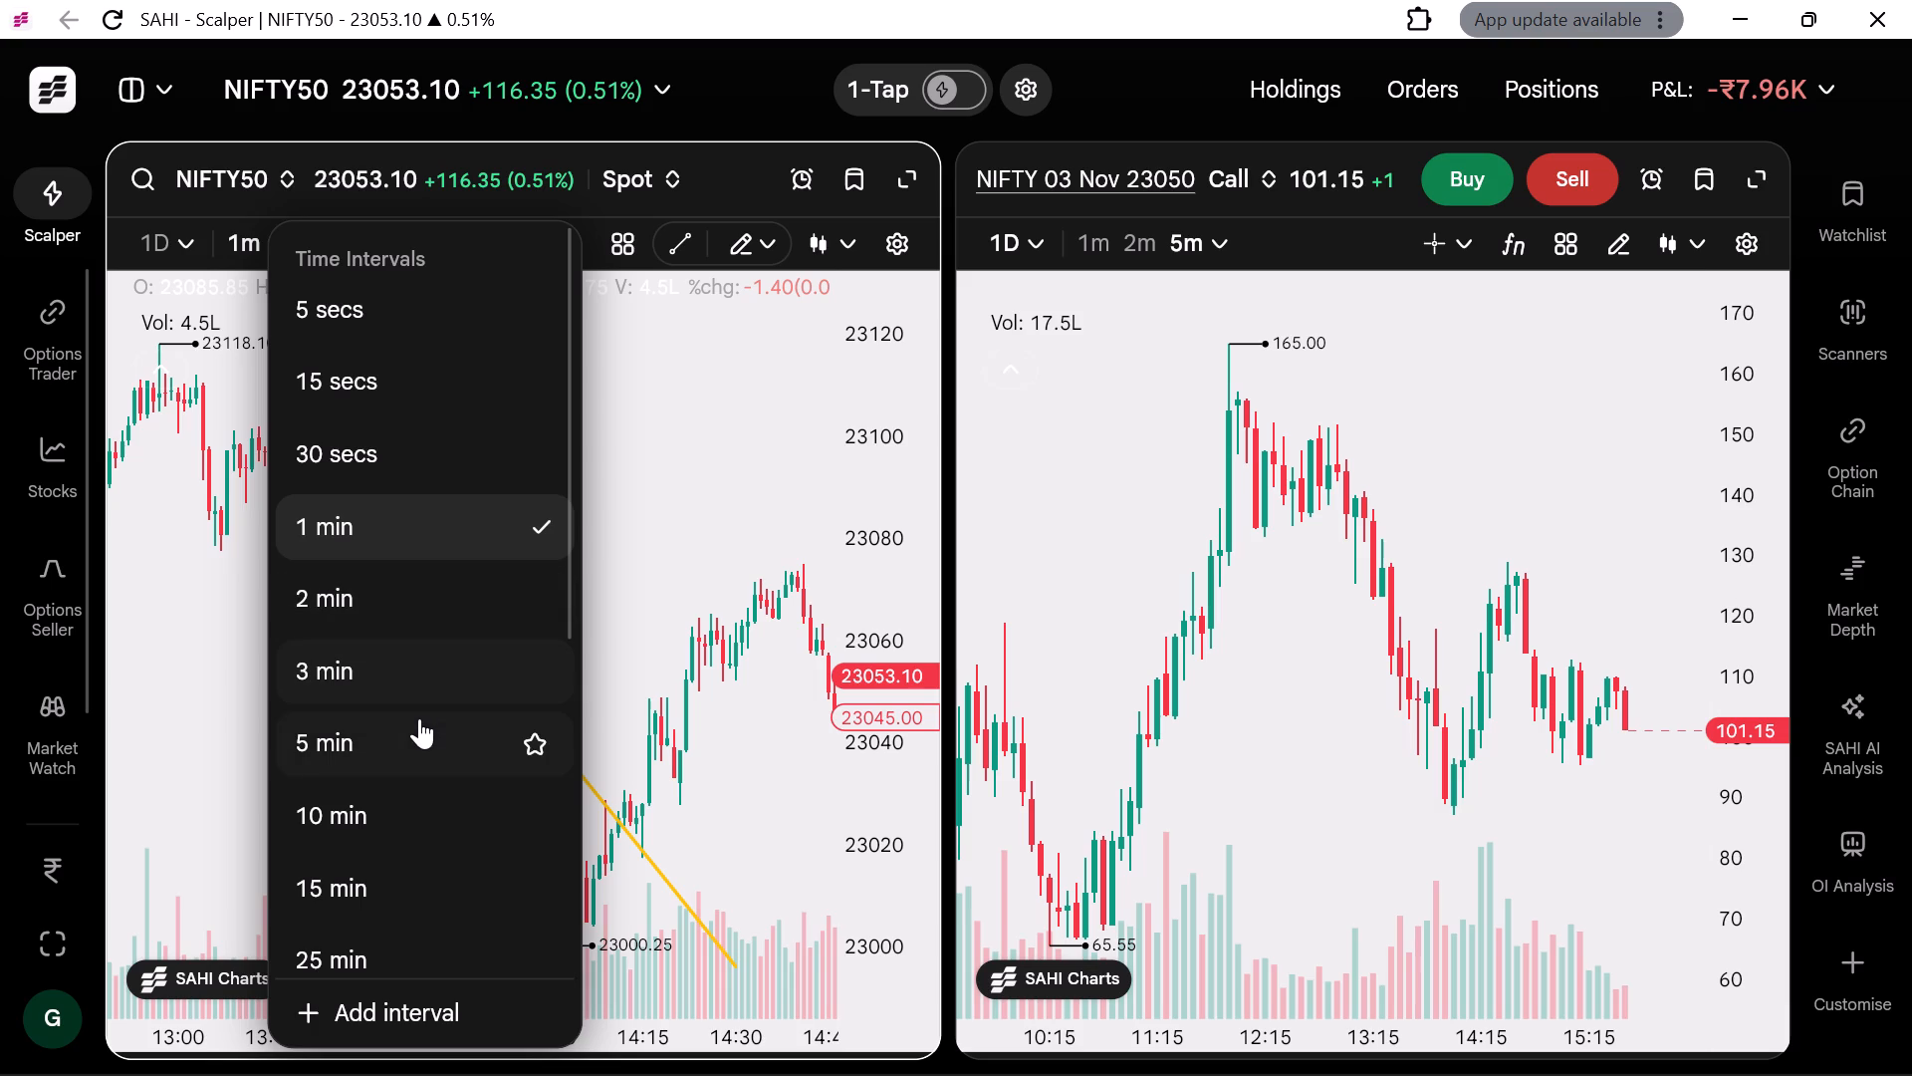
left_click(353, 761)
Examine how the amber trend line fits the 5-minute NIFTY50 candles around the 13:15 to 14:15 decline on 30 Oct.
scroll(488, 712, "up", 1)
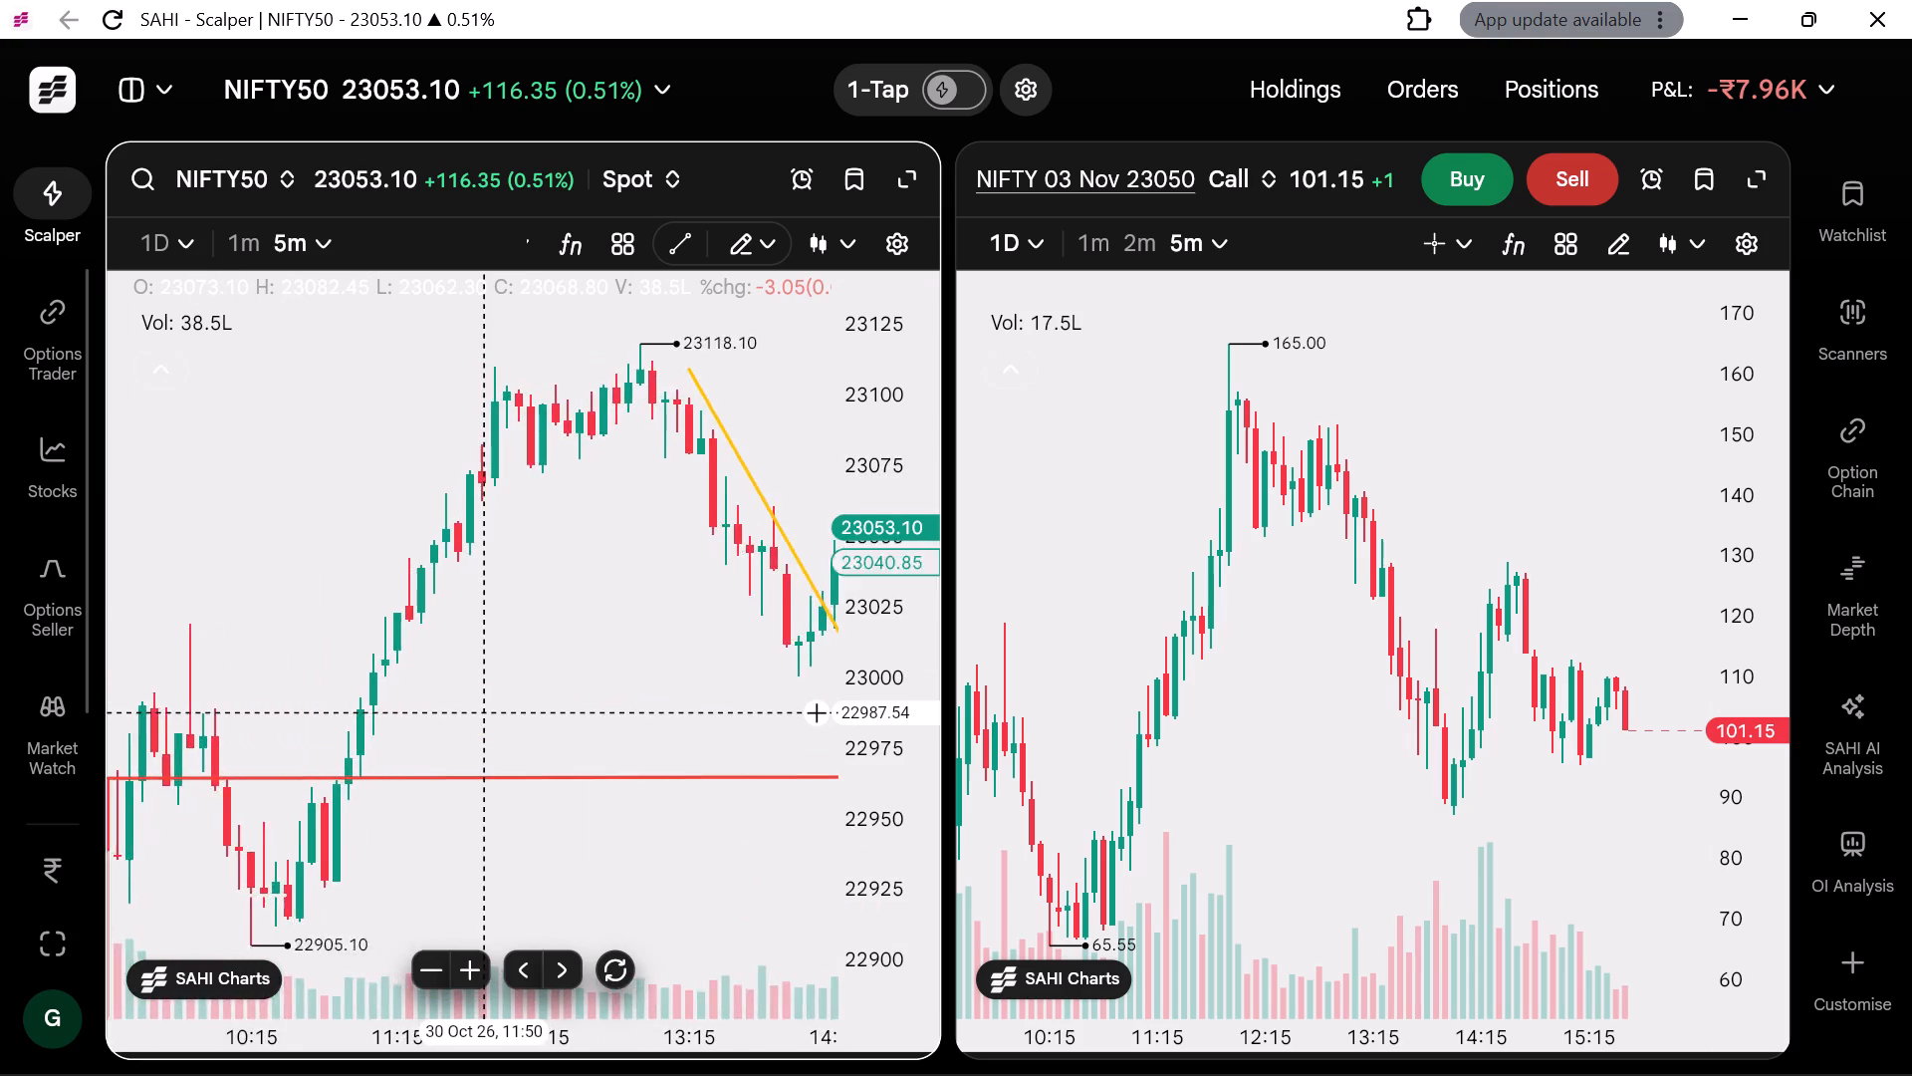
scroll(488, 712, "up", 3)
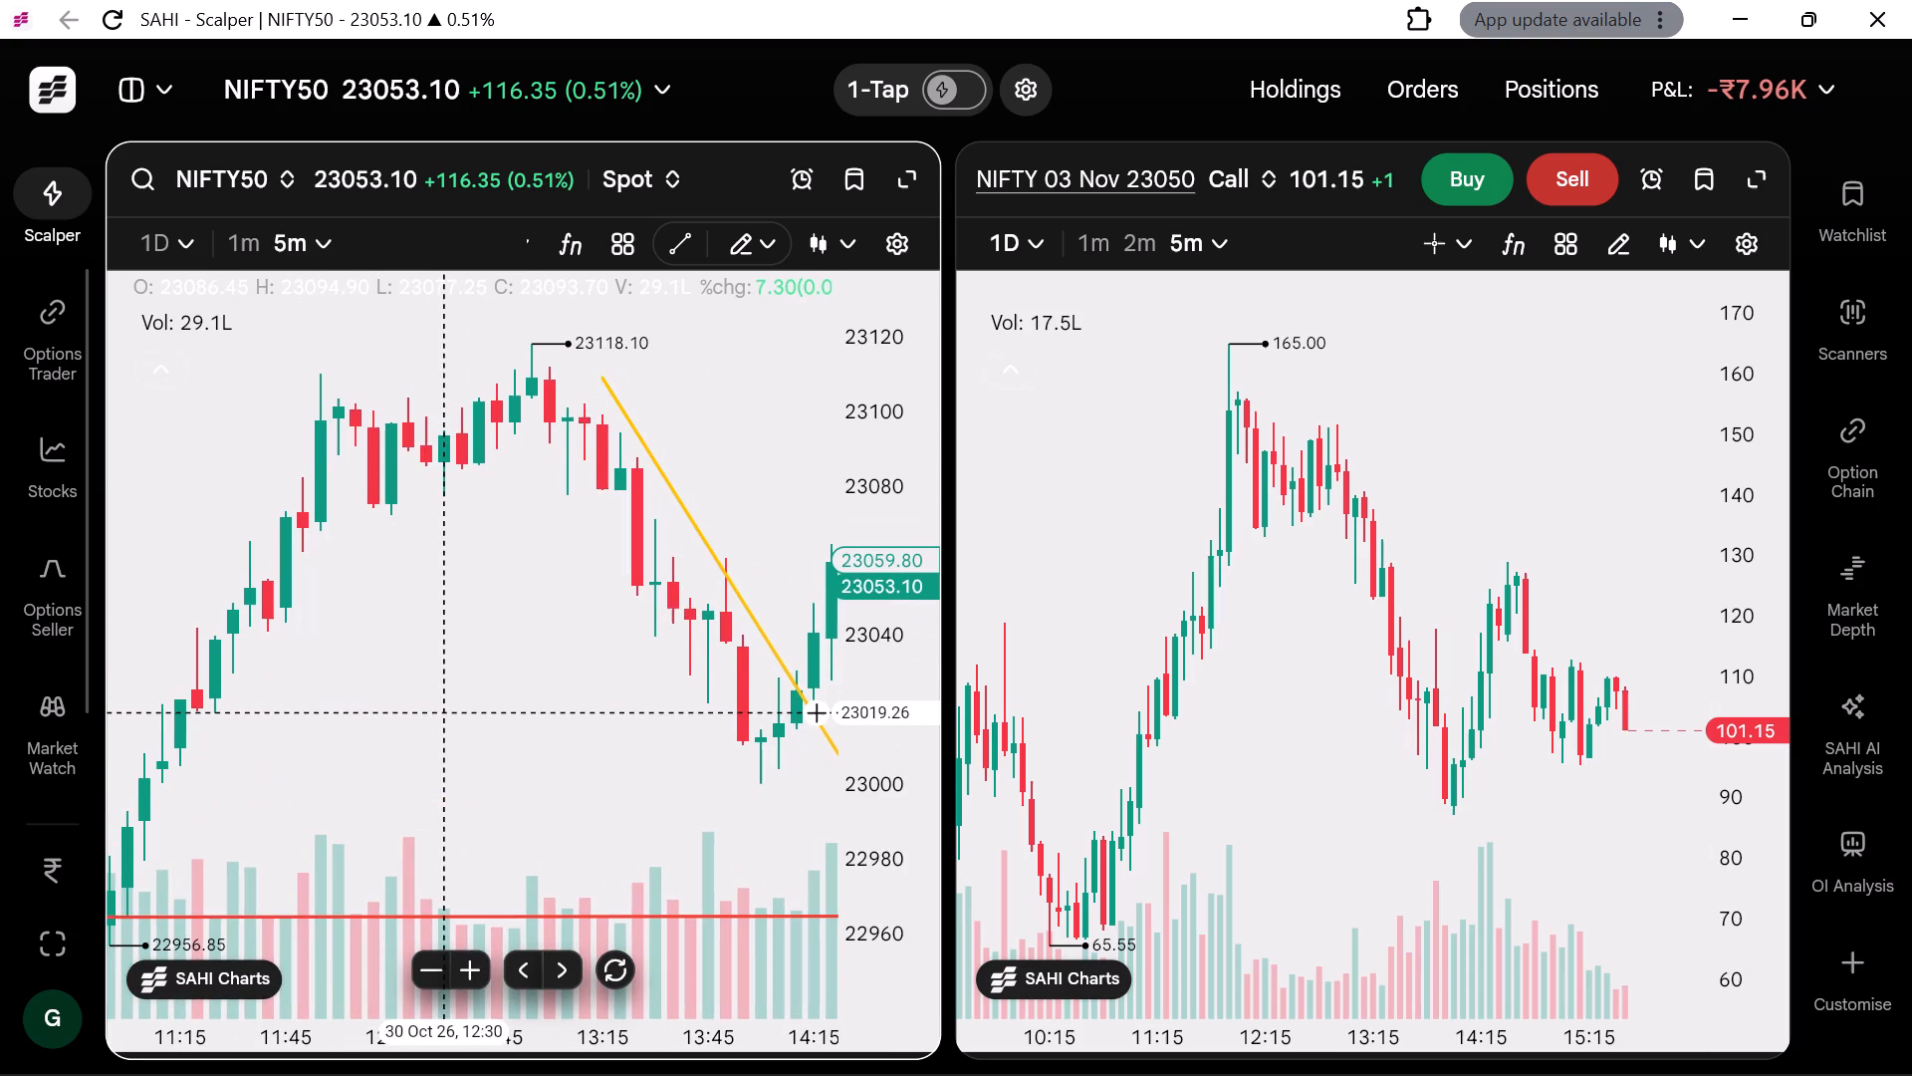
scroll(551, 763, "down", 3)
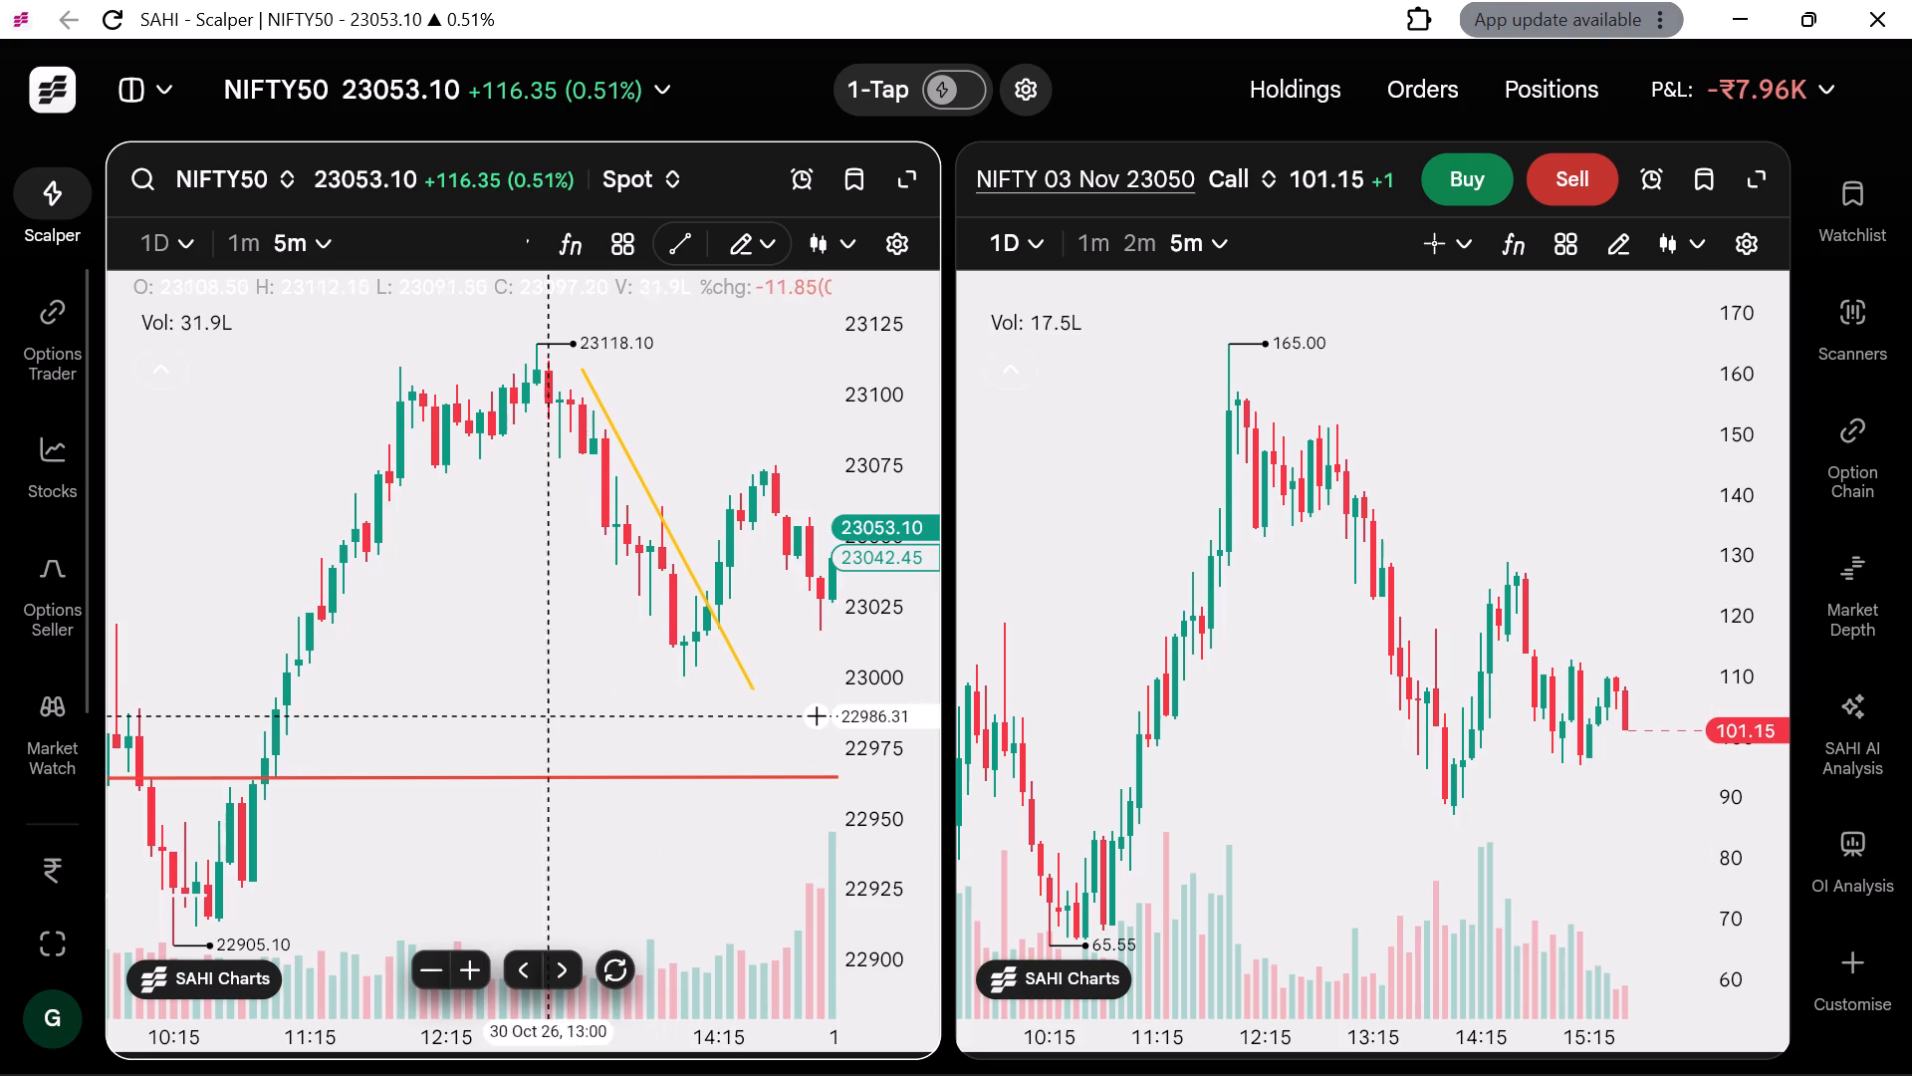
scroll(579, 680, "down", 1)
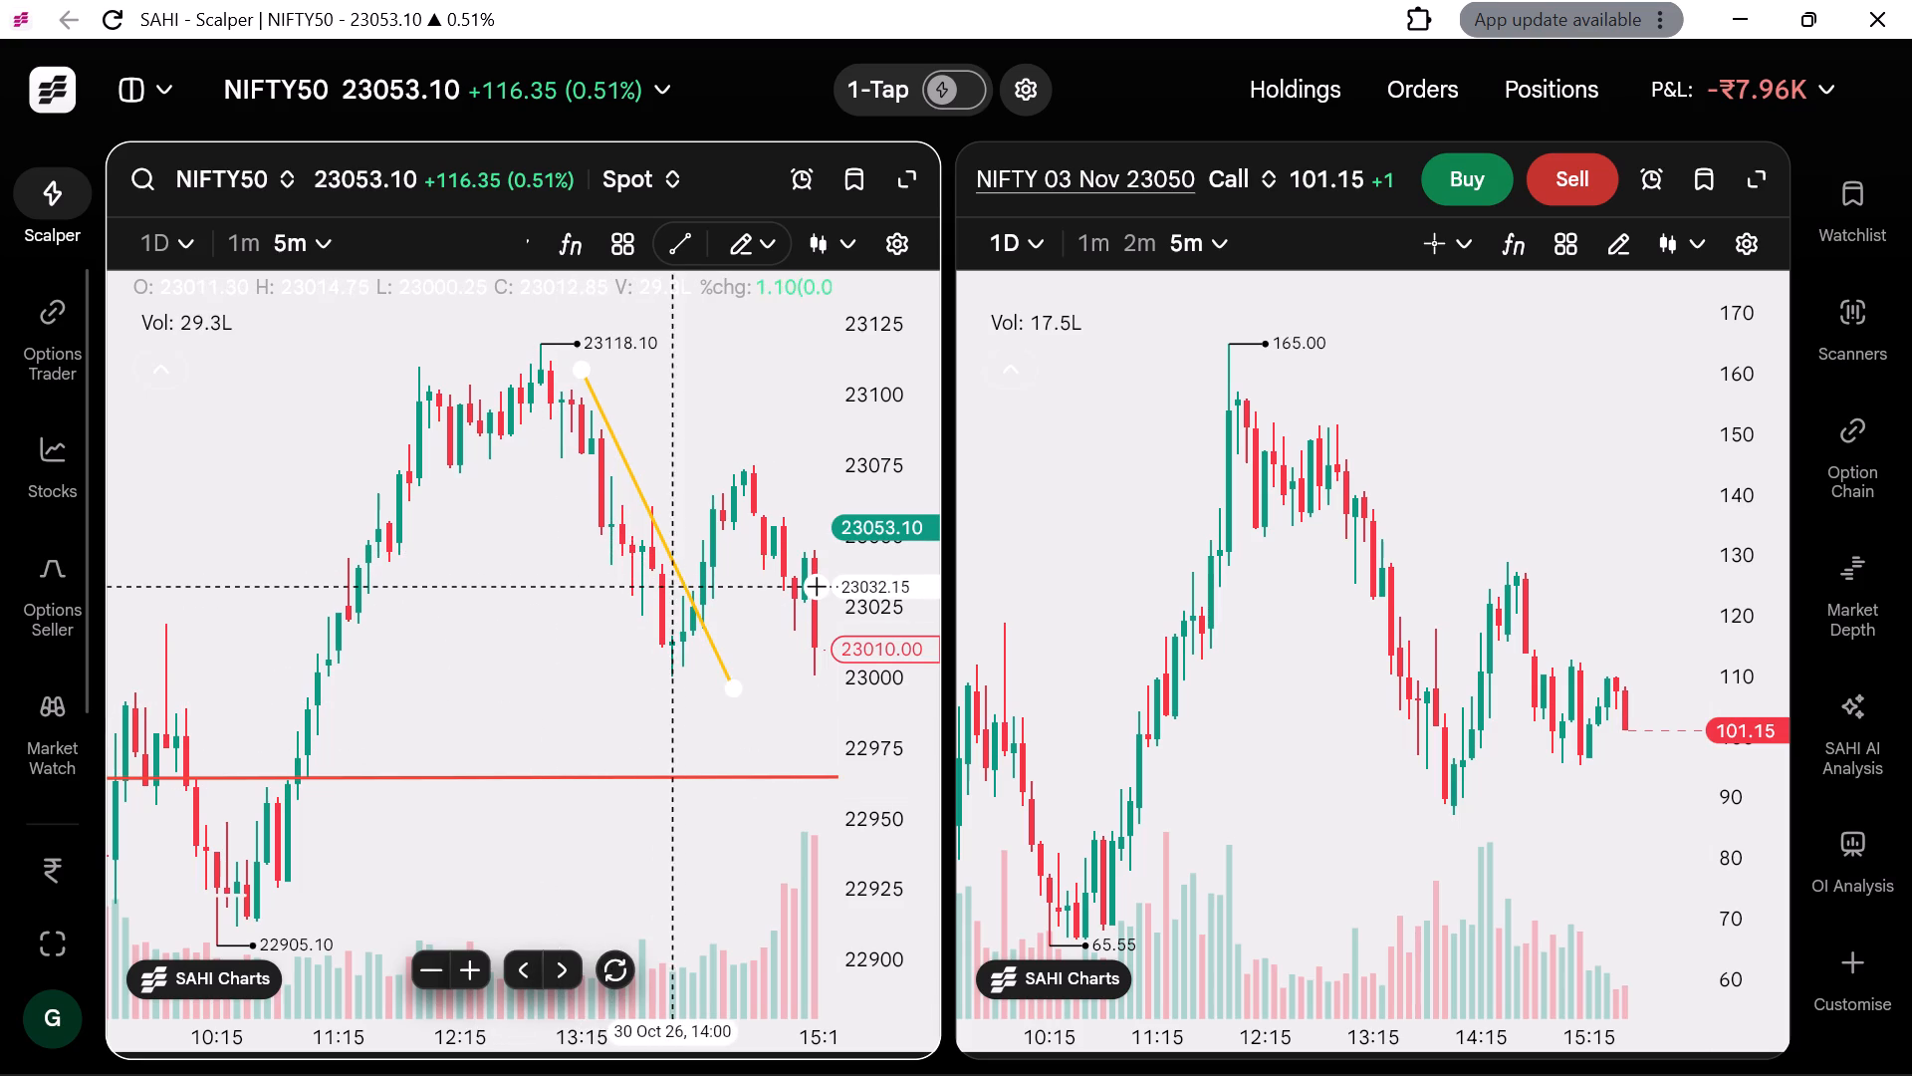
scroll(659, 668, "up", 1)
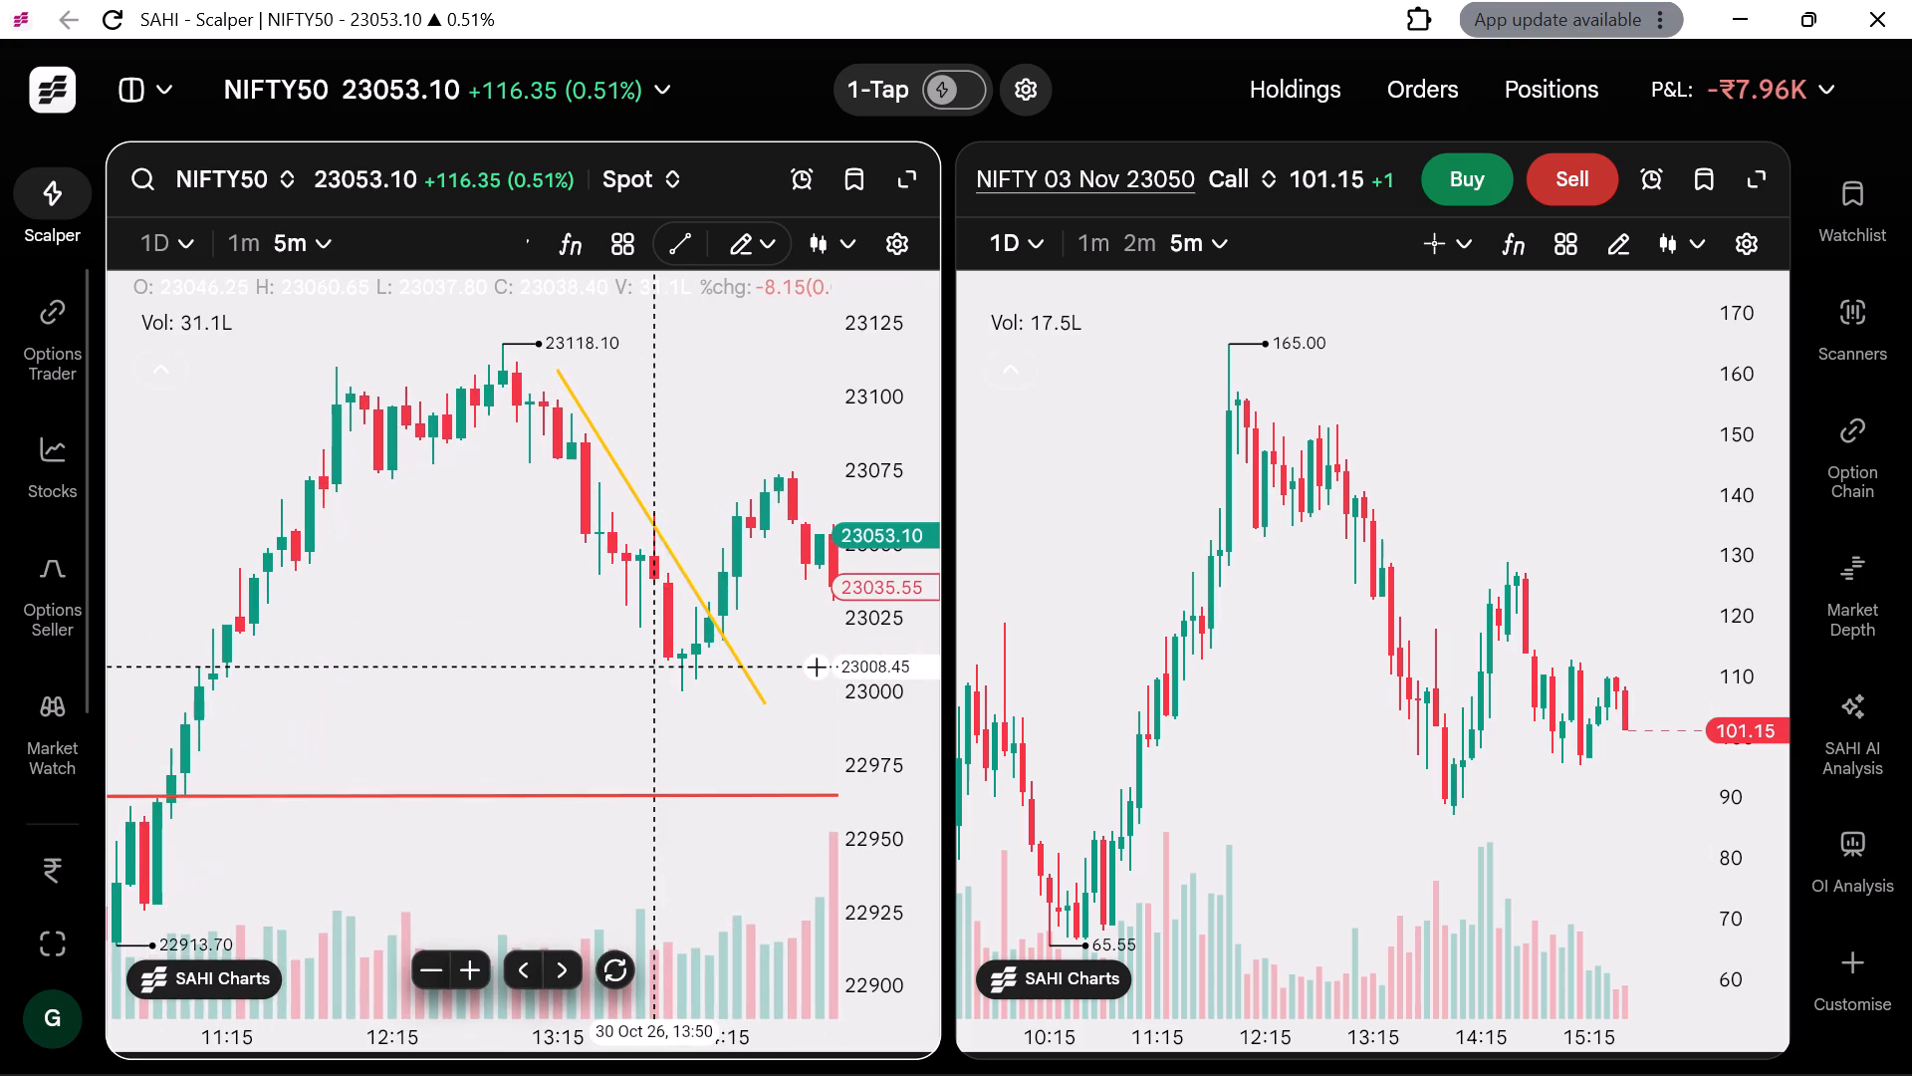
scroll(659, 668, "down", 1)
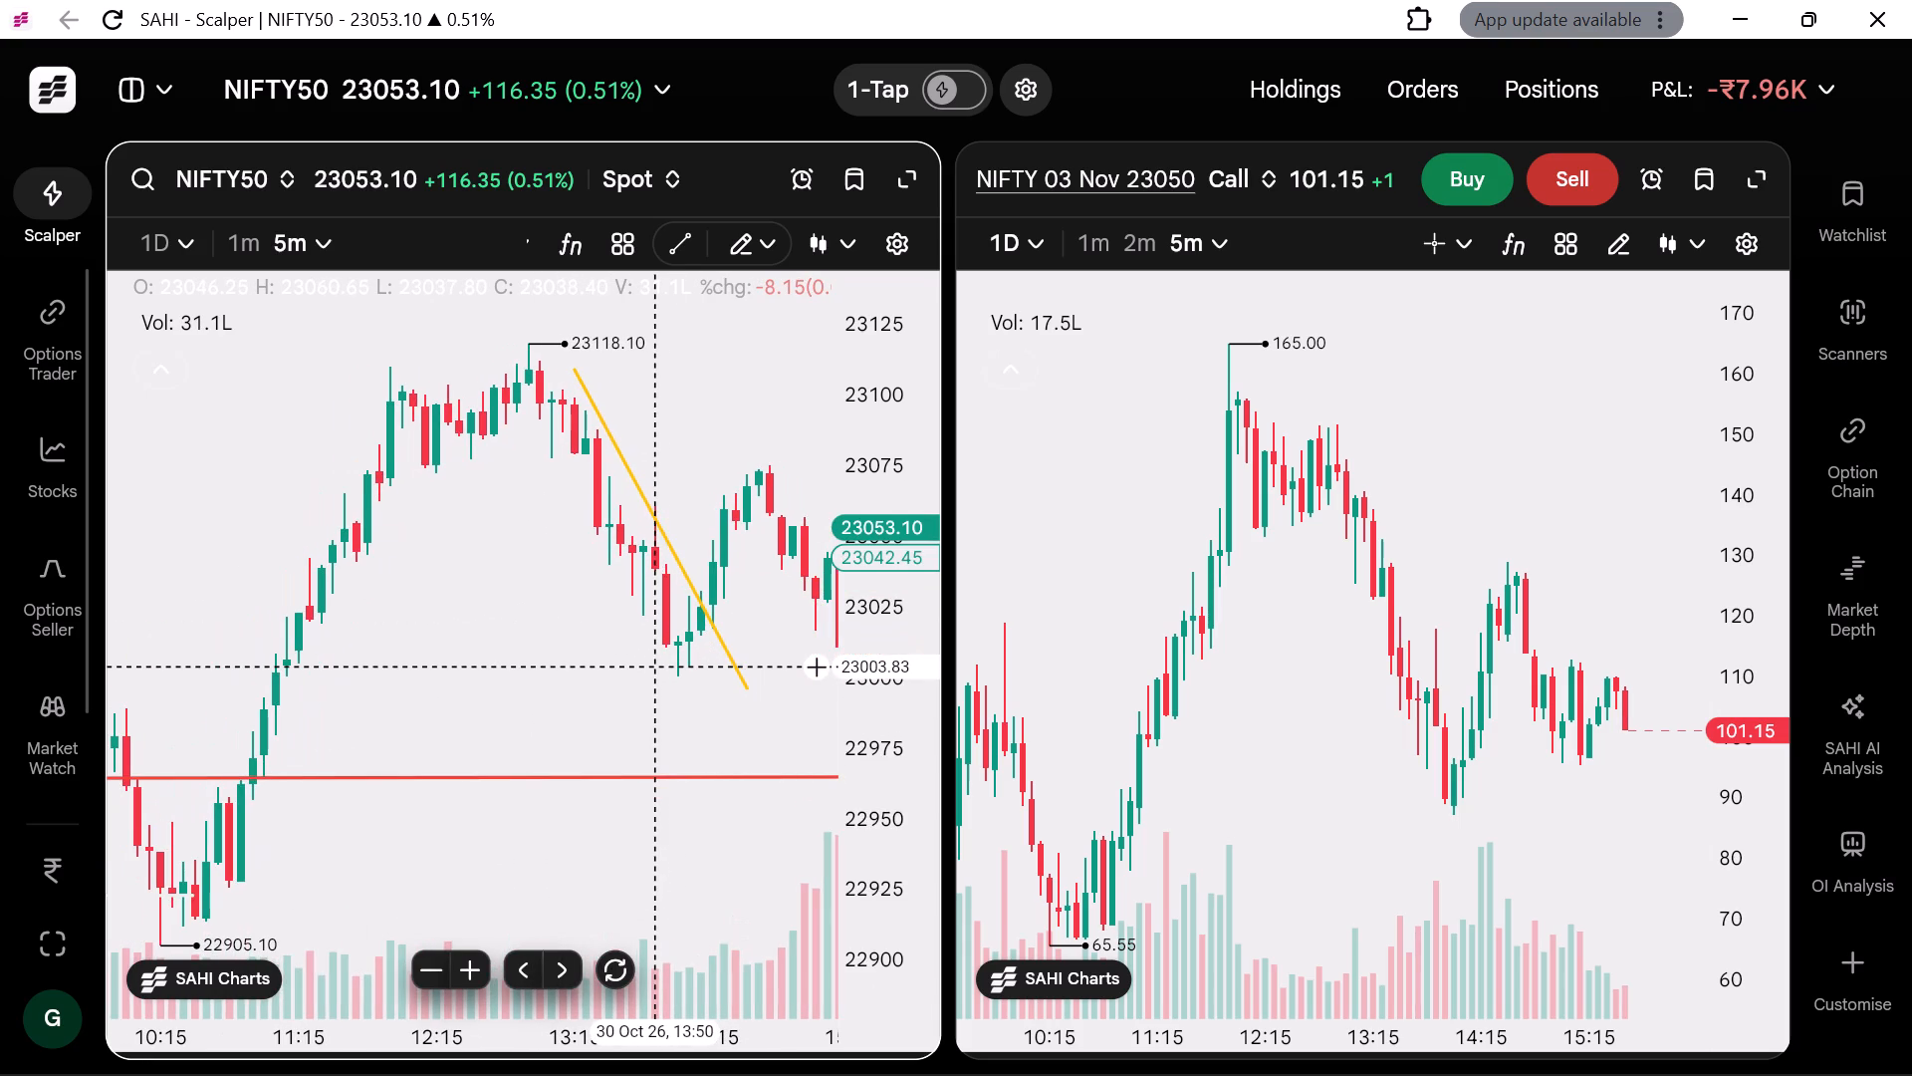
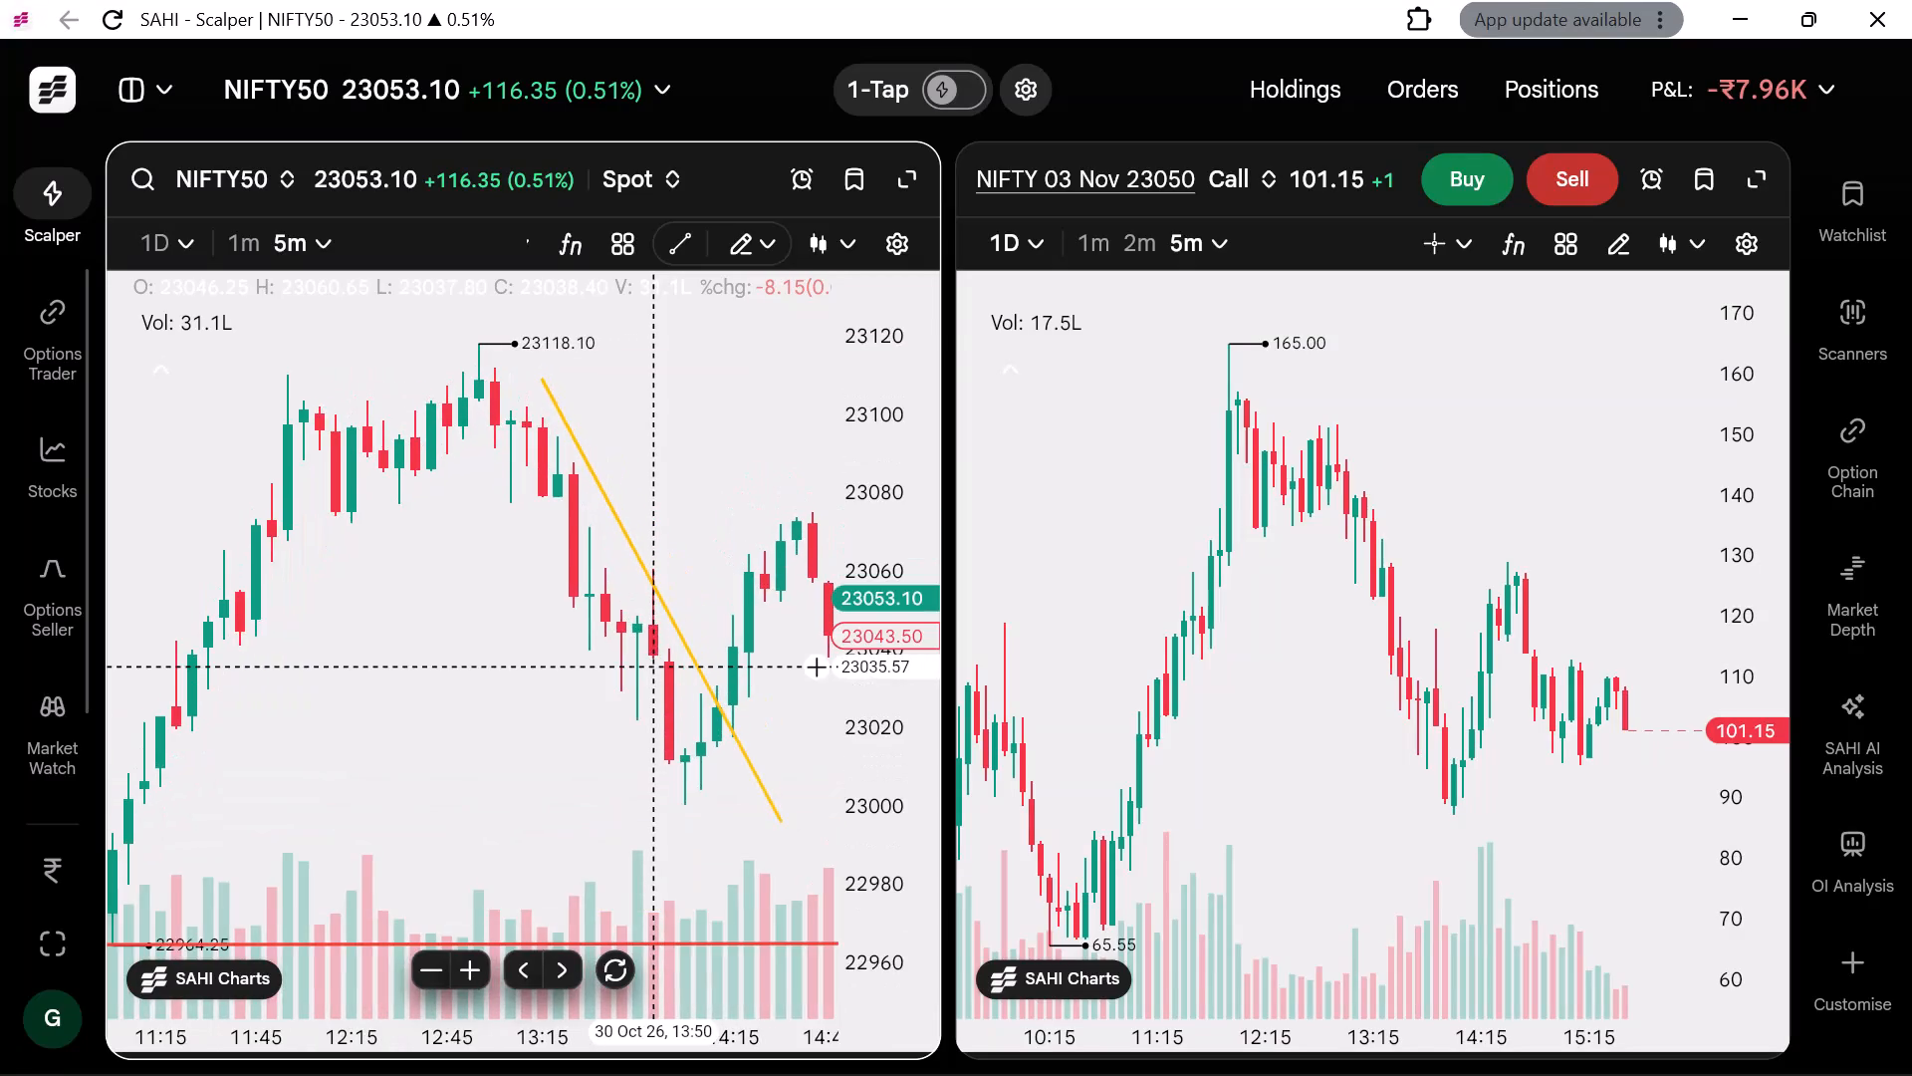
Examine the 5-minute NIFTY50 spot candles on 30 Oct, comparing the rise from 11:15 with the decline along the amber trend line.
scroll(659, 668, "down", 2)
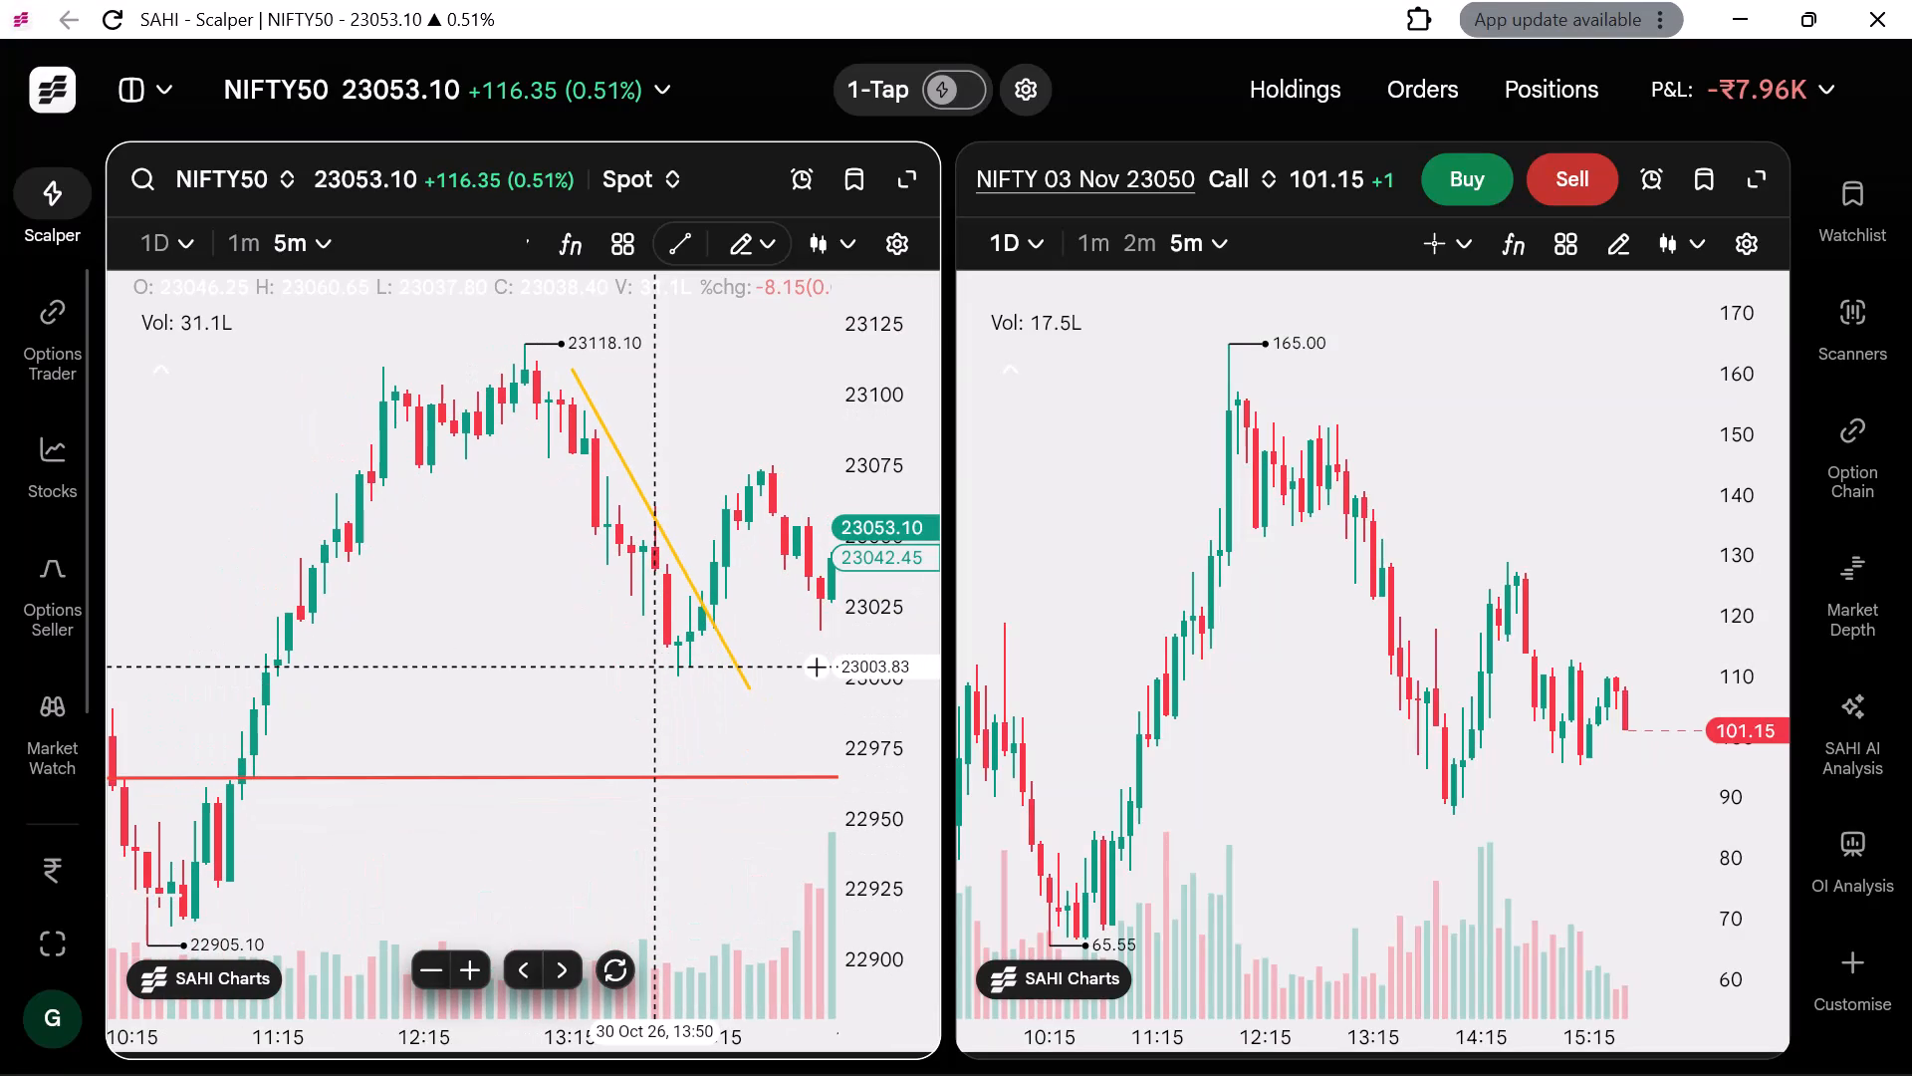
scroll(659, 668, "up", 1)
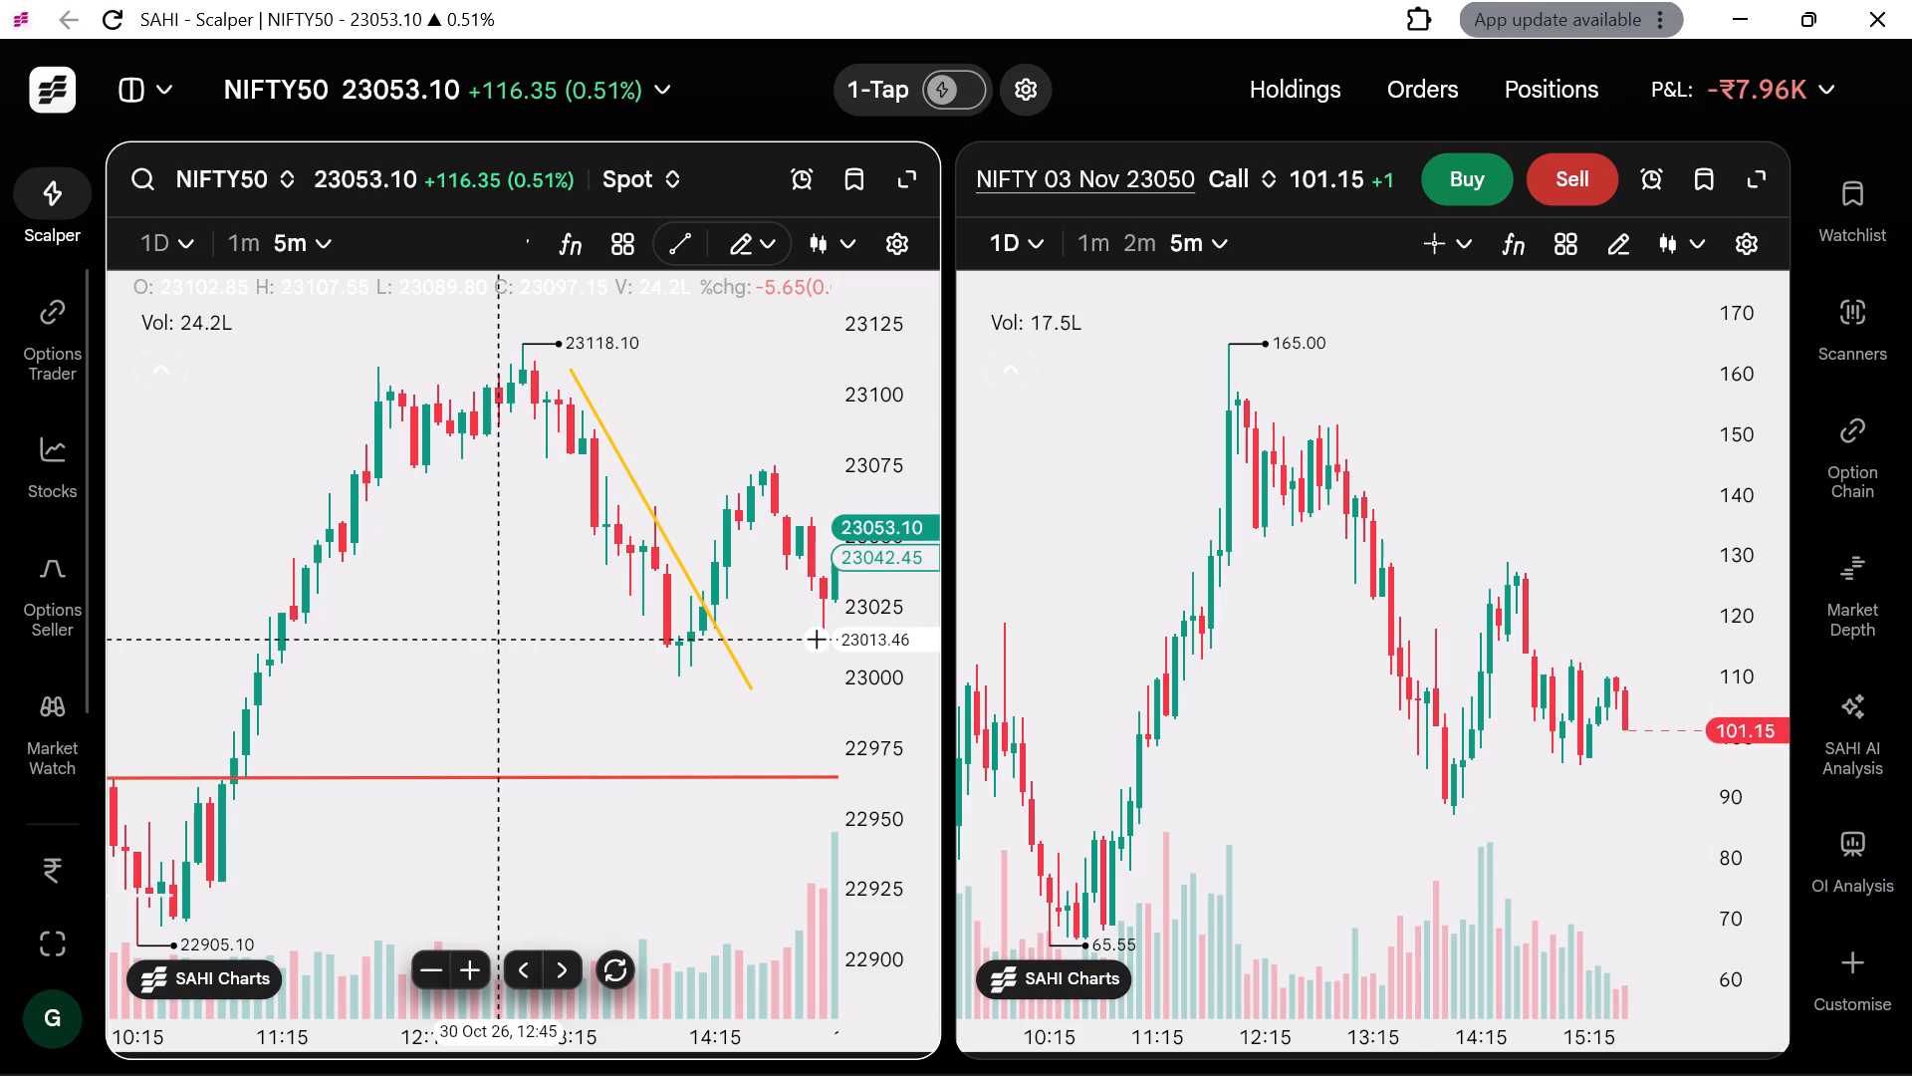
scroll(502, 647, "up", 1)
scroll(502, 647, "left", 1)
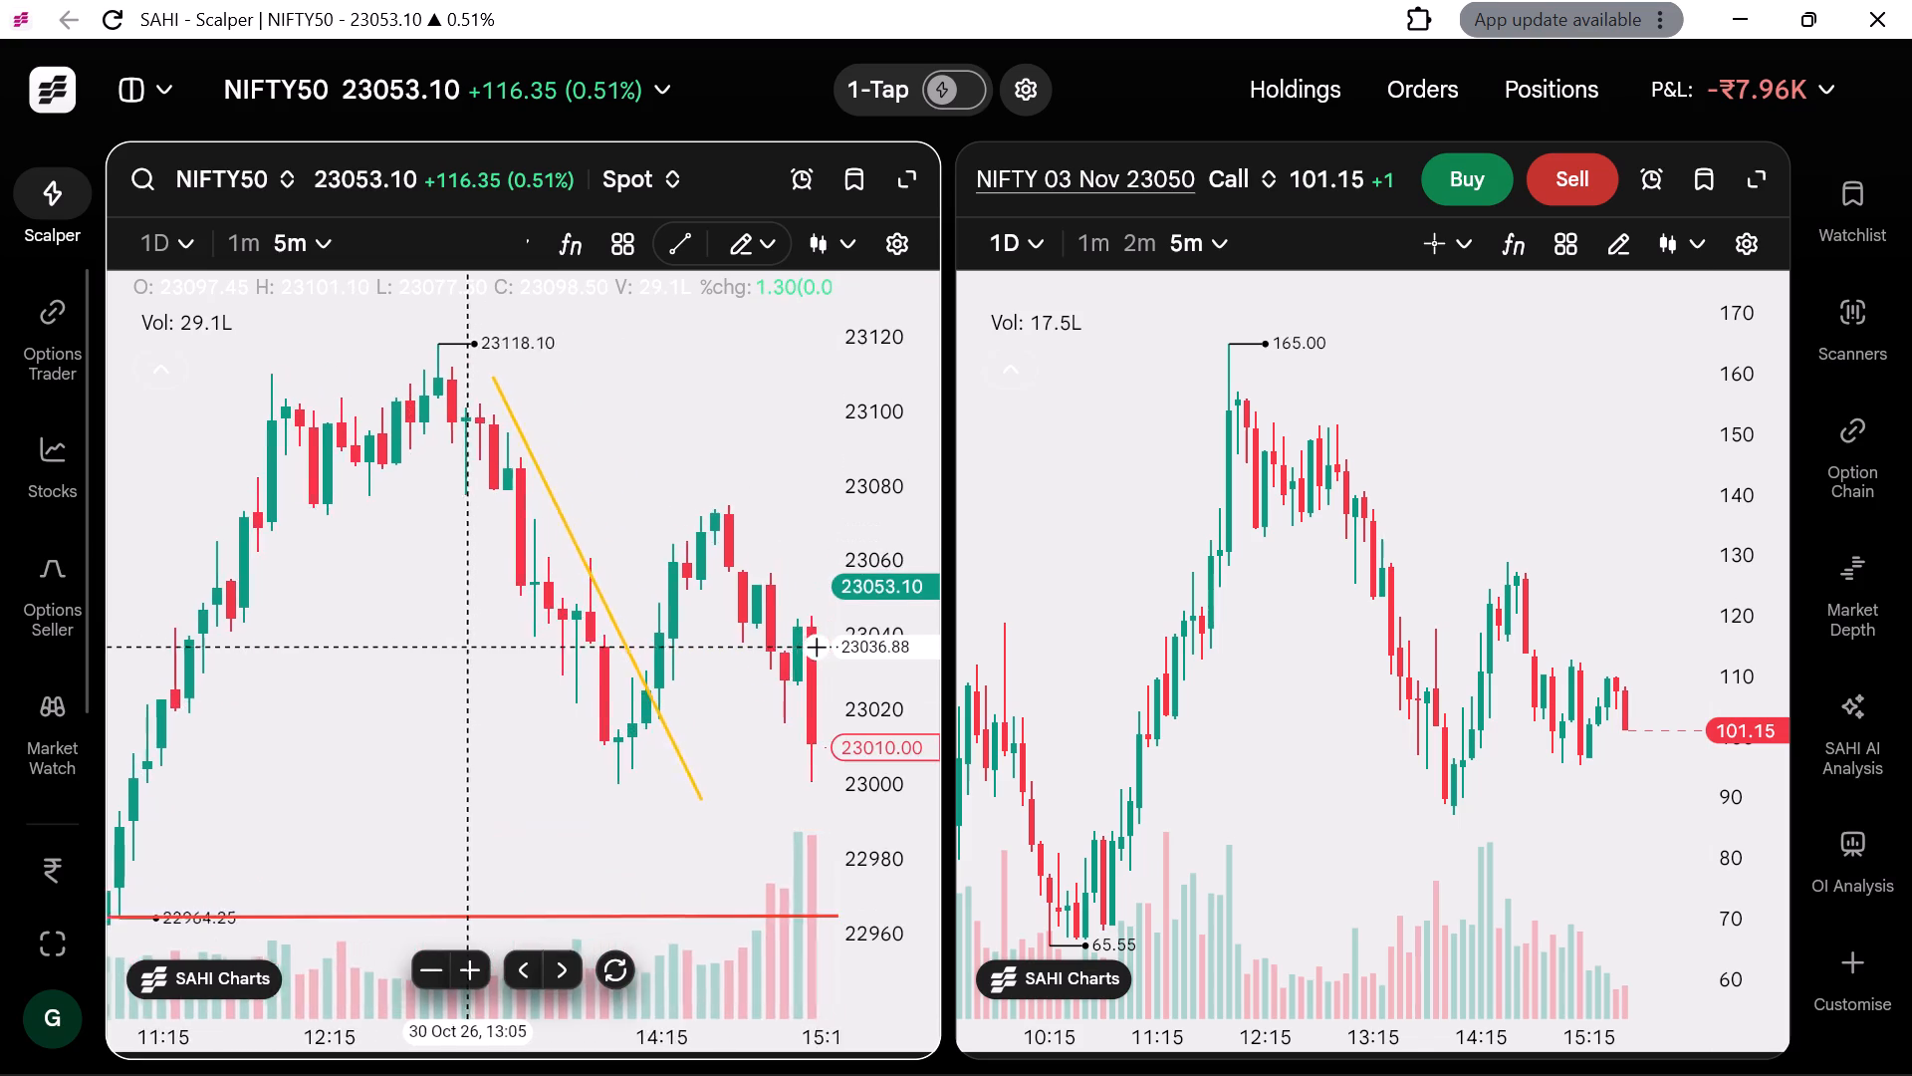
scroll(502, 647, "left", 2)
scroll(502, 647, "right", 2)
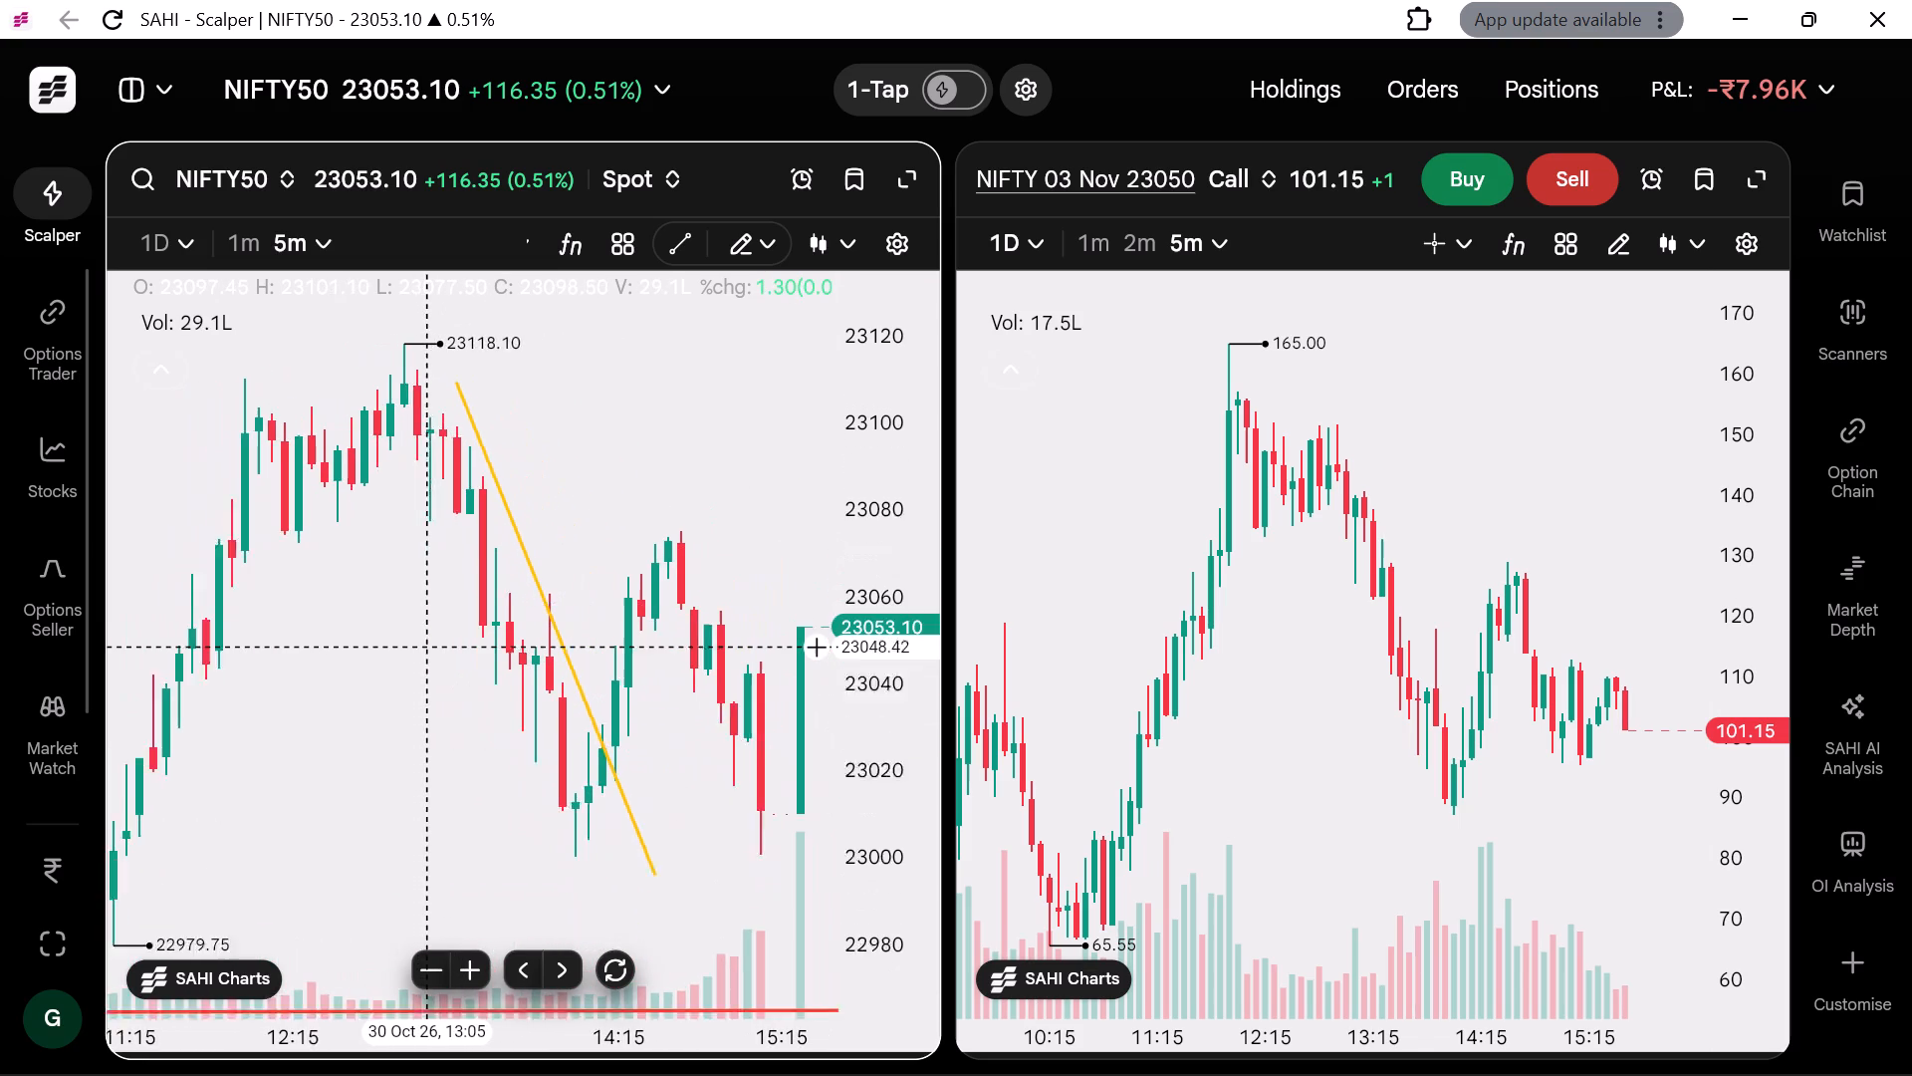
scroll(502, 647, "right", 2)
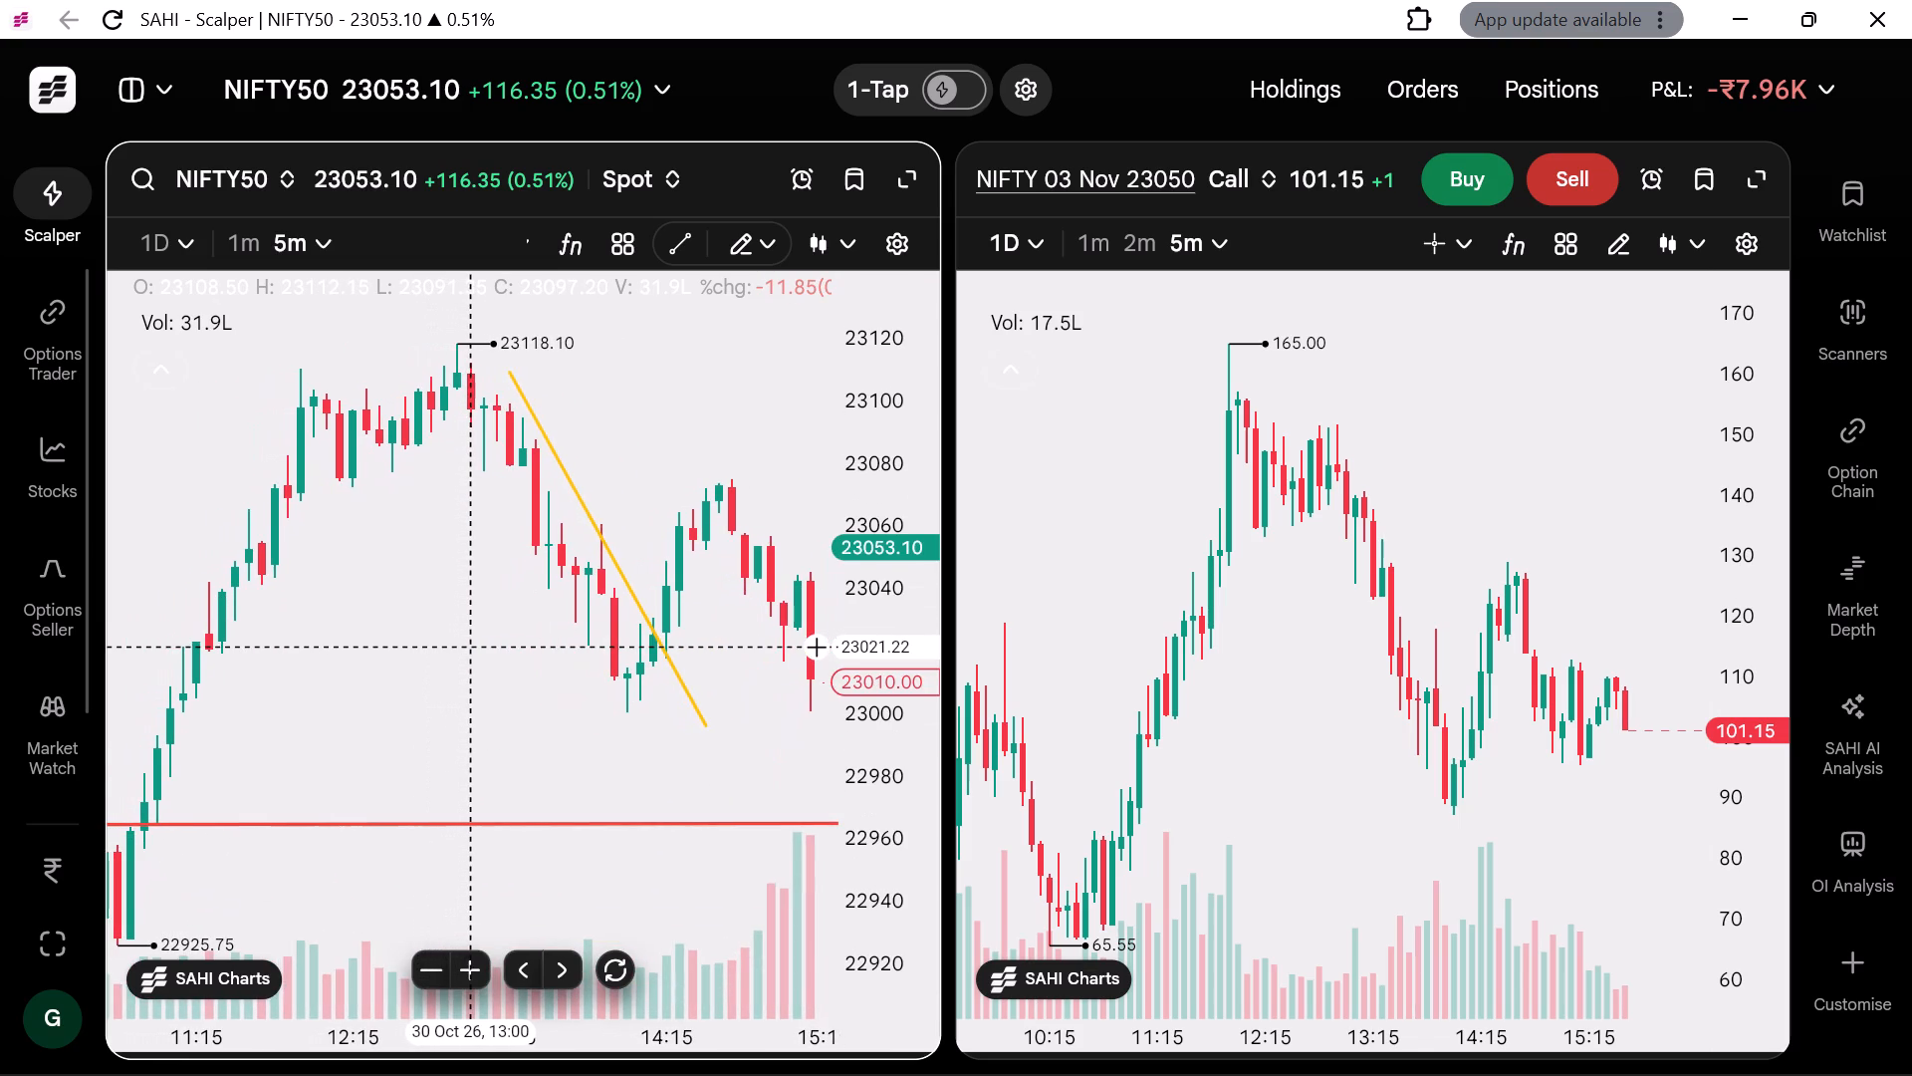
scroll(502, 647, "right", 2)
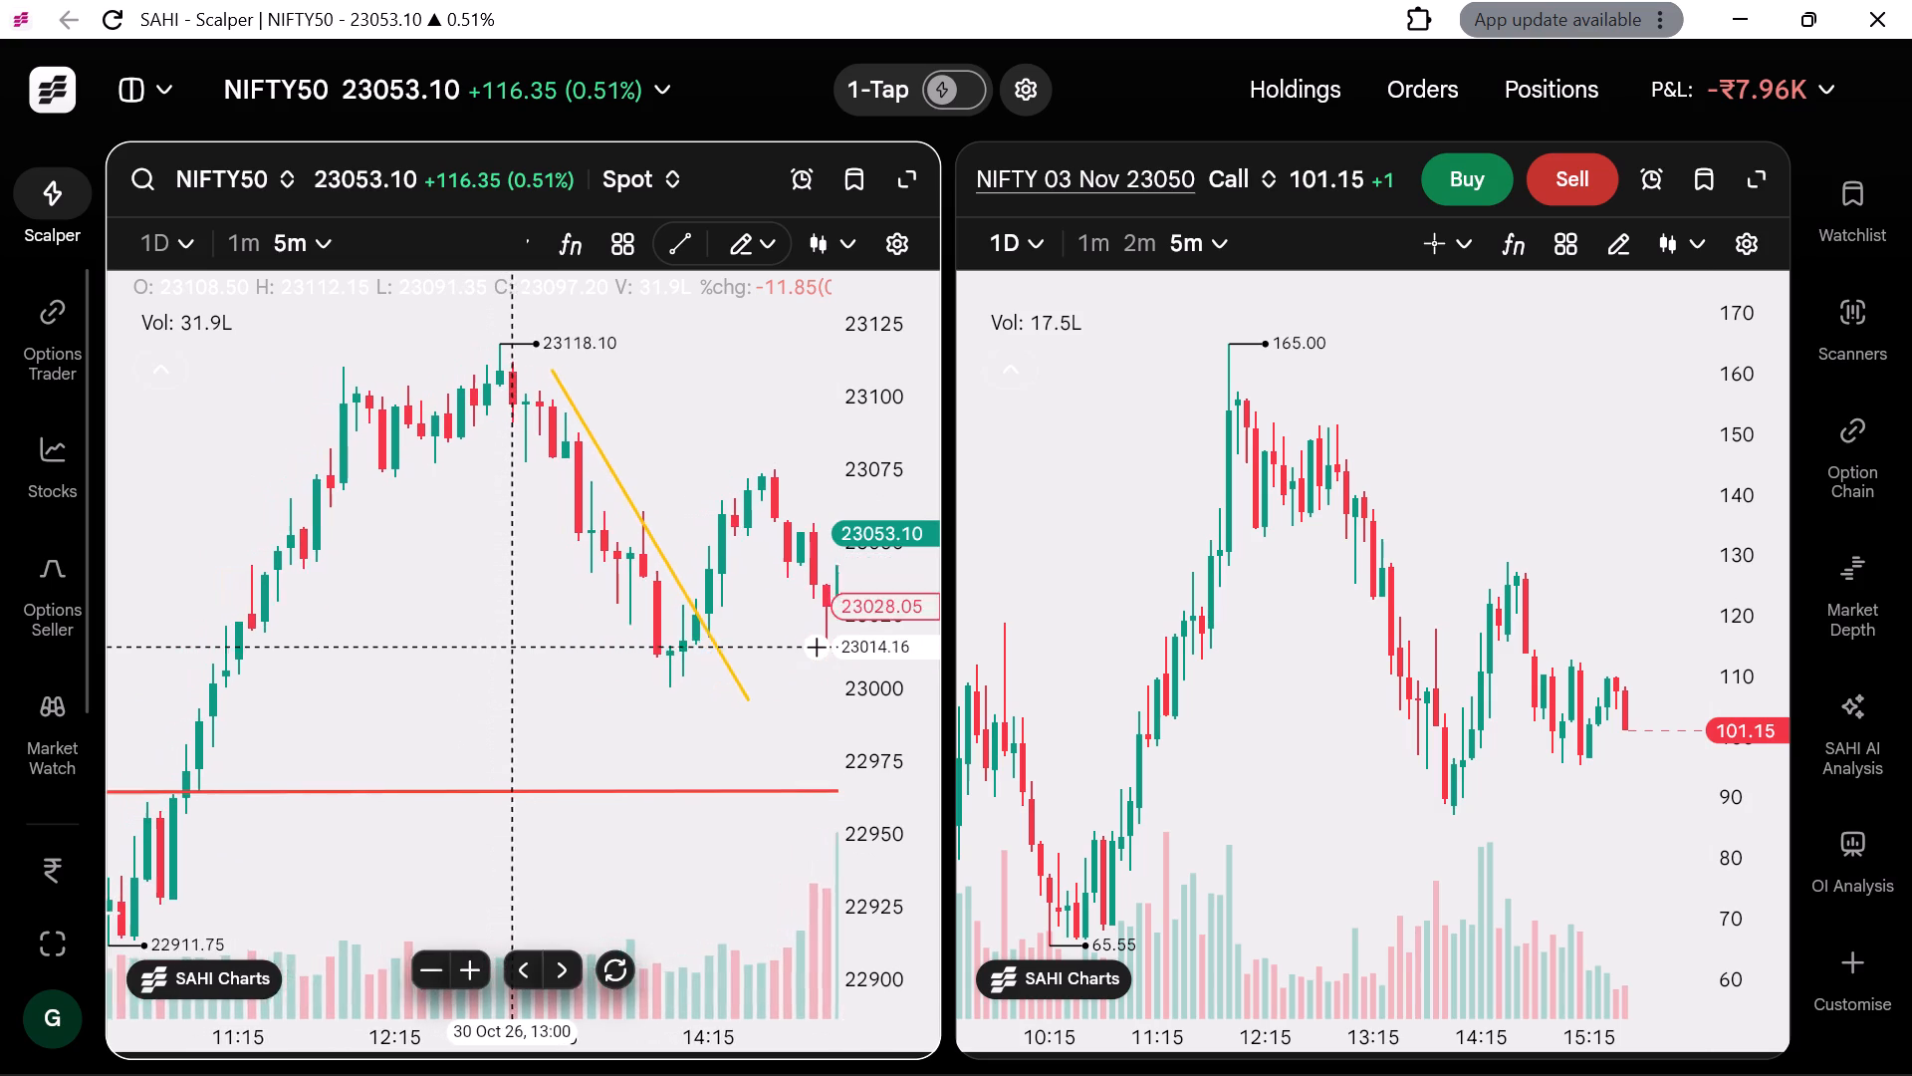
scroll(502, 647, "right", 1)
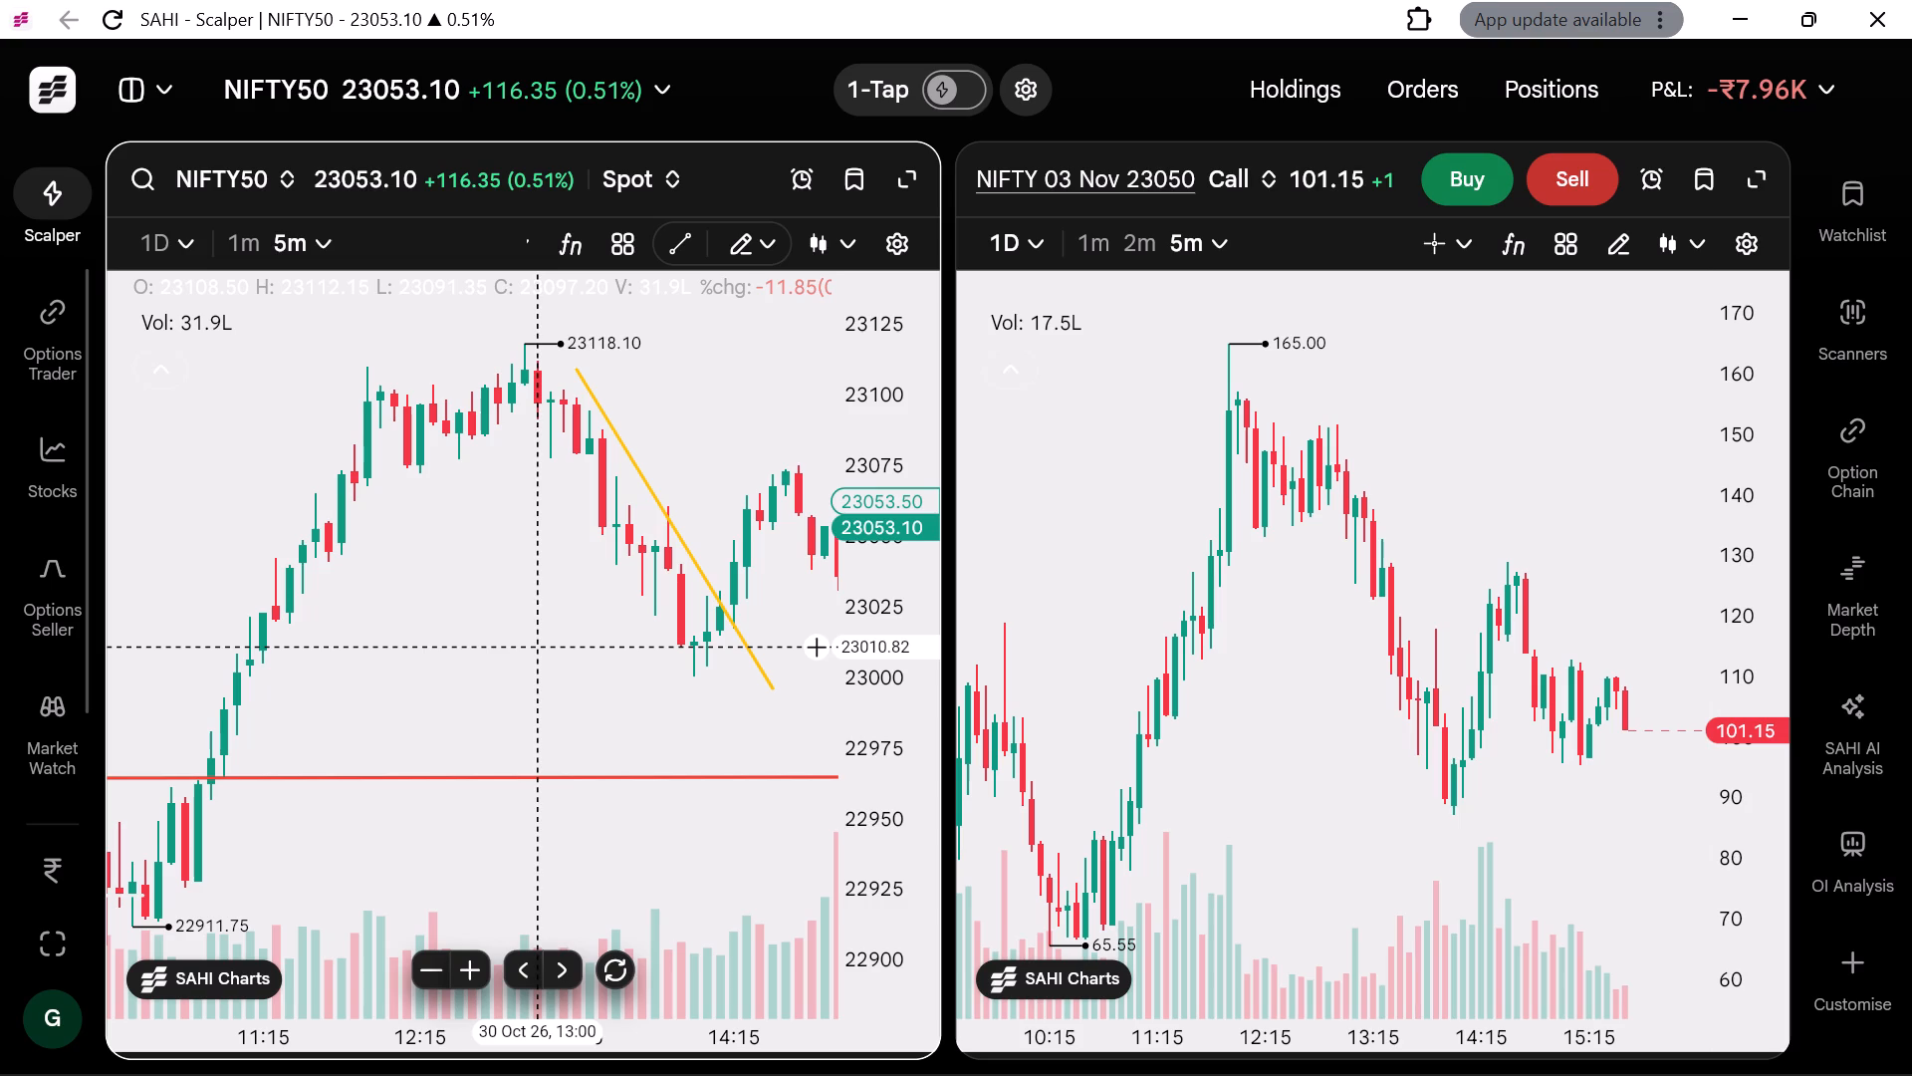
scroll(502, 647, "left", 2)
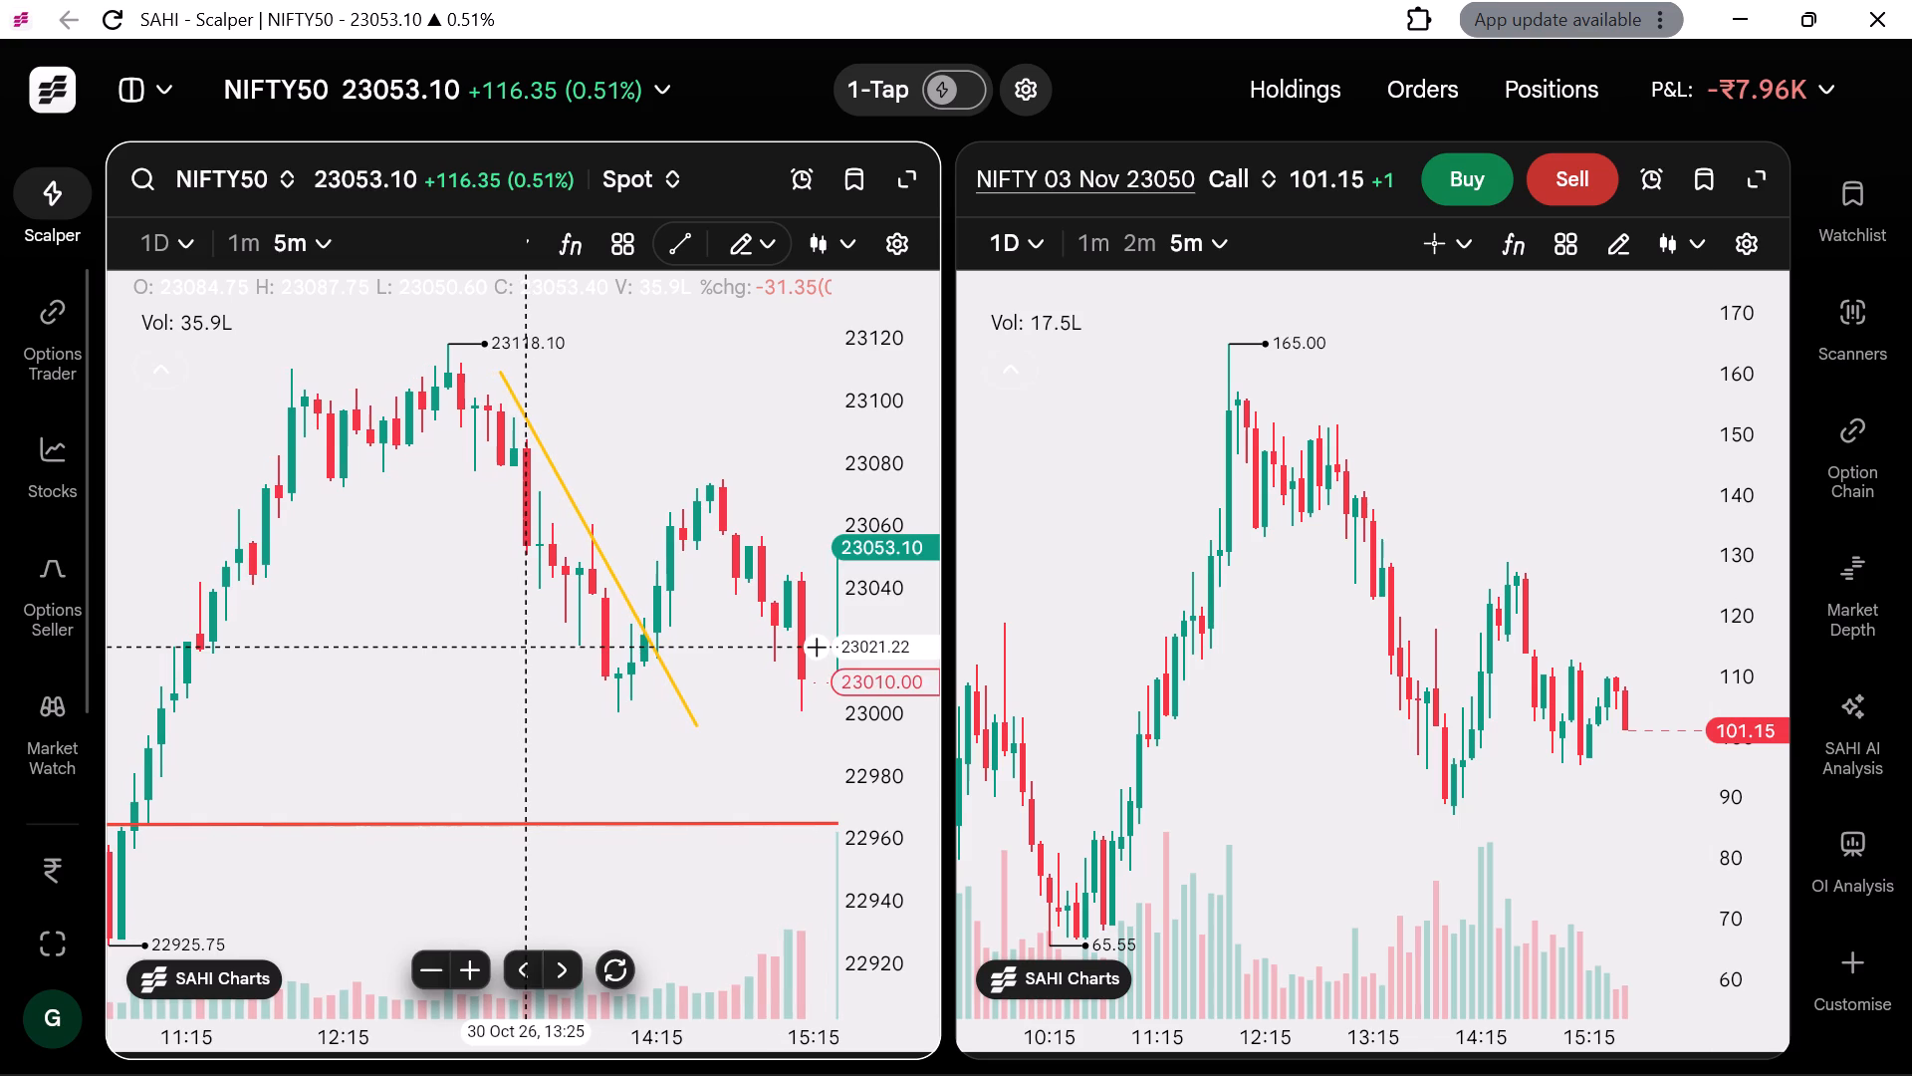
Maximise the NIFTY50 spot chart so it fills the whole chart area.
left_click(909, 178)
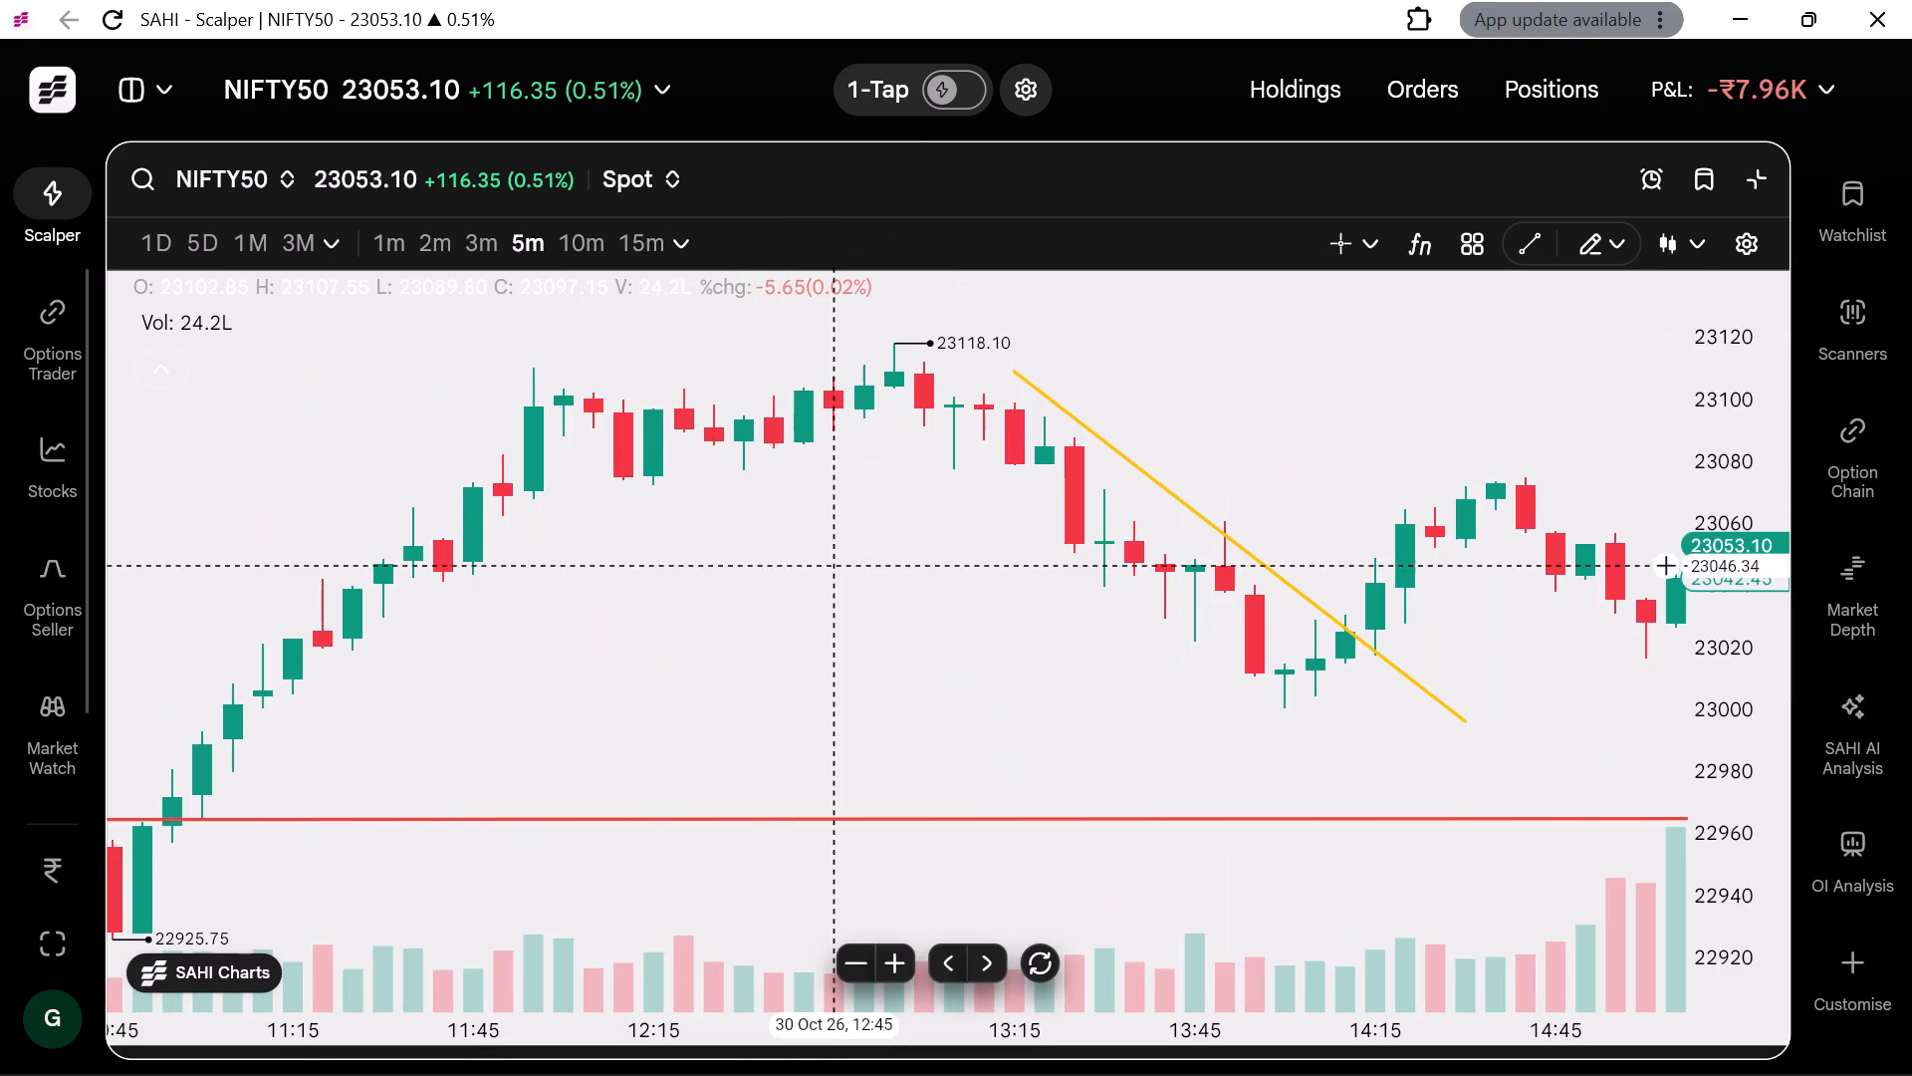
Examine the 5-minute NIFTY50 candles across 30 Oct and the preceding session against the red and green horizontal levels.
scroll(848, 566, "down", 1)
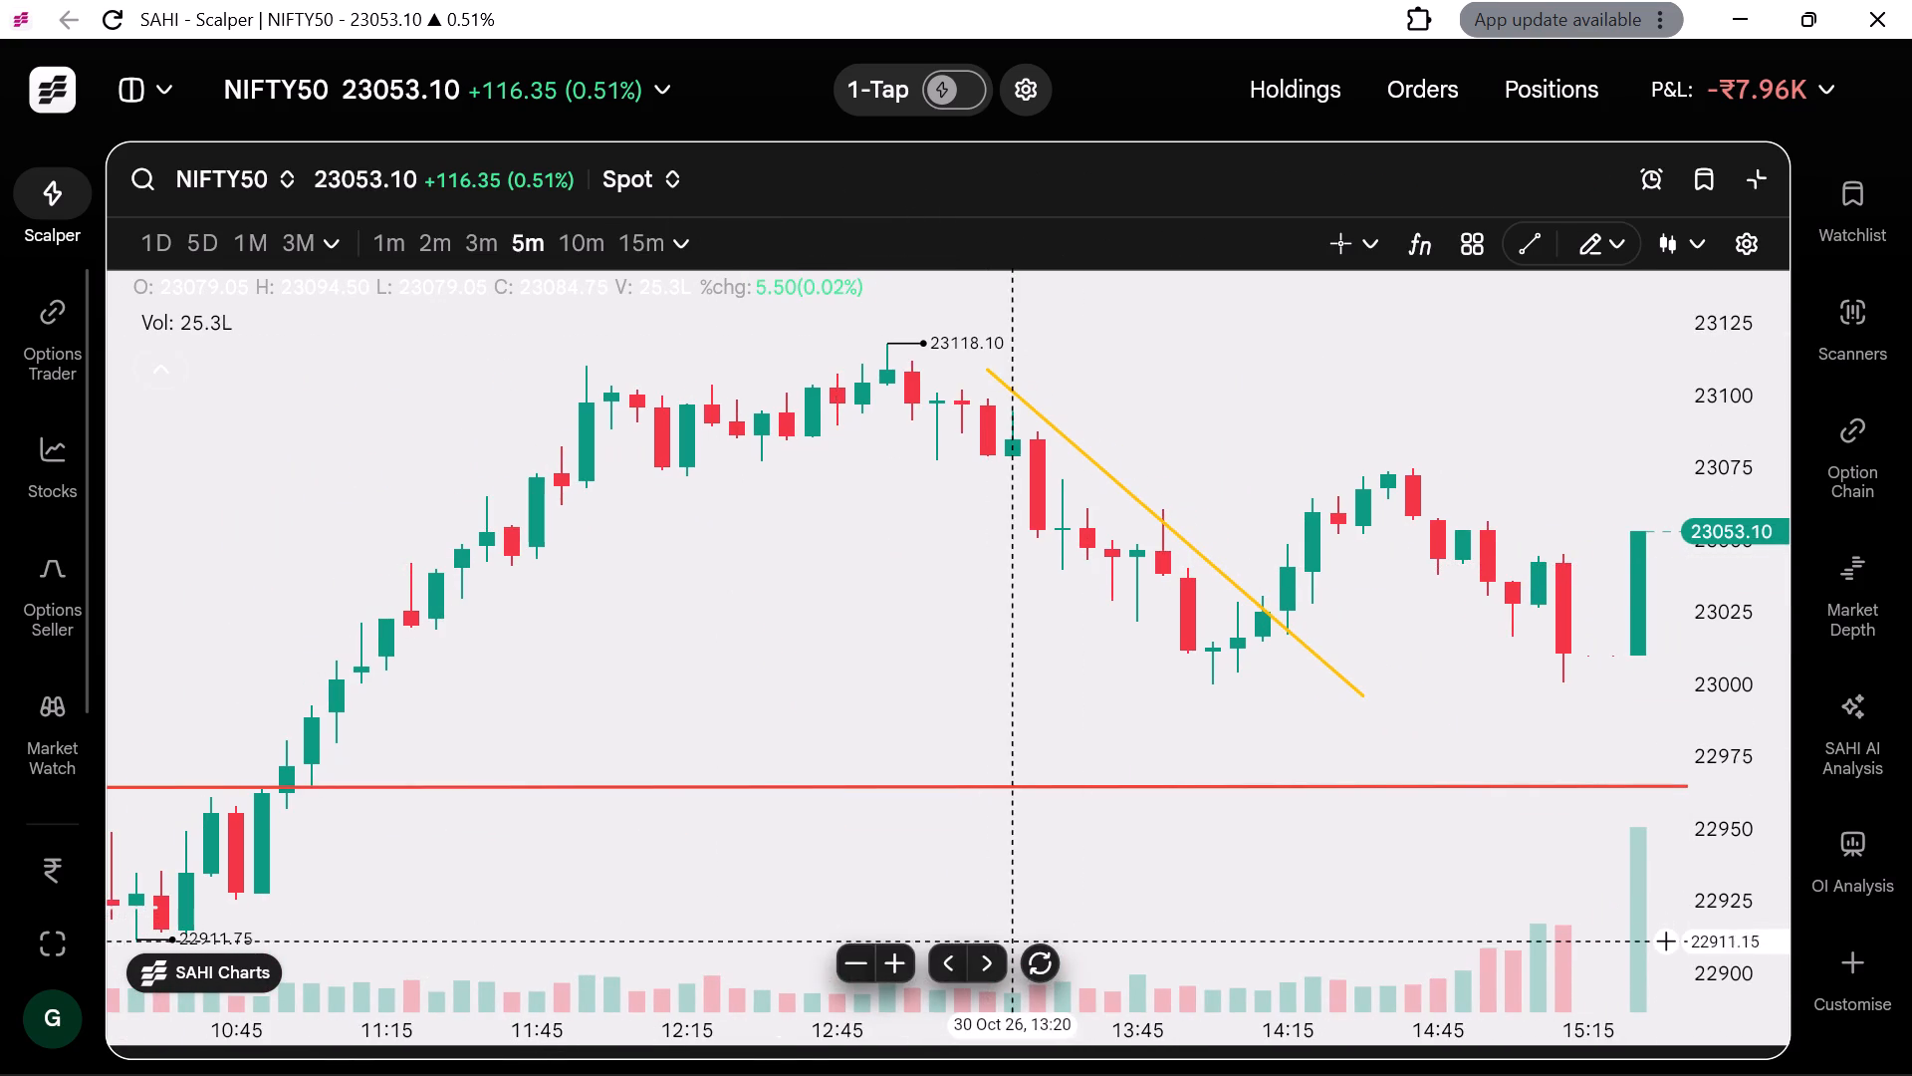
left_click(1026, 949)
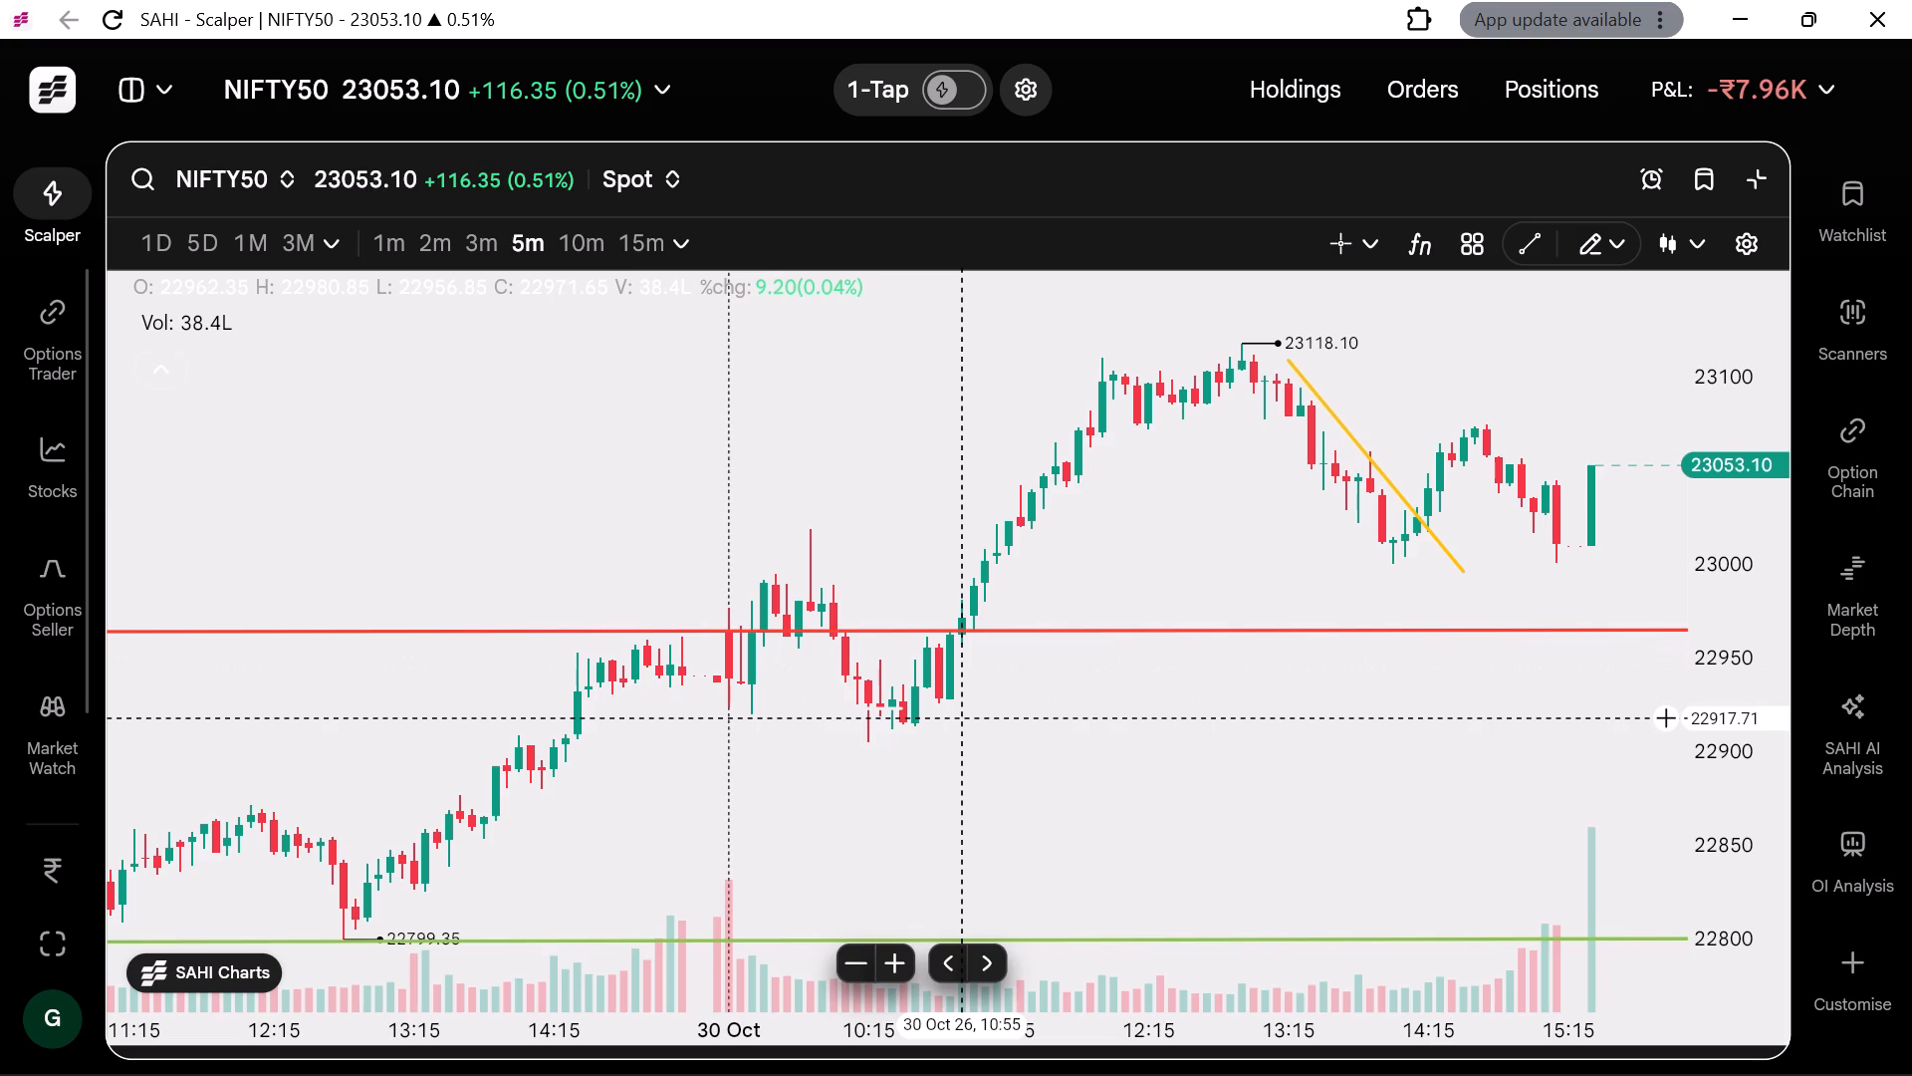
scroll(967, 741, "right", 1)
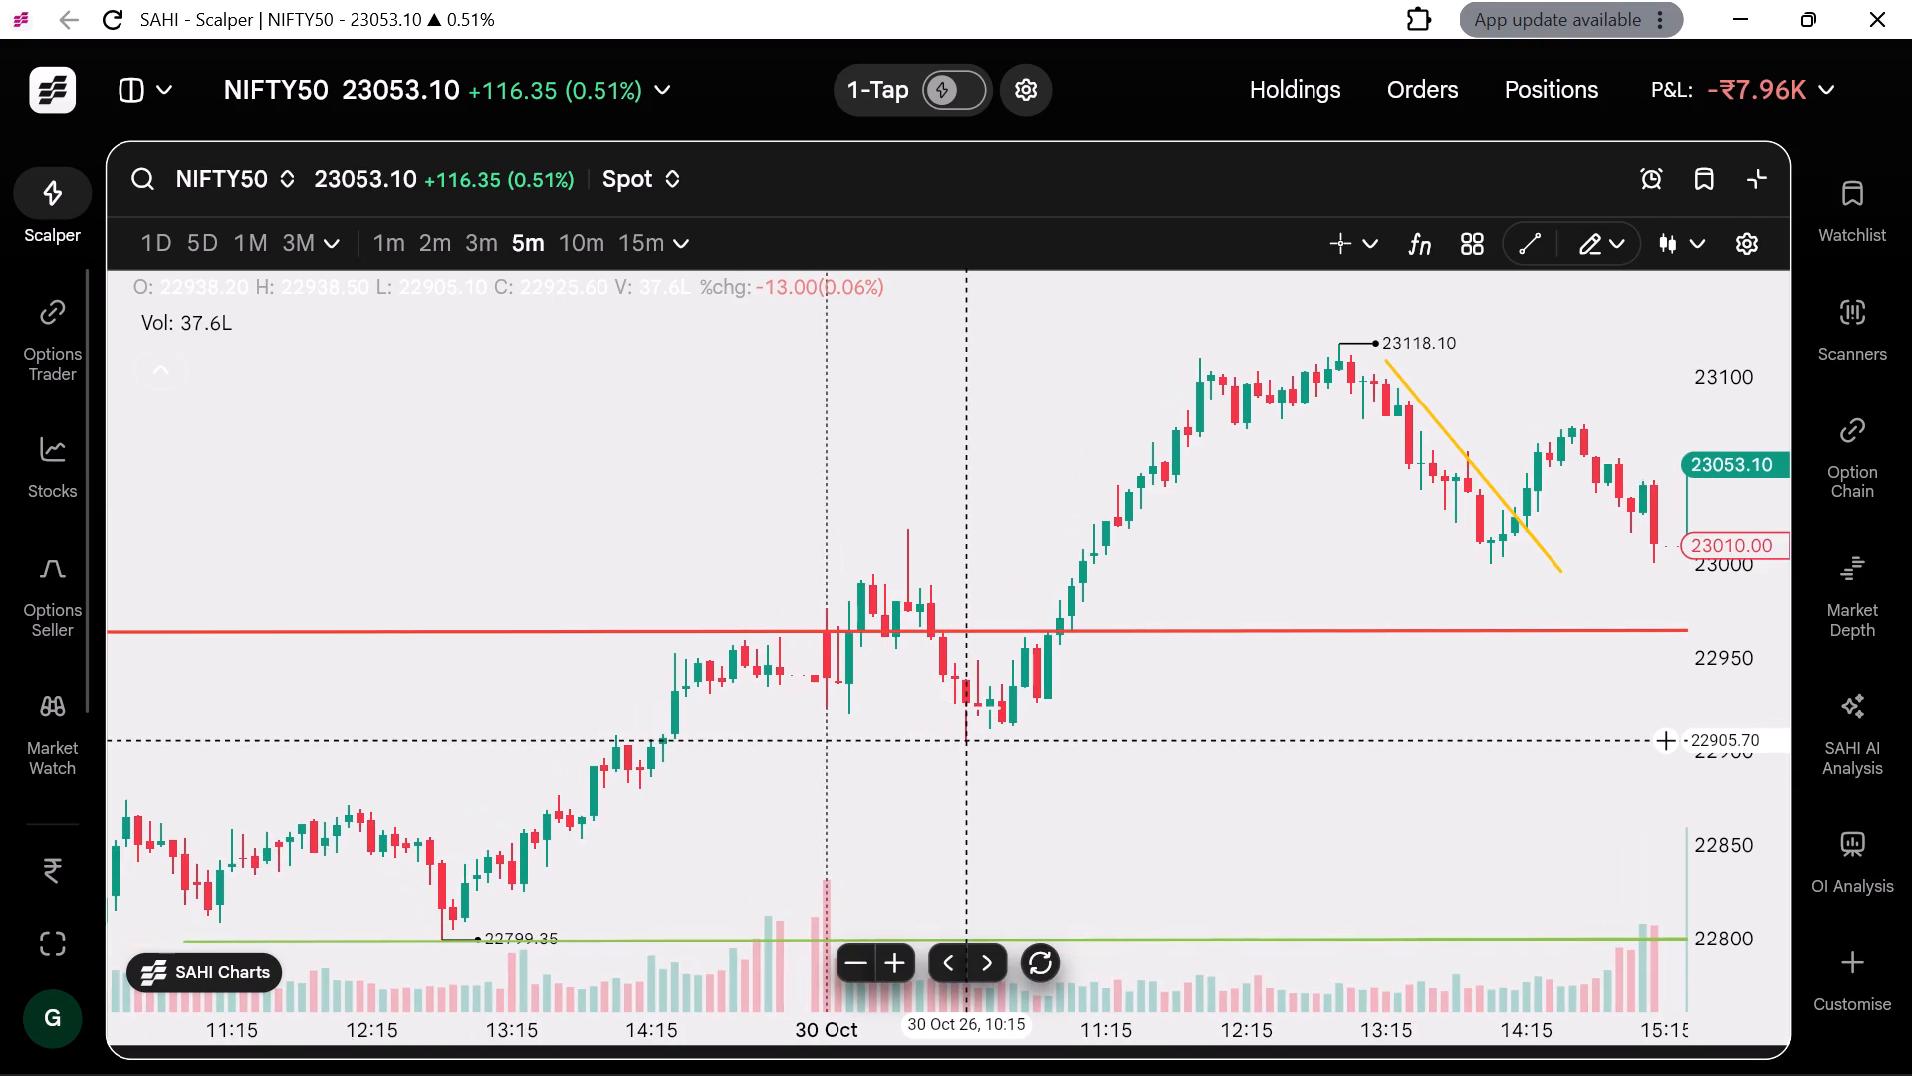
scroll(967, 741, "down", 1)
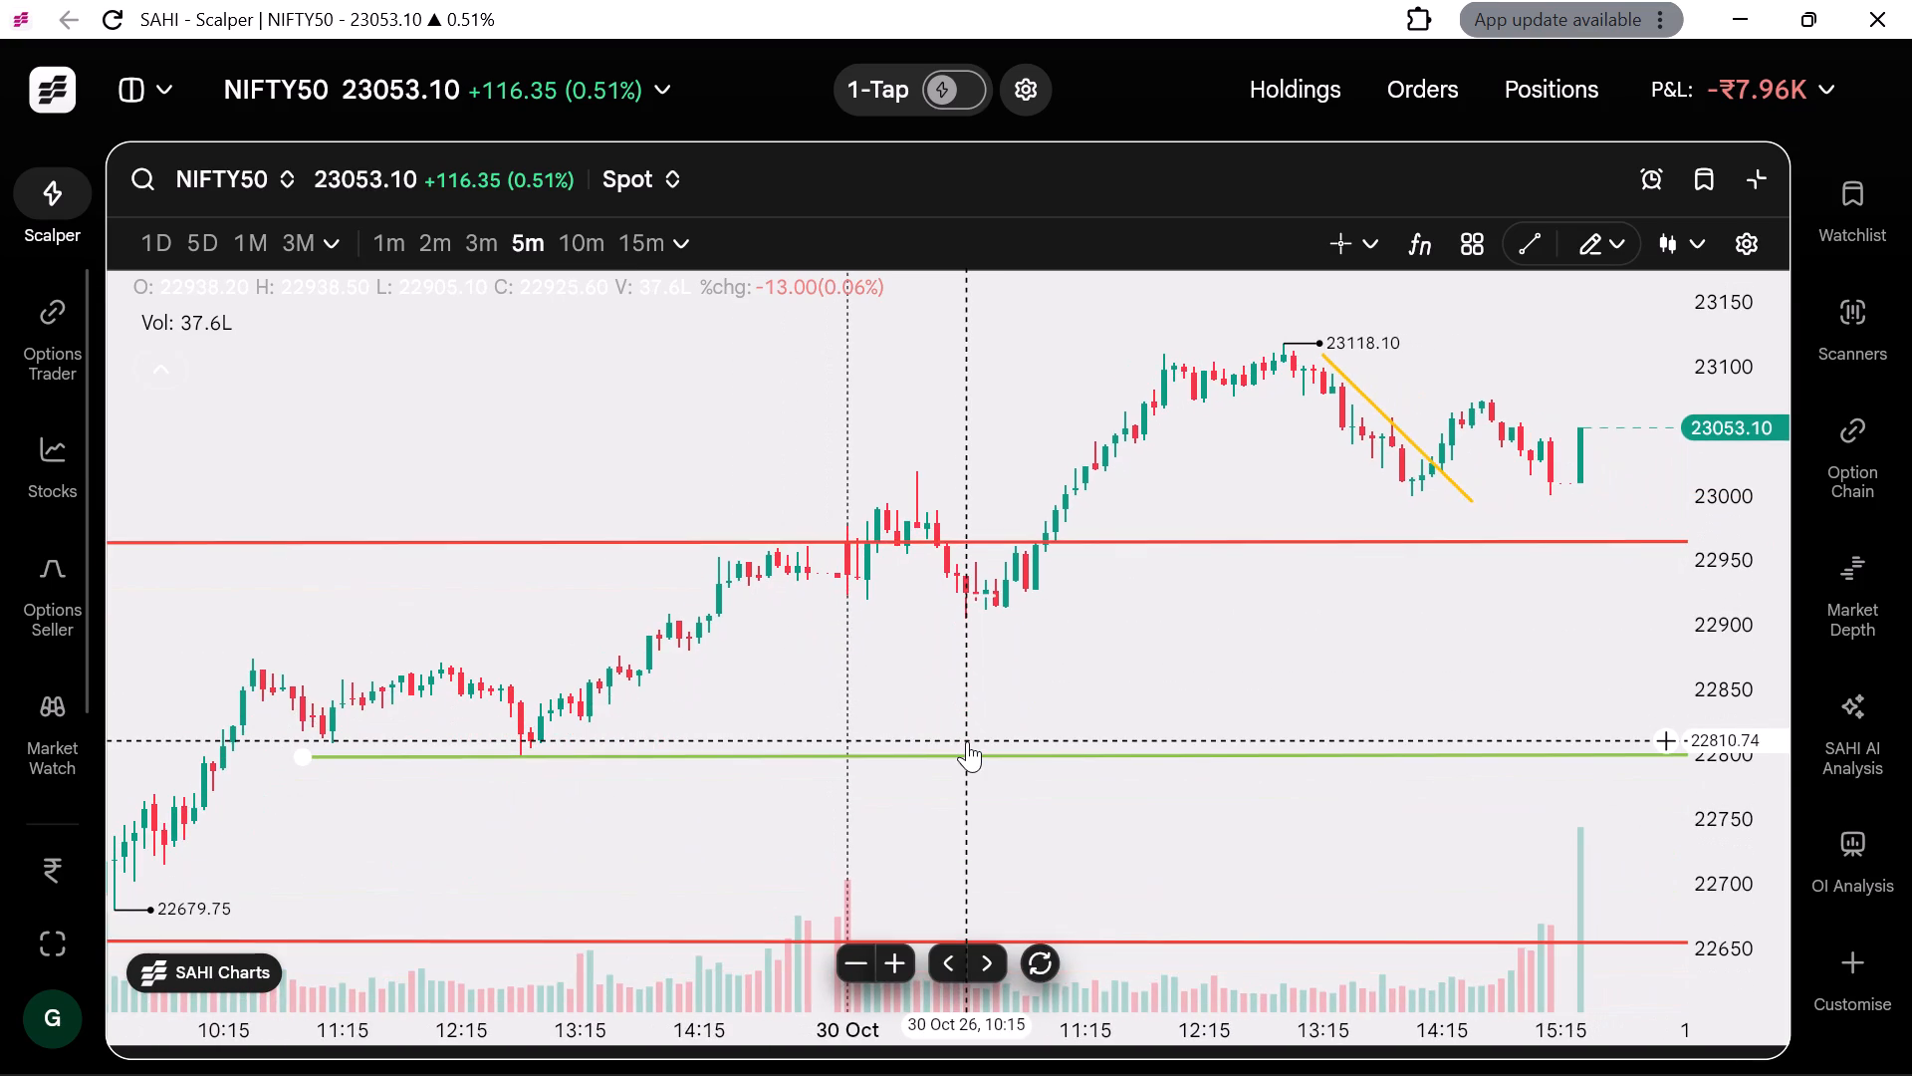
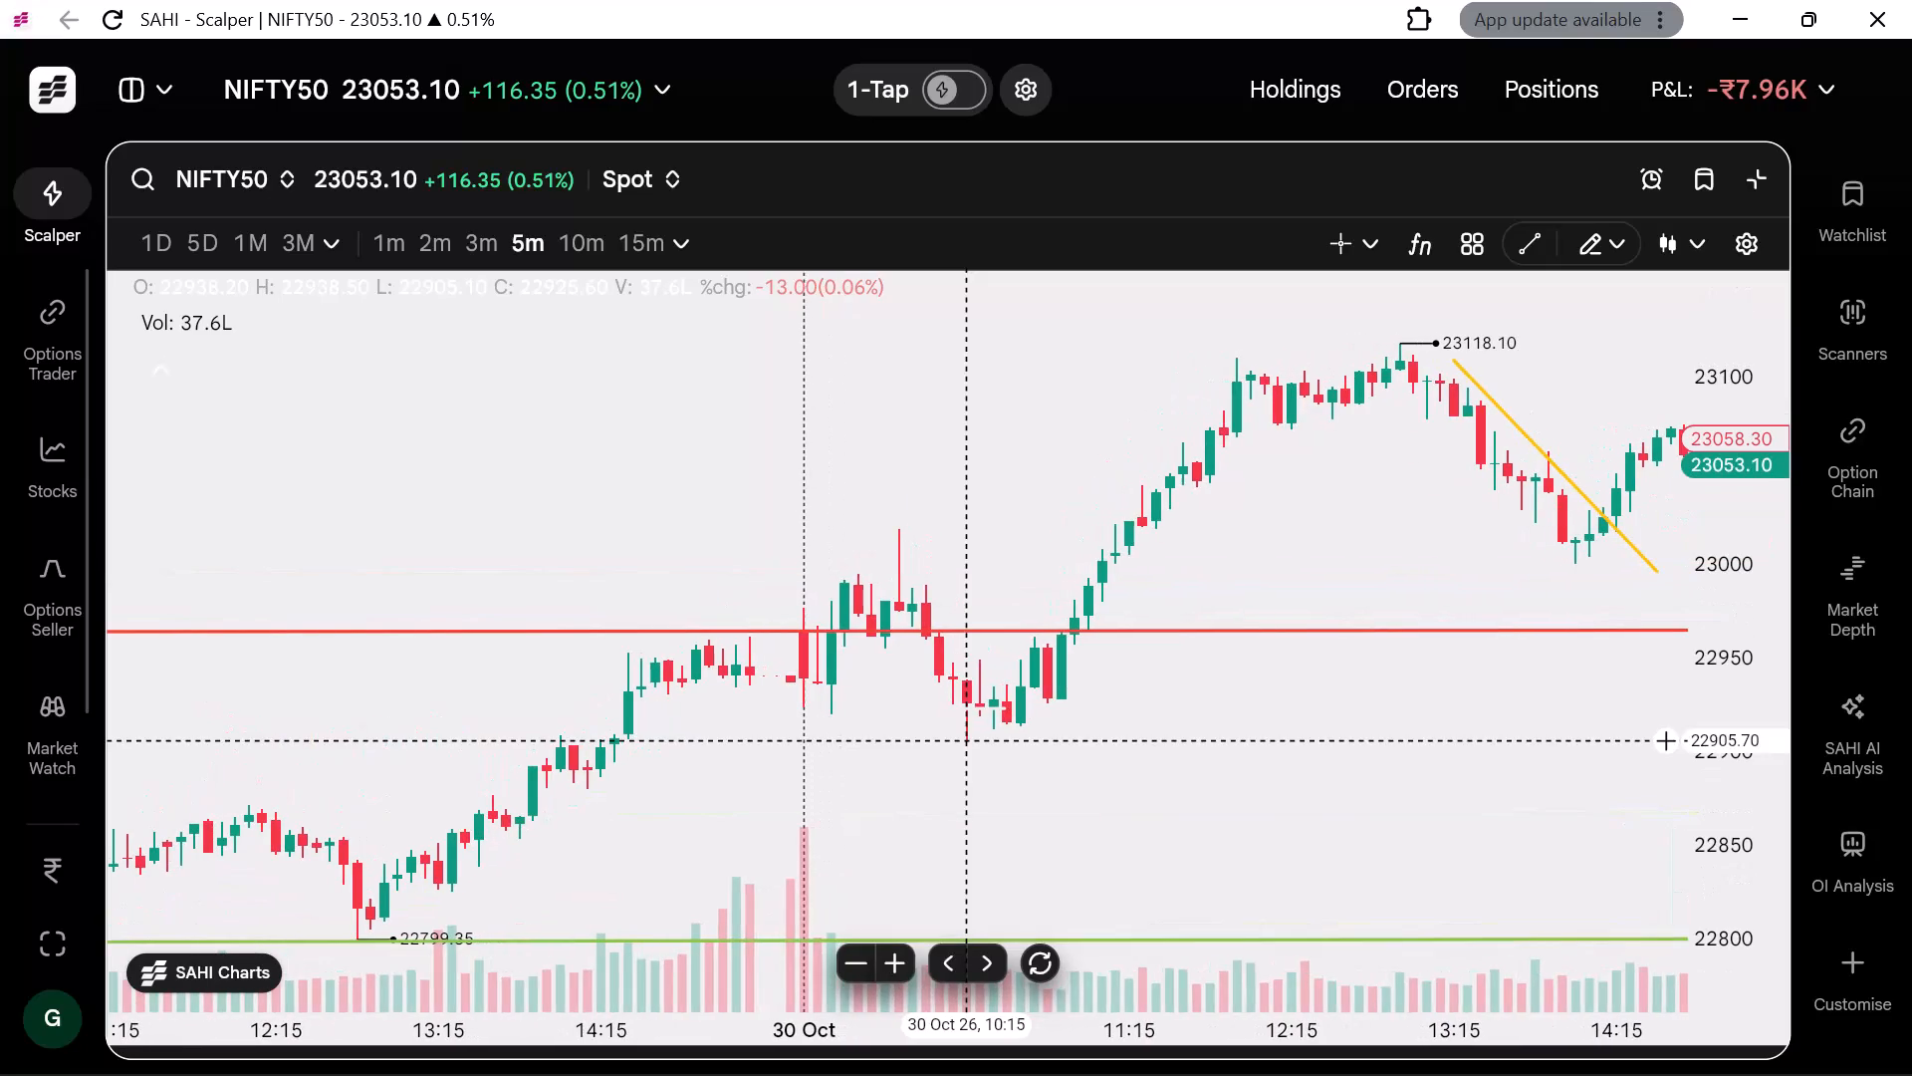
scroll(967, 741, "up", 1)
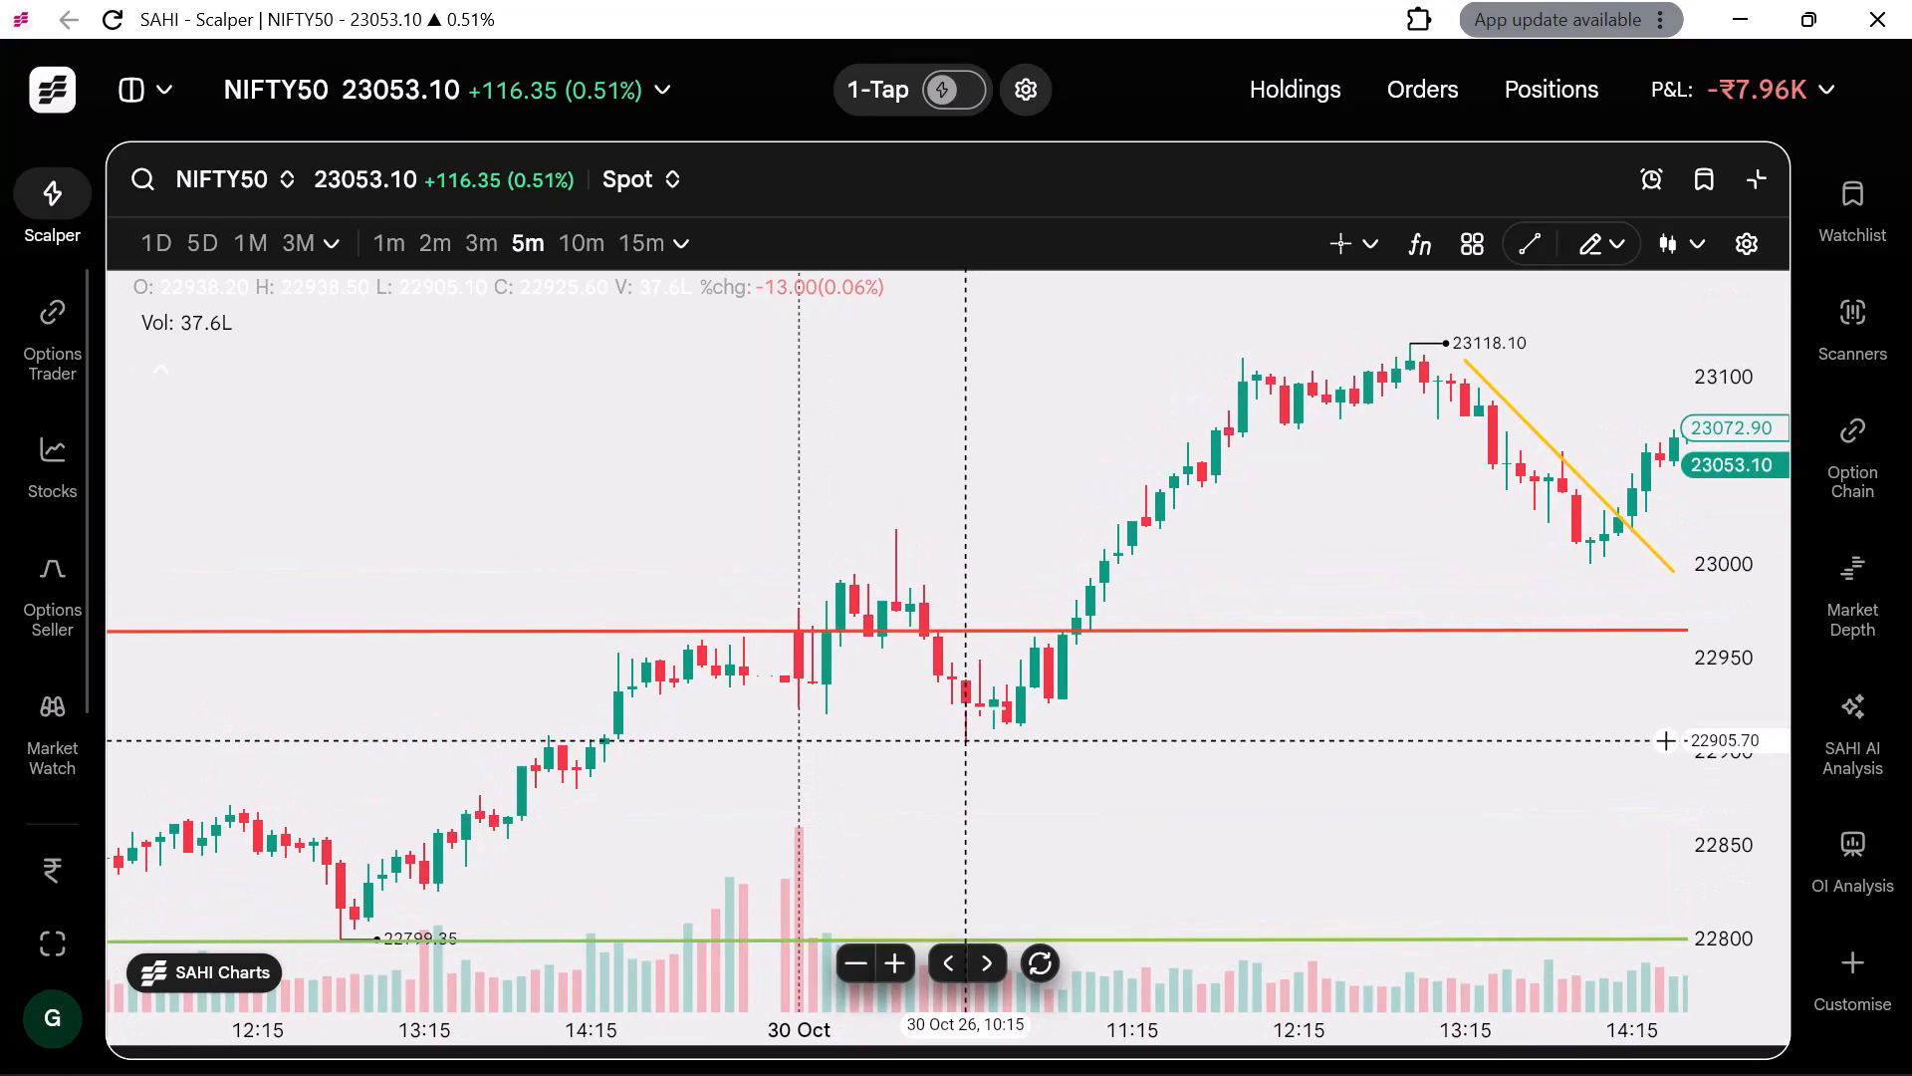
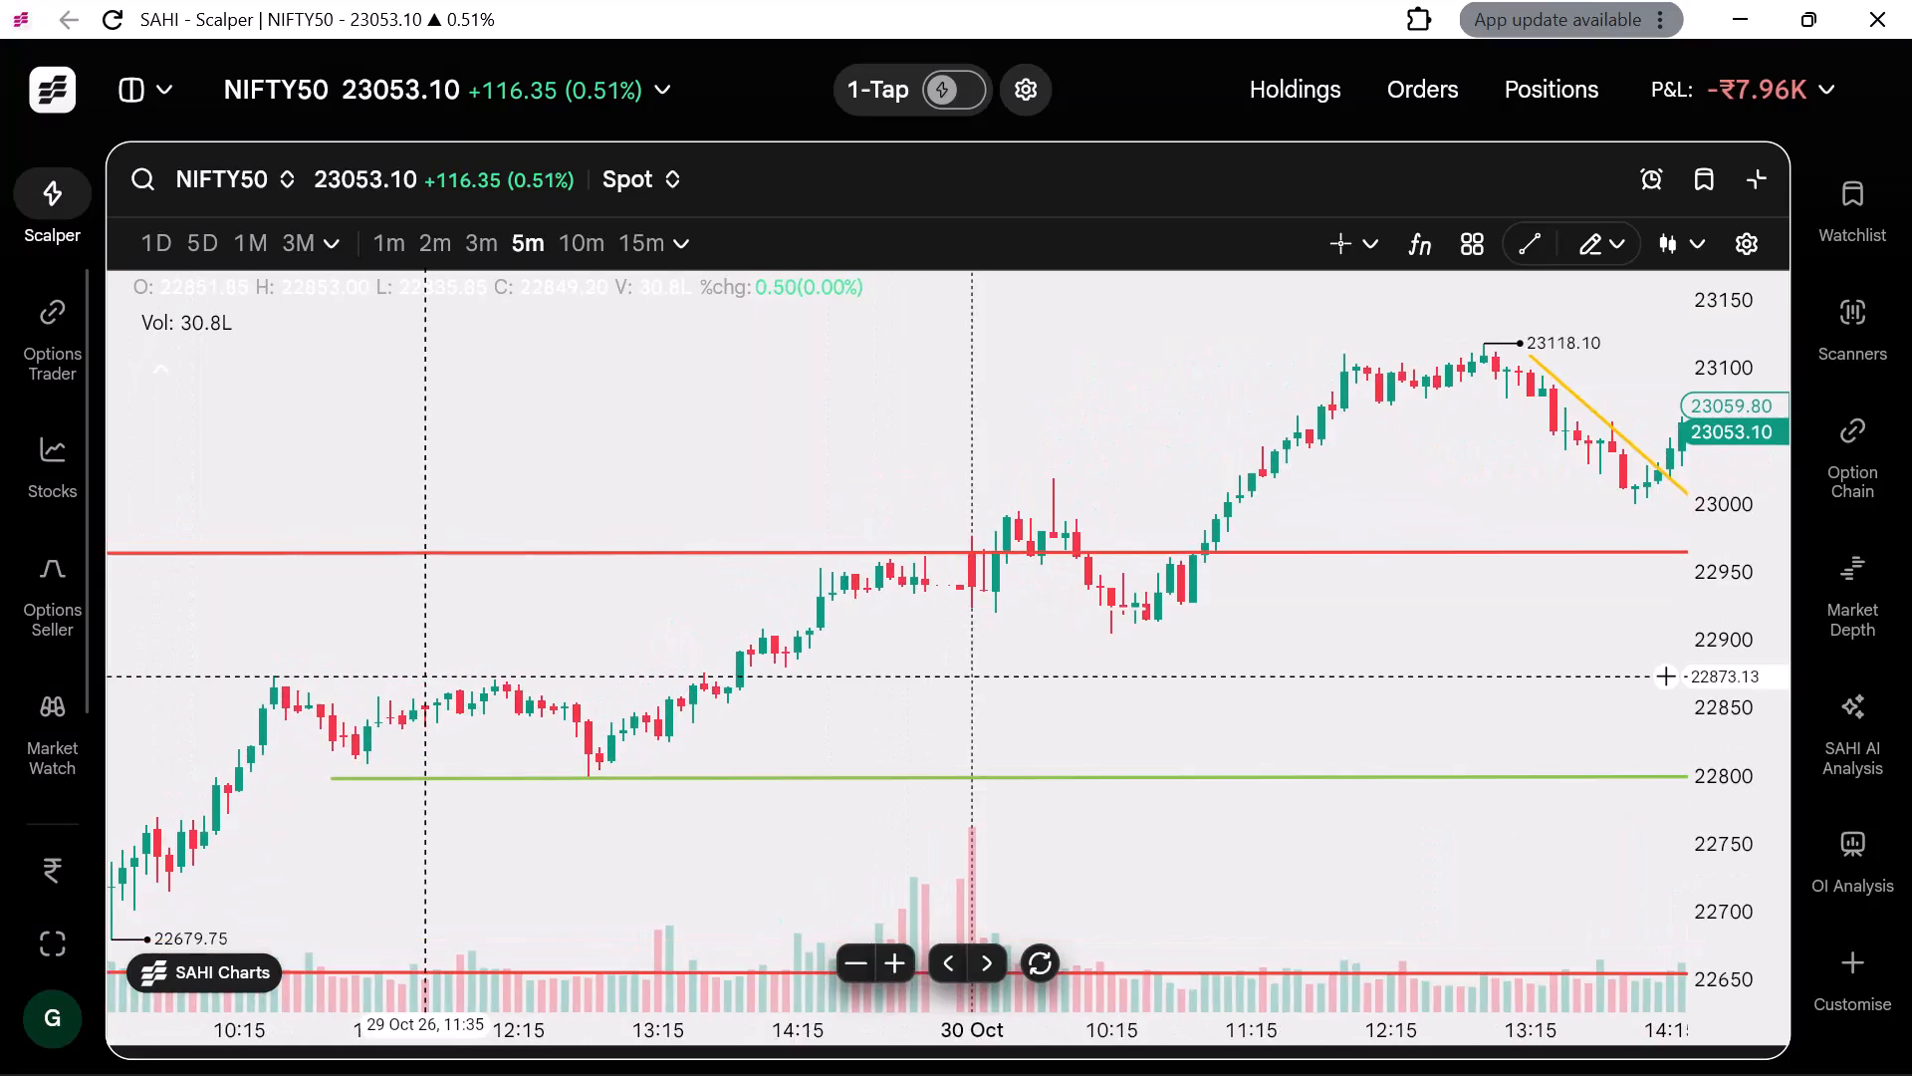
Examine the NIFTY50 5-minute price action across the 29 and 30 Oct sessions around the amber trend line.
scroll(431, 676, "left", 6)
scroll(431, 676, "down", 1)
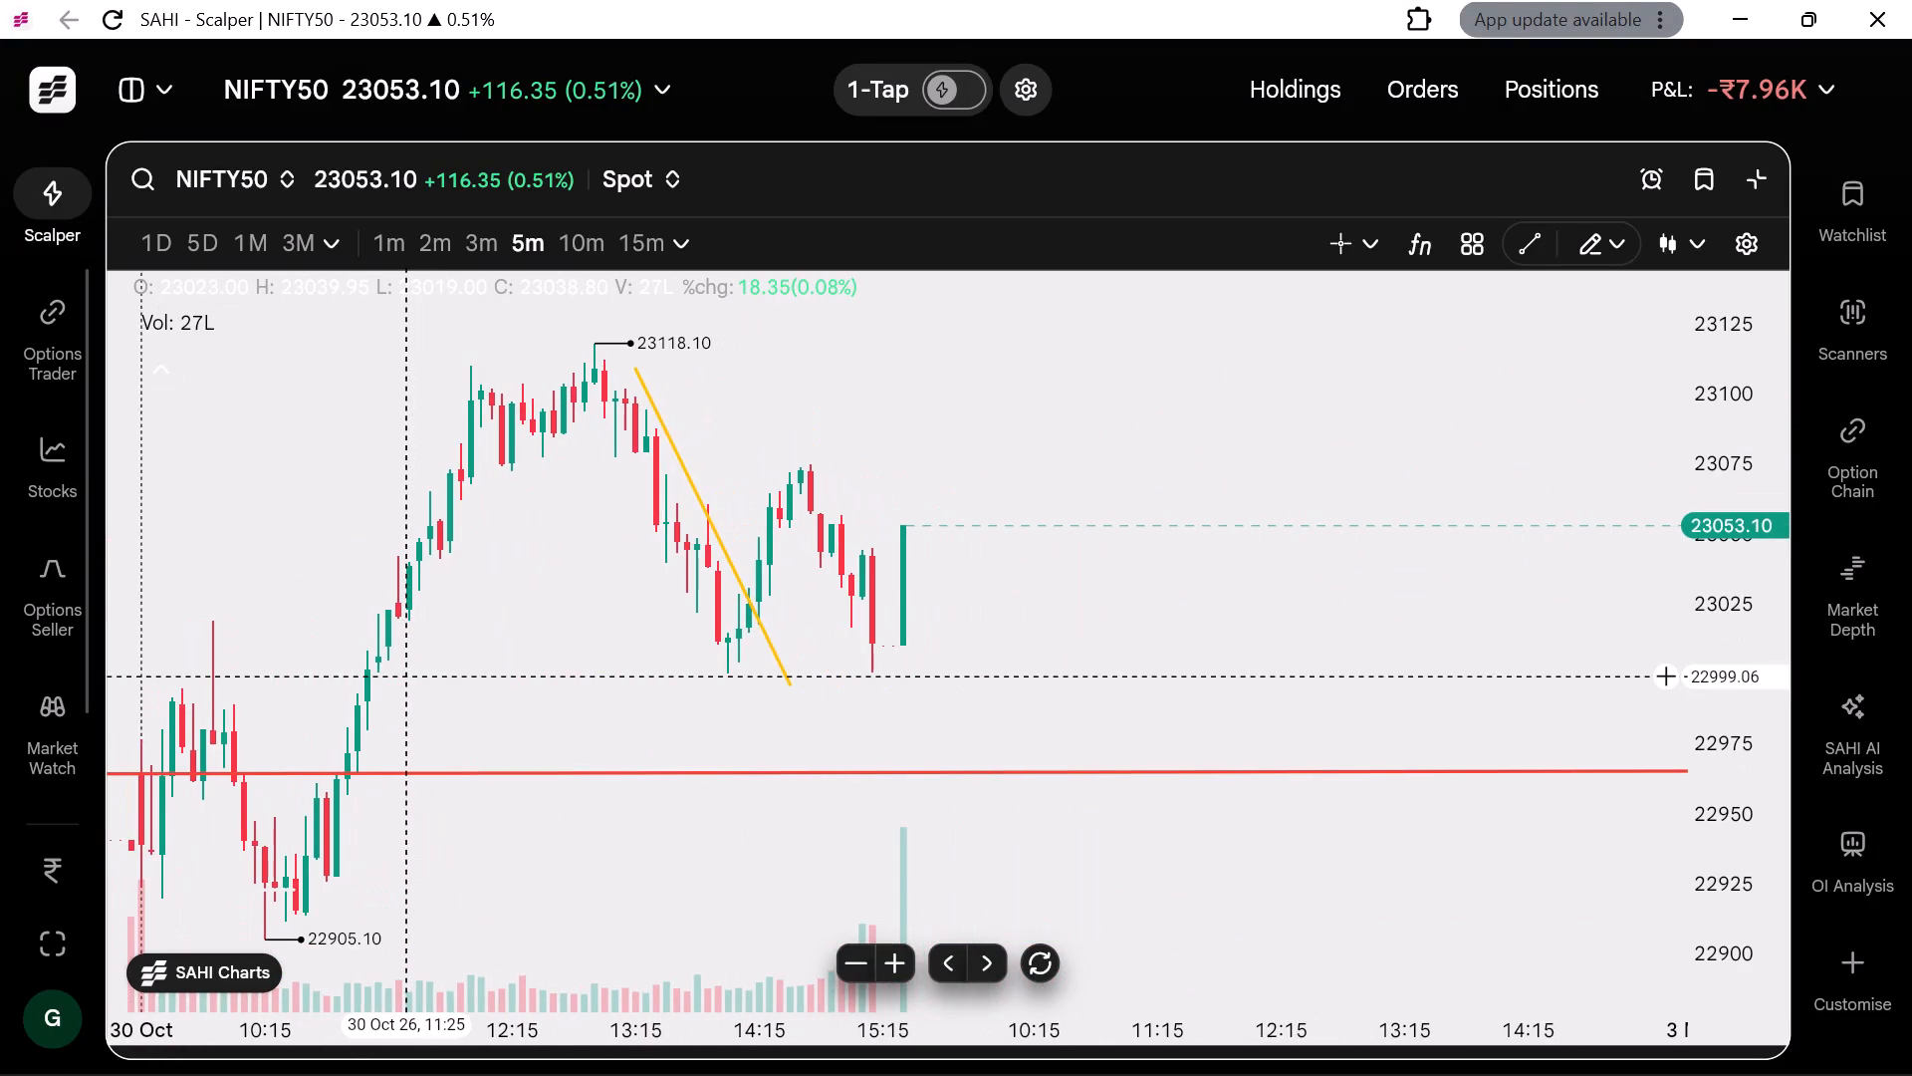
scroll(431, 676, "up", 3)
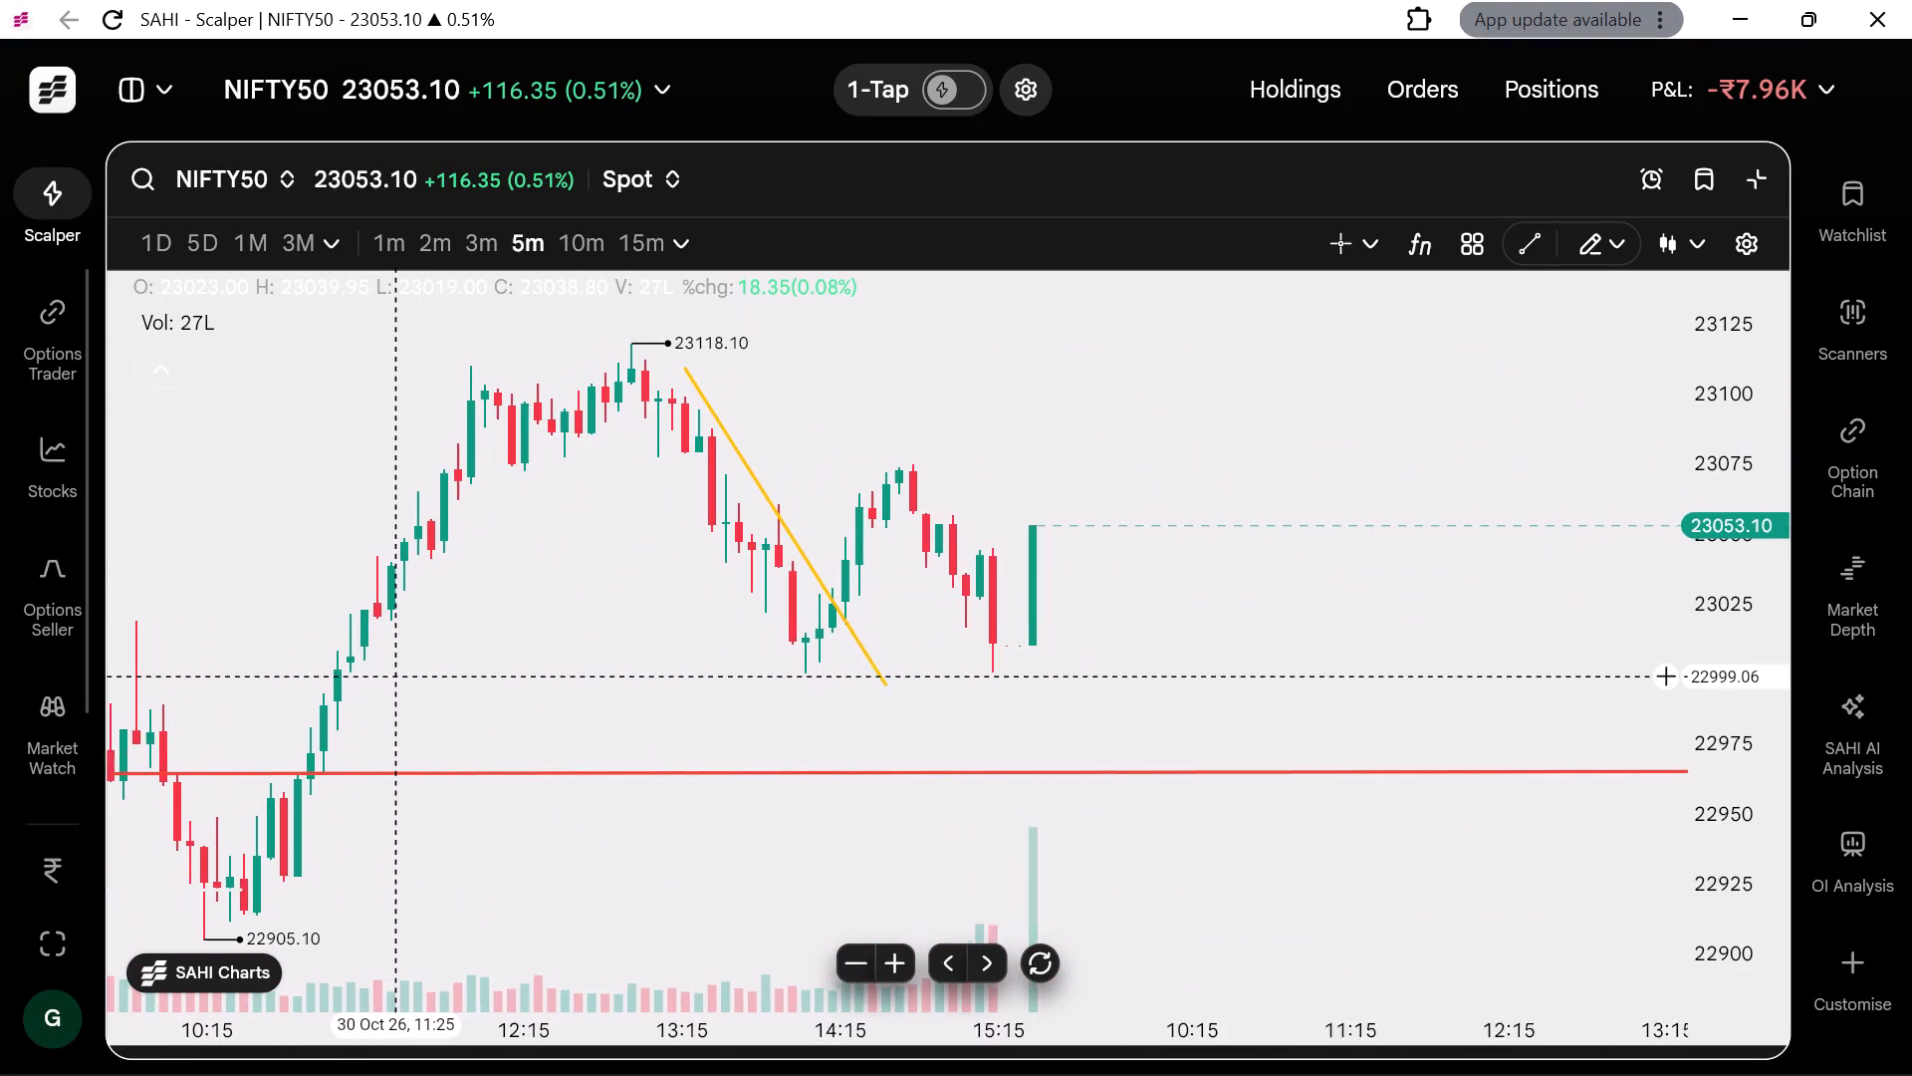
scroll(431, 676, "up", 1)
scroll(431, 676, "down", 1)
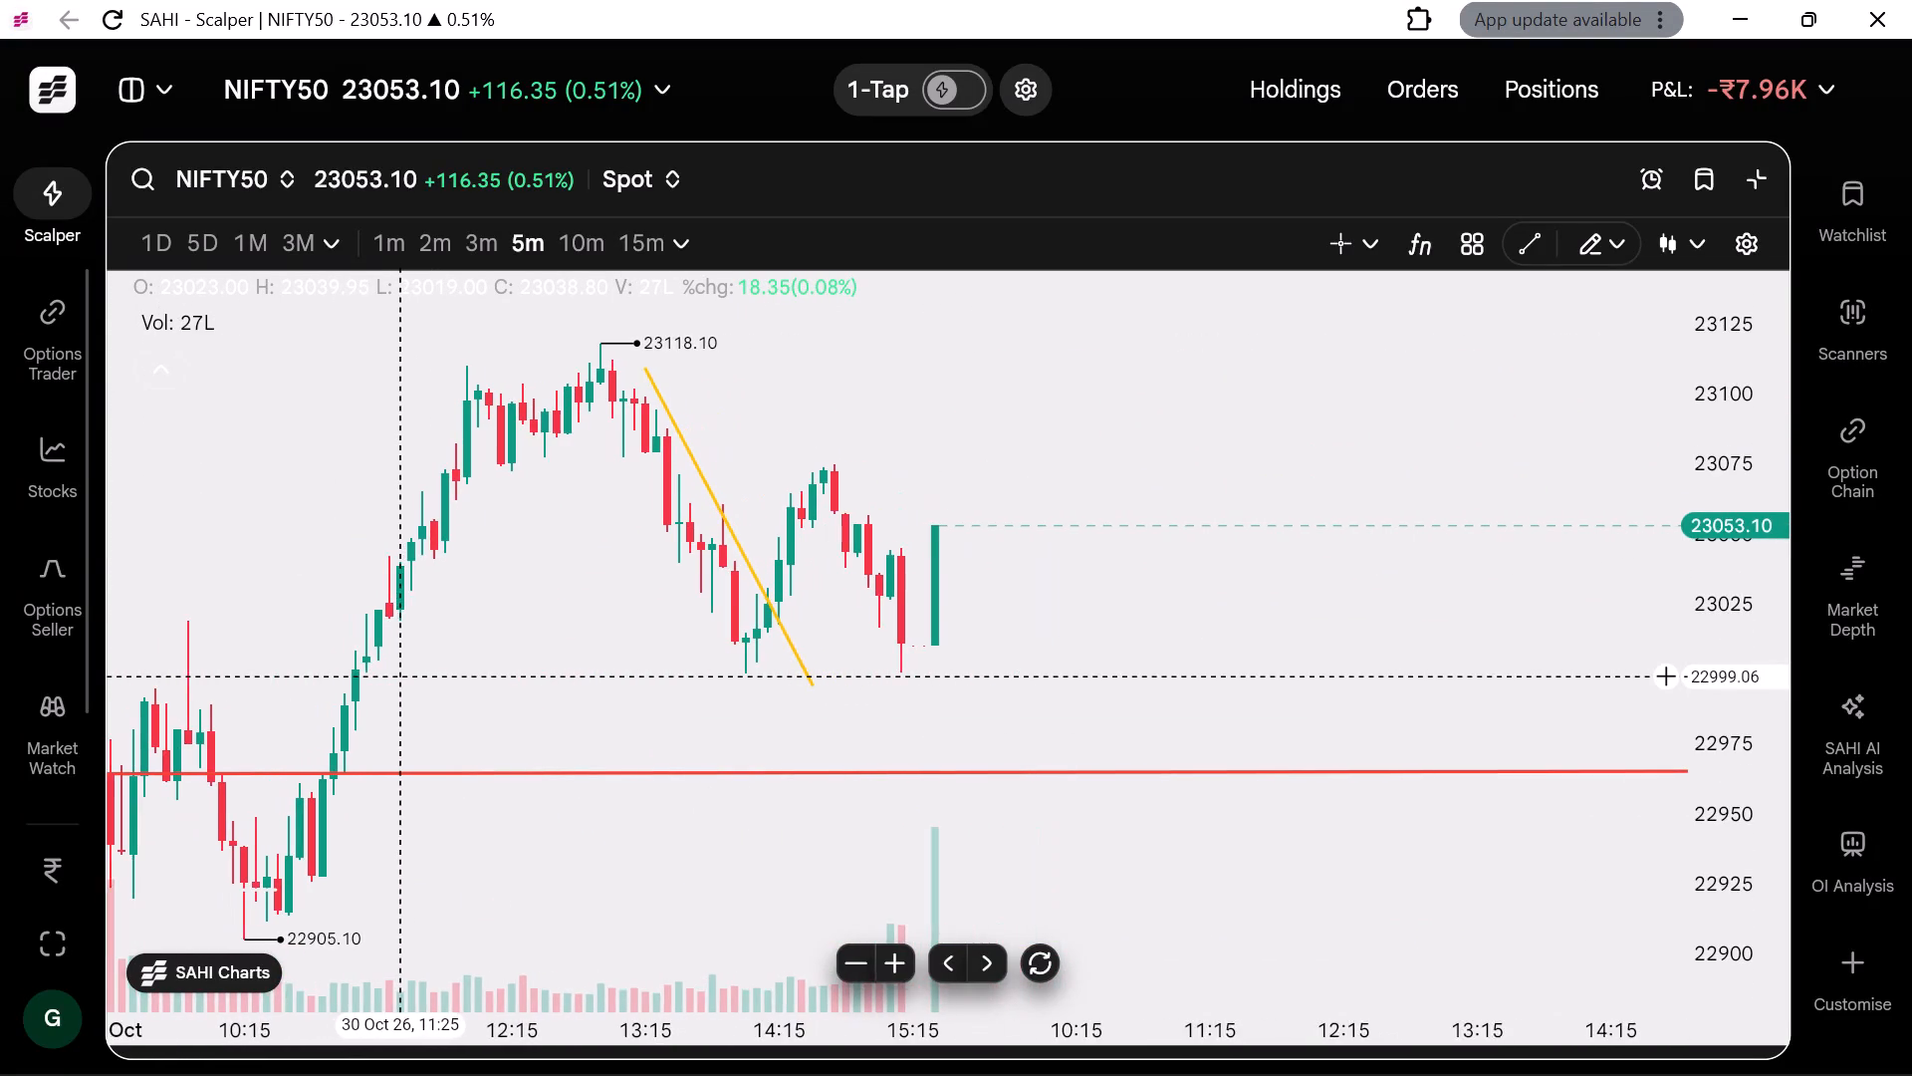
scroll(431, 676, "down", 3)
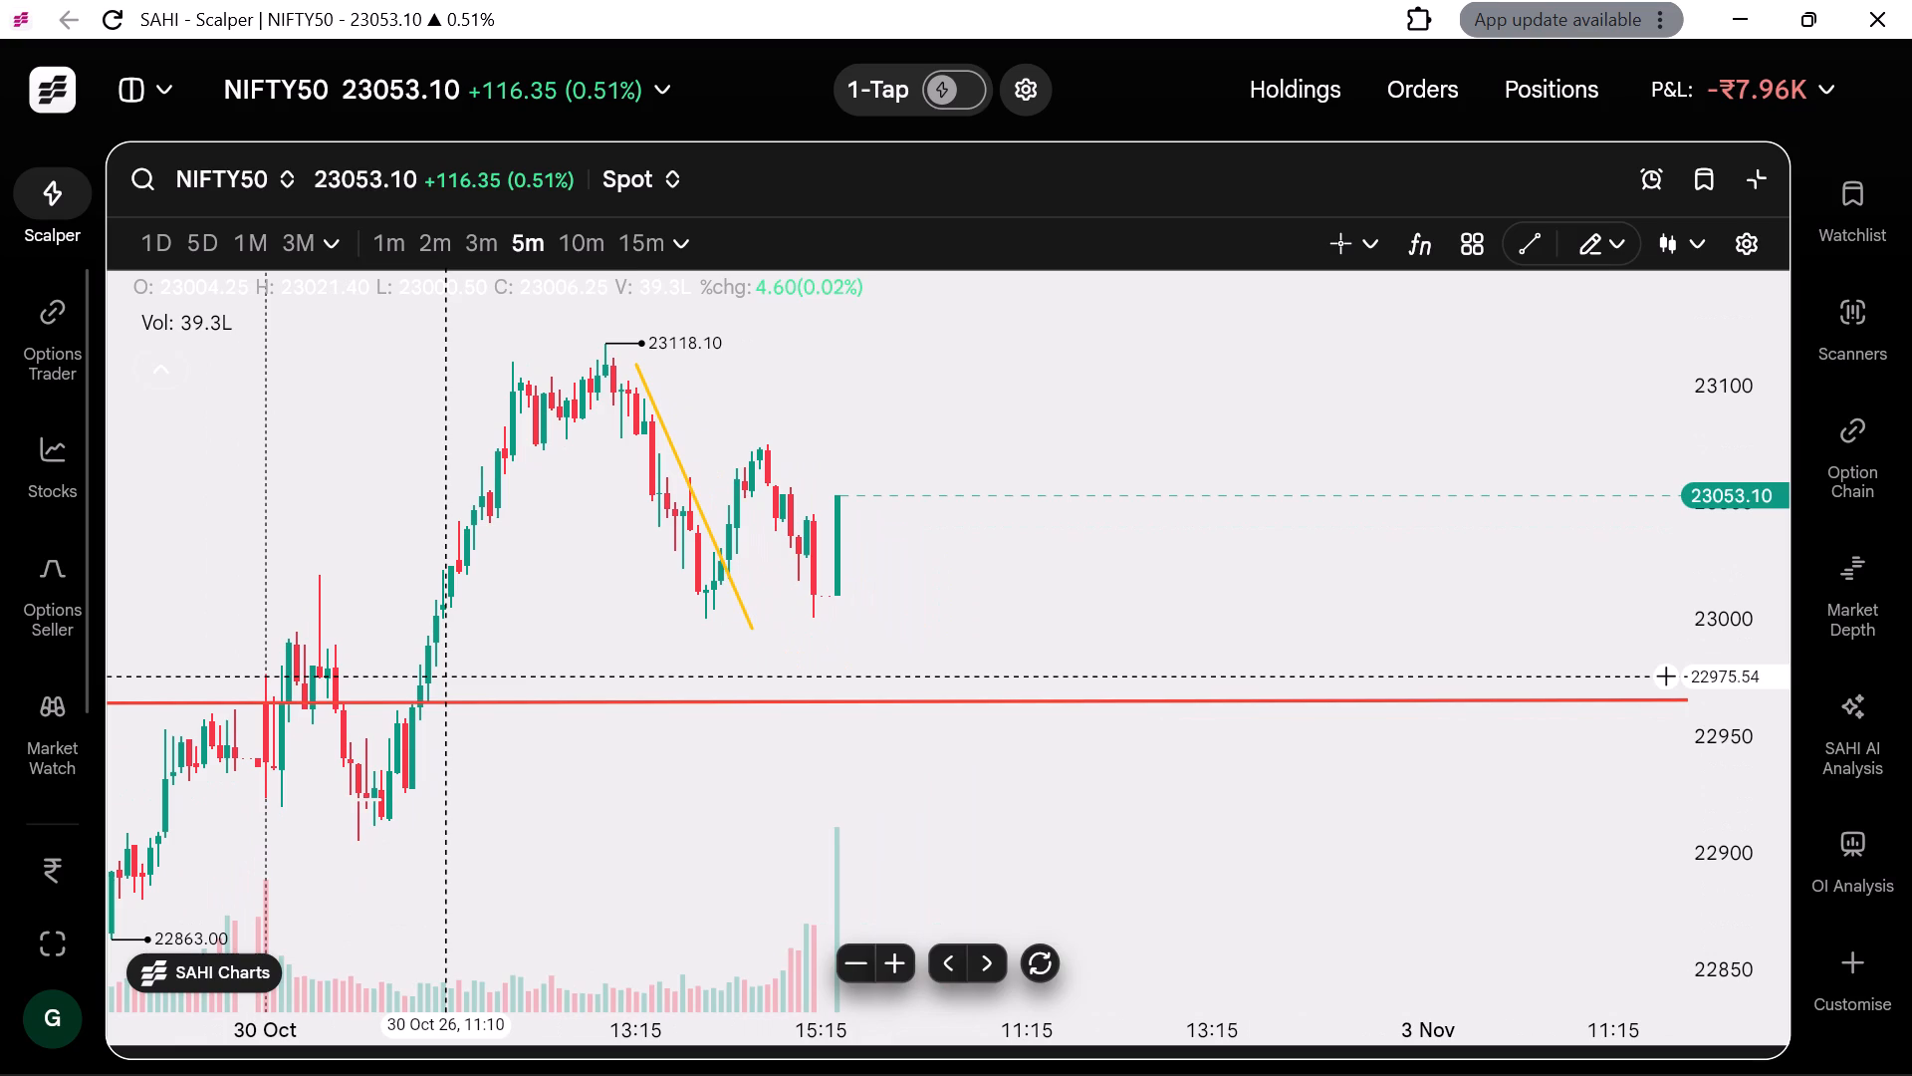
scroll(431, 676, "right", 1)
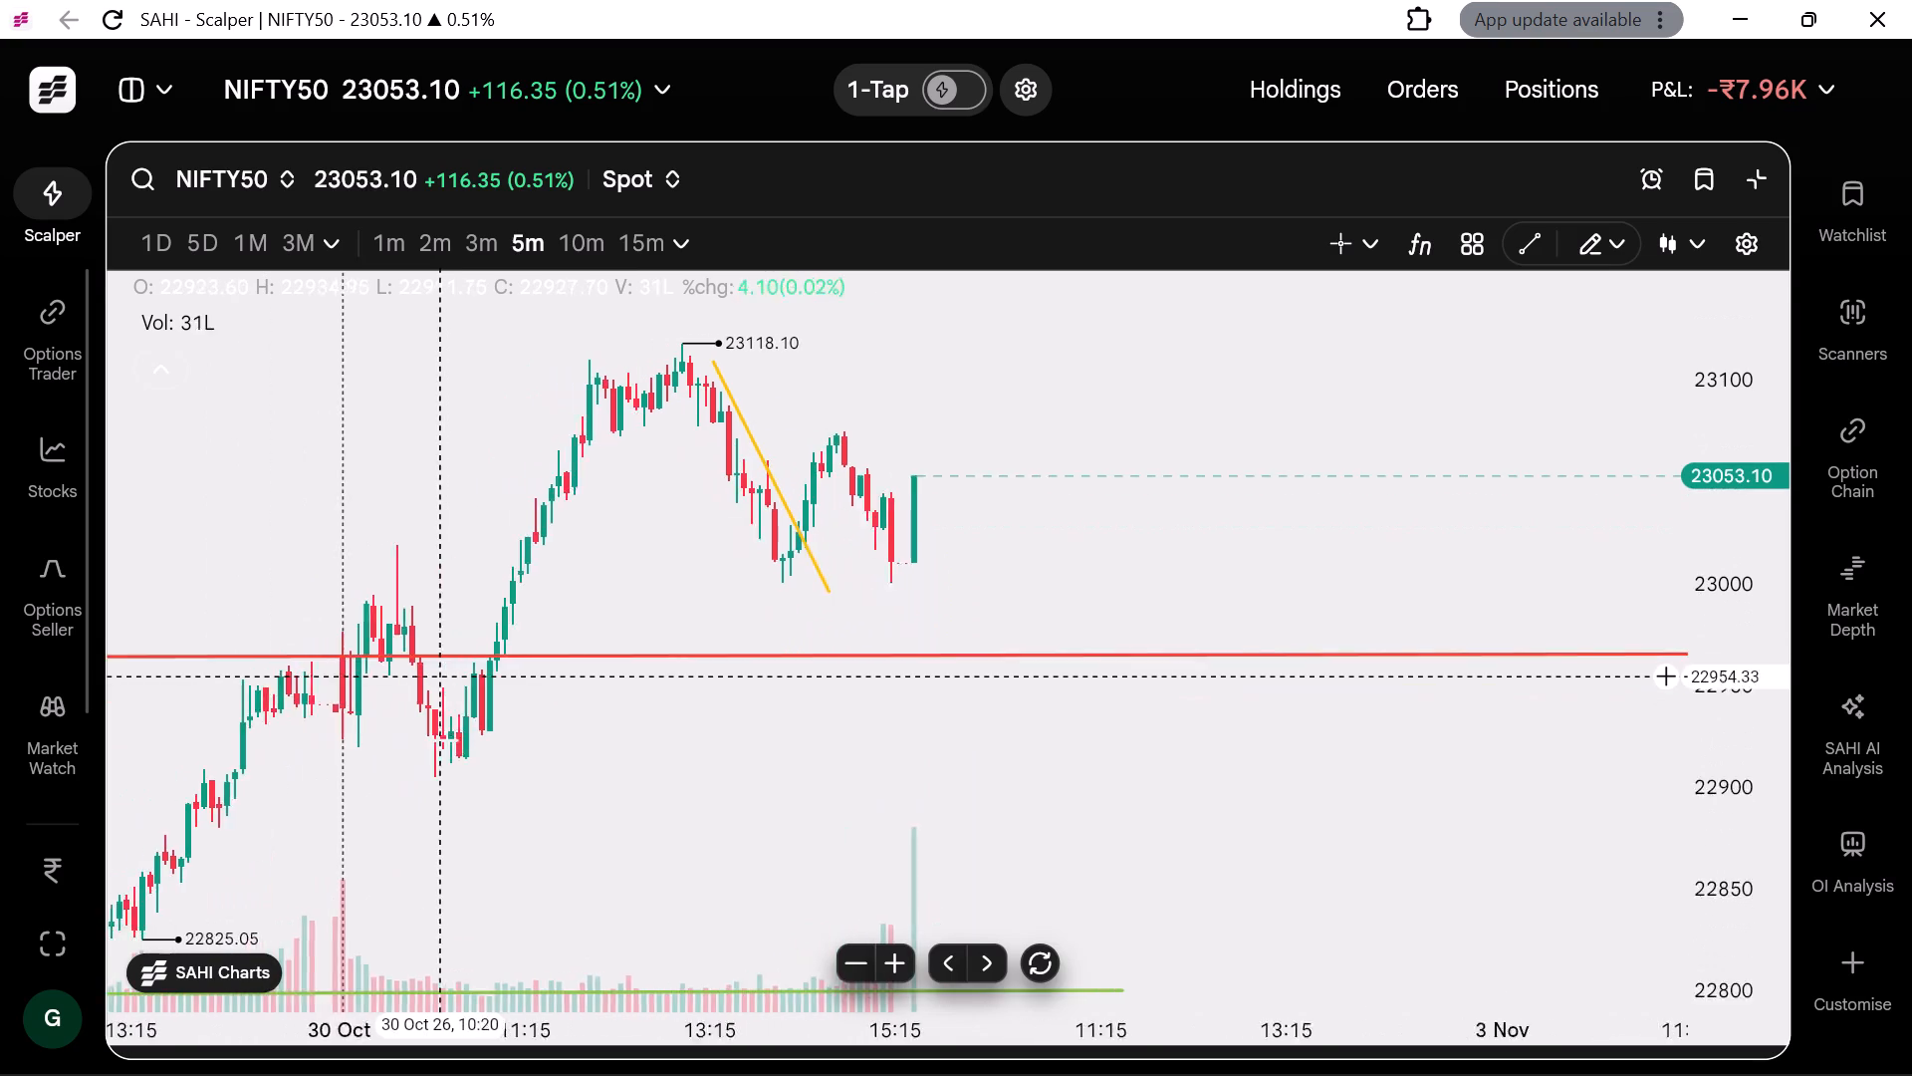
scroll(431, 676, "up", 2)
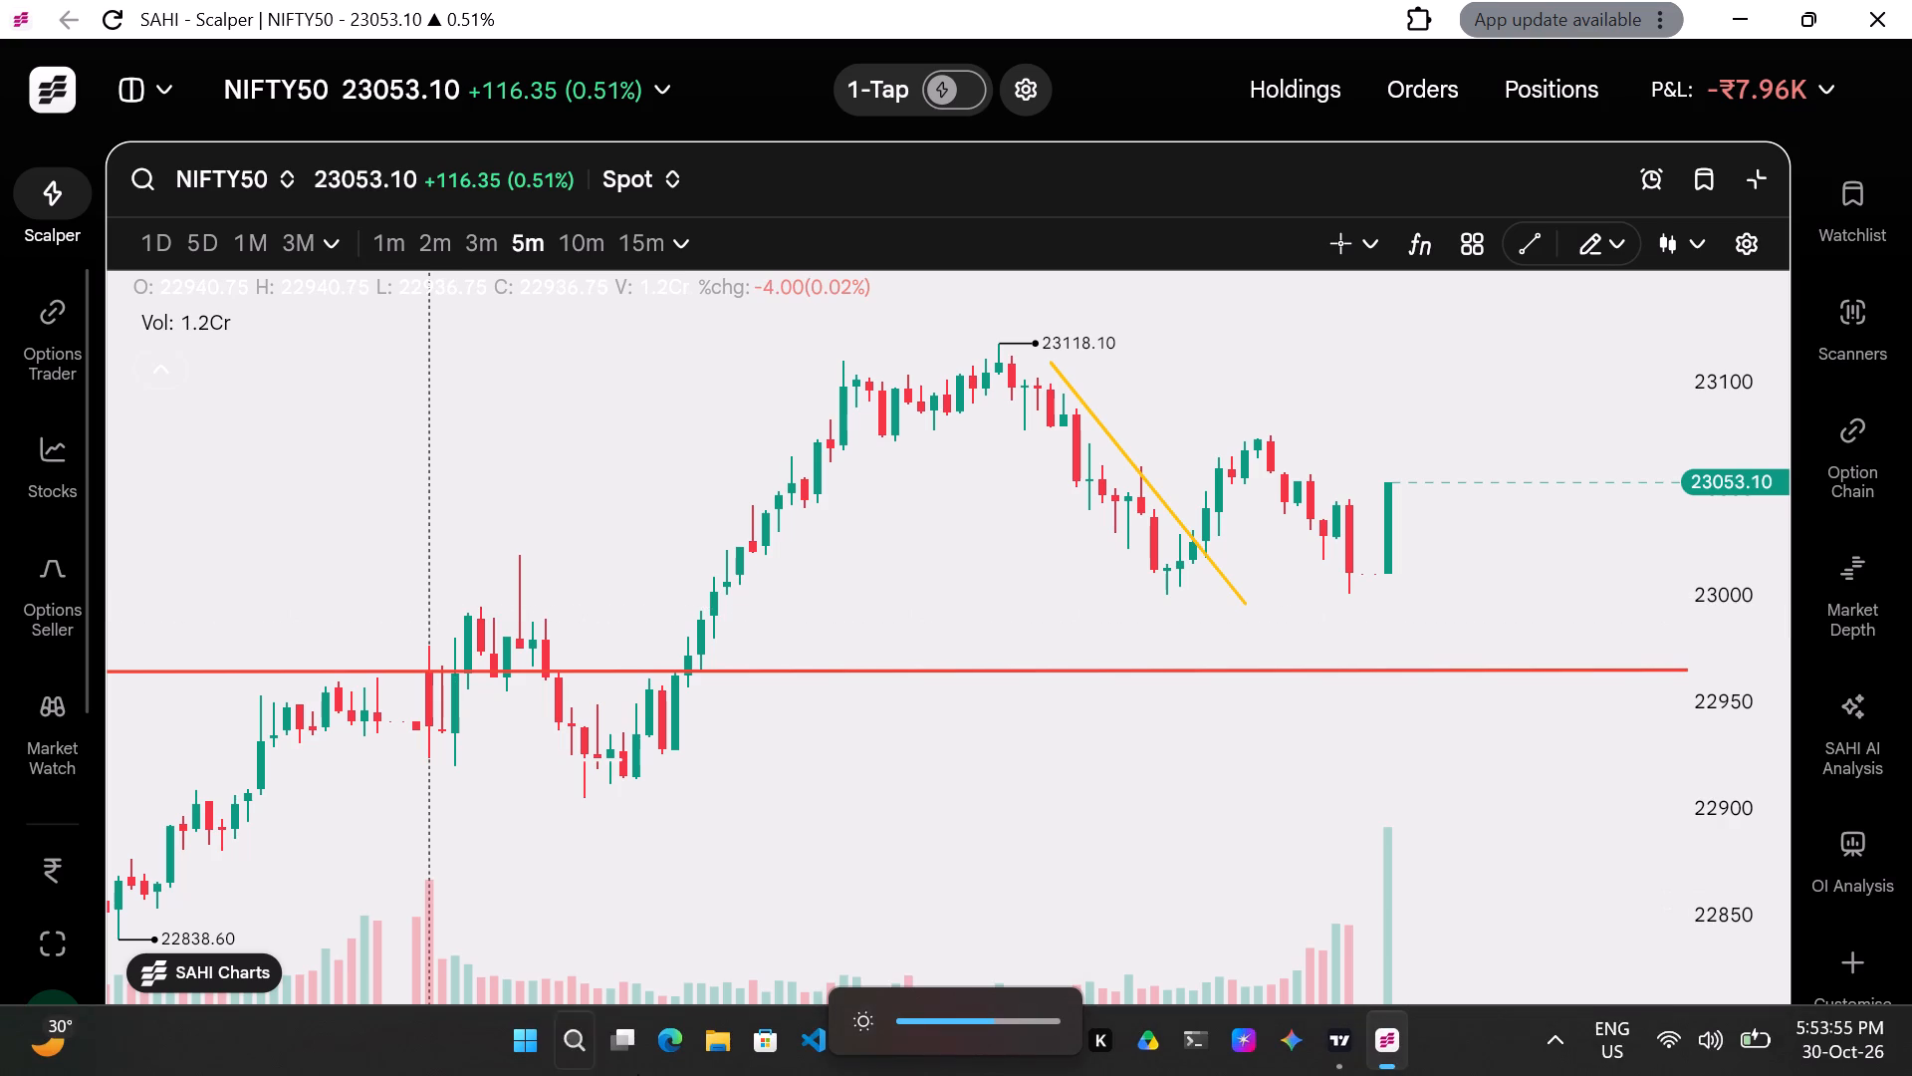
Switch to TradingView and open the Nifty 50 Index chart from the symbol search.
left_click(1319, 1048)
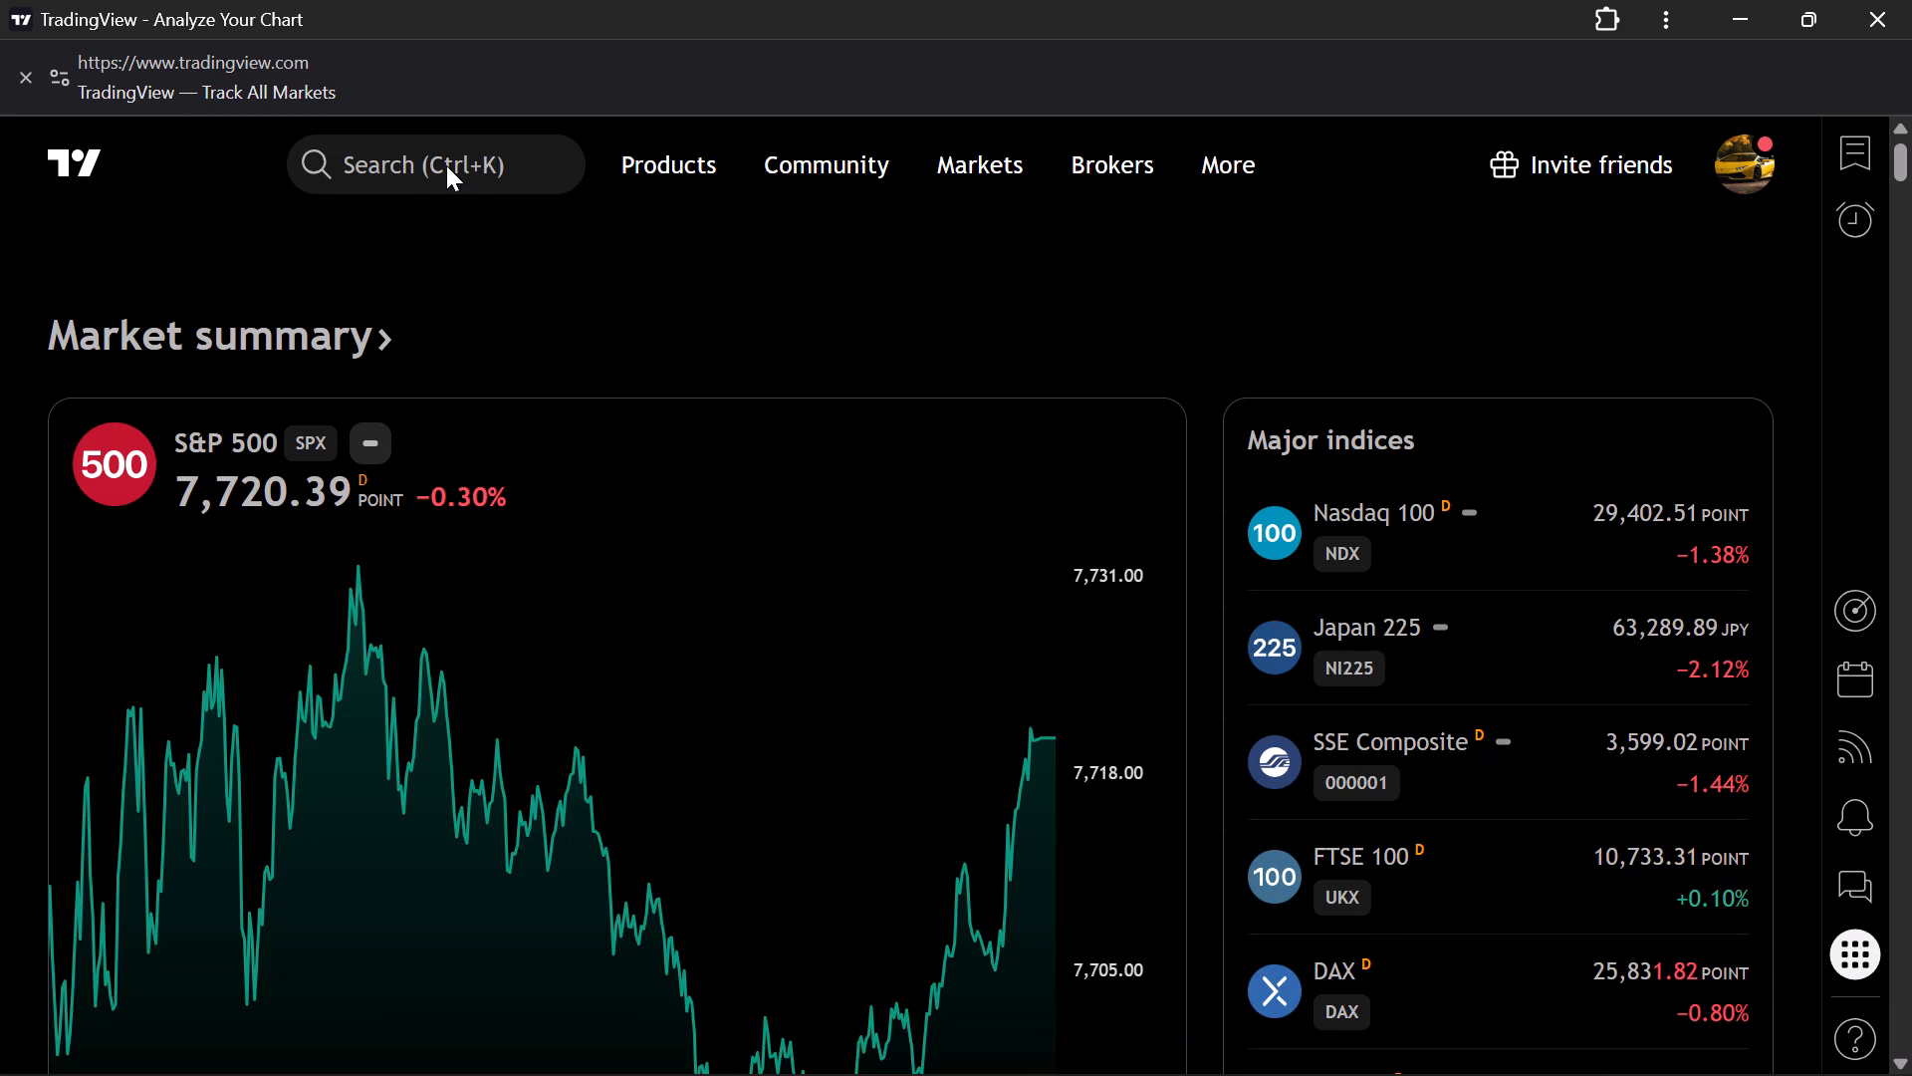
left_click(446, 165)
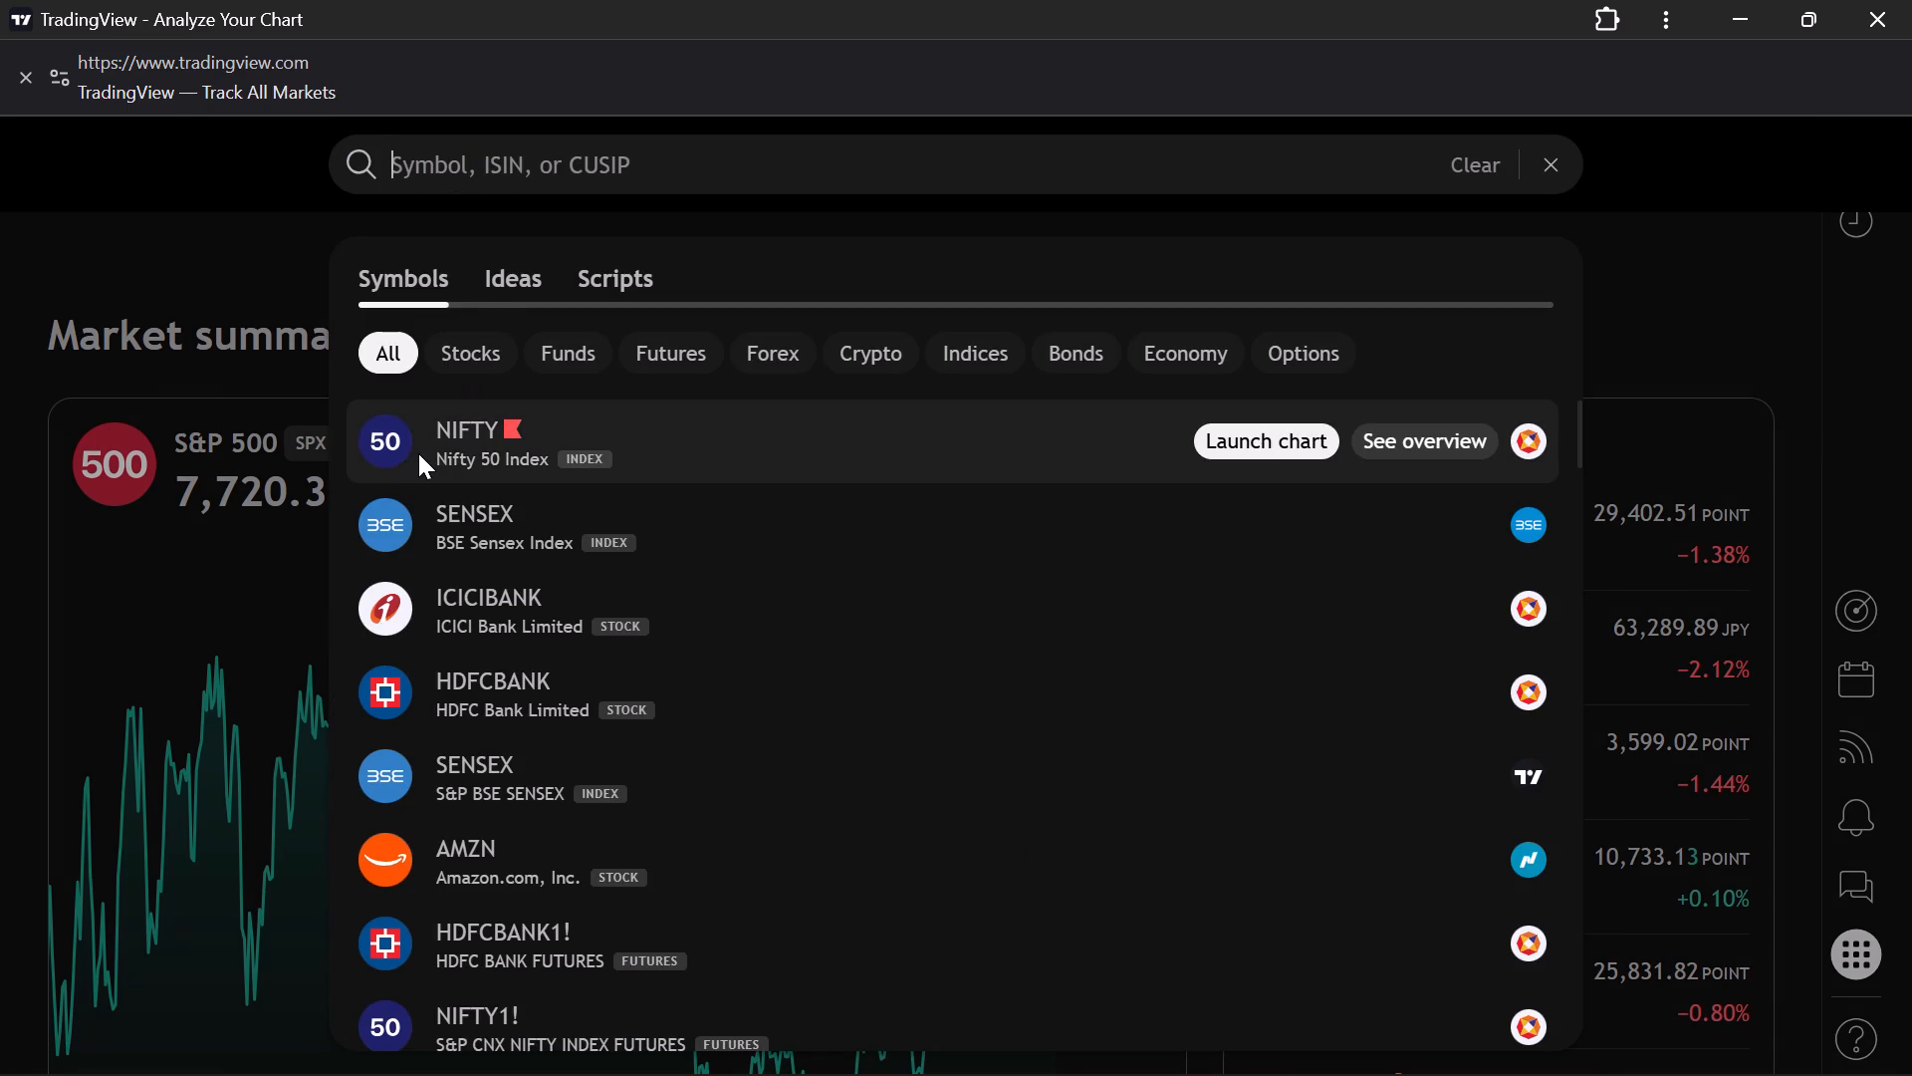
left_click(418, 453)
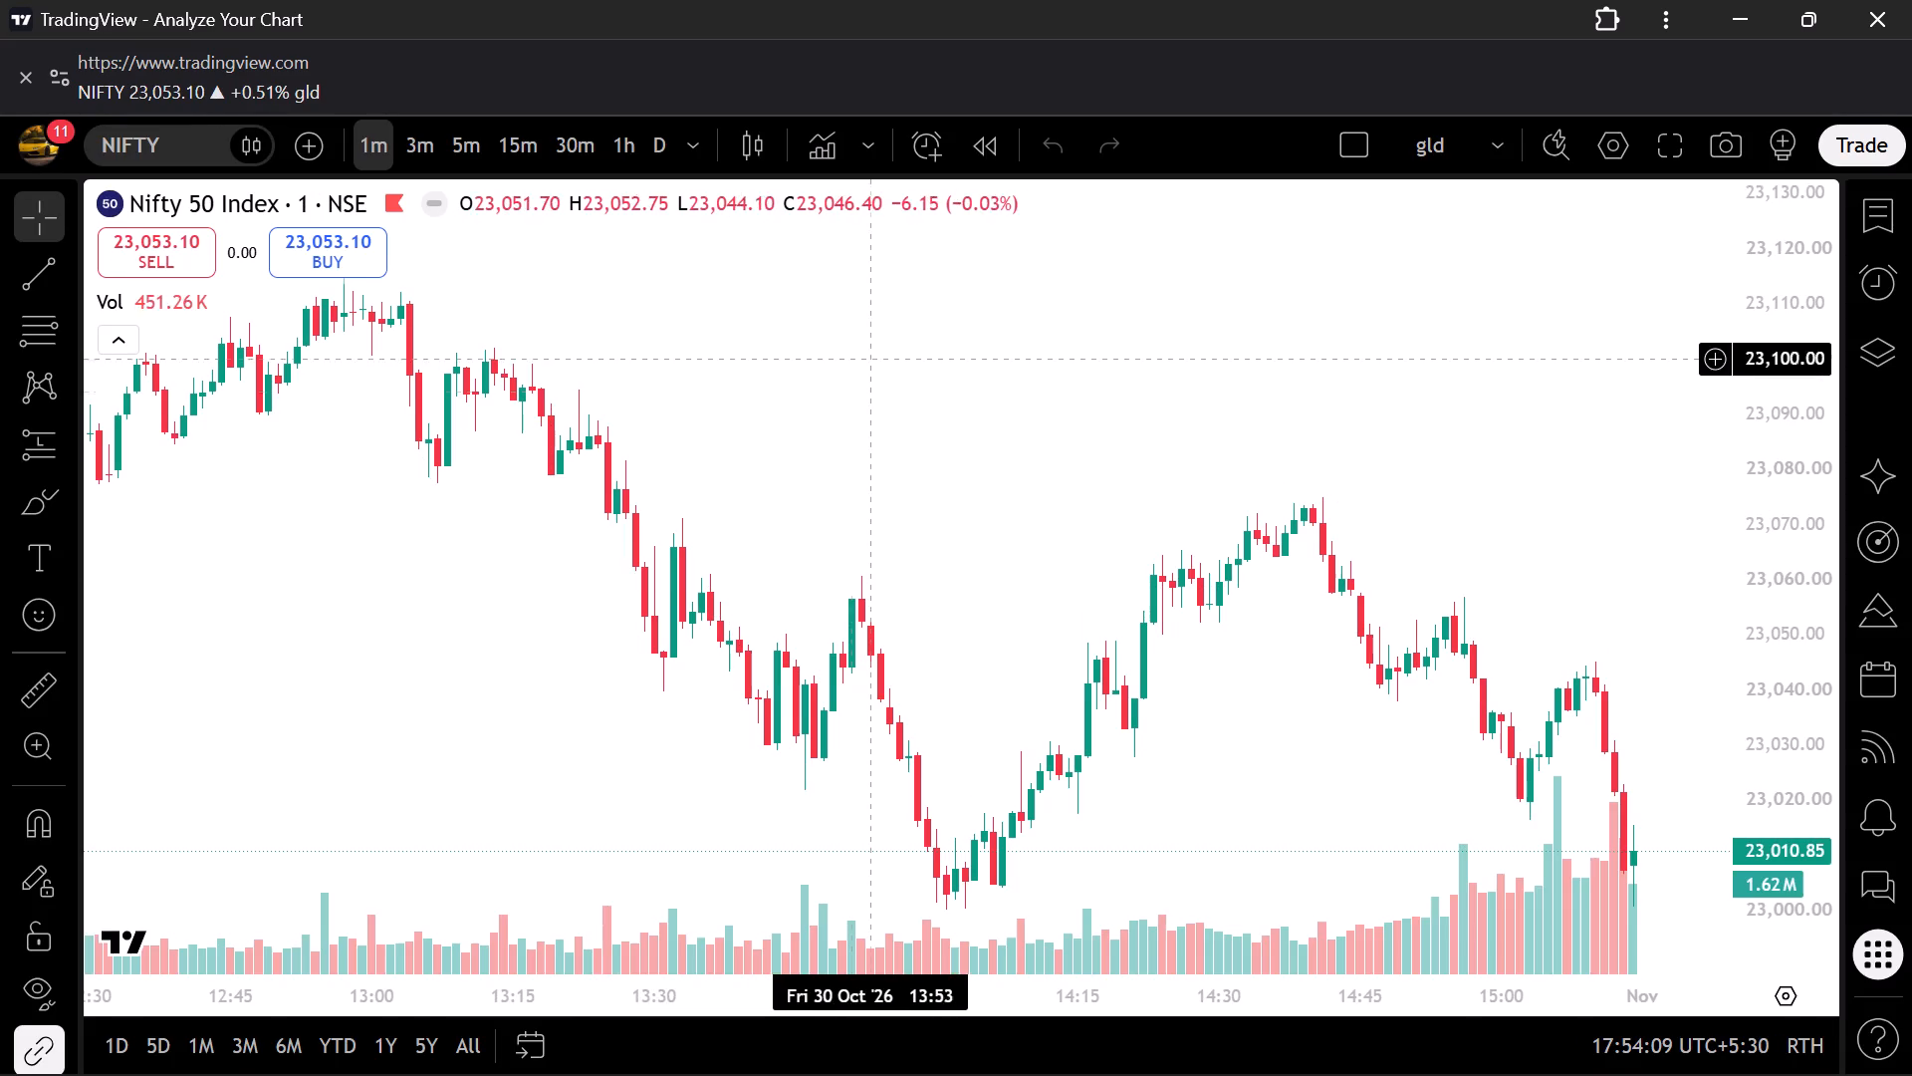
Set the Nifty 50 chart to the 5-minute interval and close the order and DOM side panel.
left_click(468, 125)
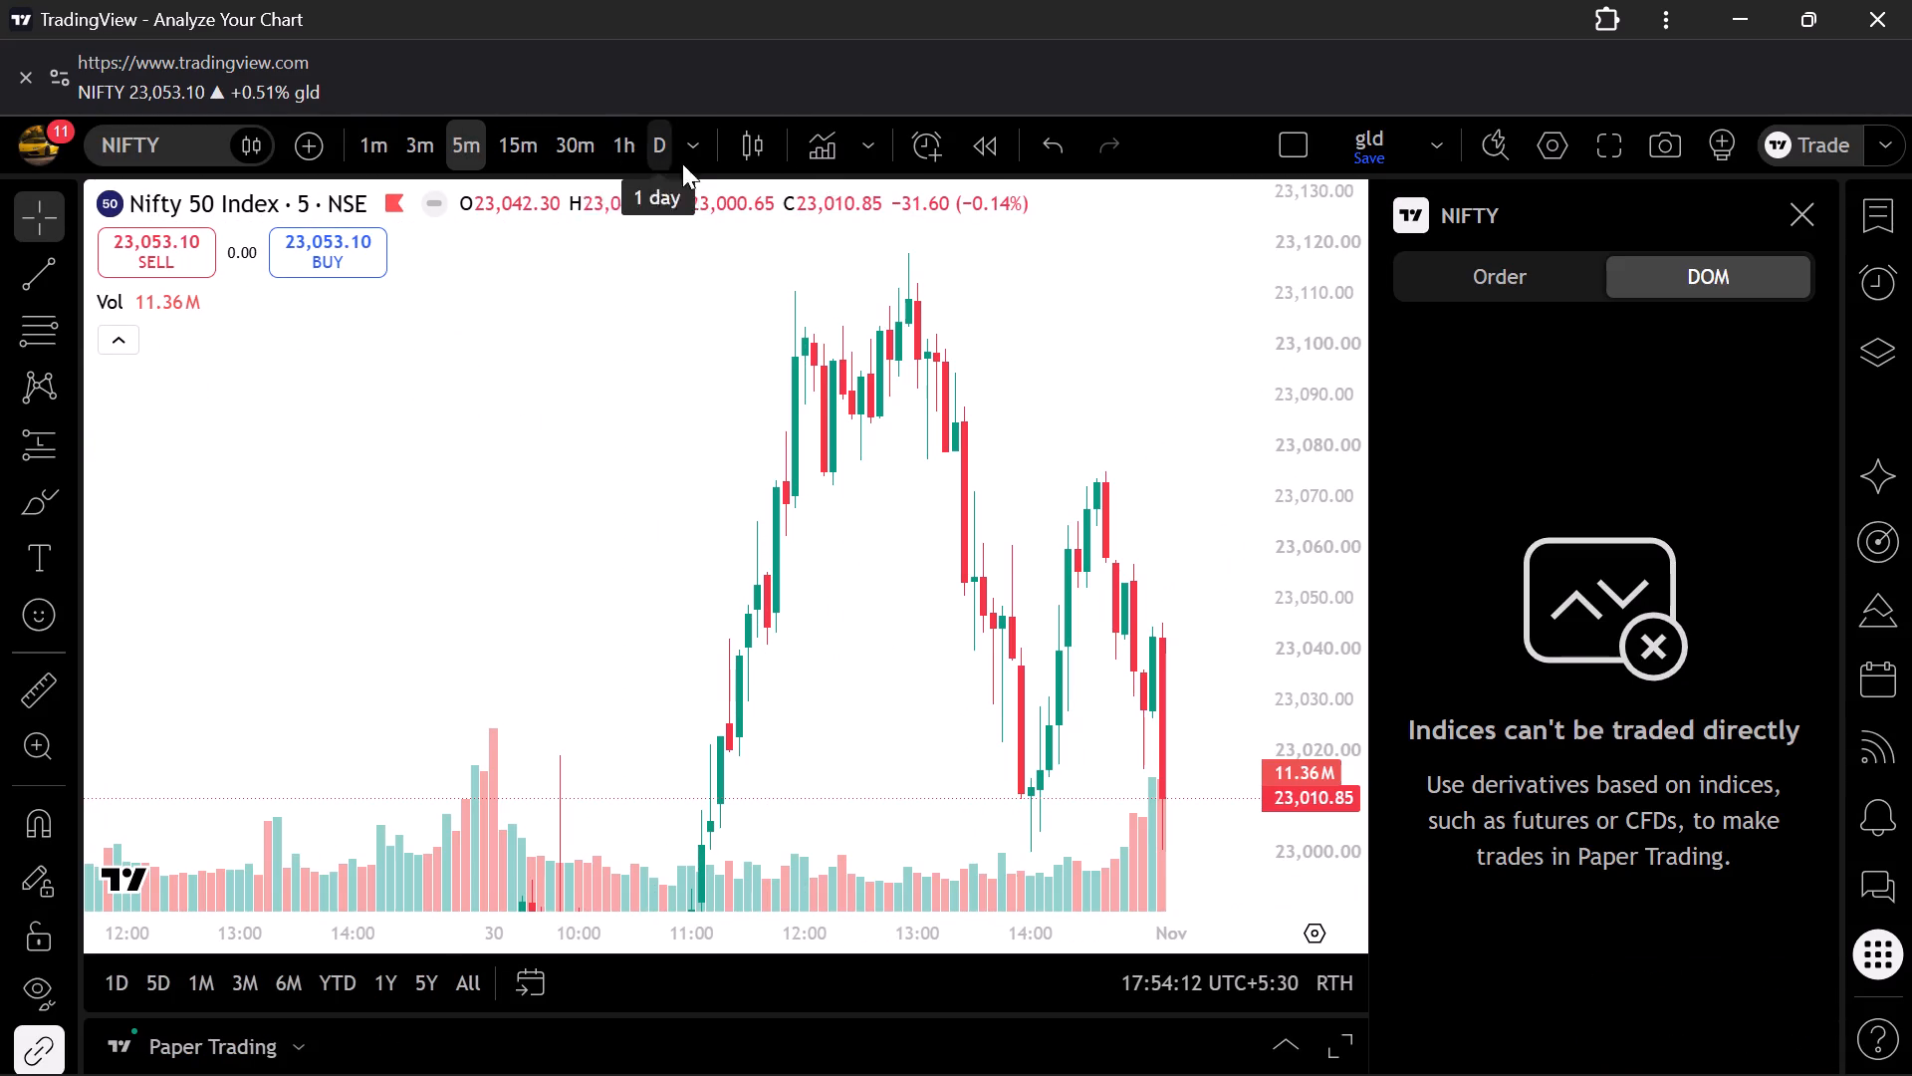
scroll(878, 403, "right", 5)
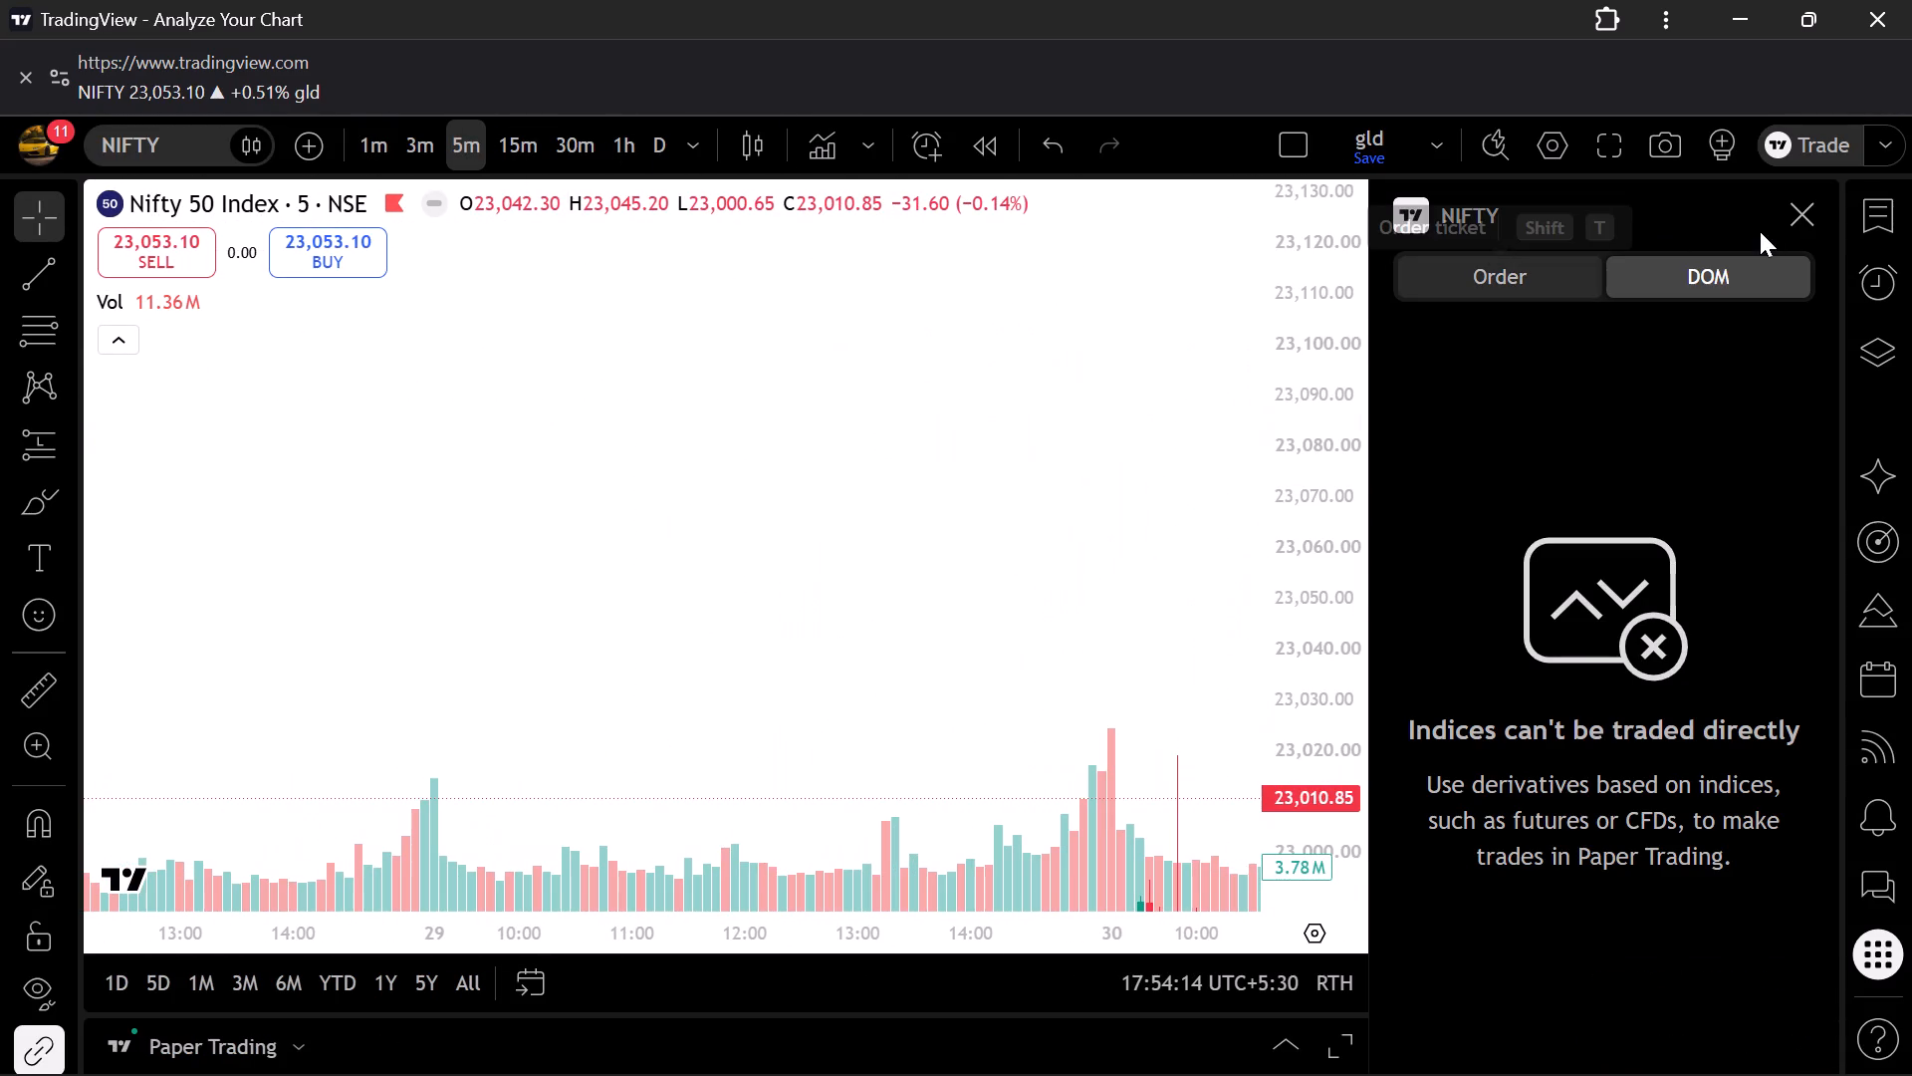
left_click(1819, 207)
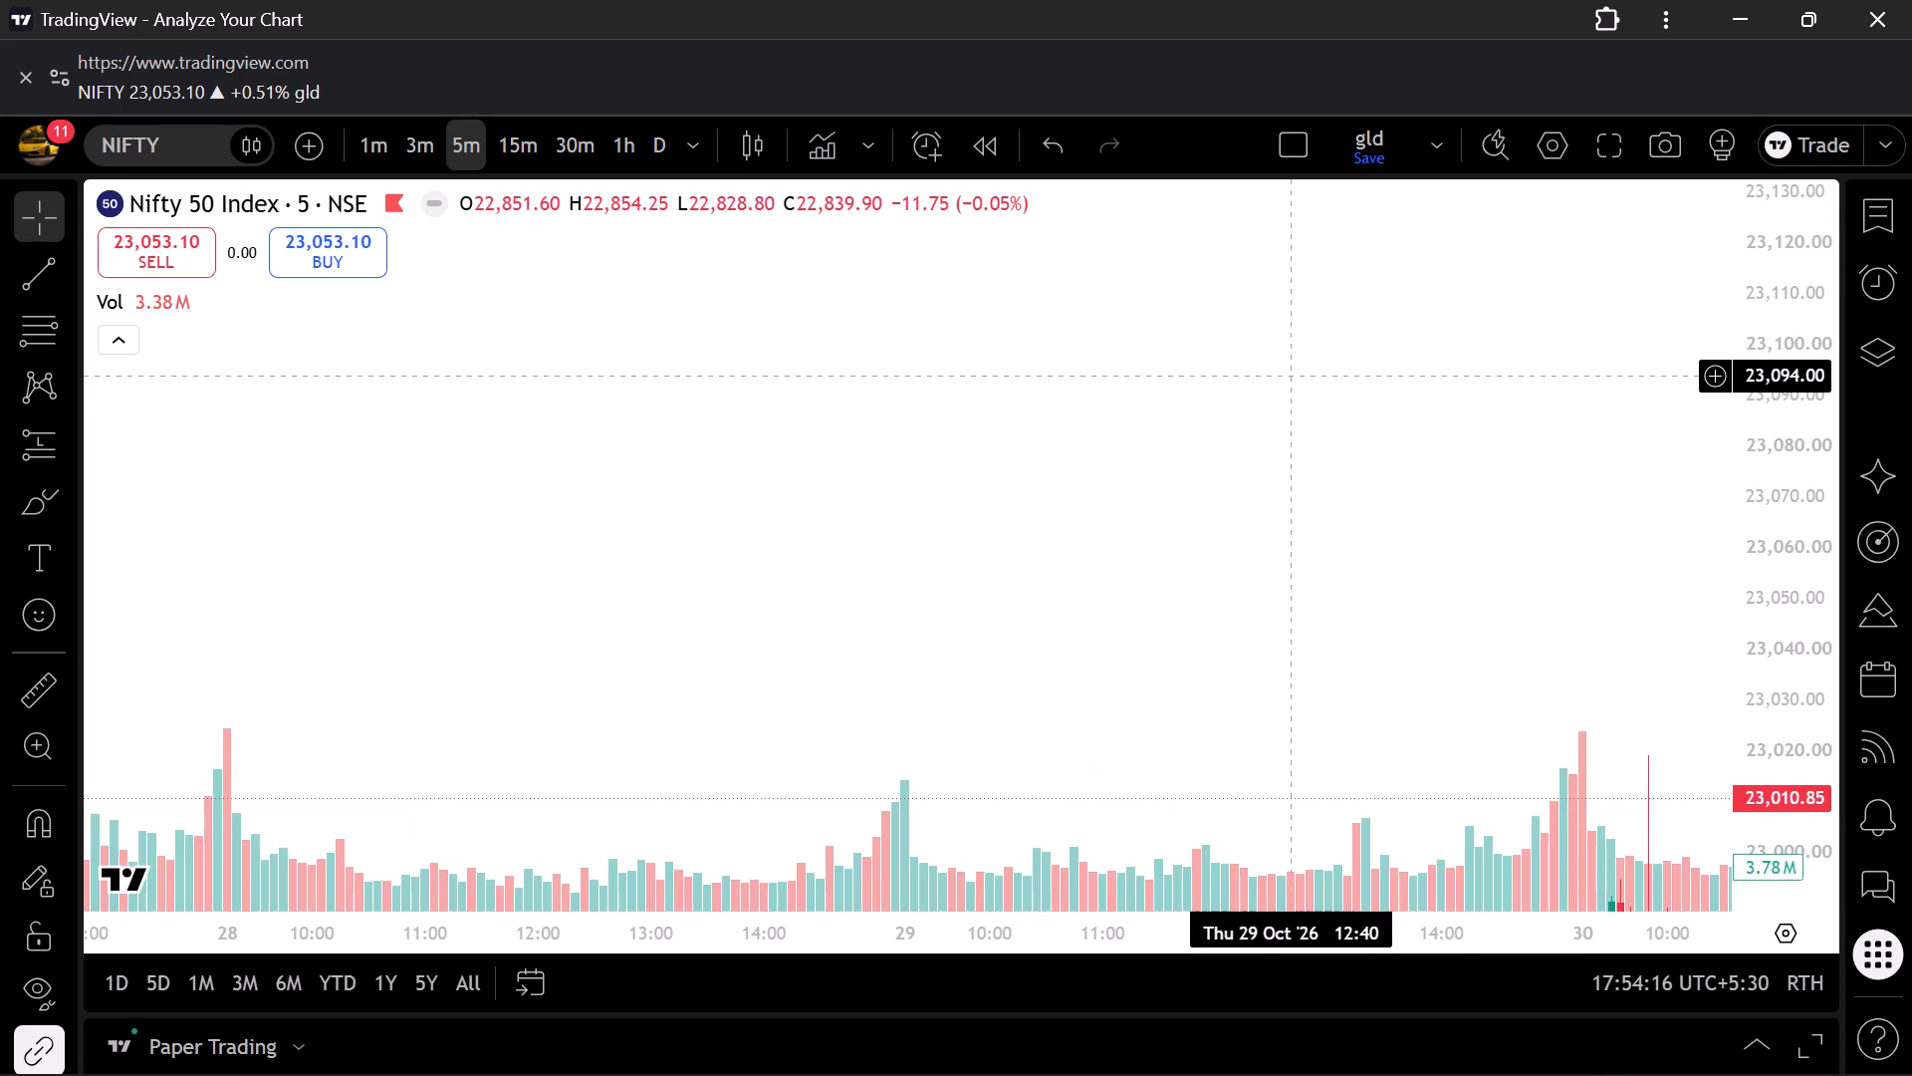
Start Bar Replay on the 5-minute Nifty 50 chart from about 10:00 on Fri 16 Oct '26.
scroll(1255, 399, "right", 3)
scroll(1255, 399, "left", 8)
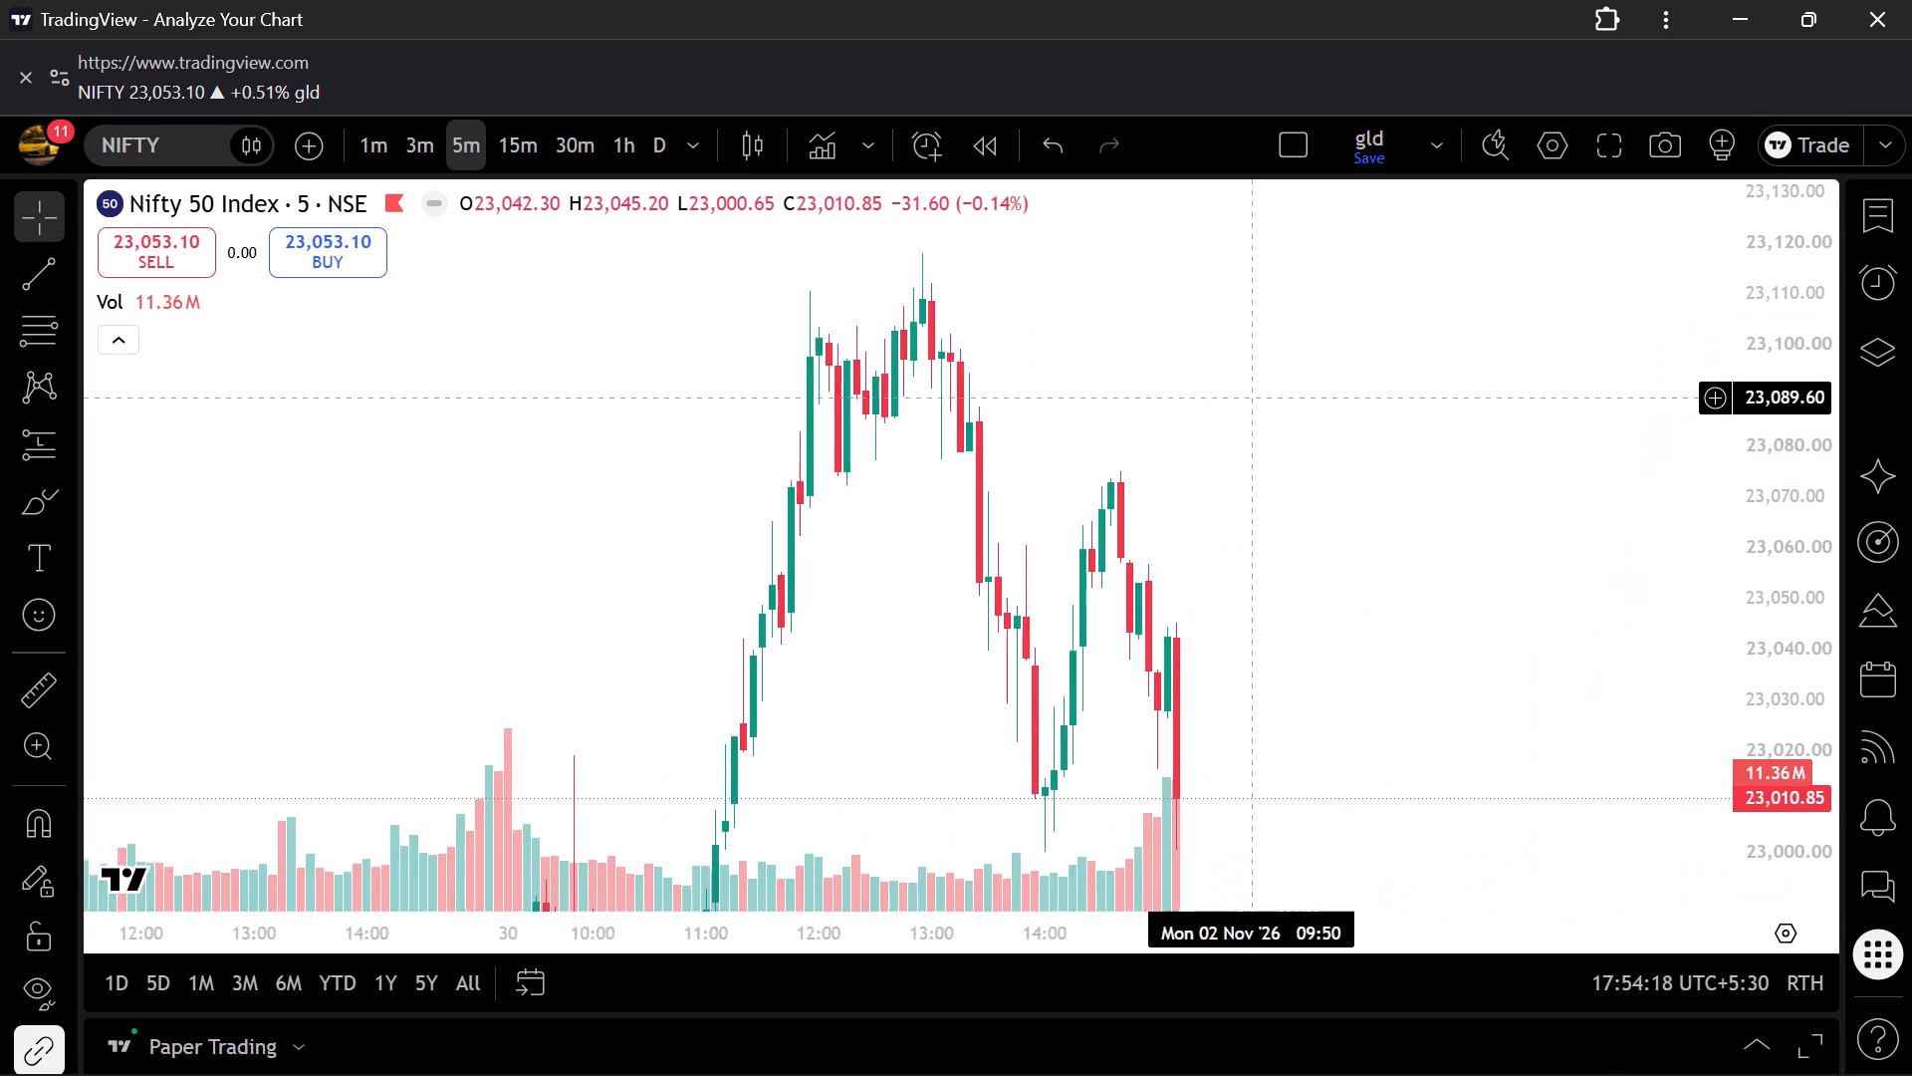
scroll(1255, 399, "down", 2)
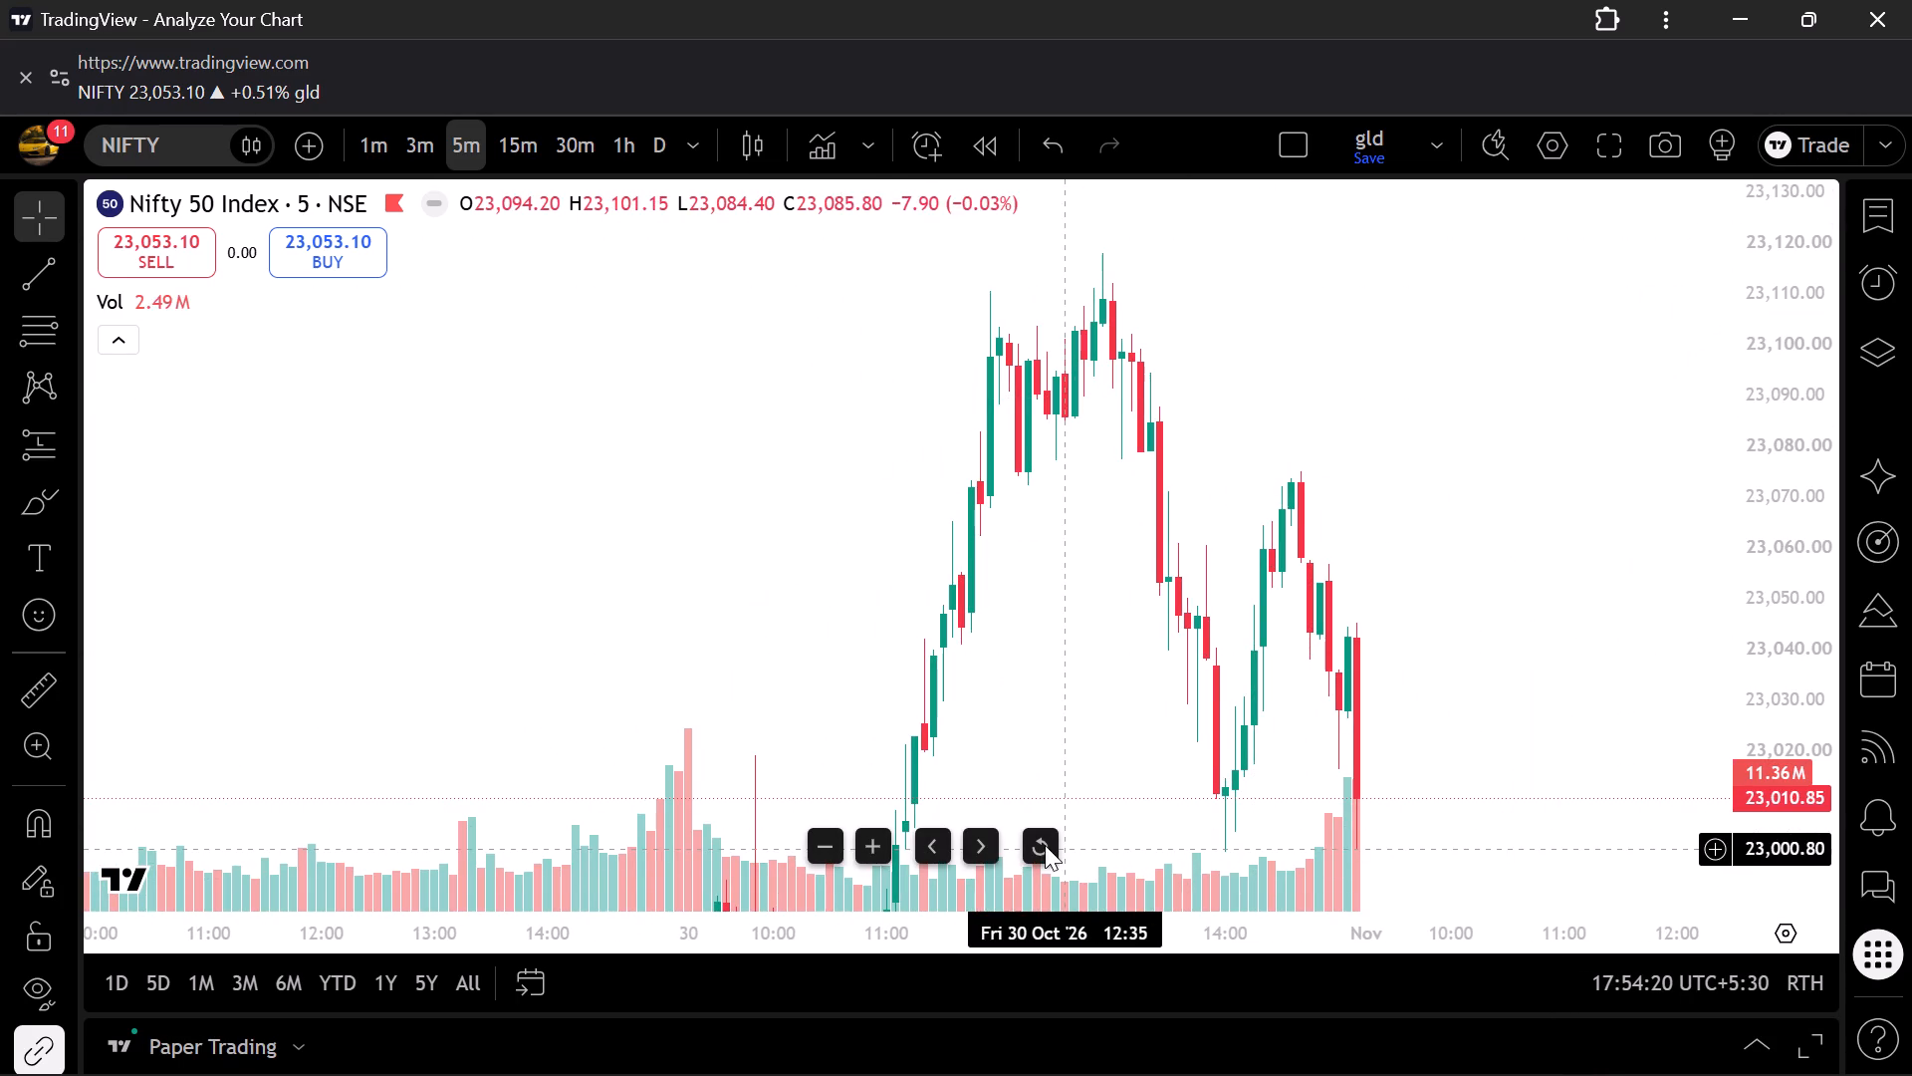
left_click(1045, 845)
scroll(989, 742, "right", 8)
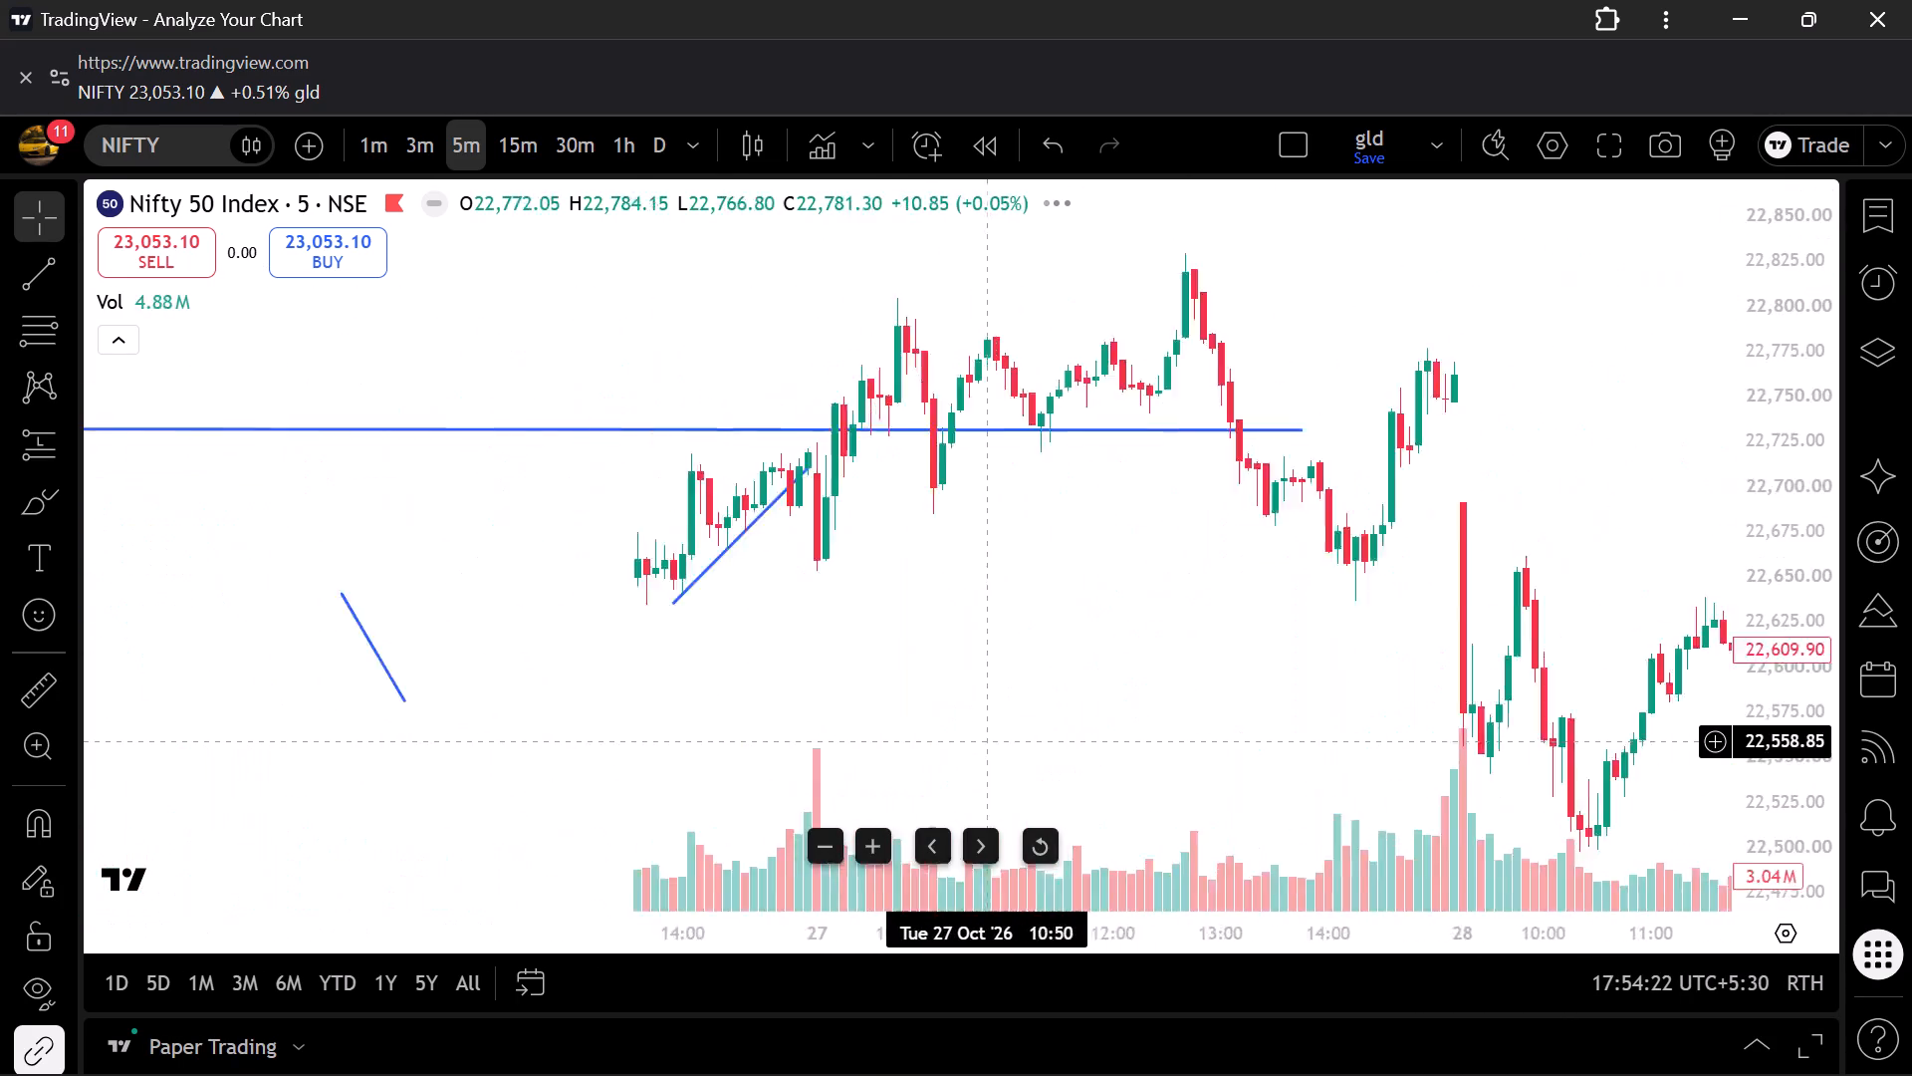
scroll(989, 742, "right", 12)
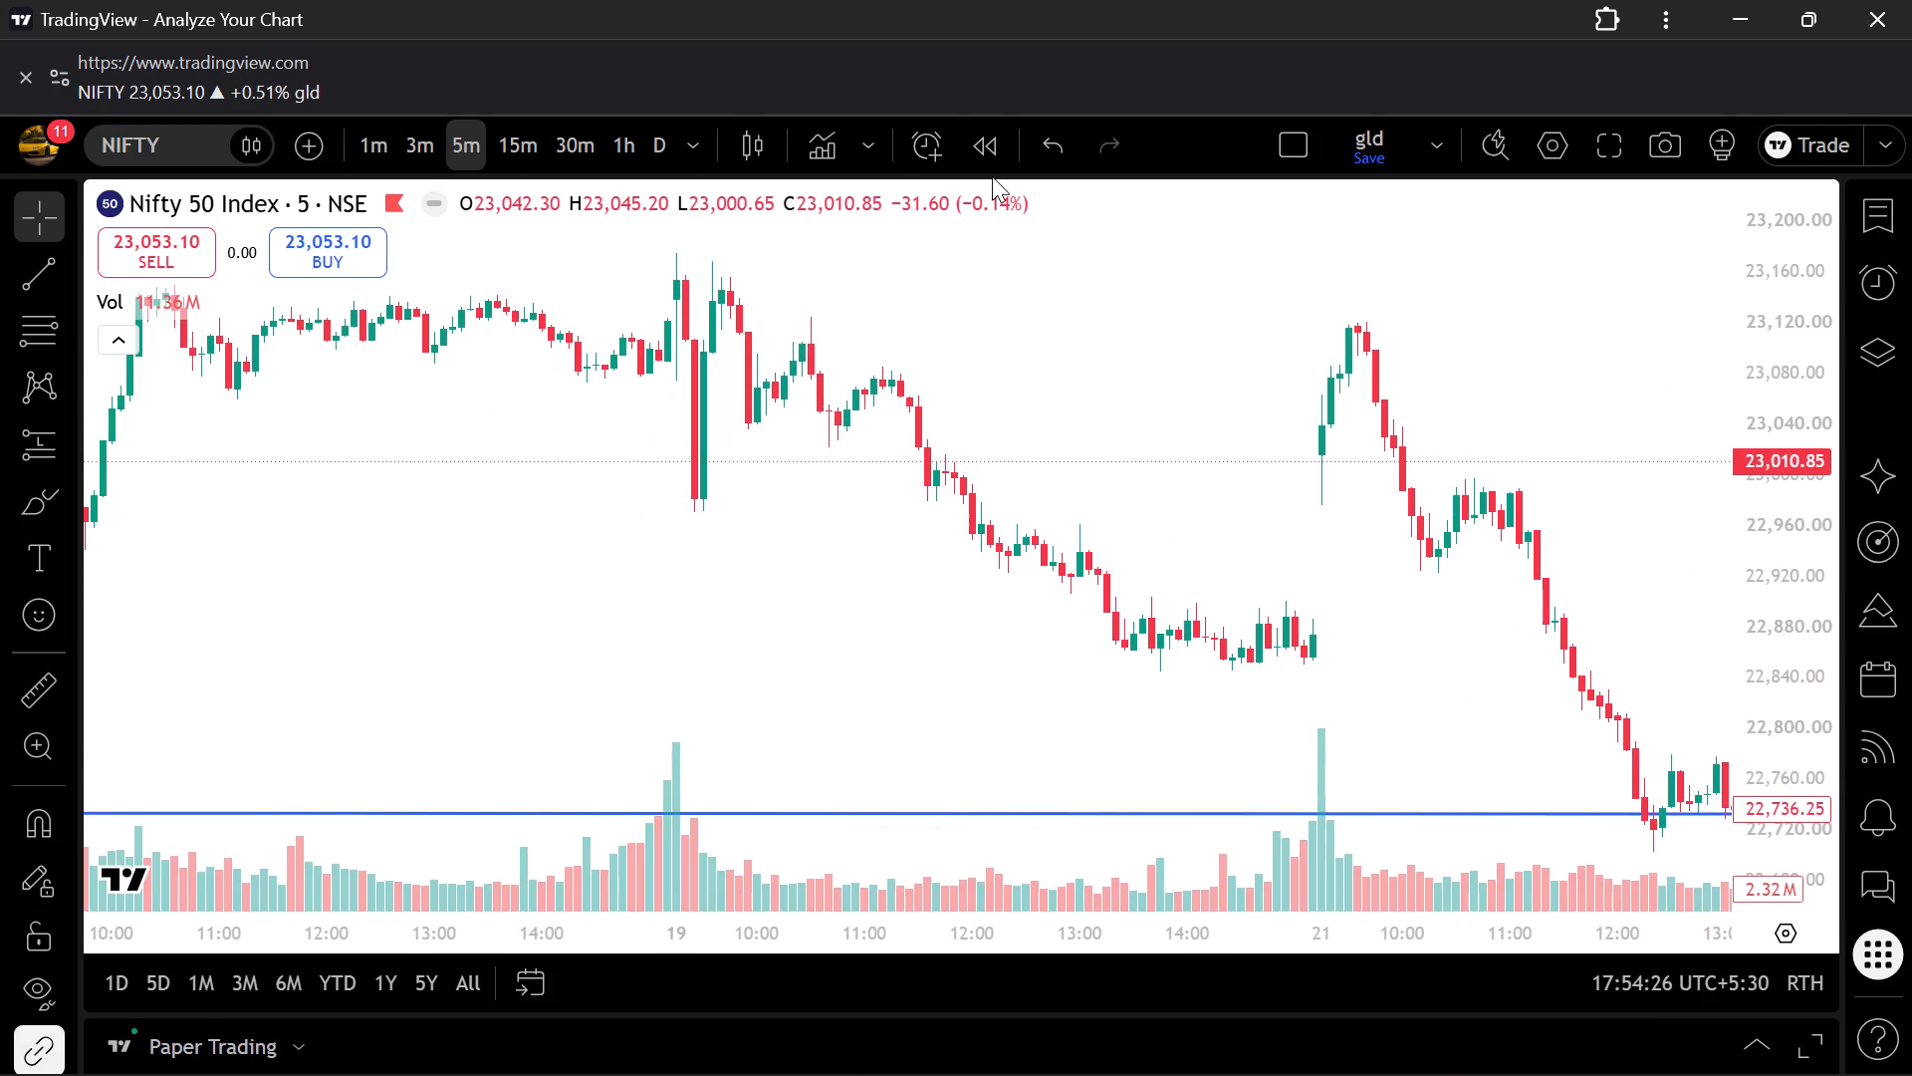
left_click(989, 149)
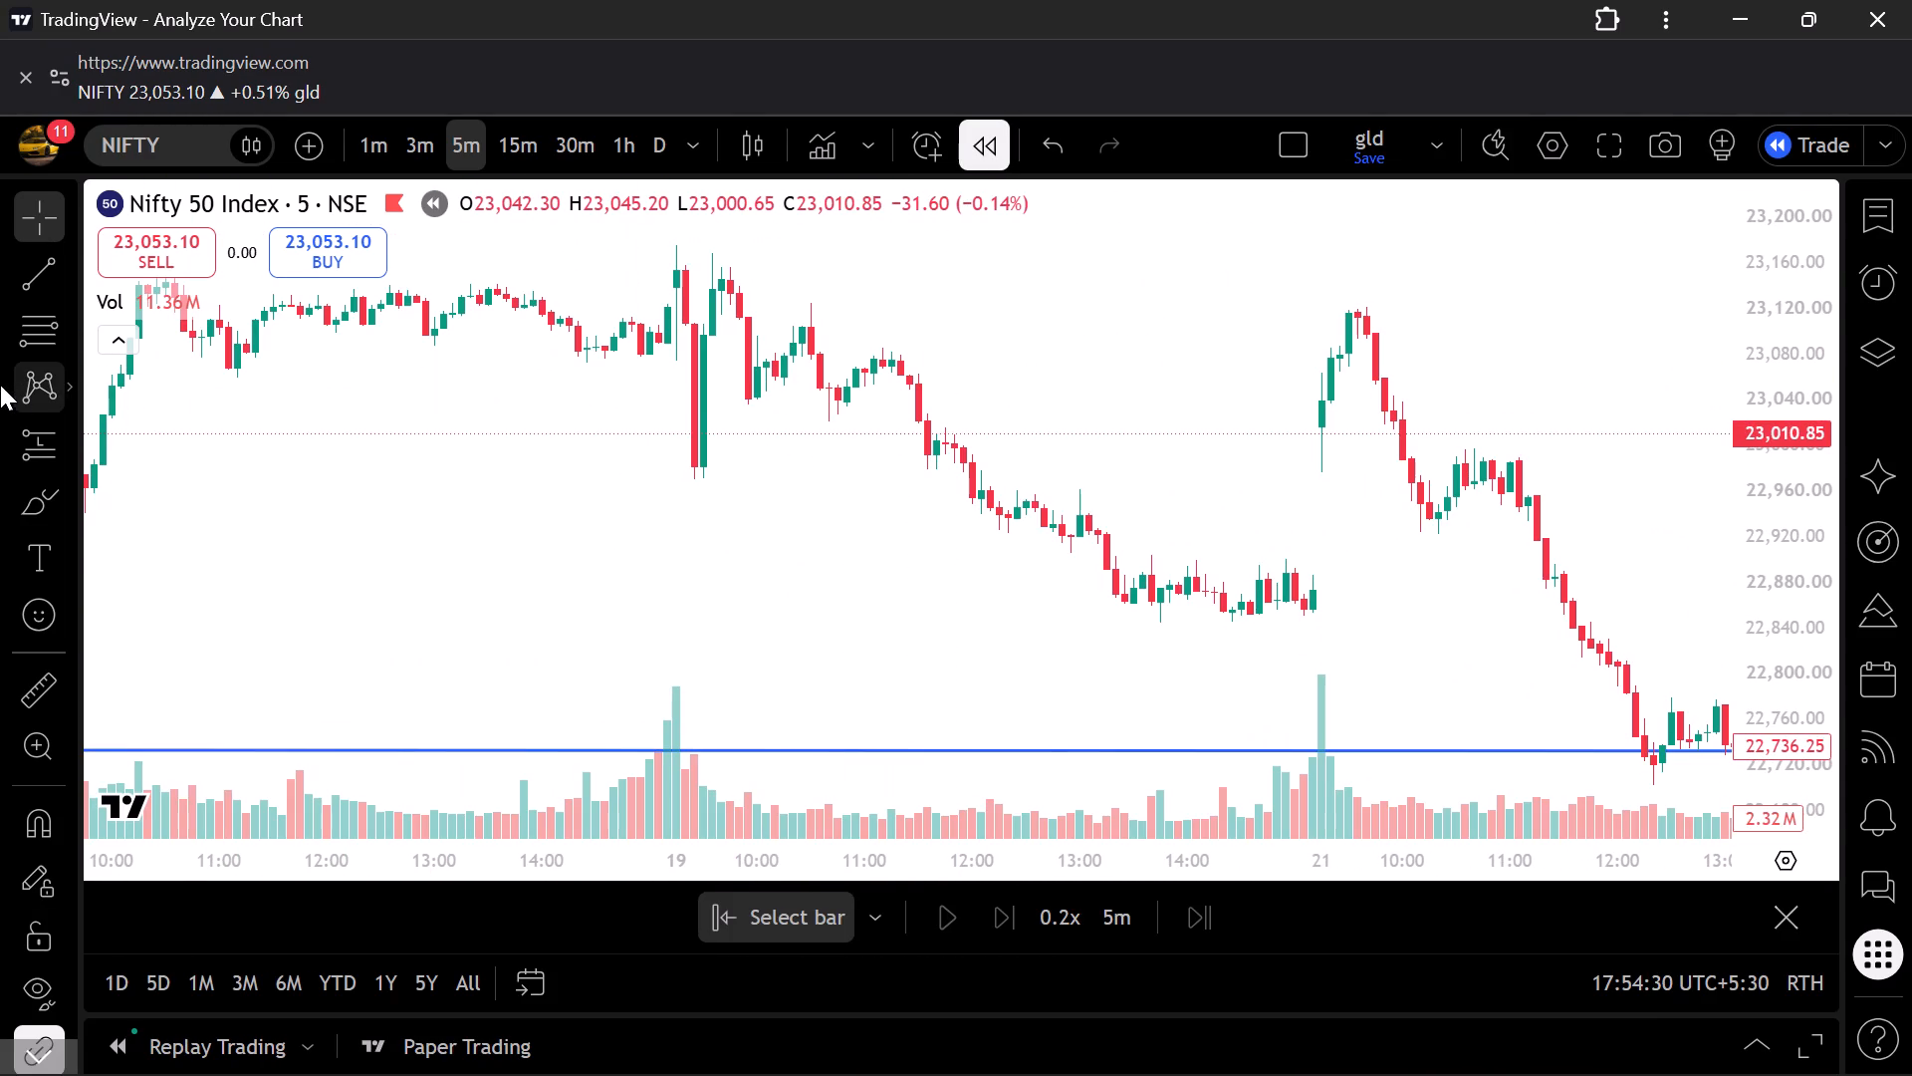
left_click(116, 442)
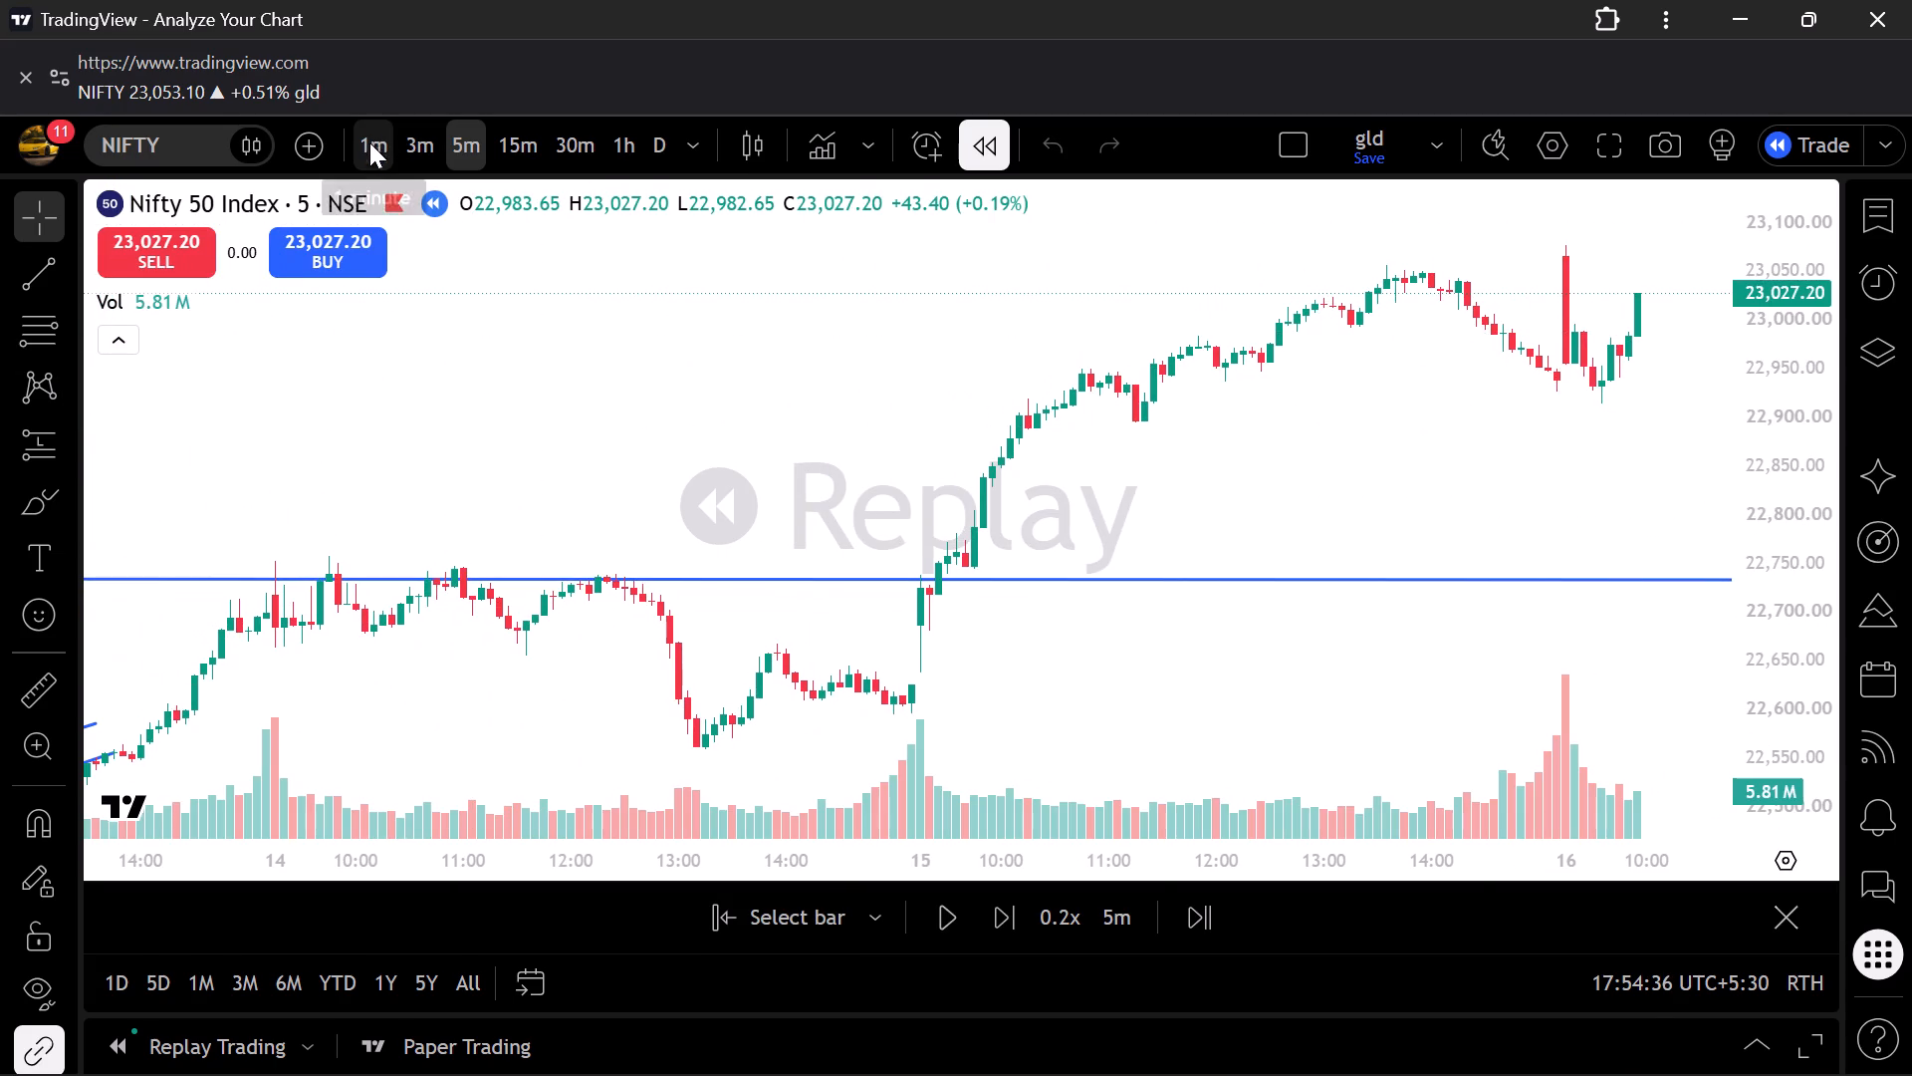
Change the replay chart to the 1-minute interval and start the playback.
left_click(379, 159)
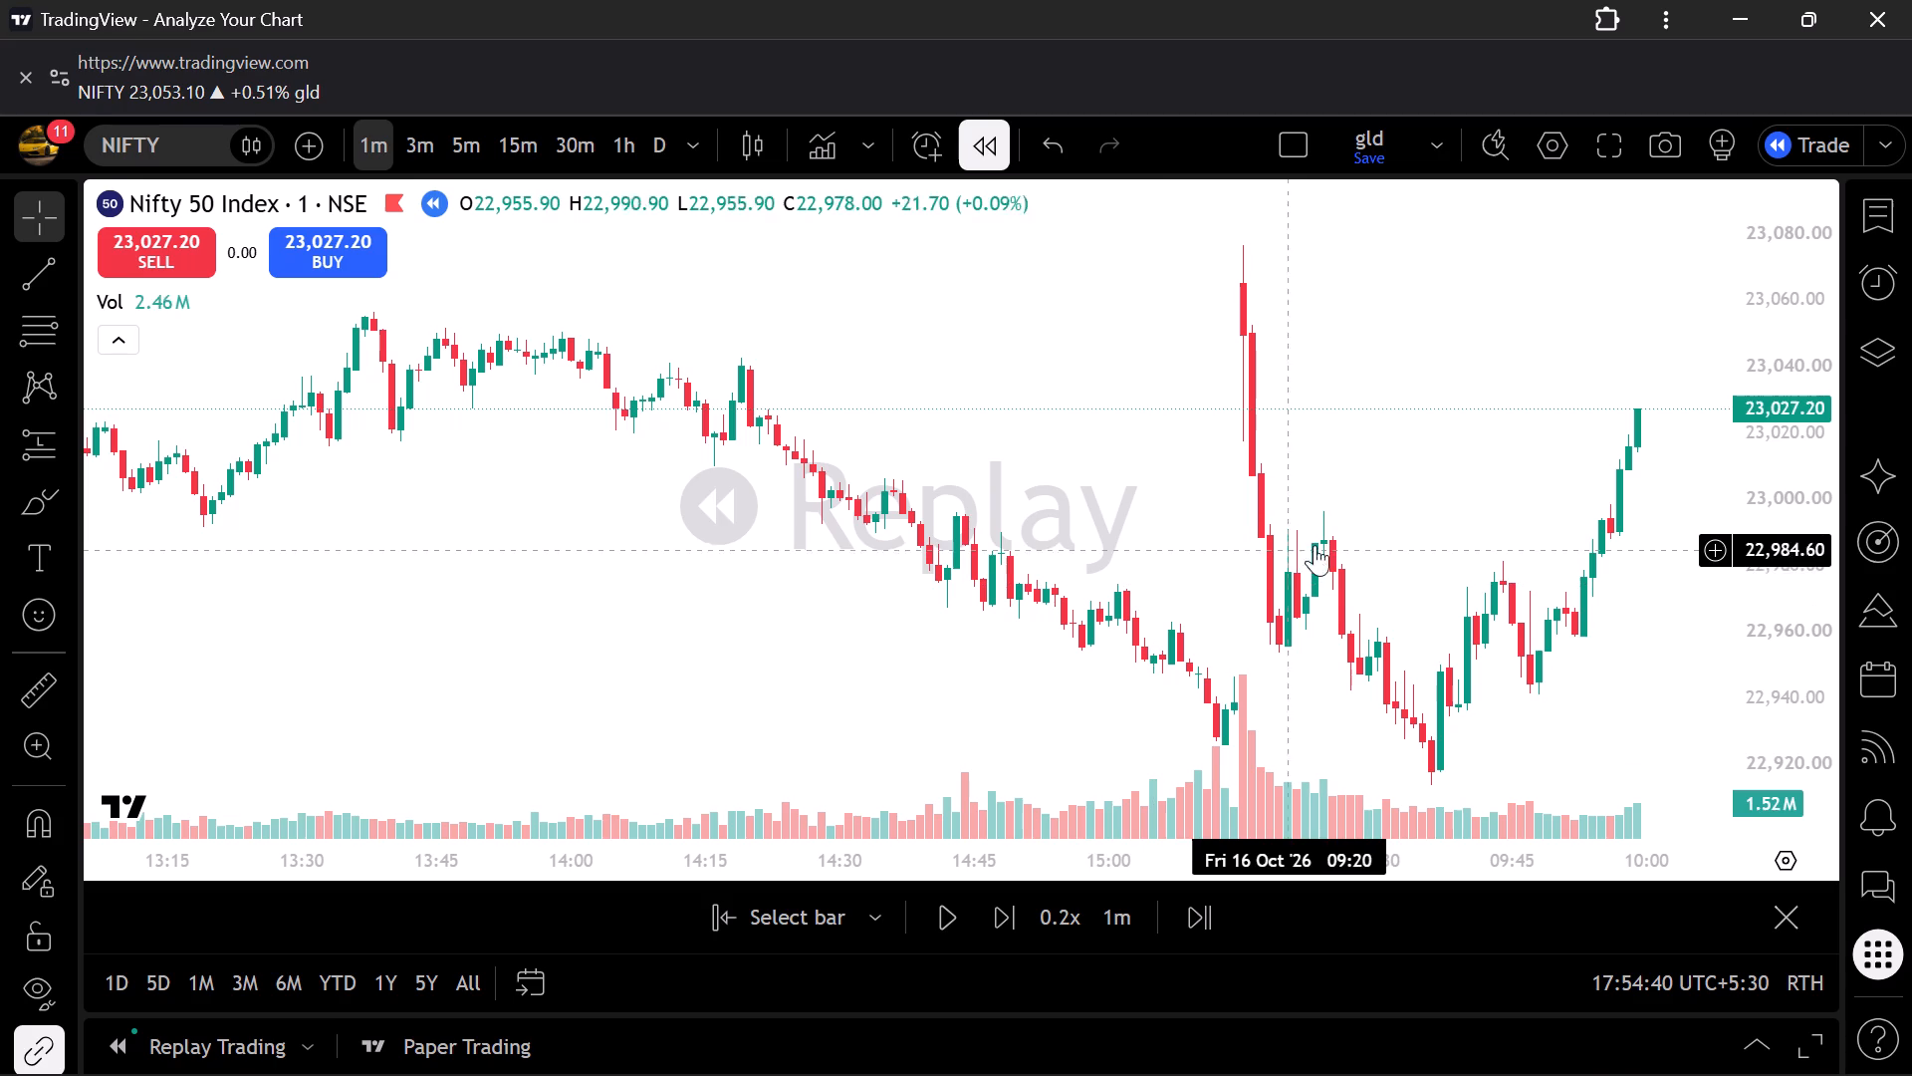
scroll(1322, 545, "left", 3)
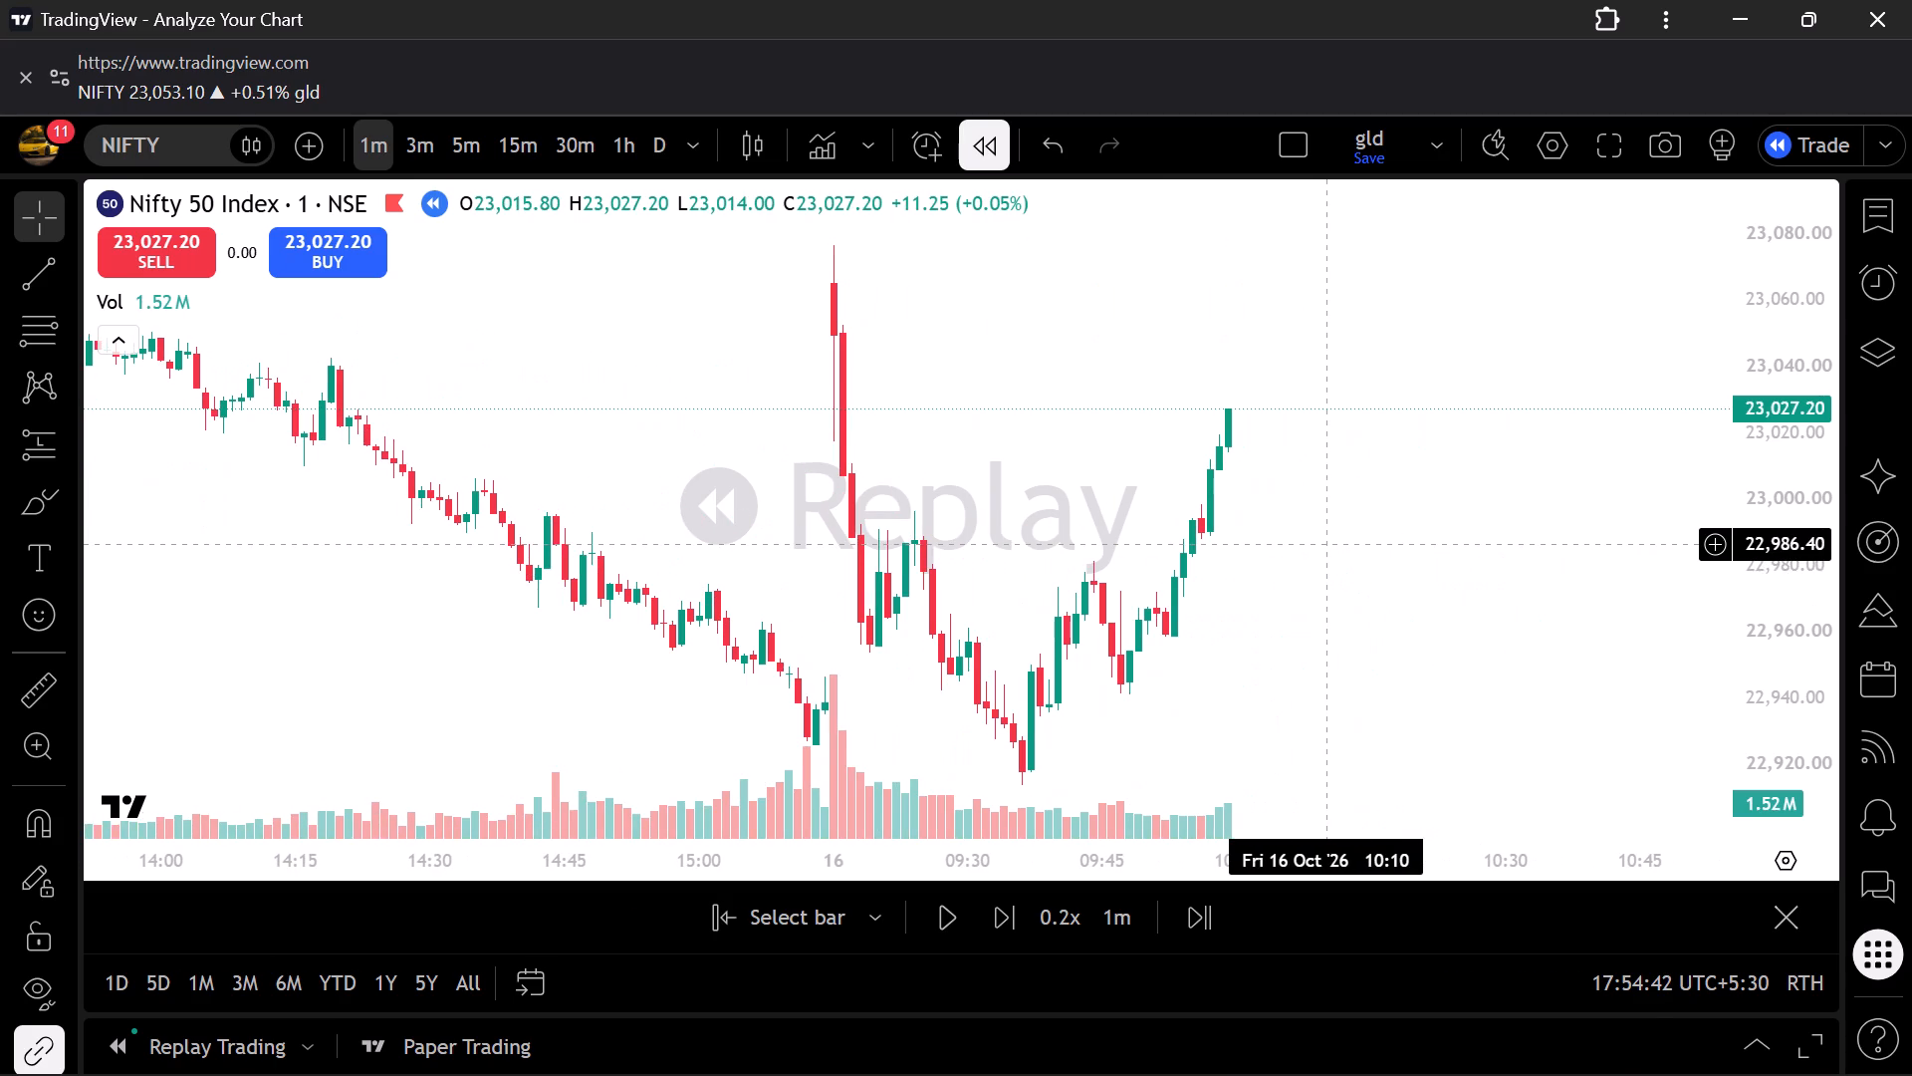
left_click(942, 921)
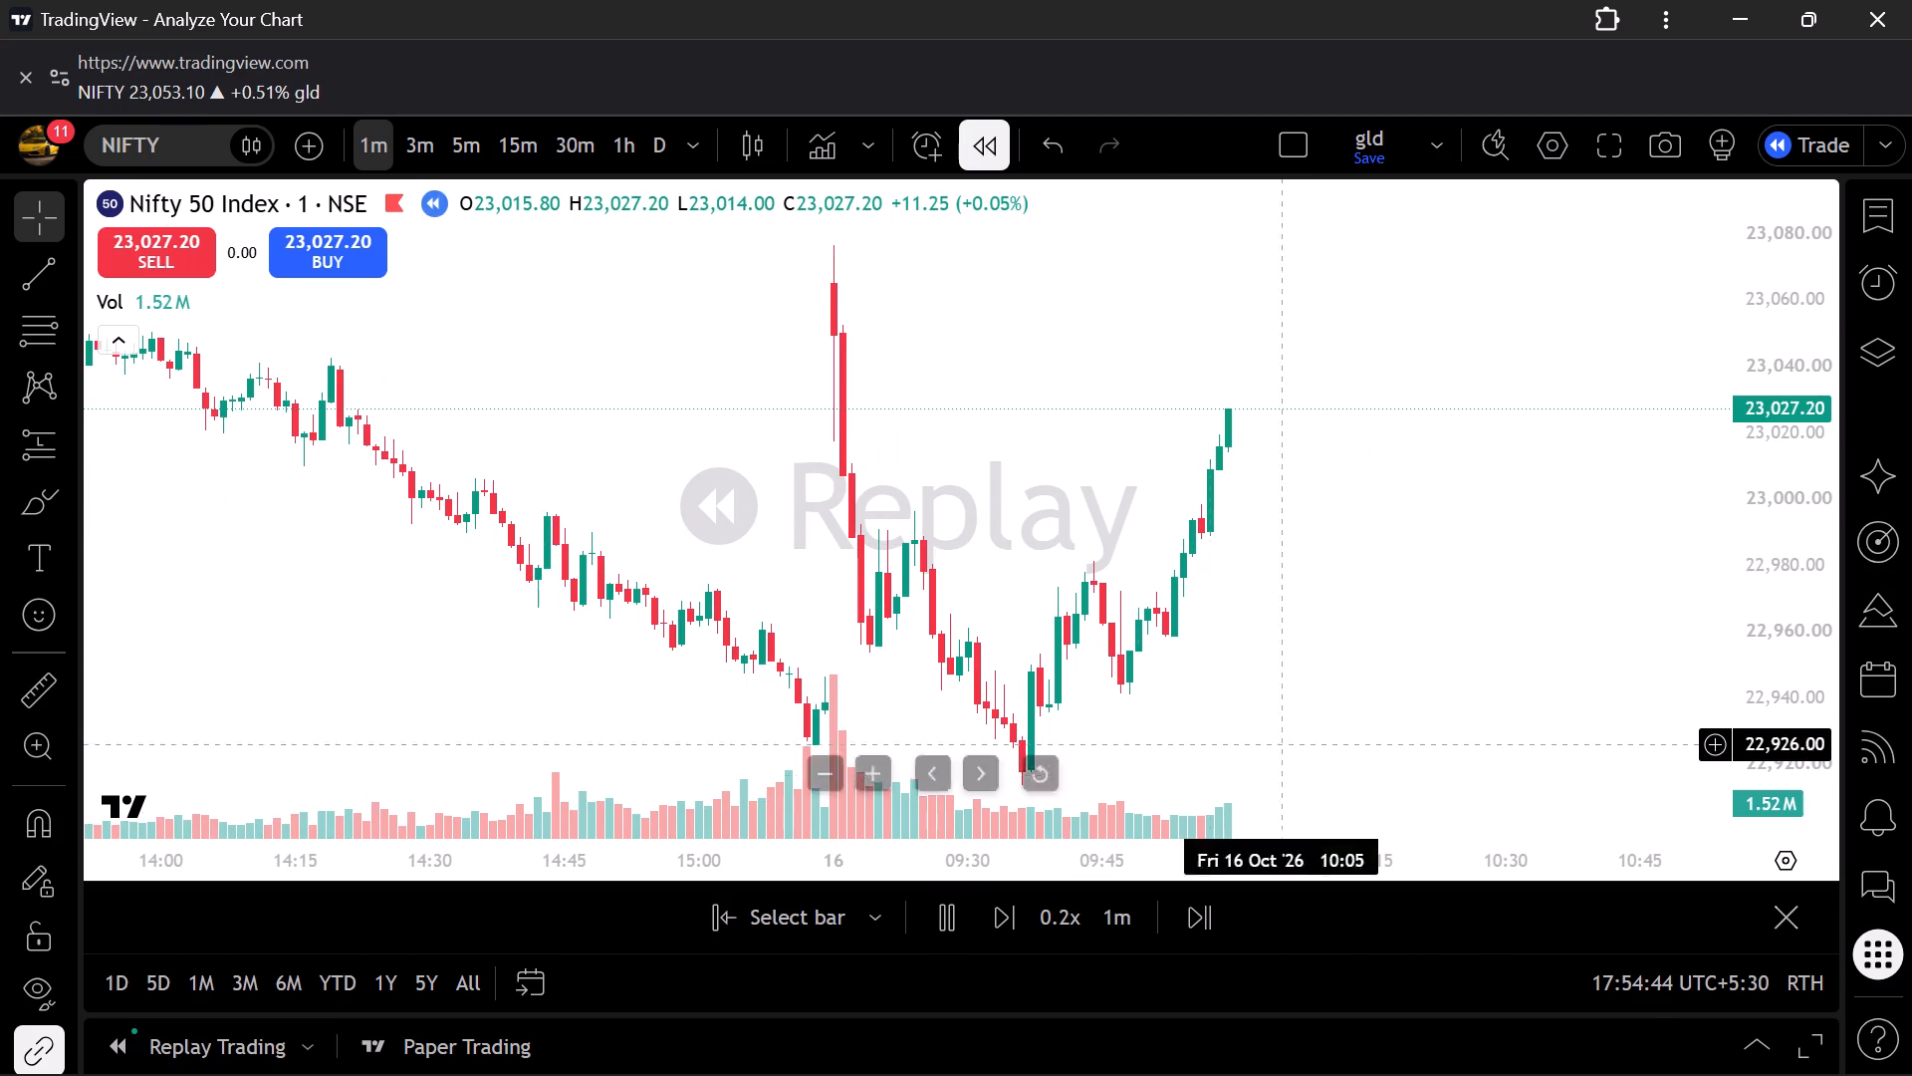
Follow the replayed 1-minute Nifty 50 candles from 10:00 on 16 Oct at a closer view.
scroll(1326, 717, "left", 3)
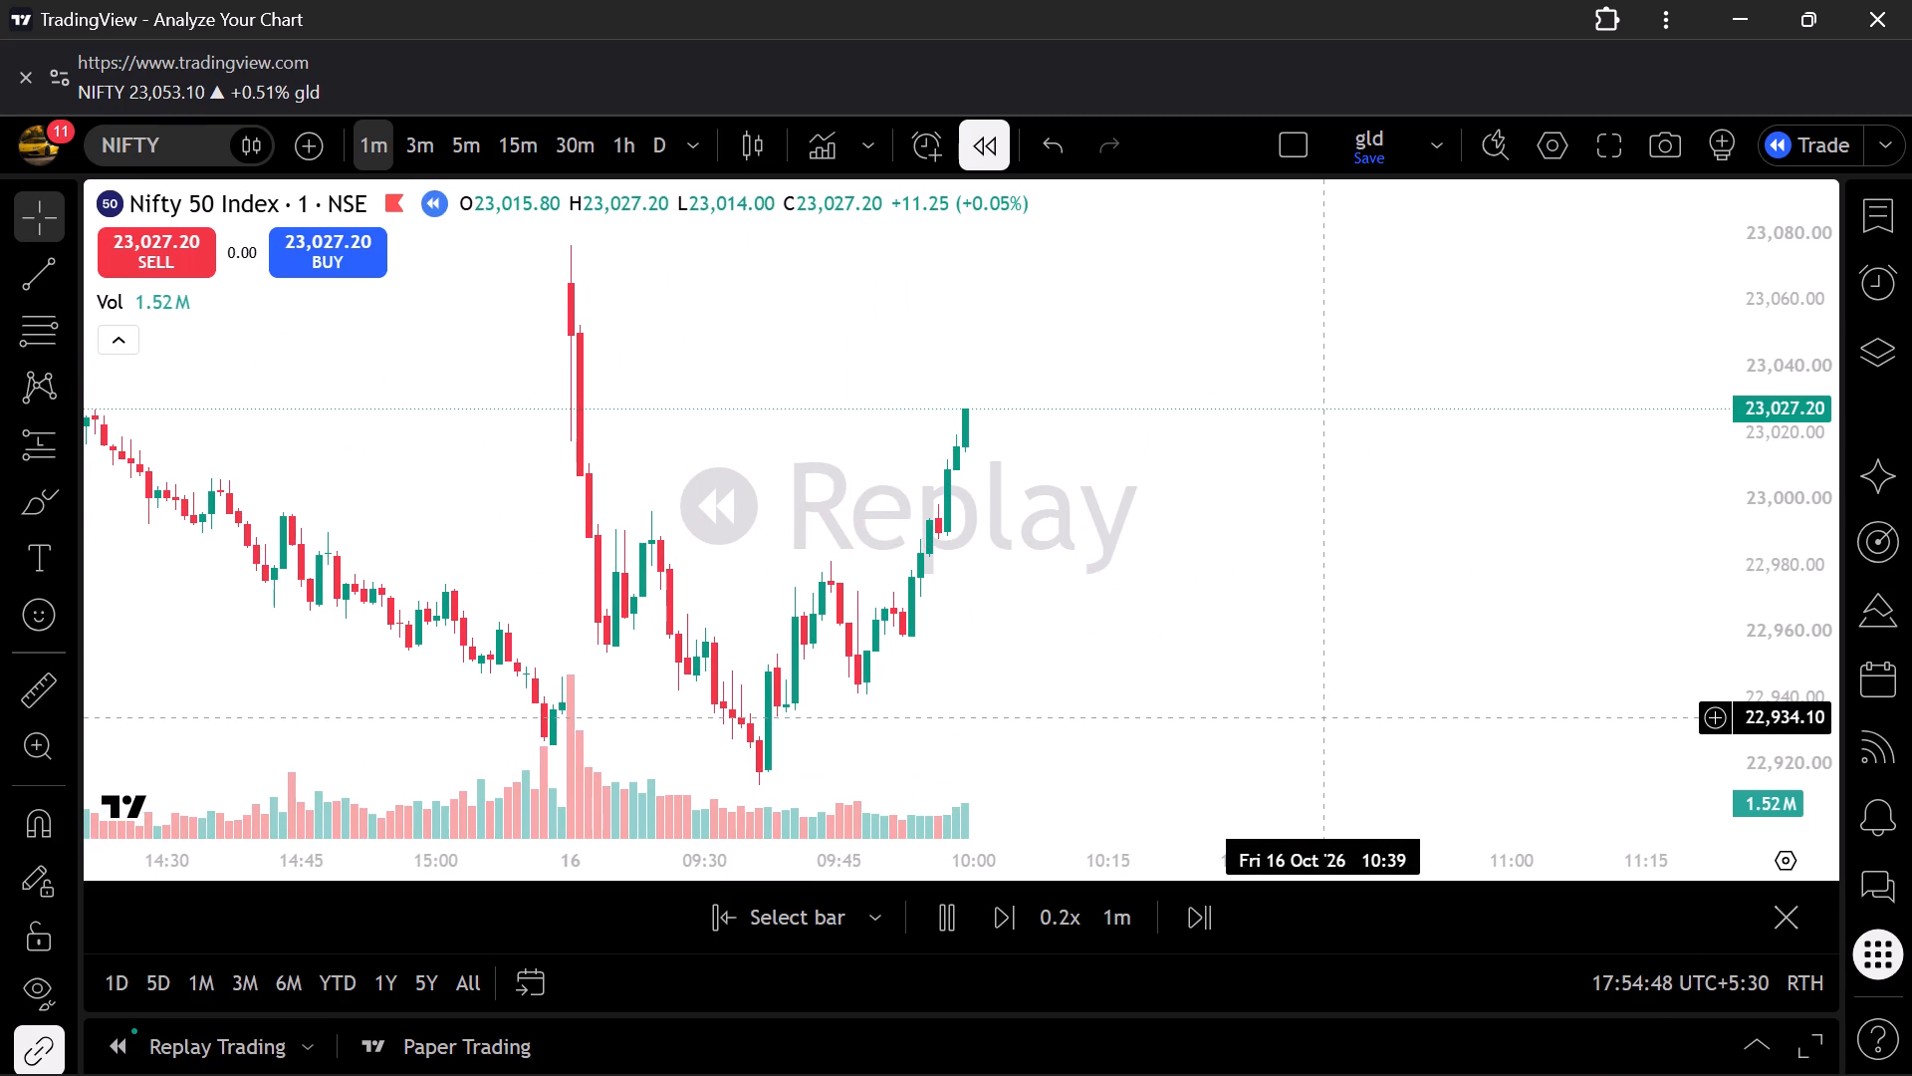
scroll(1326, 717, "up", 1)
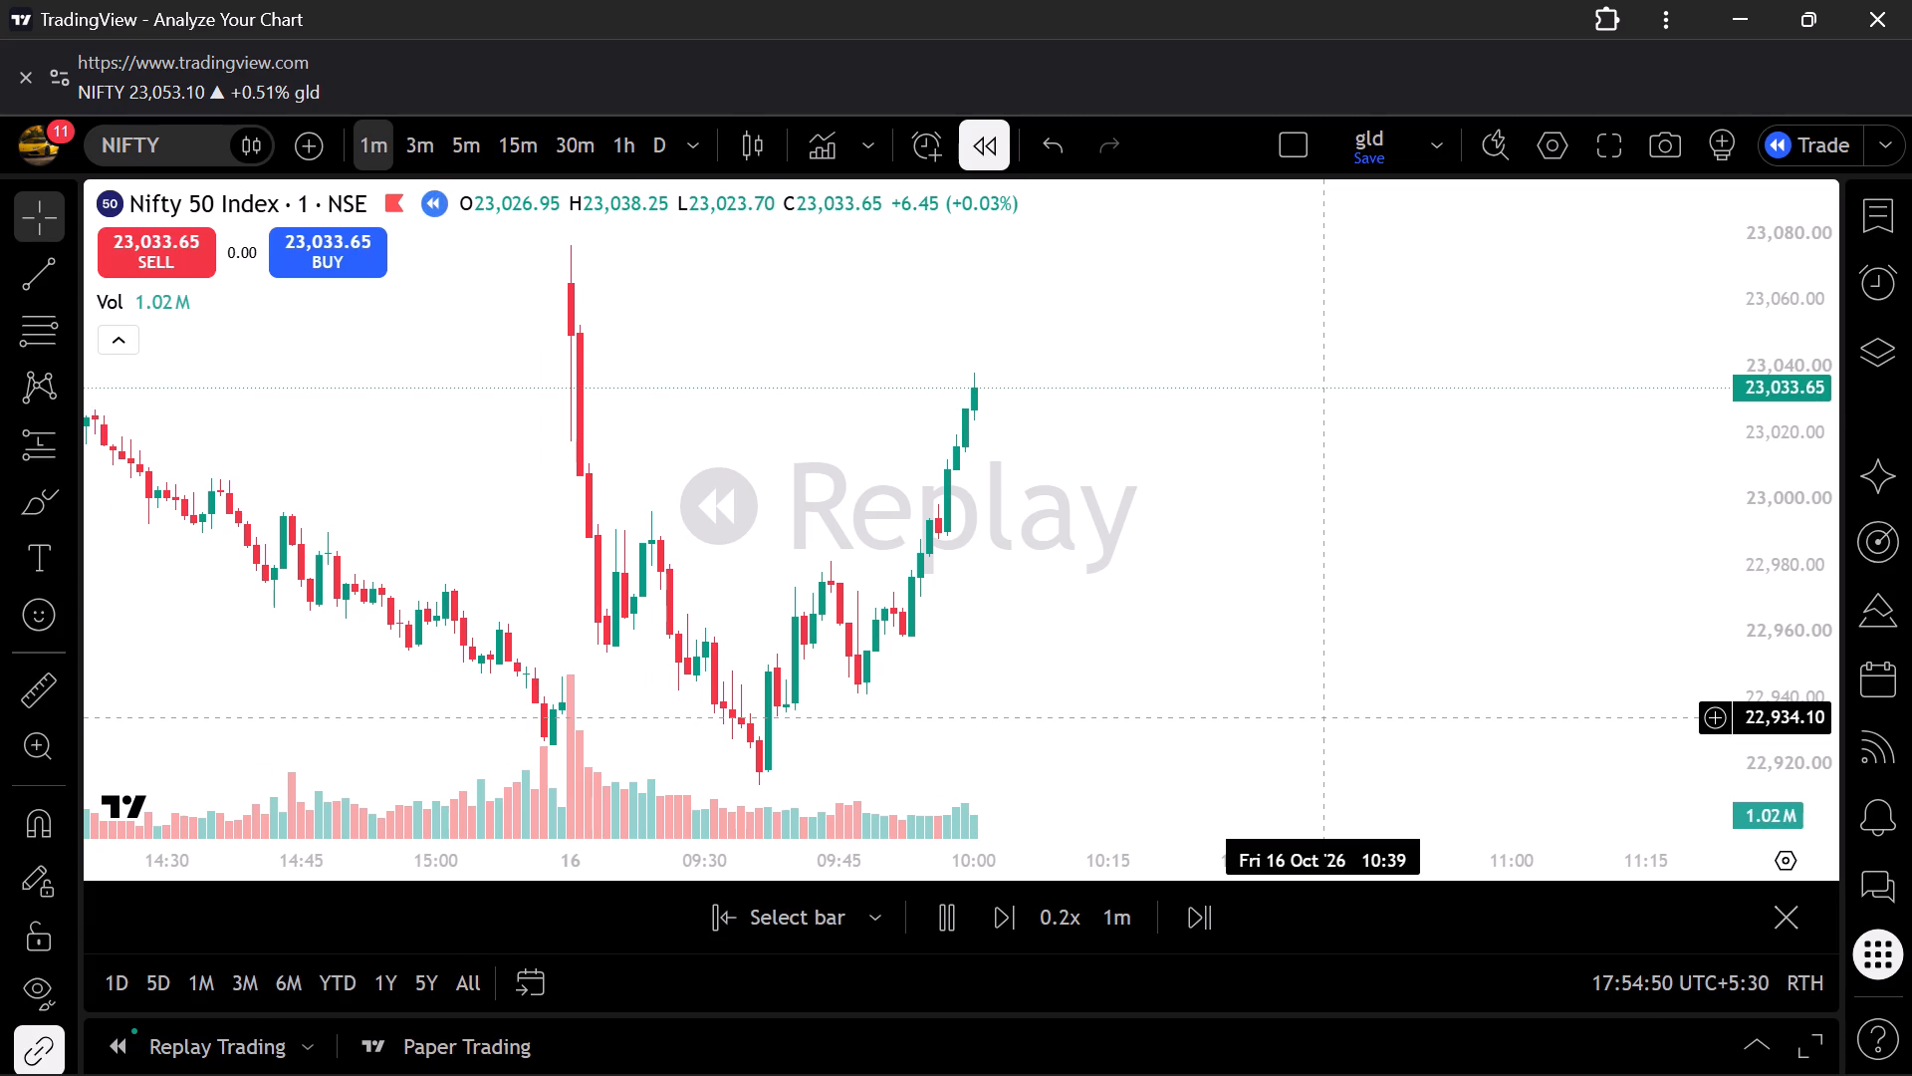
scroll(1326, 717, "up", 3)
scroll(1326, 717, "right", 1)
scroll(1746, 570, "down", 3)
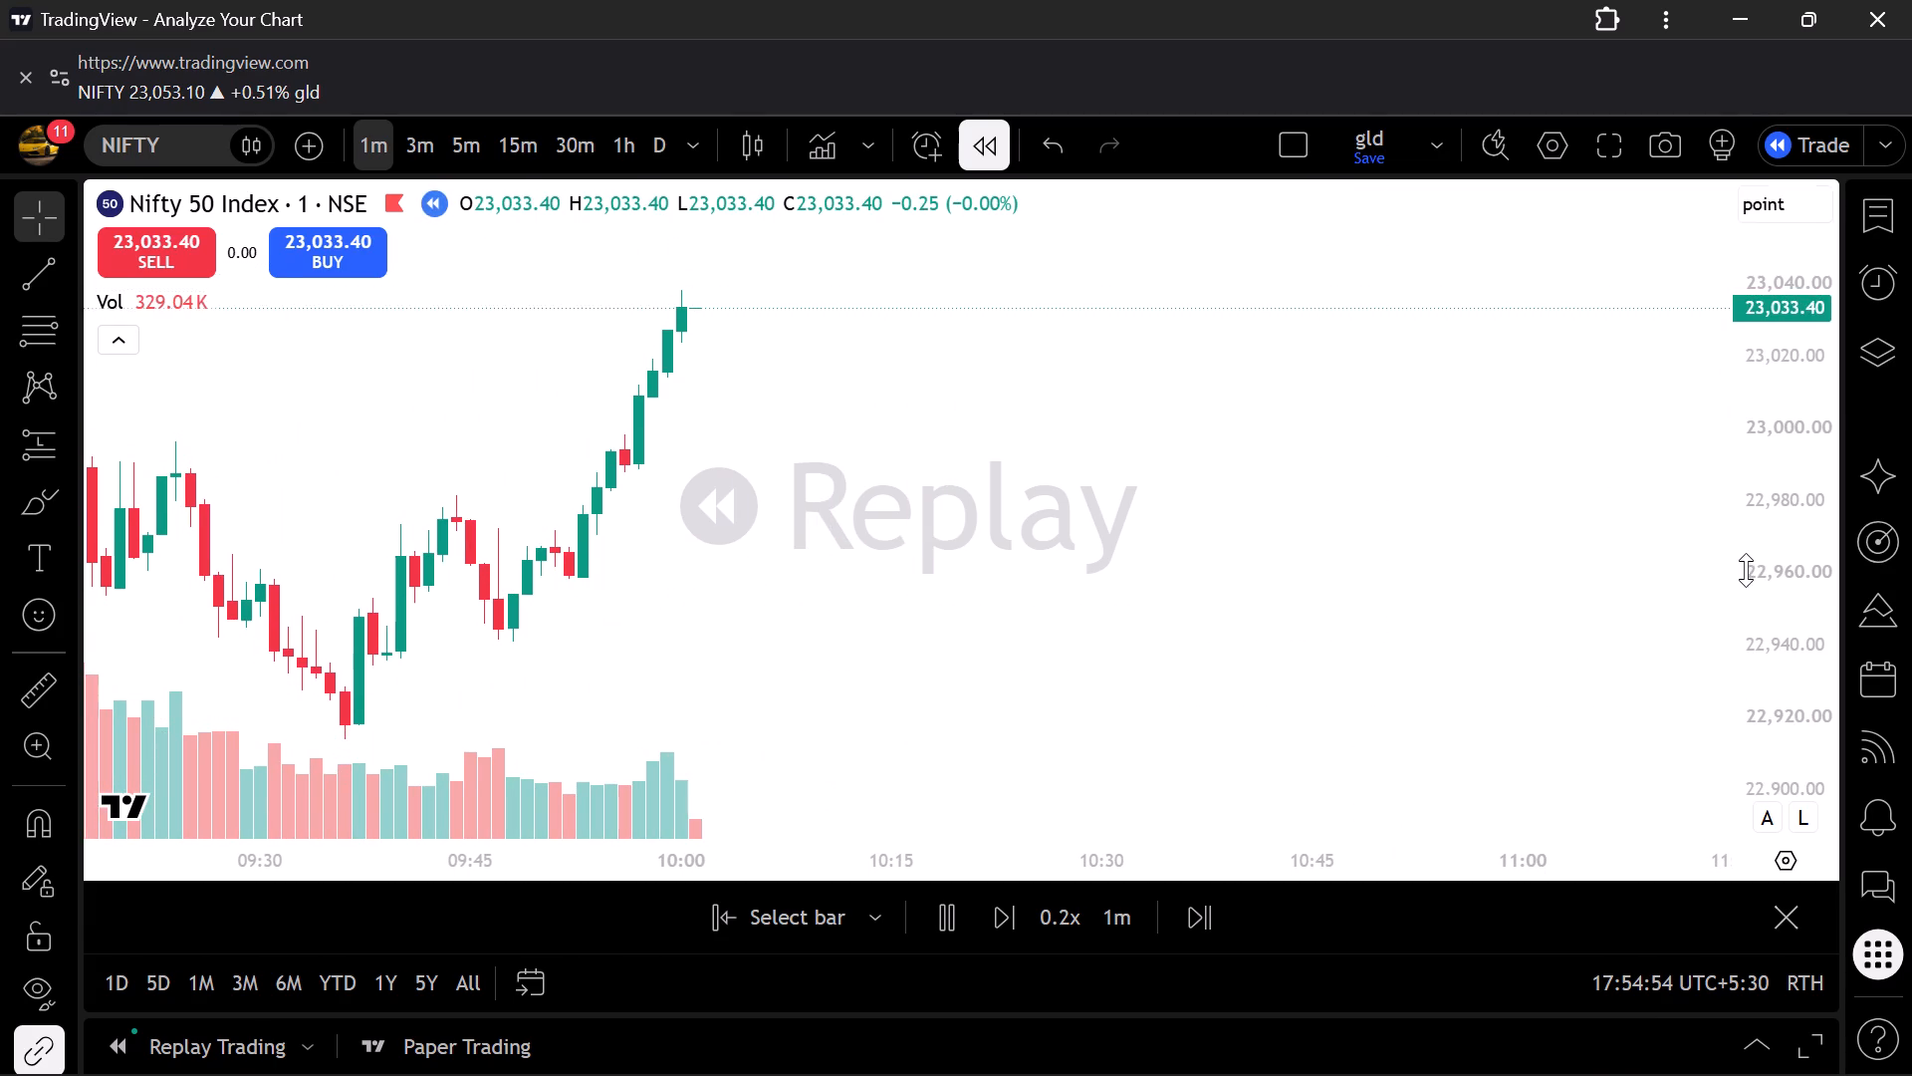
left_click_drag(1337, 532, 1364, 708)
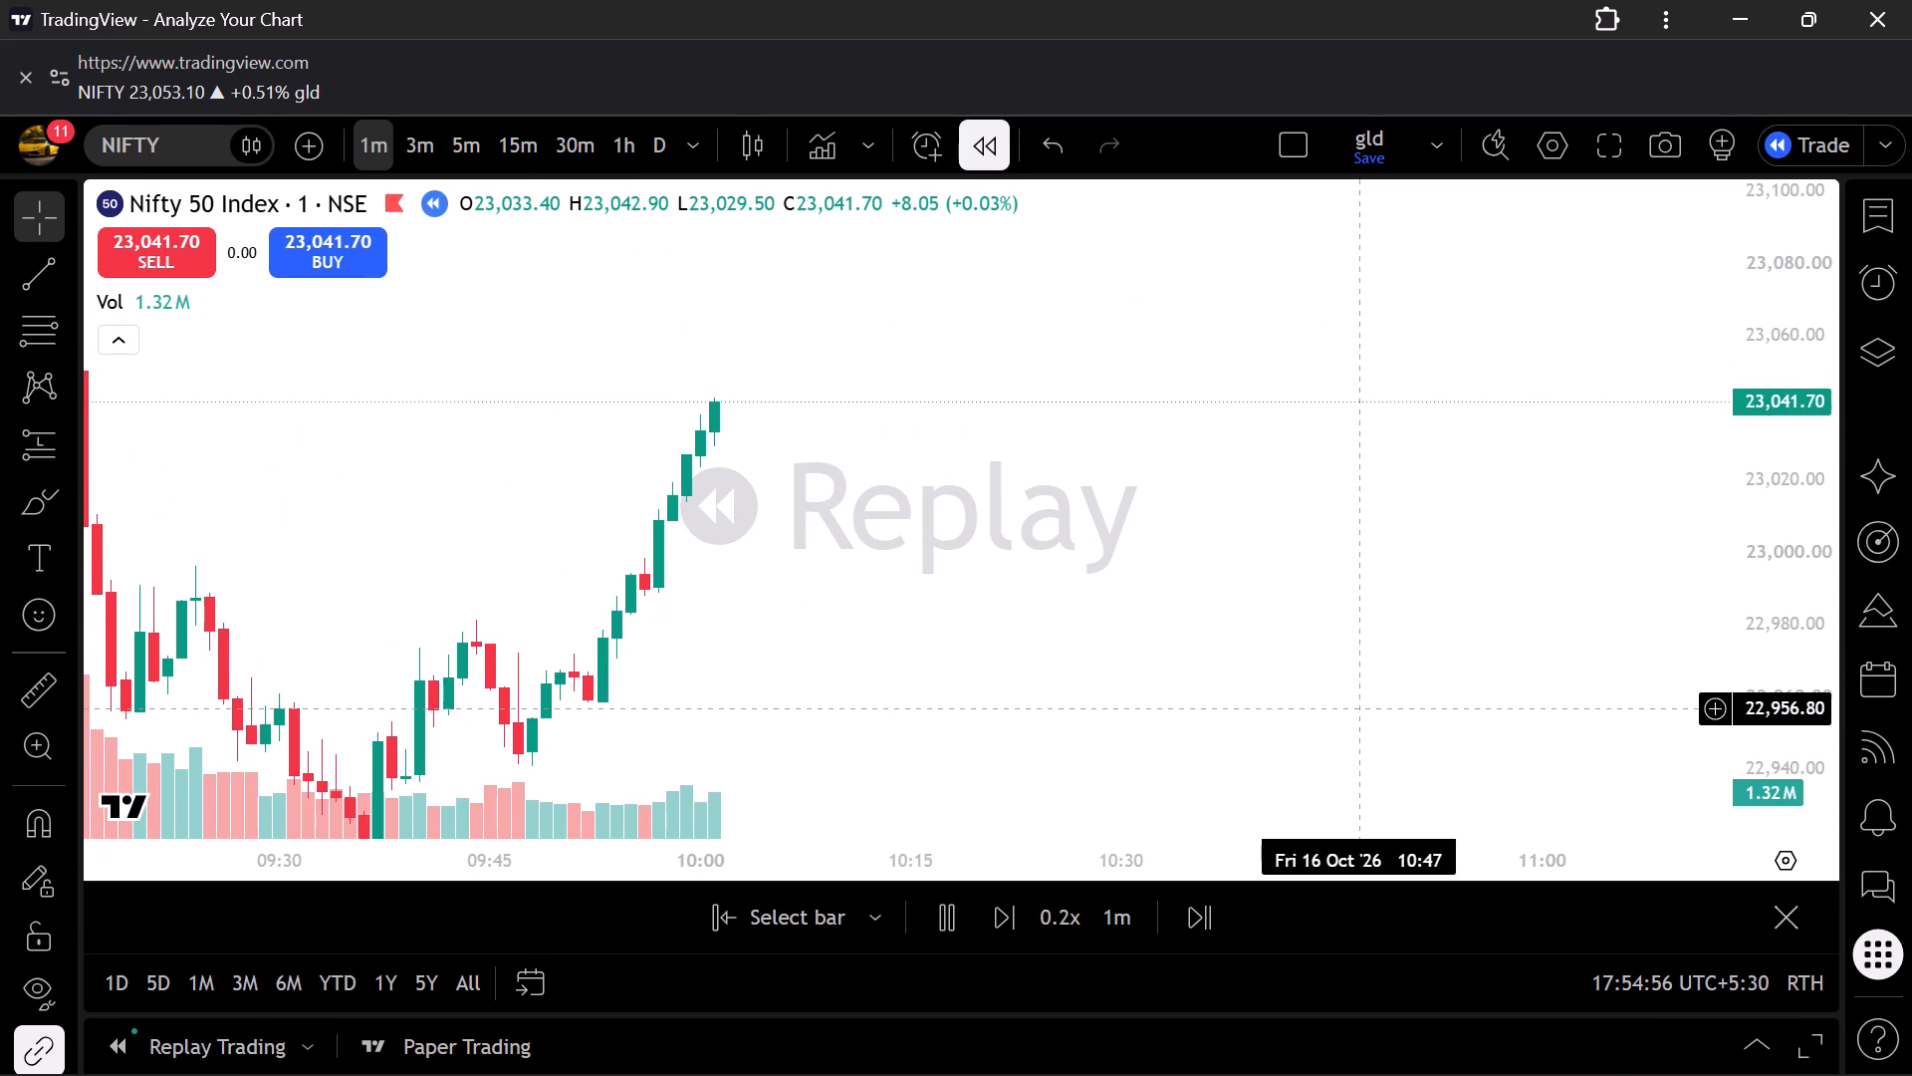
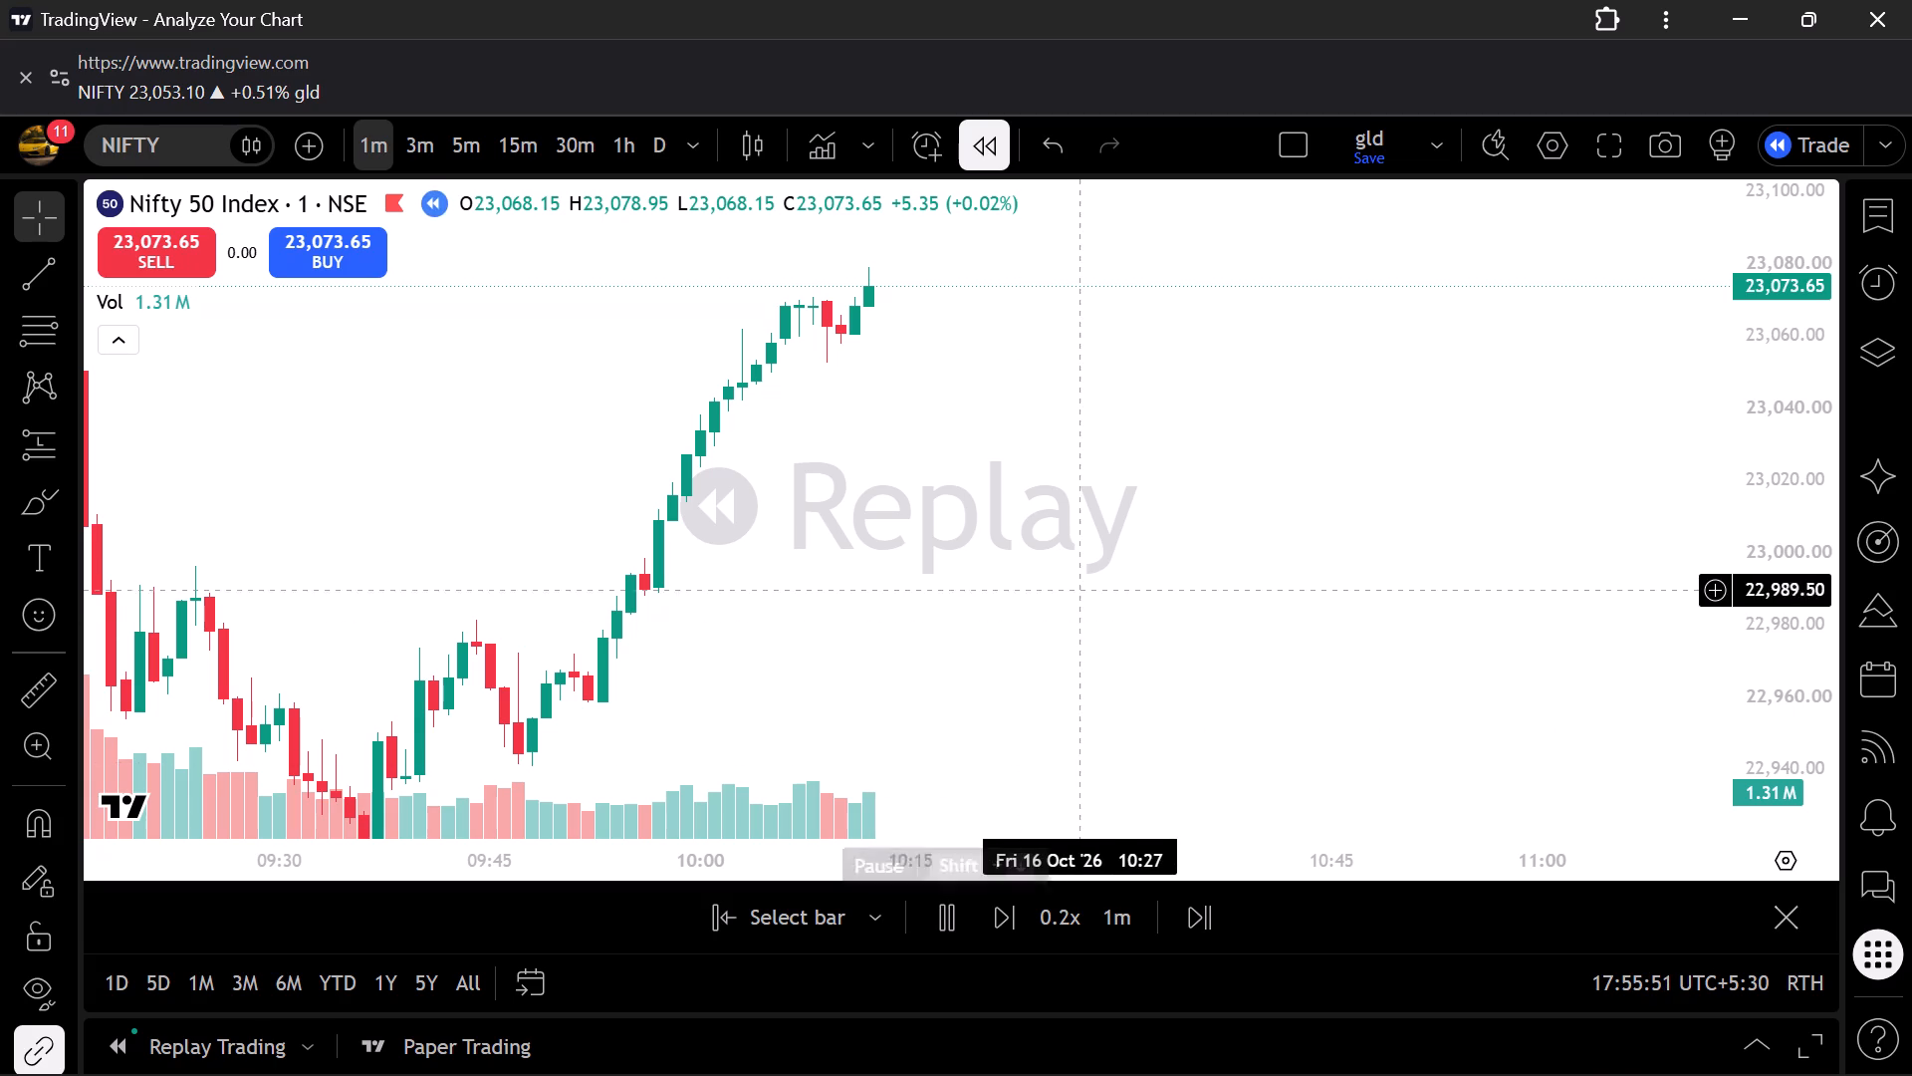
Follow the replayed 1-minute Nifty 50 candles around 10:15 on 16 Oct in context with the previous afternoon's price action.
scroll(1074, 585, "down", 3)
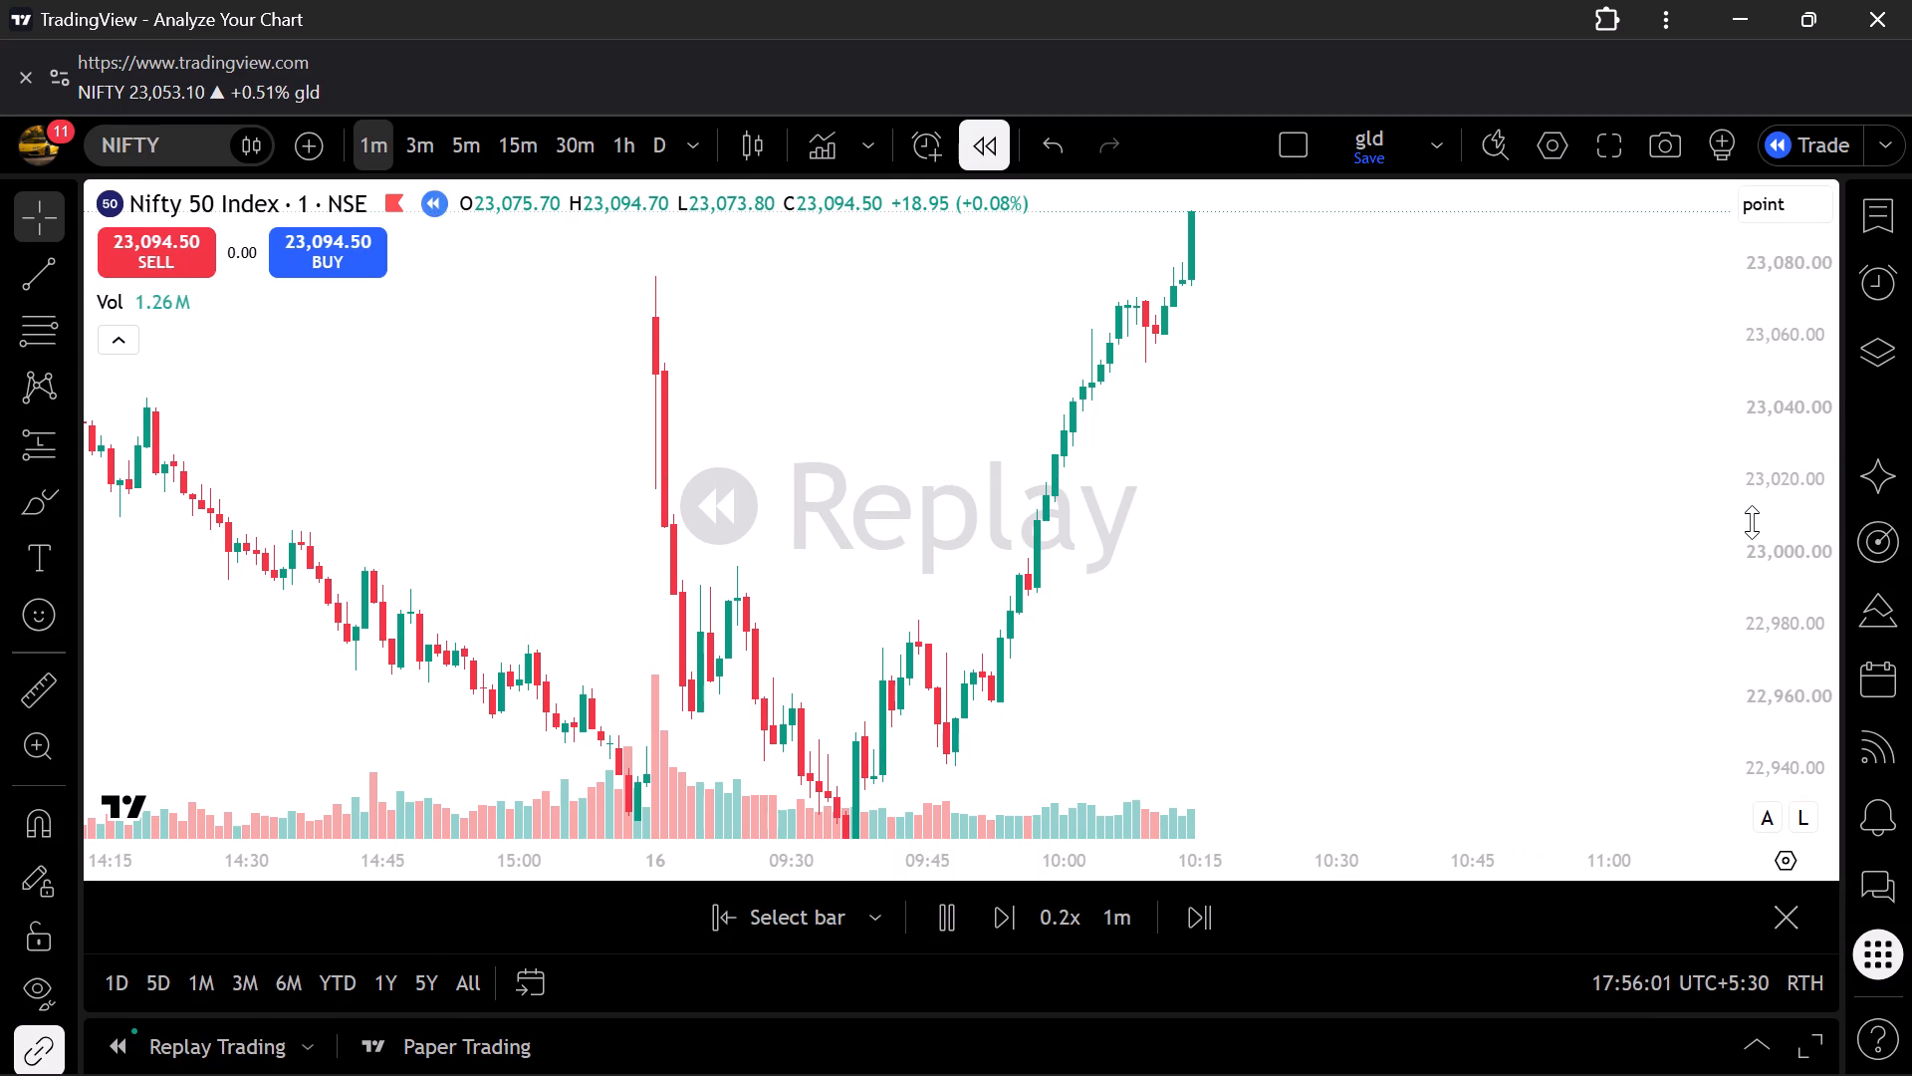
scroll(1752, 522, "down", 5)
left_click_drag(1539, 584, 1375, 681)
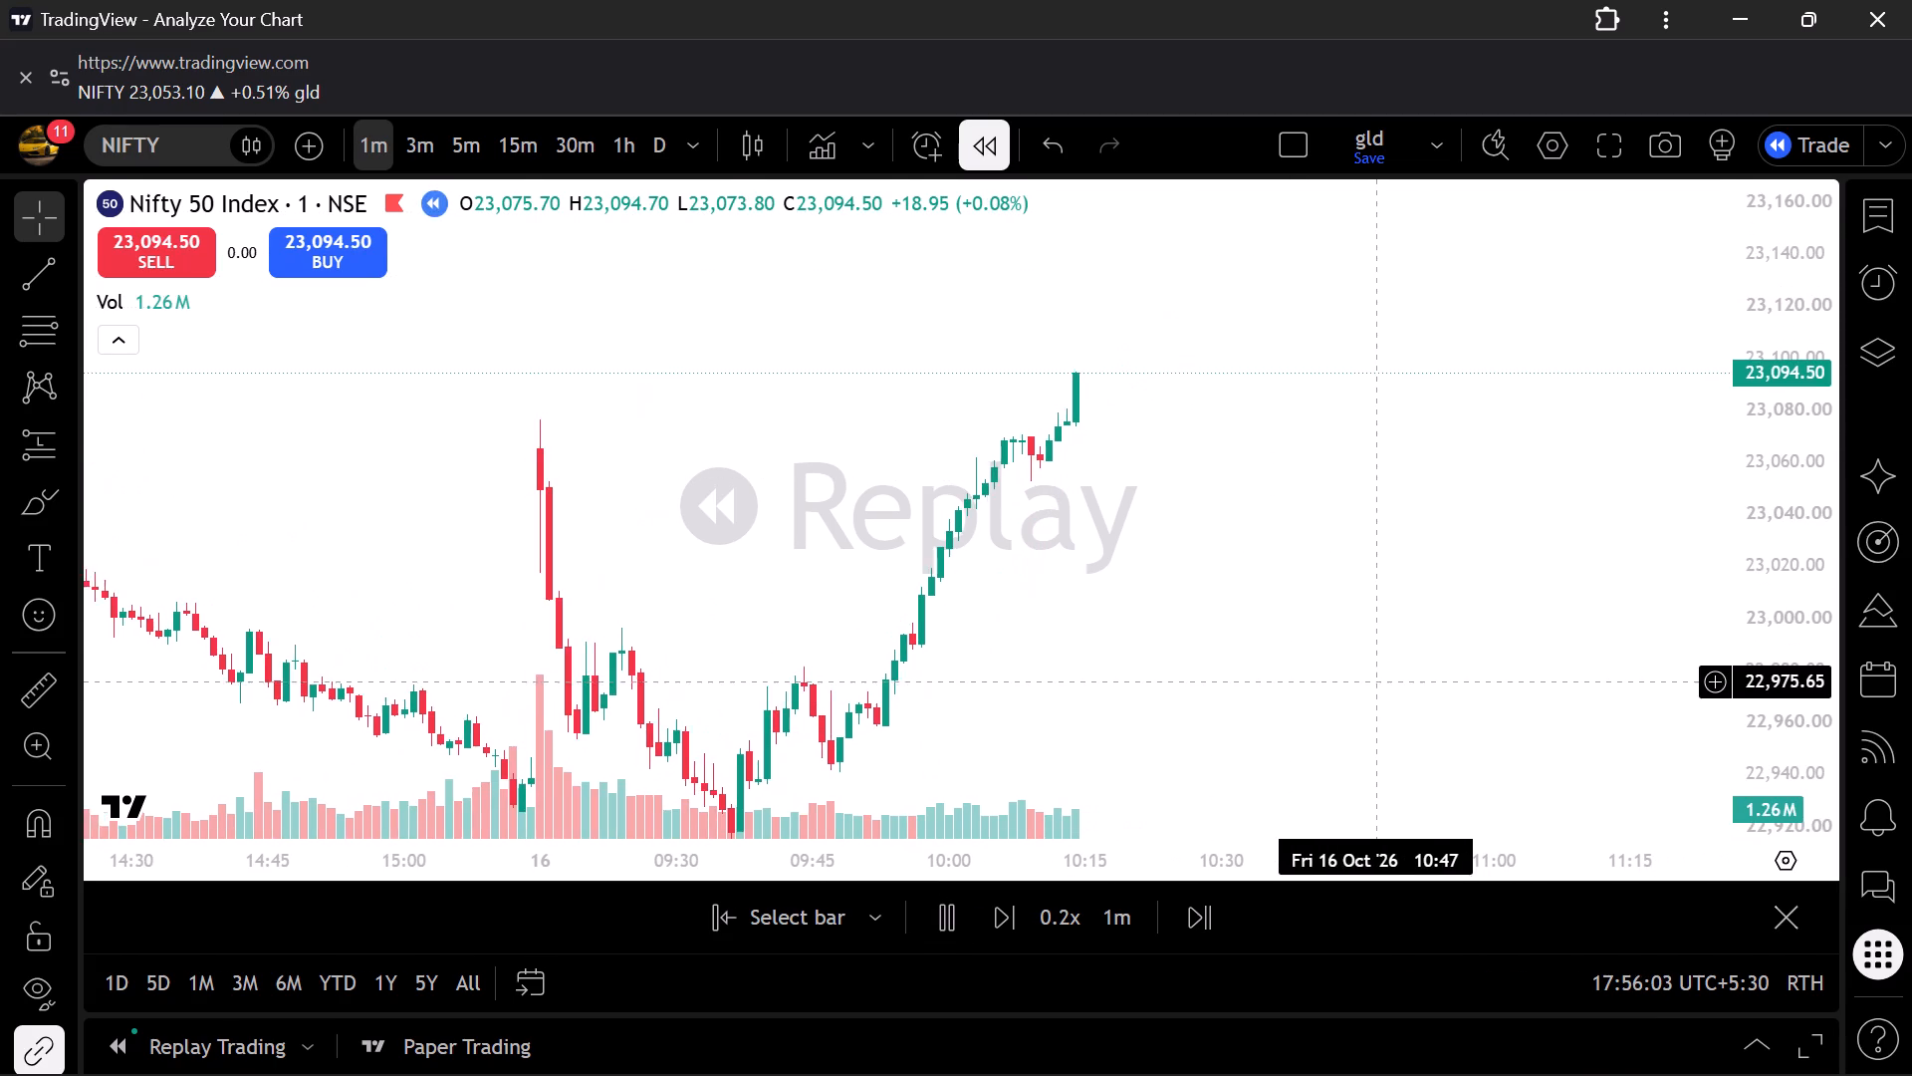
left_click_drag(1375, 681, 1369, 684)
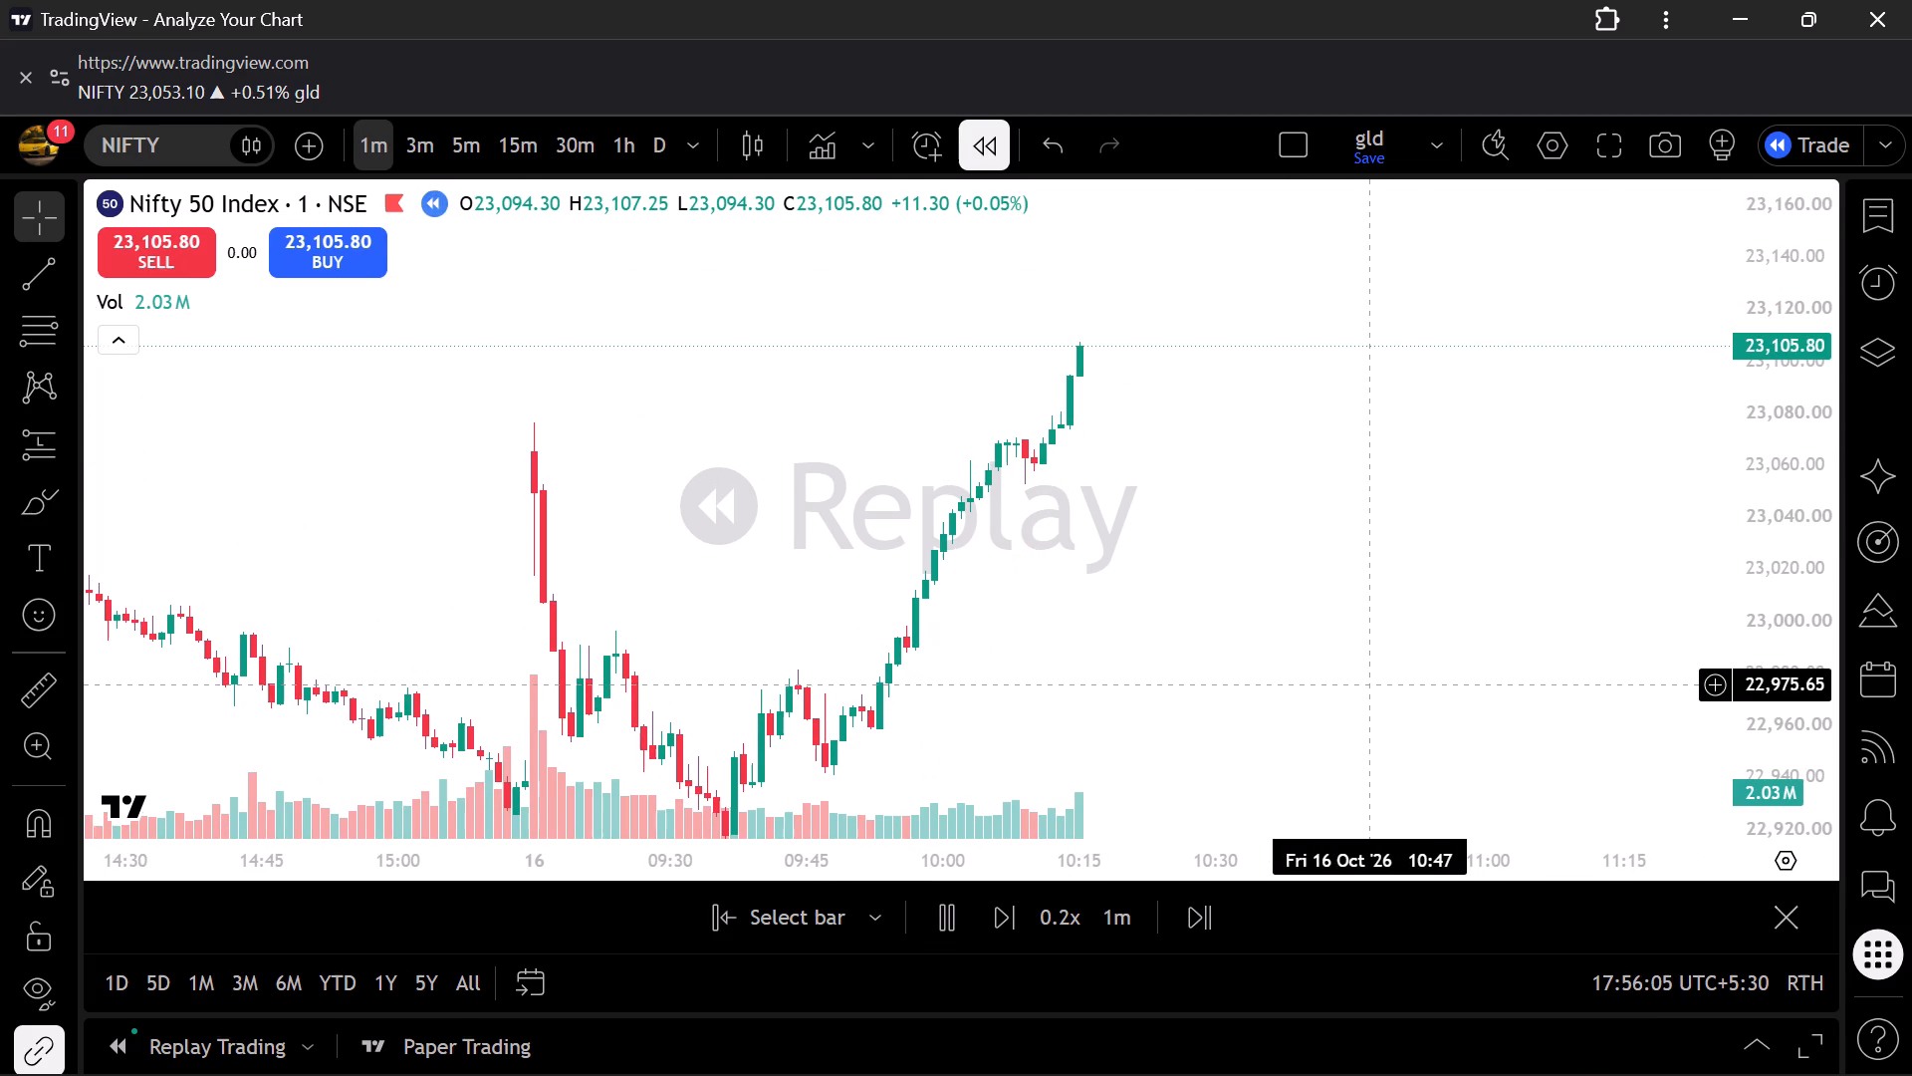
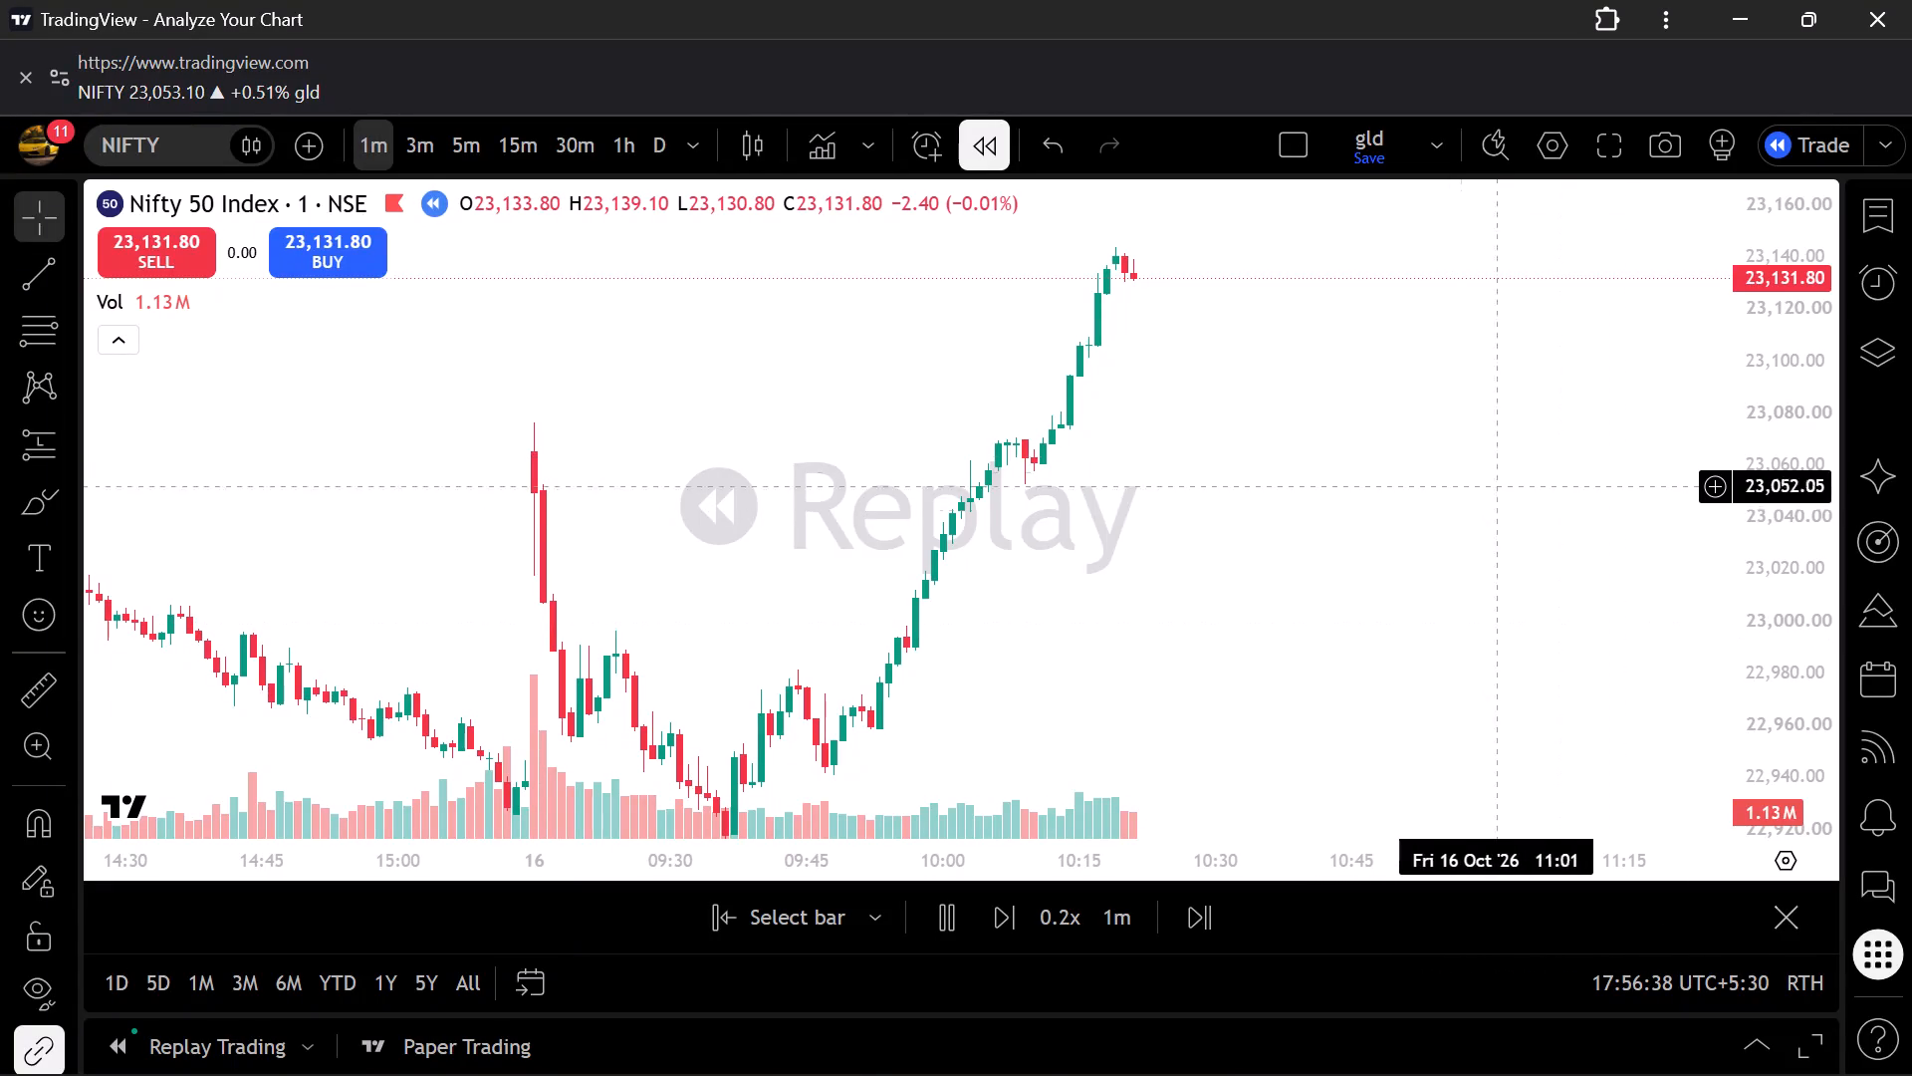
Pause the Nifty 50 replay and take a brief look at NIFTY's trading ladder.
left_click(963, 921)
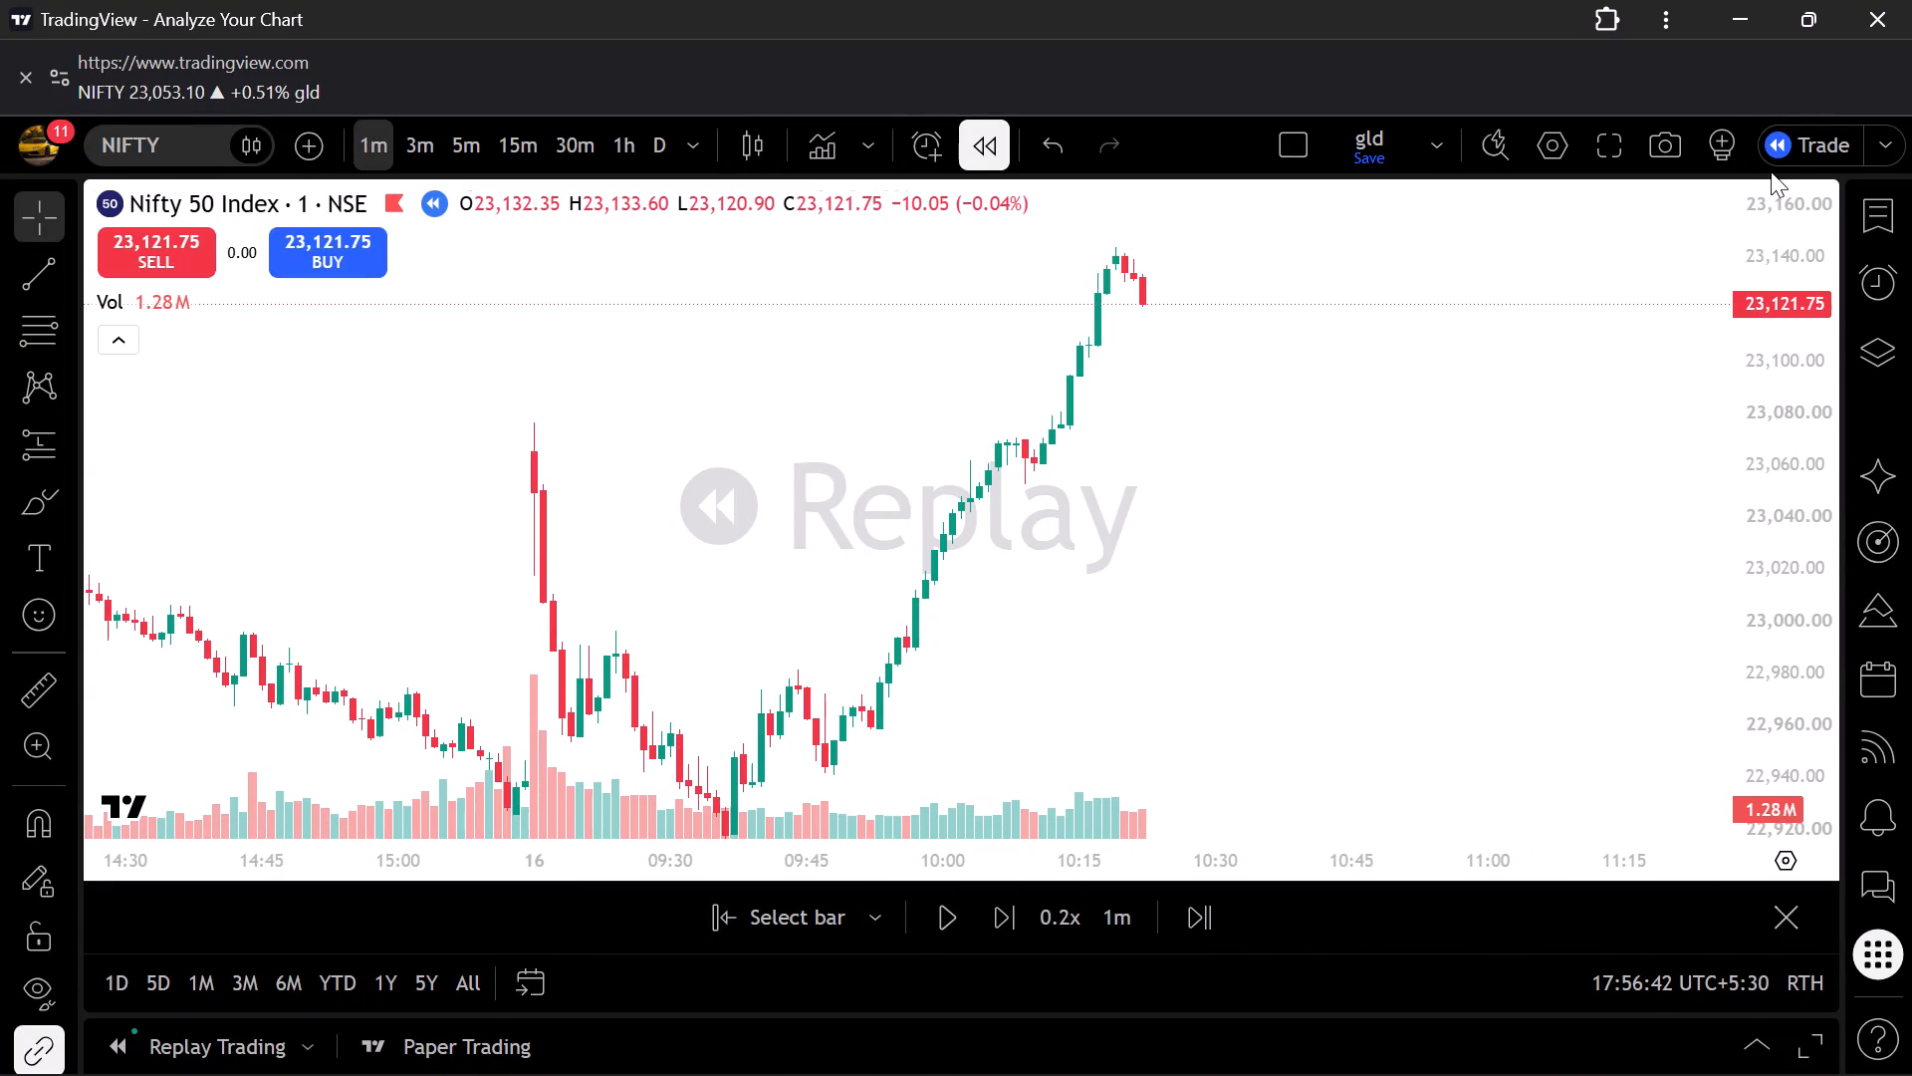
left_click(1786, 155)
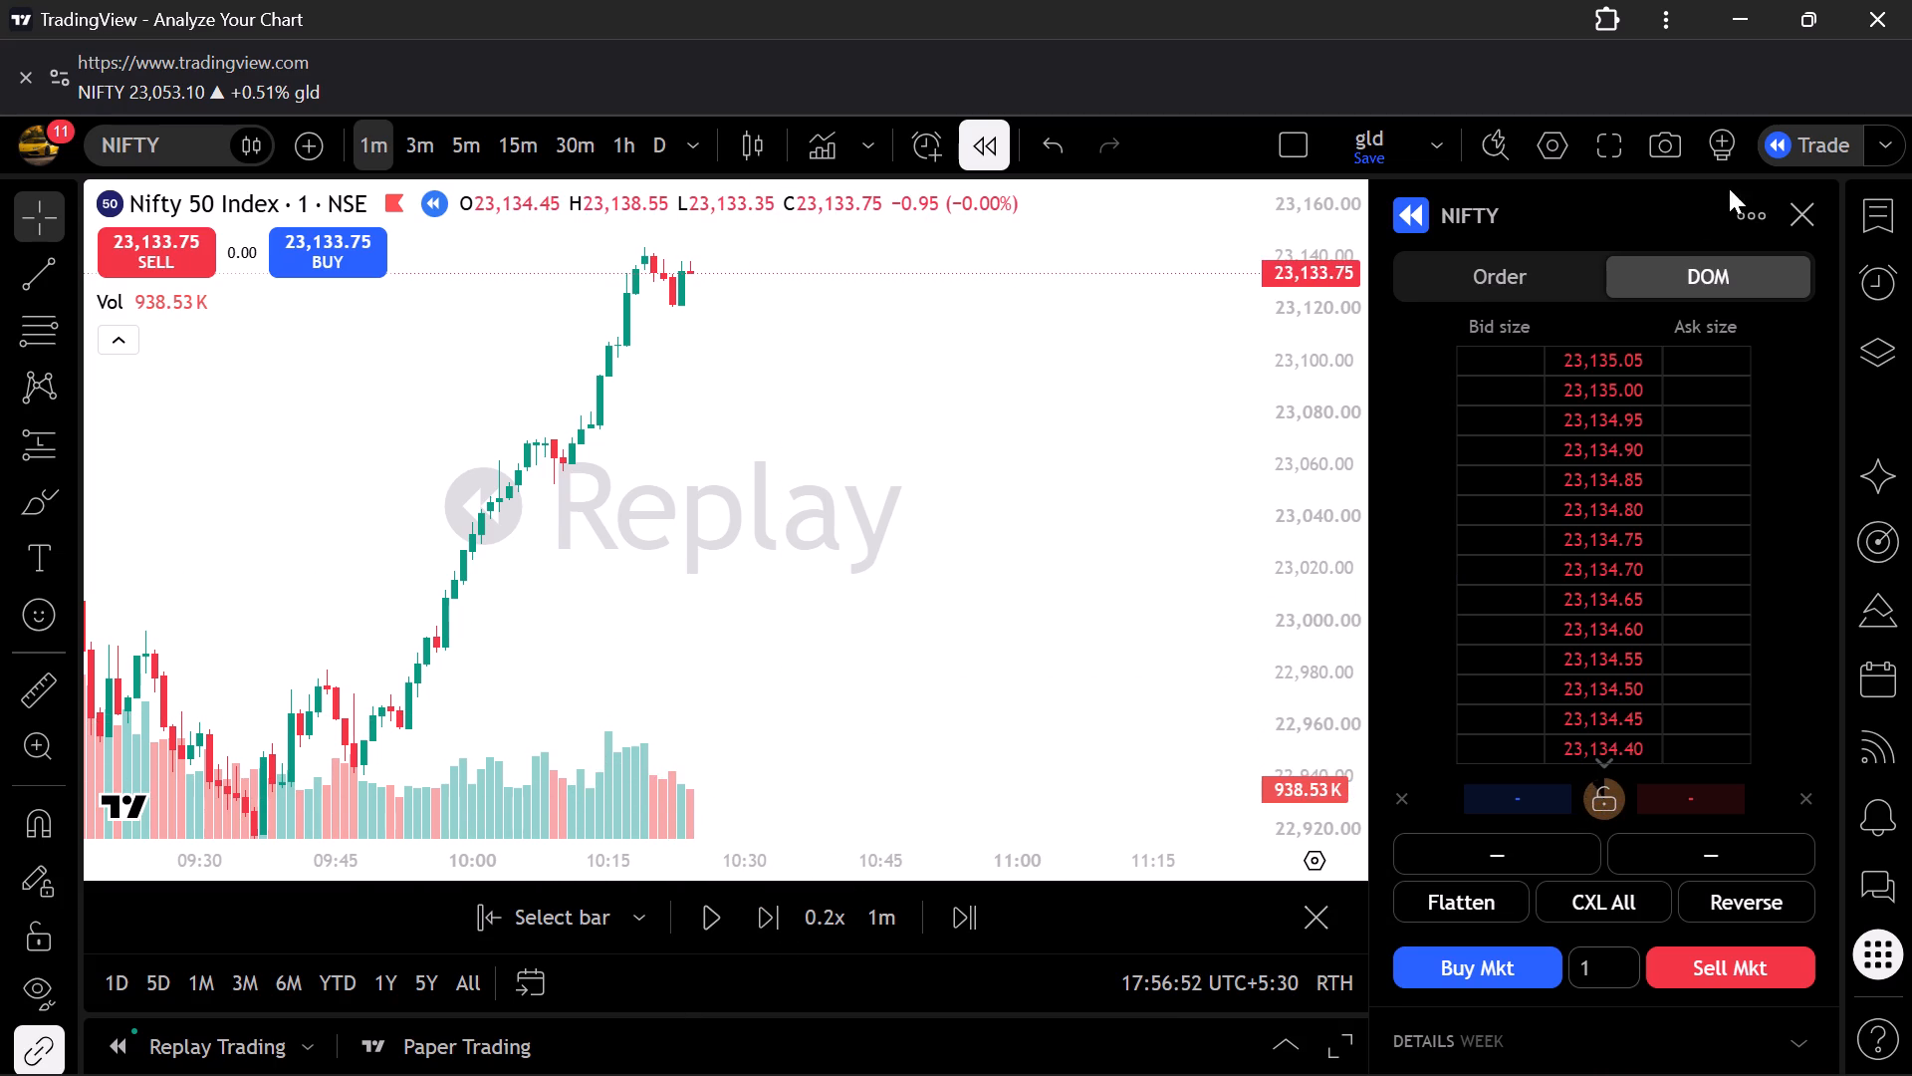
left_click(1814, 206)
Examine the paused 1-minute Nifty 50 price action from the previous afternoon through the 16 Oct rally up to about 10:24.
scroll(1501, 360, "up", 1)
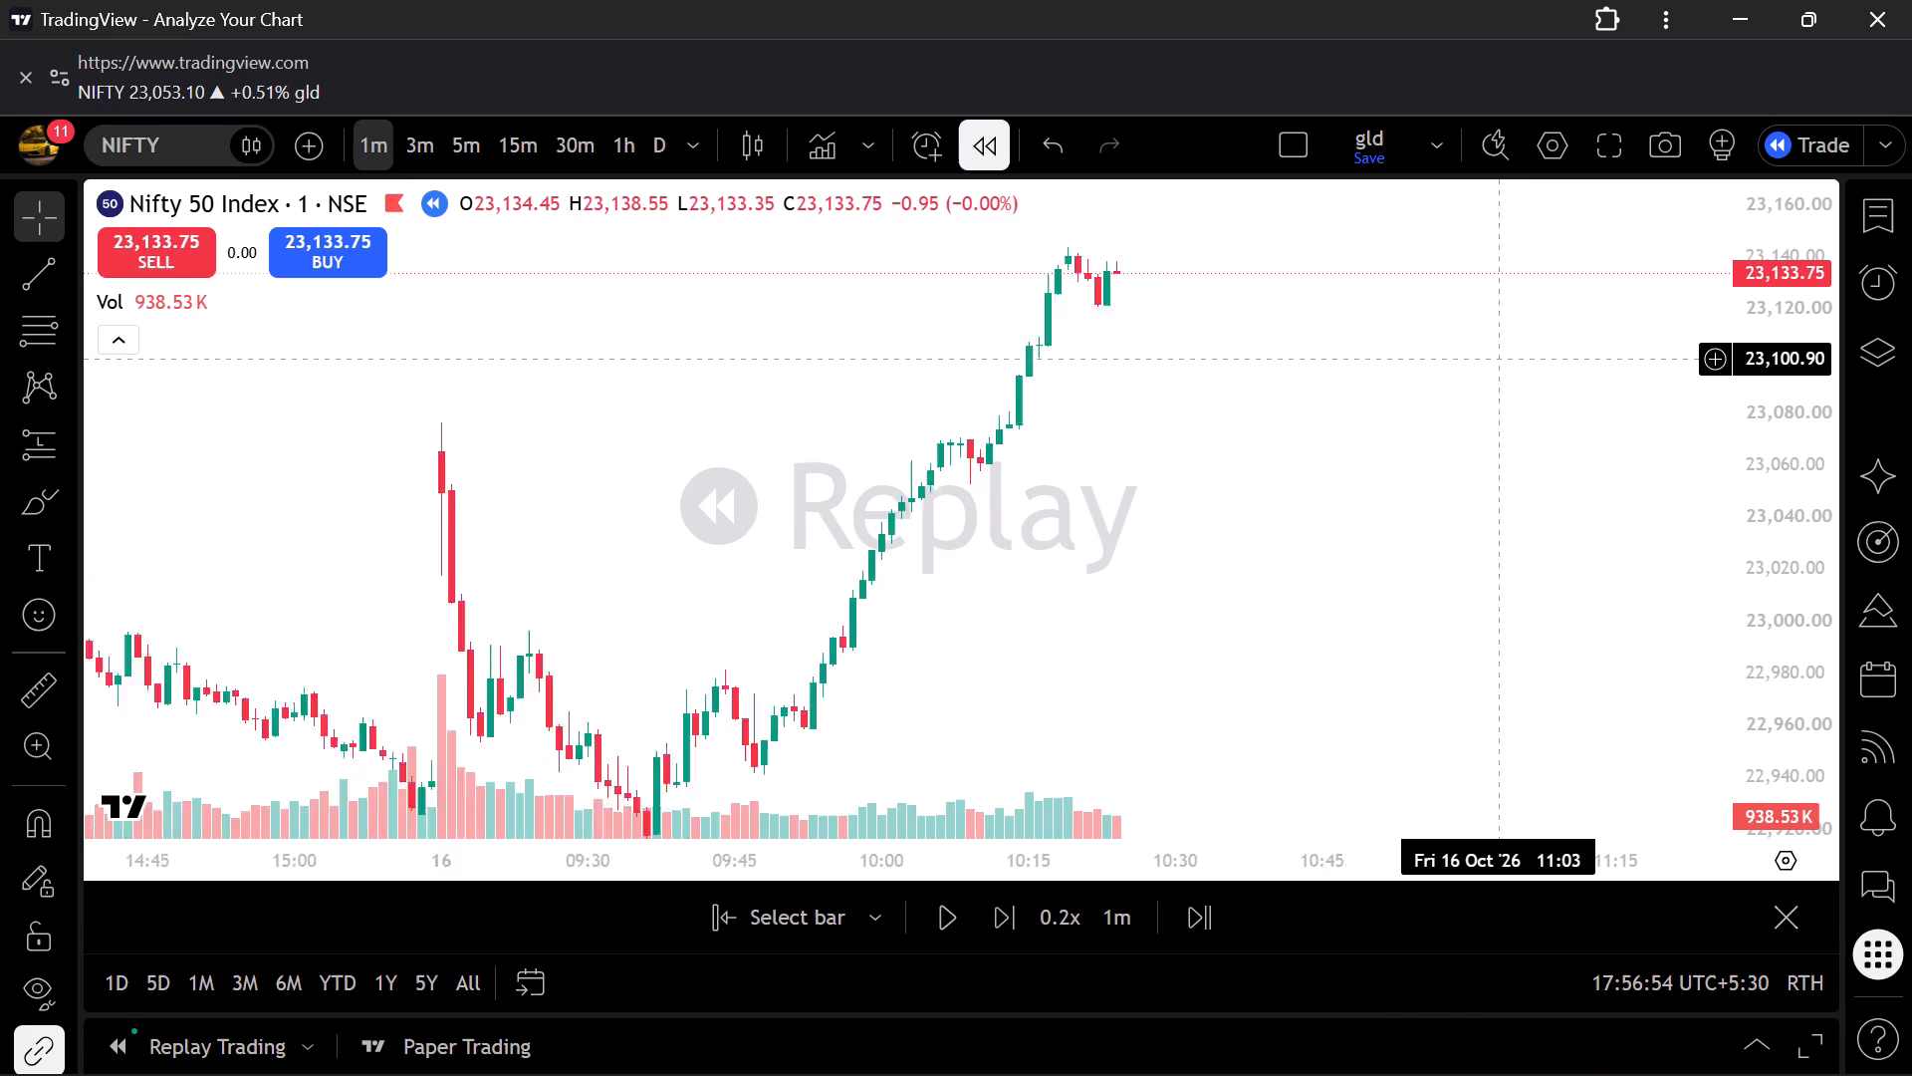
scroll(1501, 360, "up", 1)
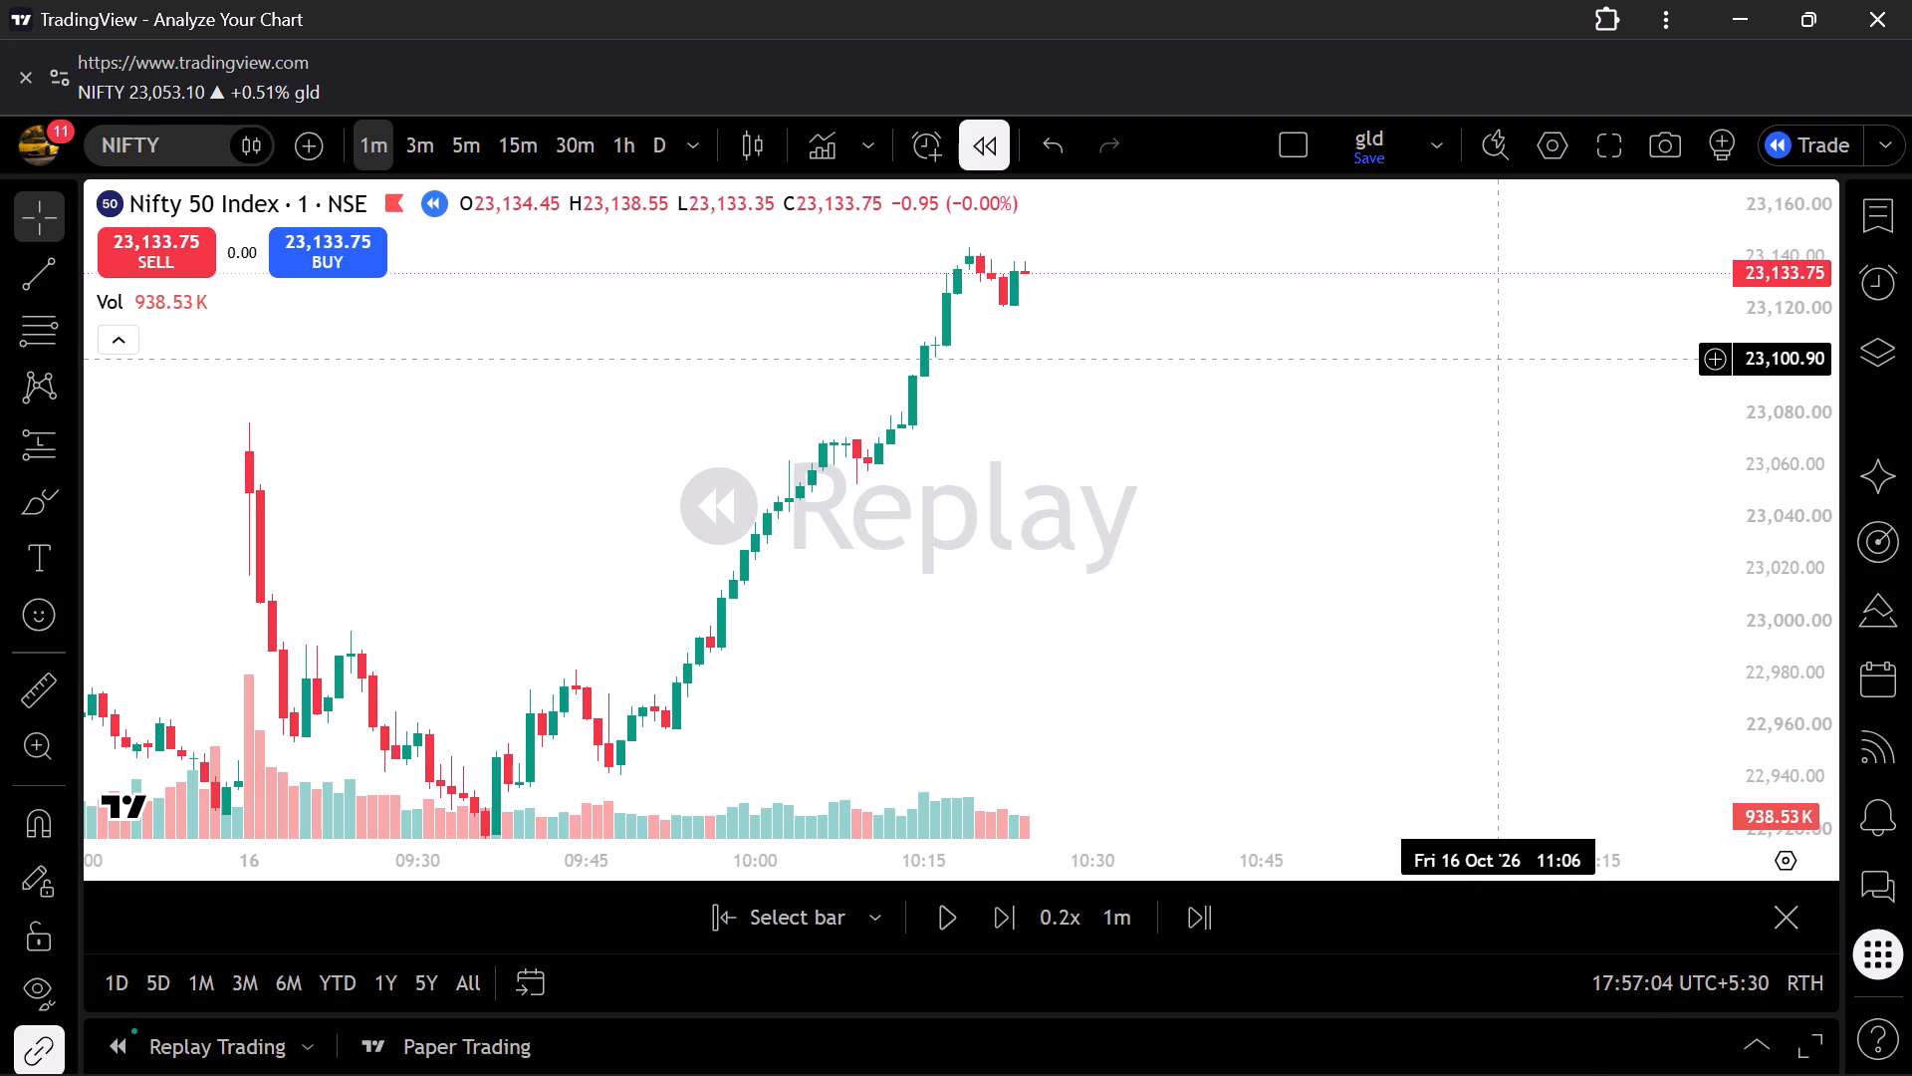
scroll(1501, 360, "up", 1)
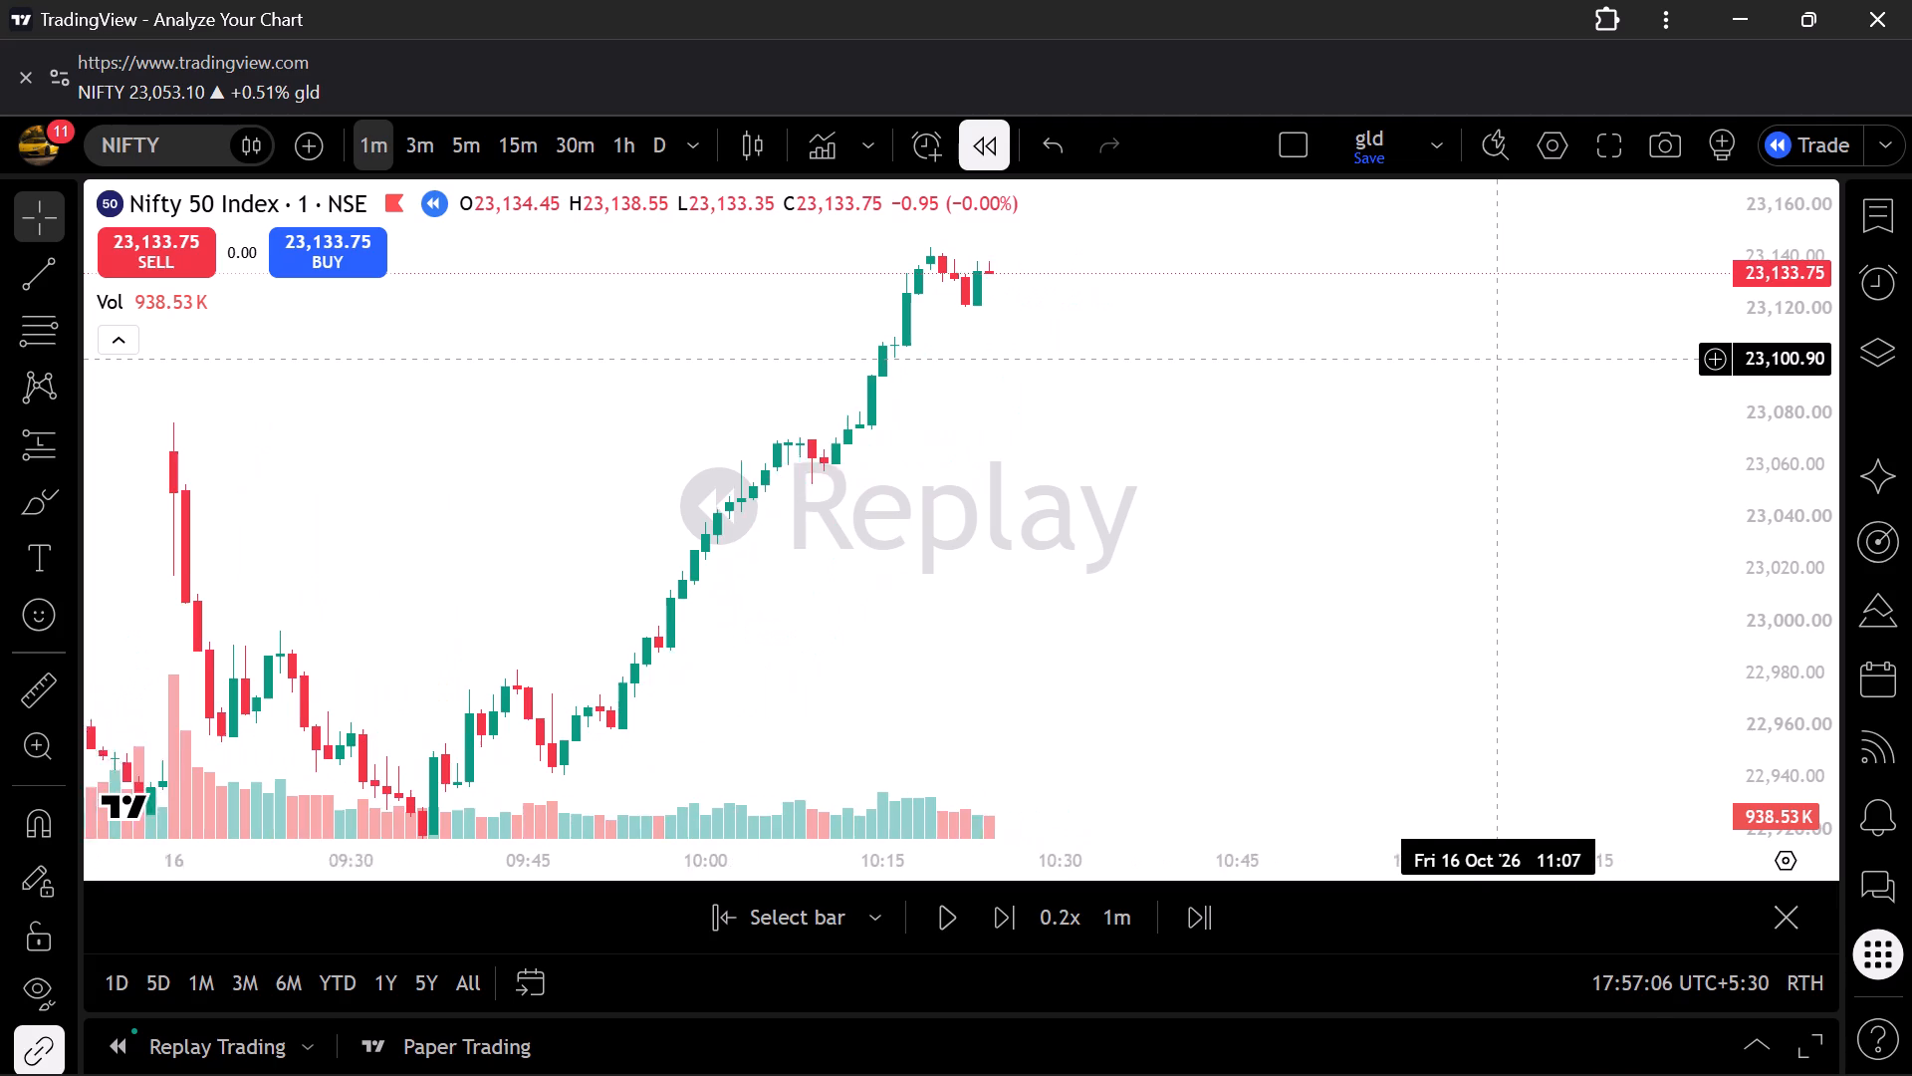
scroll(1501, 360, "up", 1)
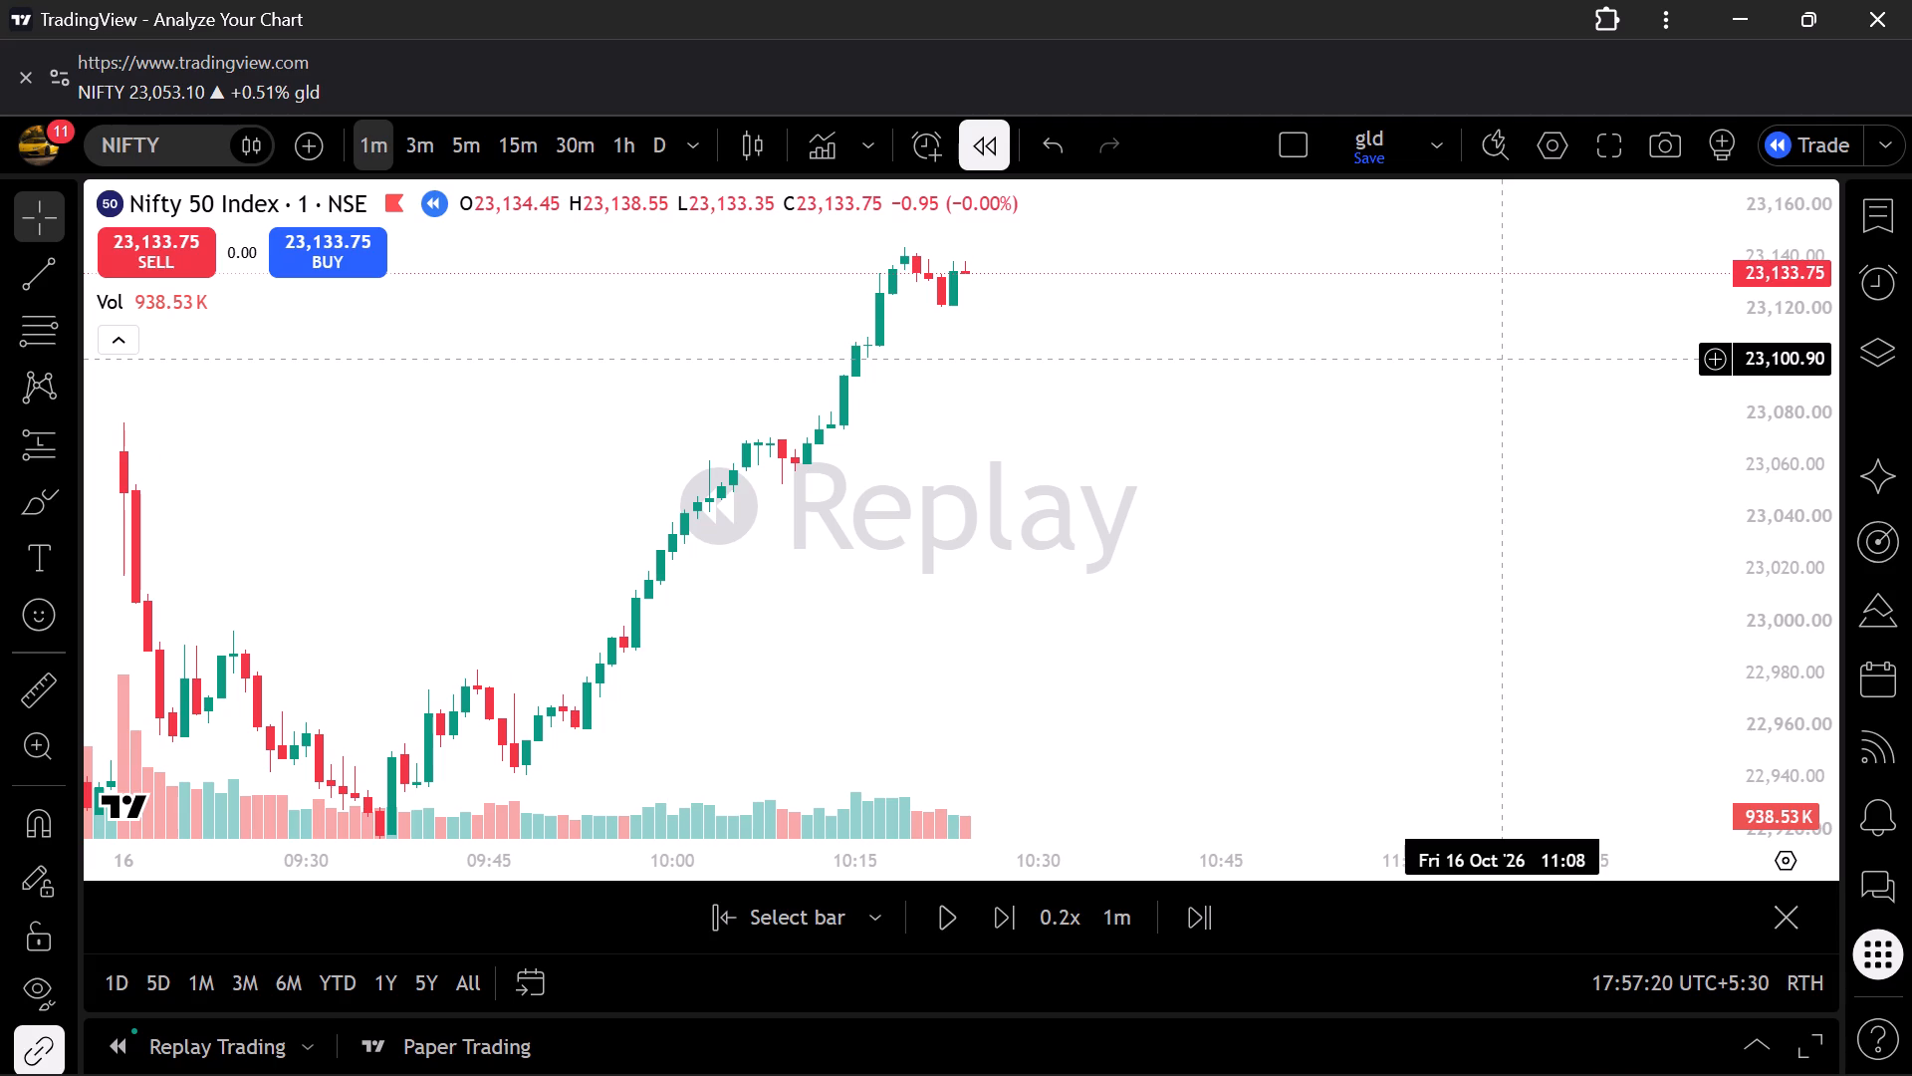
scroll(1501, 360, "right", 4)
scroll(1501, 360, "down", 1)
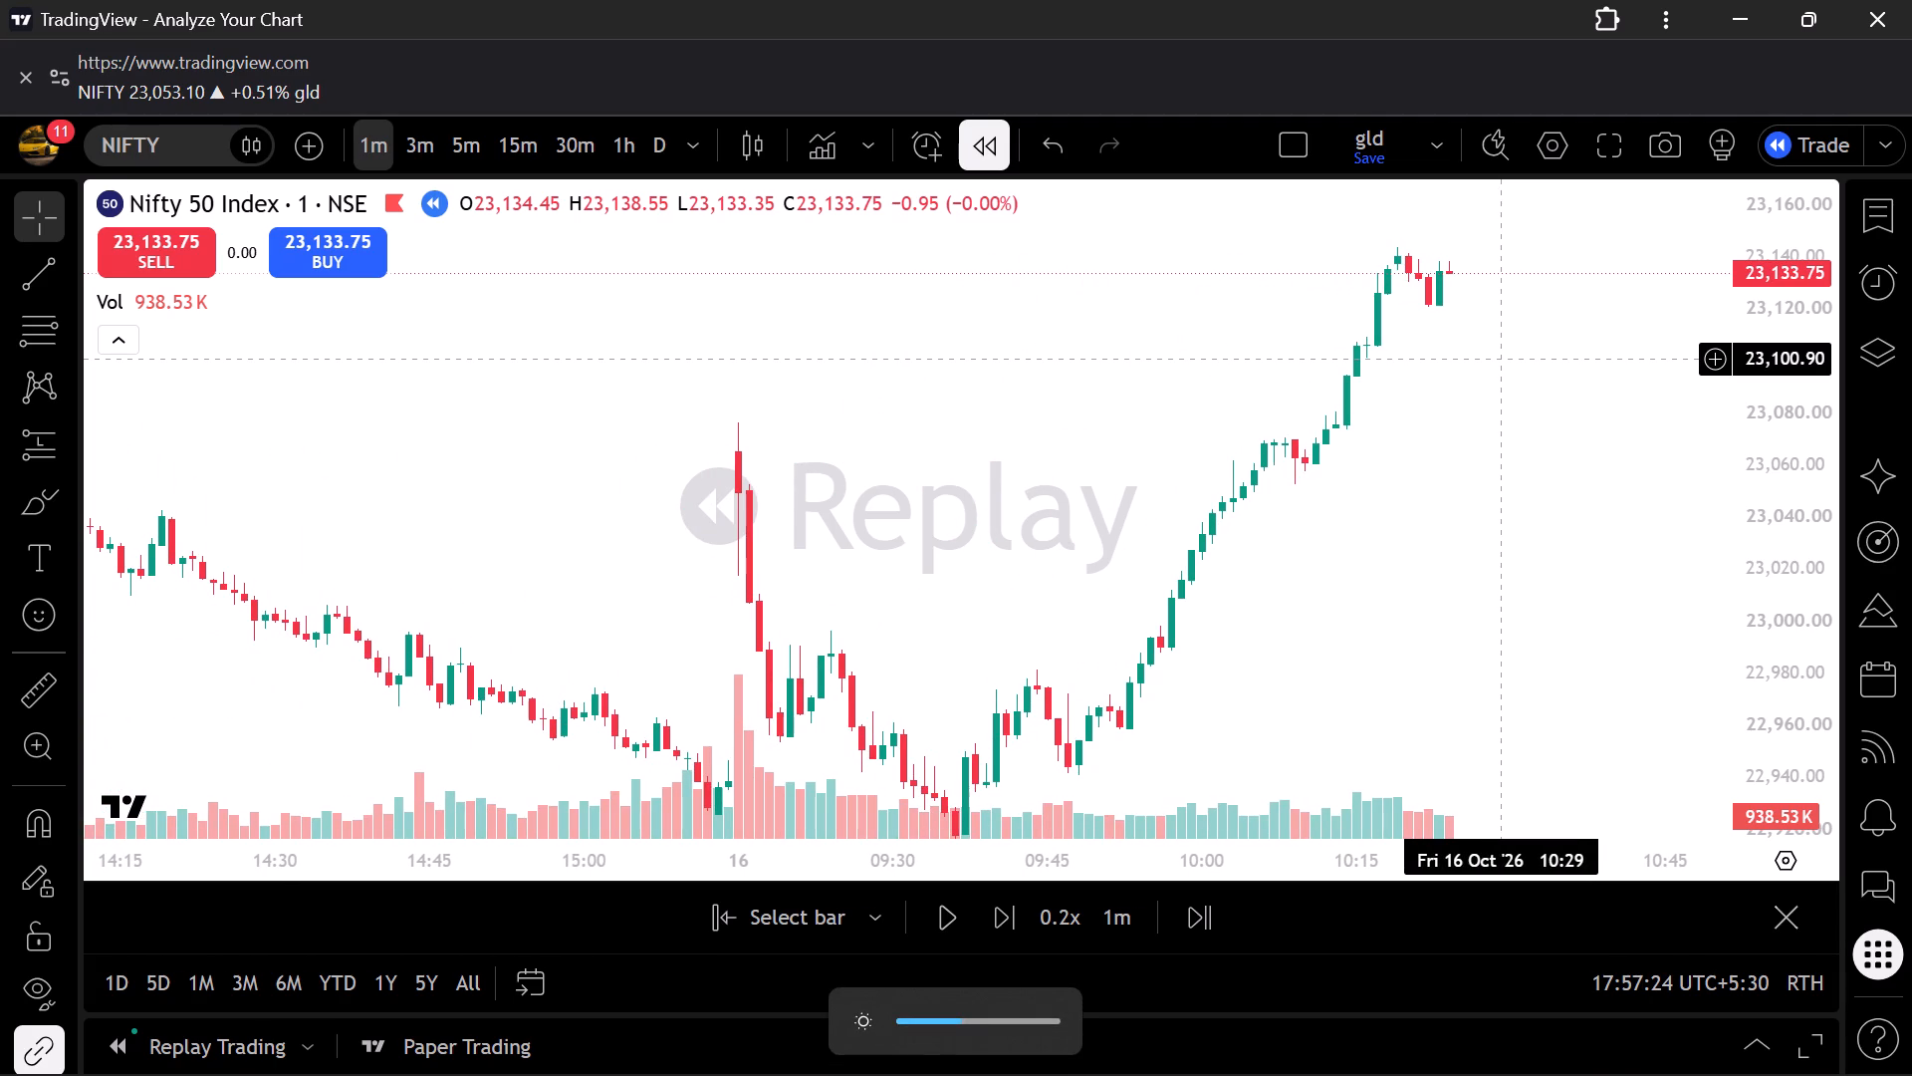
scroll(1501, 360, "left", 1)
scroll(1501, 360, "up", 2)
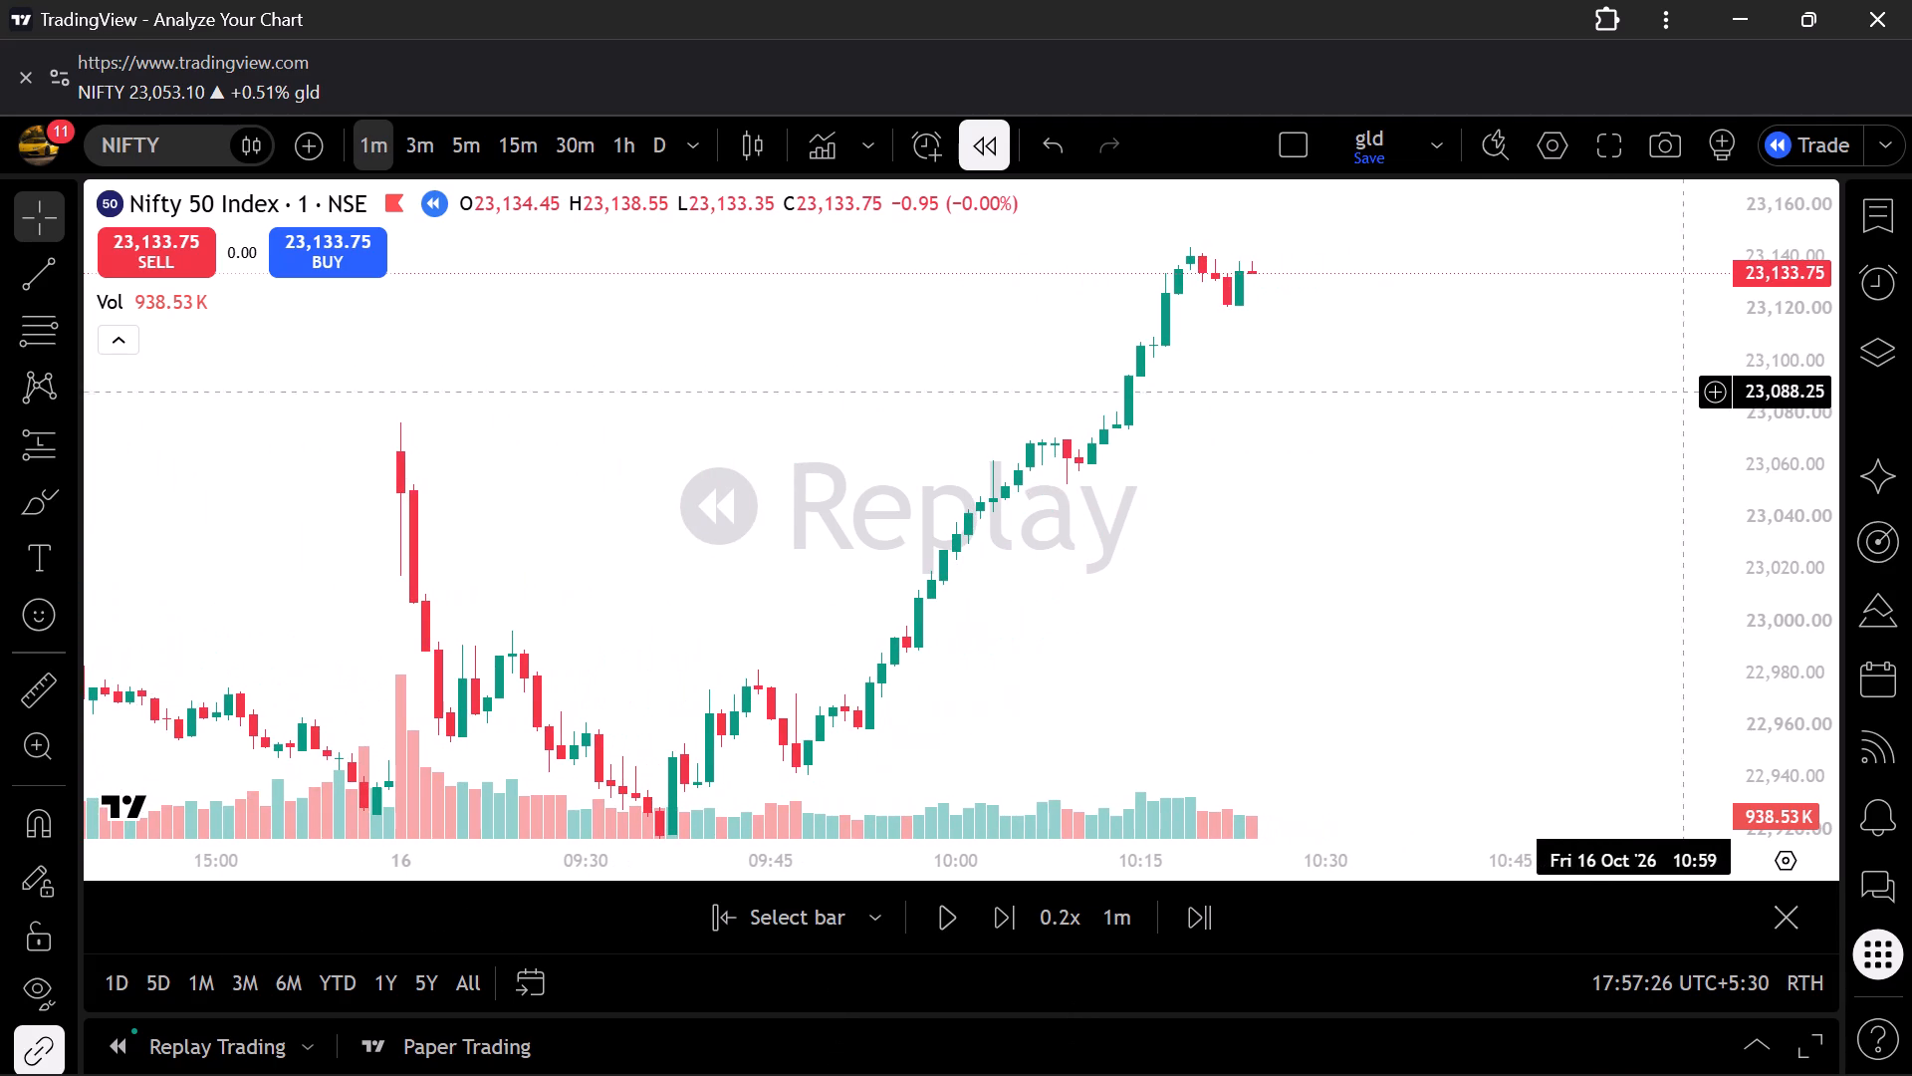
scroll(1816, 457, "up", 2)
left_click_drag(1385, 532, 1280, 664)
scroll(1280, 664, "down", 1)
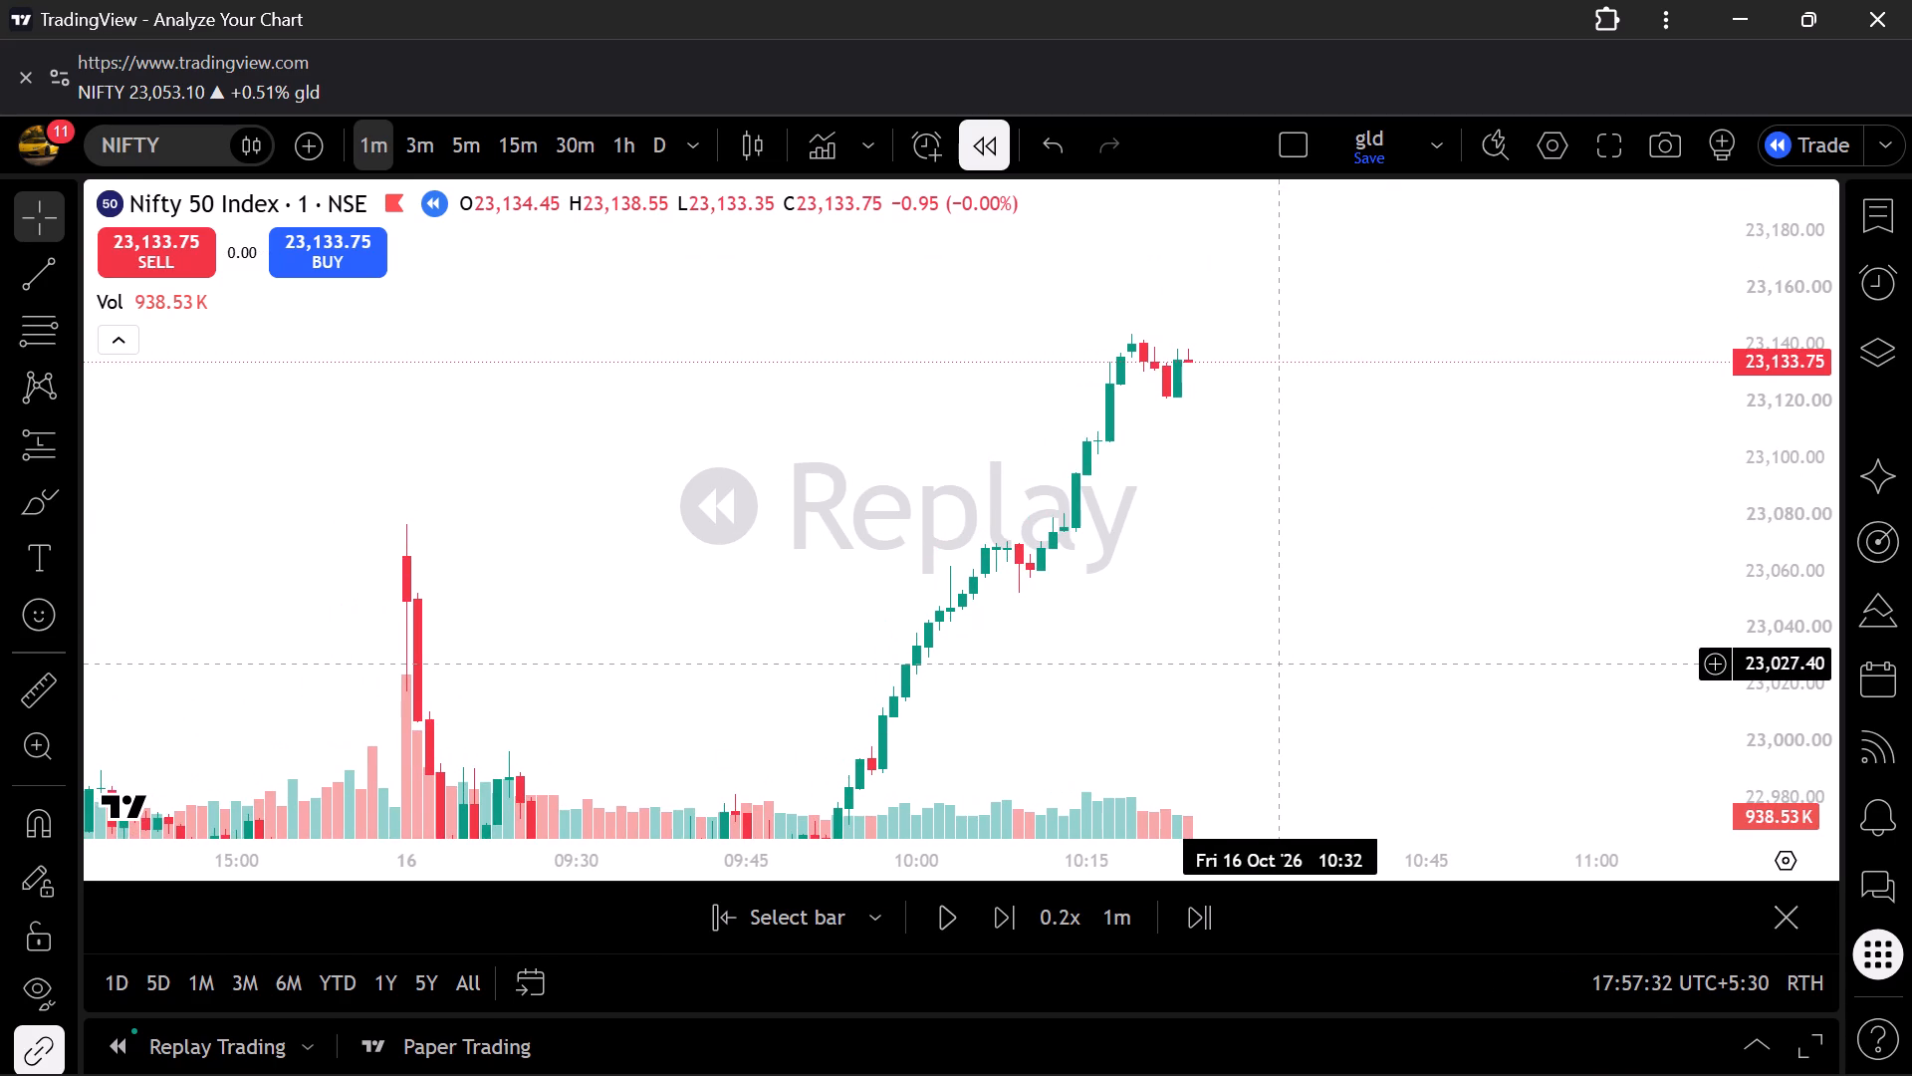
scroll(1280, 664, "down", 2)
scroll(1790, 530, "down", 1)
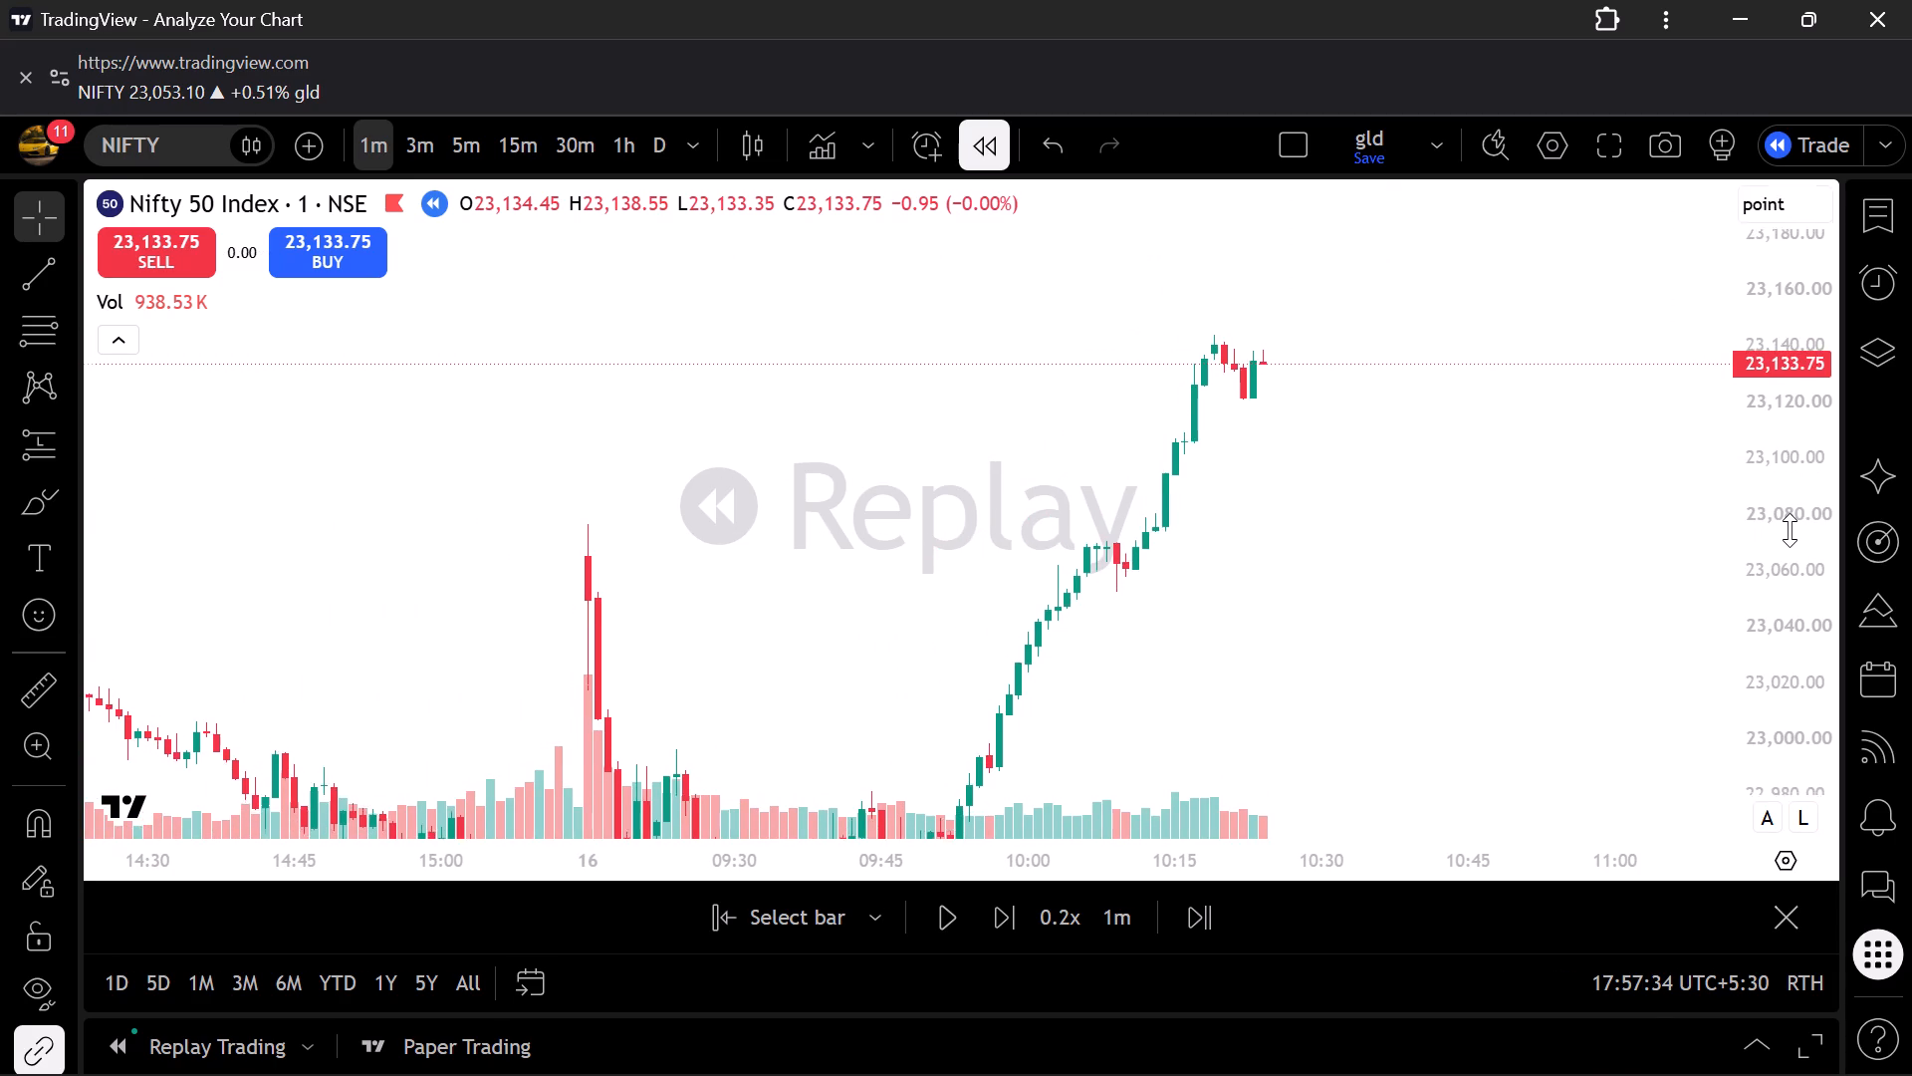
scroll(1790, 530, "down", 1)
left_click_drag(1541, 597, 1431, 507)
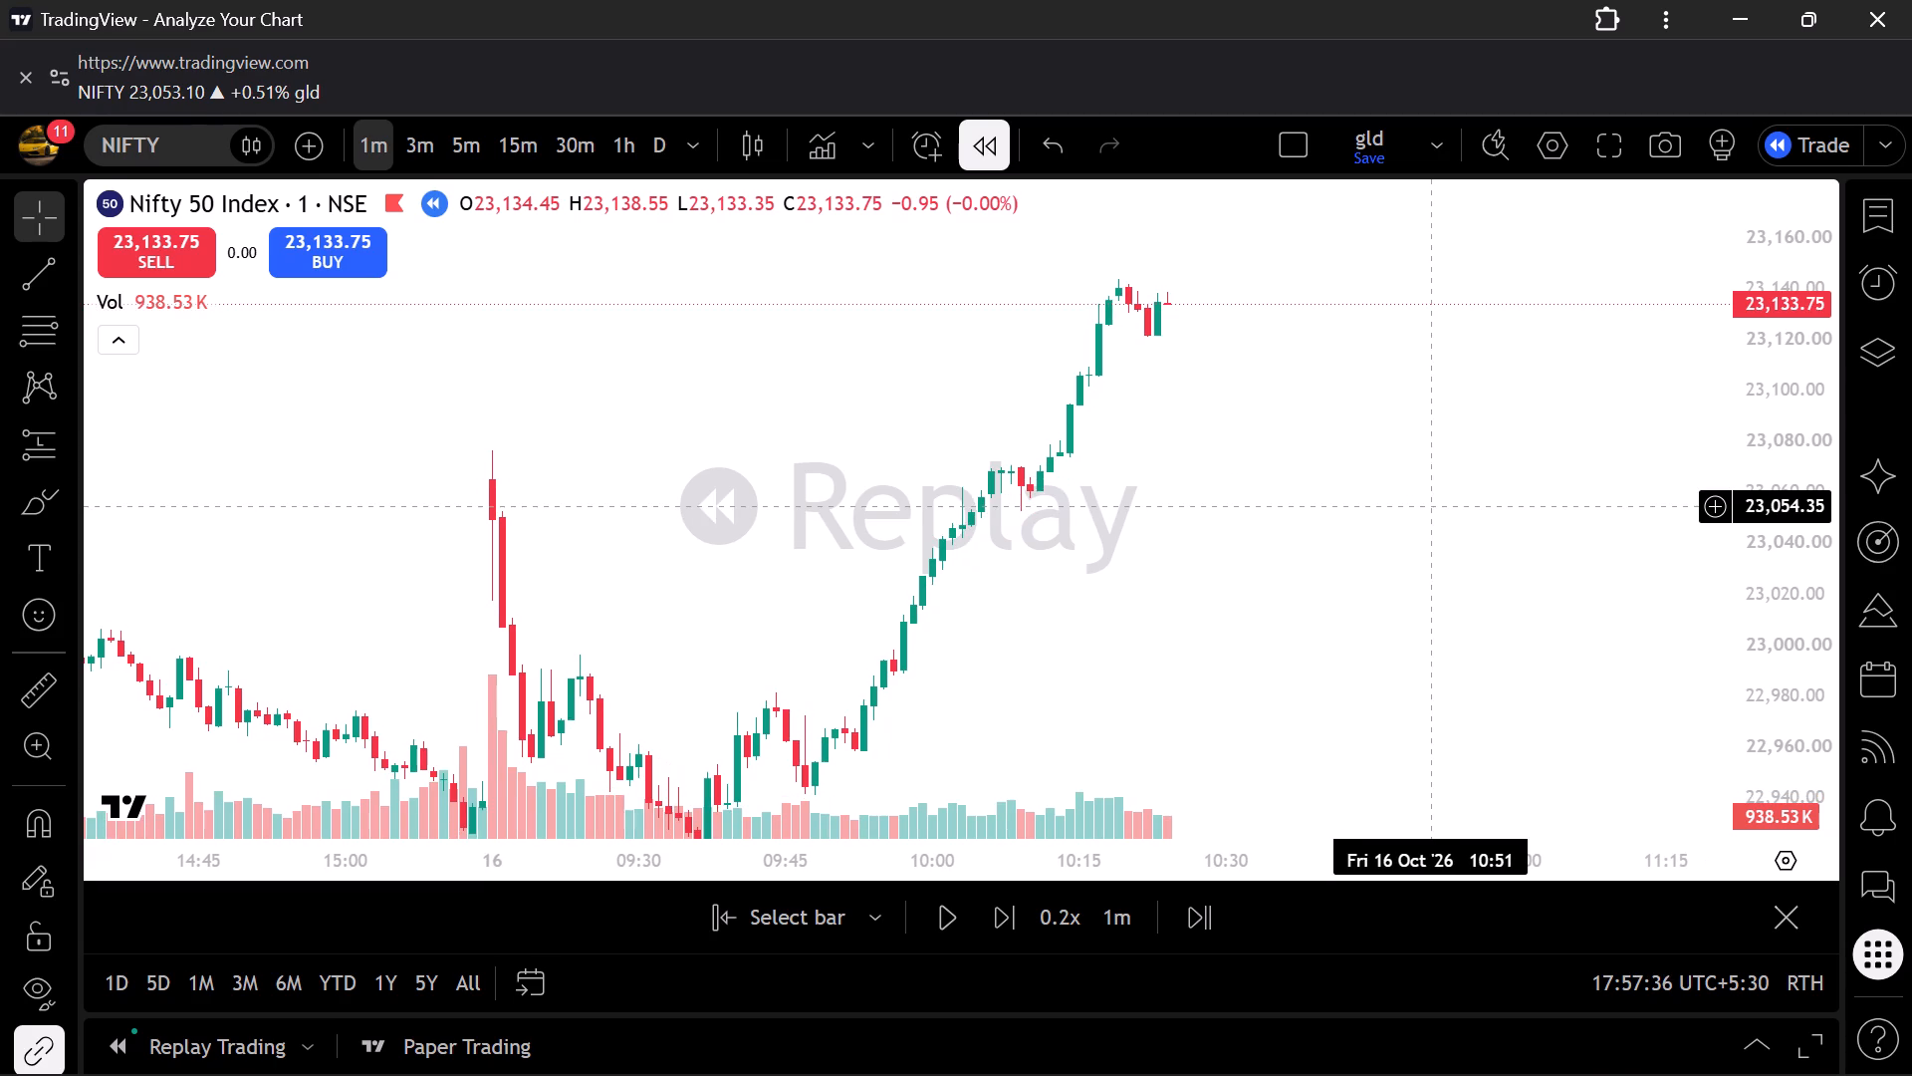
scroll(1431, 507, "up", 3)
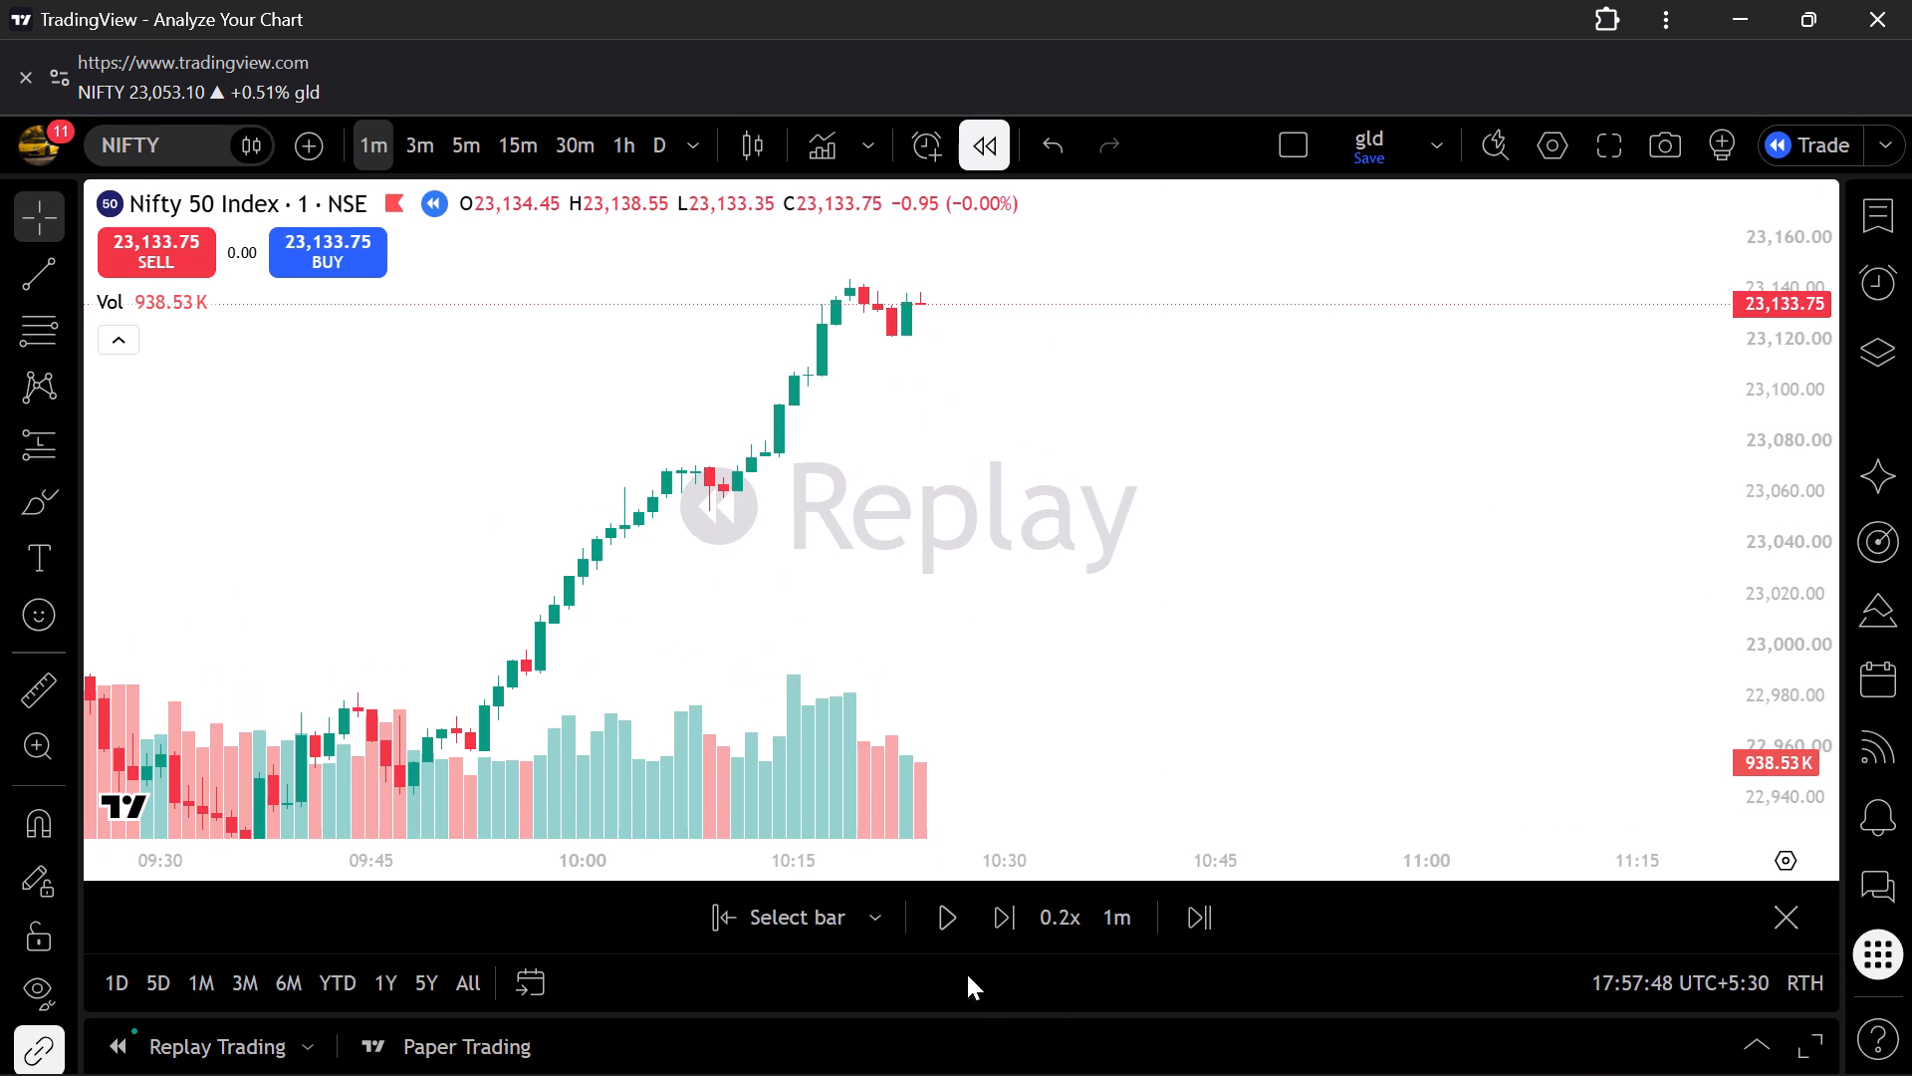
Resume the Nifty 50 replay and set its speed to 0.3x.
left_click(958, 921)
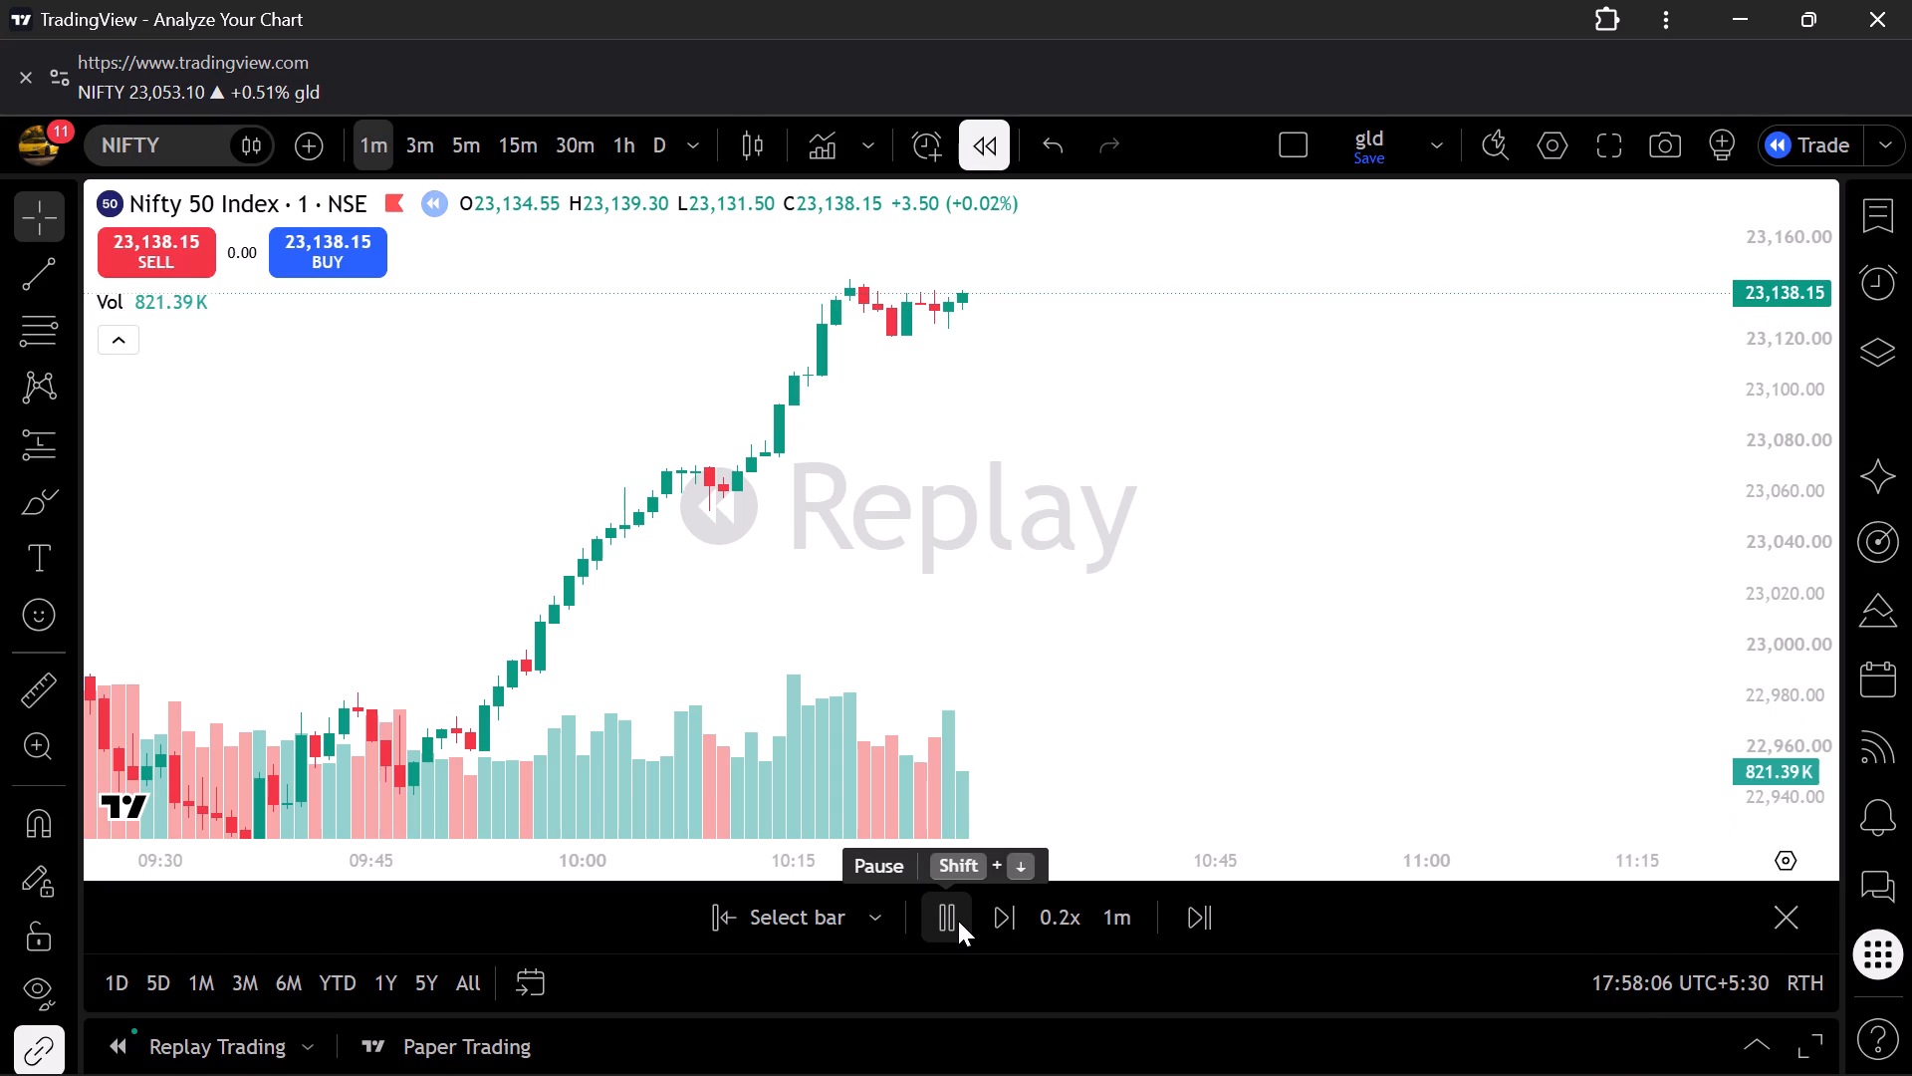
scroll(1103, 673, "down", 2)
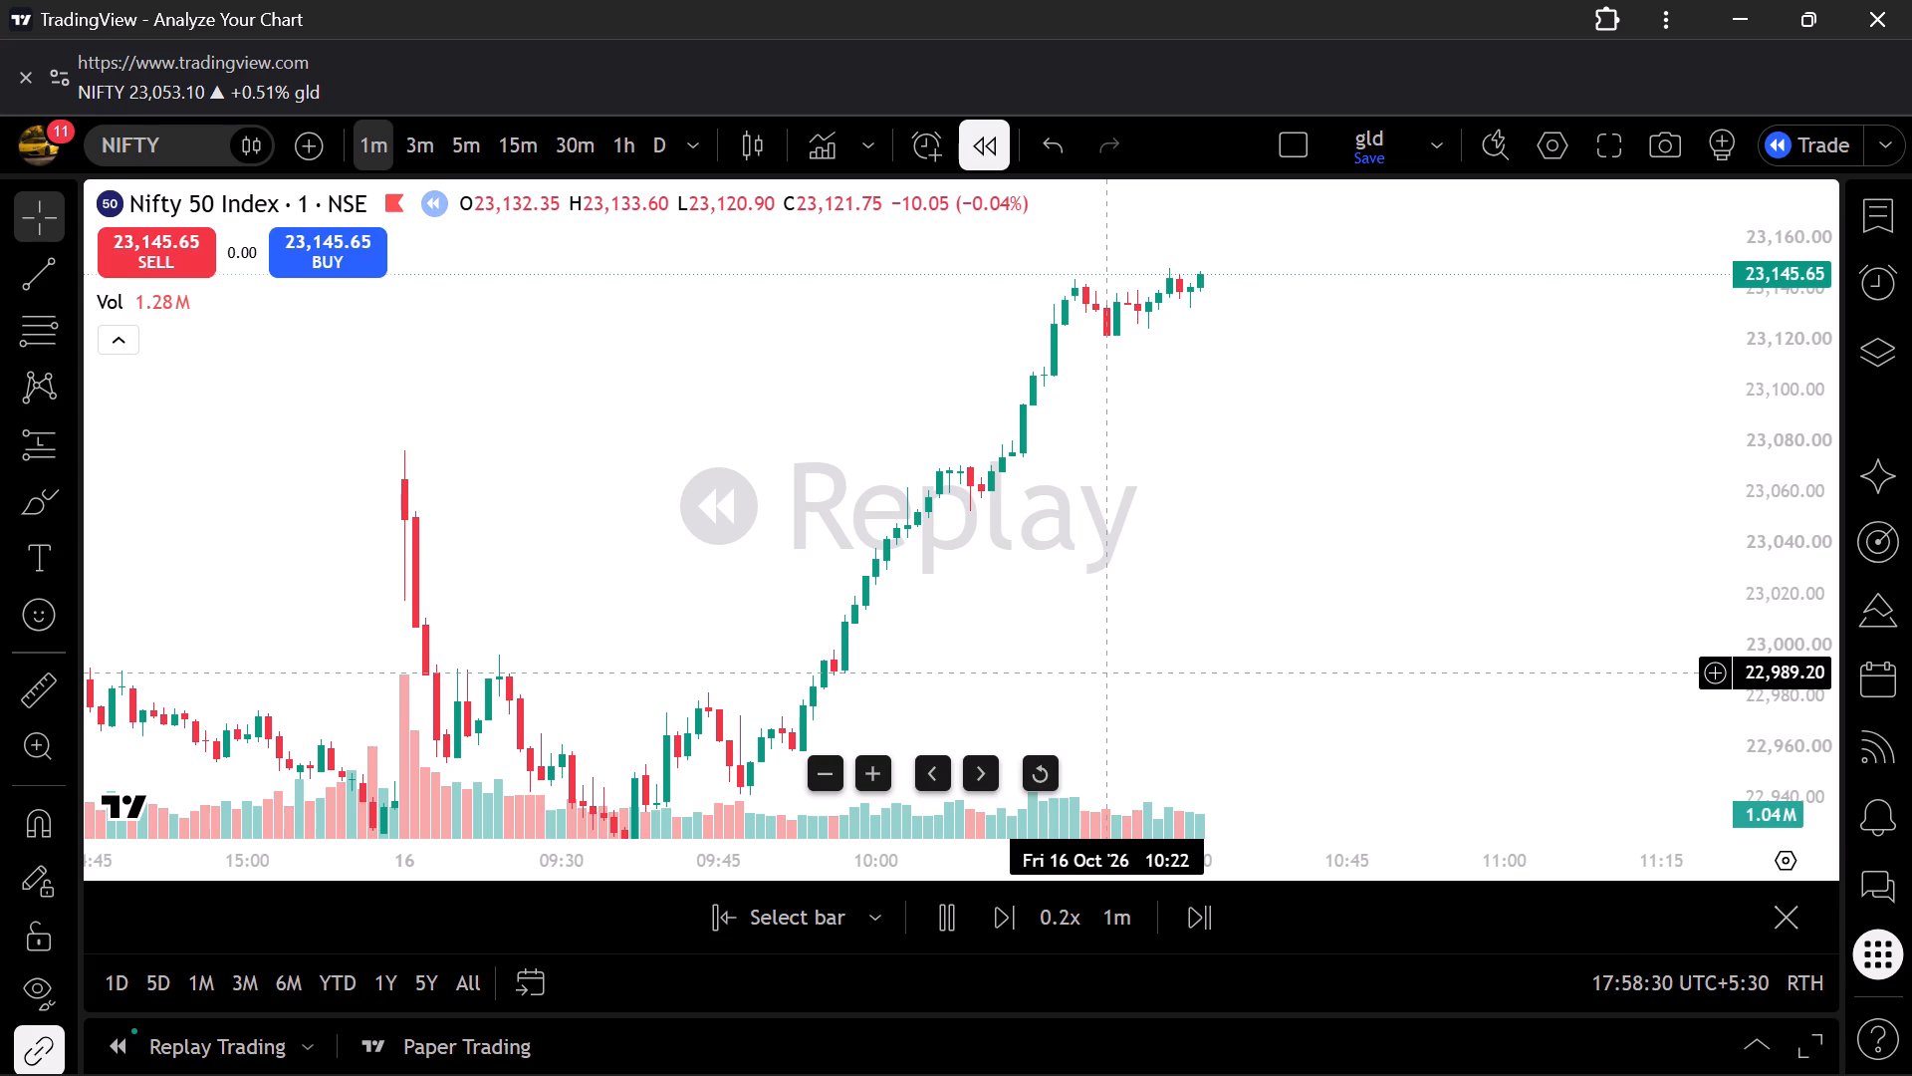
left_click(1050, 938)
left_click(1094, 740)
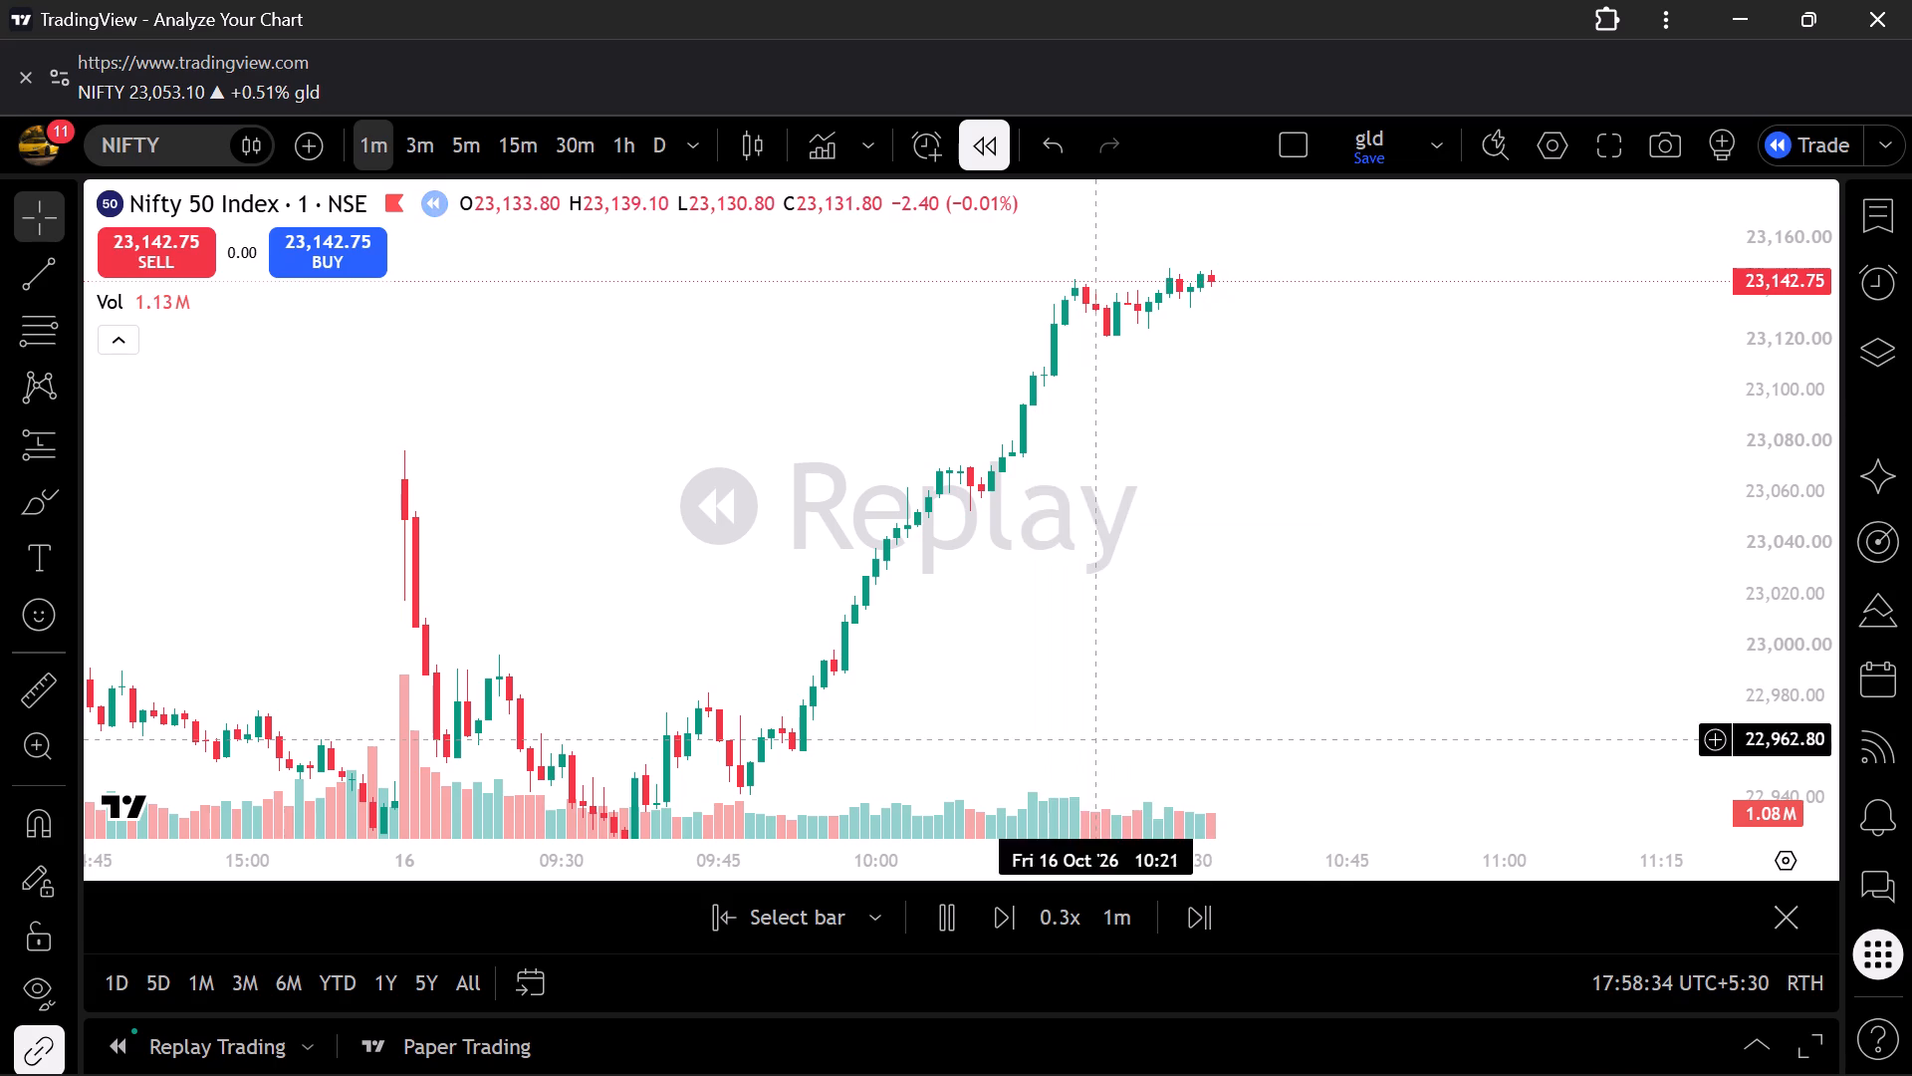
Follow the replayed 1-minute candles after 10:30 against the morning rally and the previous afternoon.
scroll(1299, 602, "up", 2)
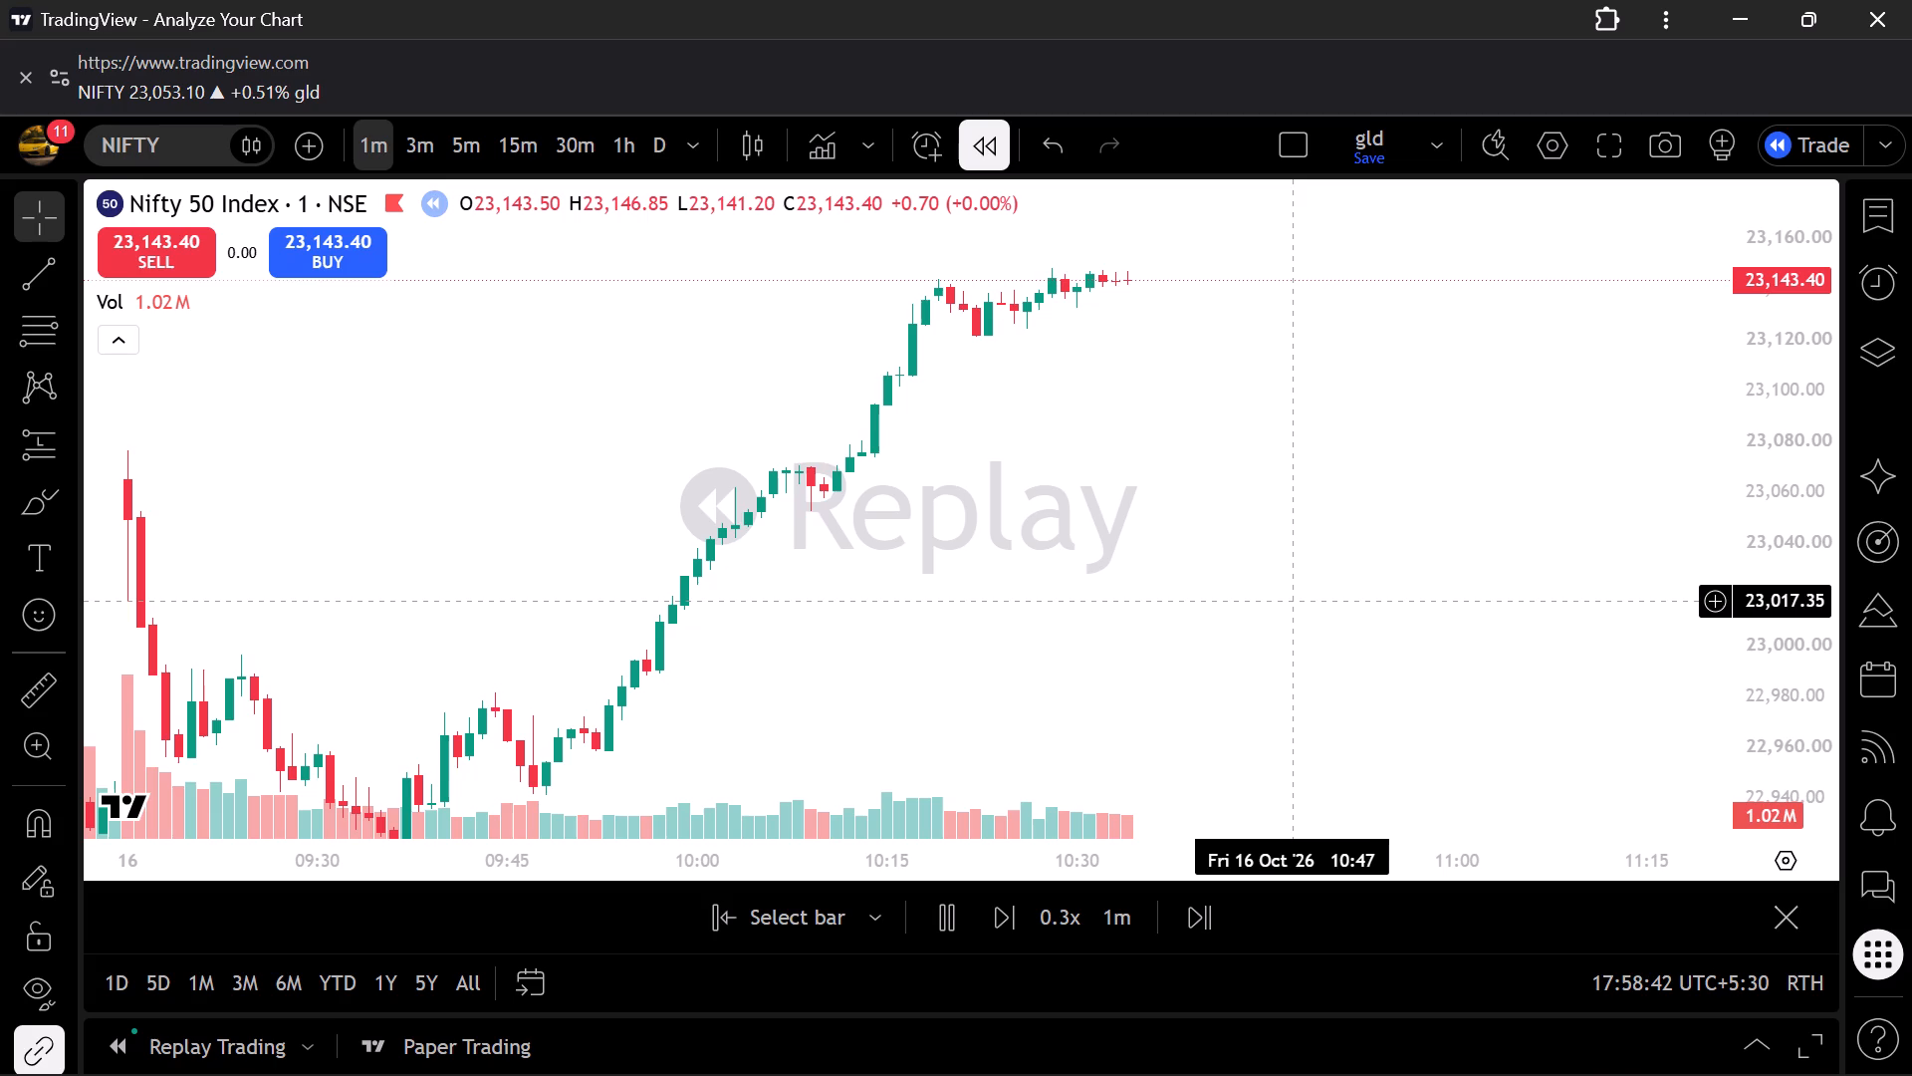
scroll(1299, 602, "up", 2)
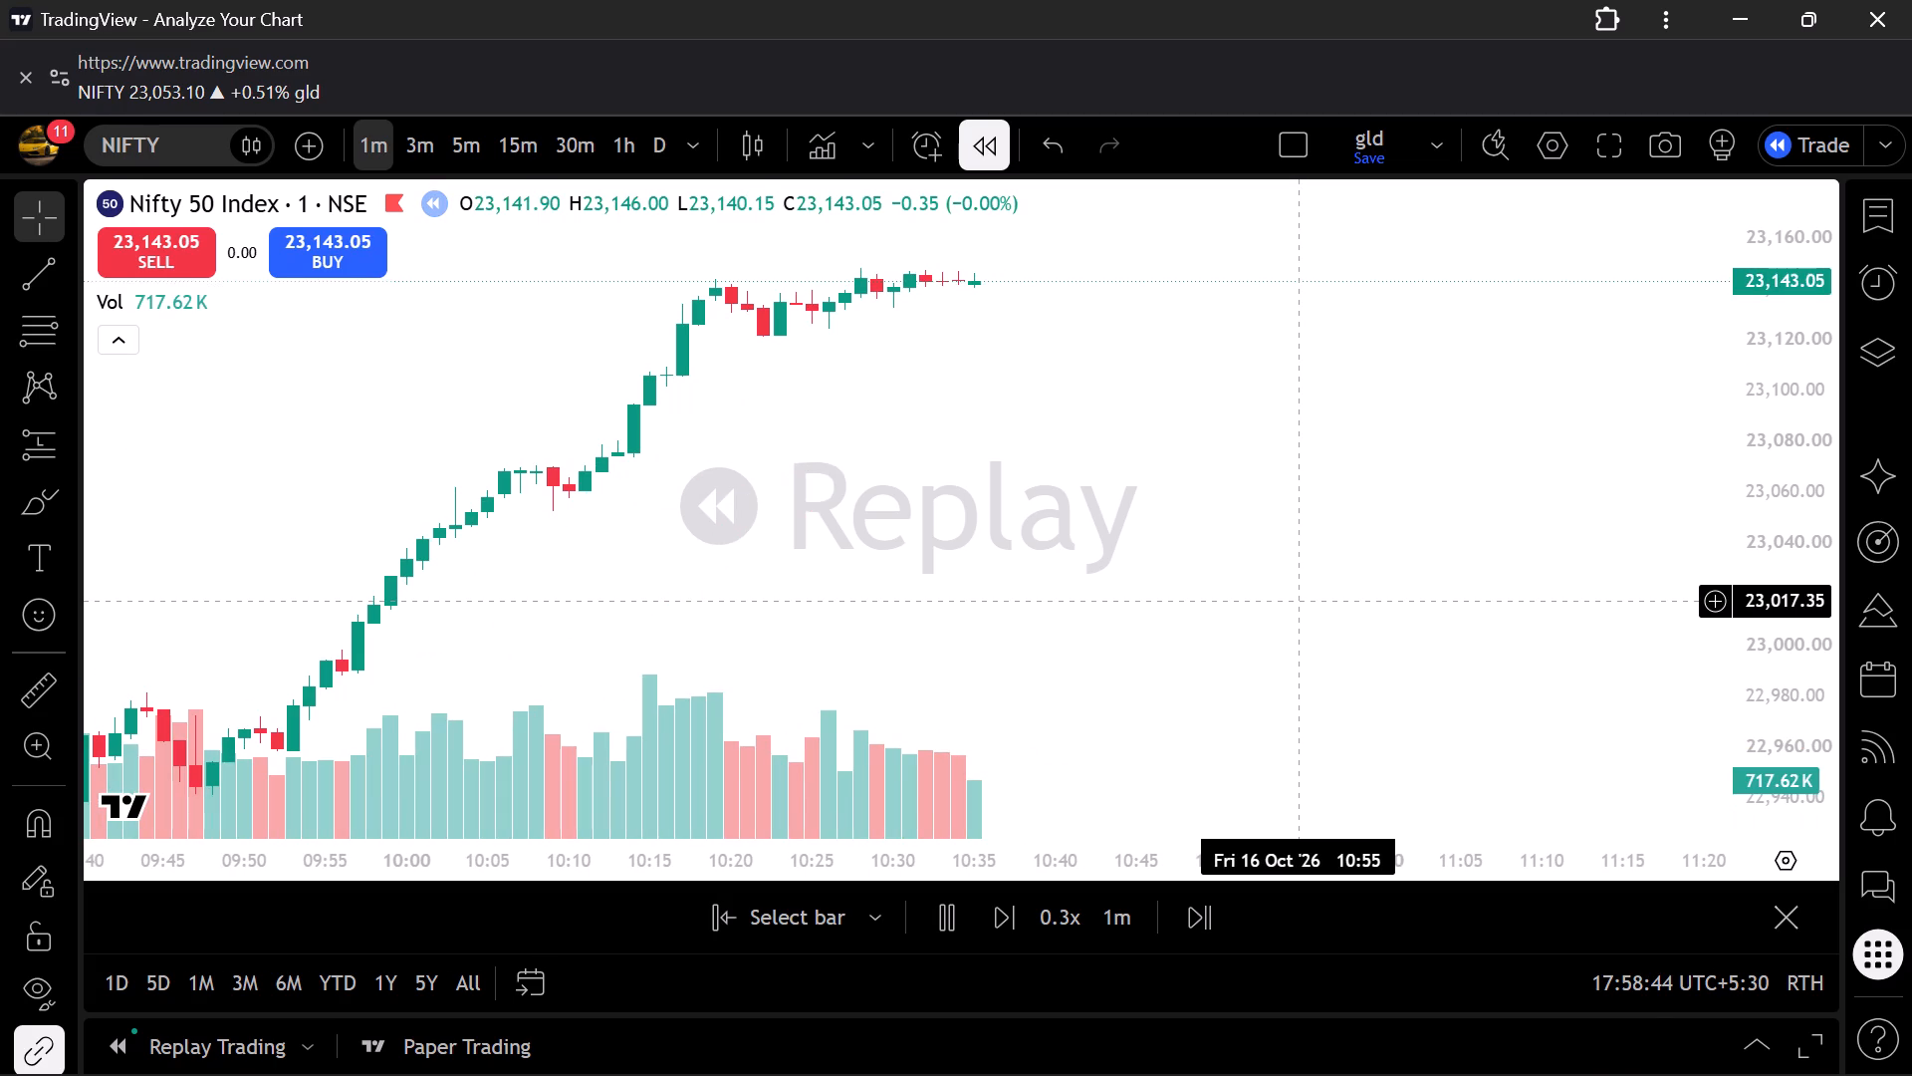
scroll(1299, 602, "down", 1)
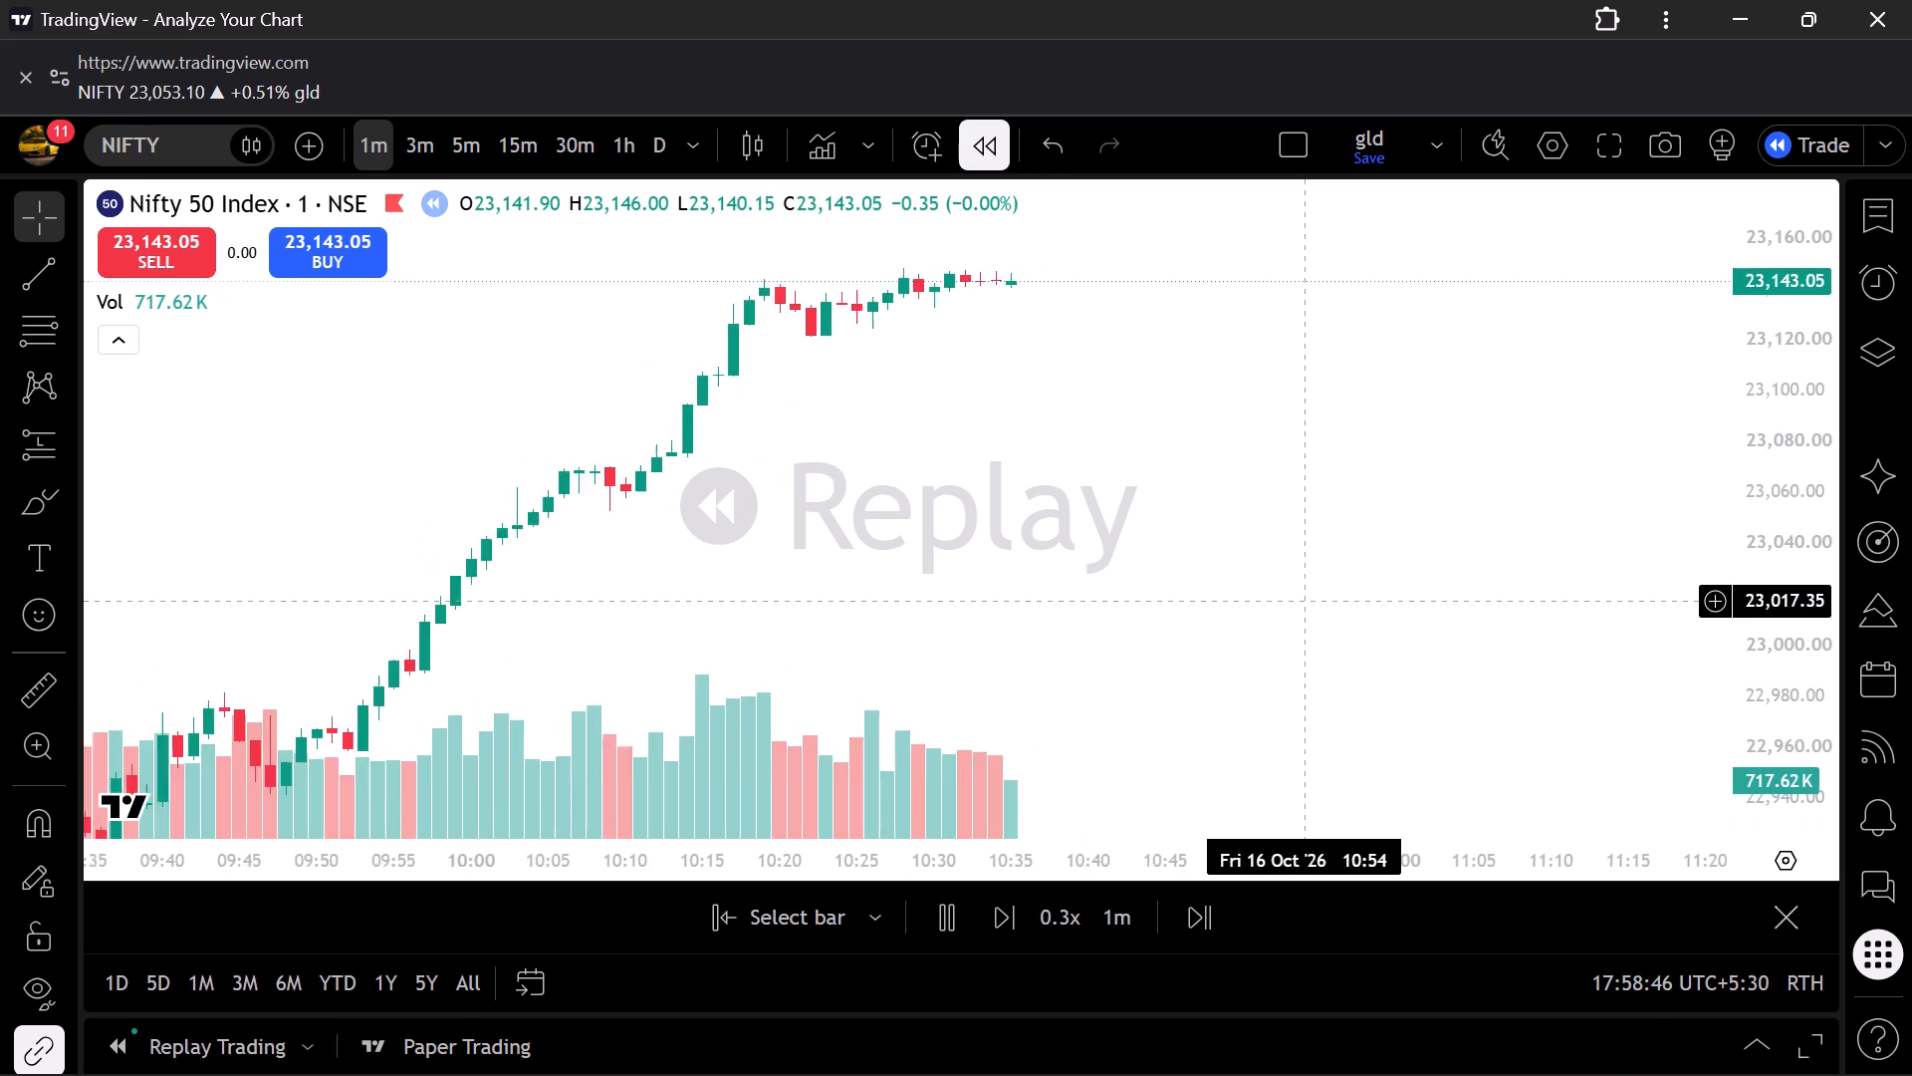
scroll(1299, 602, "down", 1)
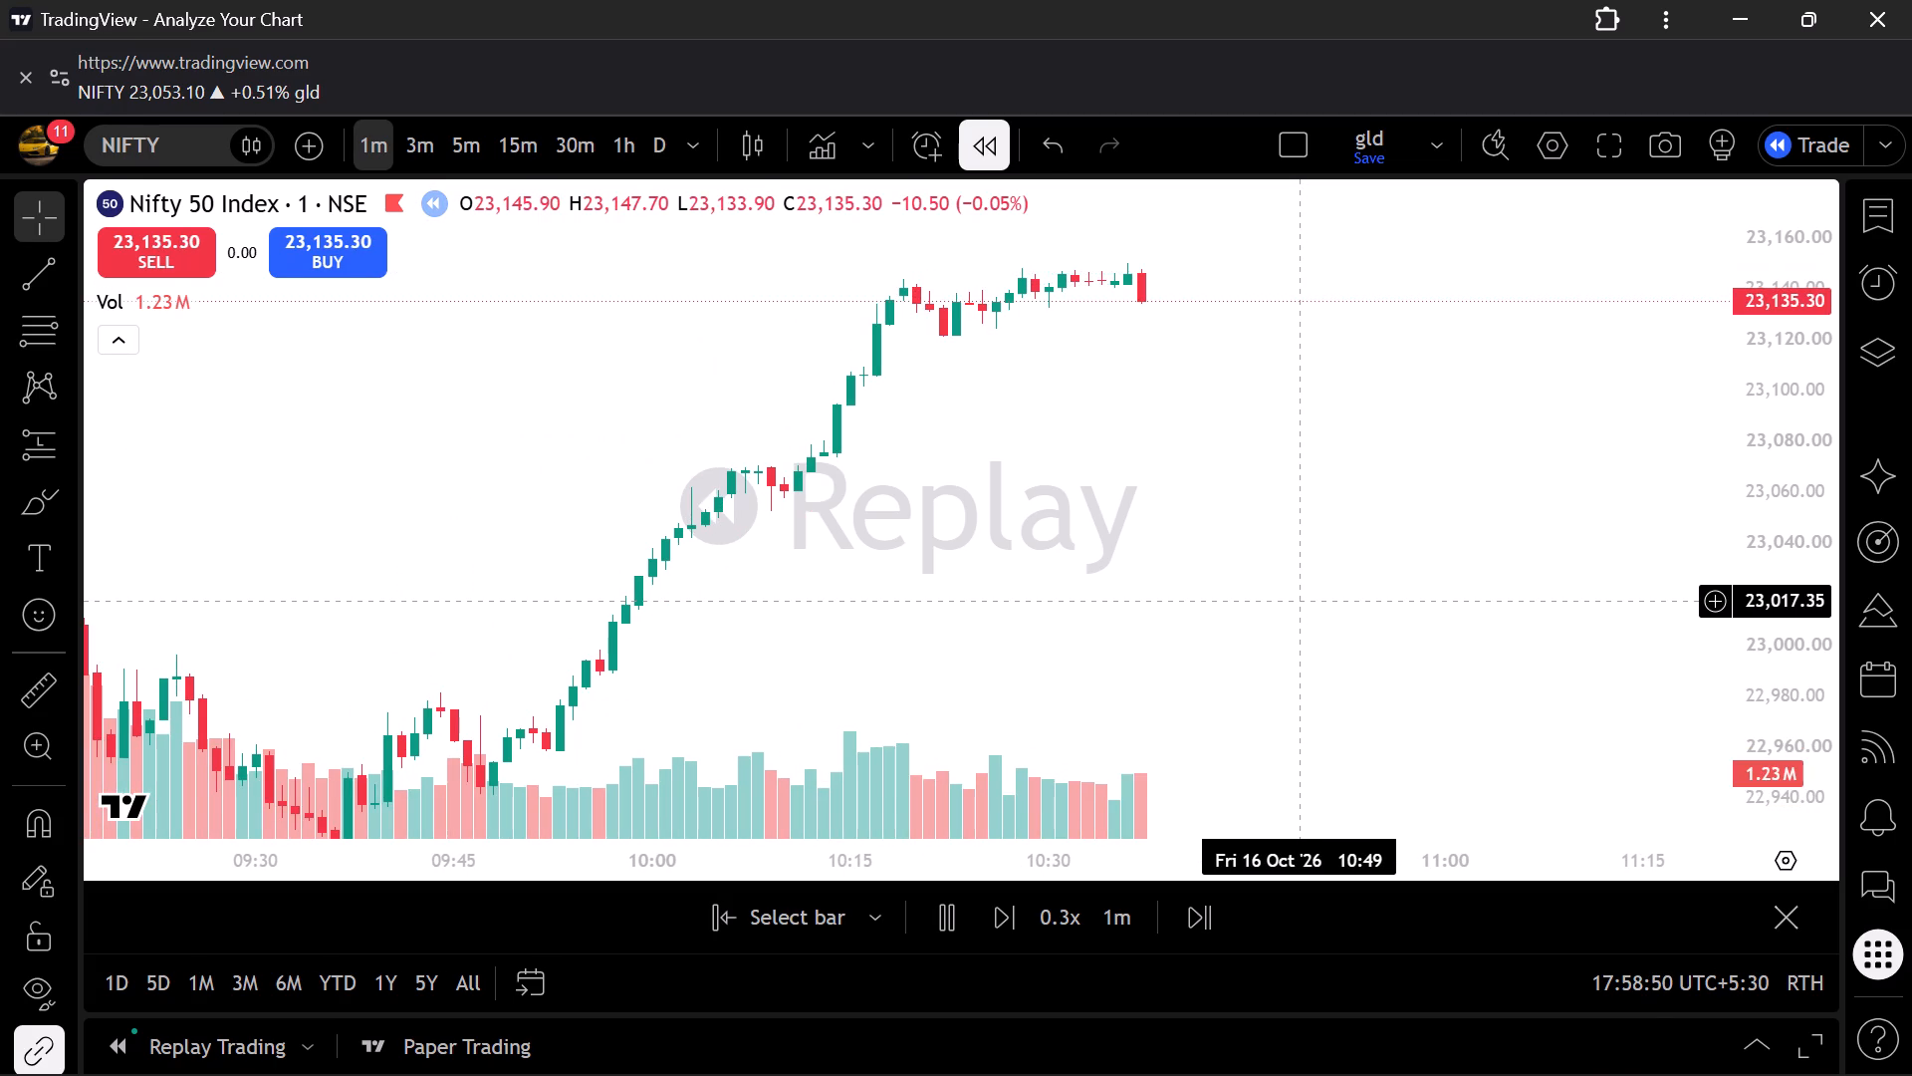
scroll(1299, 602, "down", 2)
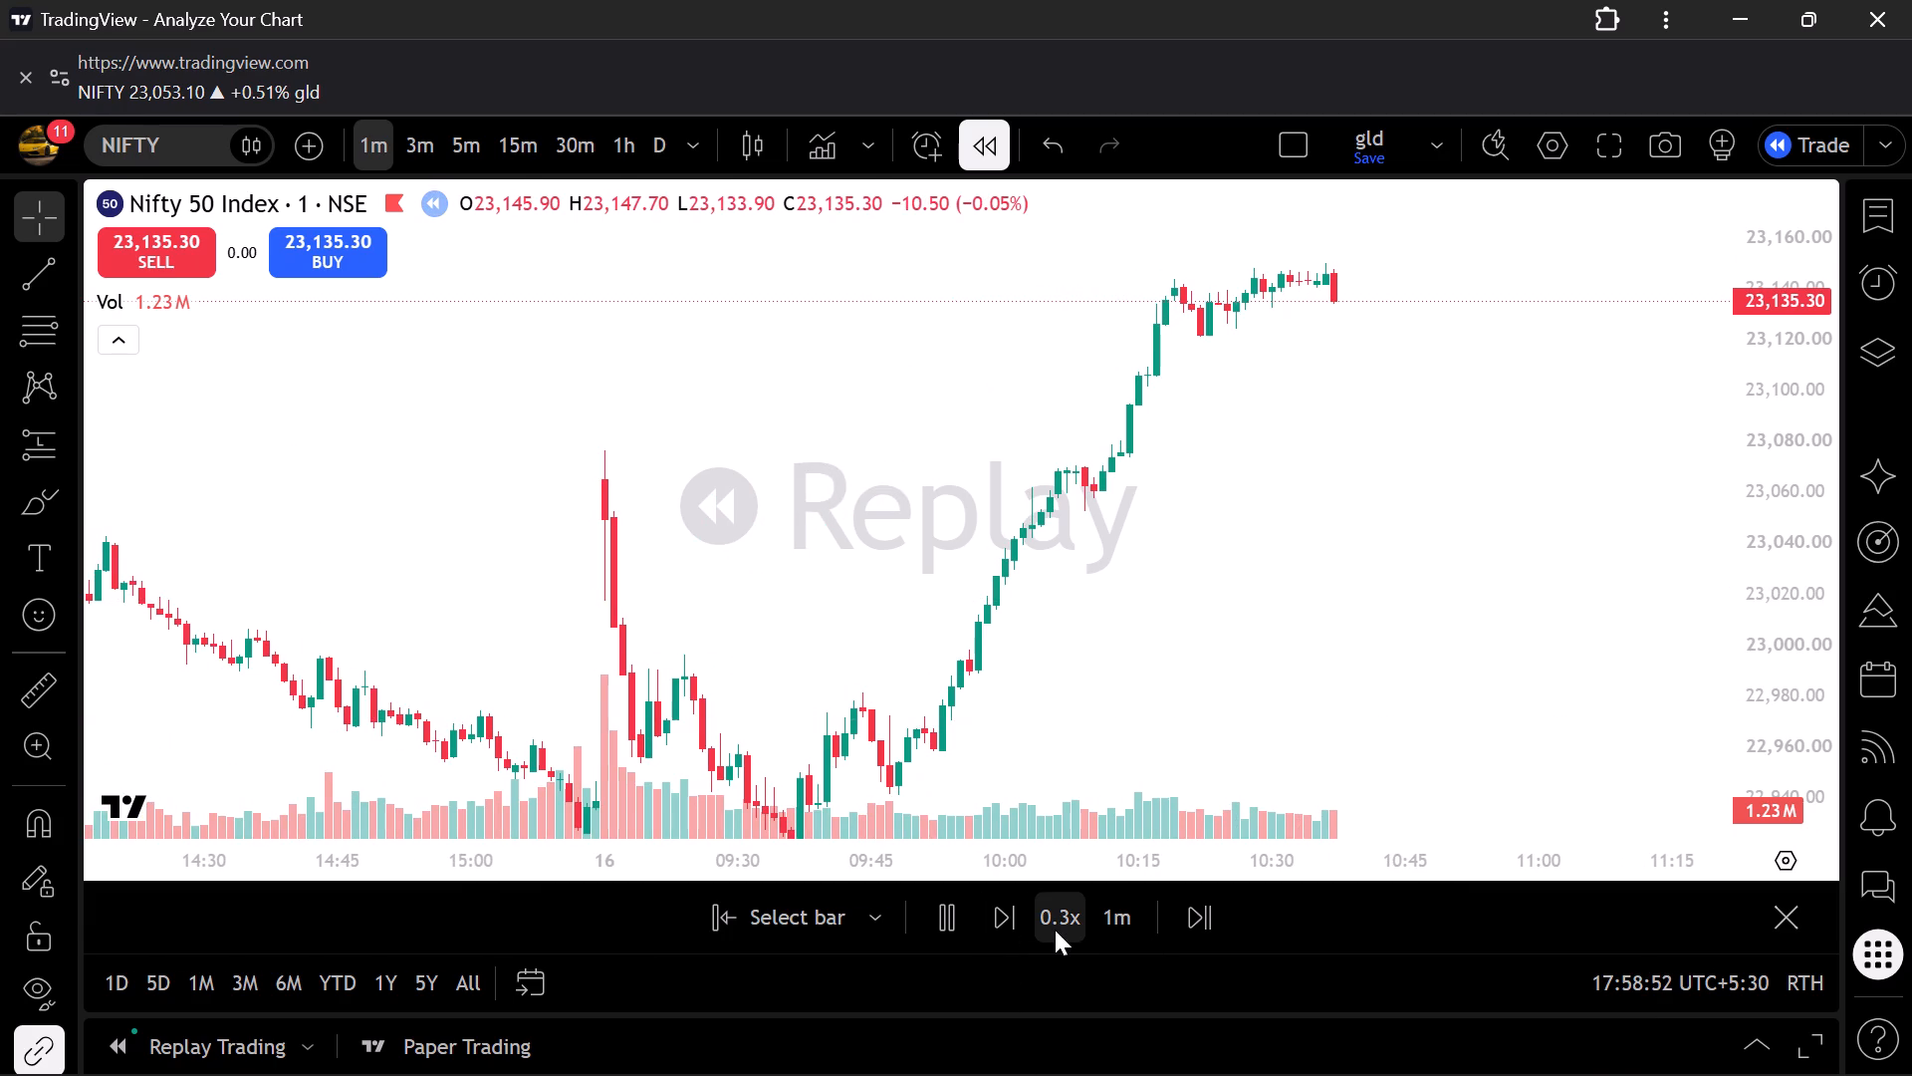
Pause the replay at the 10:38 candle and set its speed to 0.2x.
left_click(1055, 930)
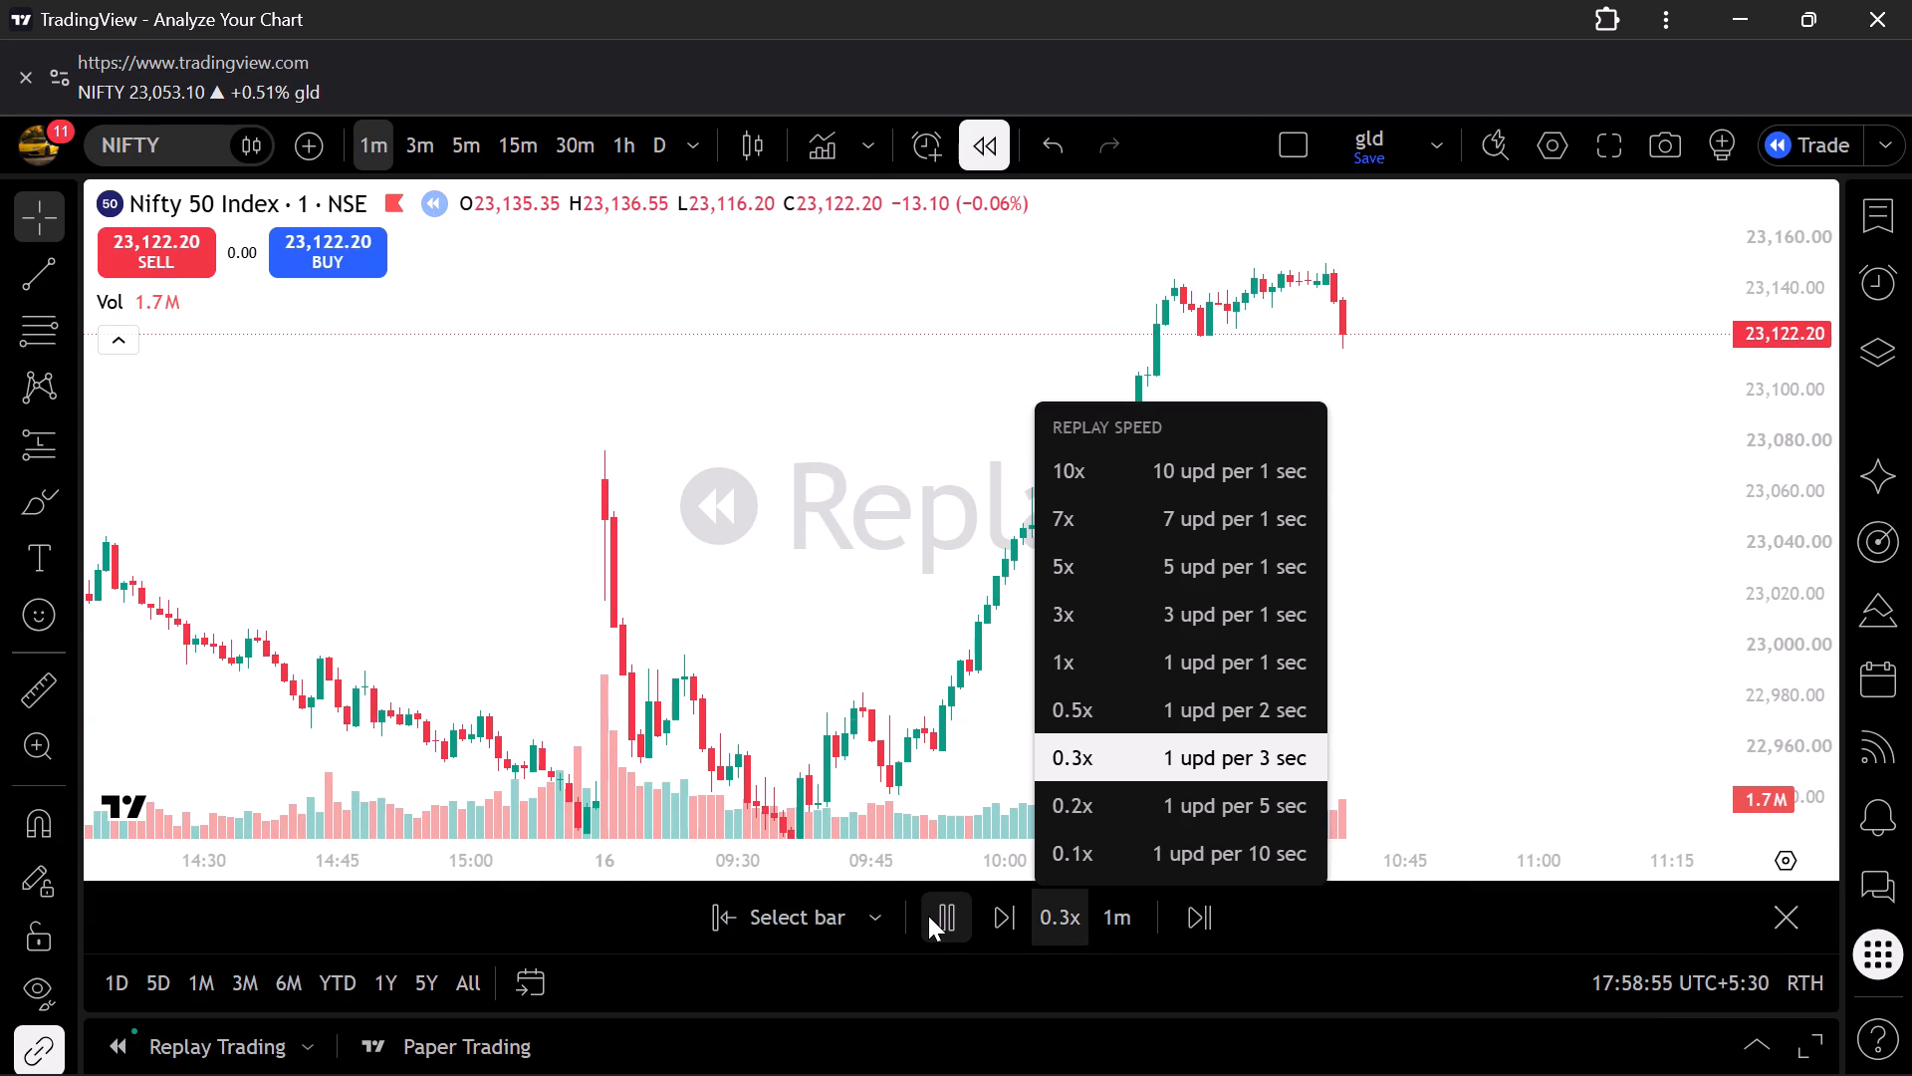
left_click(928, 916)
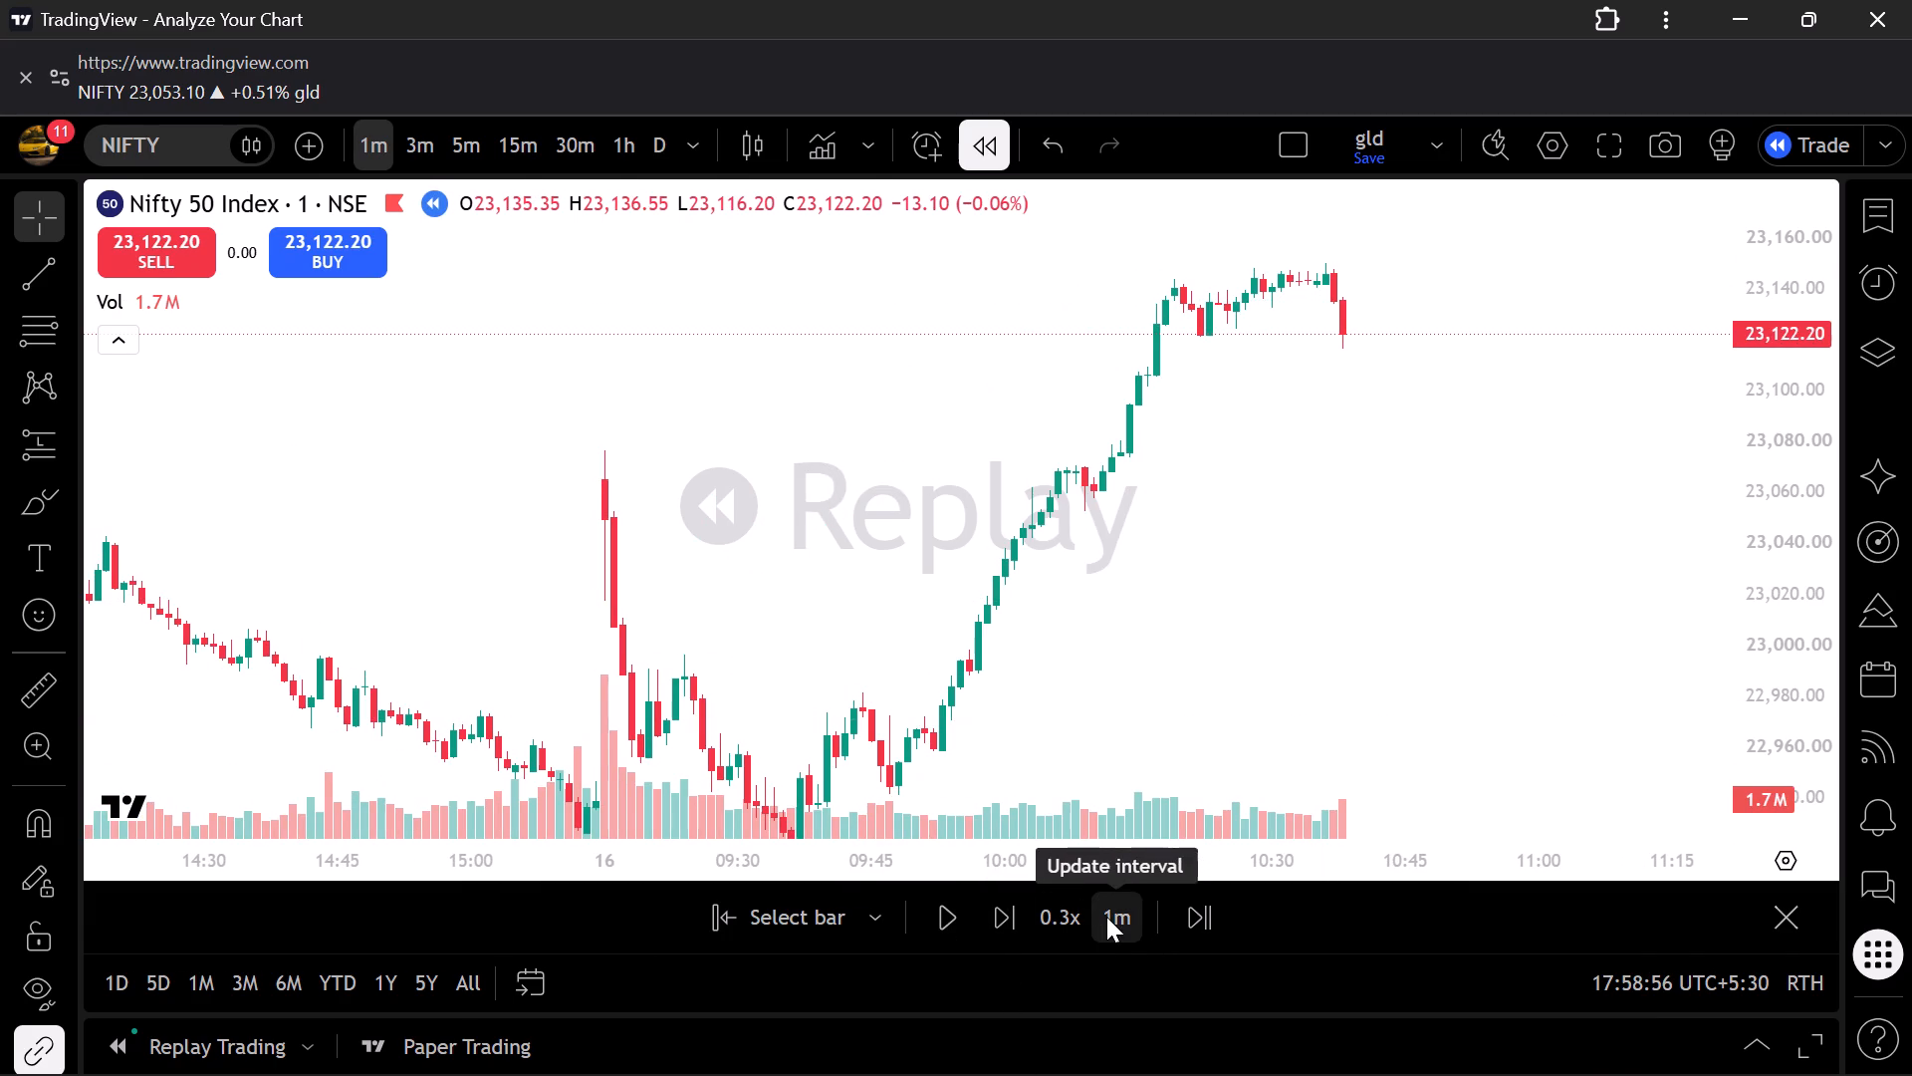
left_click(1051, 915)
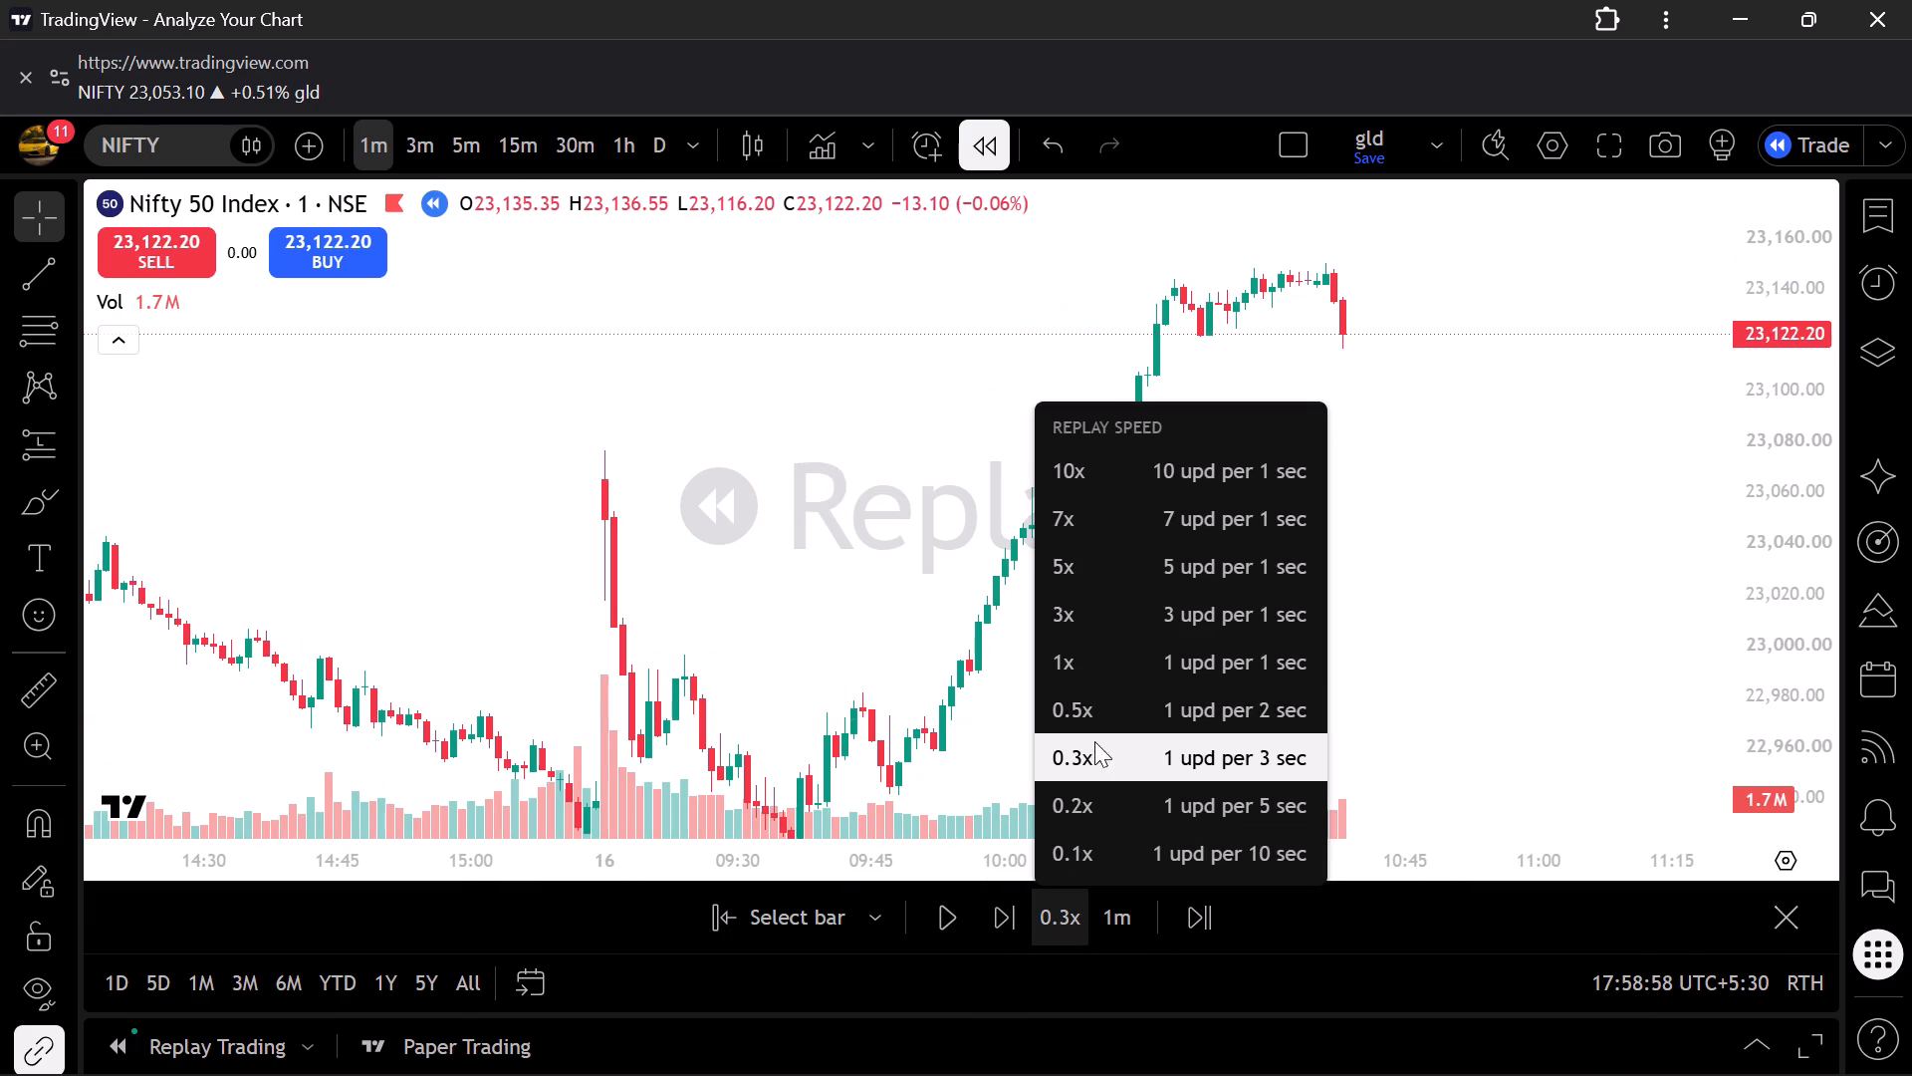
left_click(1070, 817)
Place a replay-trading market sell order for 1 unit of NIFTY at the 10:38 candle.
scroll(1364, 545, "up", 1)
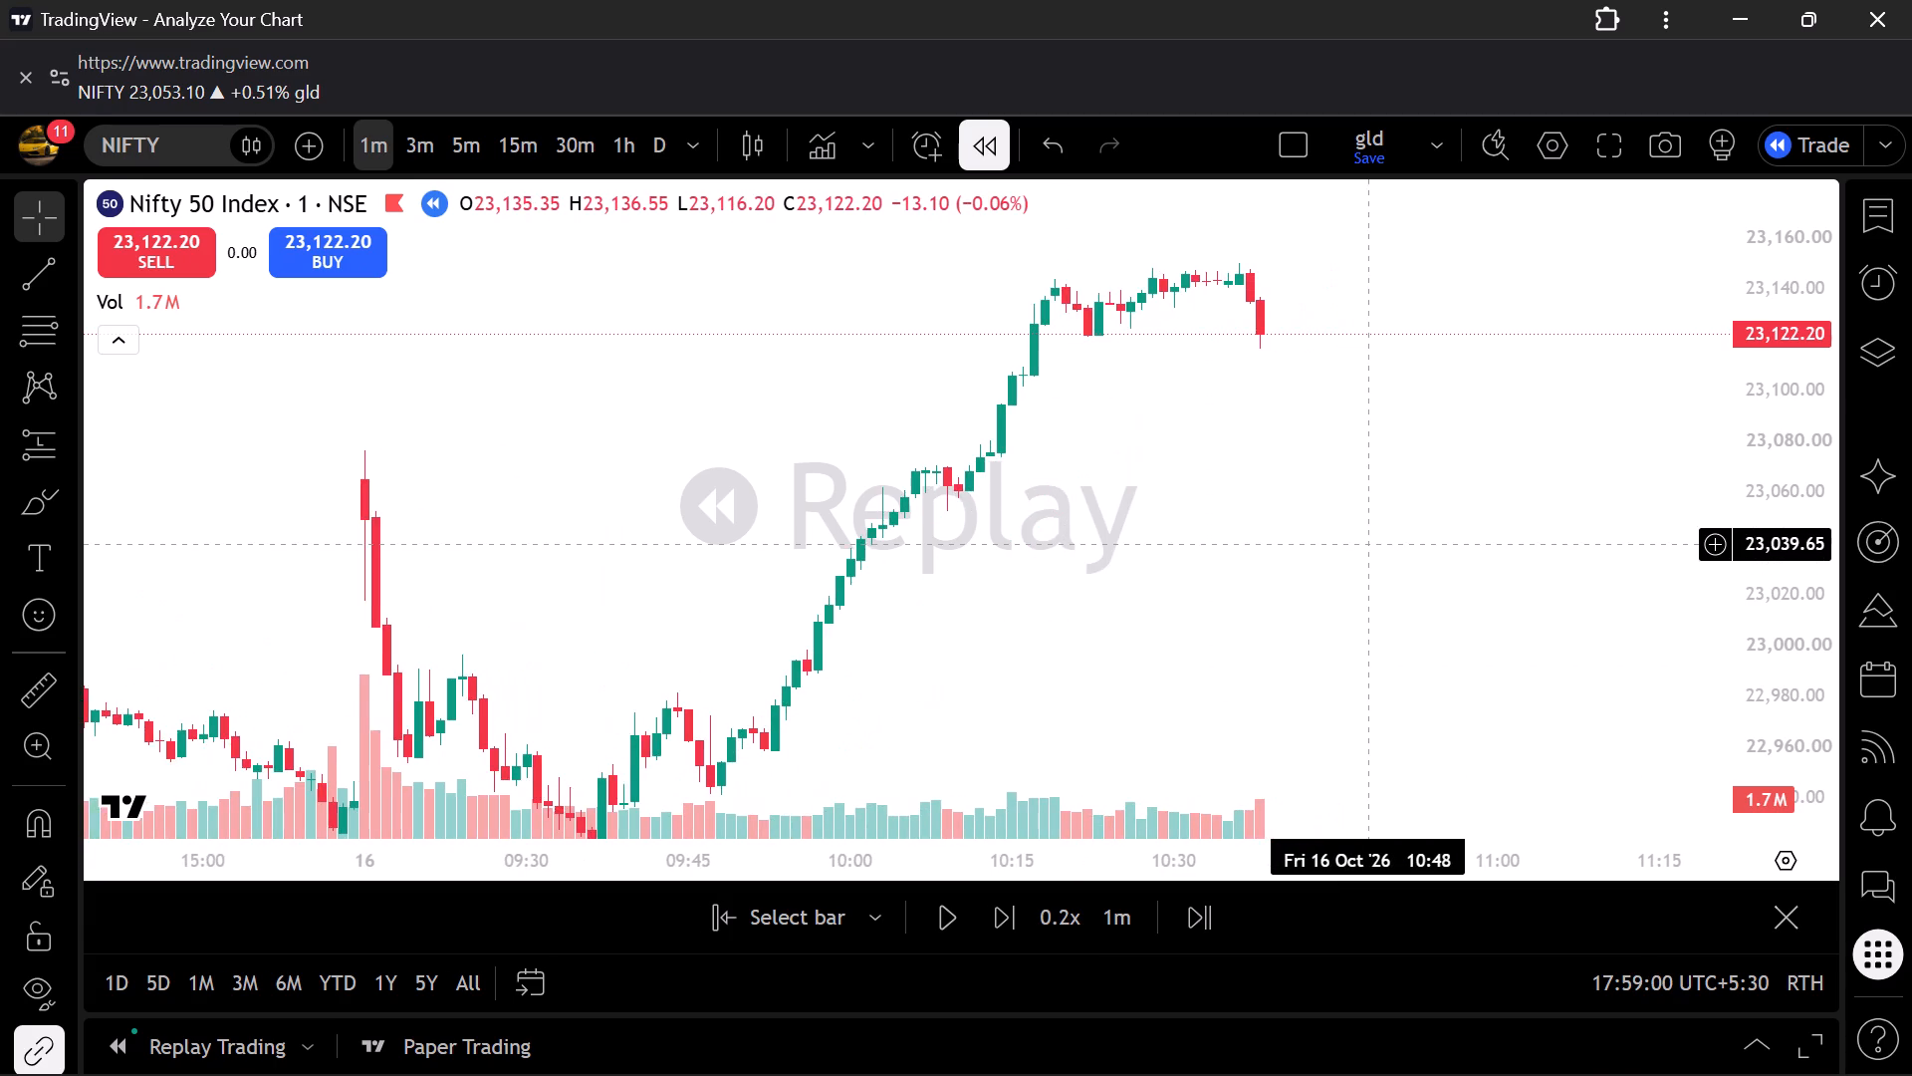
scroll(1364, 545, "down", 1)
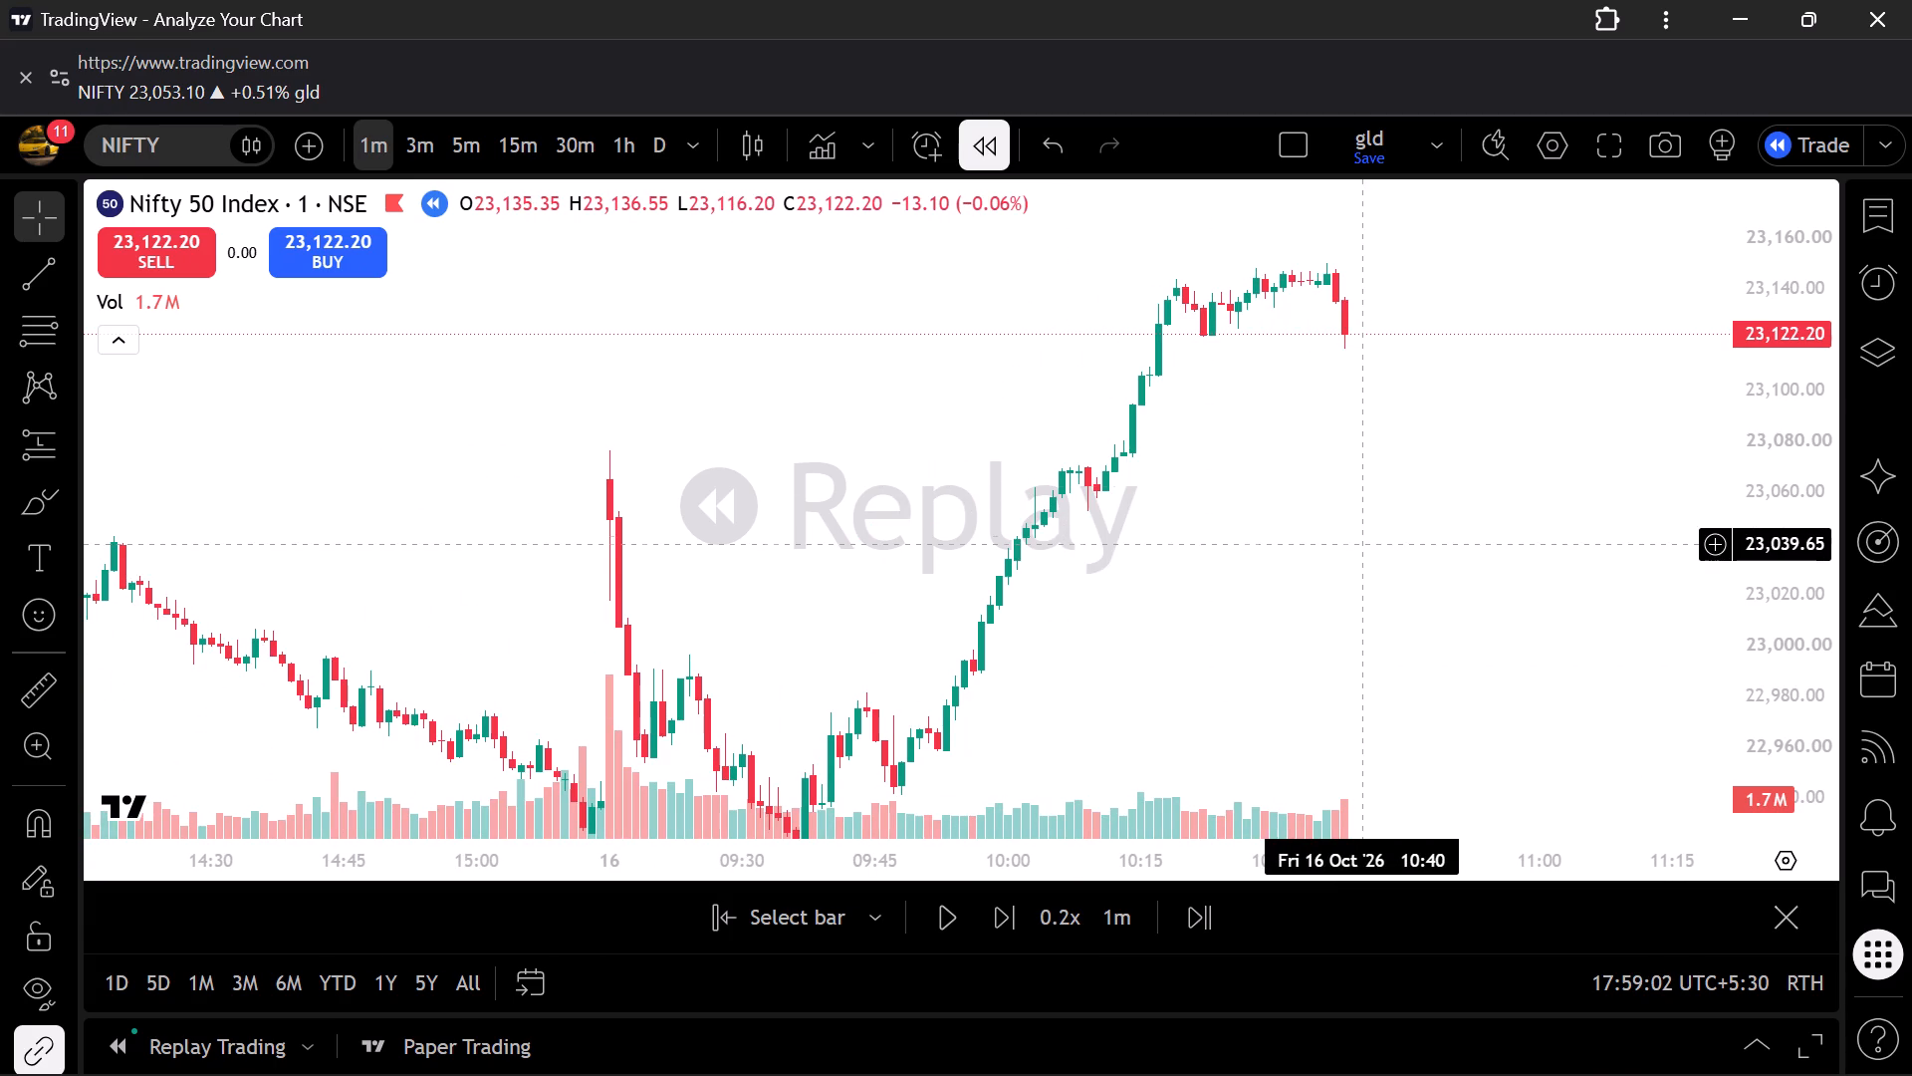
left_click(1808, 159)
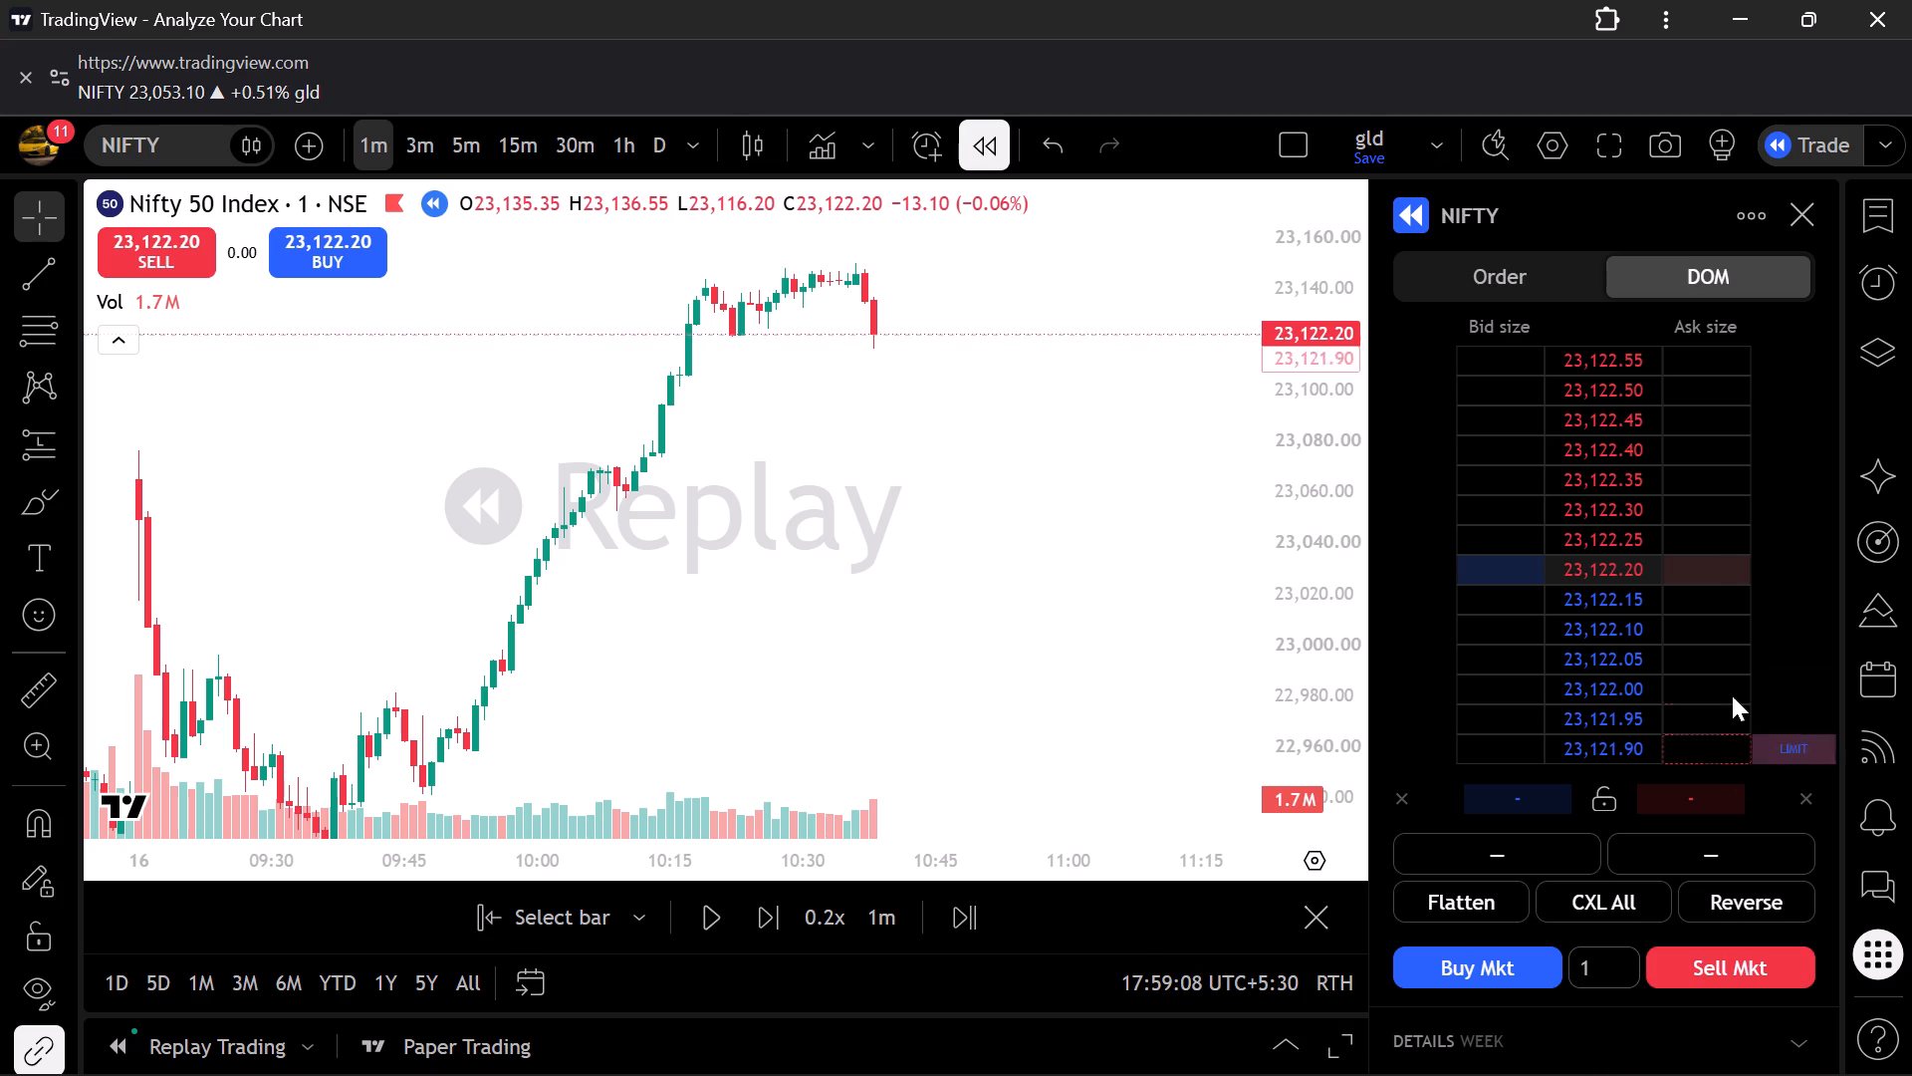
left_click(1730, 981)
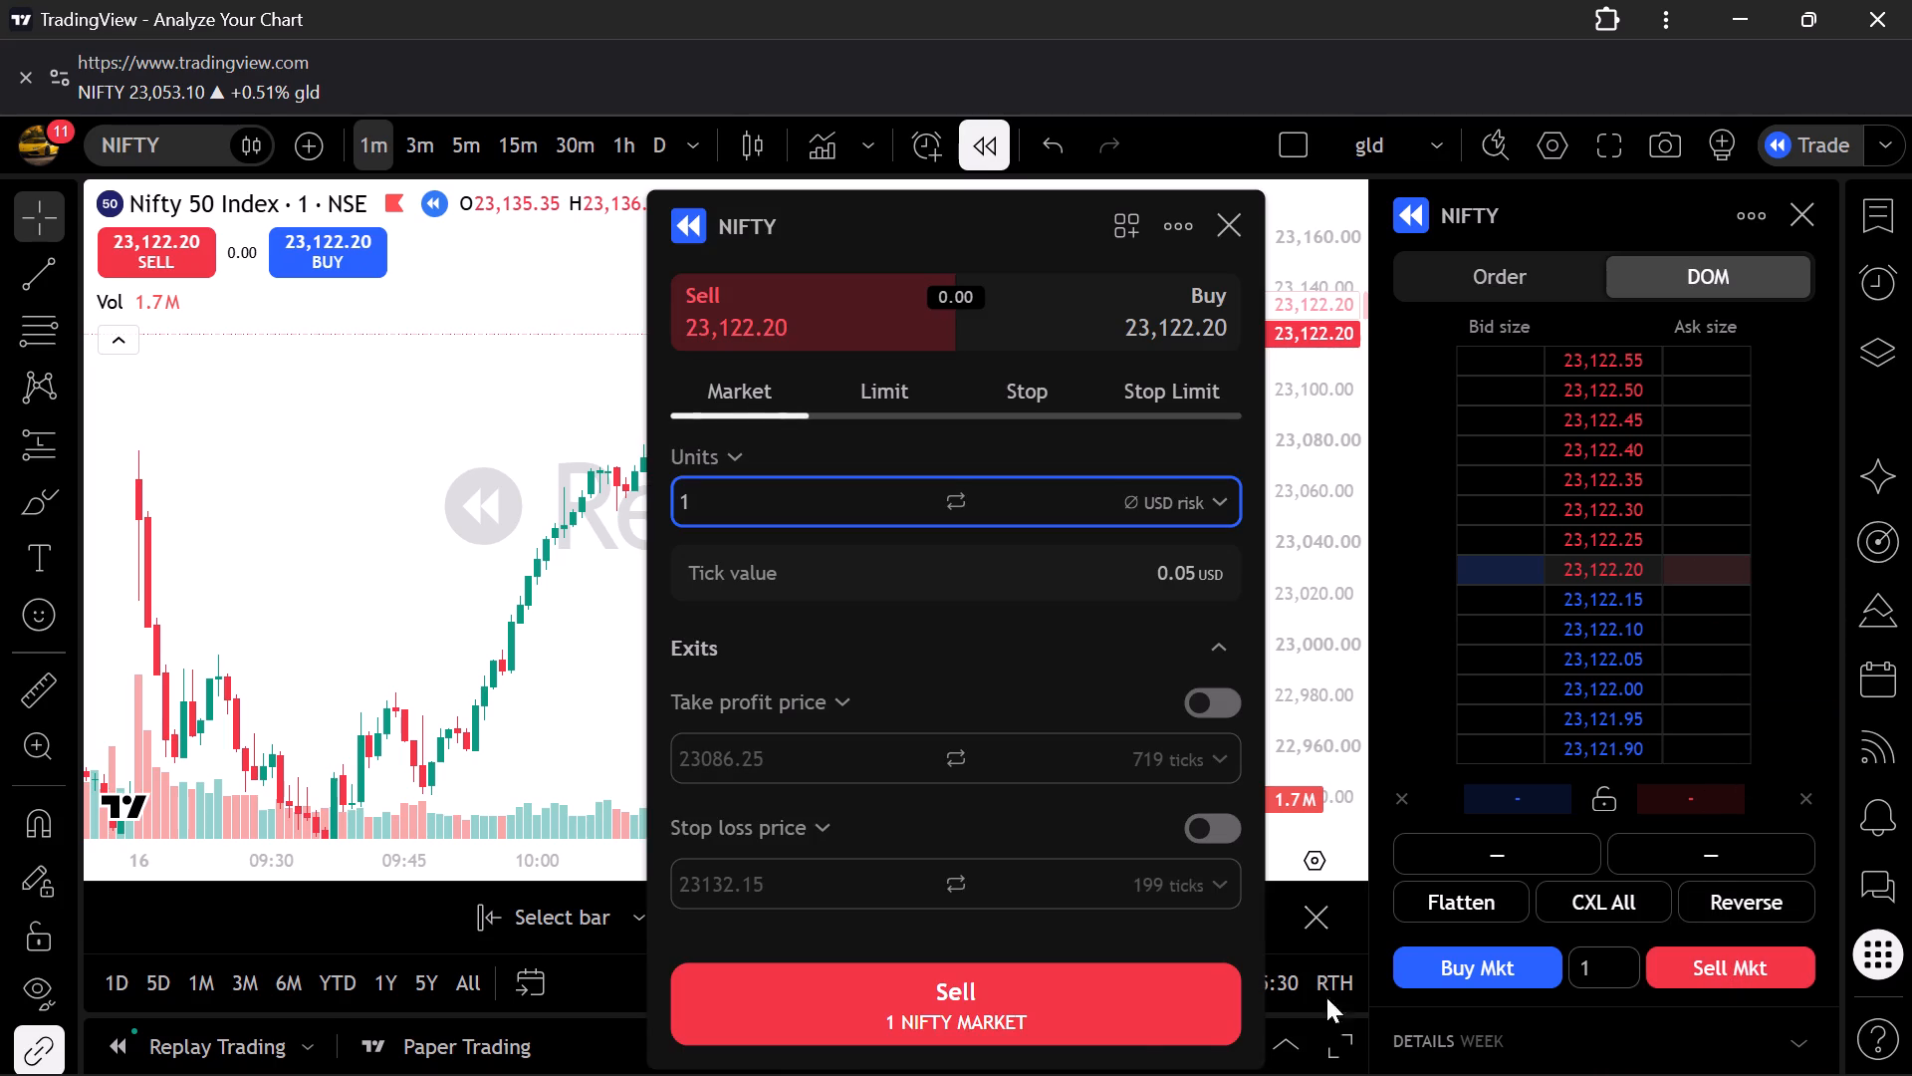
left_click(1121, 1005)
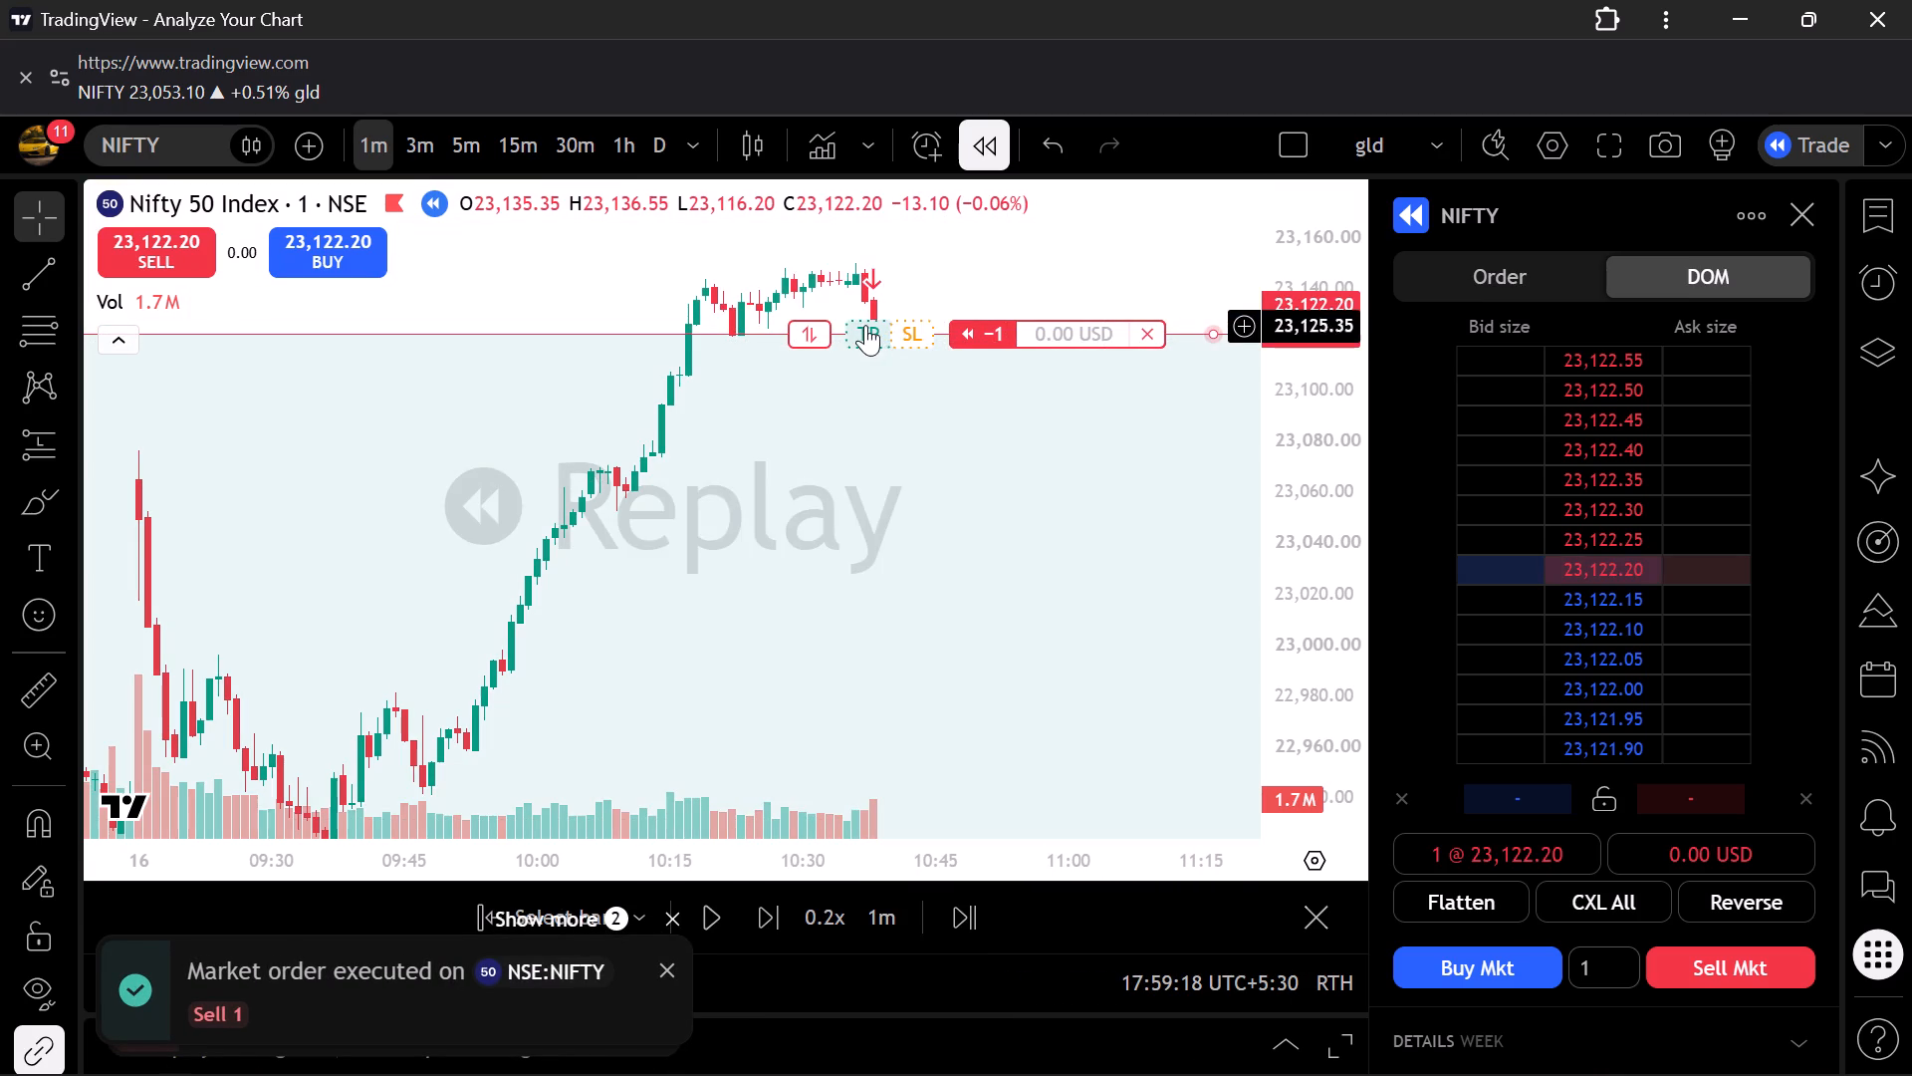
Attach a take profit at 23,052.55 and a stop loss at 23,142.95 to the short NIFTY position.
left_click_drag(865, 325, 898, 523)
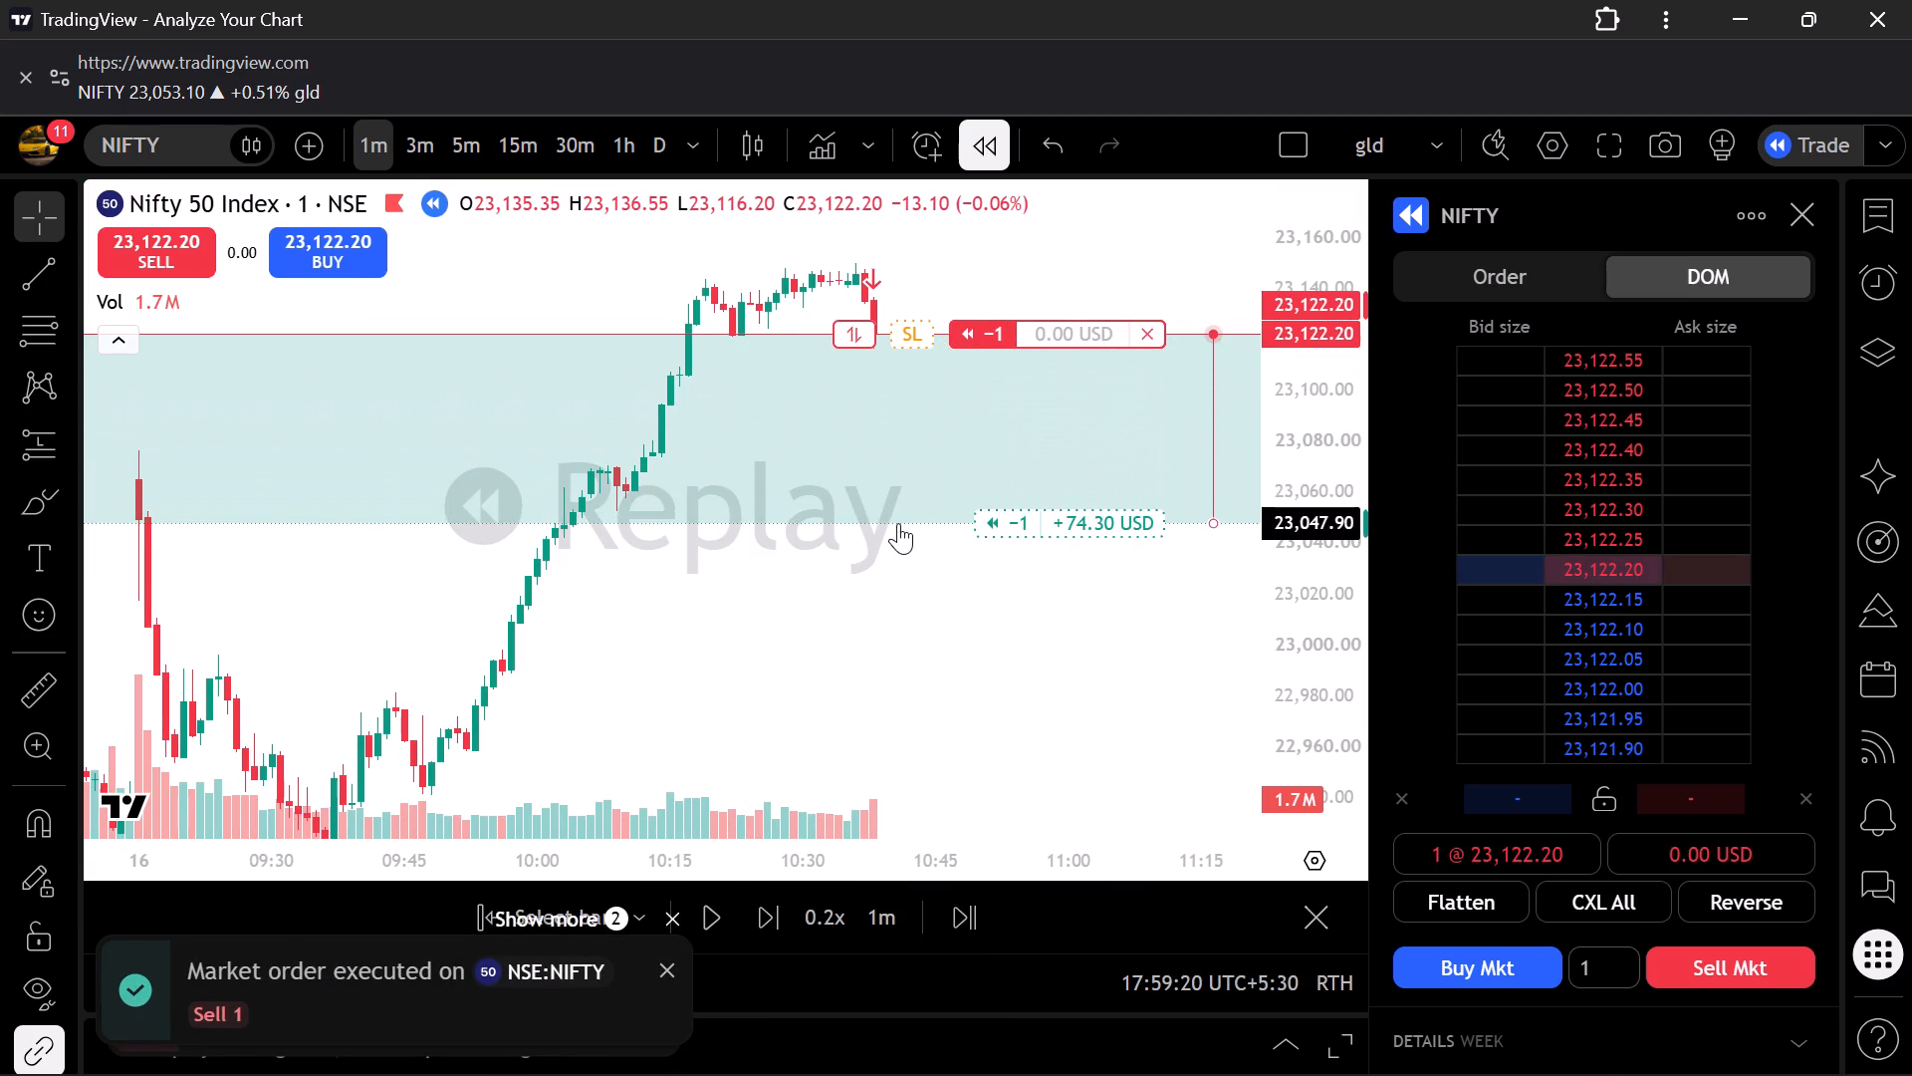
left_click_drag(898, 523, 904, 512)
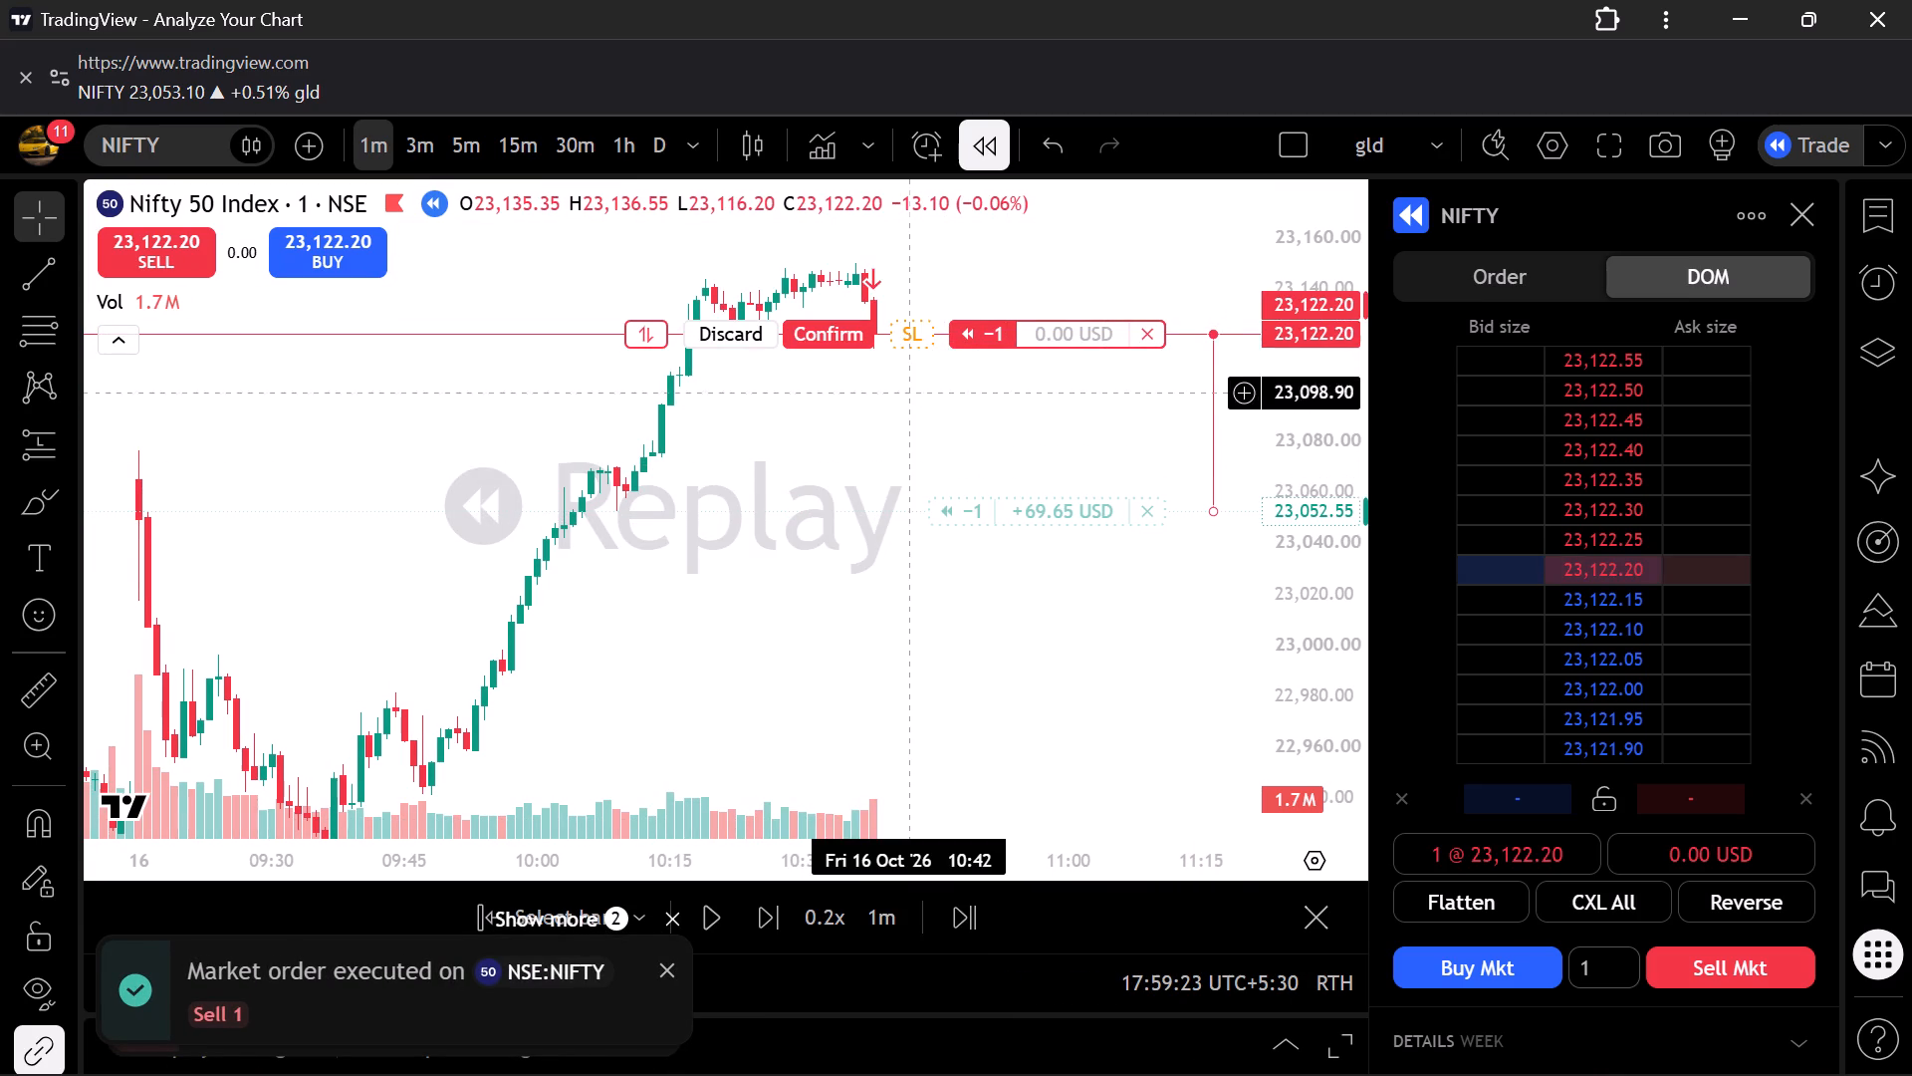
left_click_drag(913, 344, 916, 298)
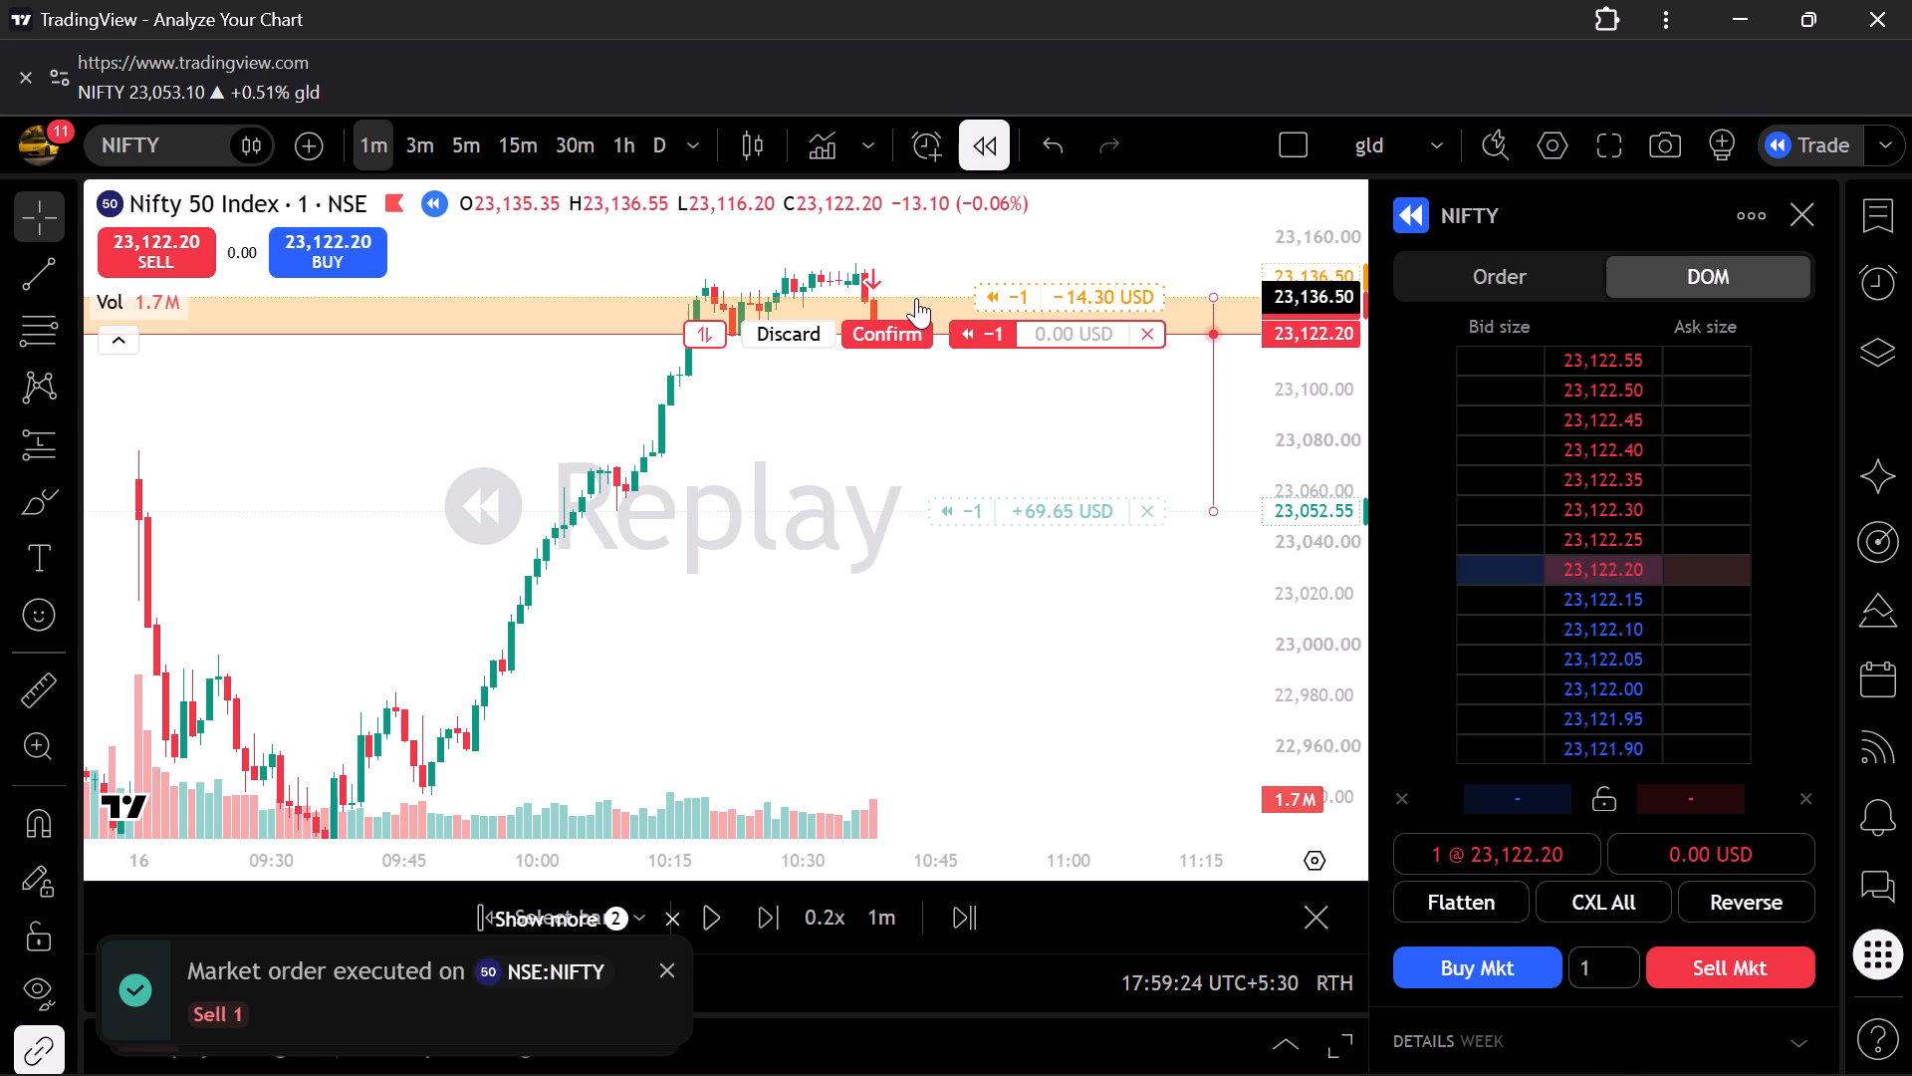
left_click_drag(916, 298, 917, 284)
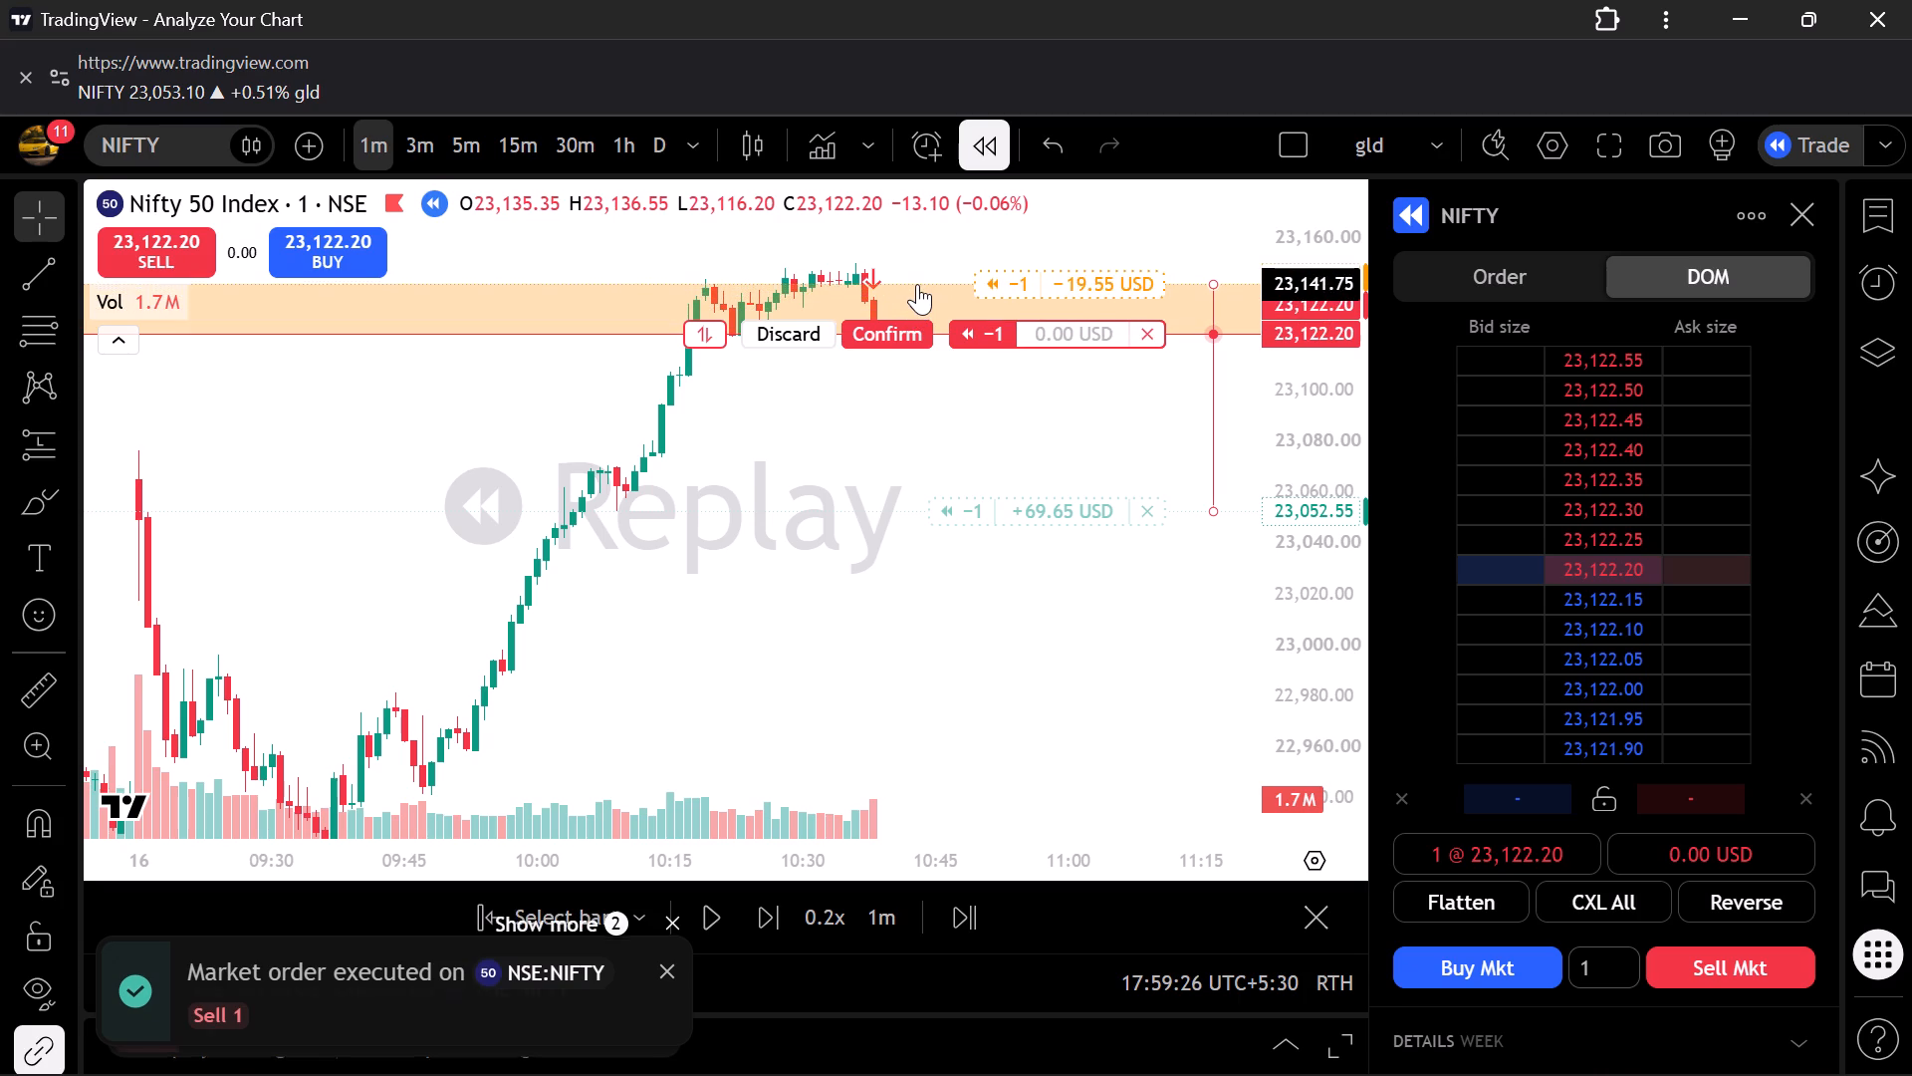
left_click_drag(917, 284, 918, 282)
left_click(925, 429)
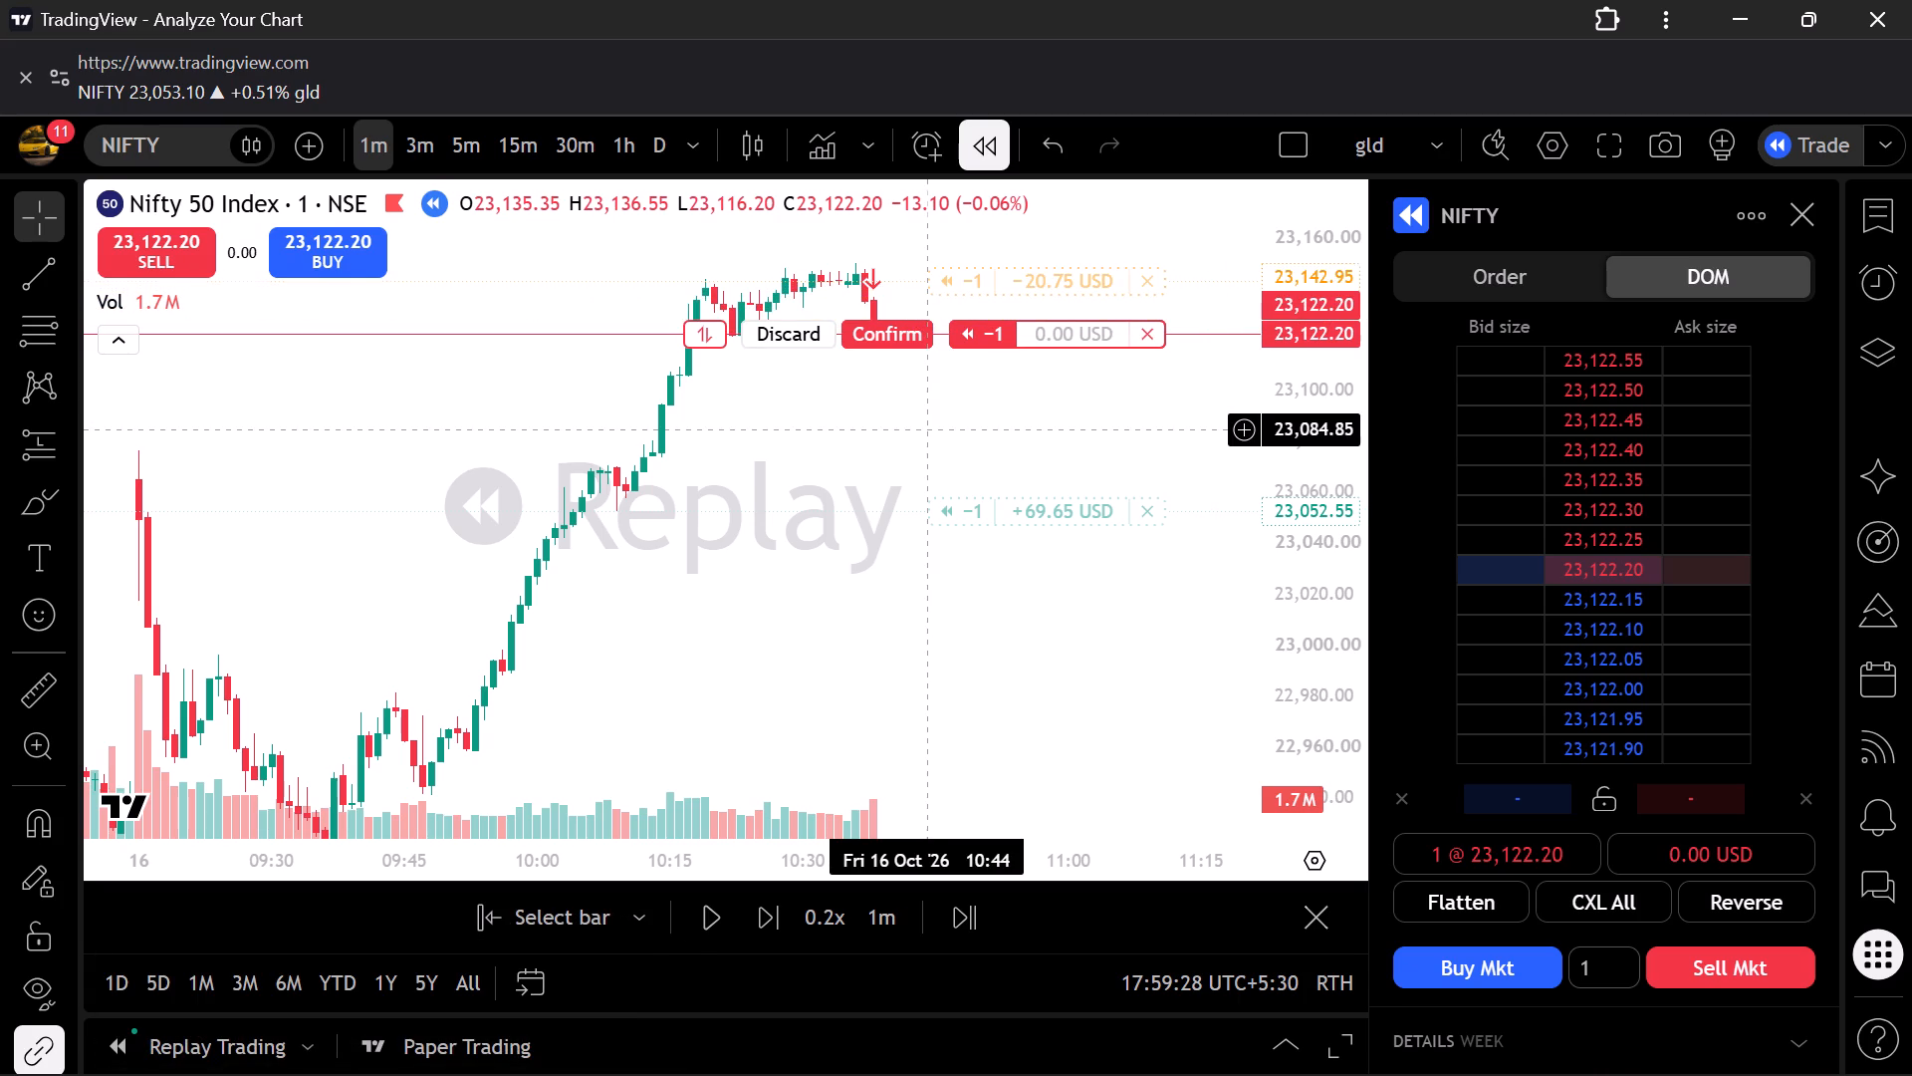
left_click(899, 342)
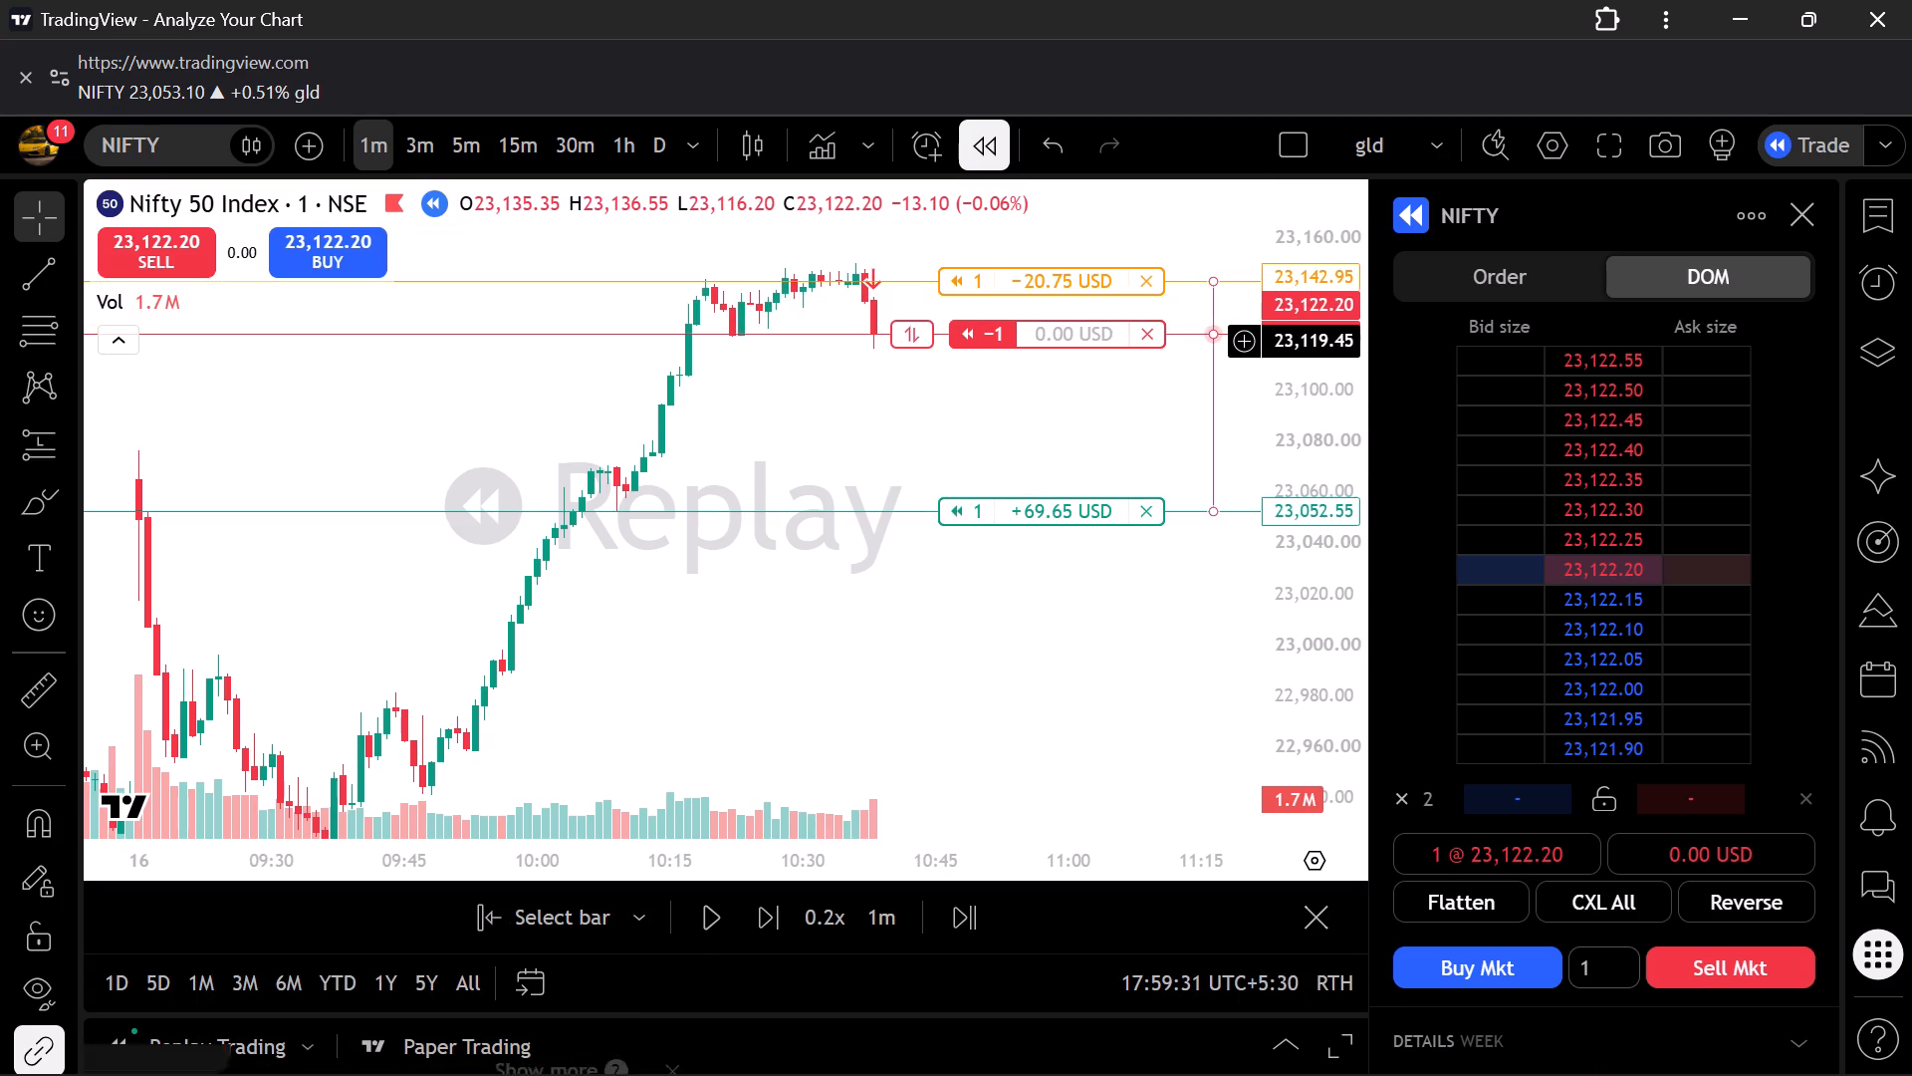
Resume the replay with the short NIFTY position open.
left_click(720, 899)
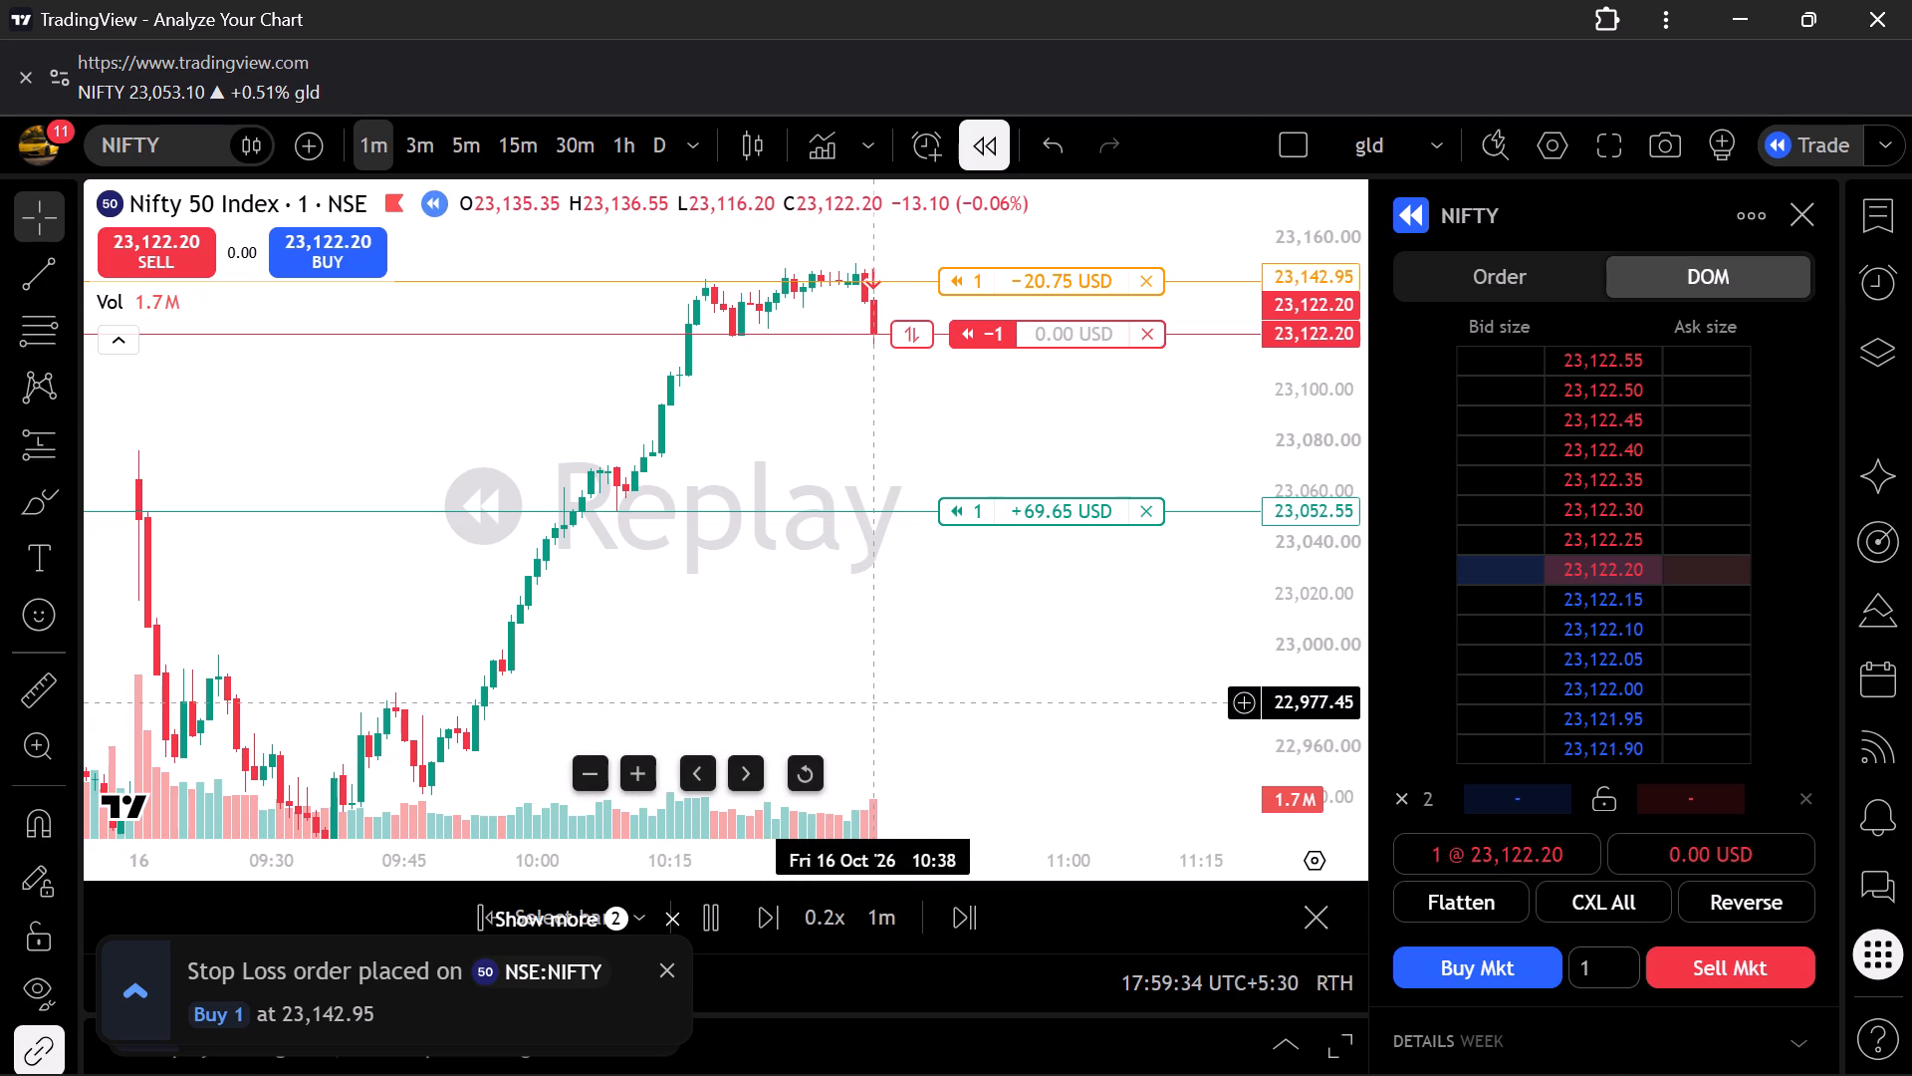
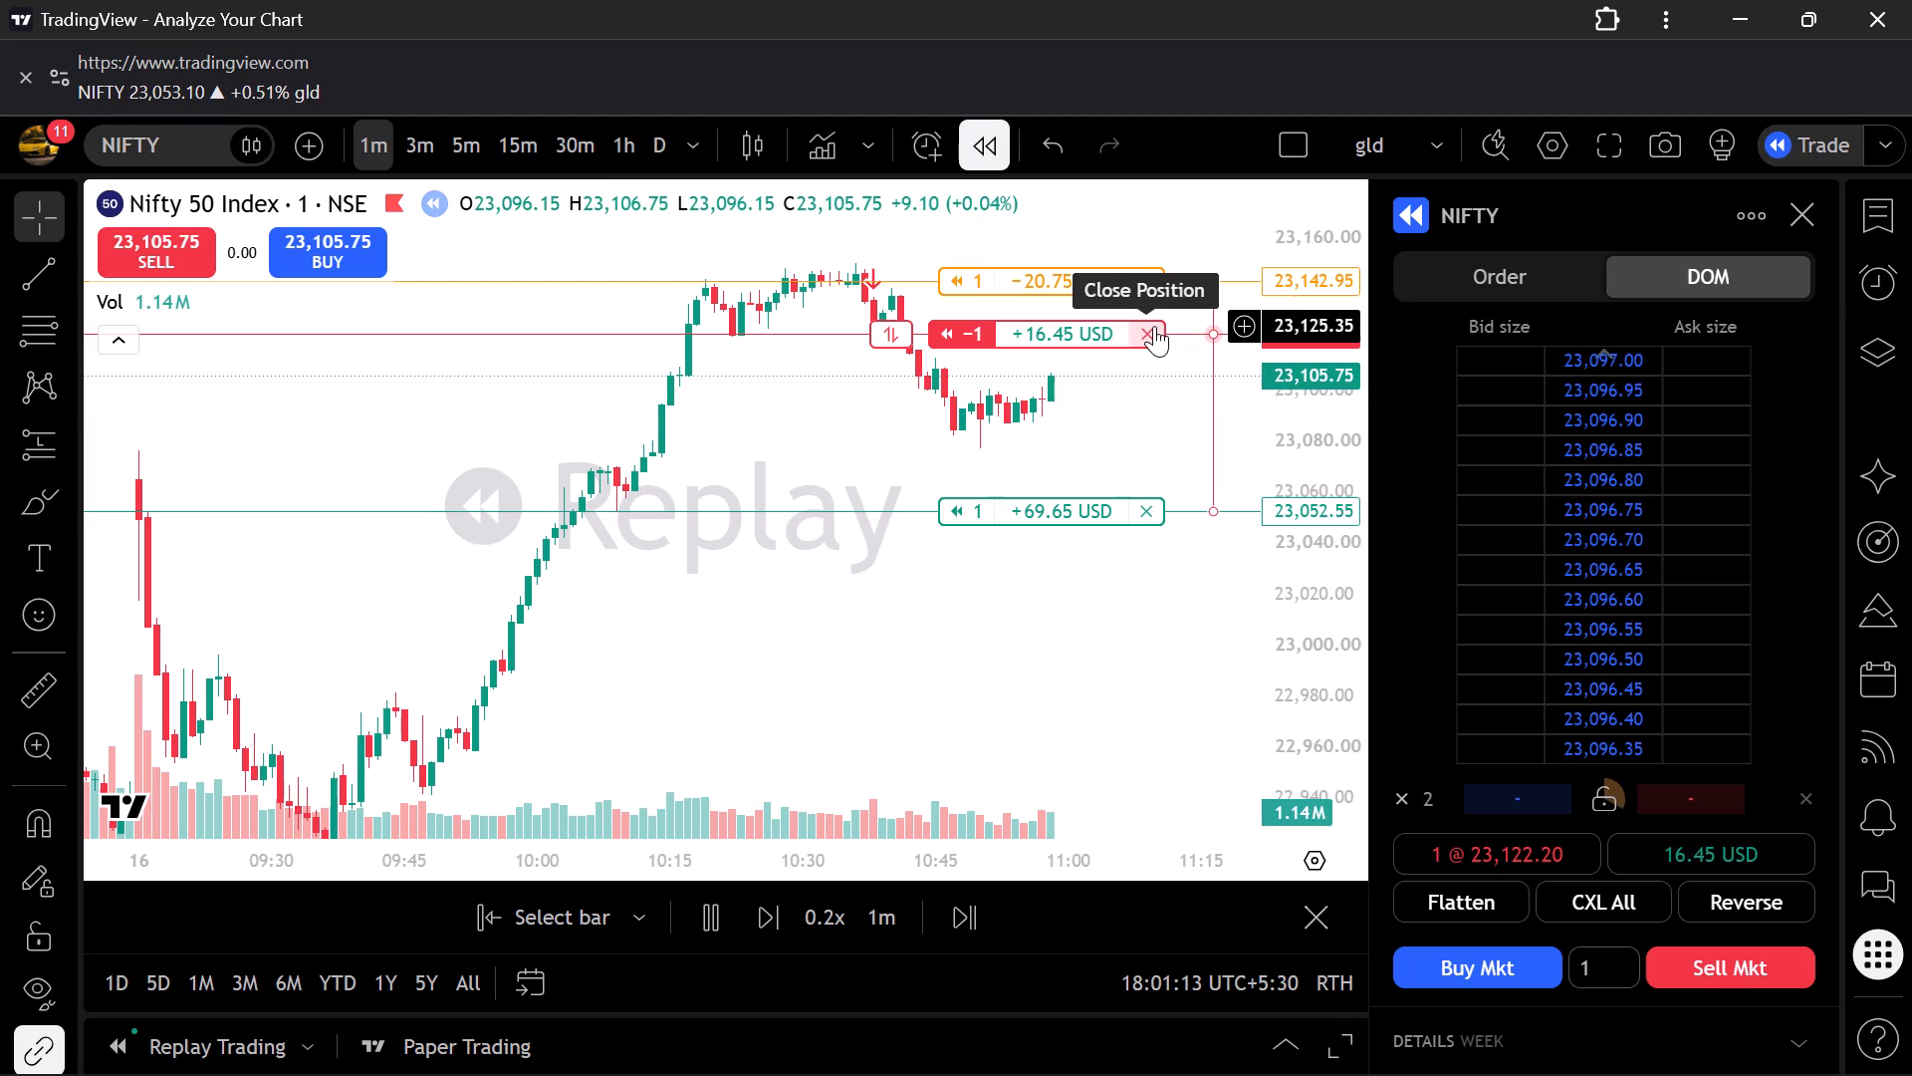
Close the entire short NIFTY position in replay trading.
left_click(1154, 326)
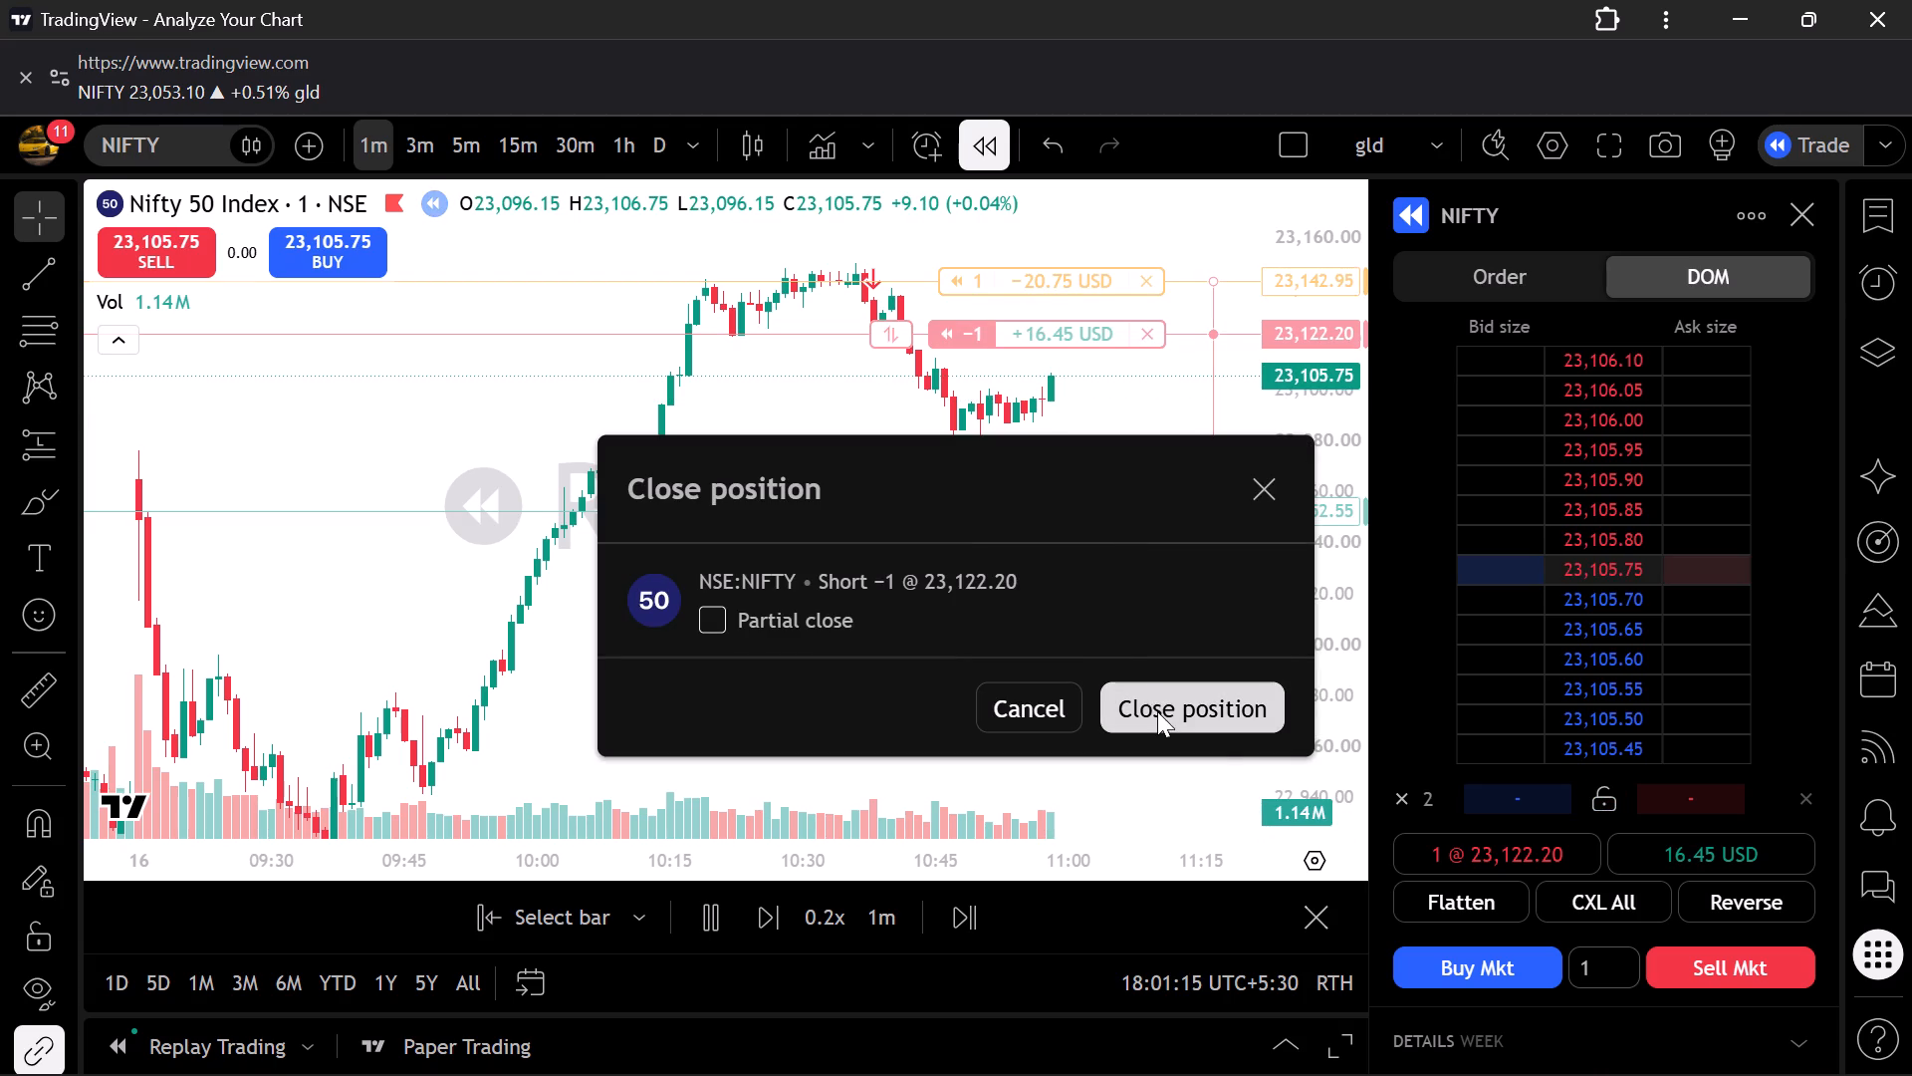
left_click(1157, 711)
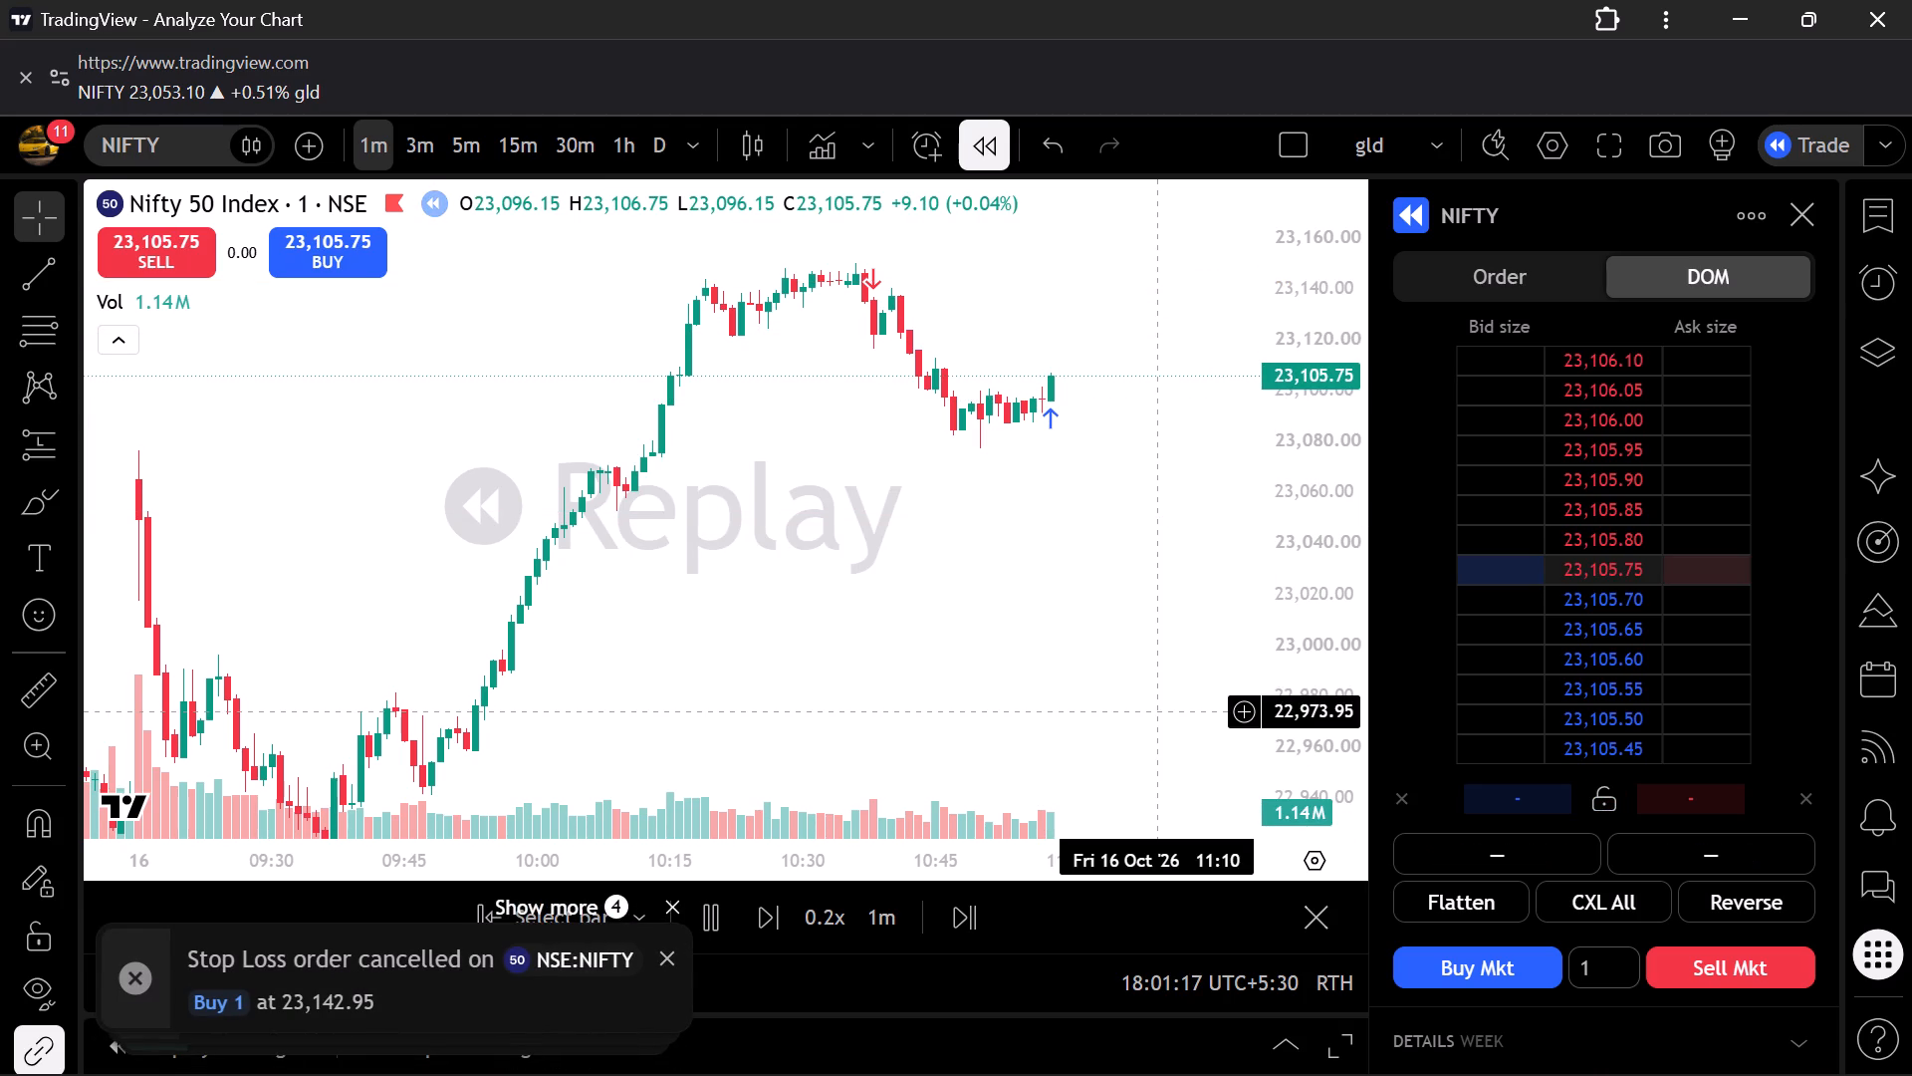
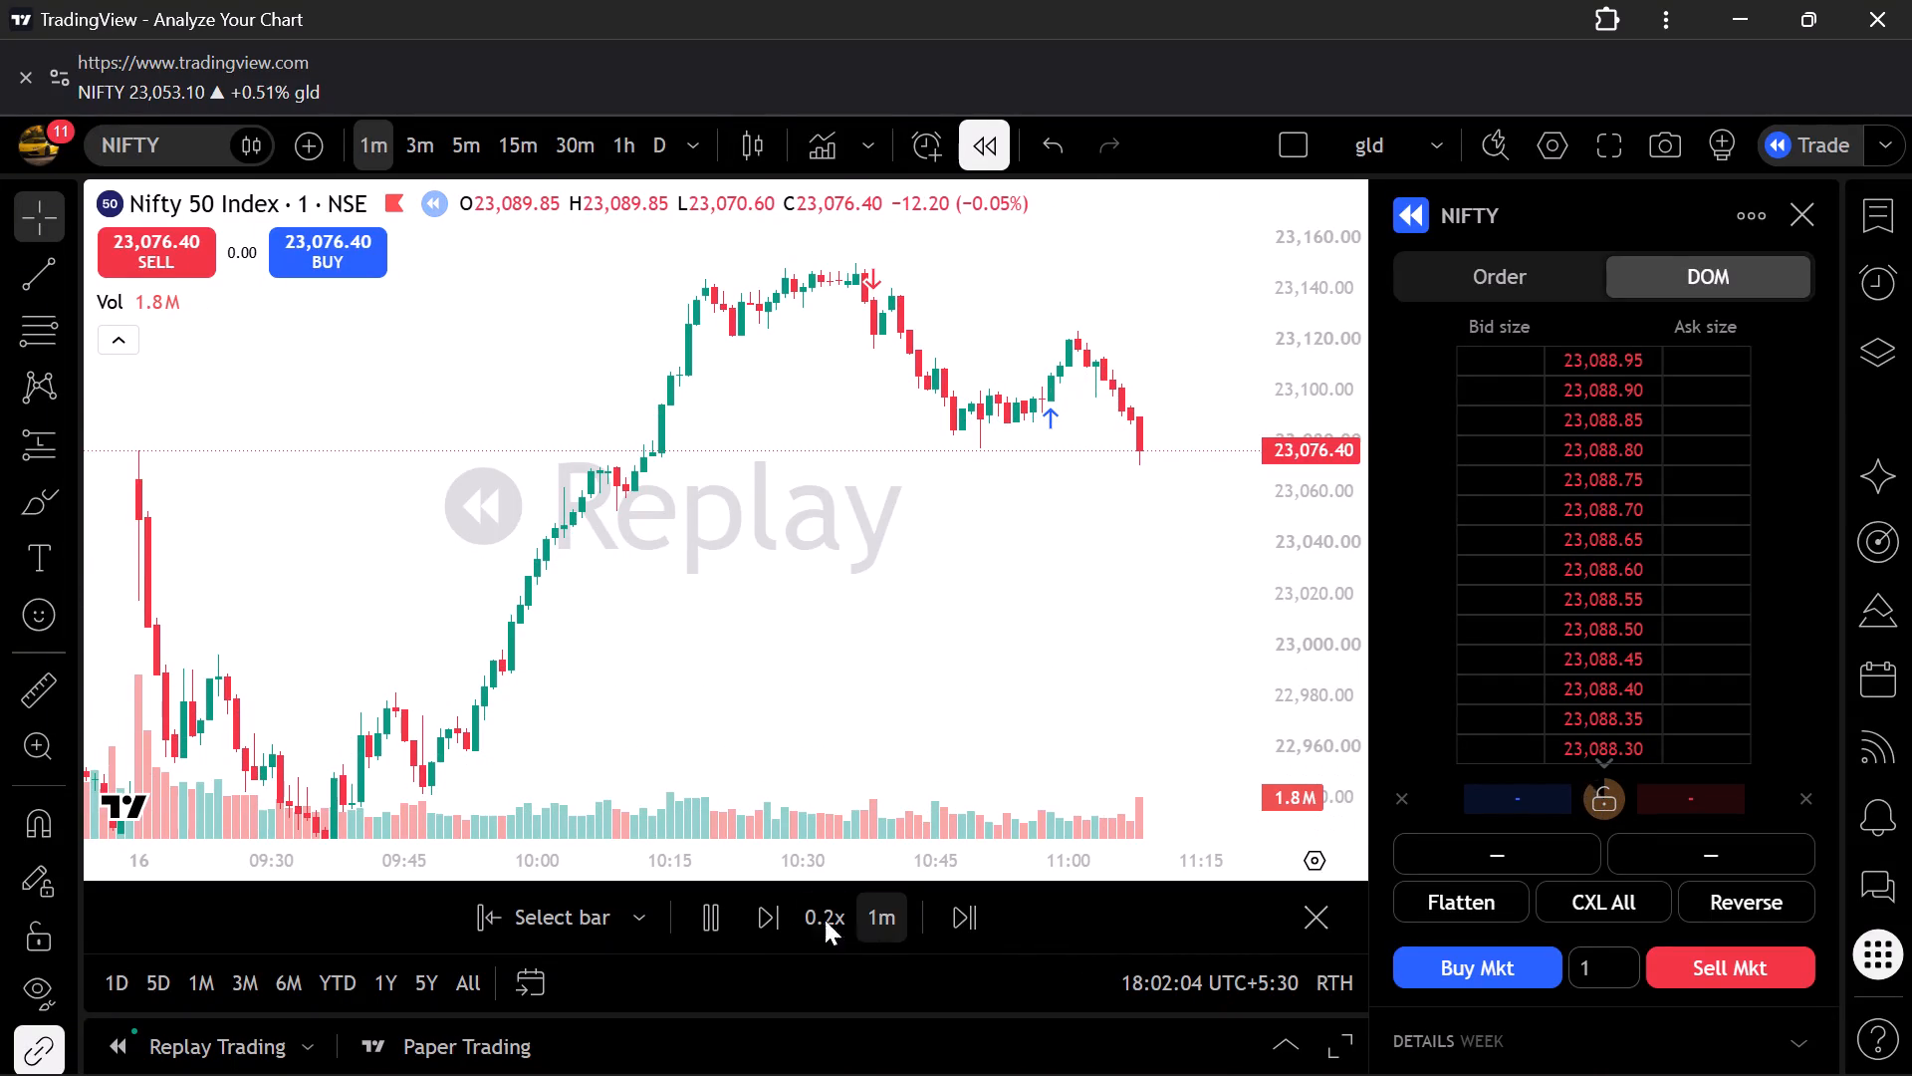
Pause the replay and open a short position by selling 1 NIFTY unit at market.
left_click(705, 929)
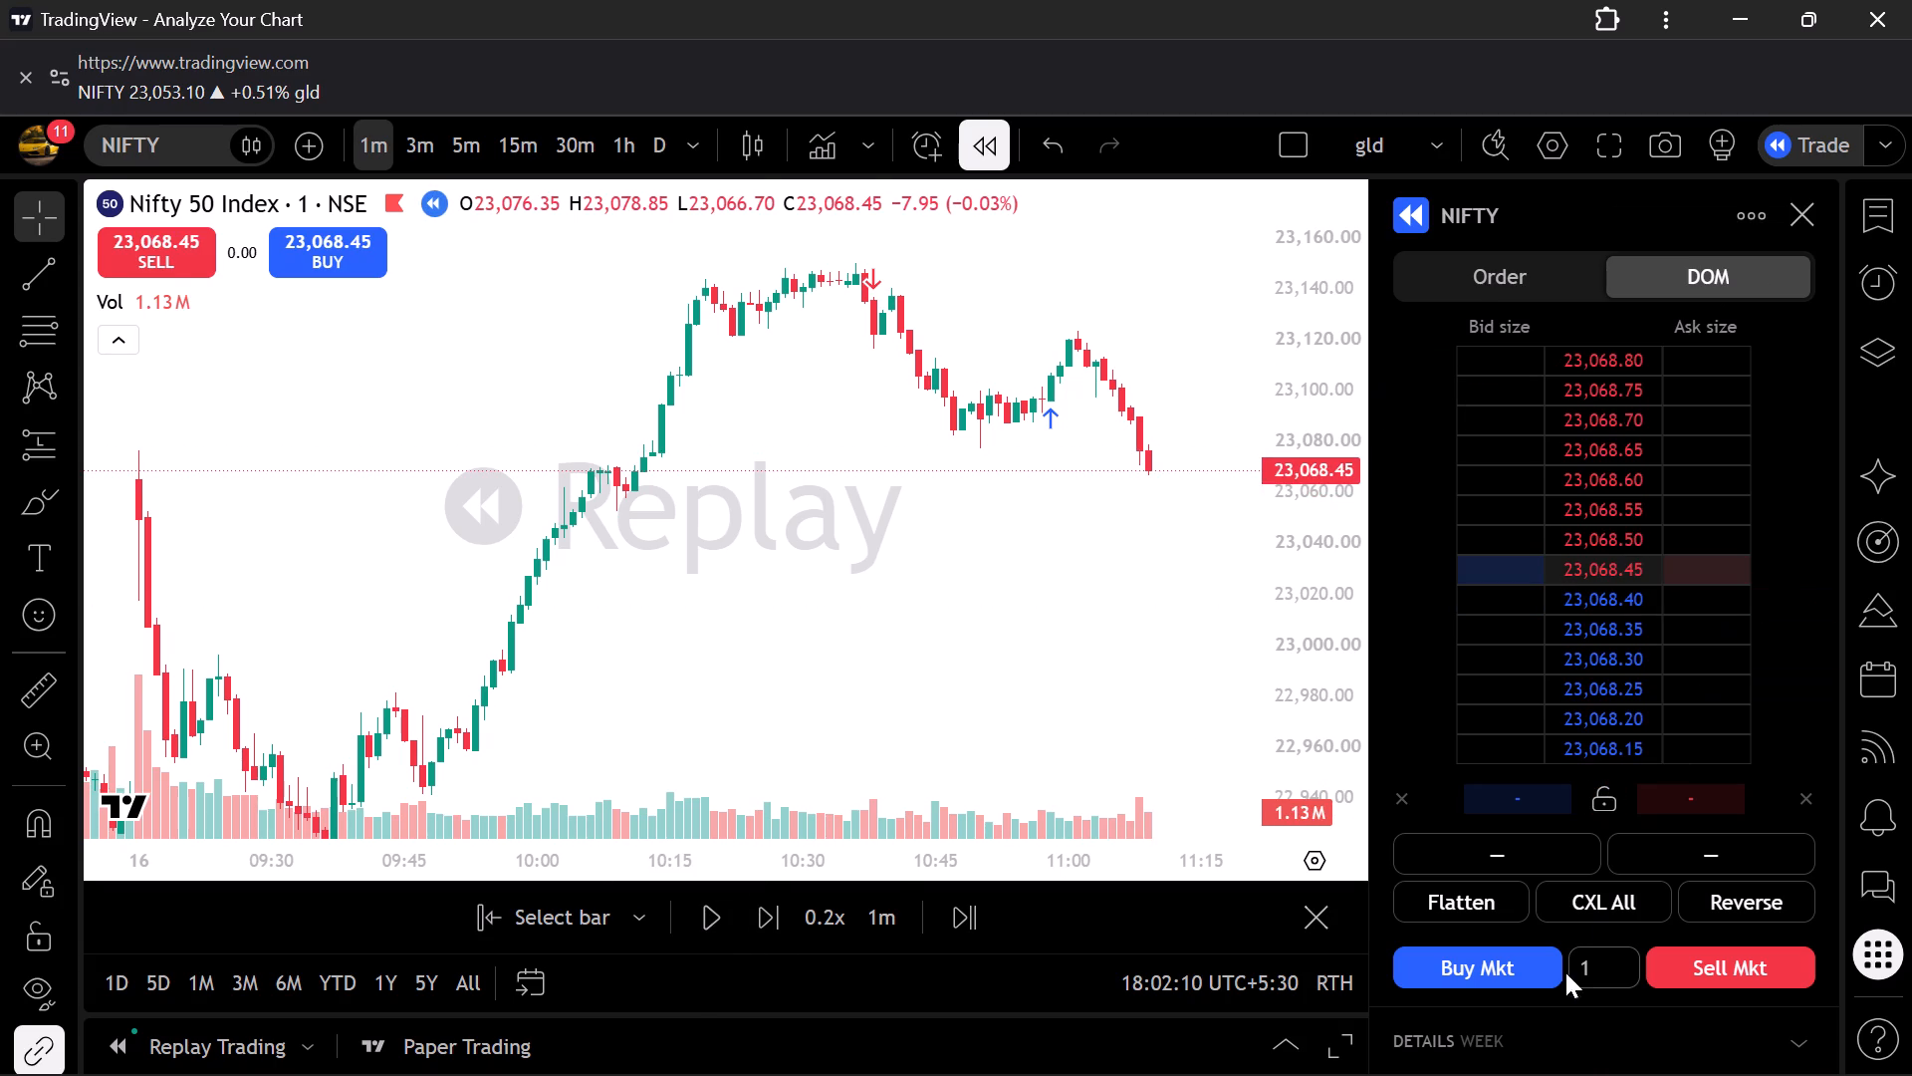
left_click(1701, 953)
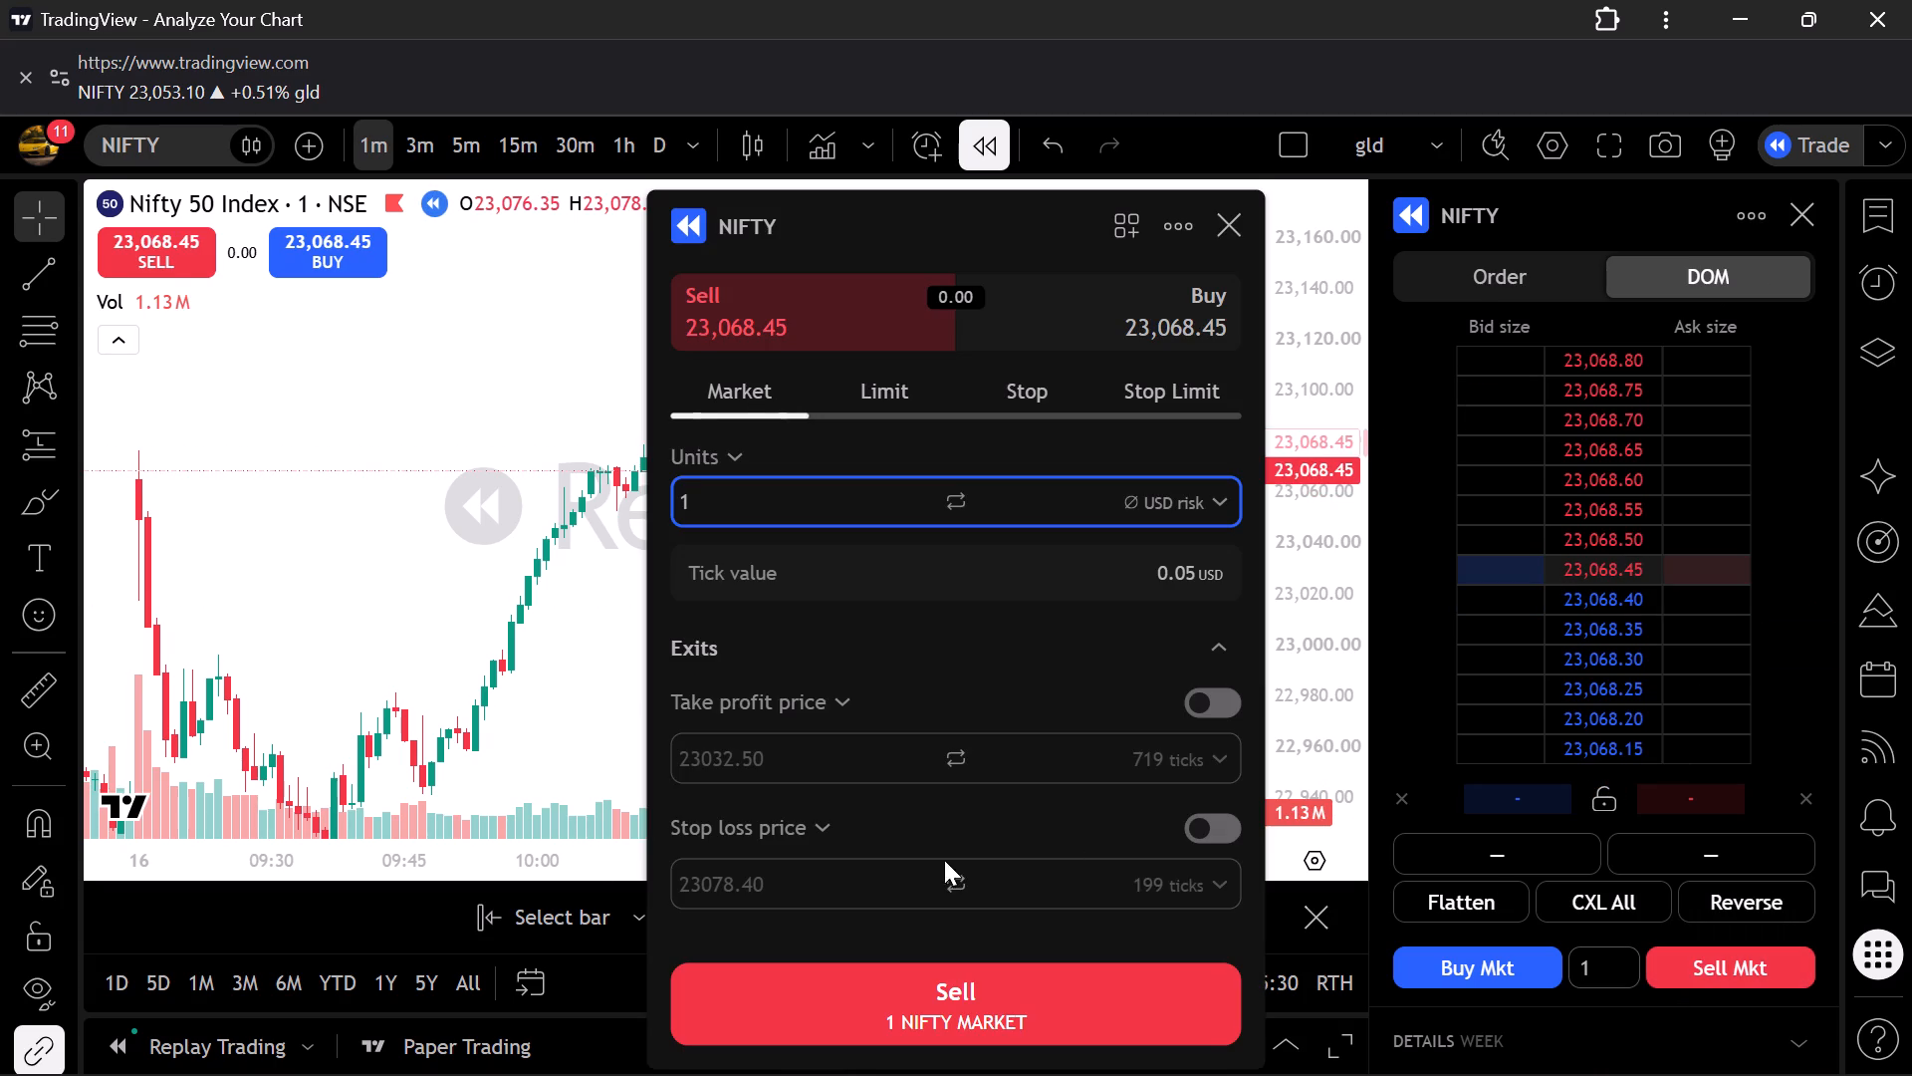
left_click(924, 993)
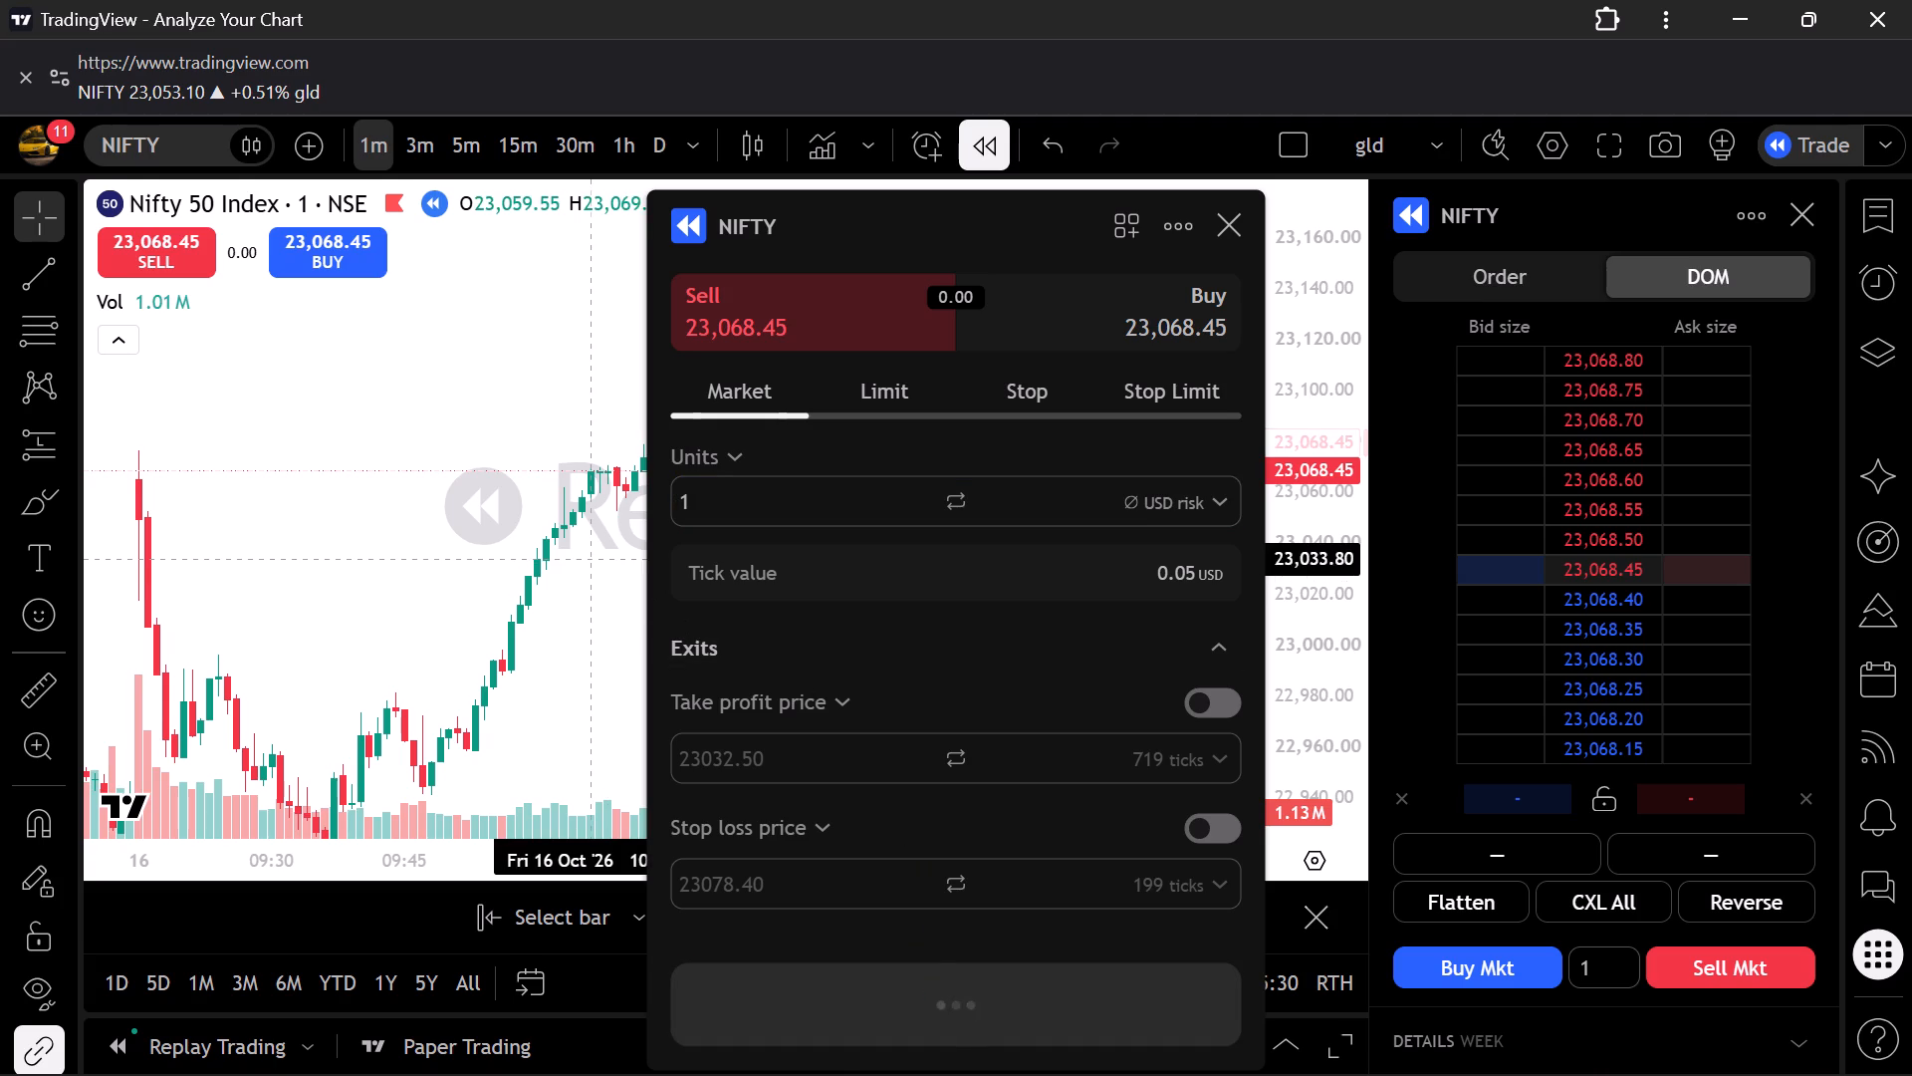
left_click(559, 534)
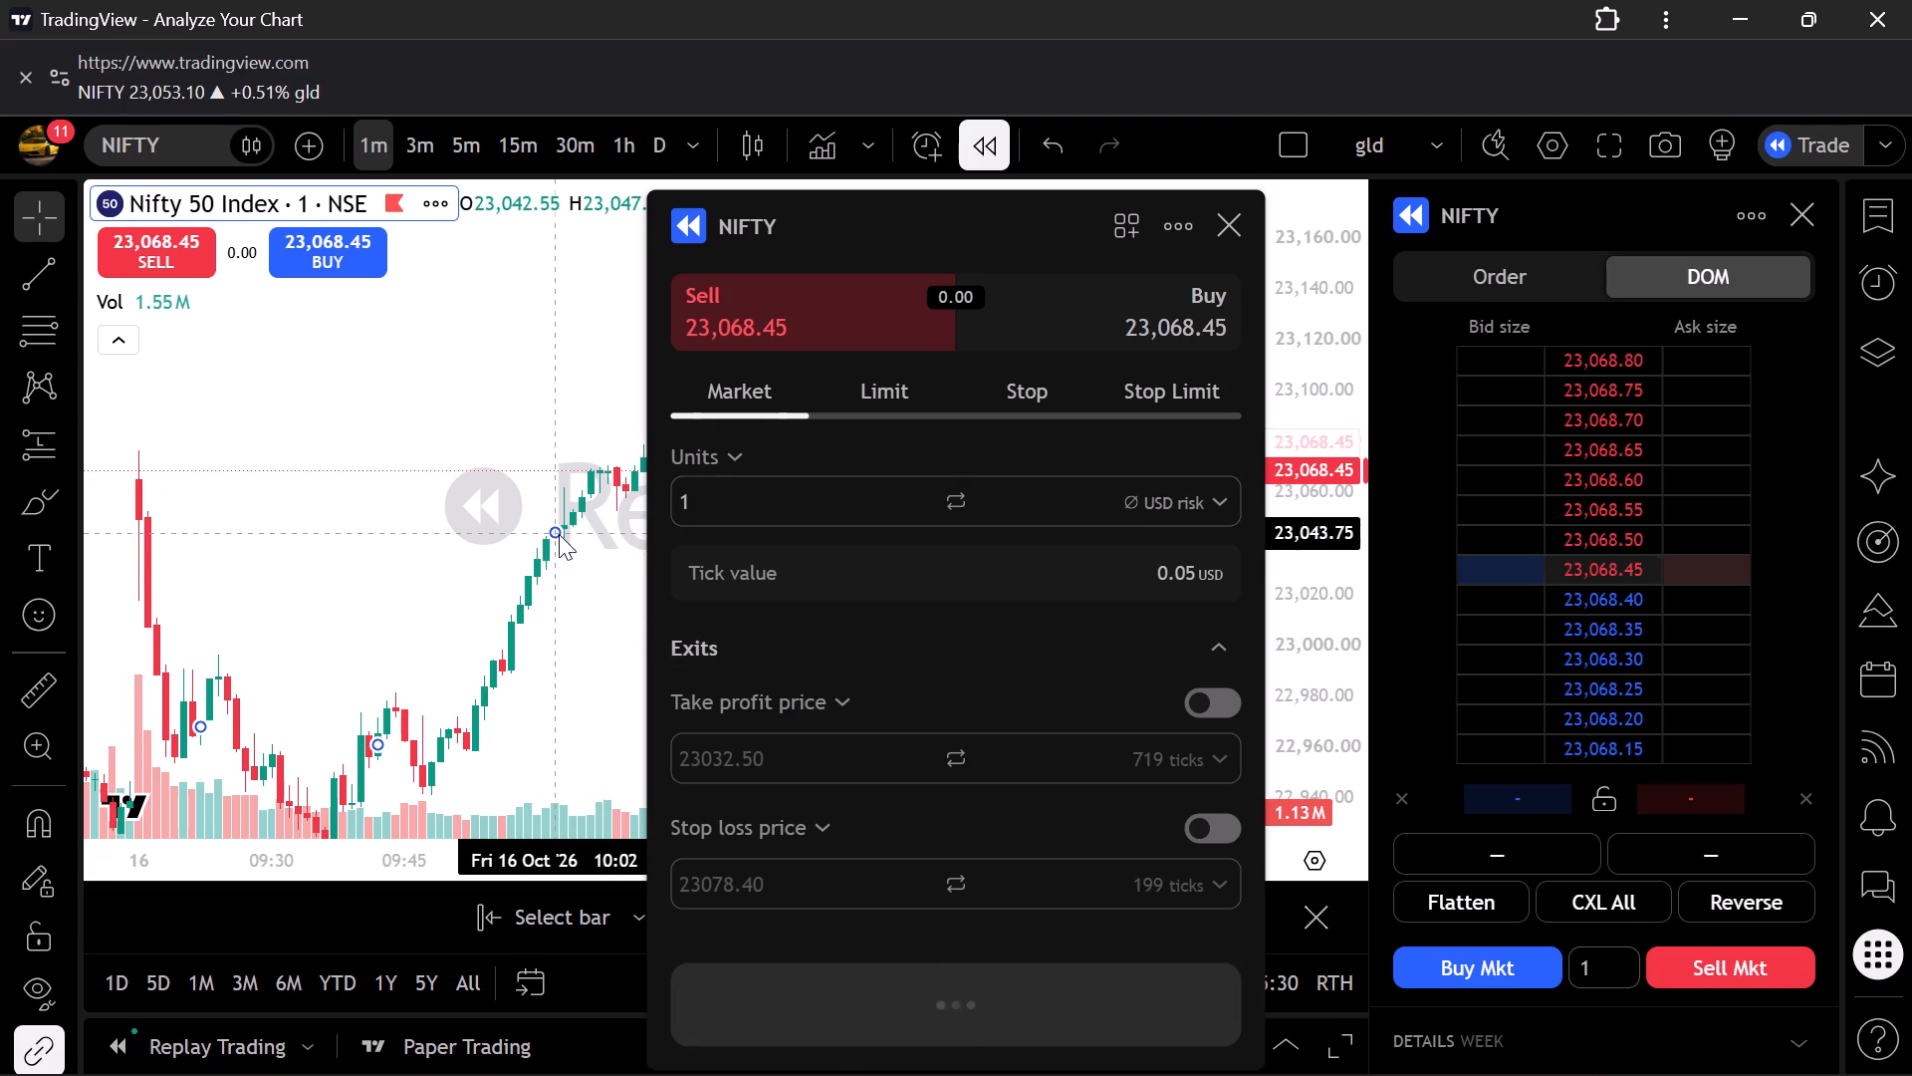
right_click(803, 498)
Add a take profit at about 23,010 and a stop loss at 23,089.55 to the short NIFTY position on the chart.
scroll(725, 538, "left", 2)
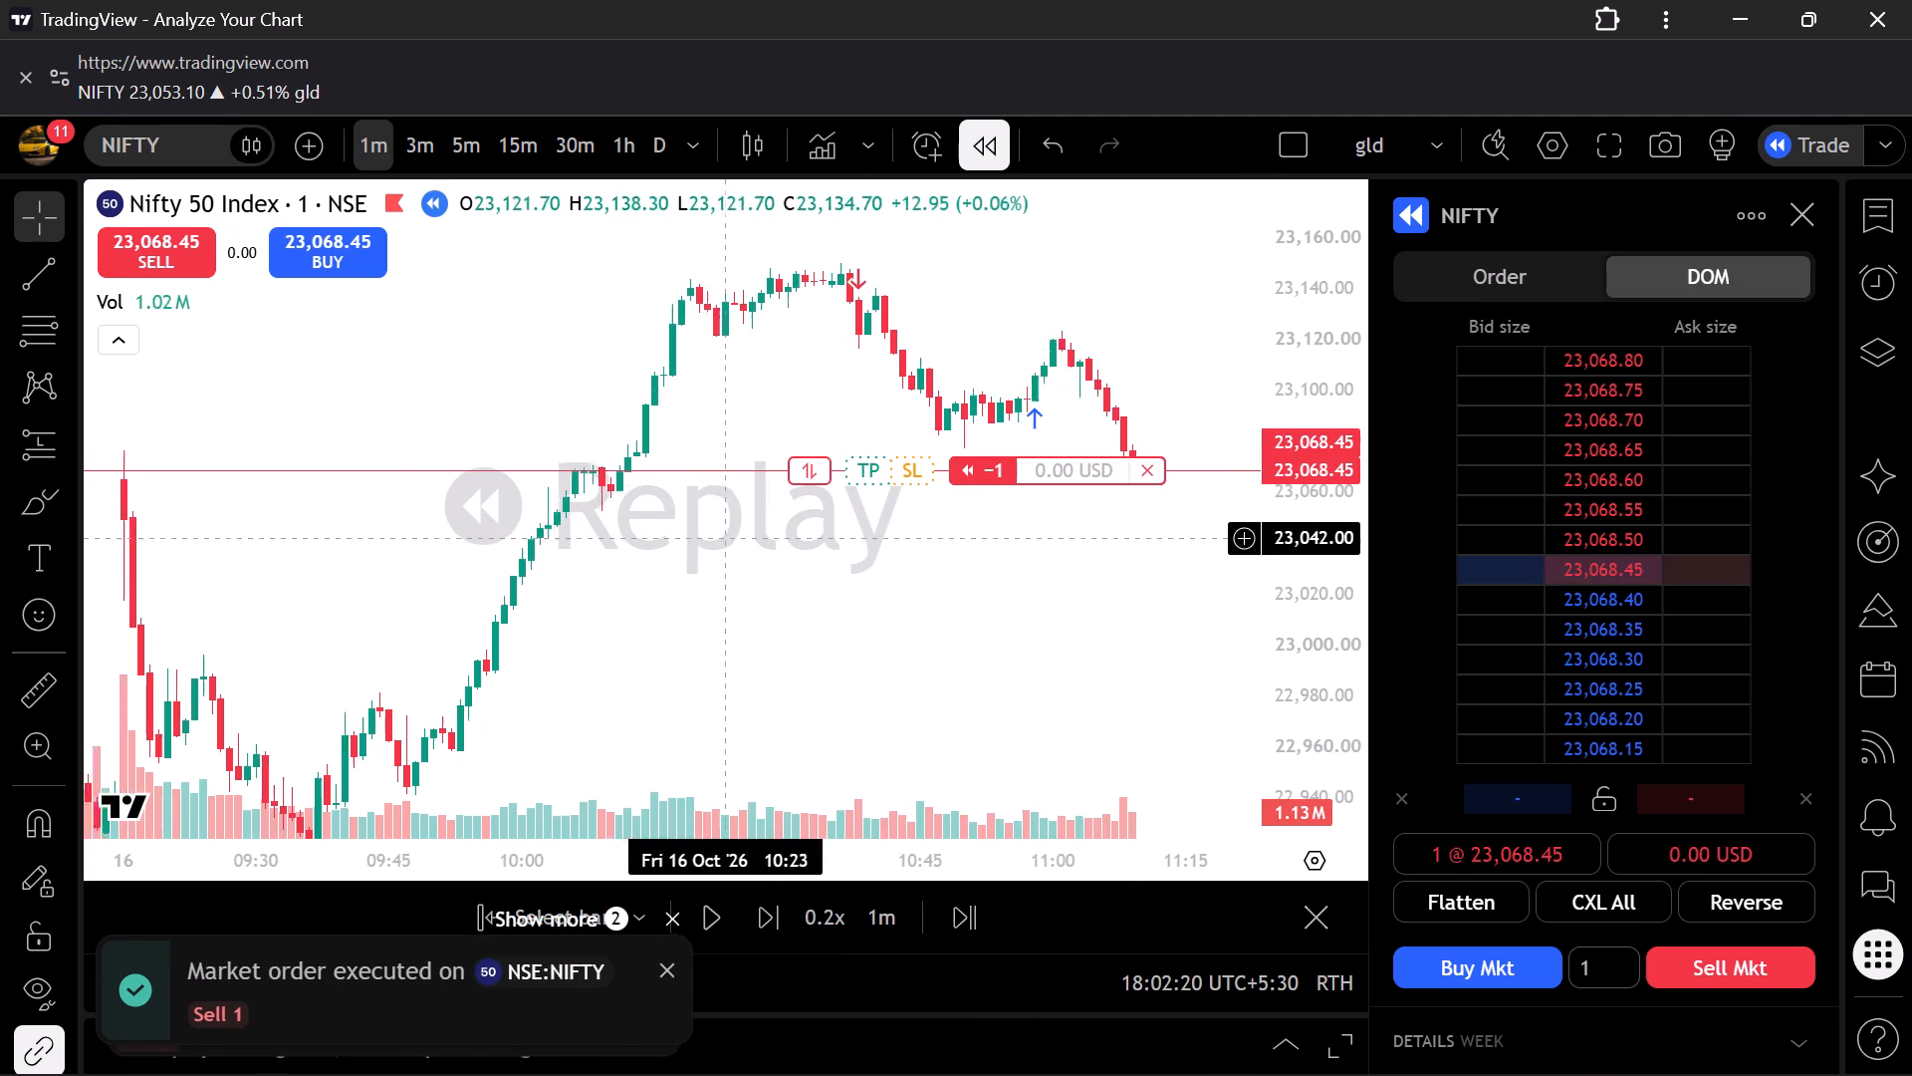
scroll(725, 538, "left", 3)
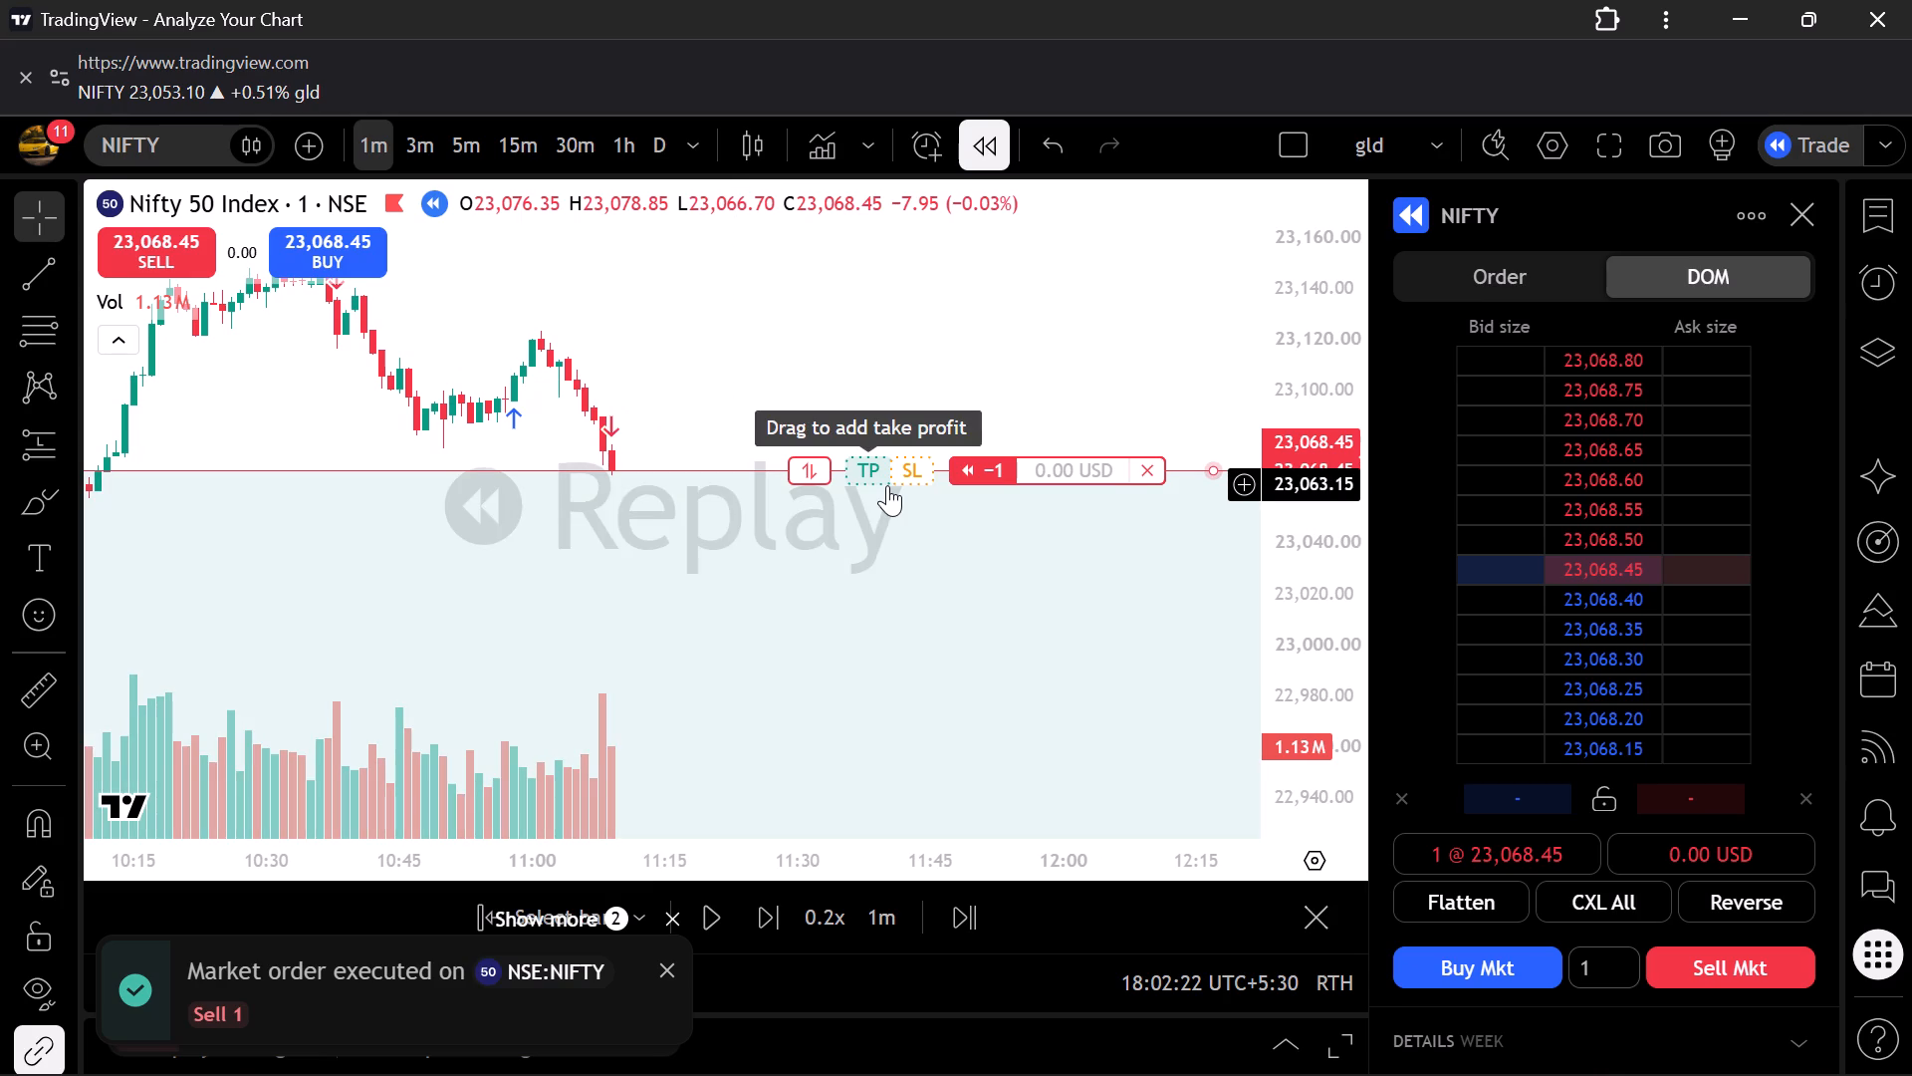
left_click_drag(887, 485, 872, 600)
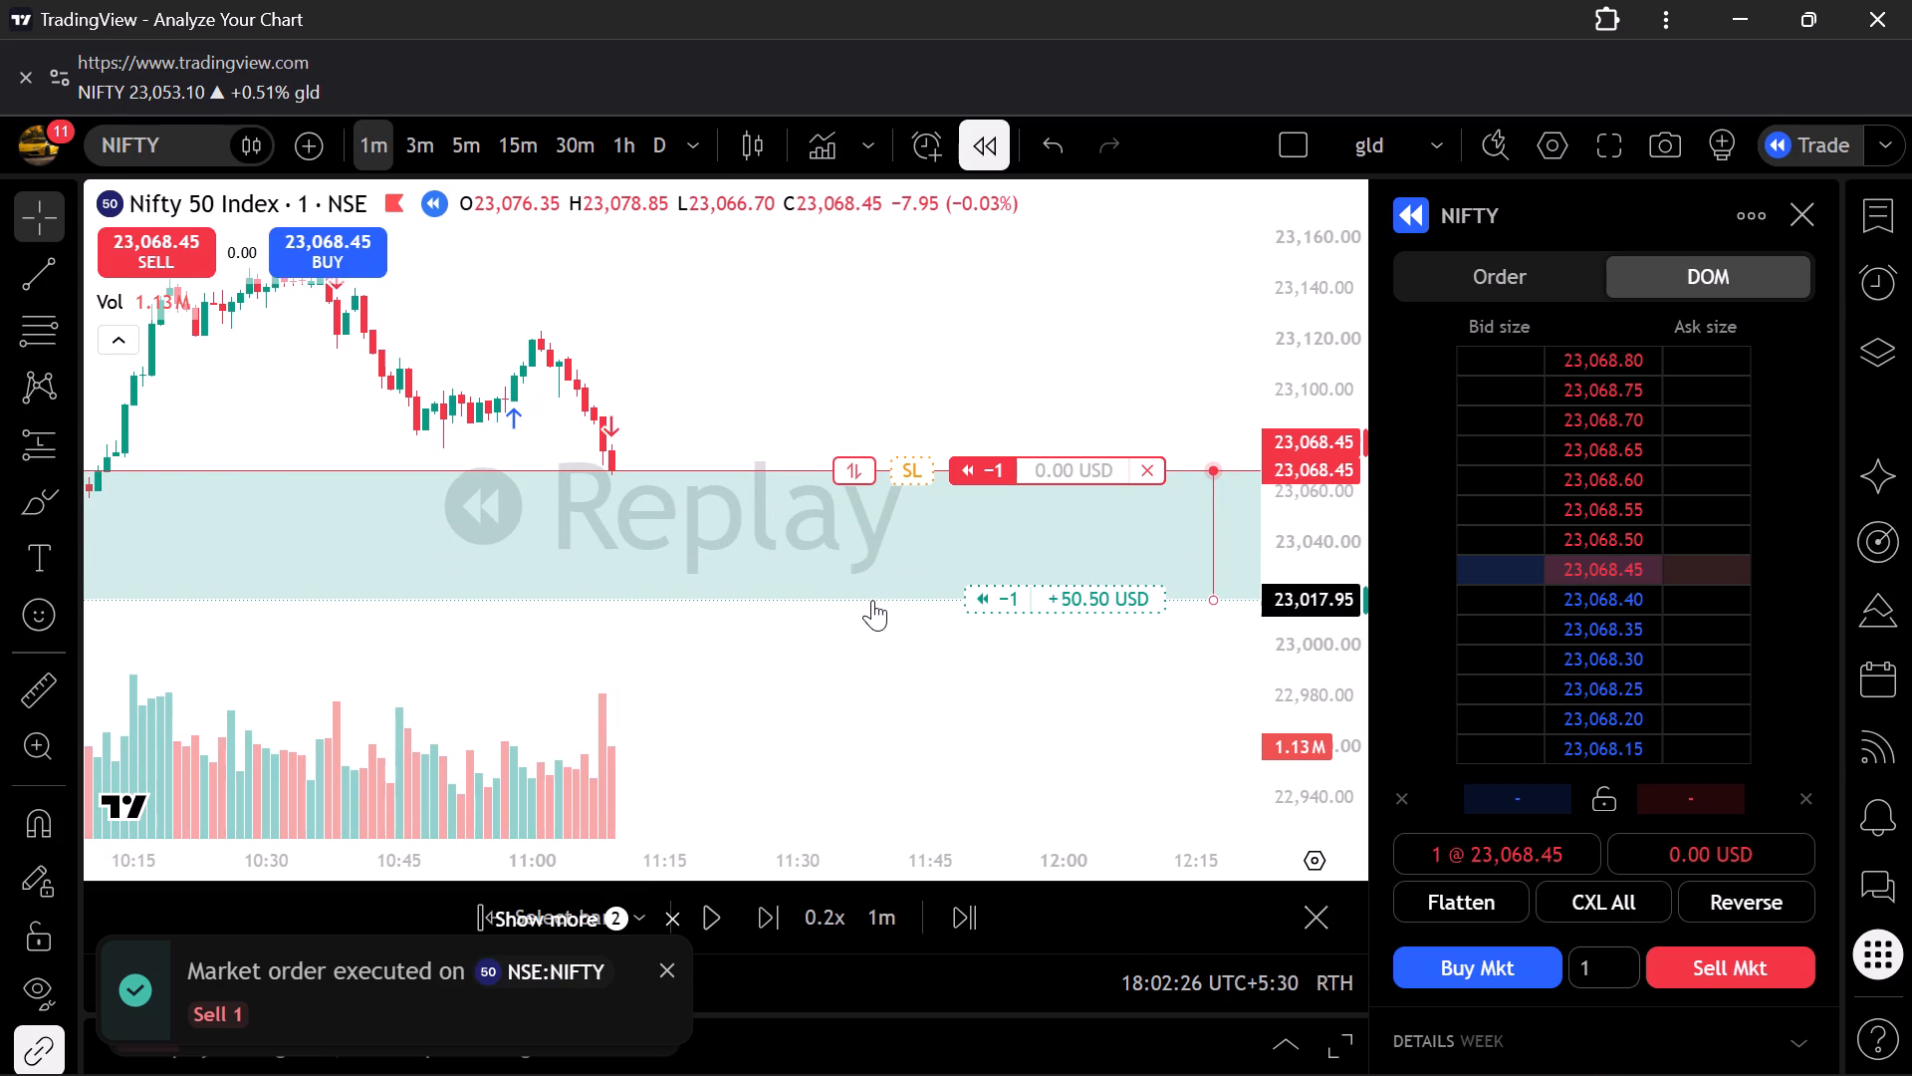
left_click_drag(872, 600, 870, 620)
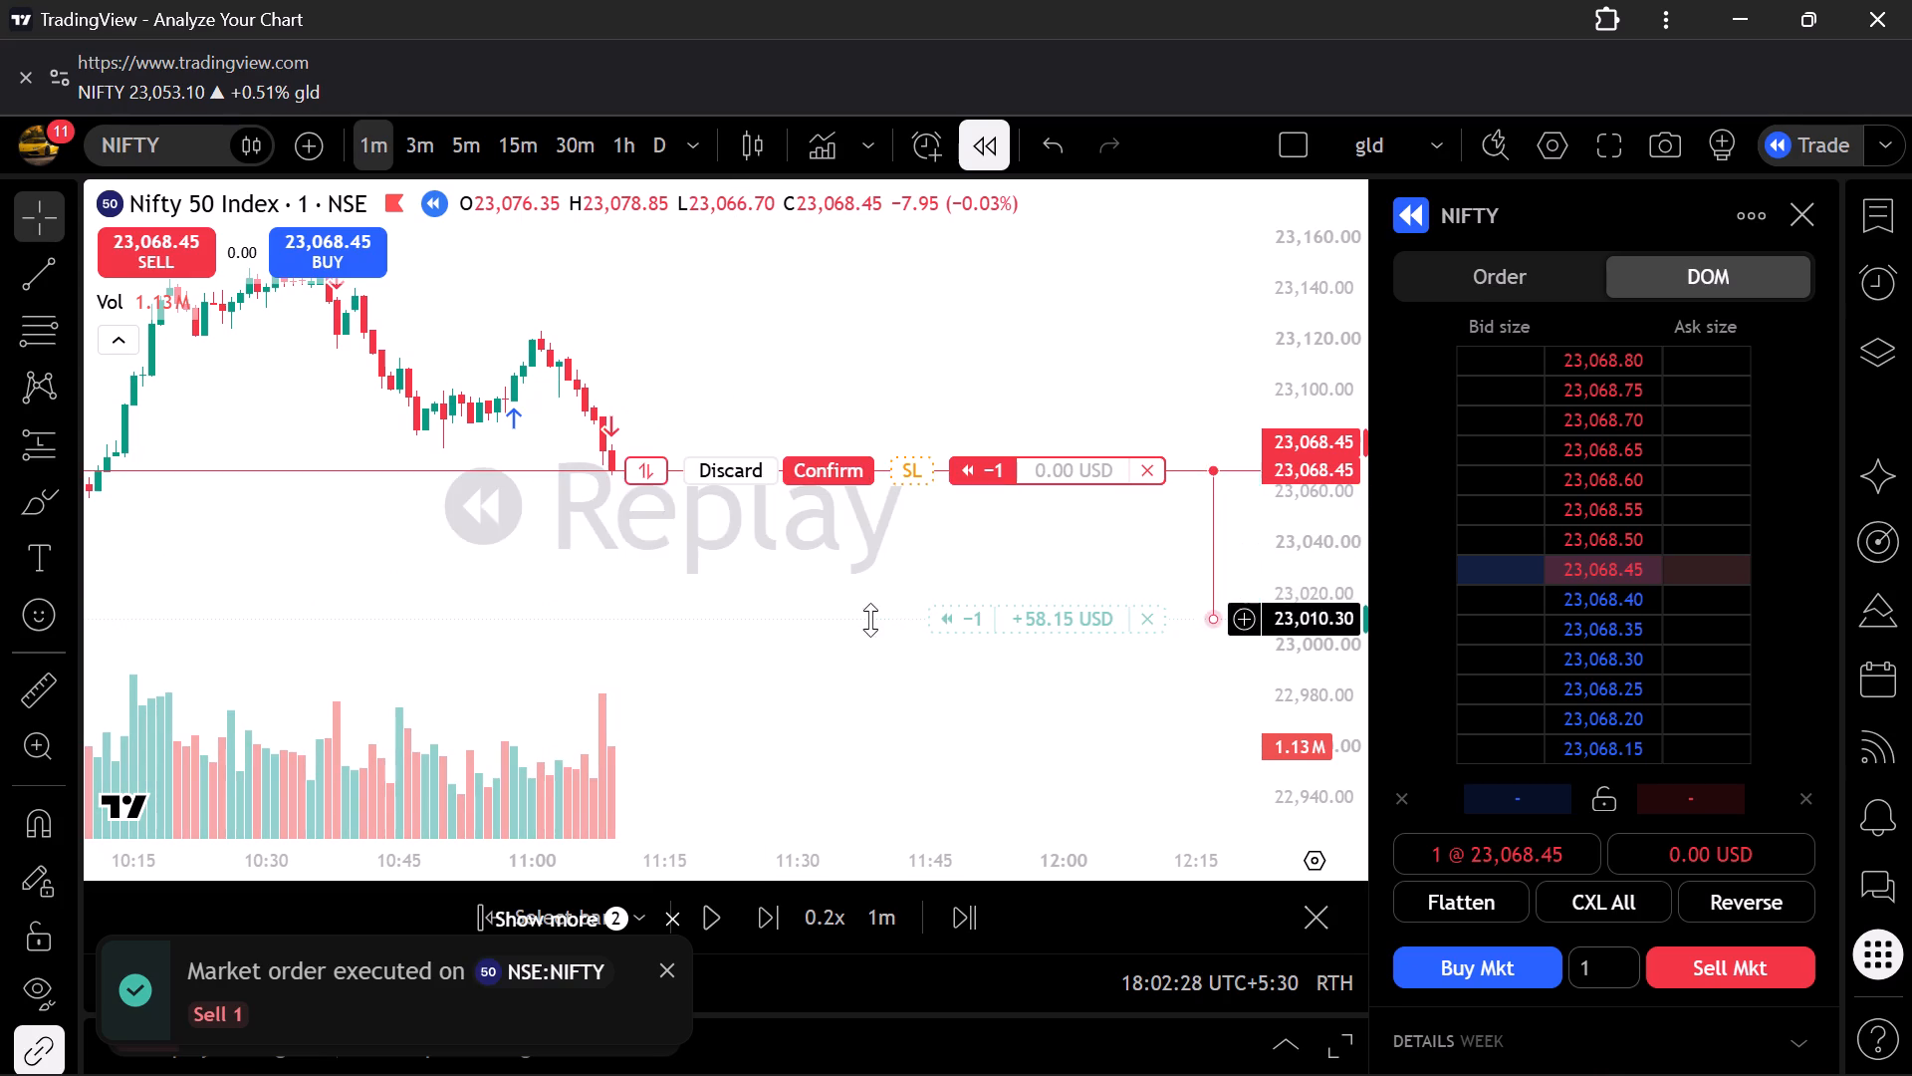
left_click_drag(917, 463, 918, 430)
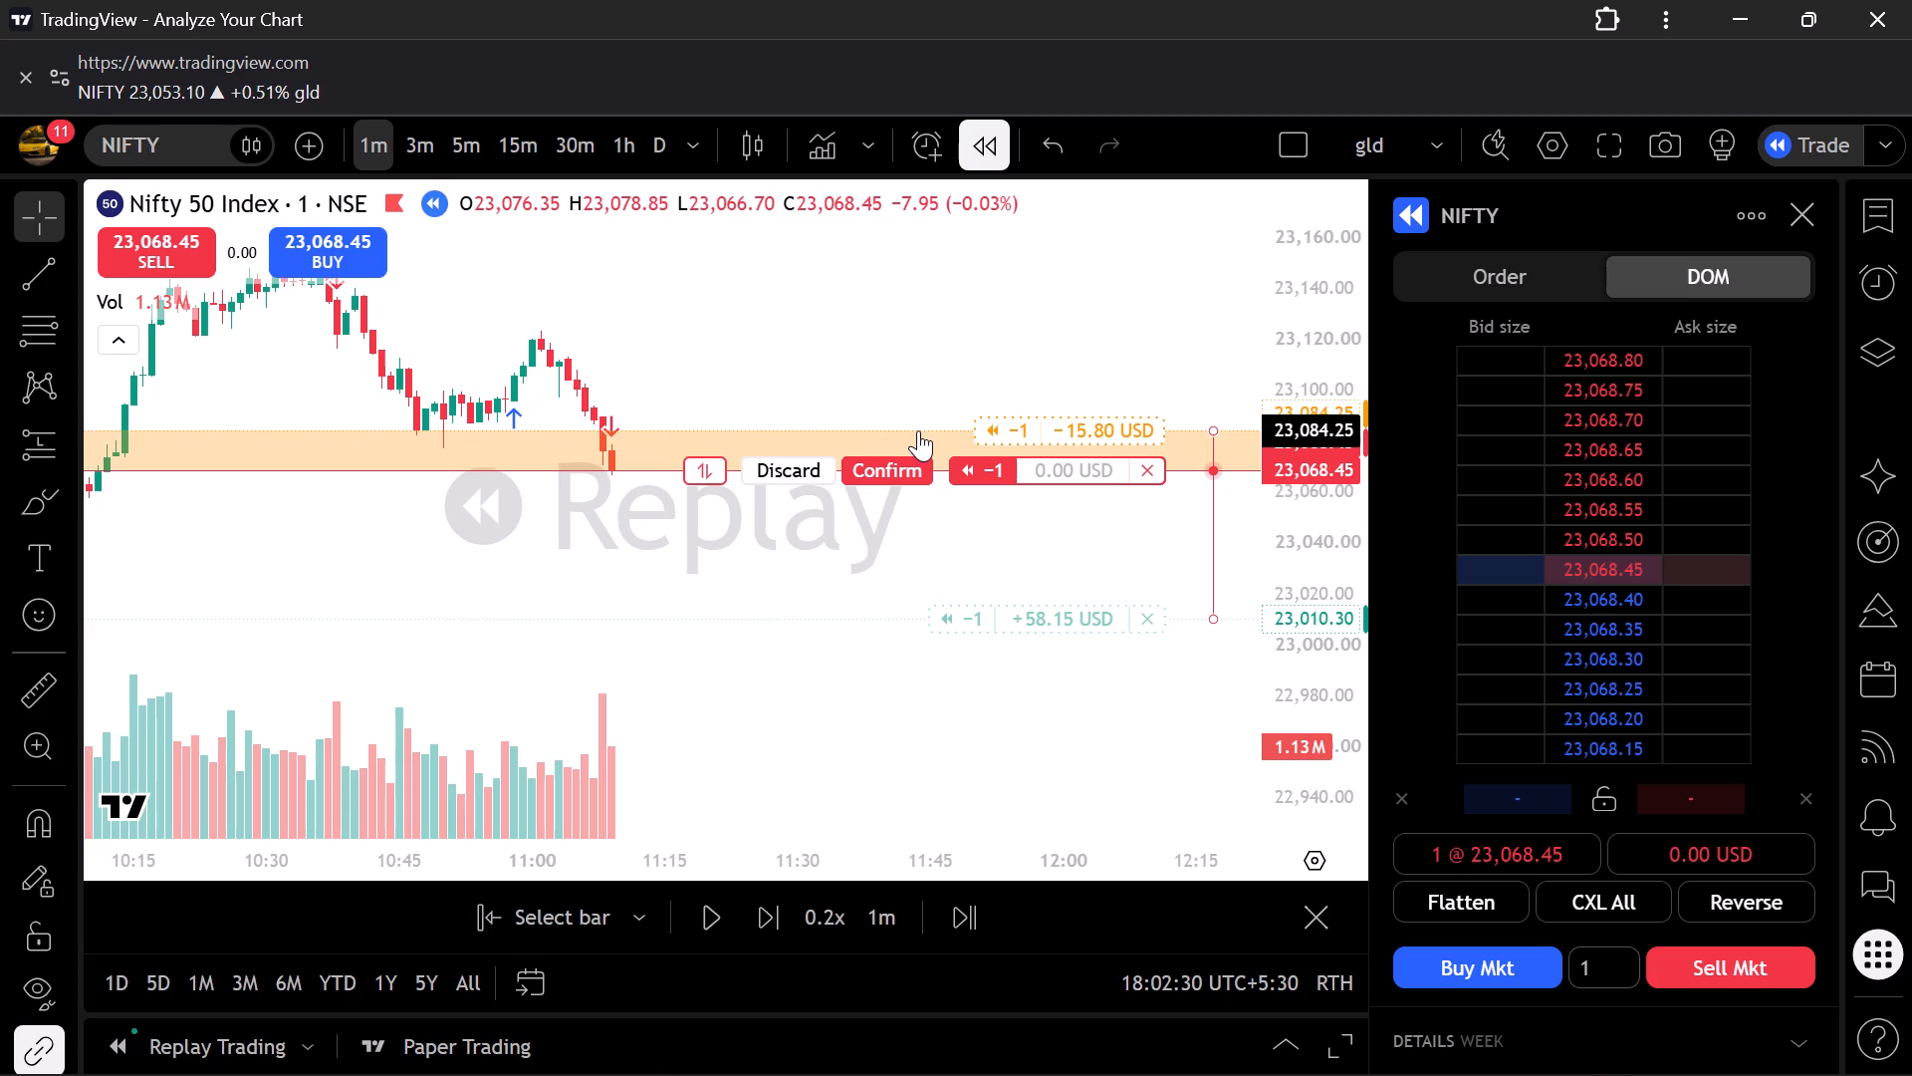
left_click_drag(918, 430, 918, 403)
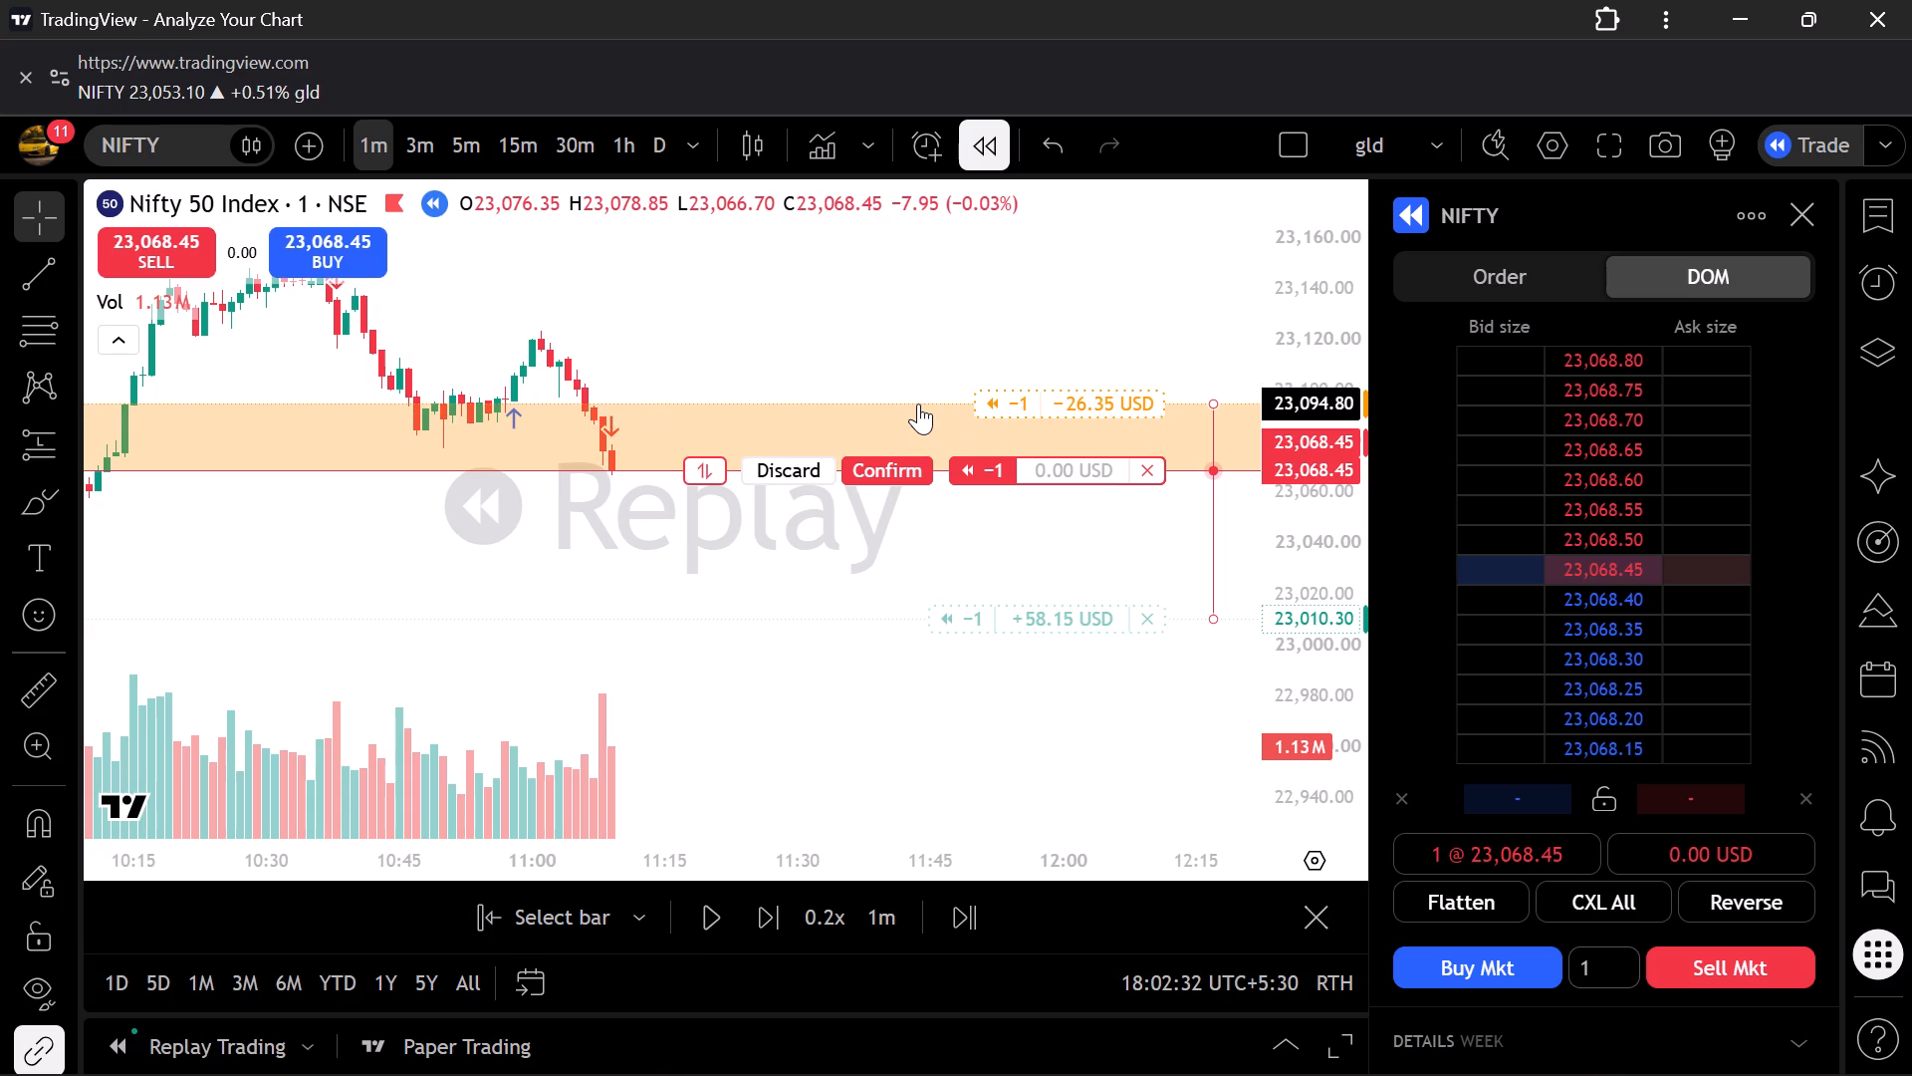
left_click_drag(918, 403, 917, 417)
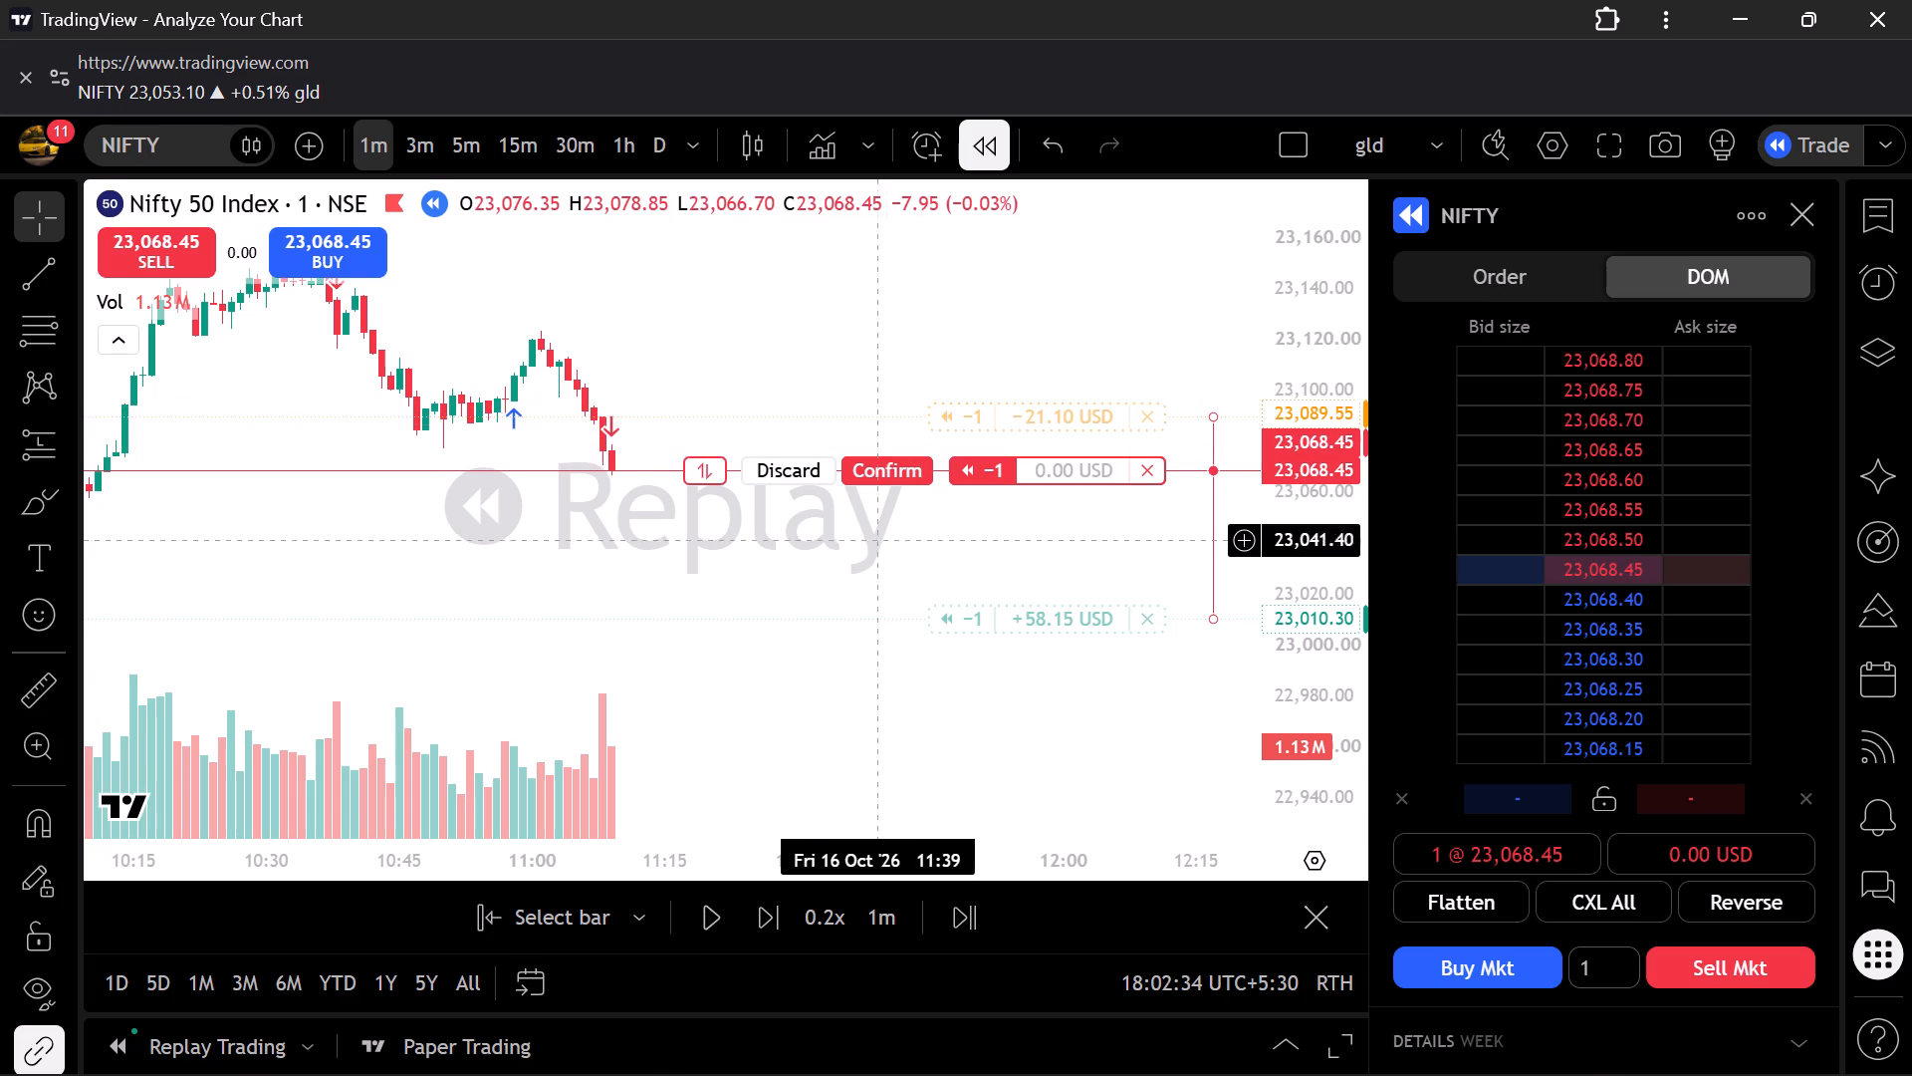
Move the take profit down to 22,990.35 and confirm both exit orders for the short position.
scroll(879, 551, "right", 2)
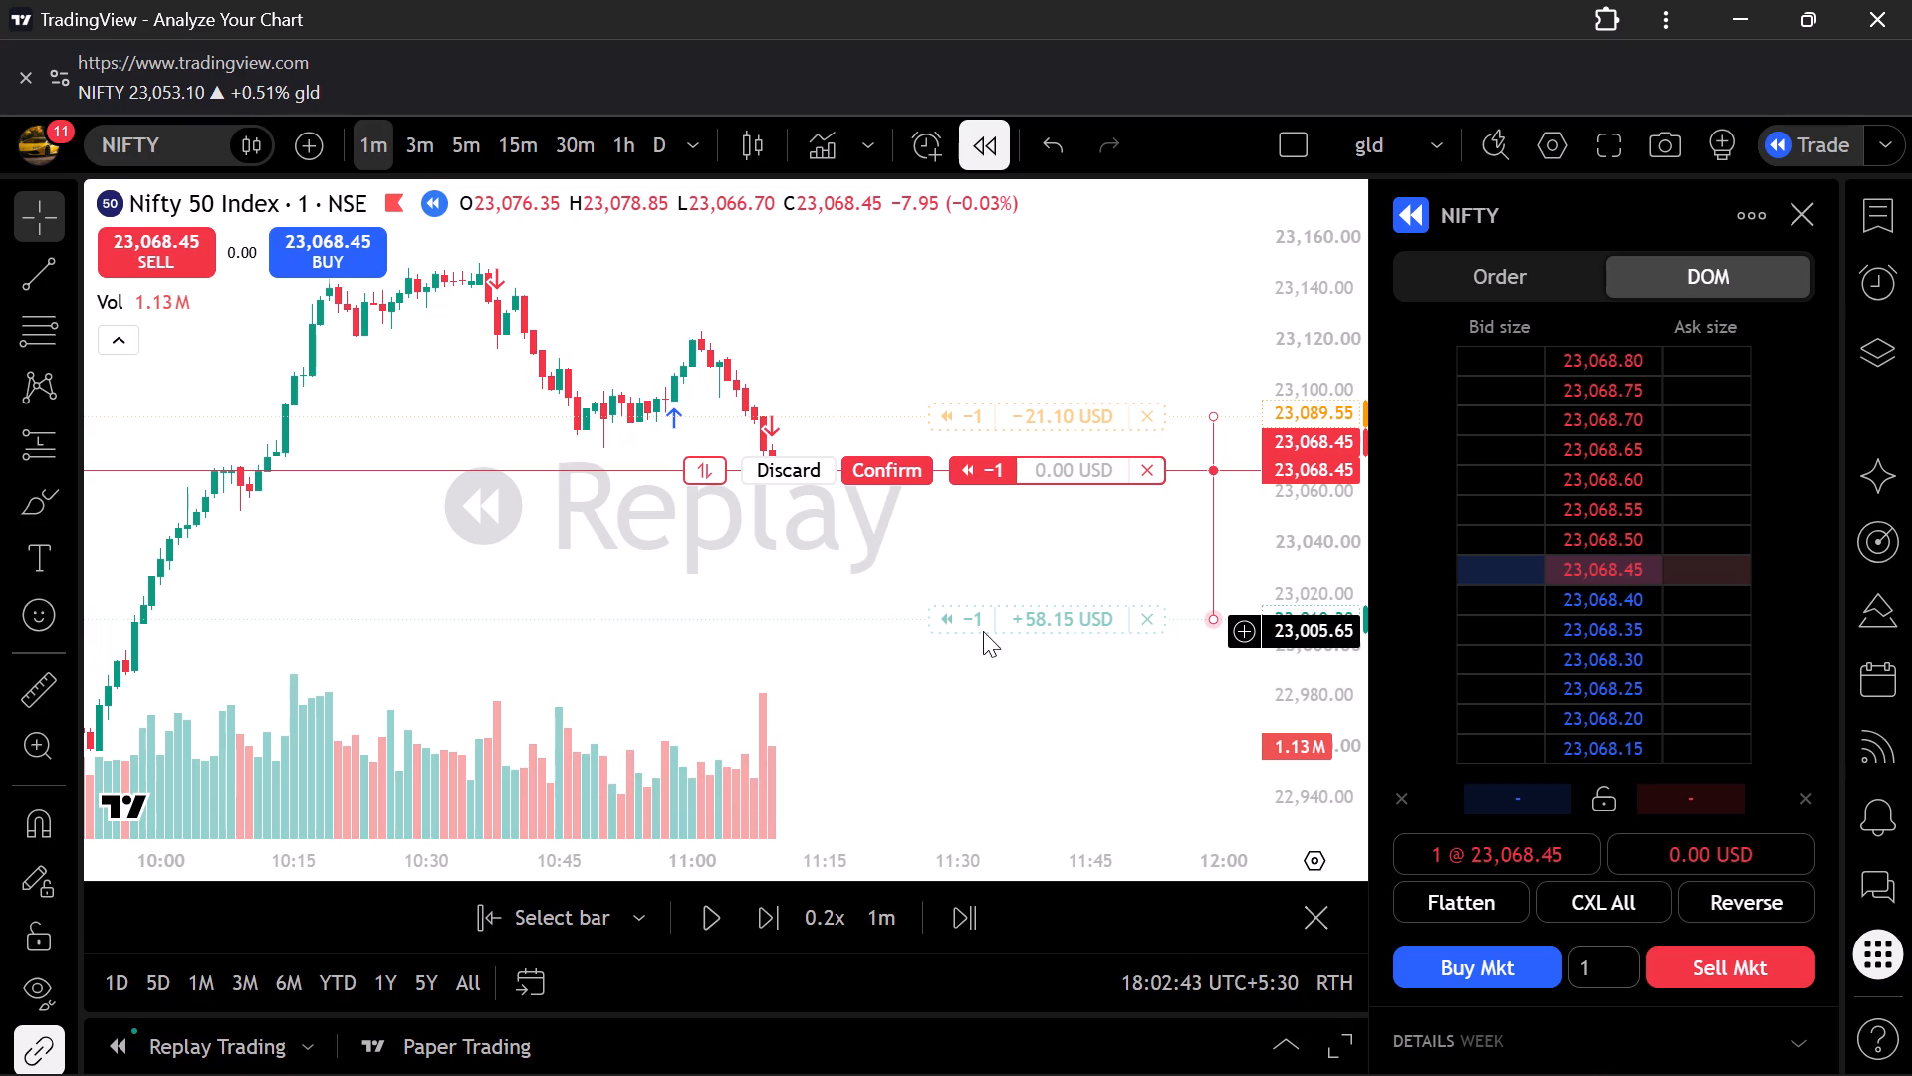
scroll(865, 604, "right", 1)
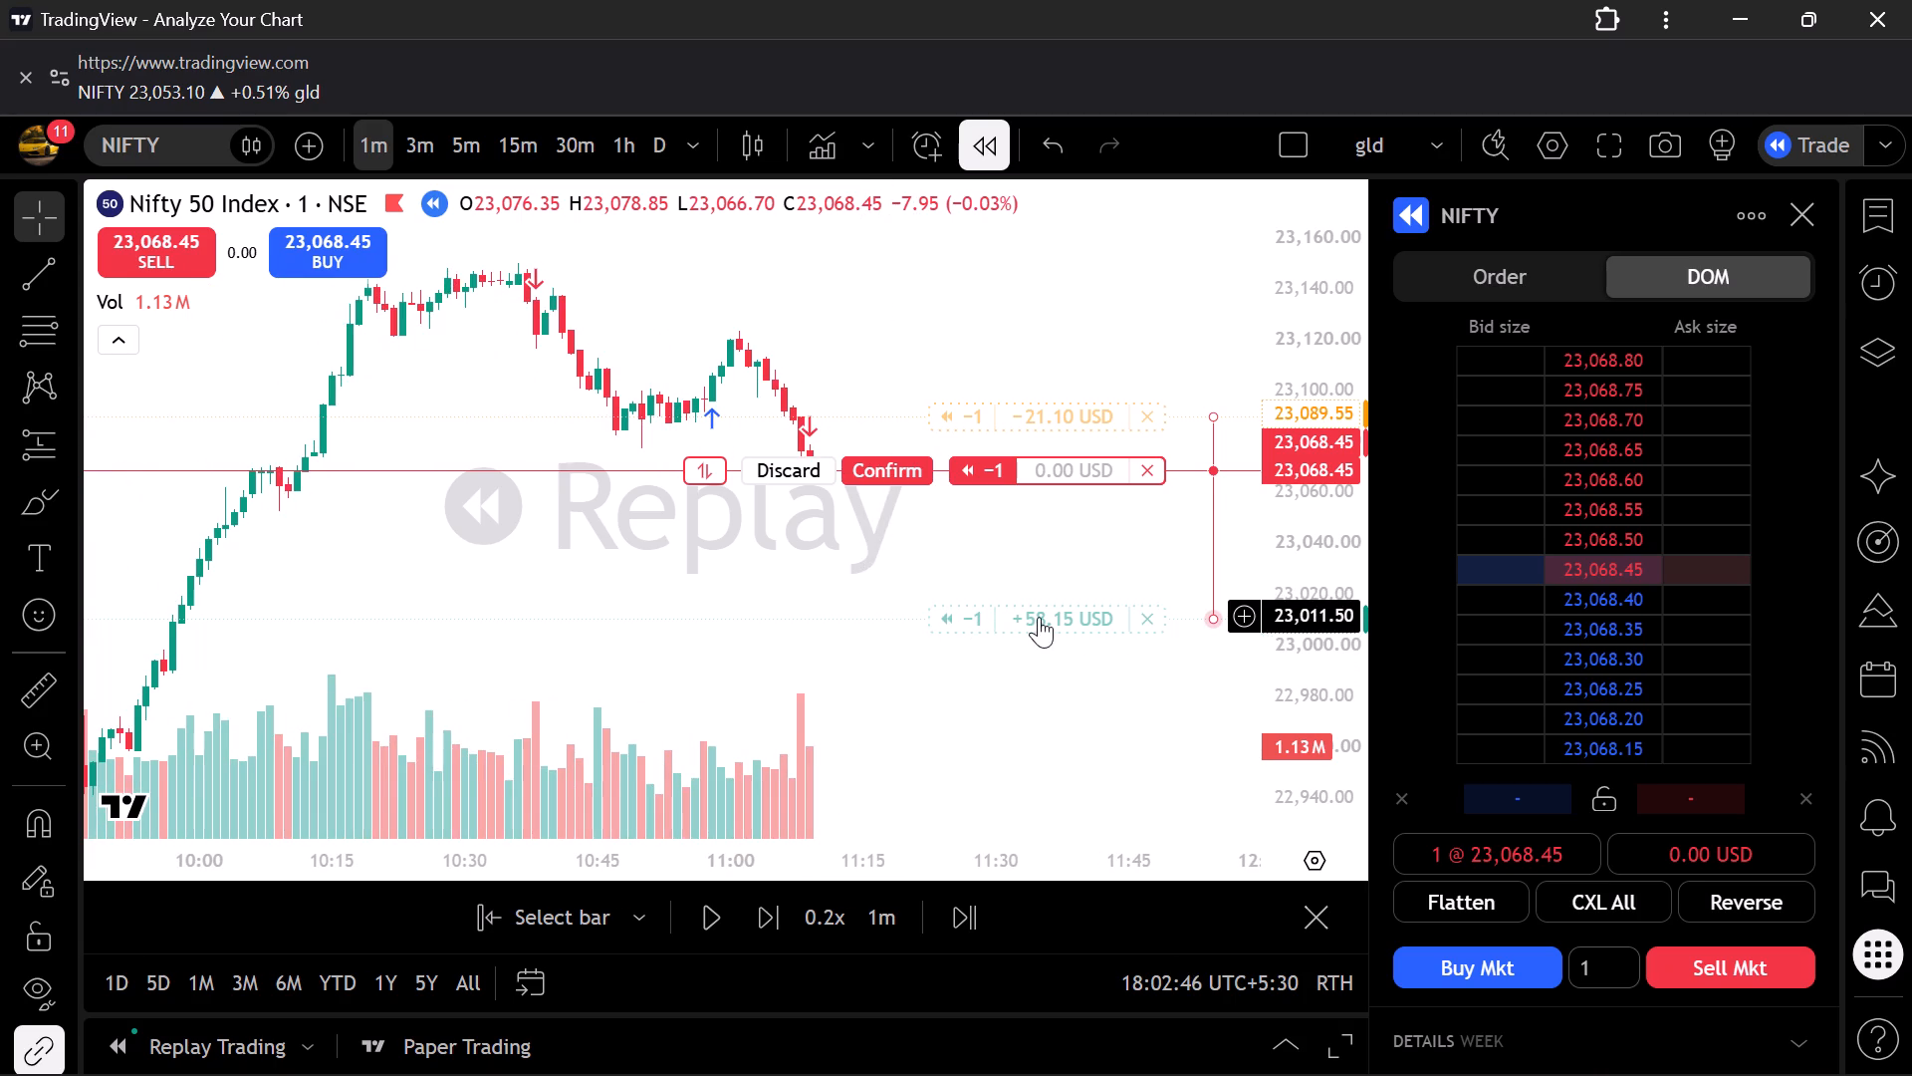
left_click_drag(1039, 617, 1040, 671)
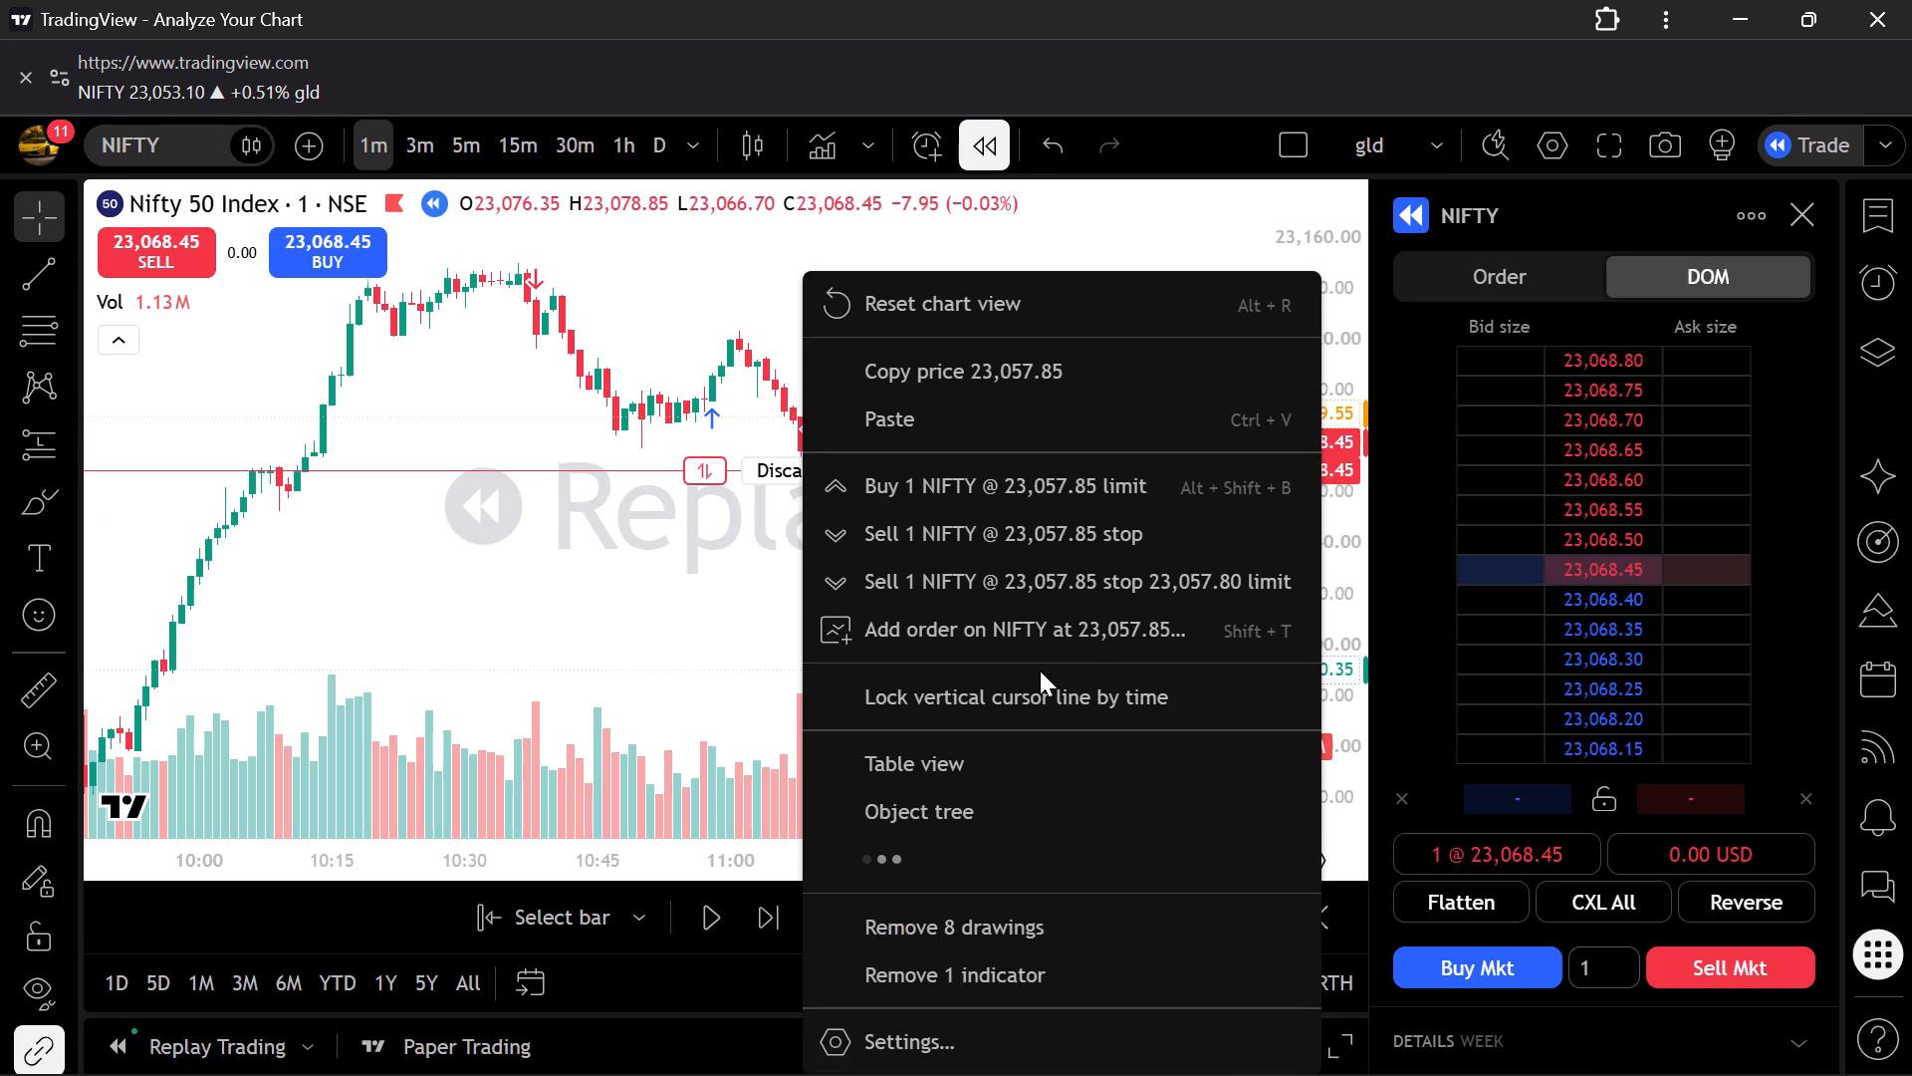
left_click(626, 631)
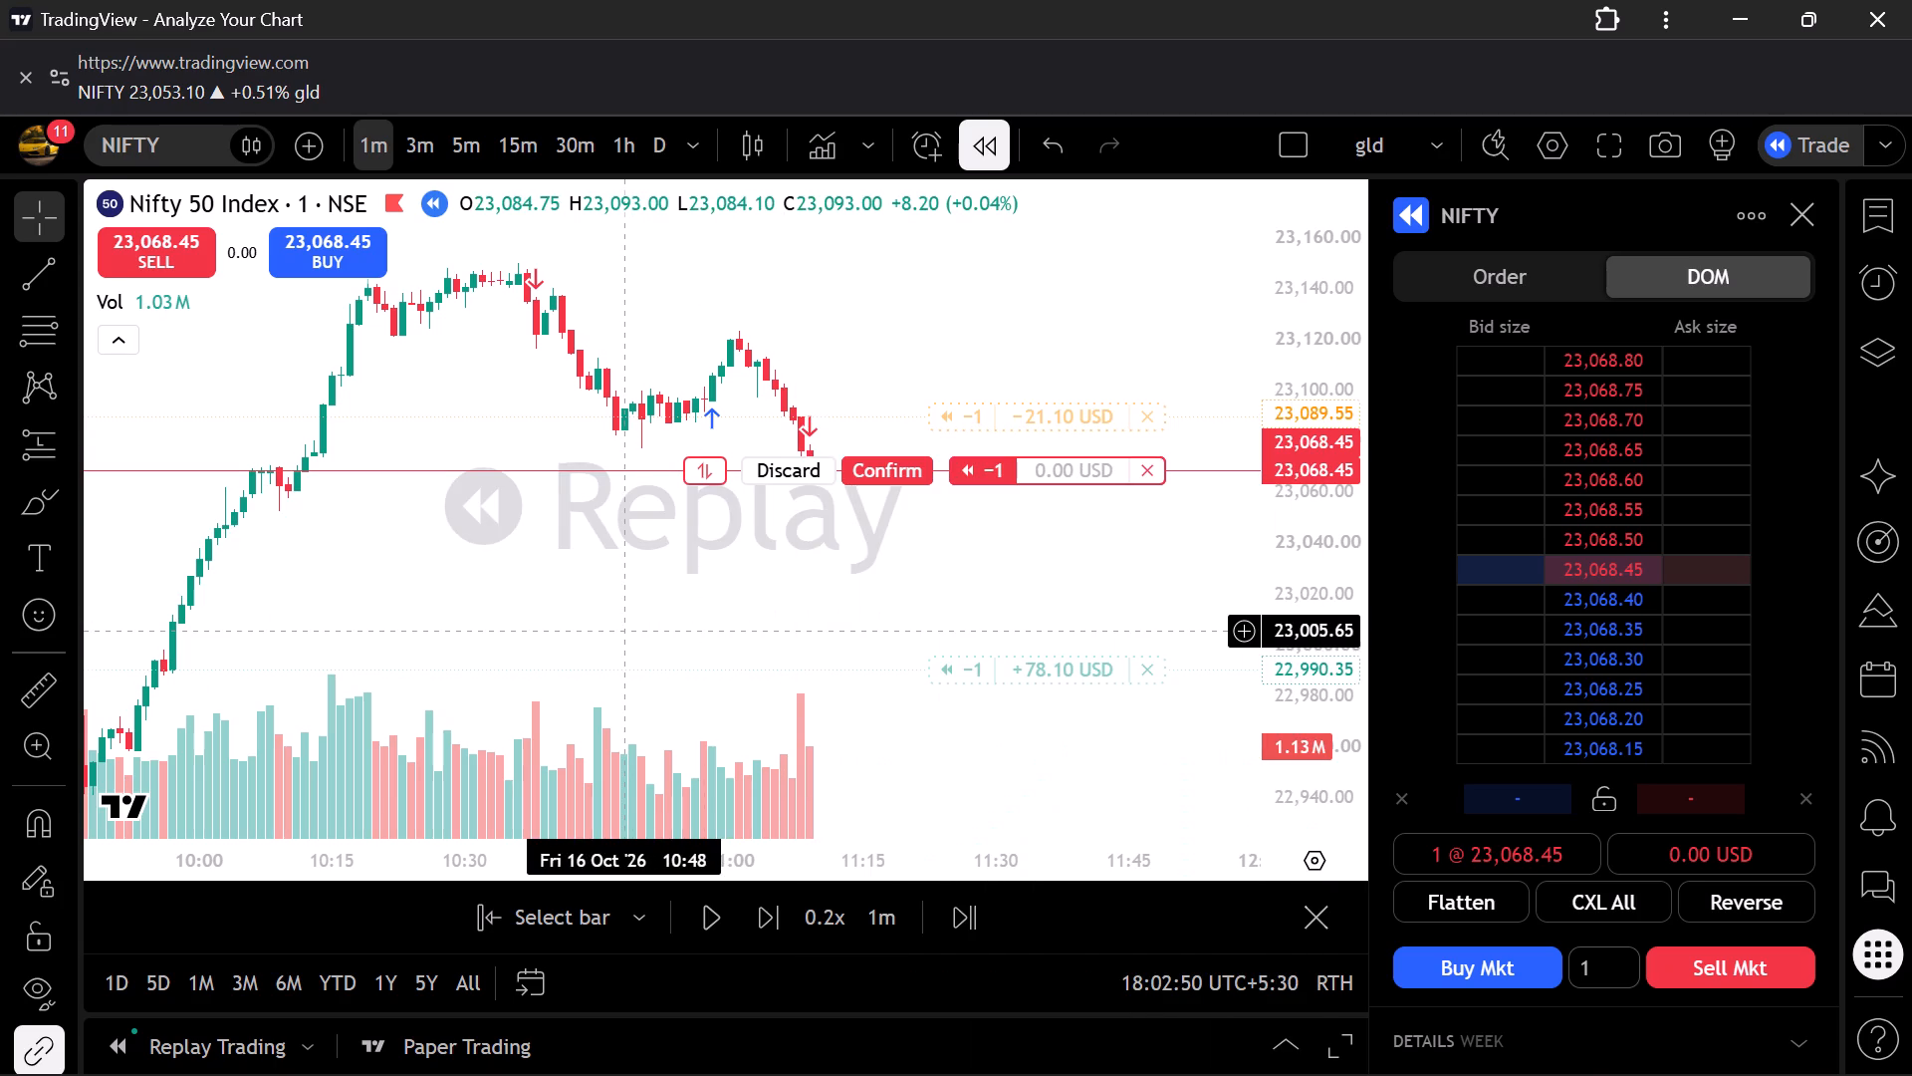
left_click(901, 473)
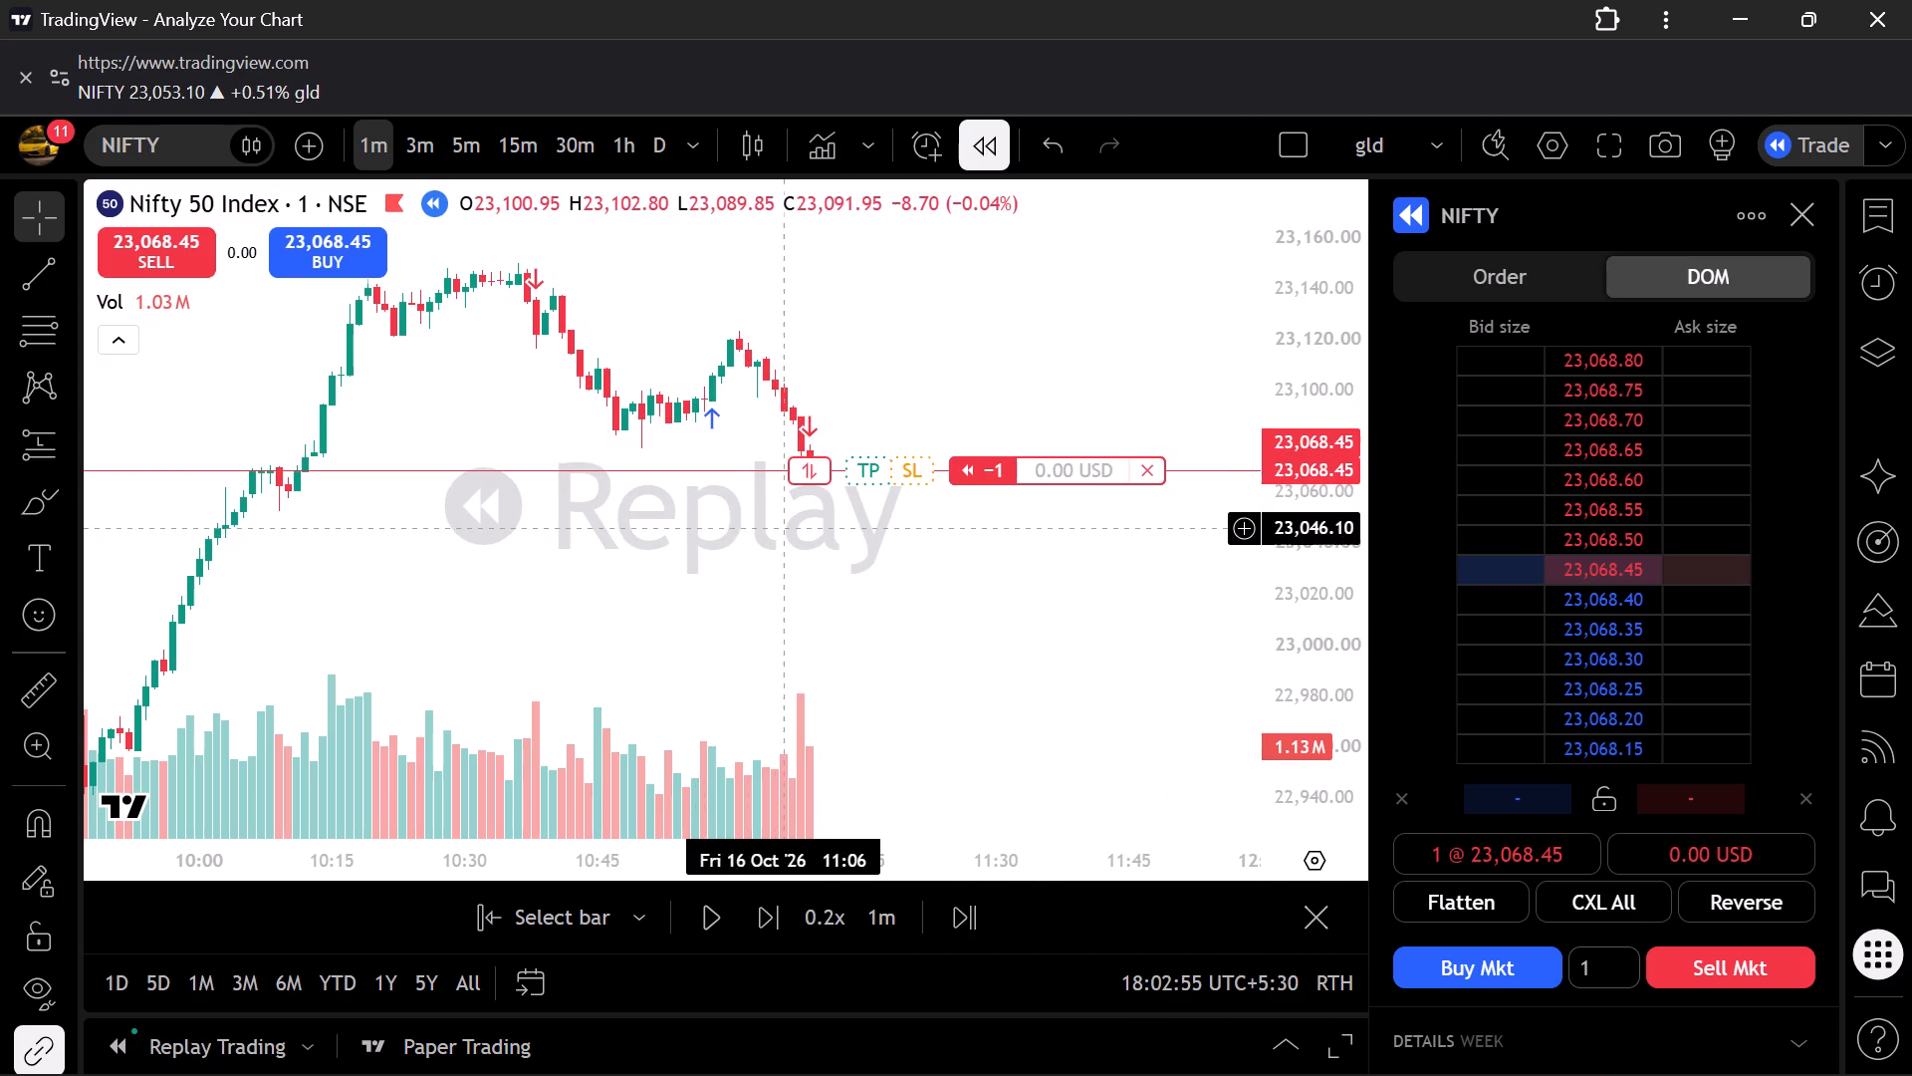
Reposition the short position's take profit level on the chart to about 22,988.
left_click_drag(853, 460, 876, 369)
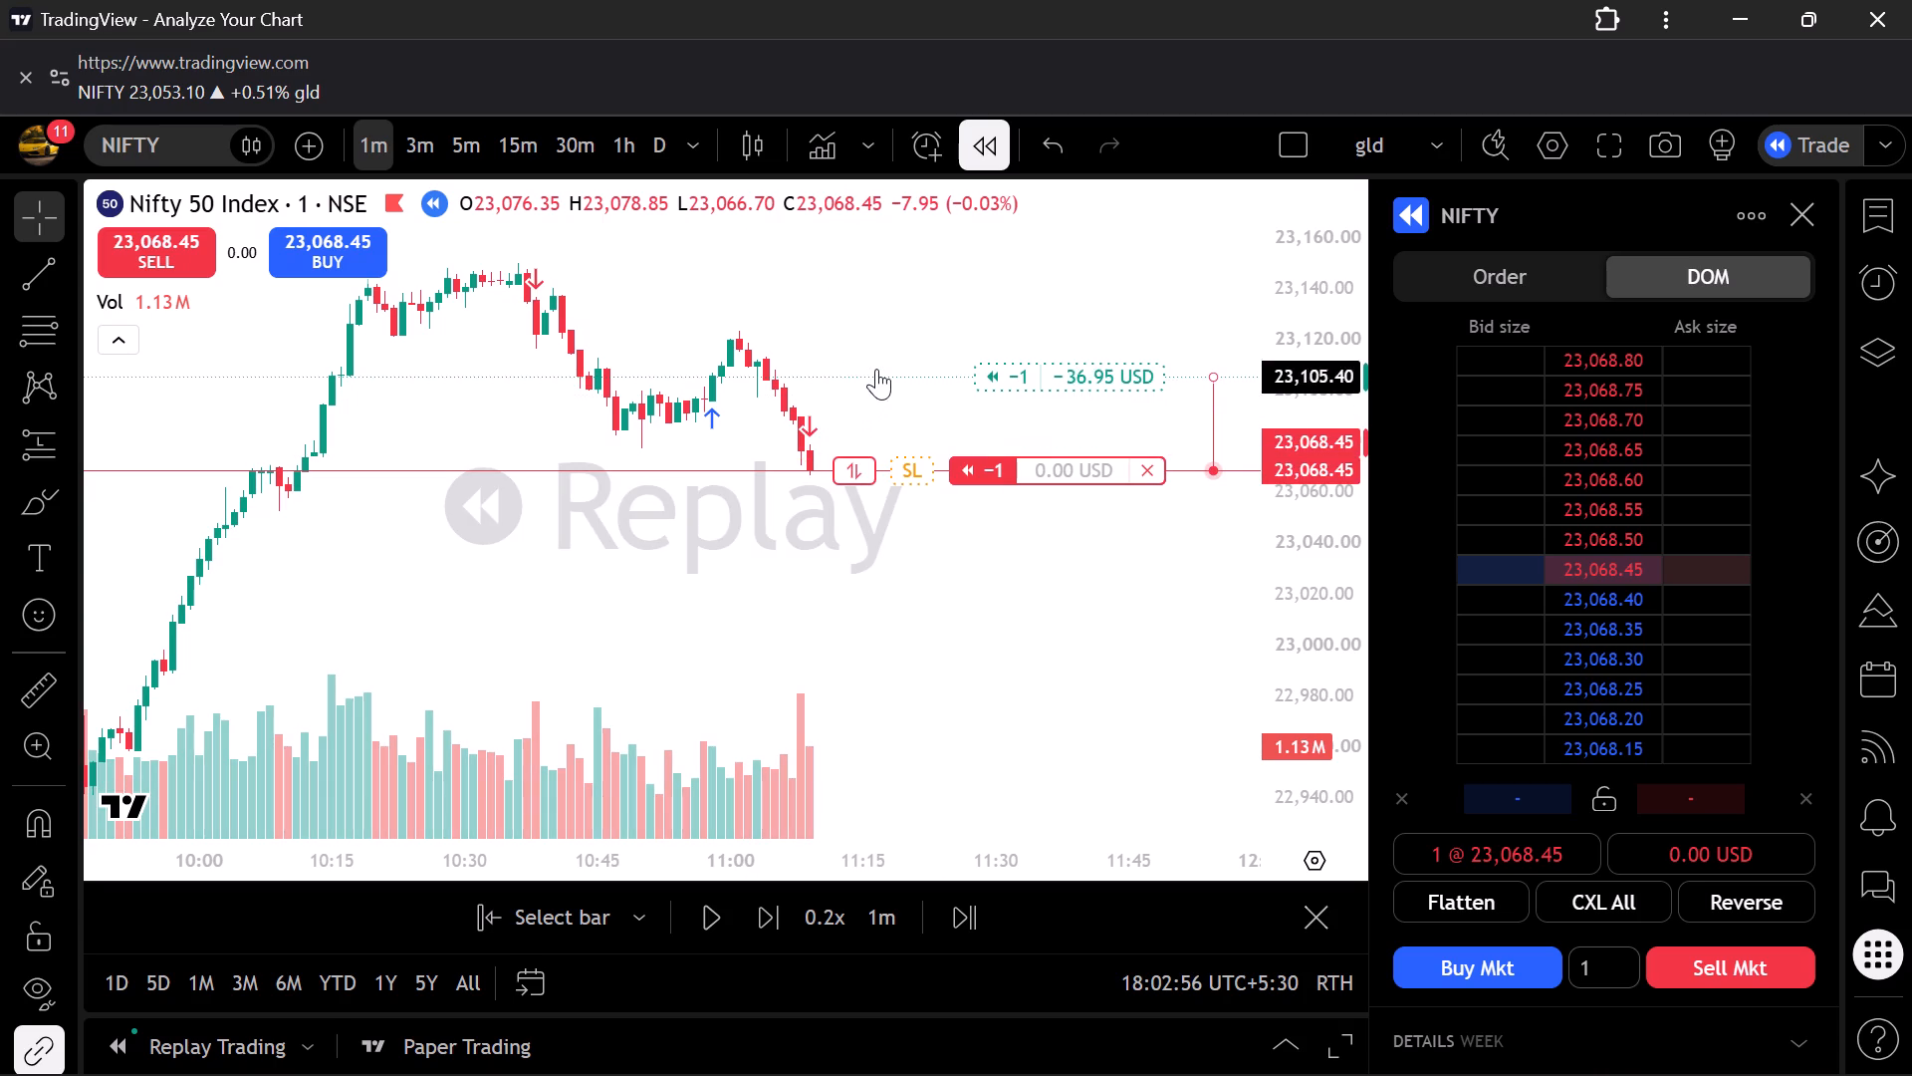
left_click_drag(876, 369, 883, 453)
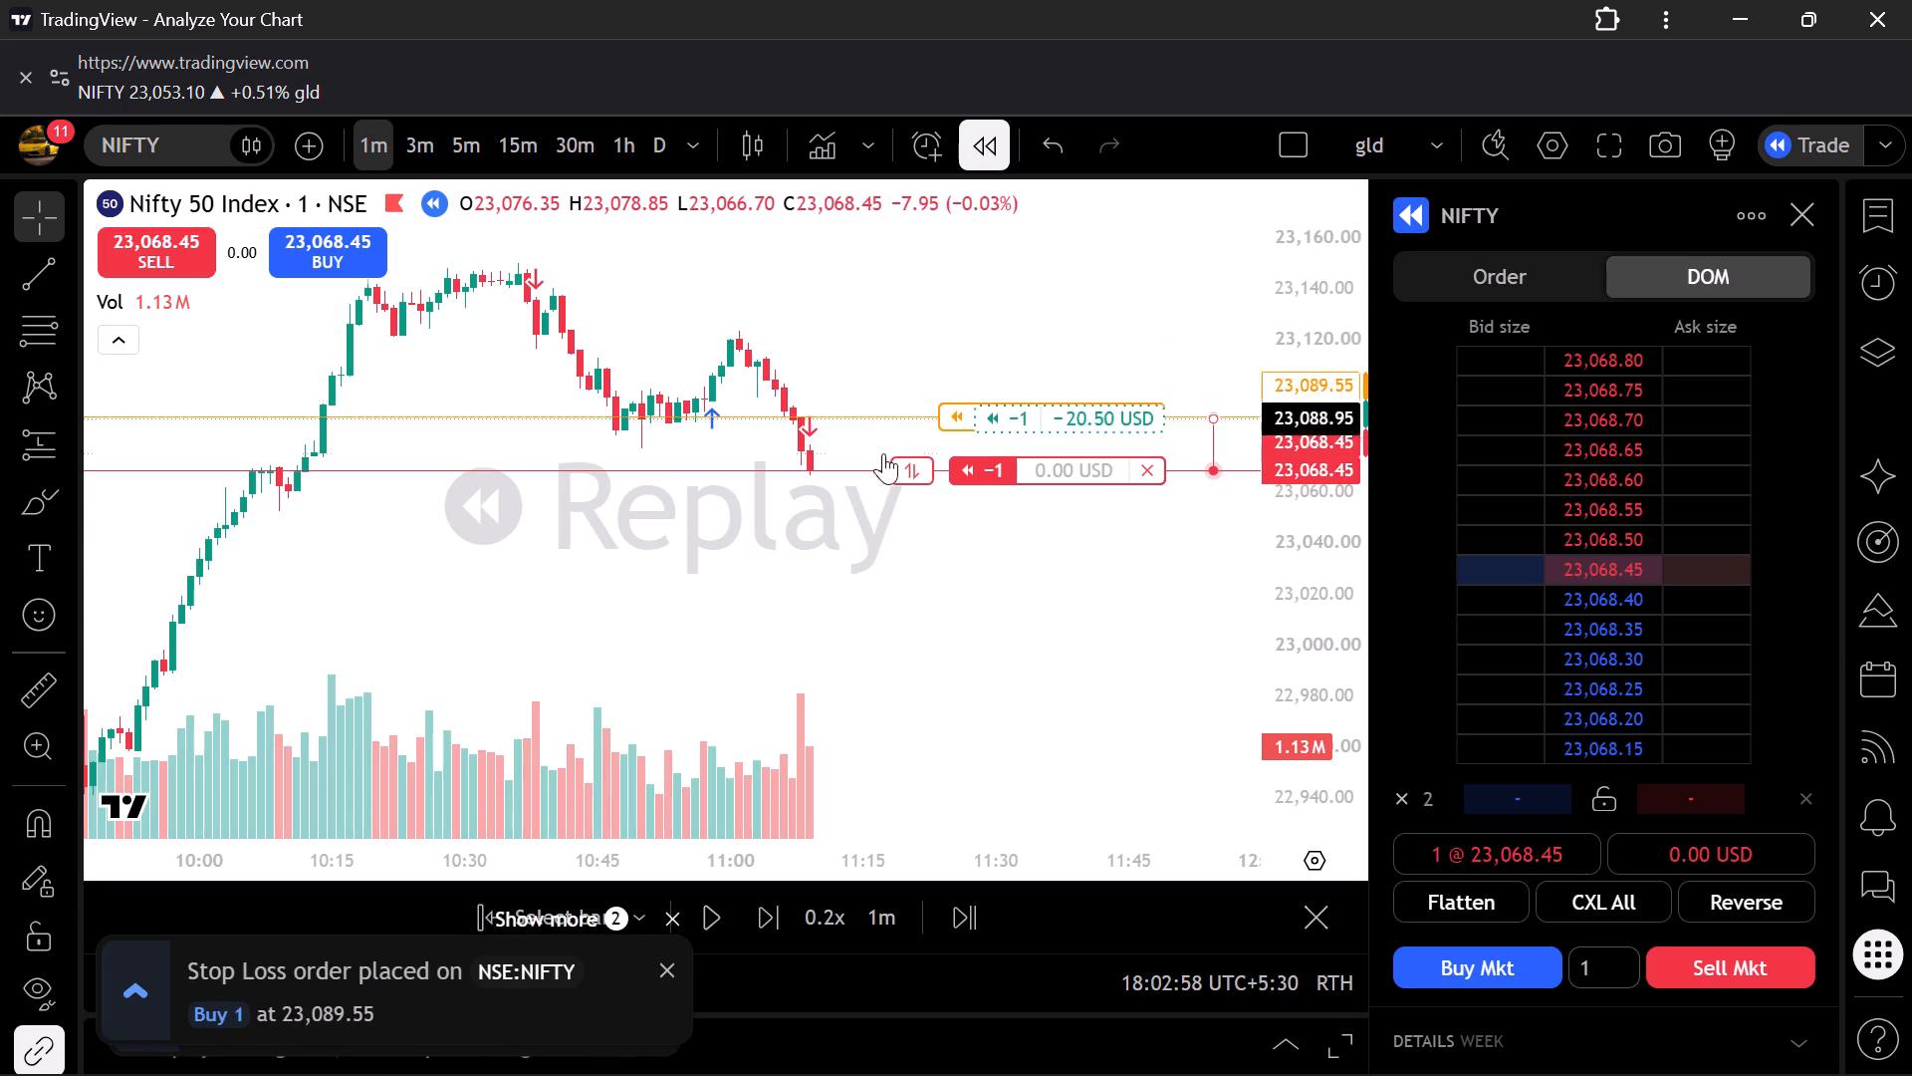
left_click_drag(883, 453, 879, 588)
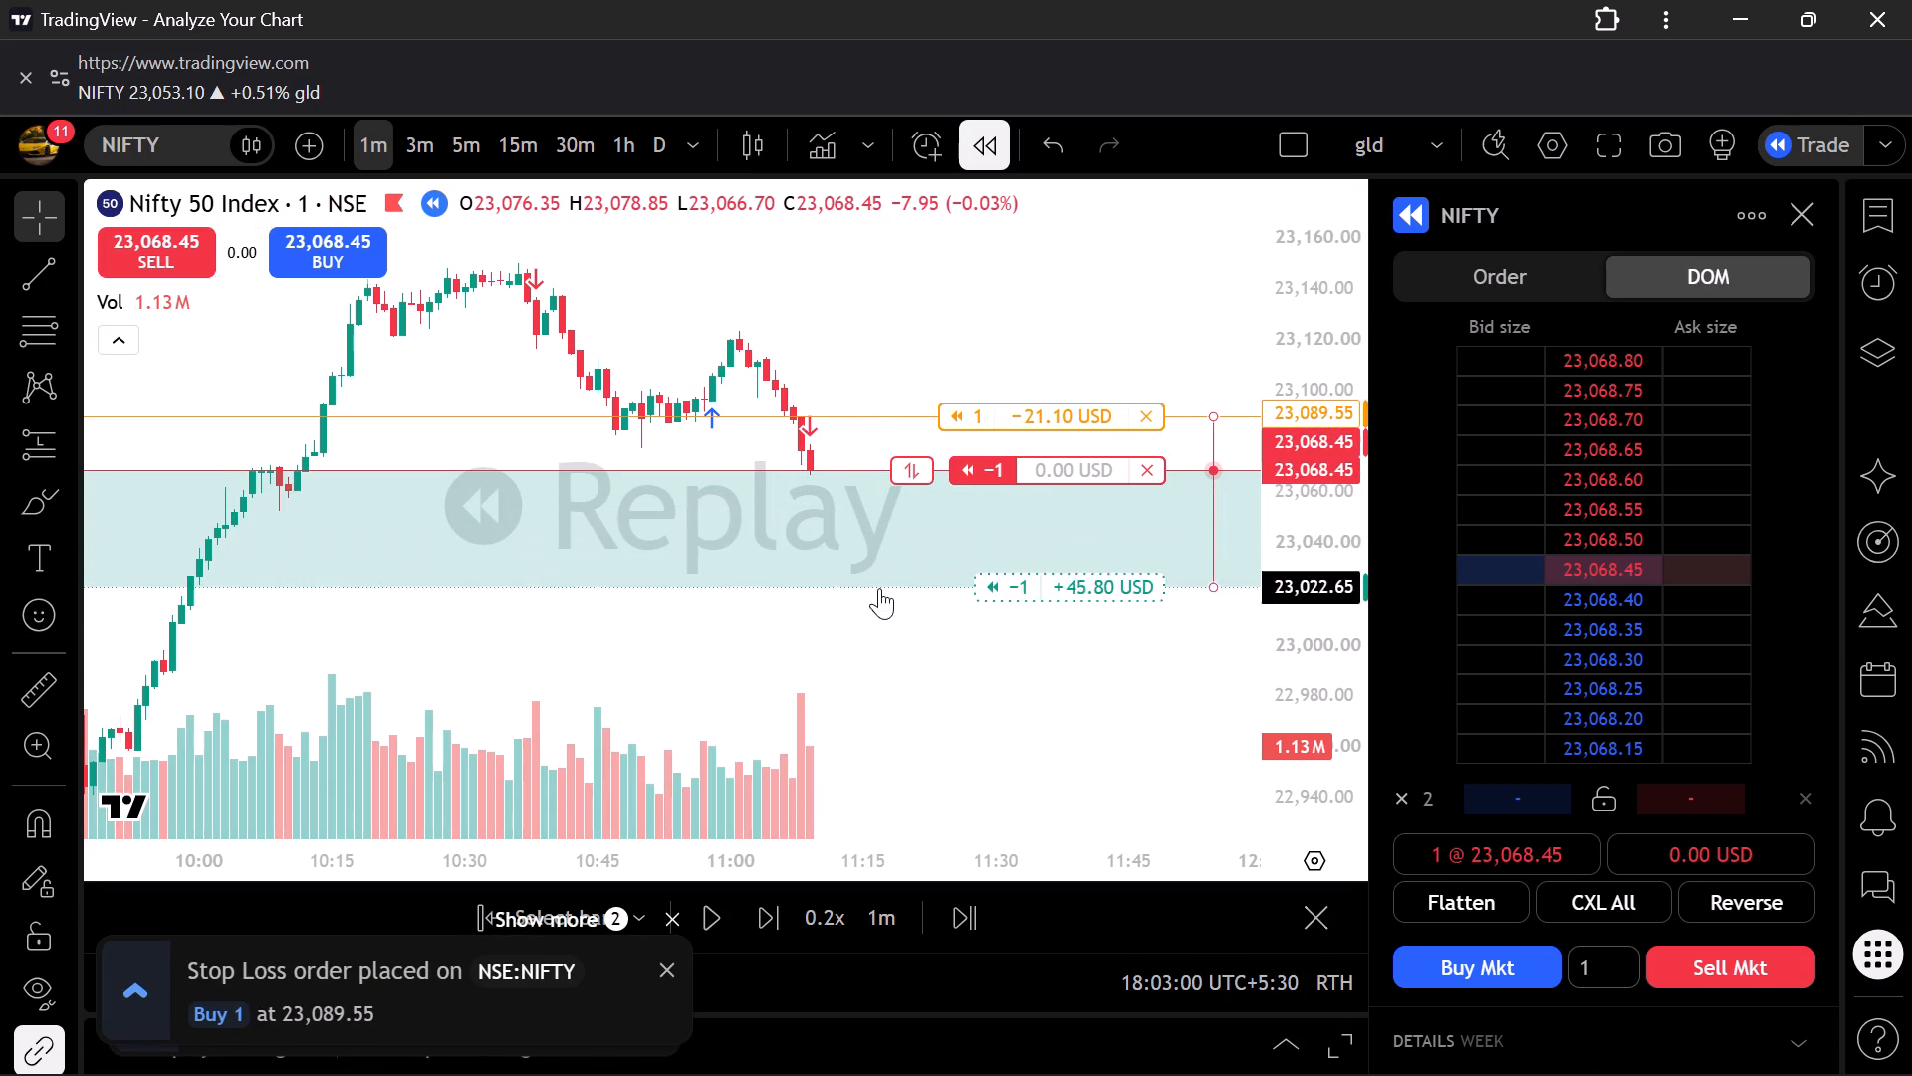
left_click_drag(879, 588, 826, 663)
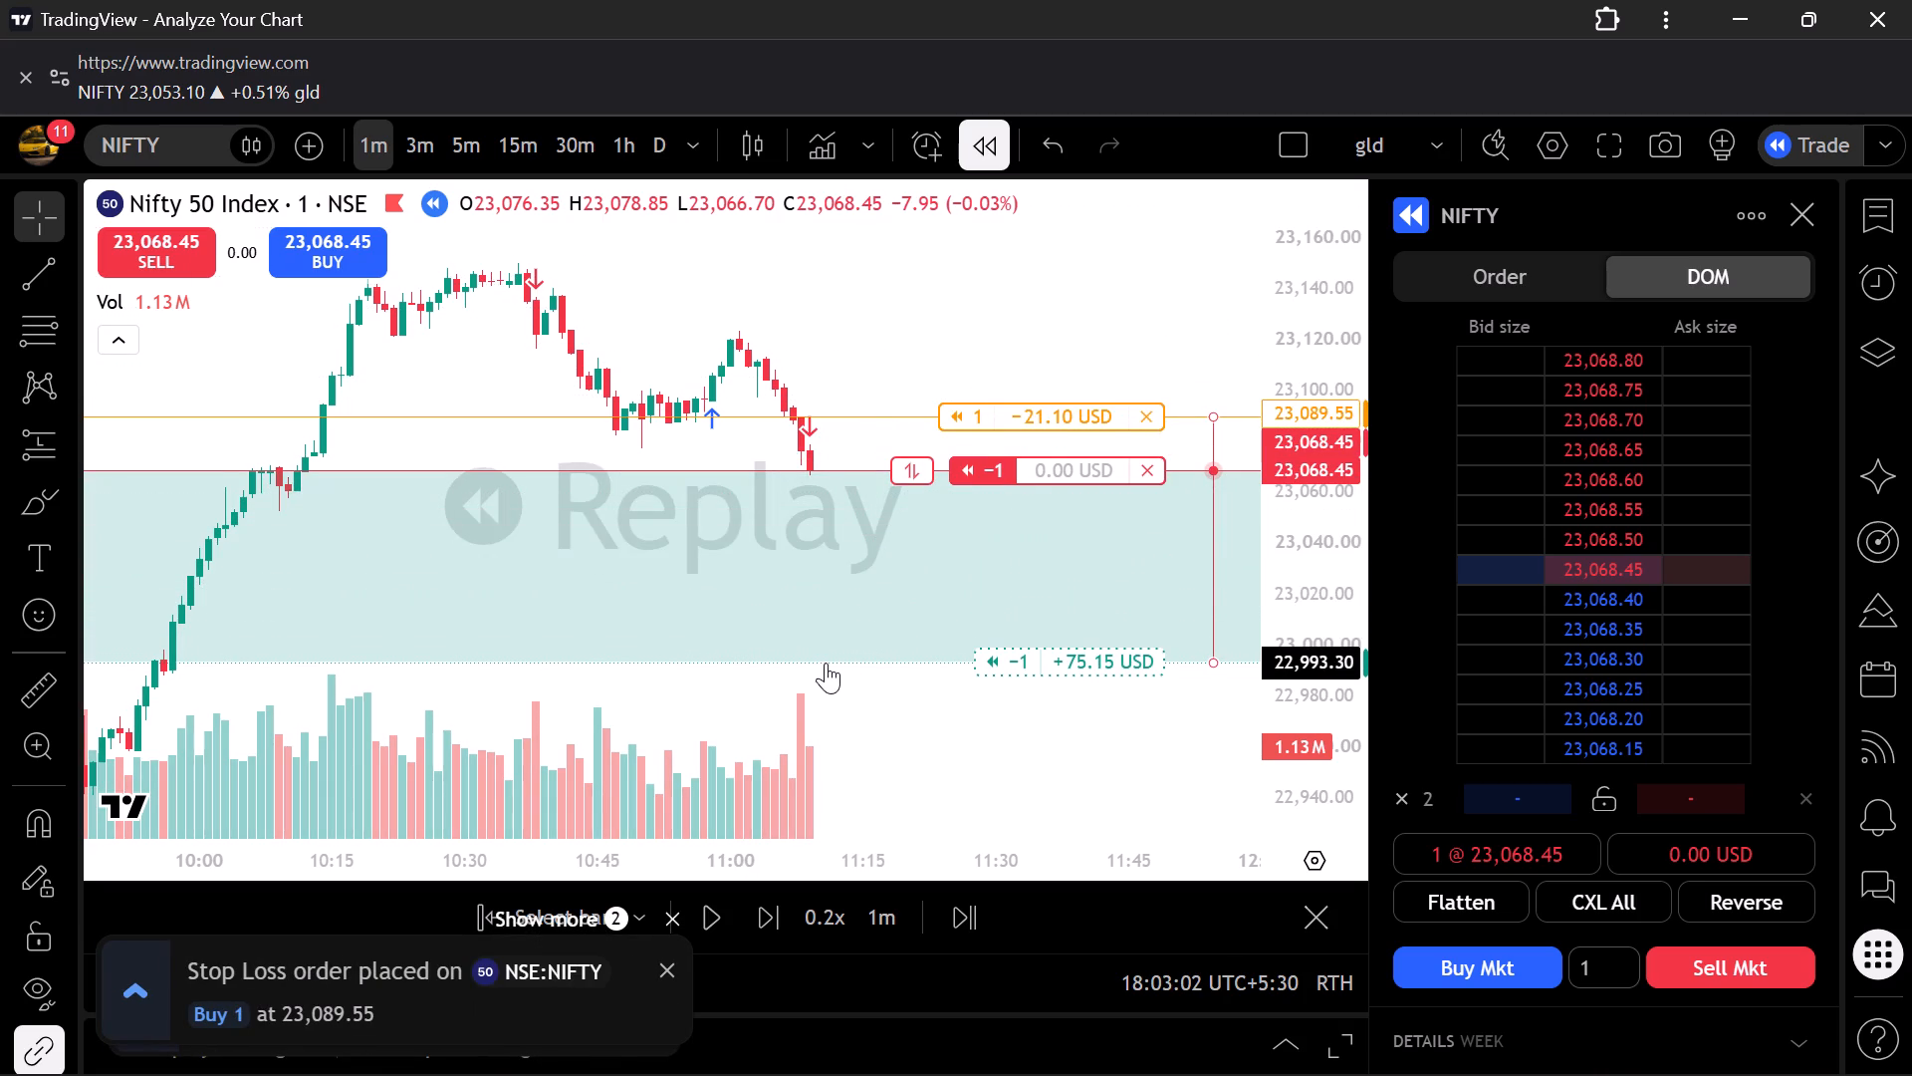
left_click_drag(826, 663, 822, 675)
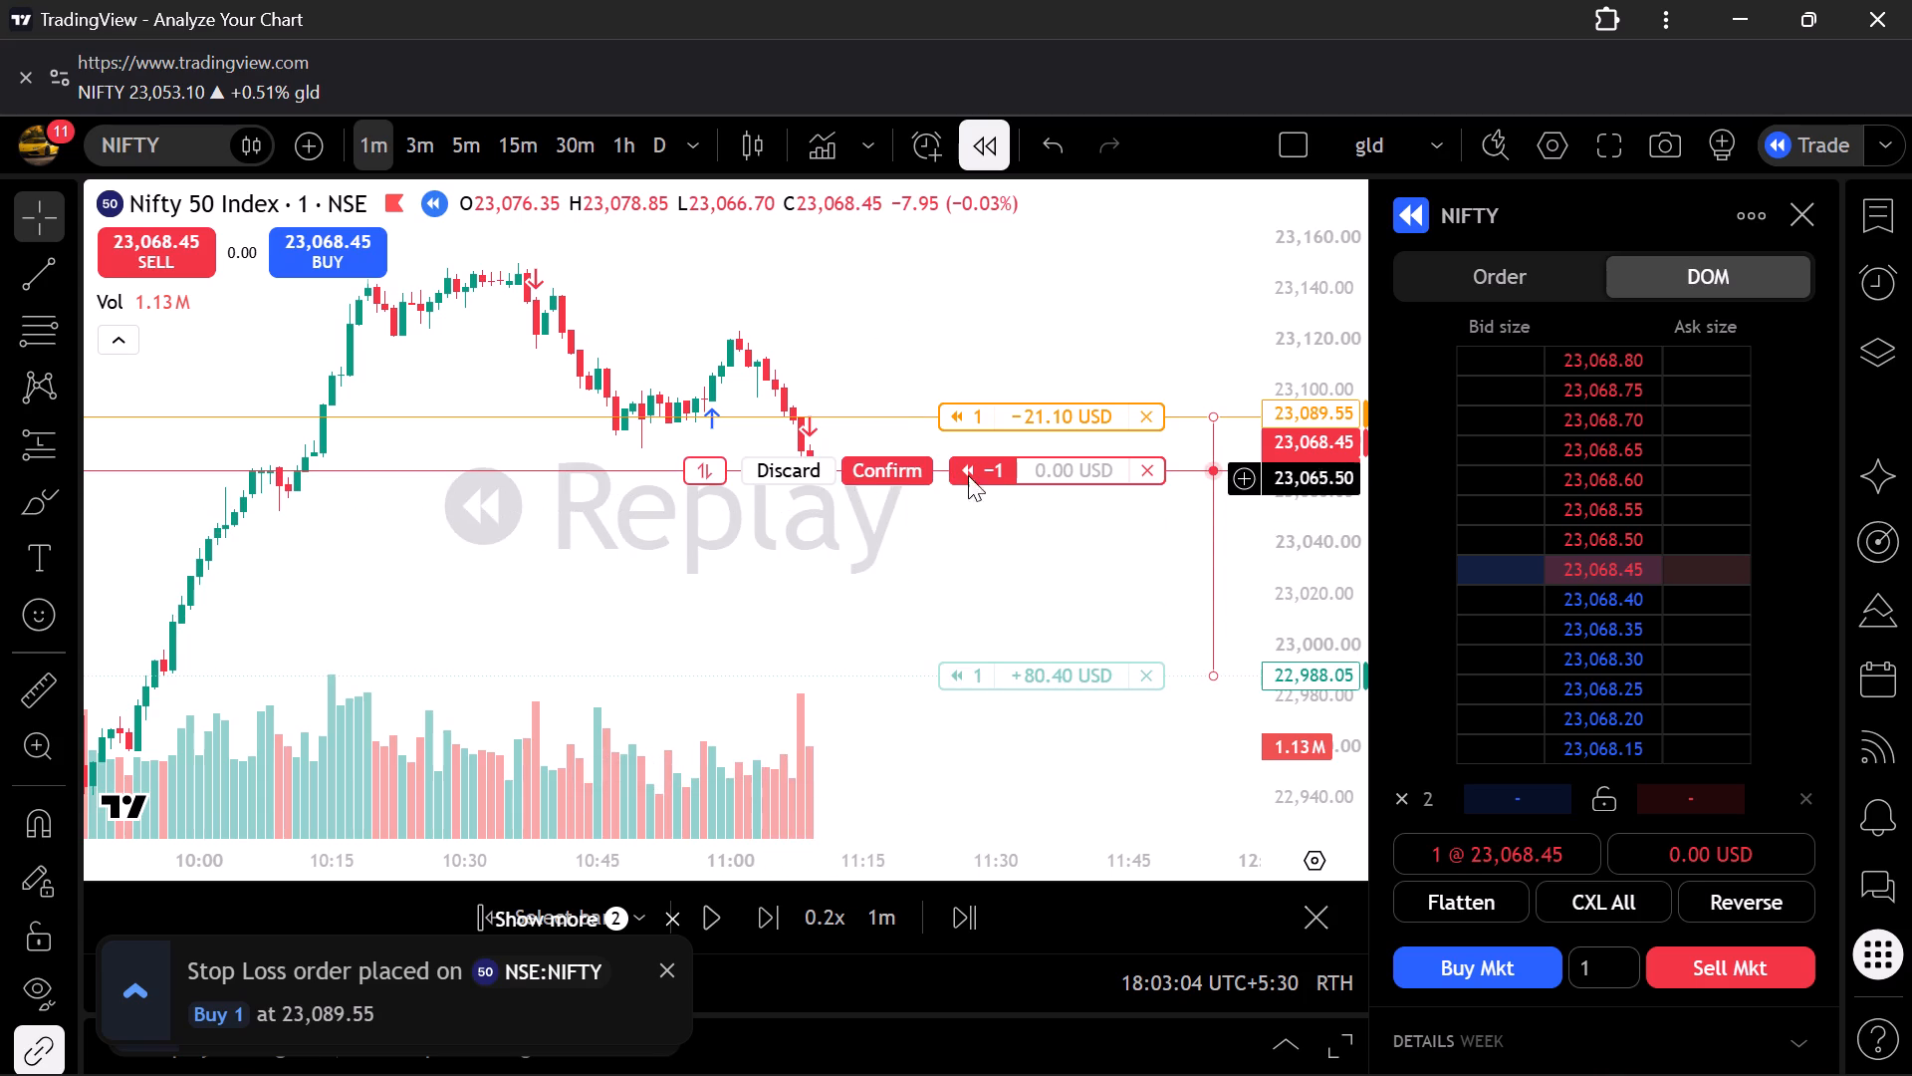
Play the replay forward with the short position open and pause it at around 11:15.
left_click(705, 914)
scroll(737, 561, "left", 1)
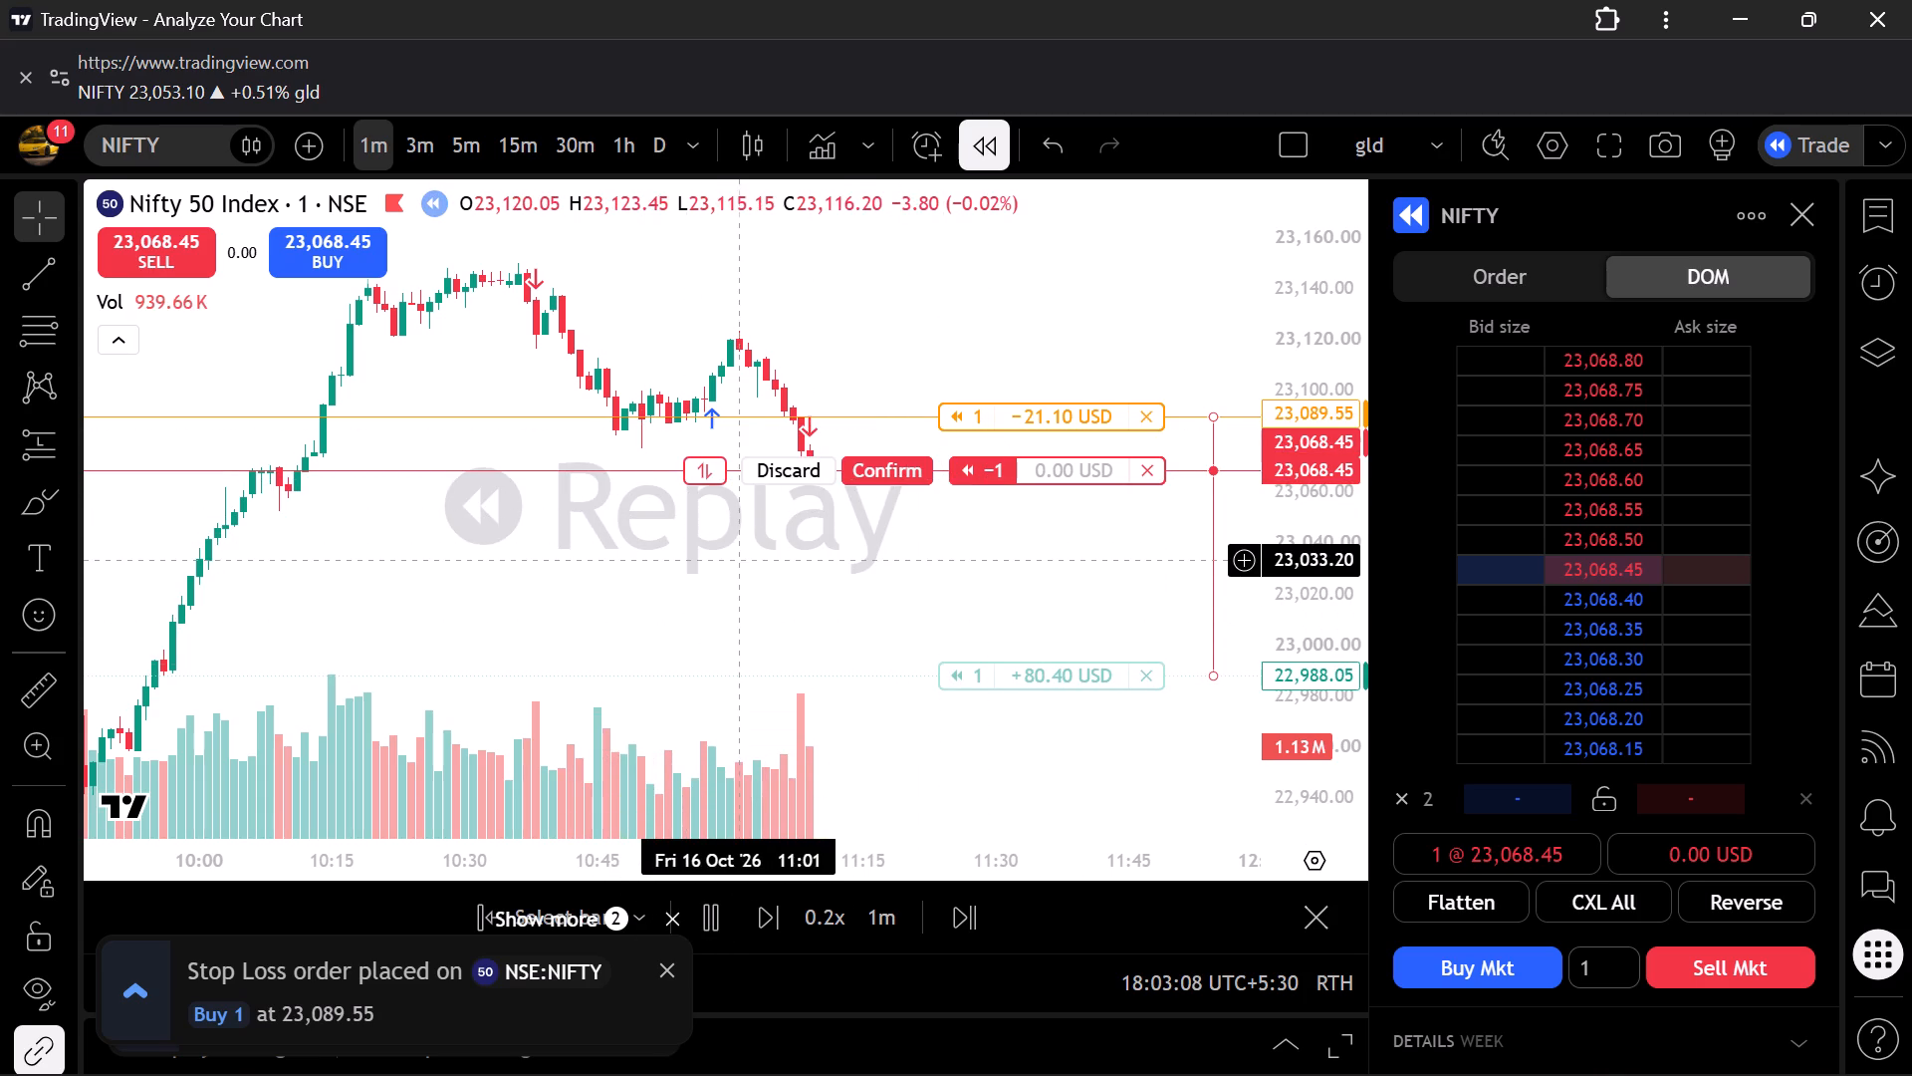
scroll(737, 561, "left", 1)
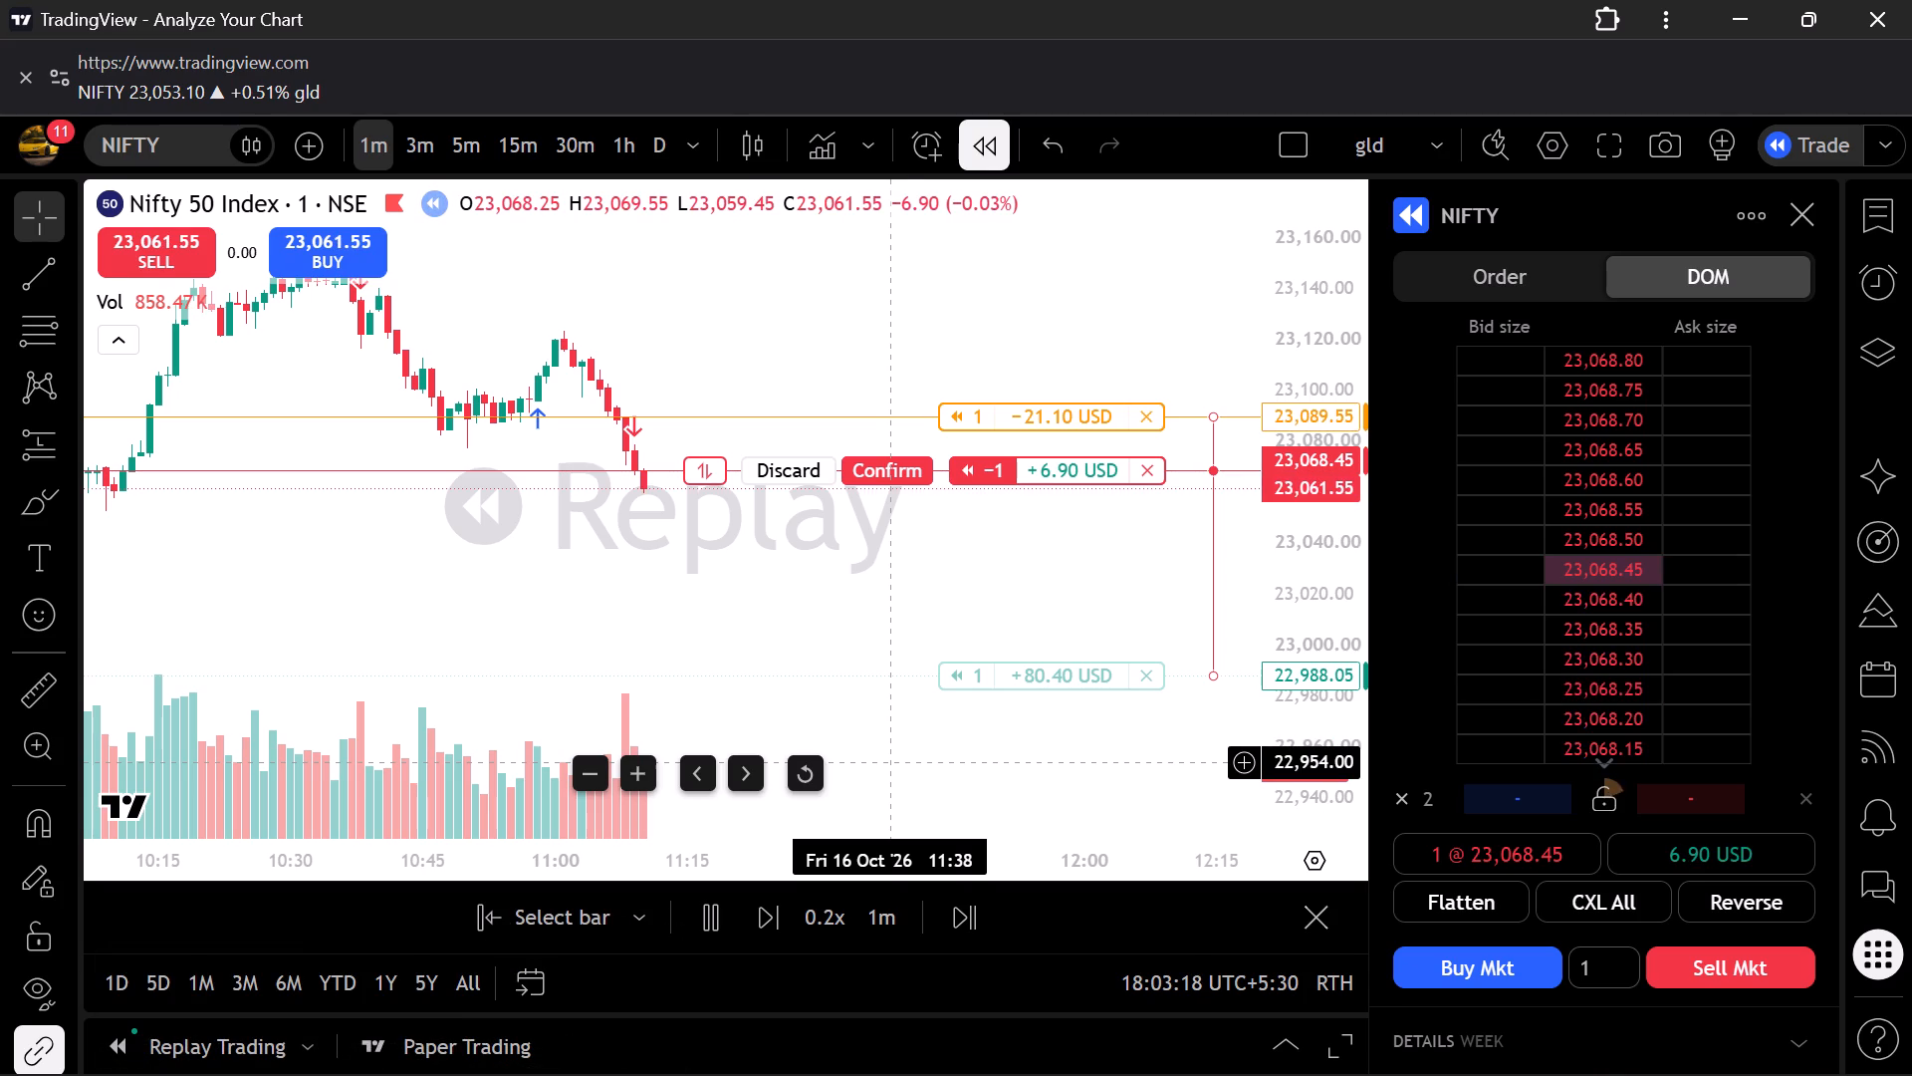
scroll(886, 763, "down", 1)
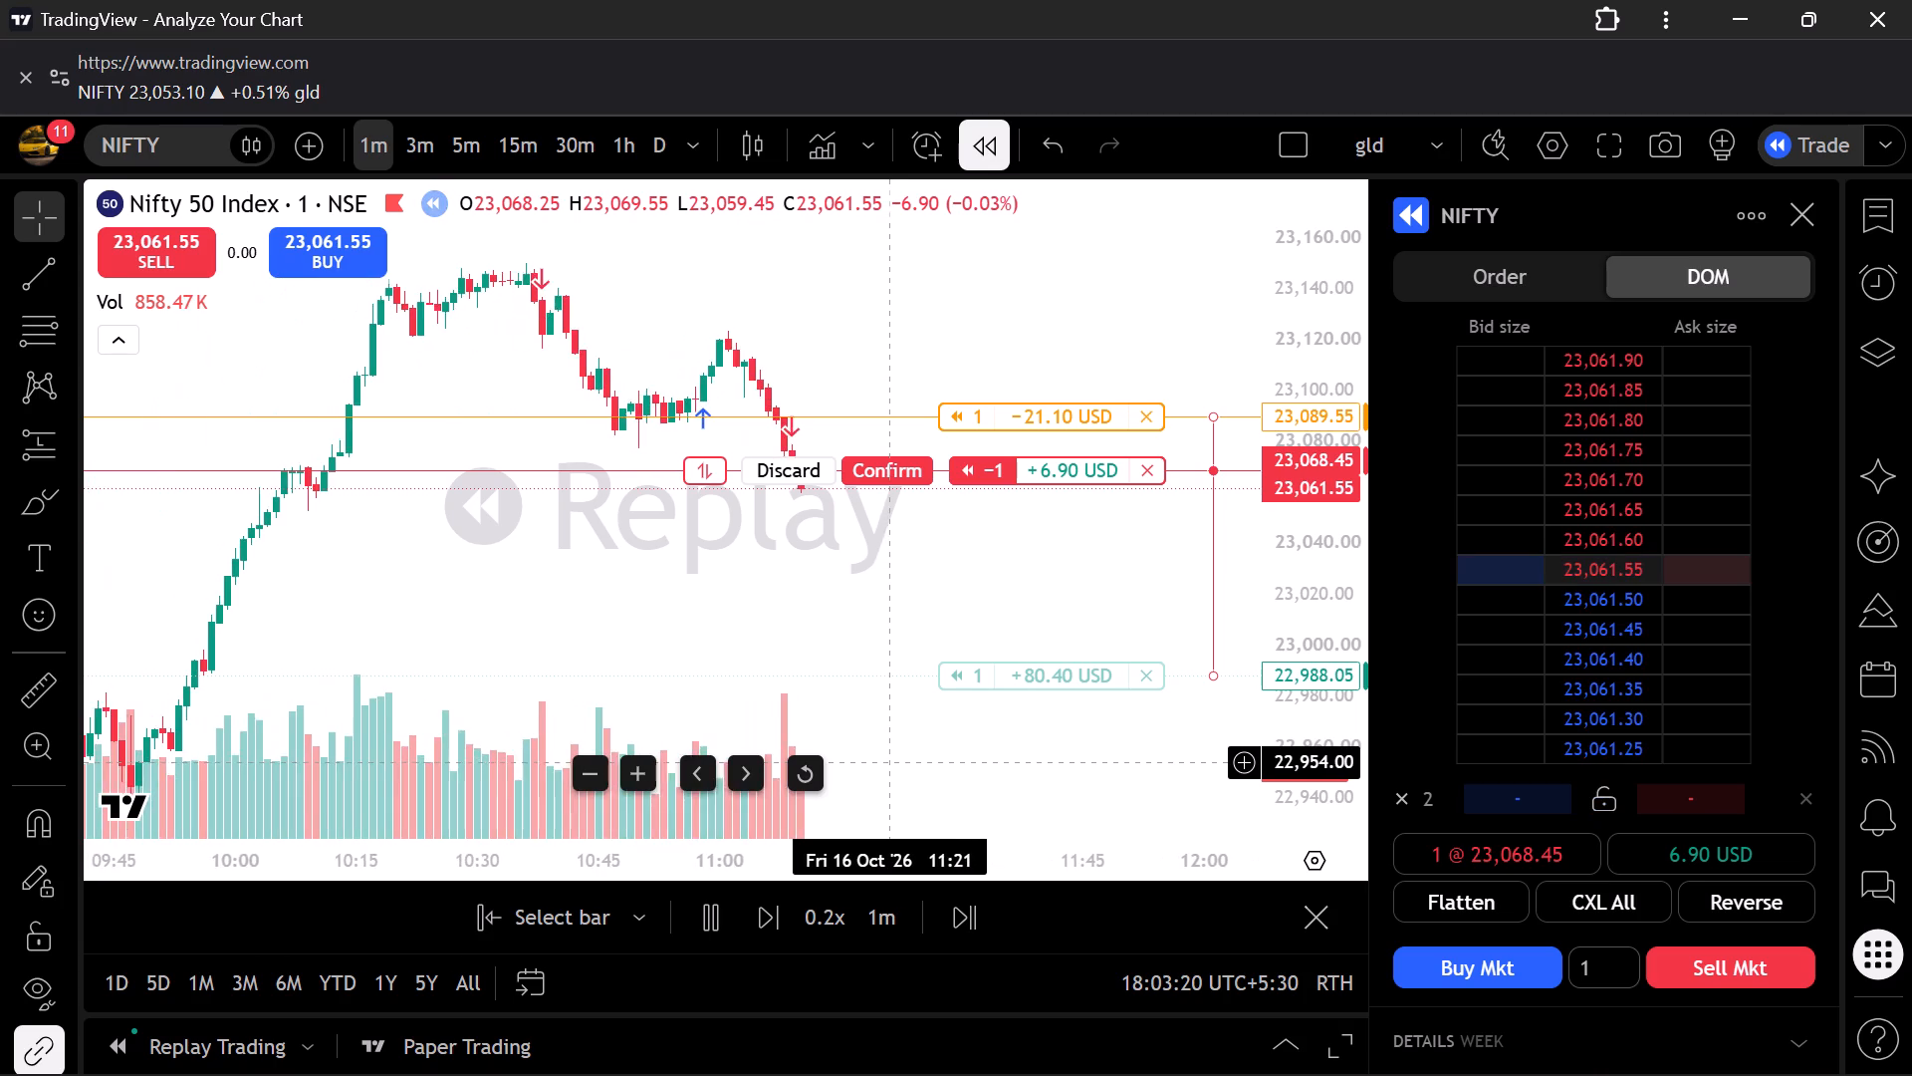
scroll(886, 763, "left", 2)
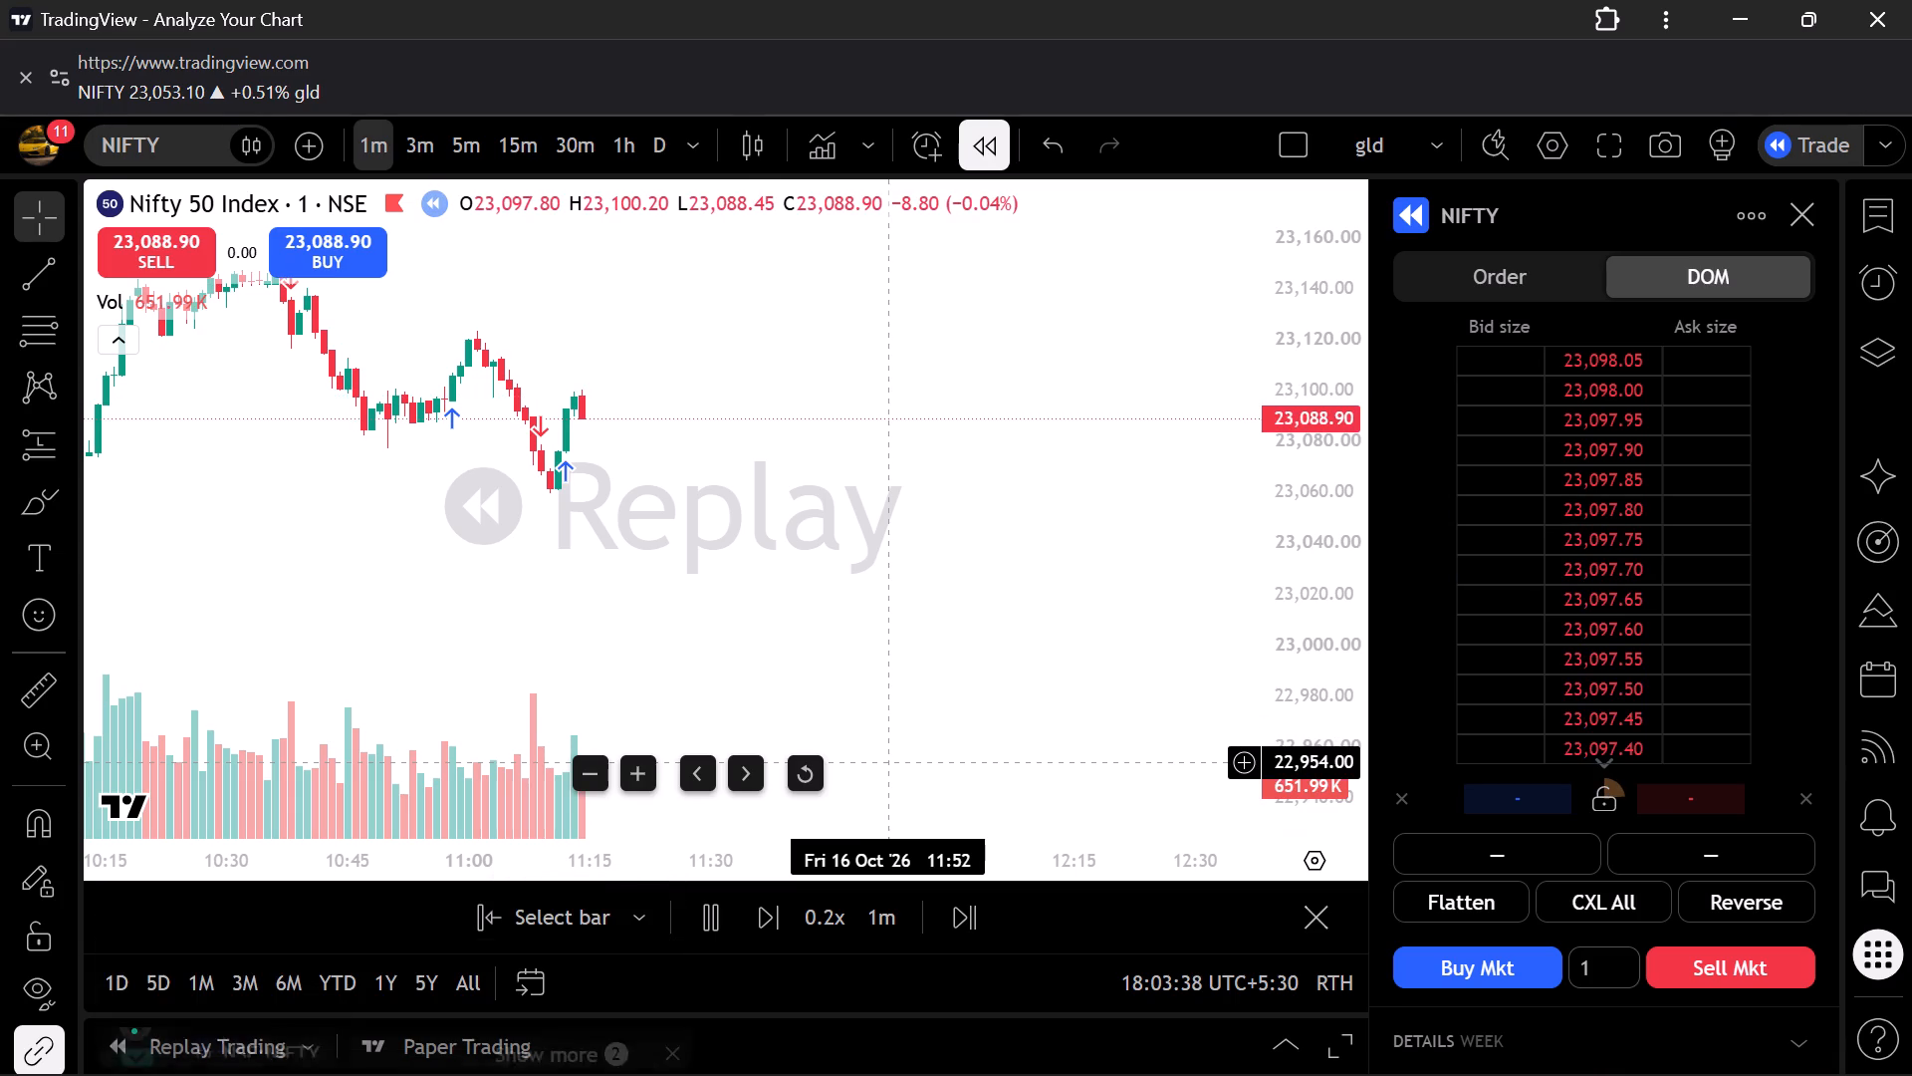
left_click(709, 924)
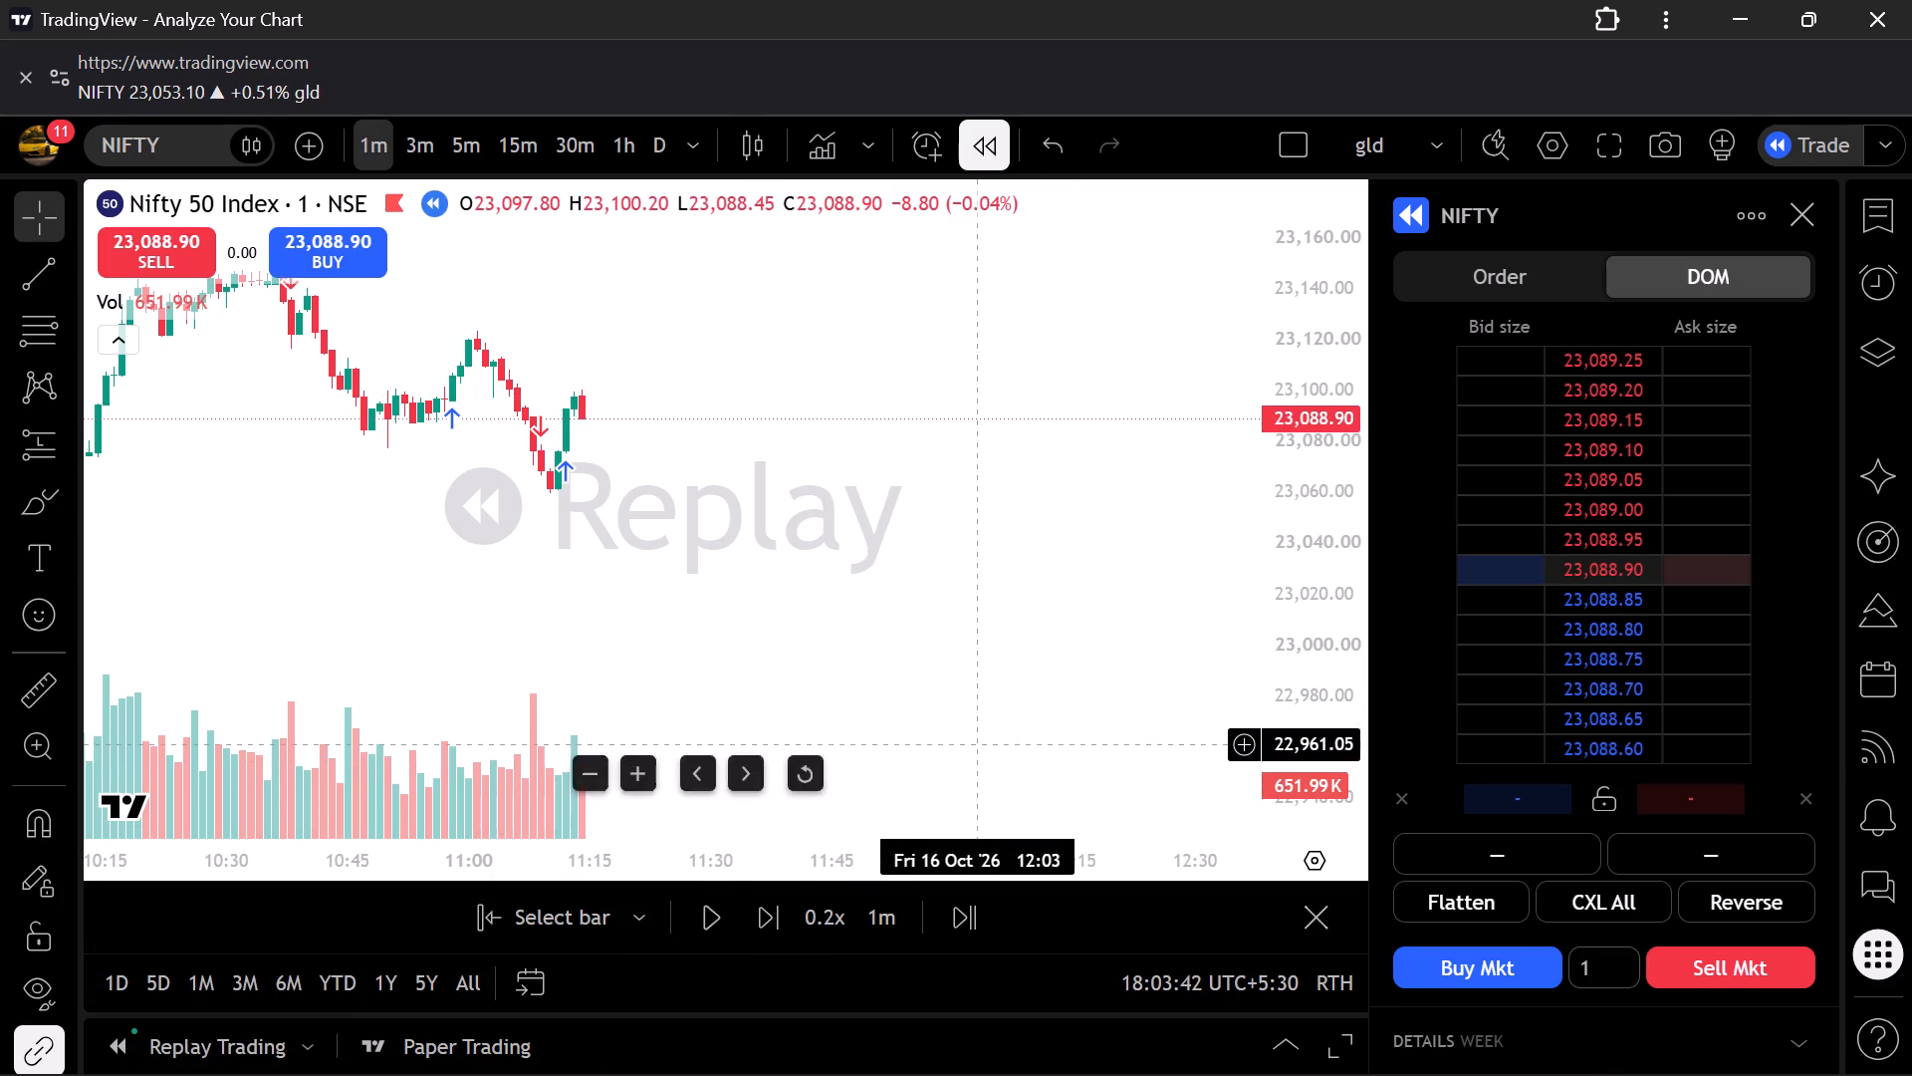
Sell 1 NIFTY unit at market to open another short position.
left_click(1770, 959)
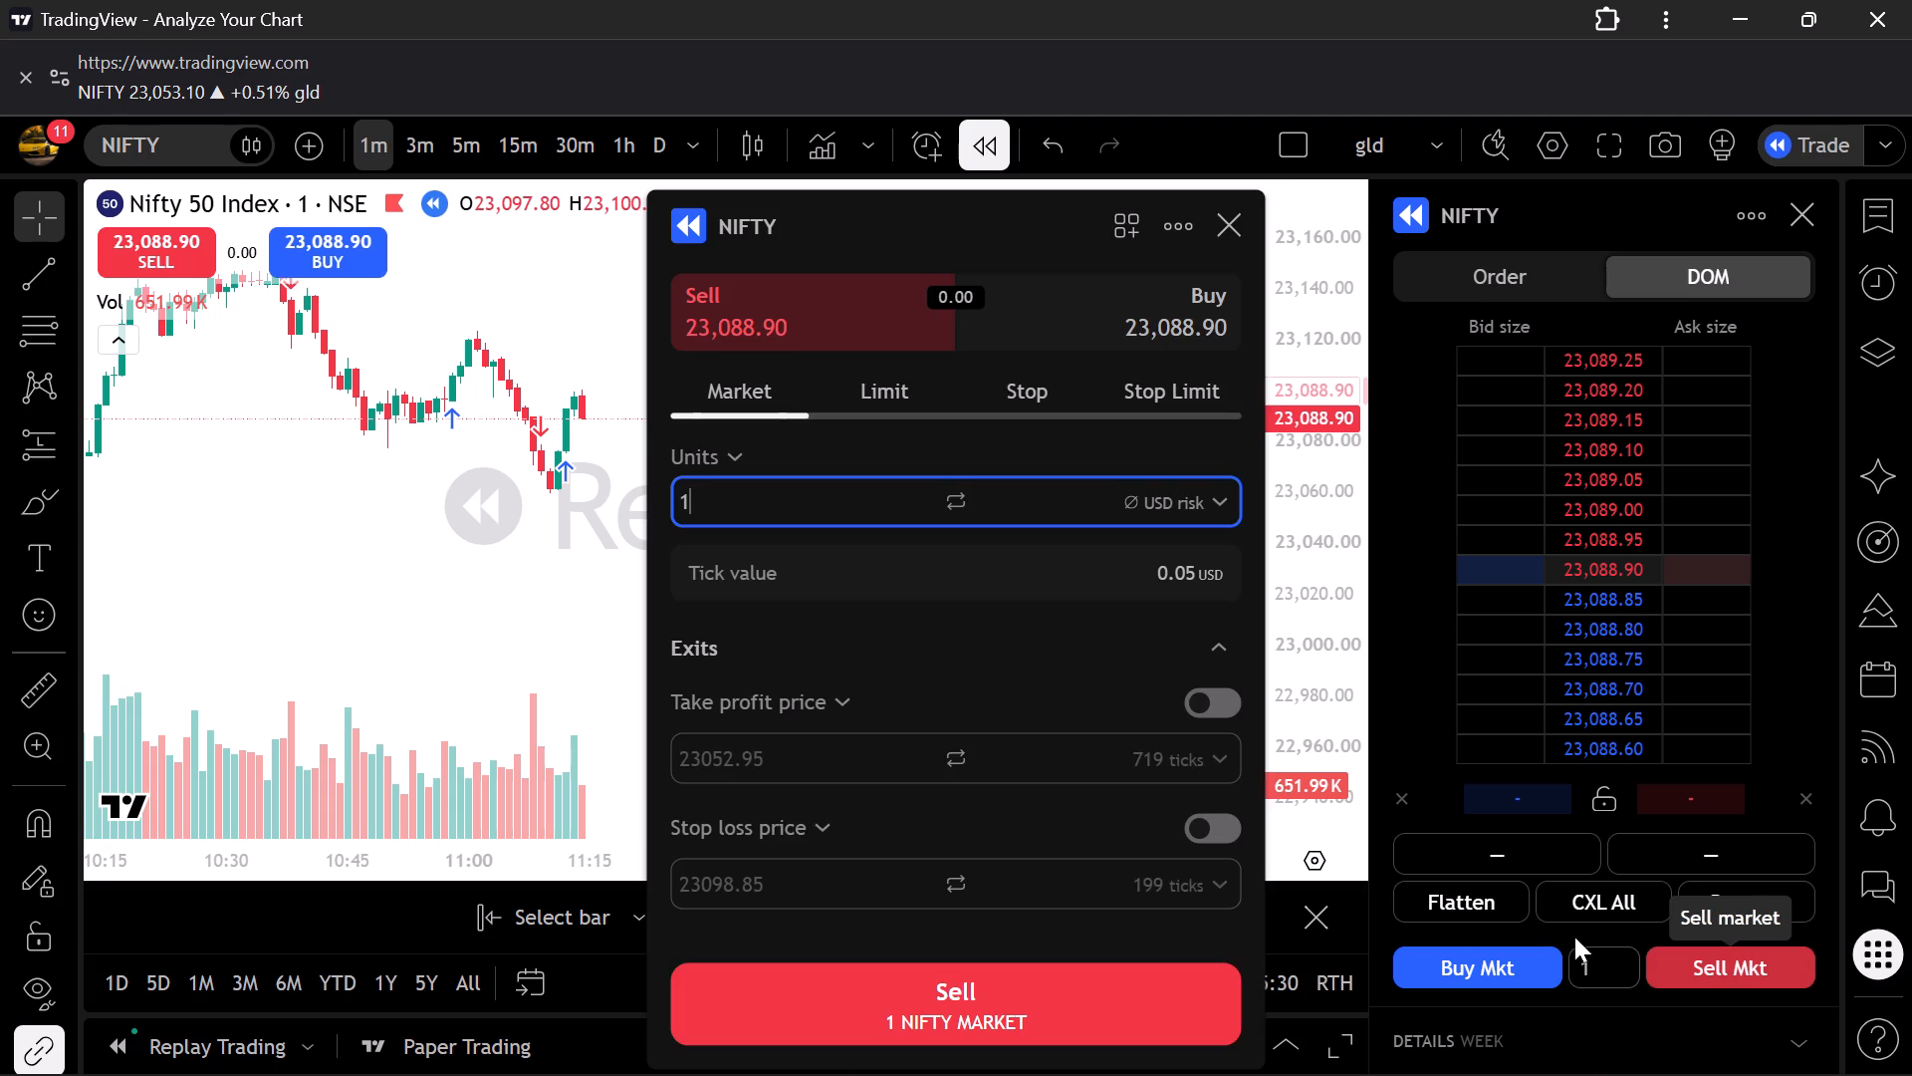
left_click(1146, 1029)
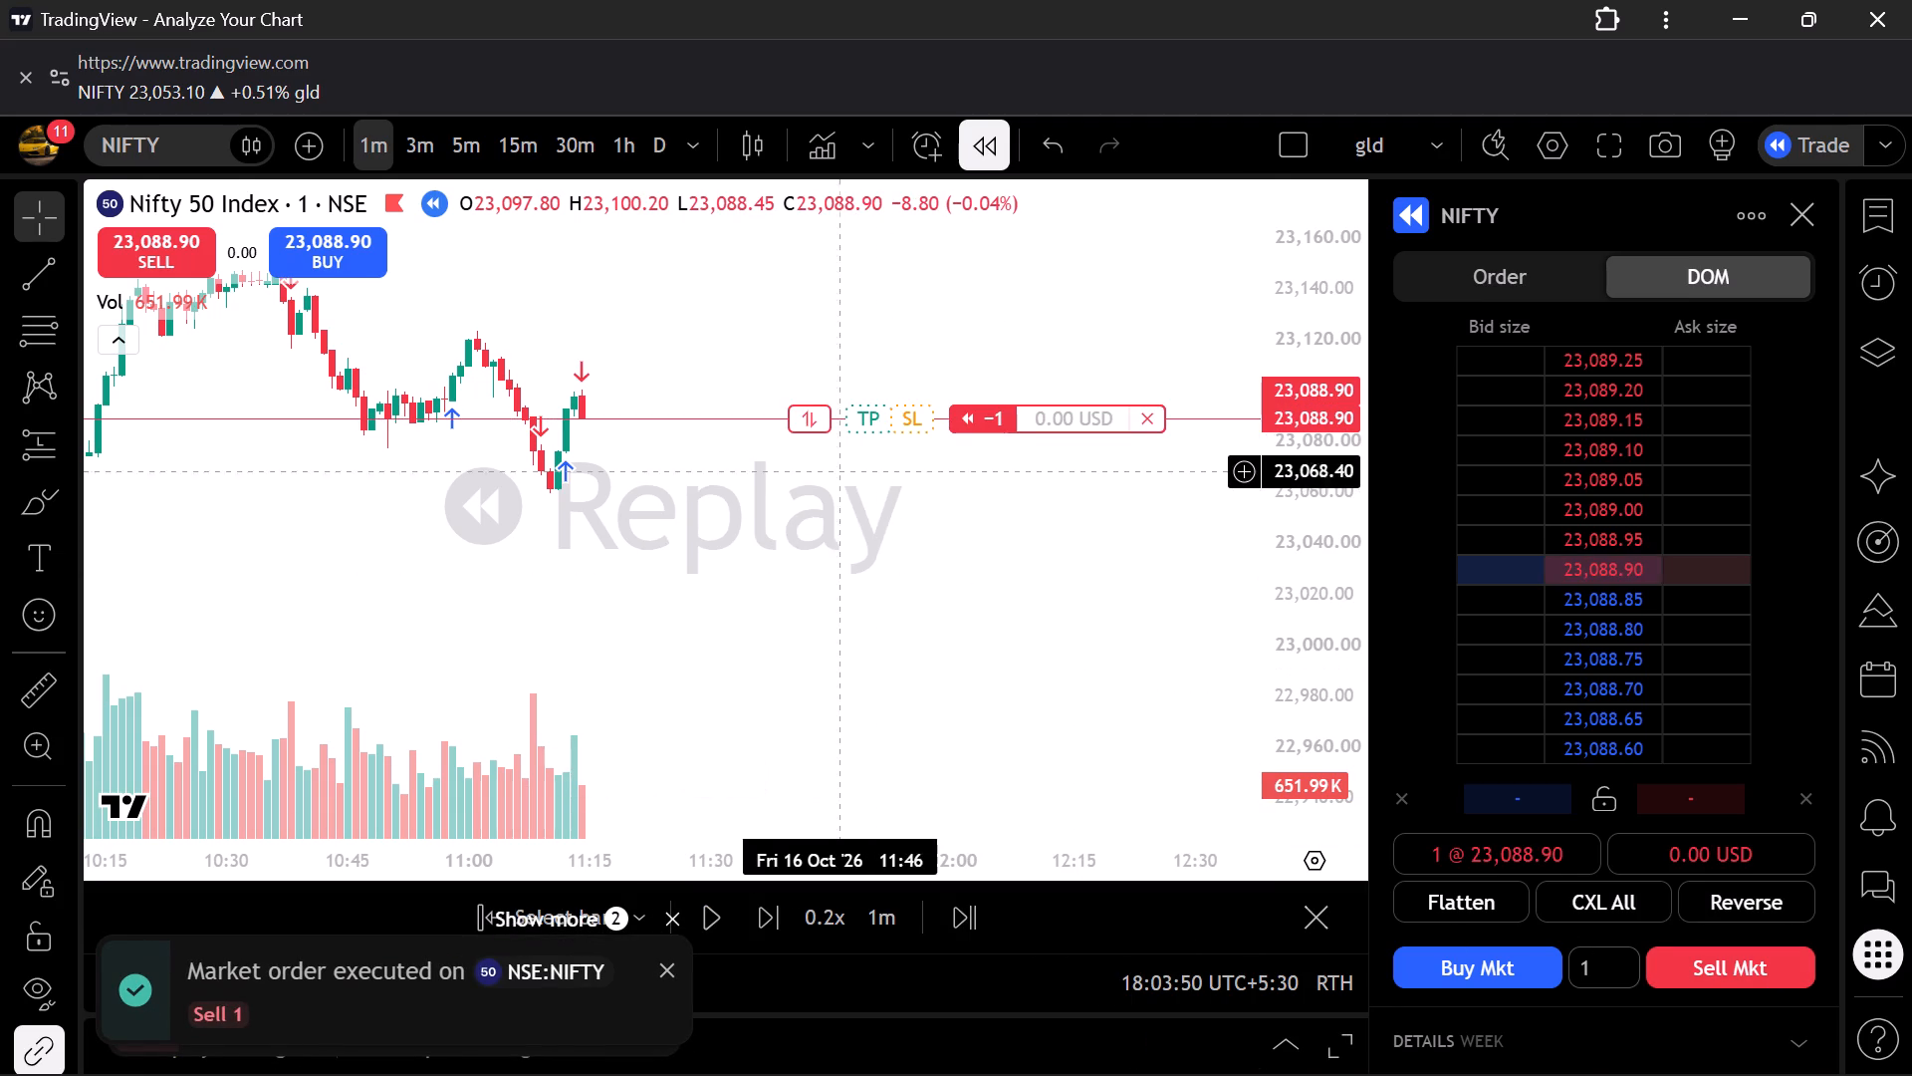
Place a take profit at 23,024.40 and a stop loss at 23,105.40 for the new short position on the chart.
left_click_drag(867, 420, 872, 569)
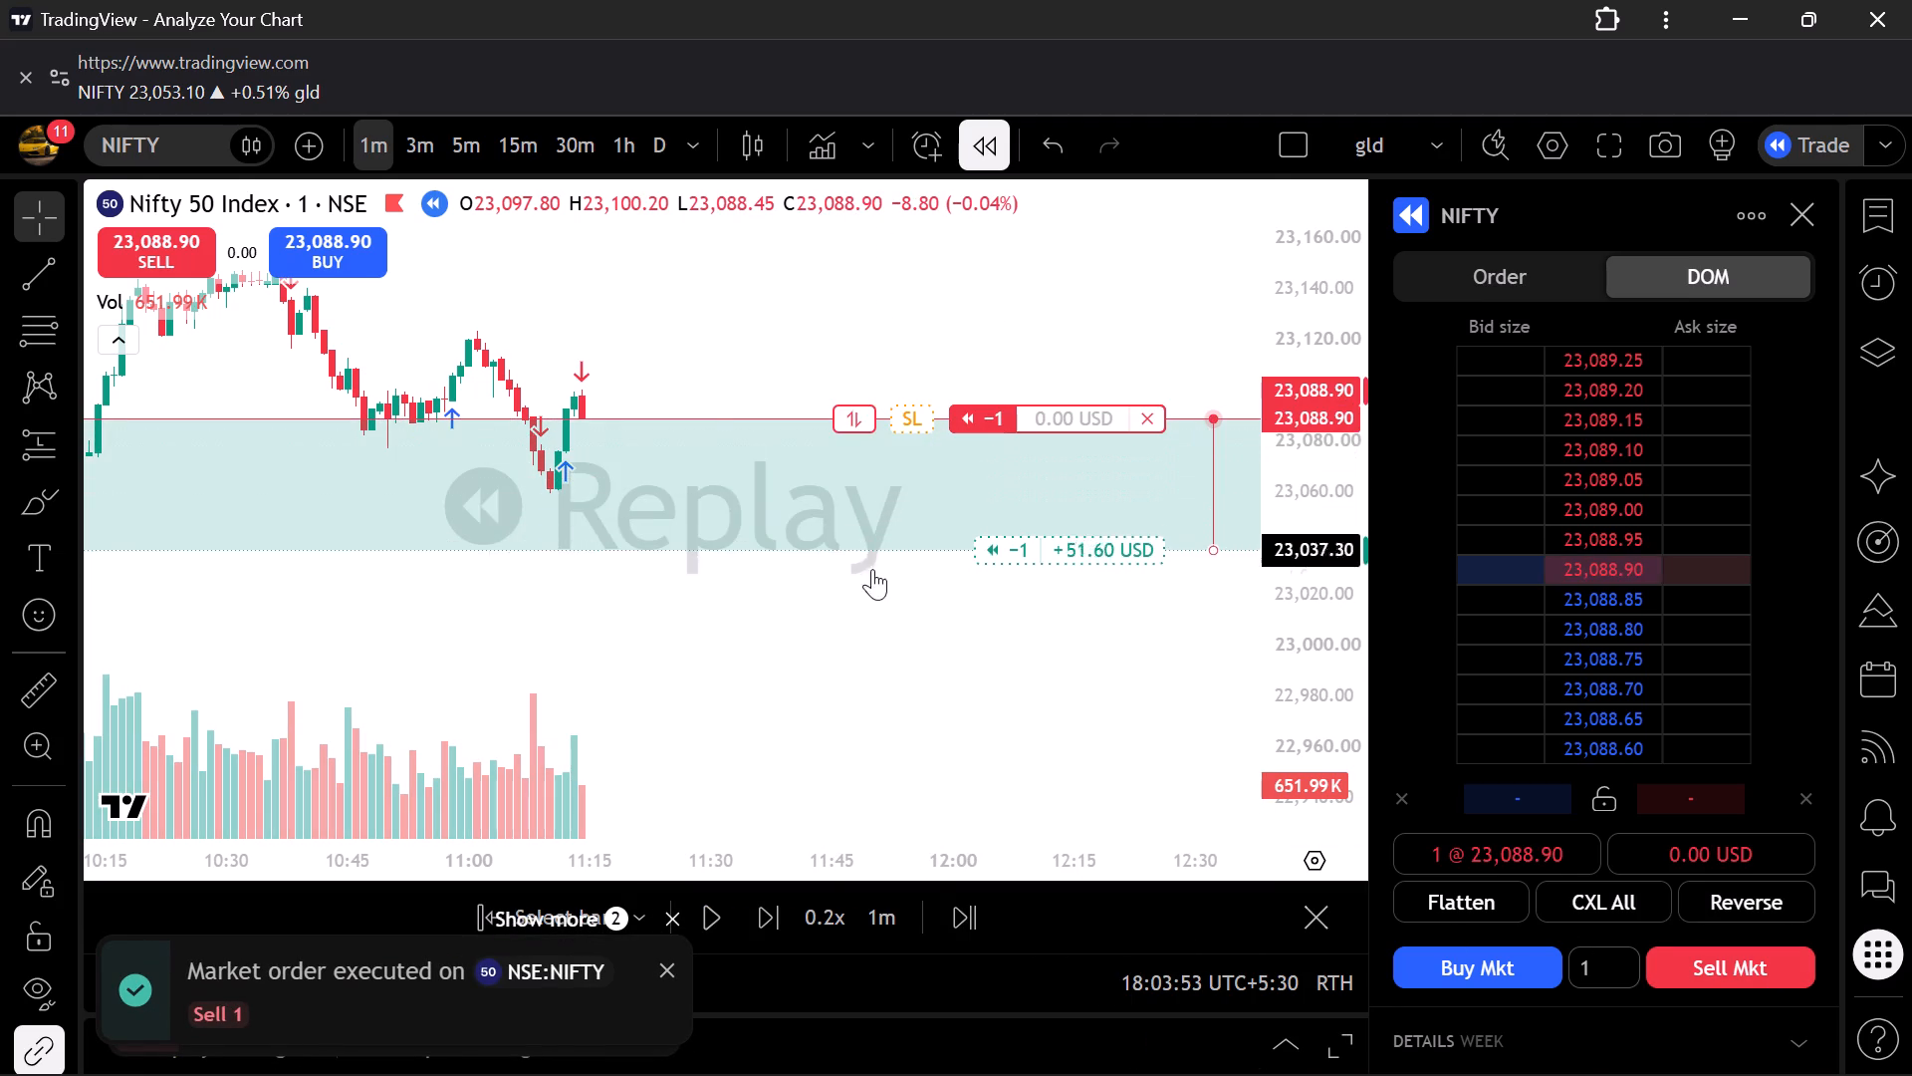
left_click_drag(872, 569, 872, 584)
left_click_drag(913, 420, 920, 379)
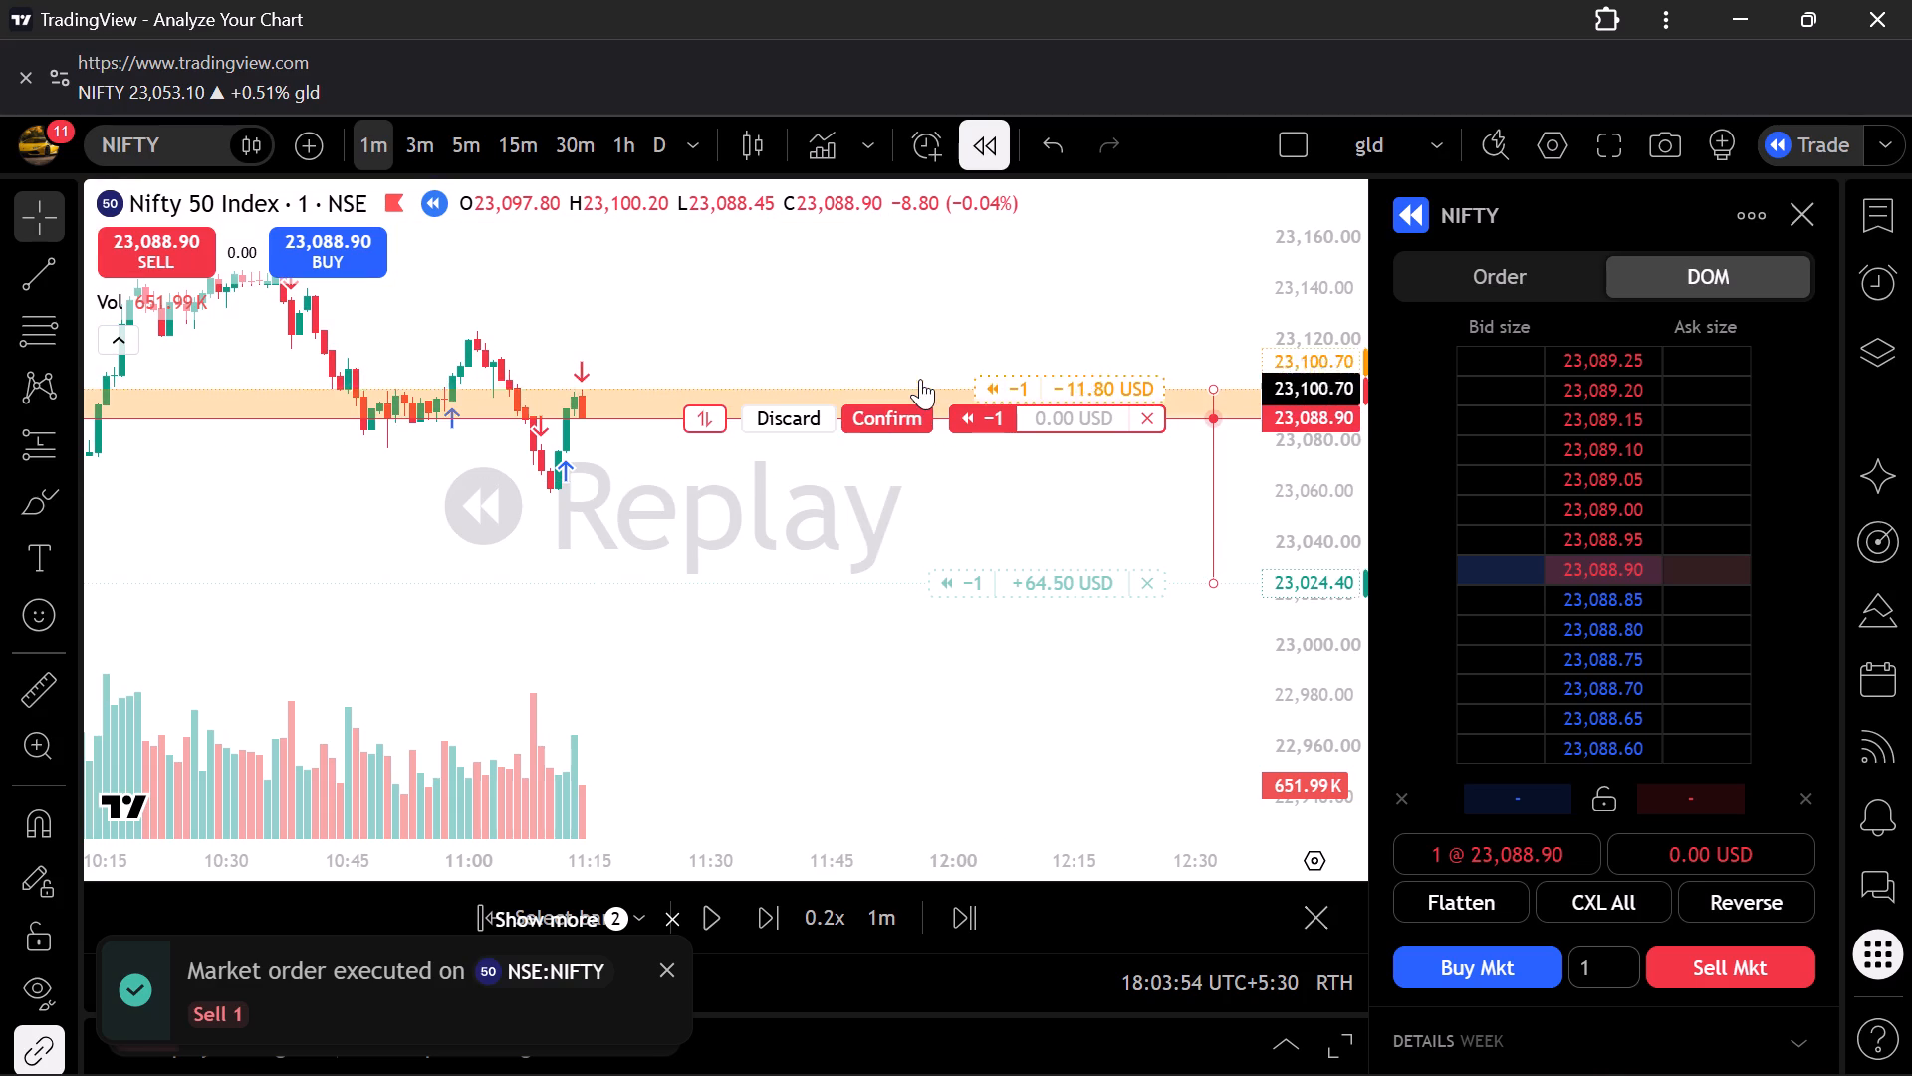
left_click_drag(920, 379, 920, 378)
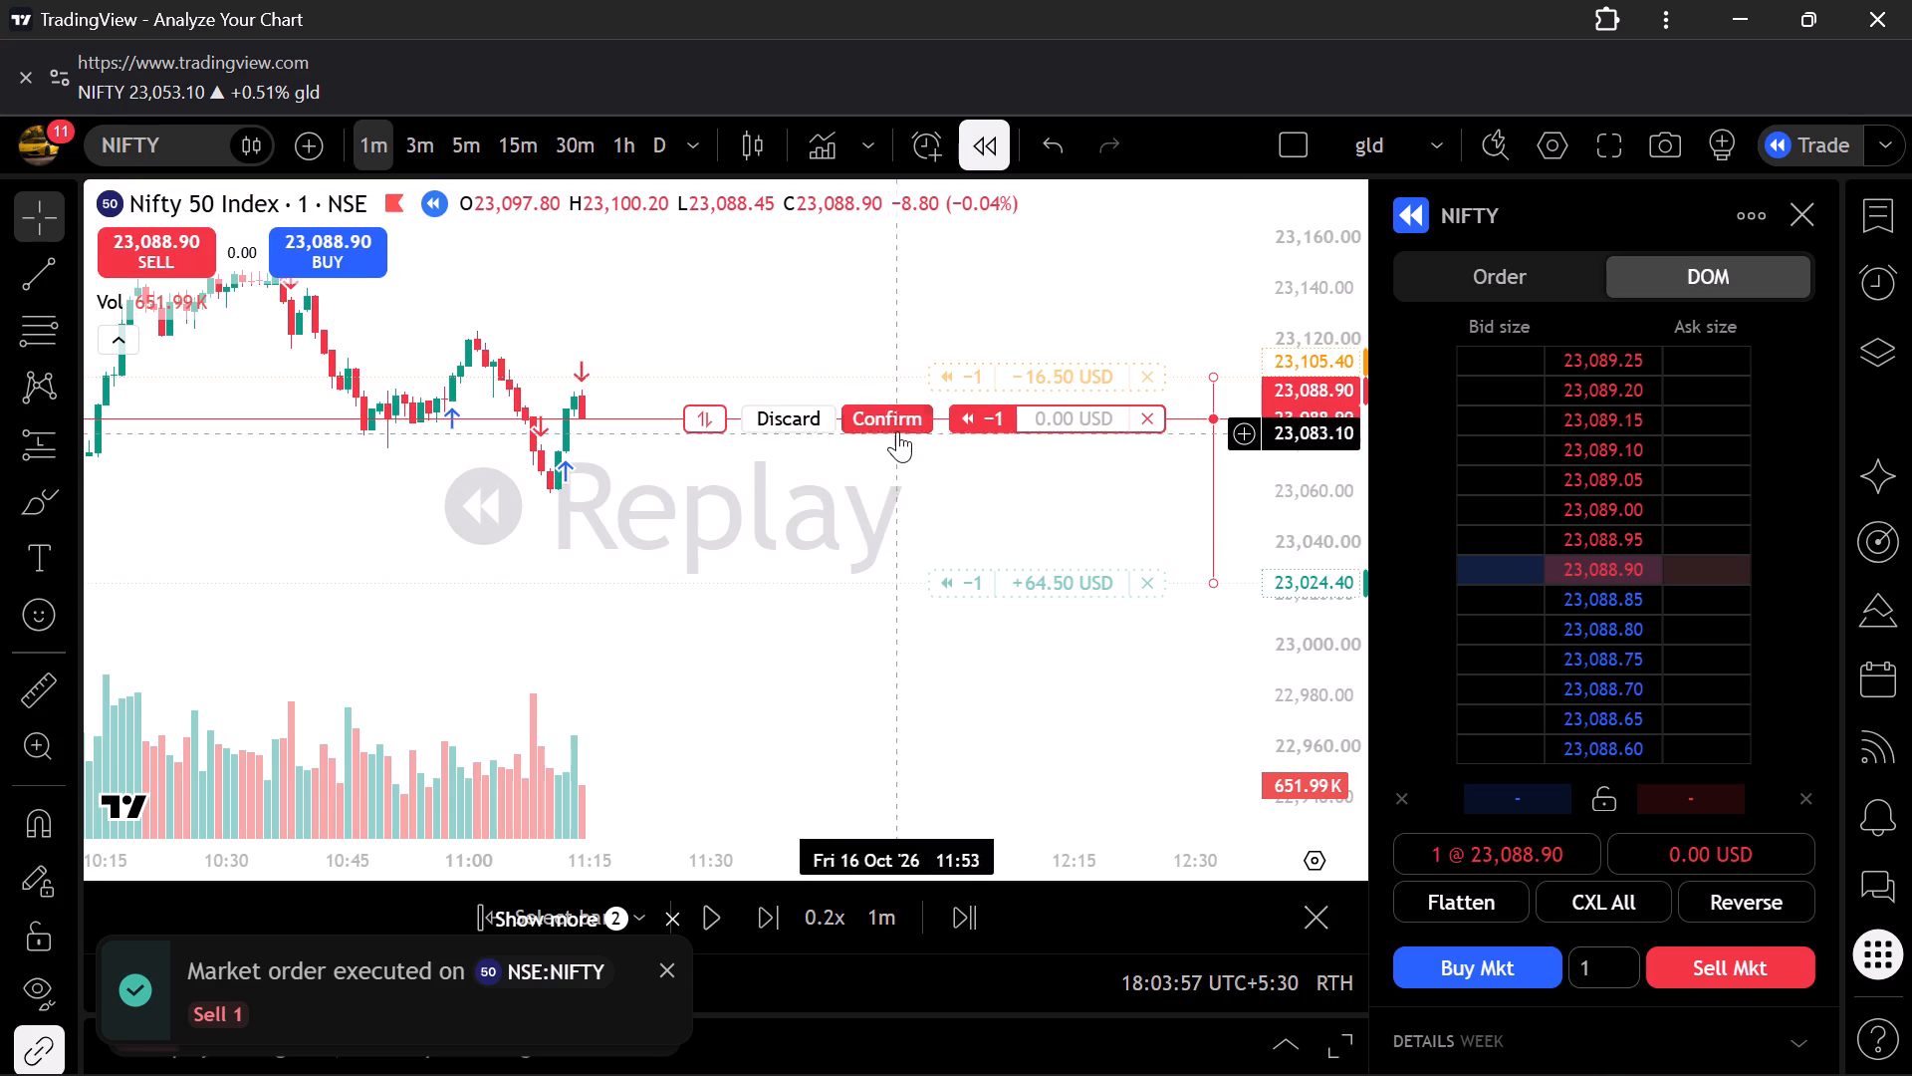
Resume the replay playback with the new short position open.
left_click(701, 913)
left_click(714, 916)
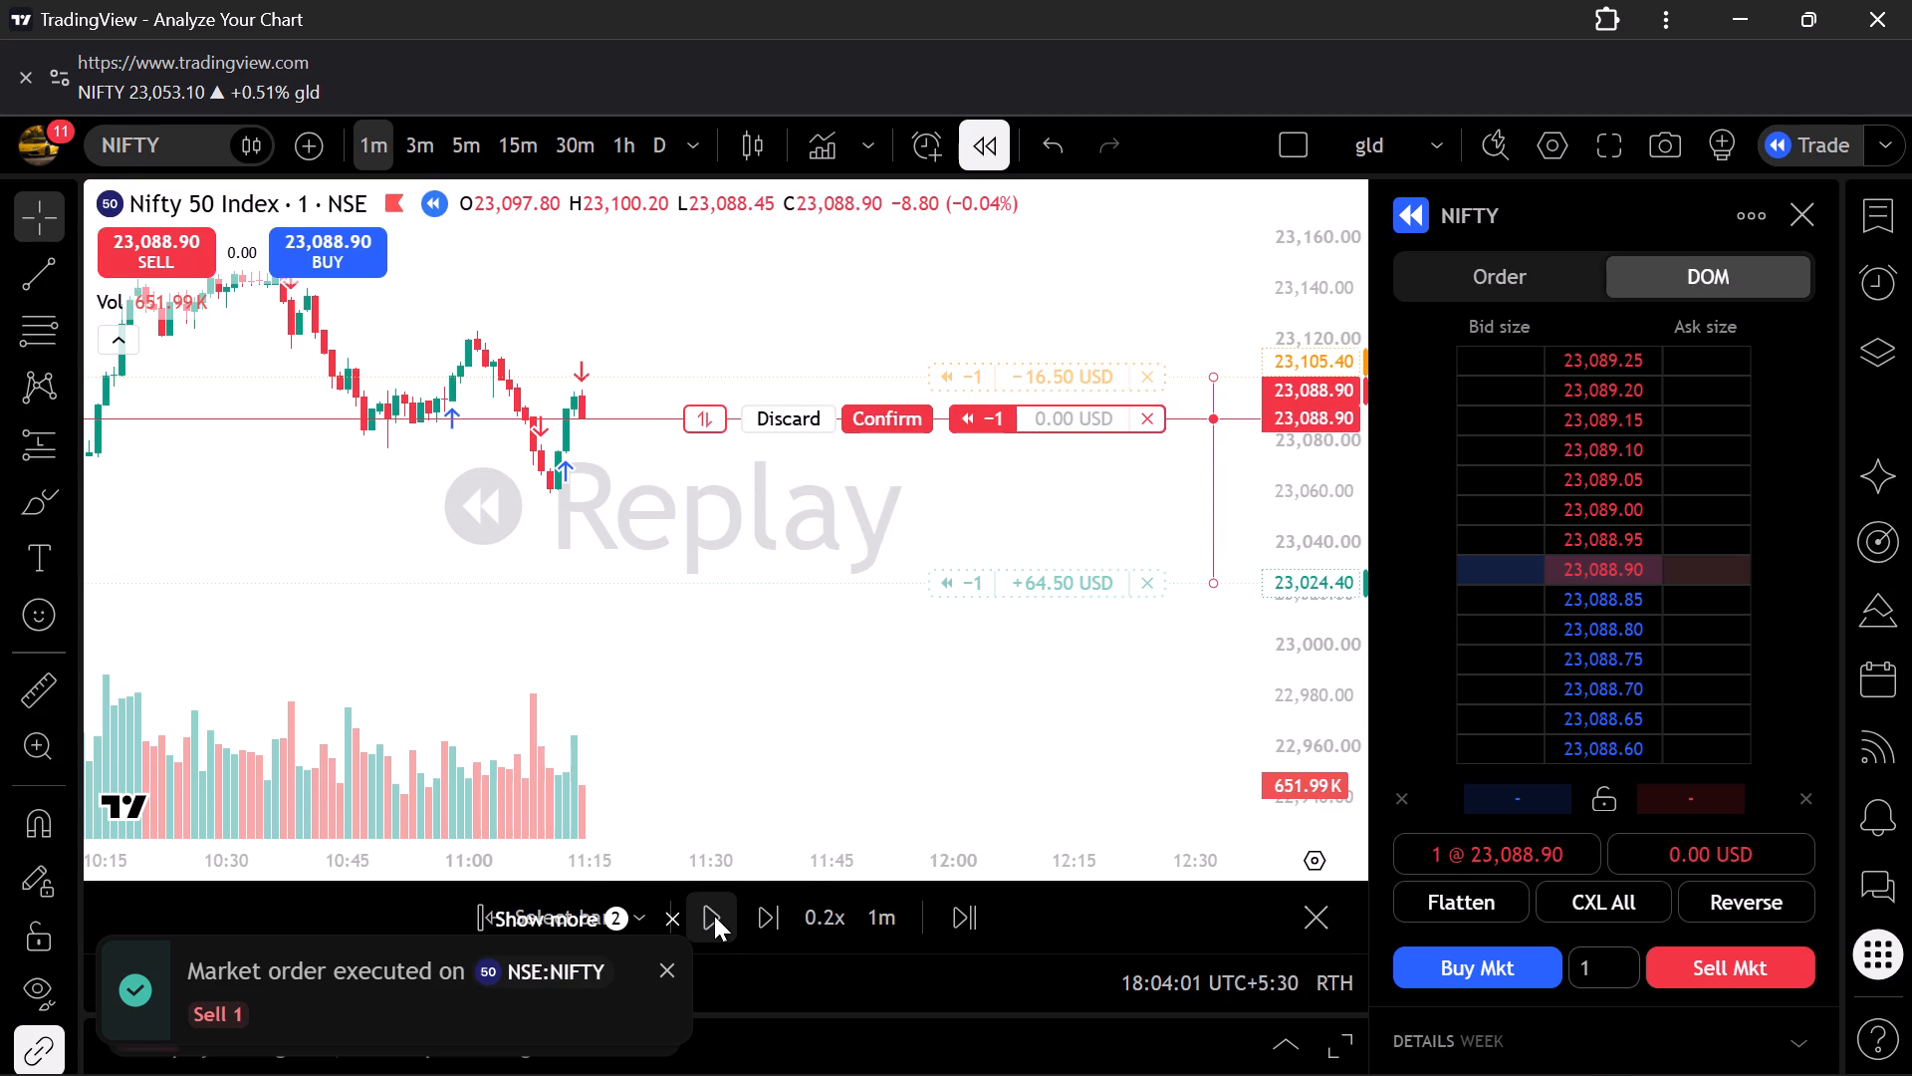
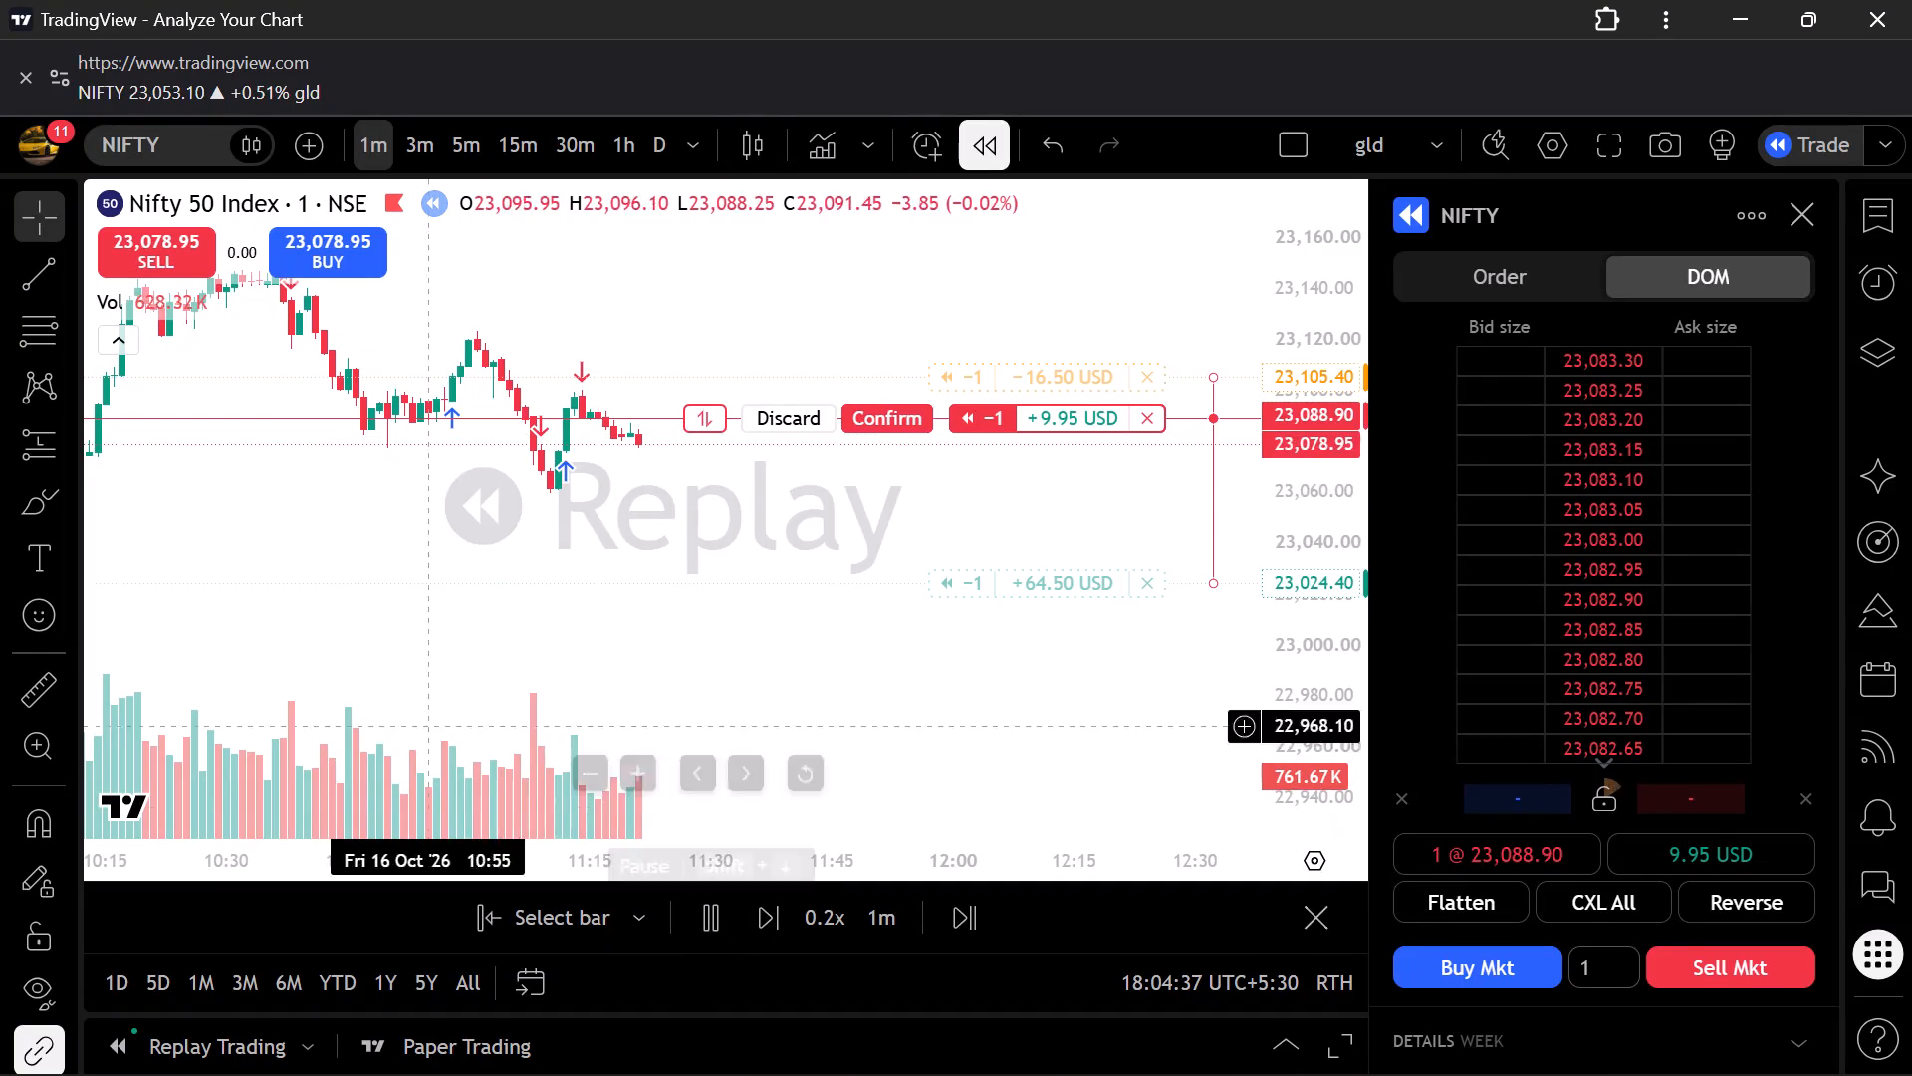
Close the entire open short NIFTY position entered at 23,088.90 while the replay runs.
scroll(526, 589, "up", 4)
scroll(526, 589, "right", 1)
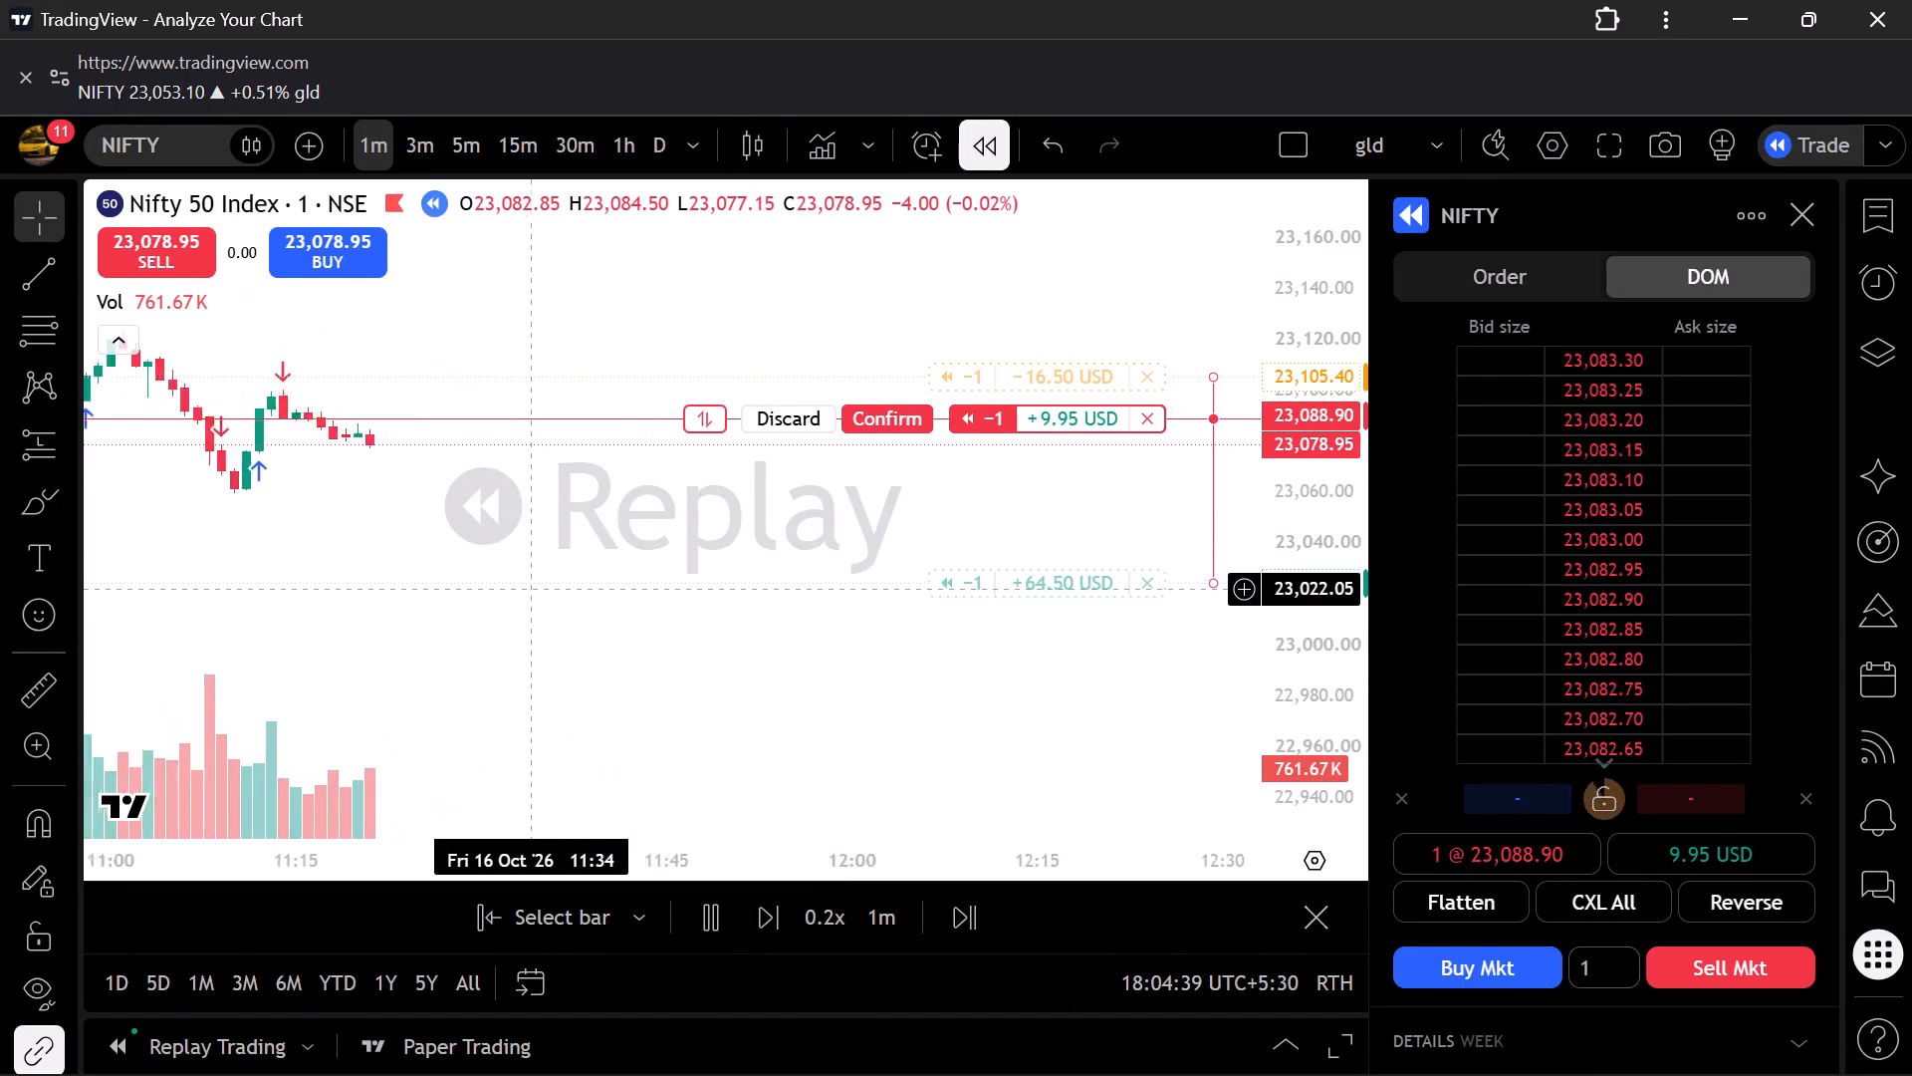
scroll(526, 589, "right", 1)
scroll(526, 589, "up", 1)
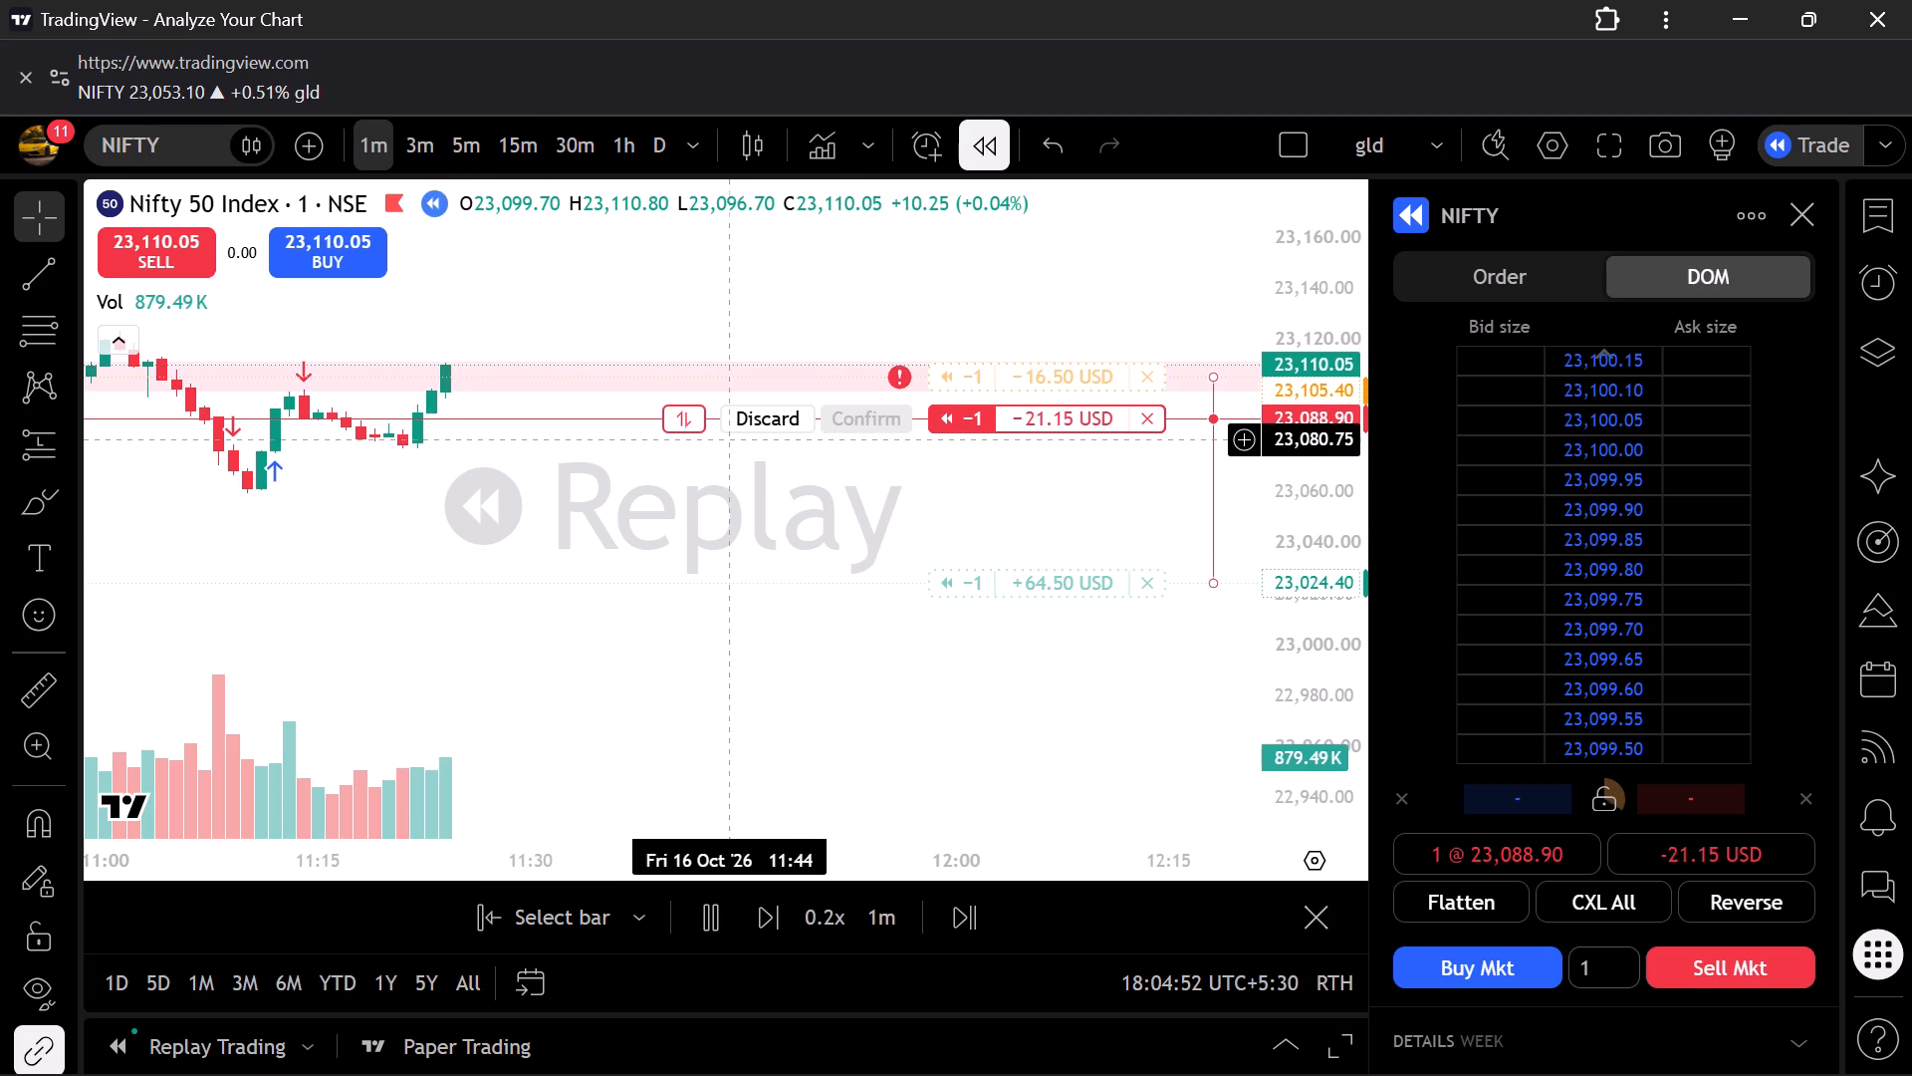
left_click(1098, 395)
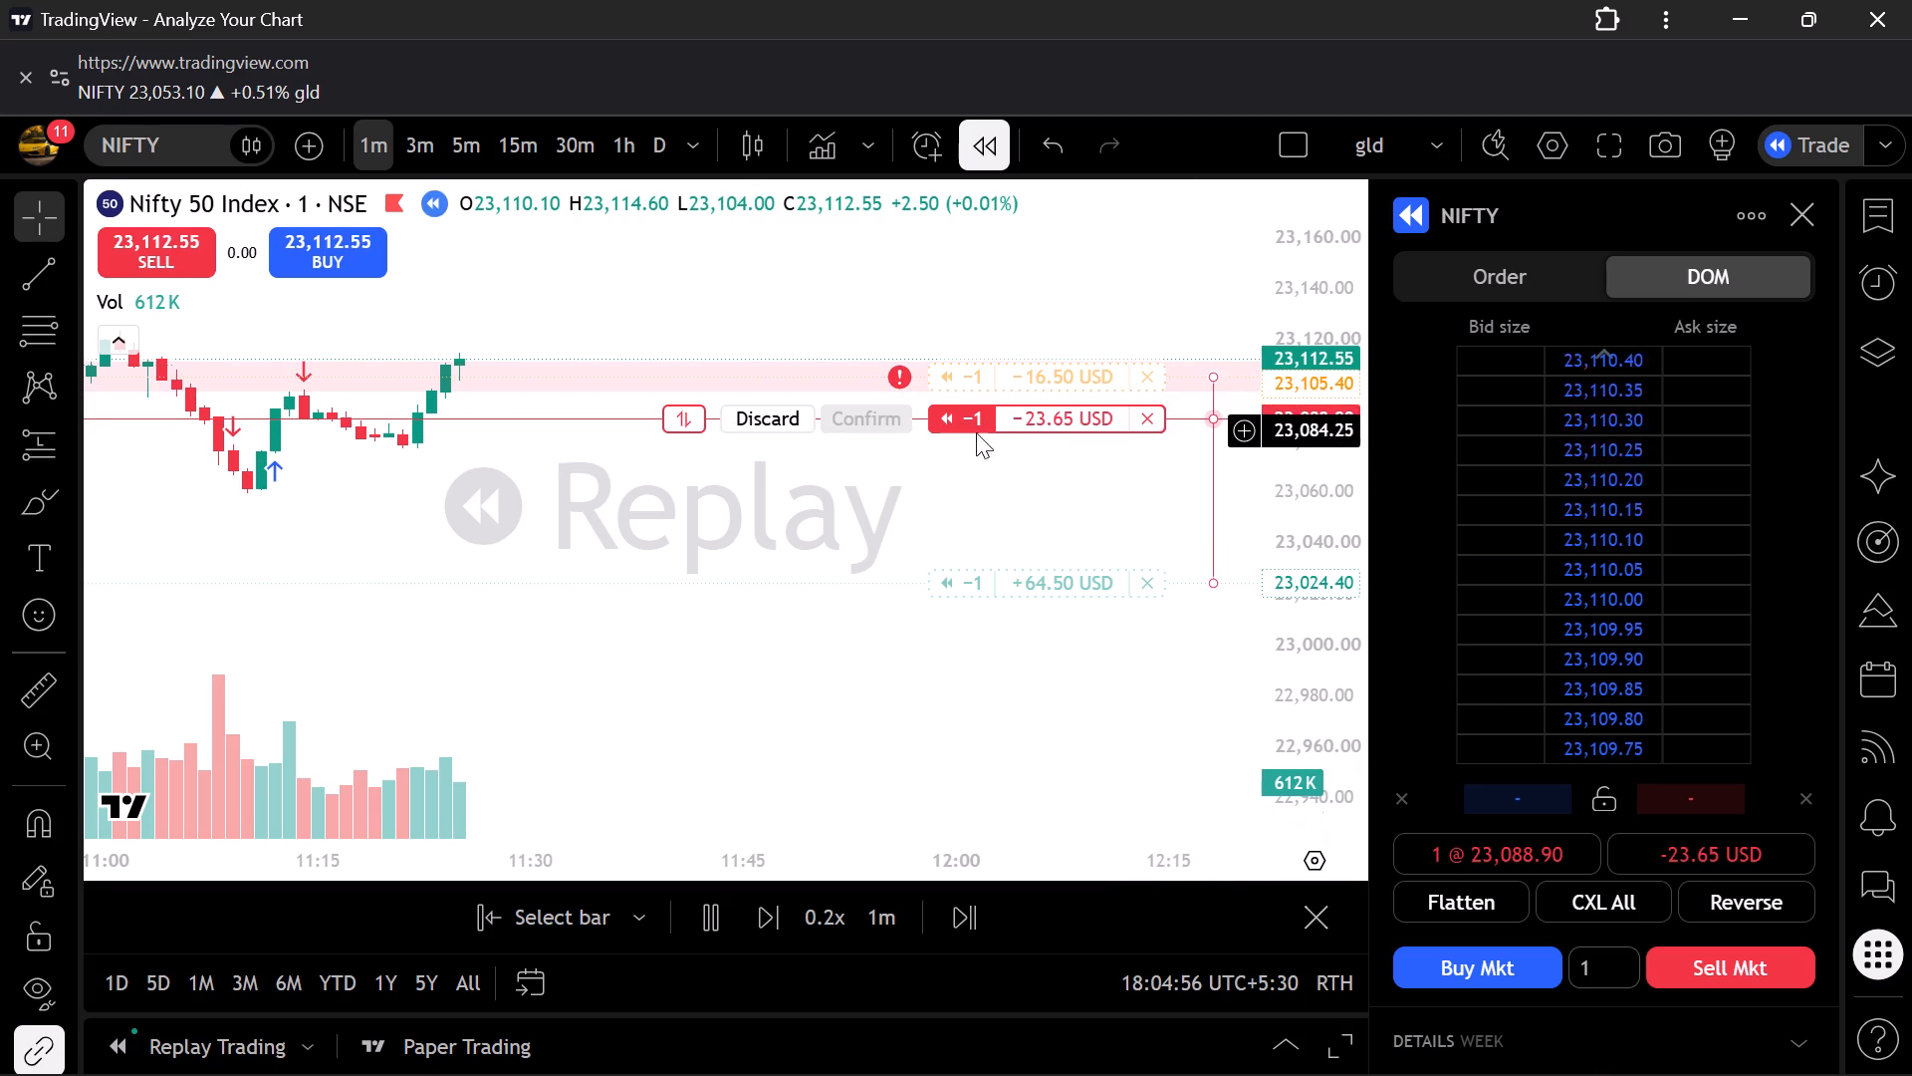
left_click(1153, 425)
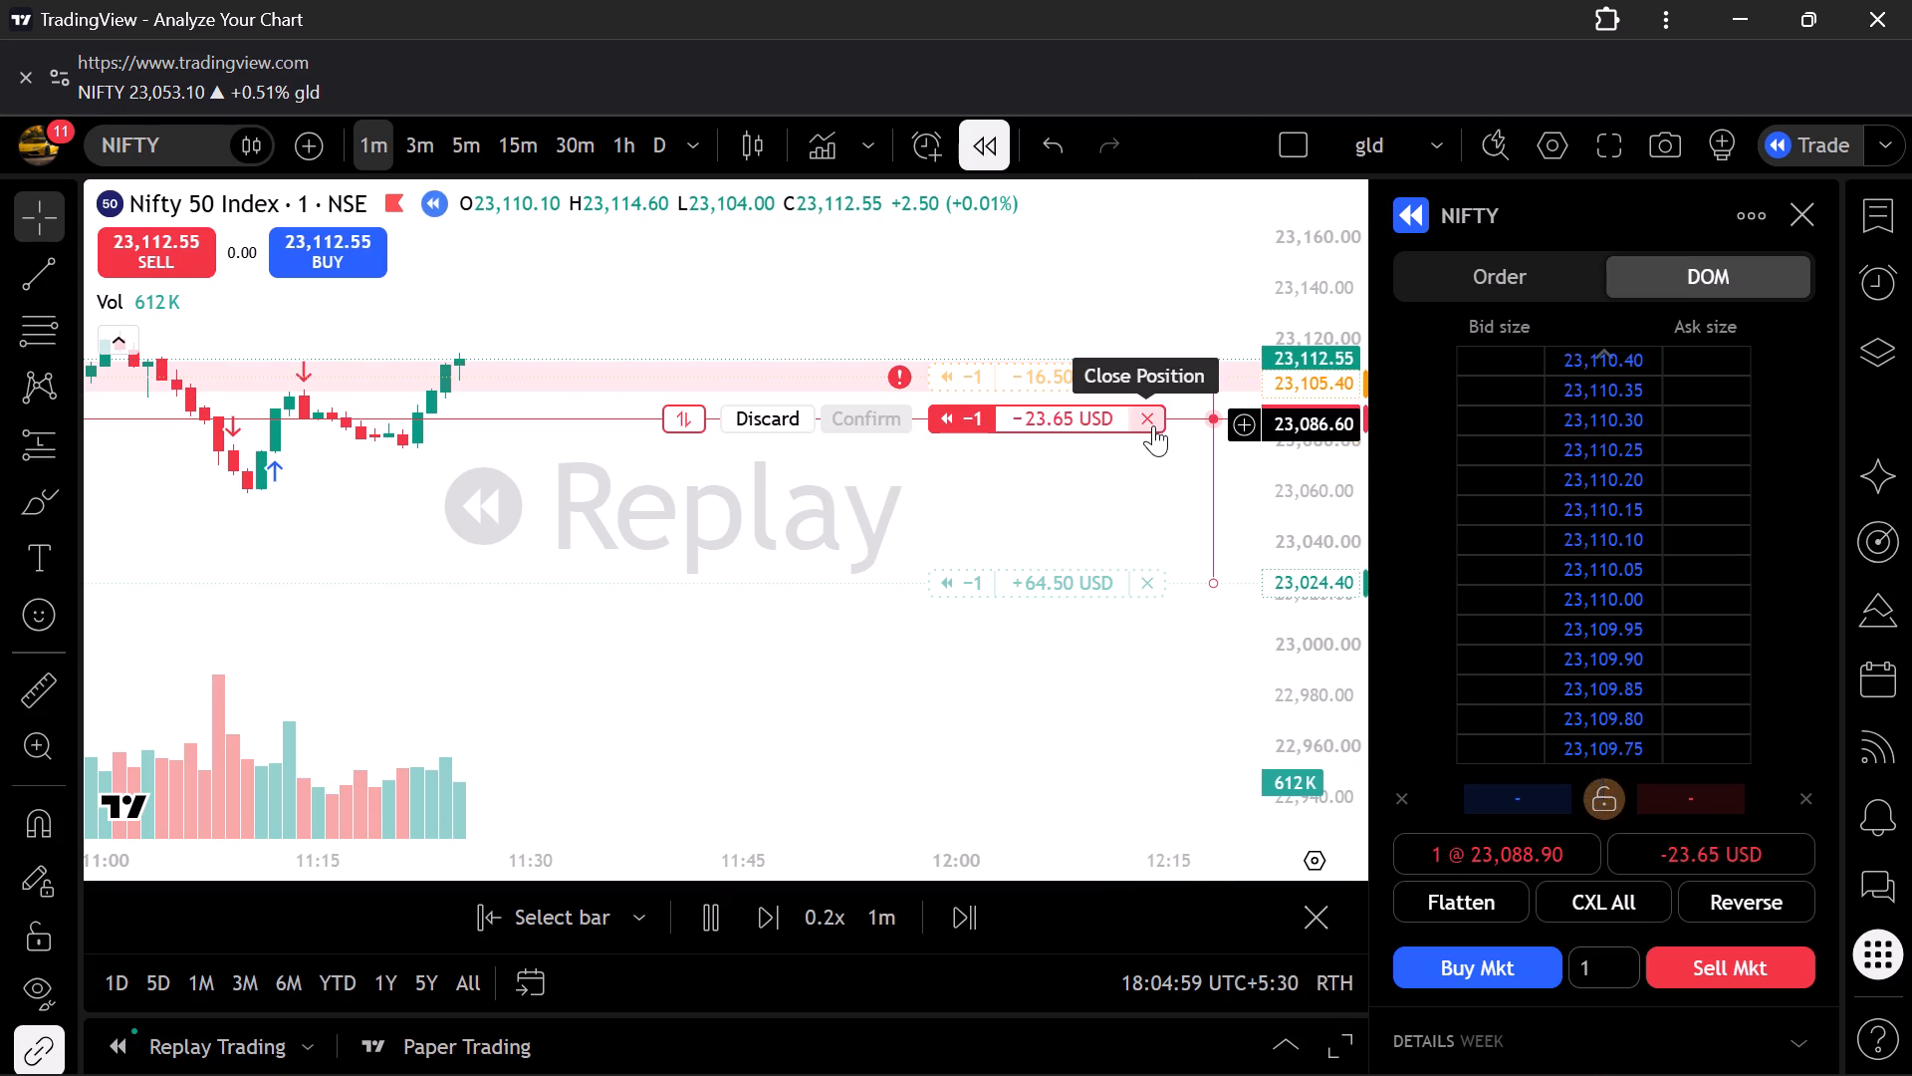
left_click(1132, 708)
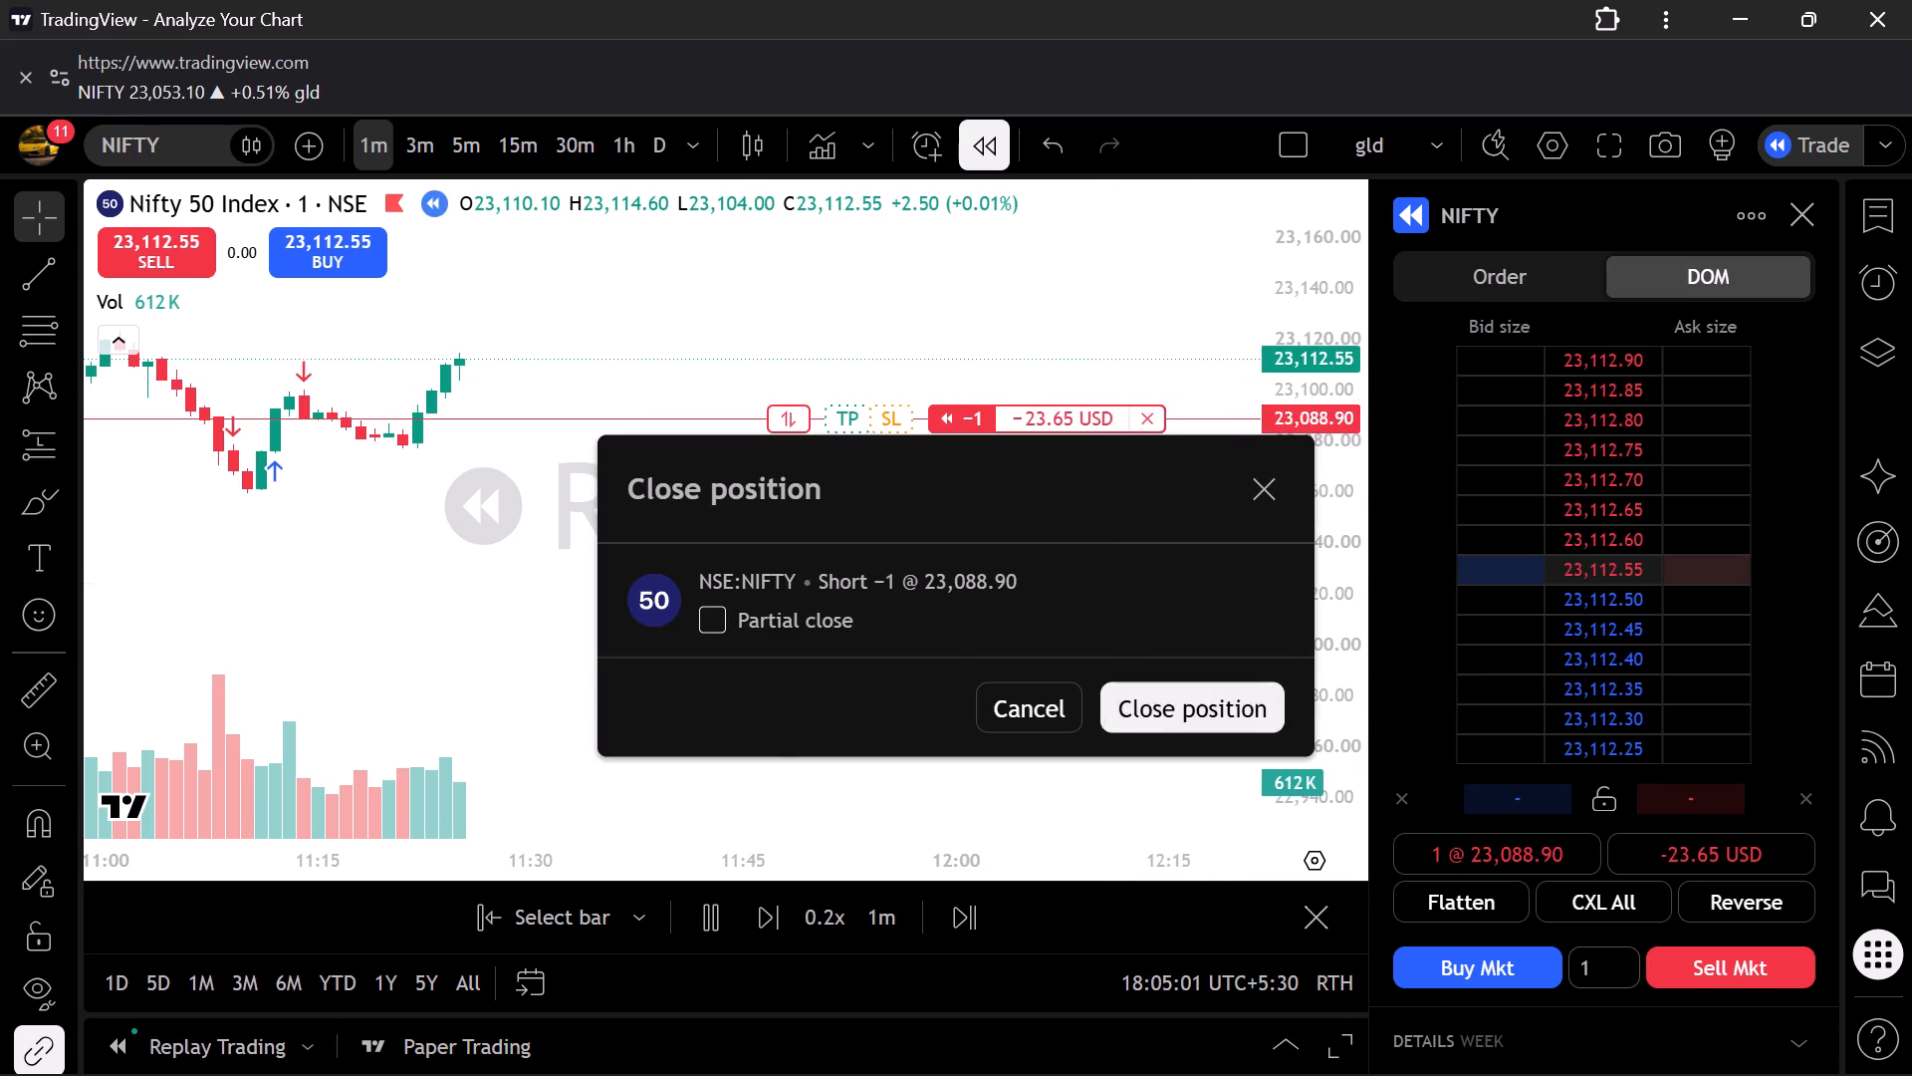
Examine the 16 Oct one-minute price action and the trade markers from the morning open as the replay plays.
scroll(894, 674, "down", 2)
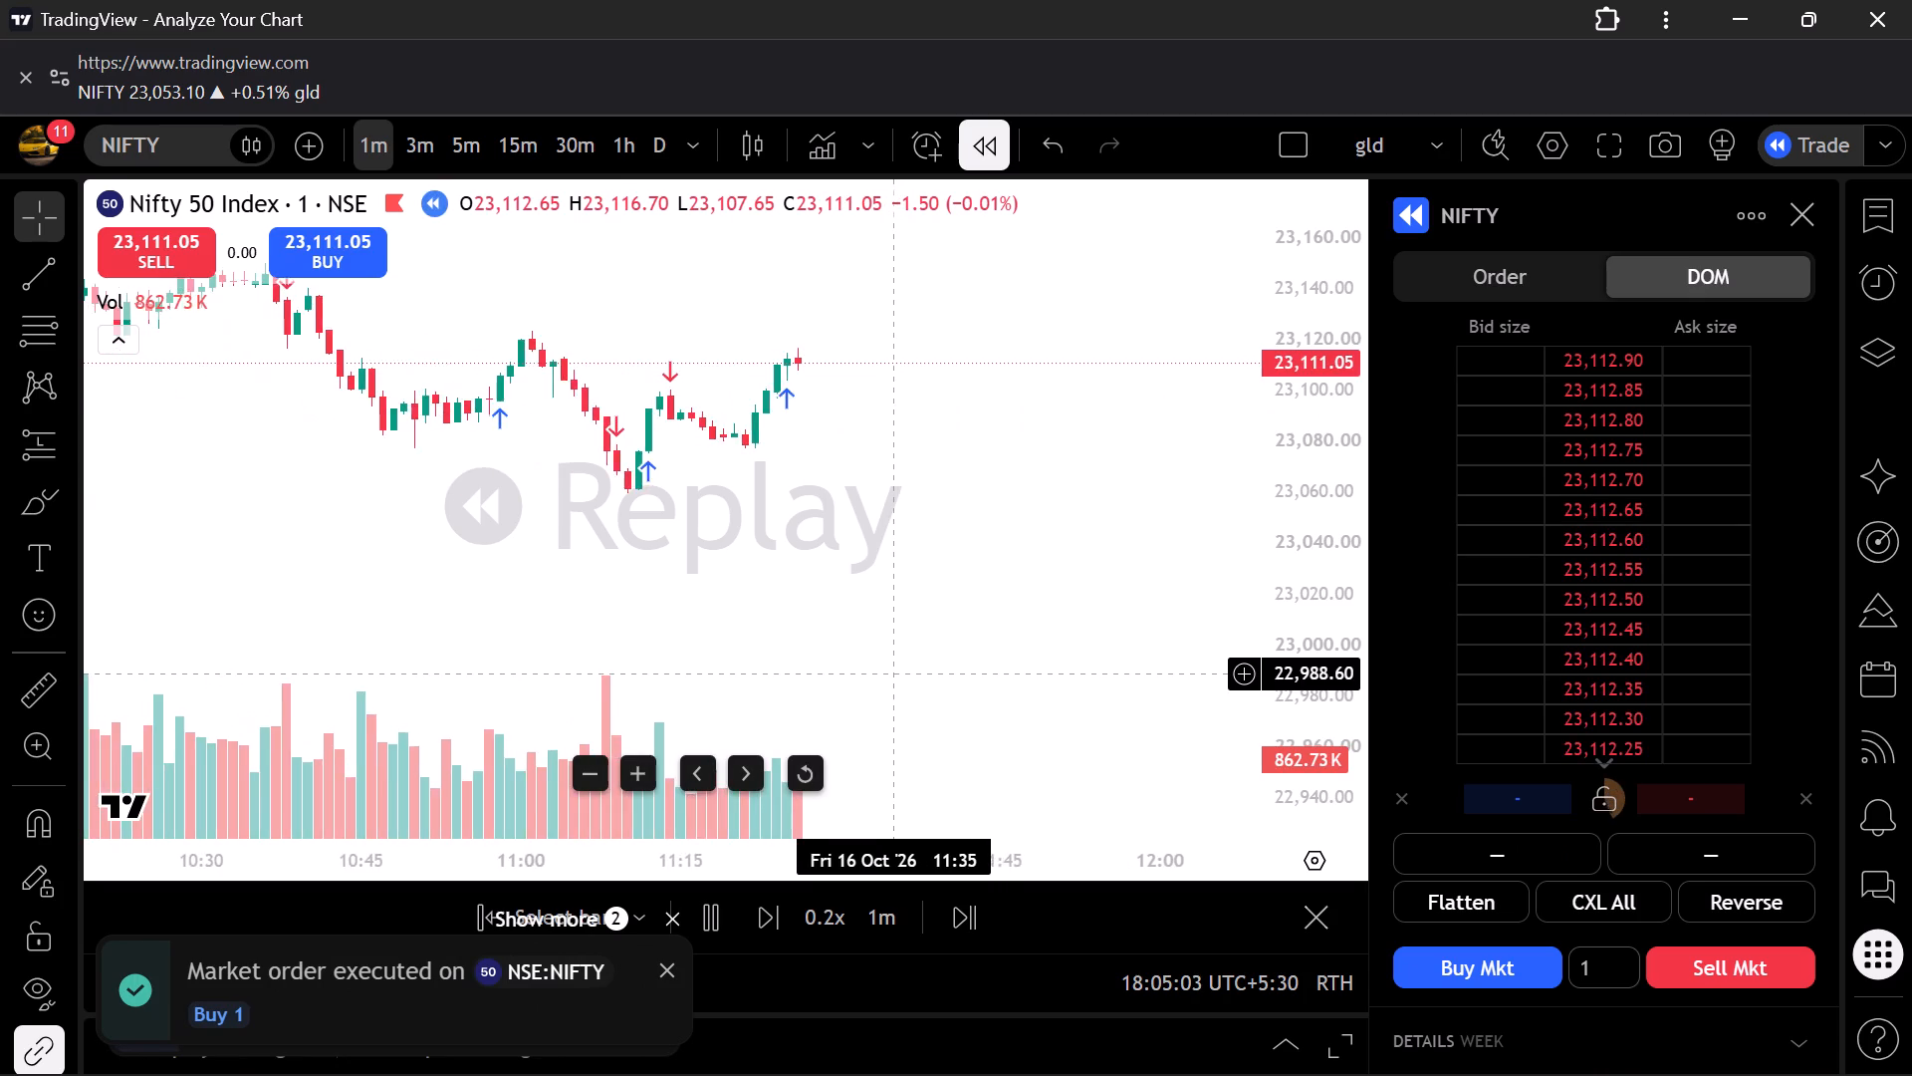
scroll(894, 674, "down", 2)
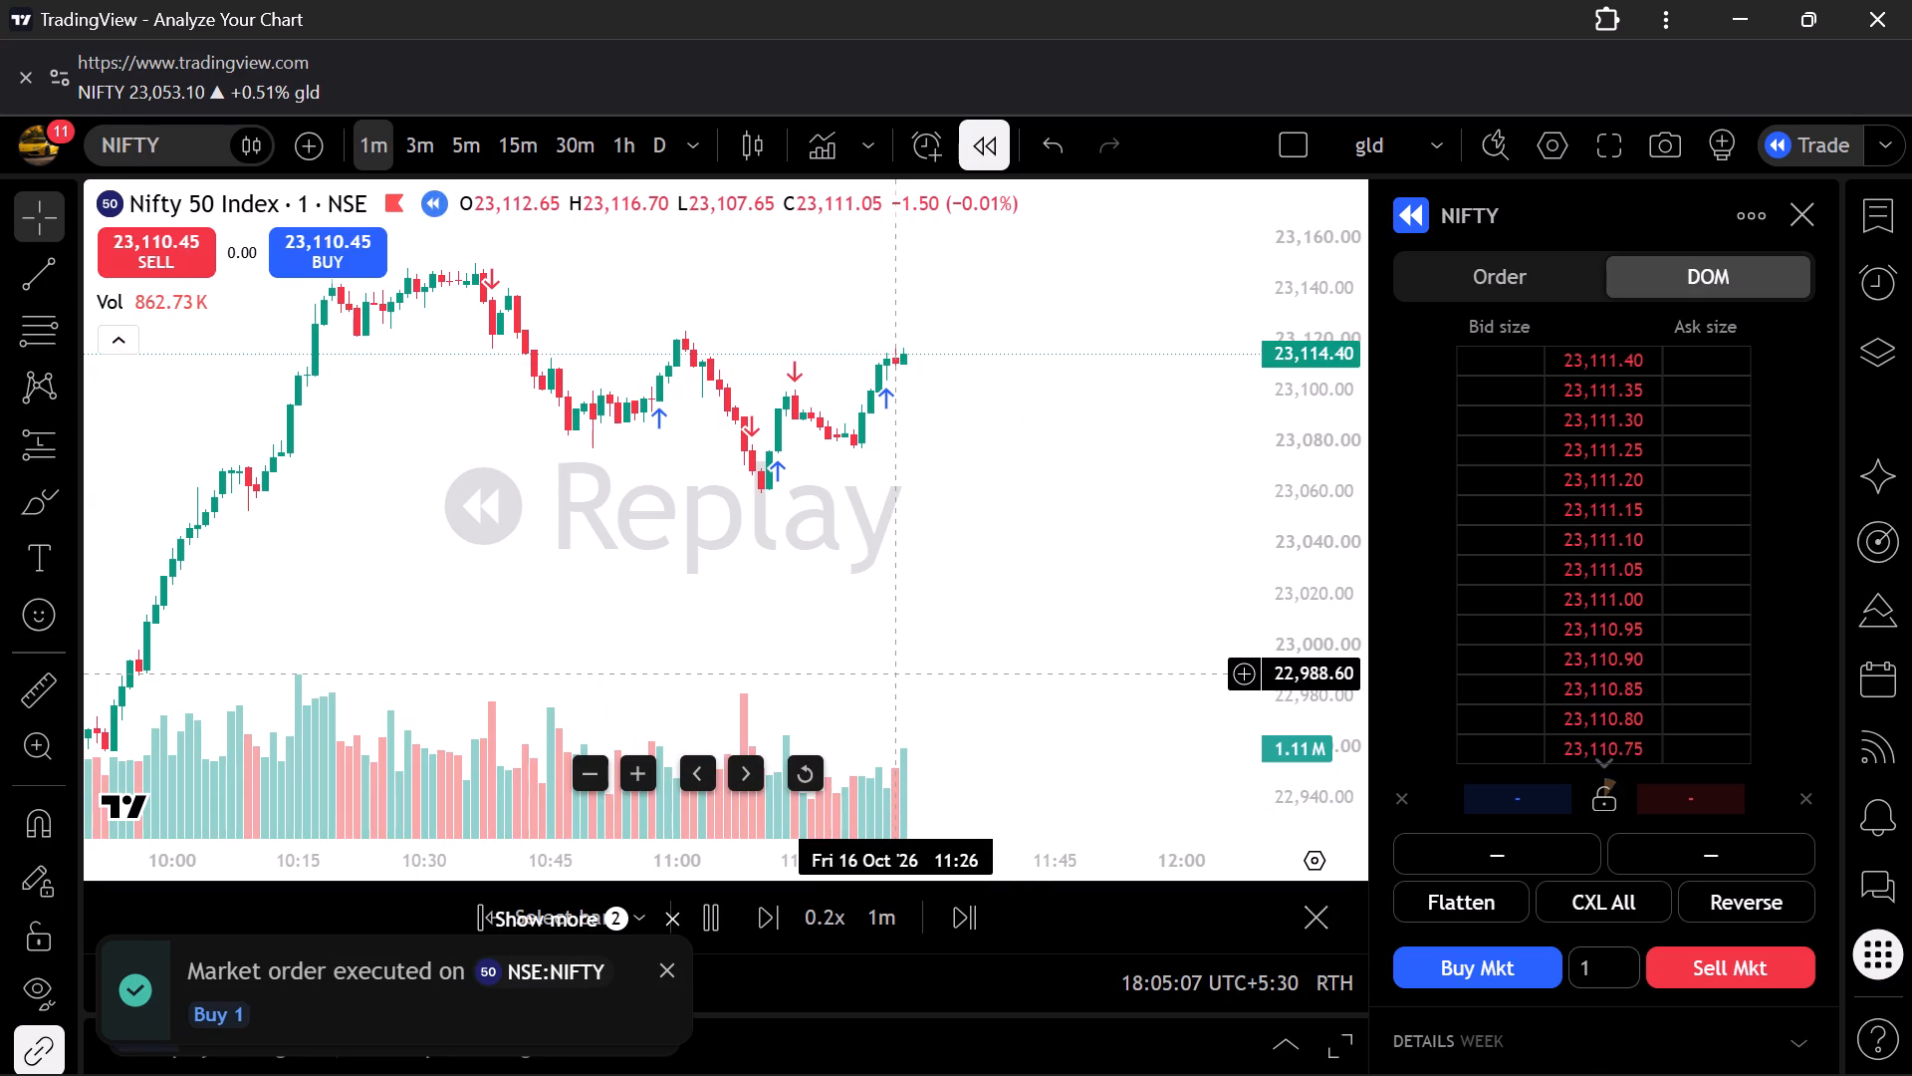
scroll(894, 674, "down", 3)
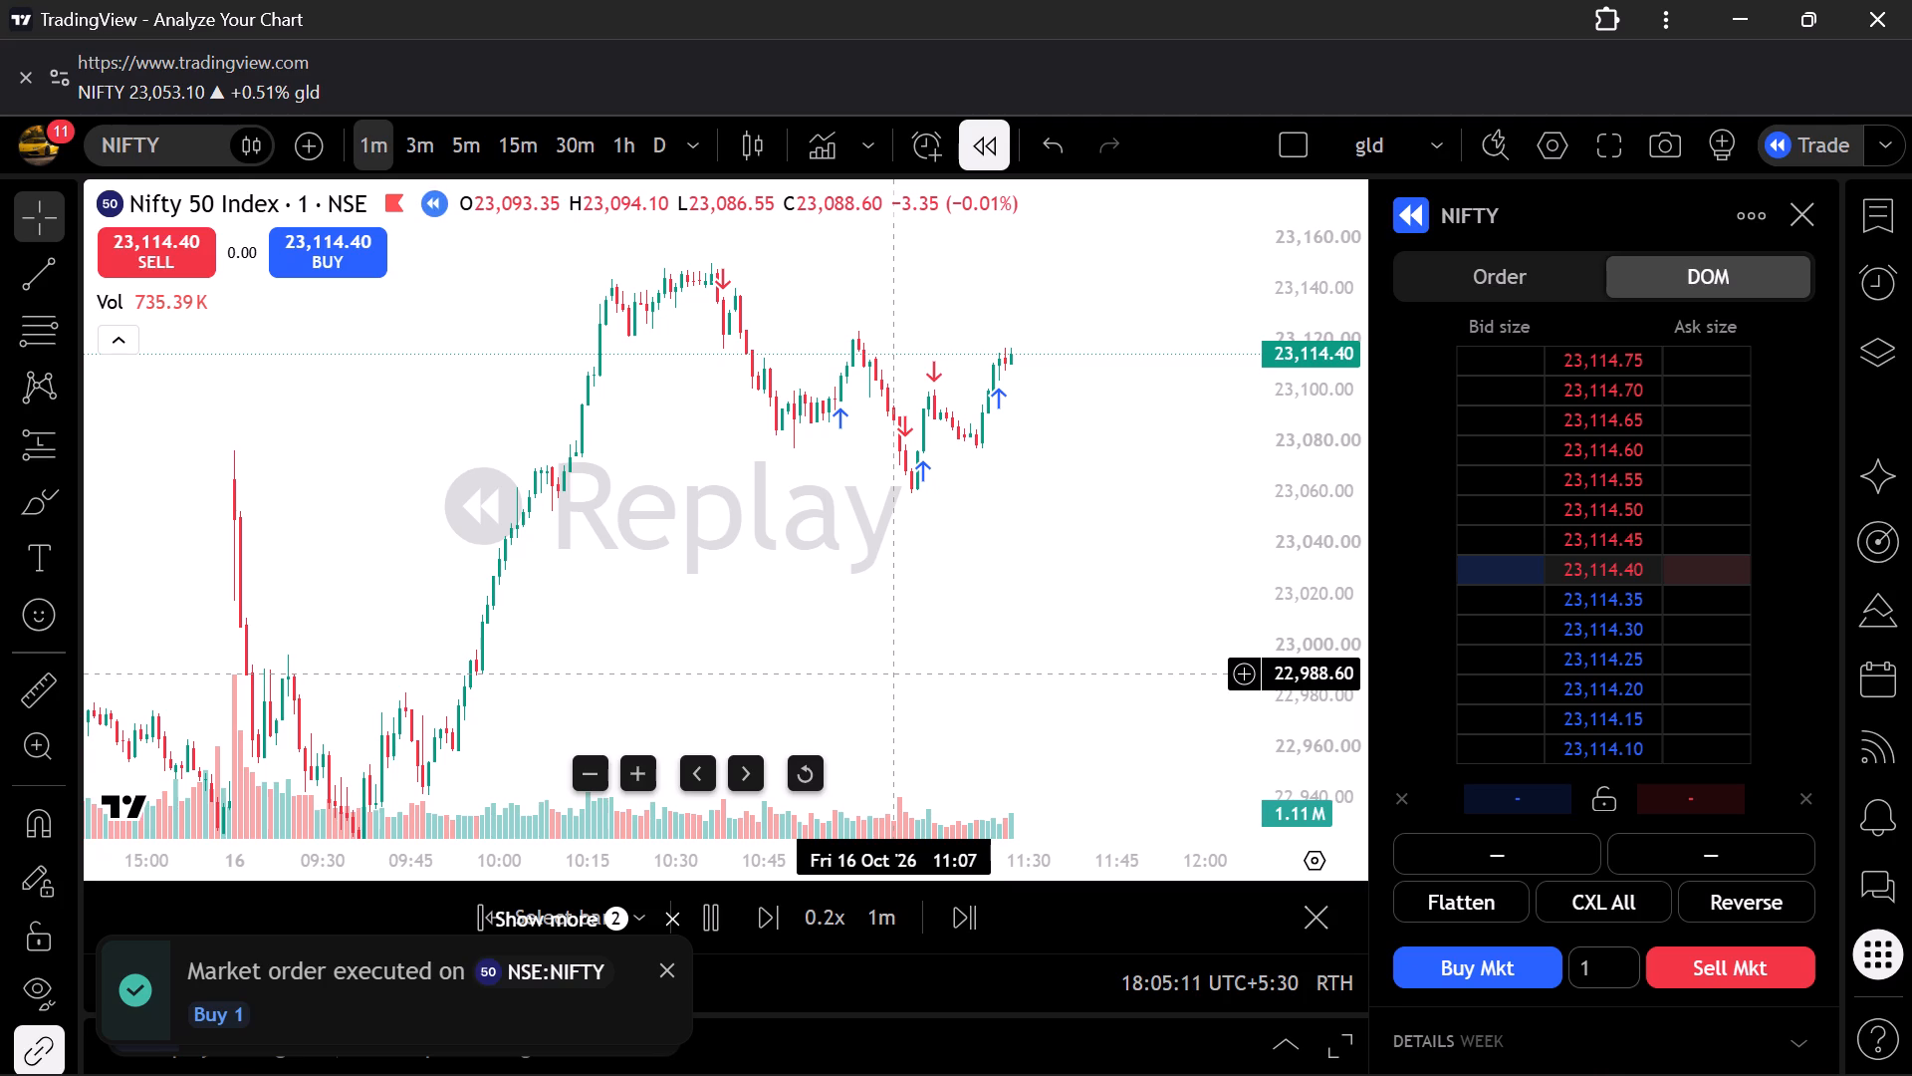
scroll(894, 674, "up", 1)
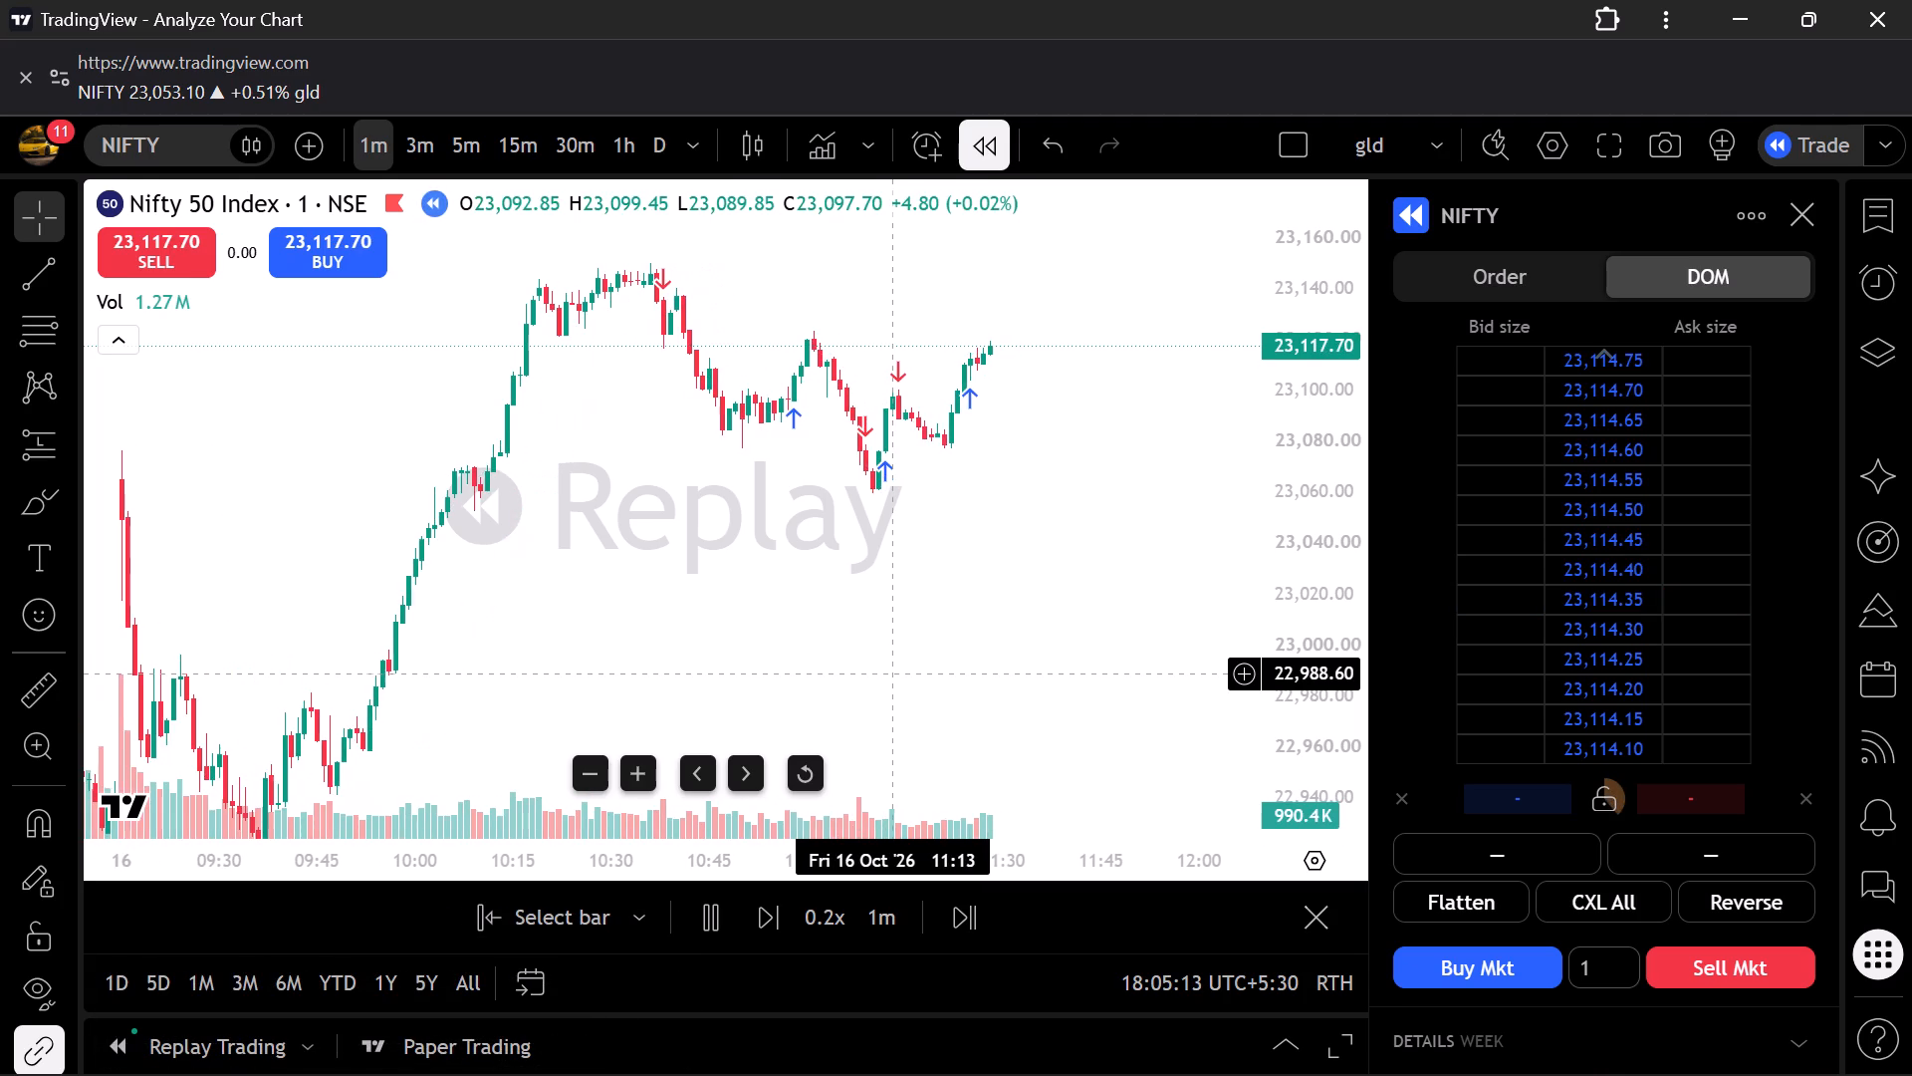
scroll(894, 674, "up", 1)
scroll(894, 674, "down", 1)
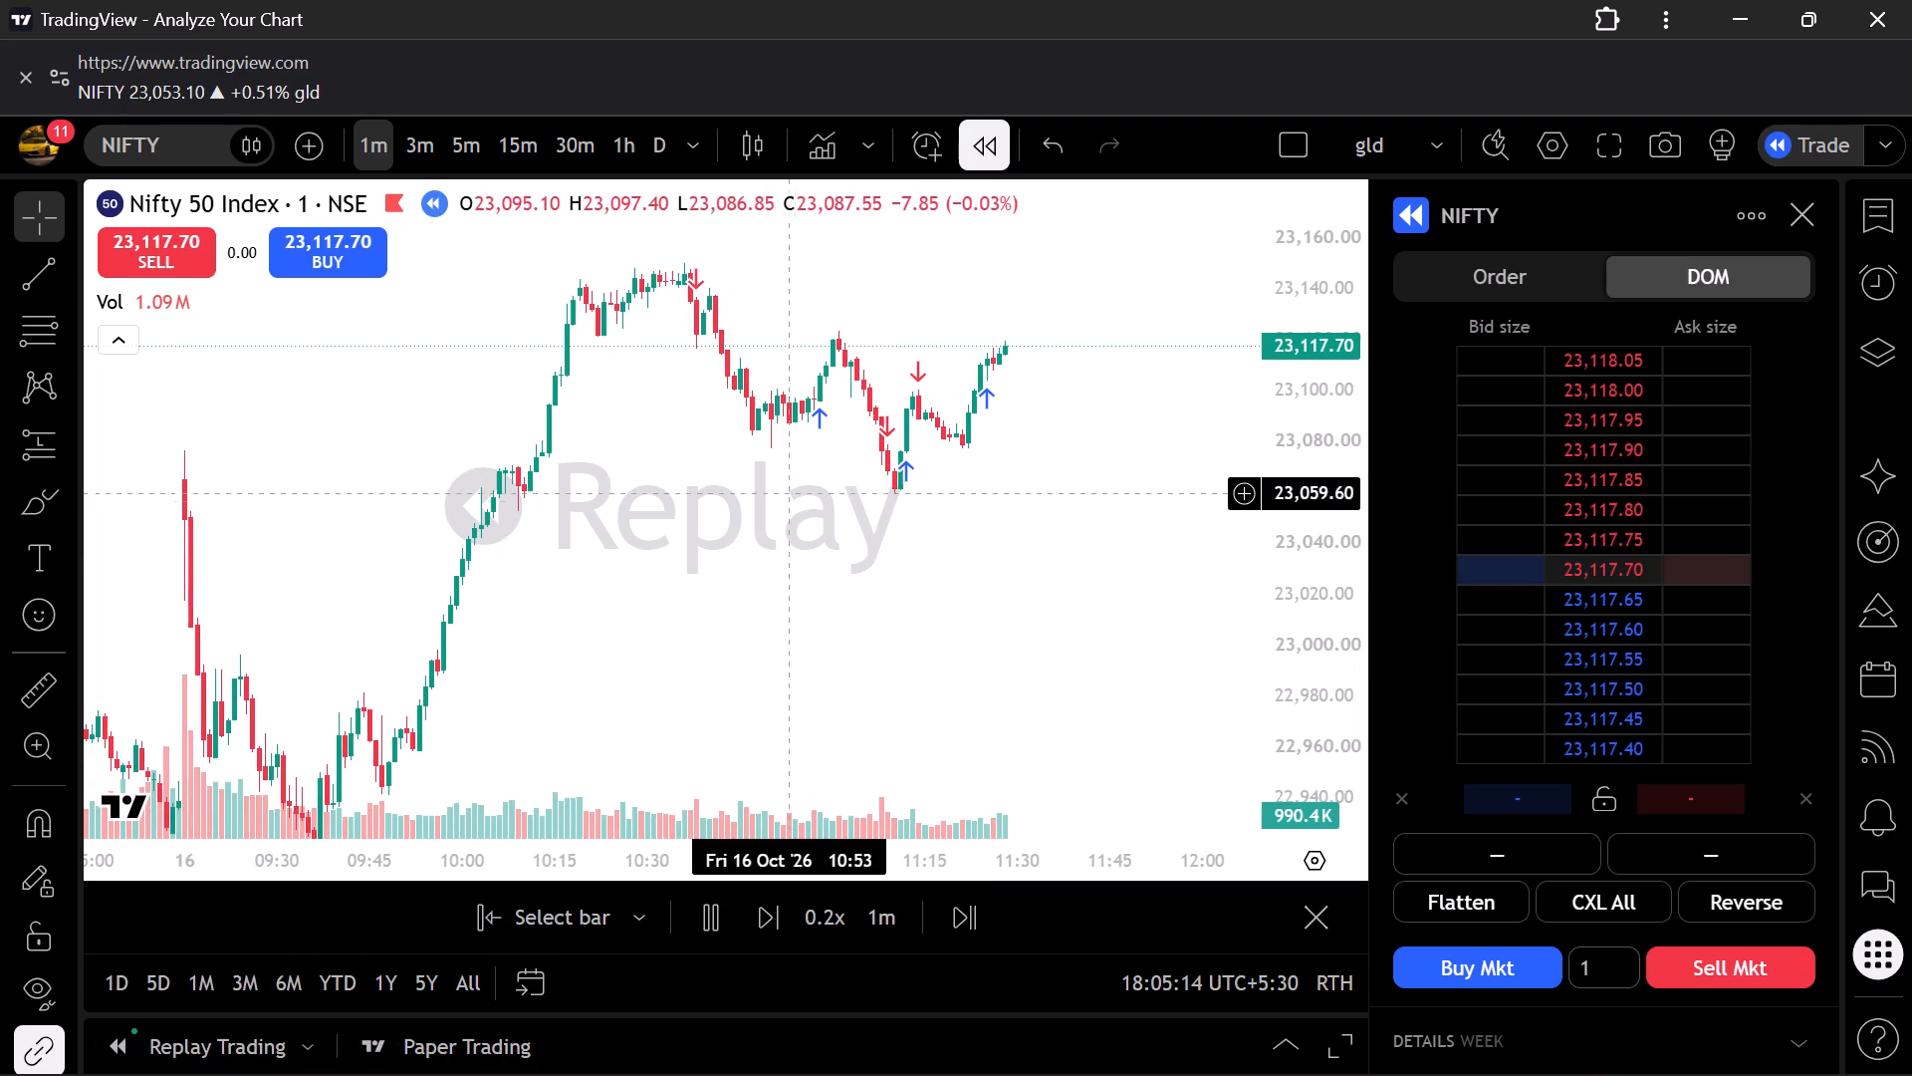
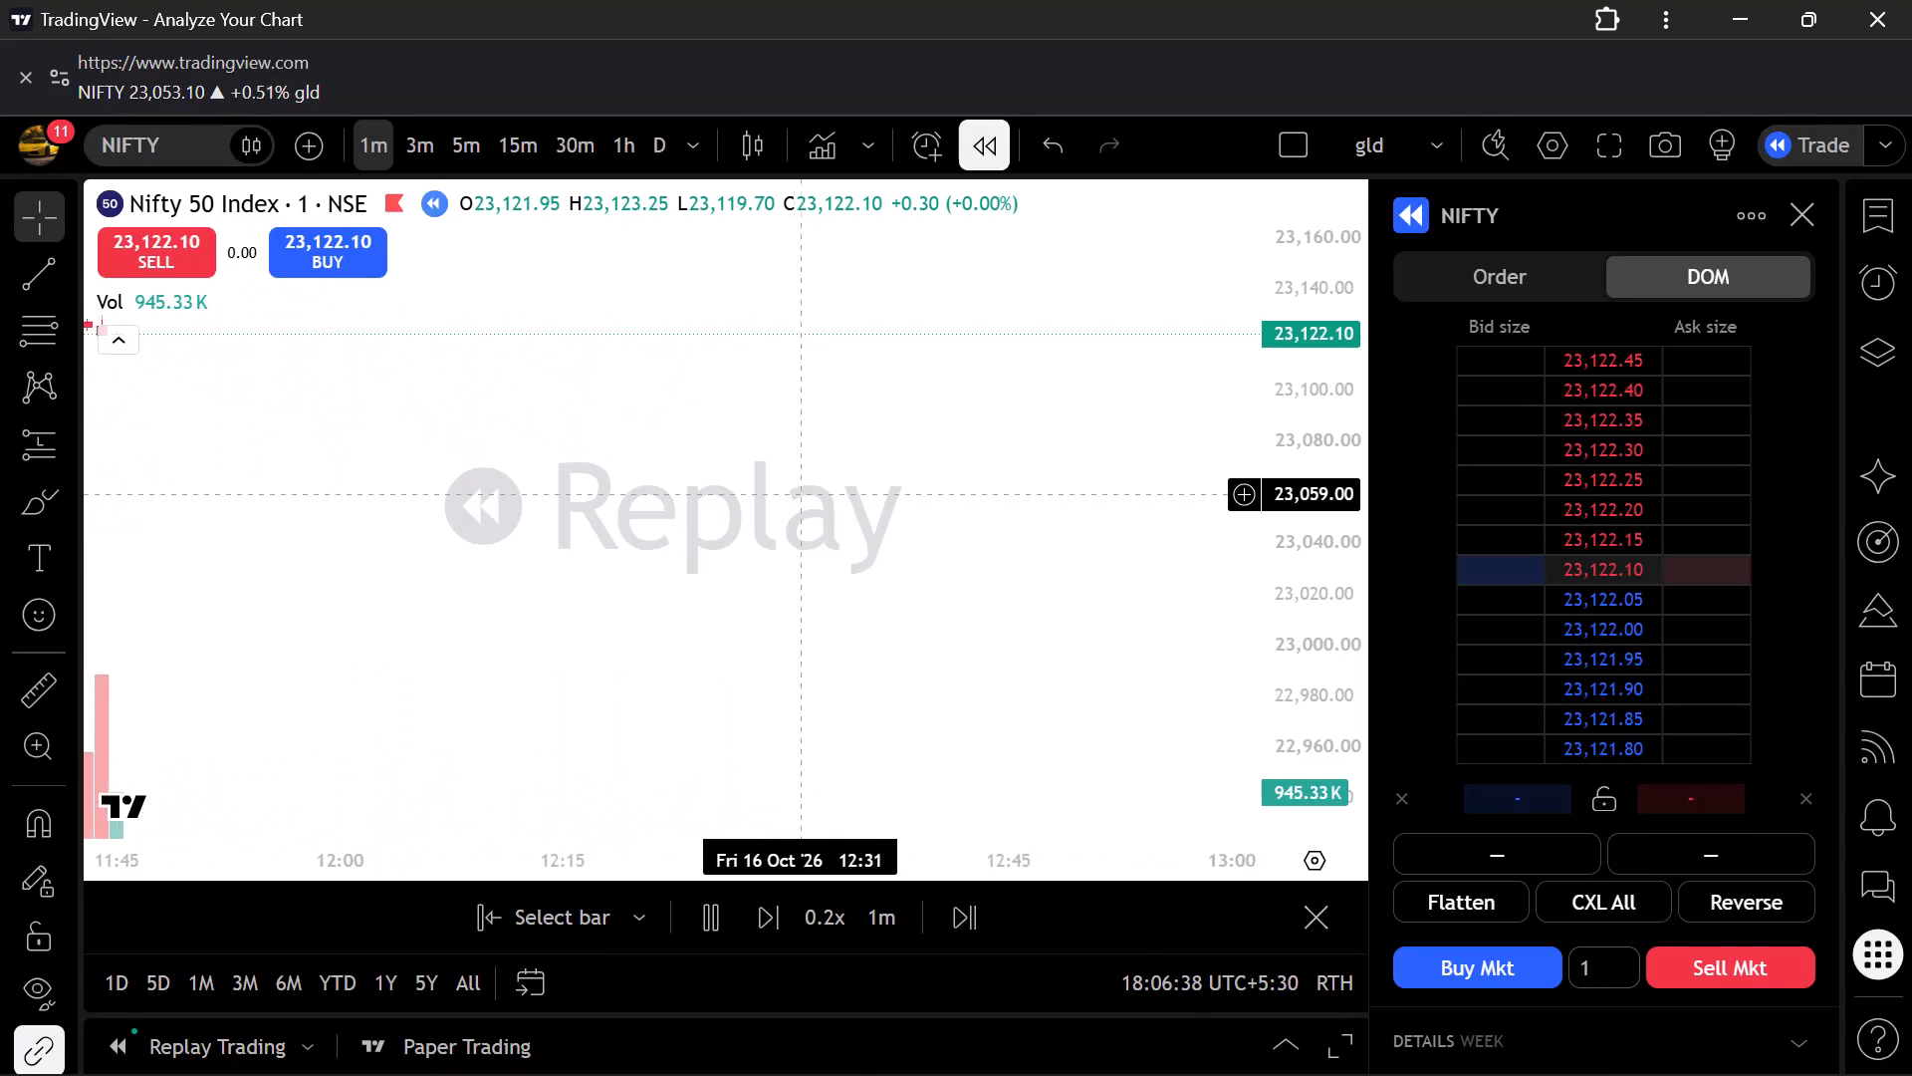
Examine the latest one-minute NIFTY candles and trade markers from about 11:10 to 11:45 on 16 Oct as the replay plays.
scroll(796, 495, "right", 3)
scroll(796, 495, "up", 1)
scroll(796, 495, "right", 2)
scroll(796, 495, "down", 1)
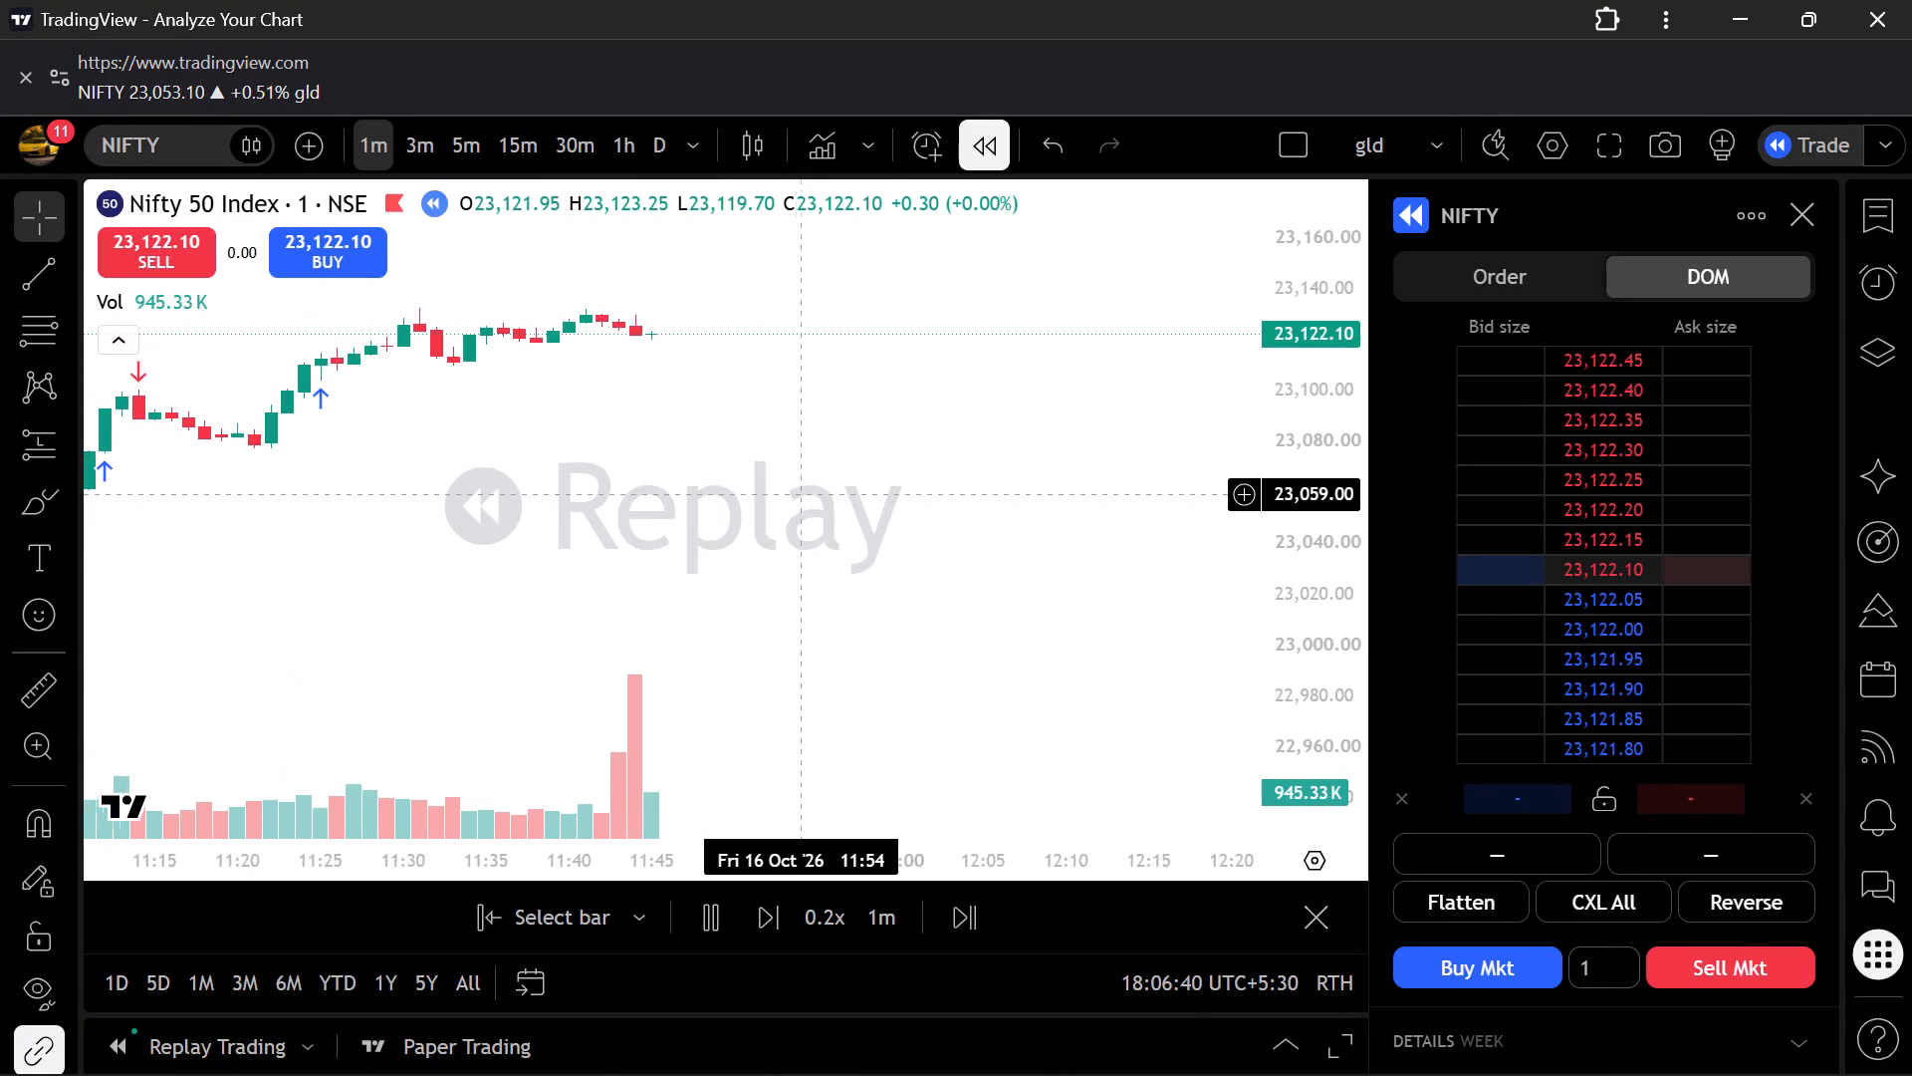
scroll(796, 495, "down", 1)
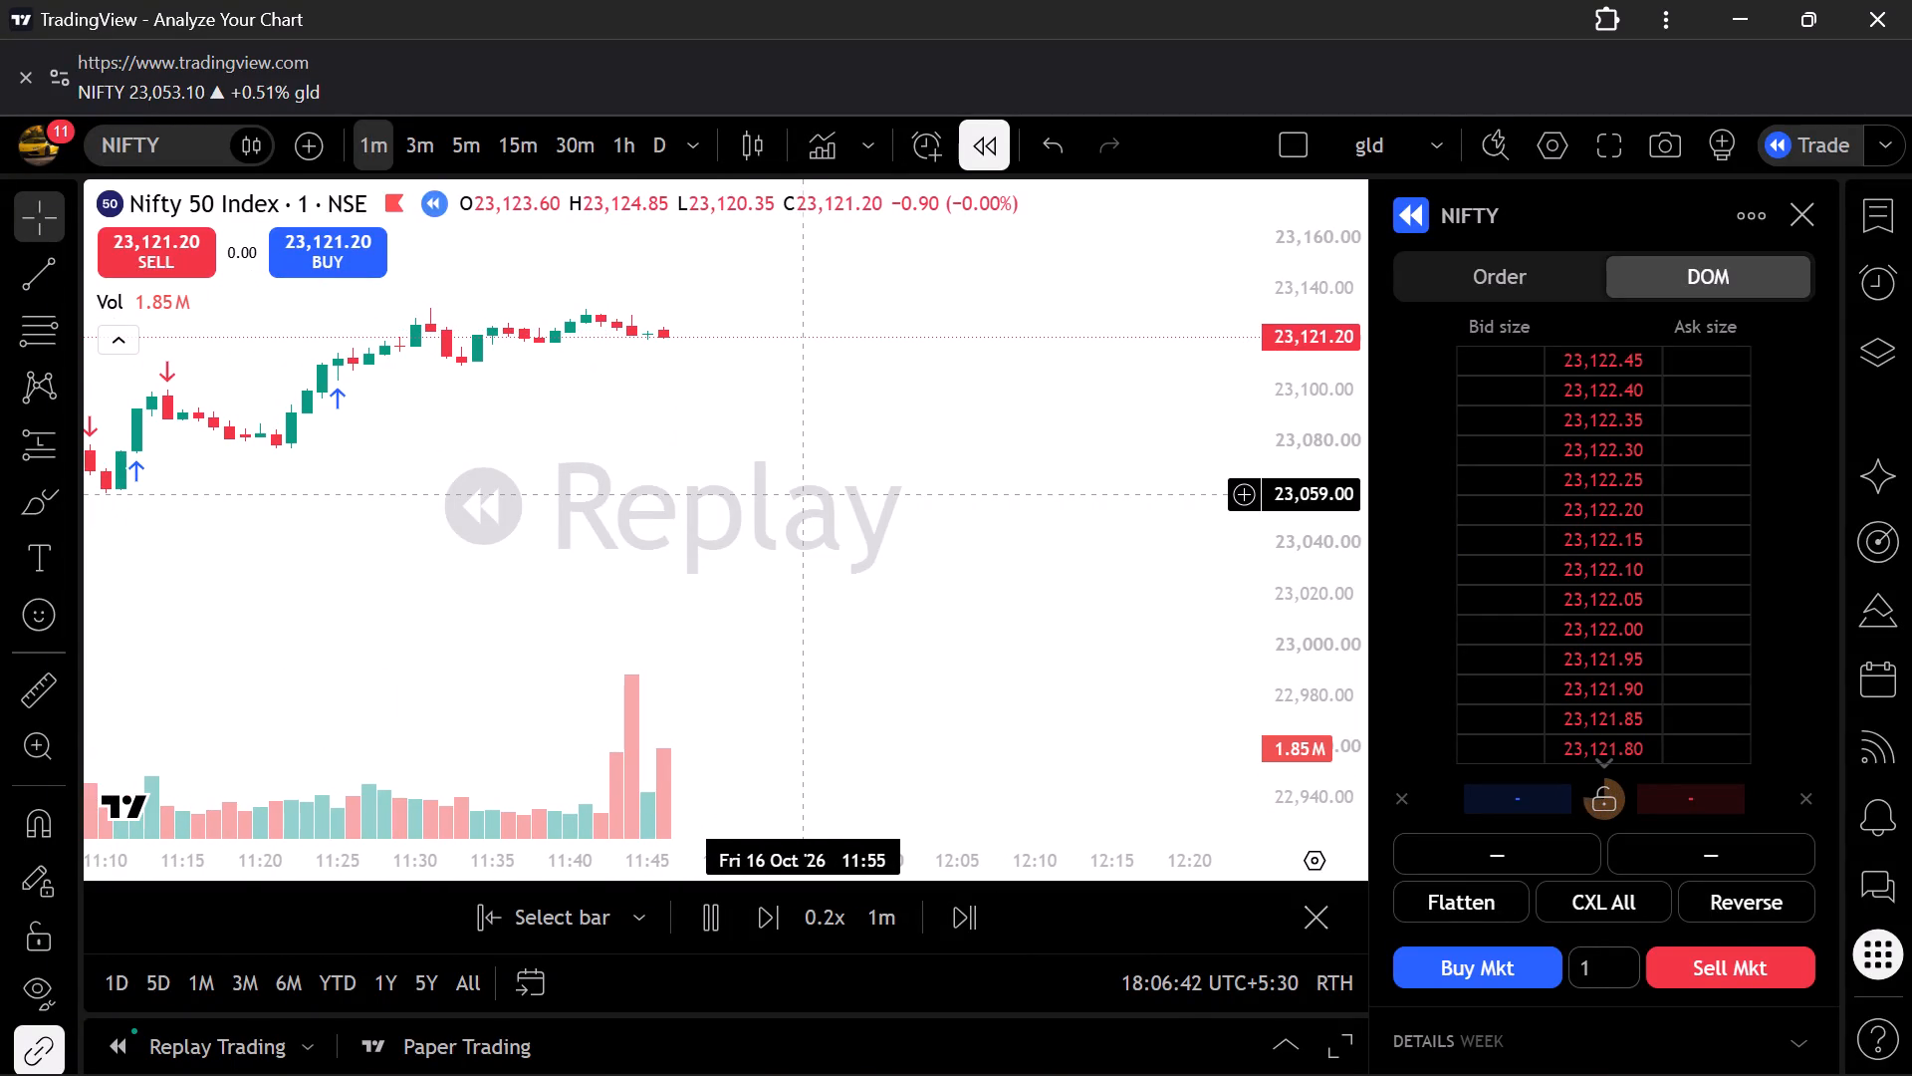
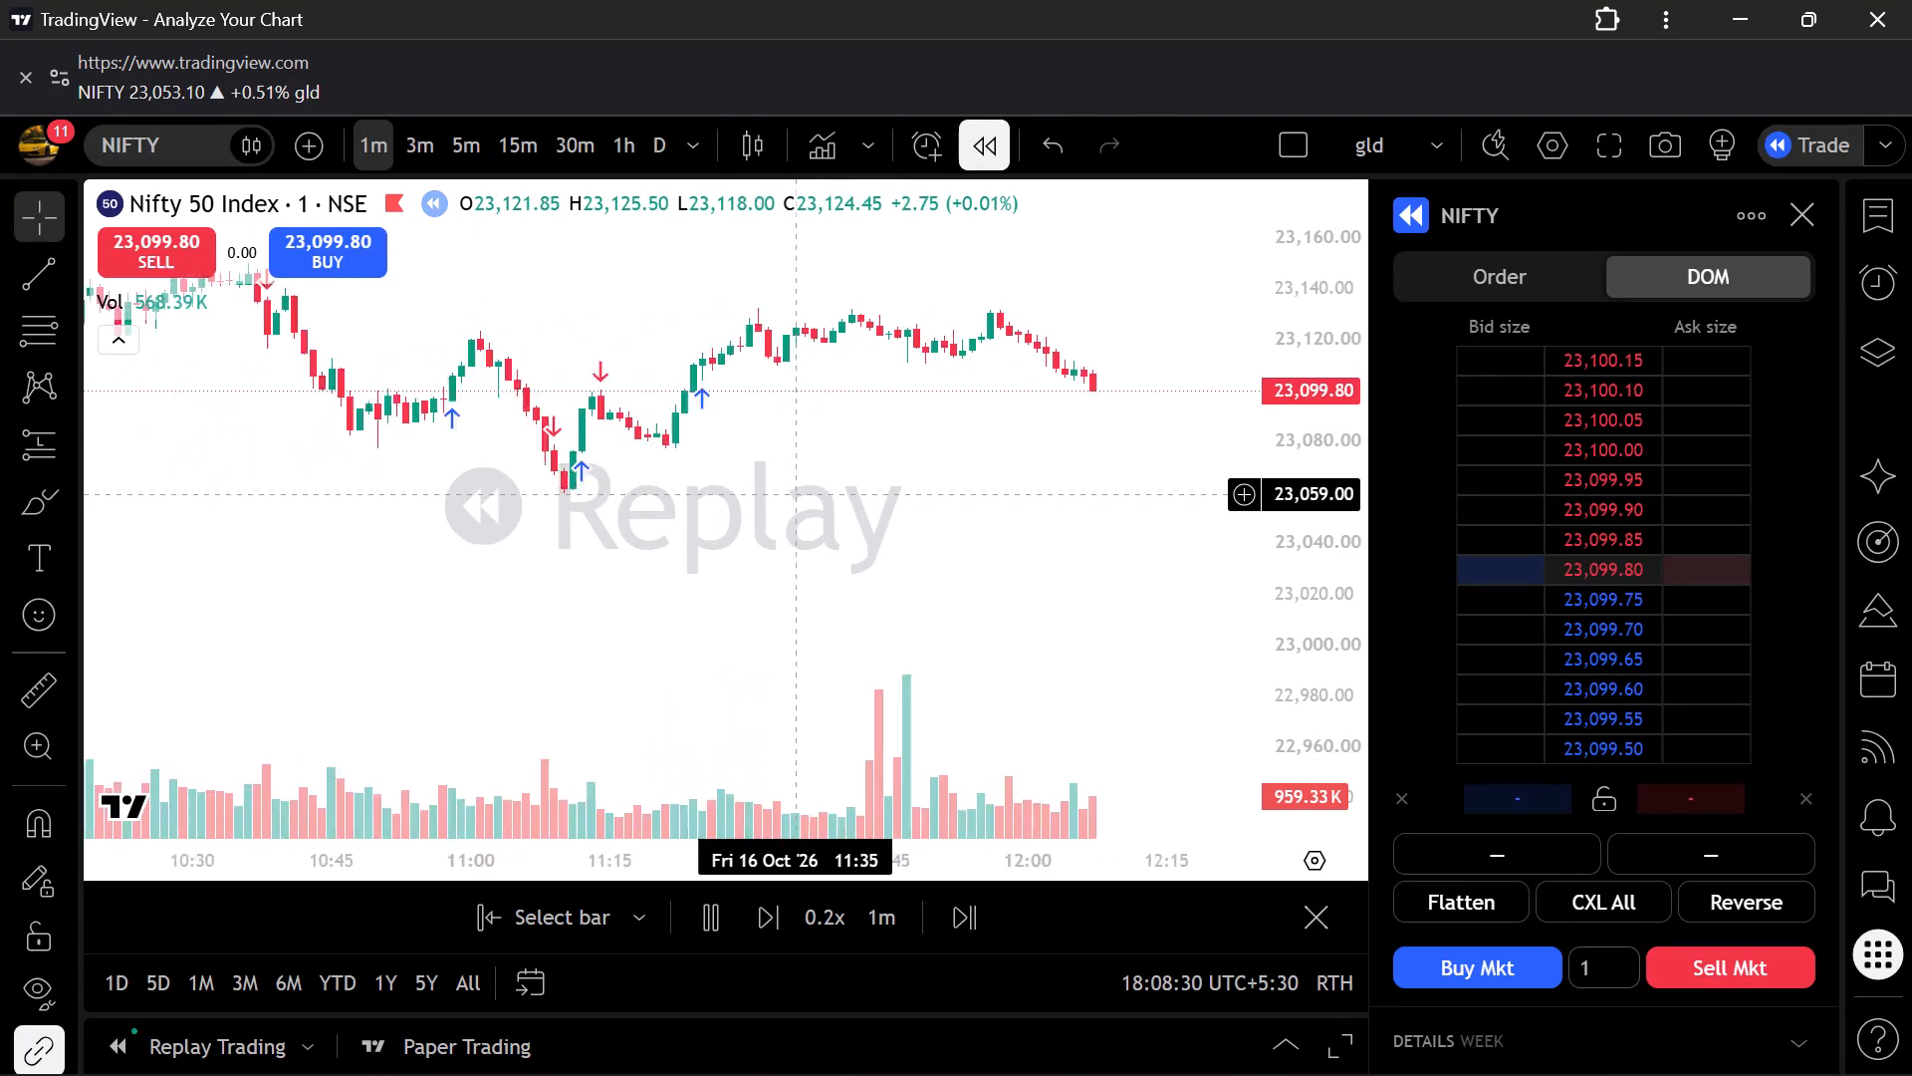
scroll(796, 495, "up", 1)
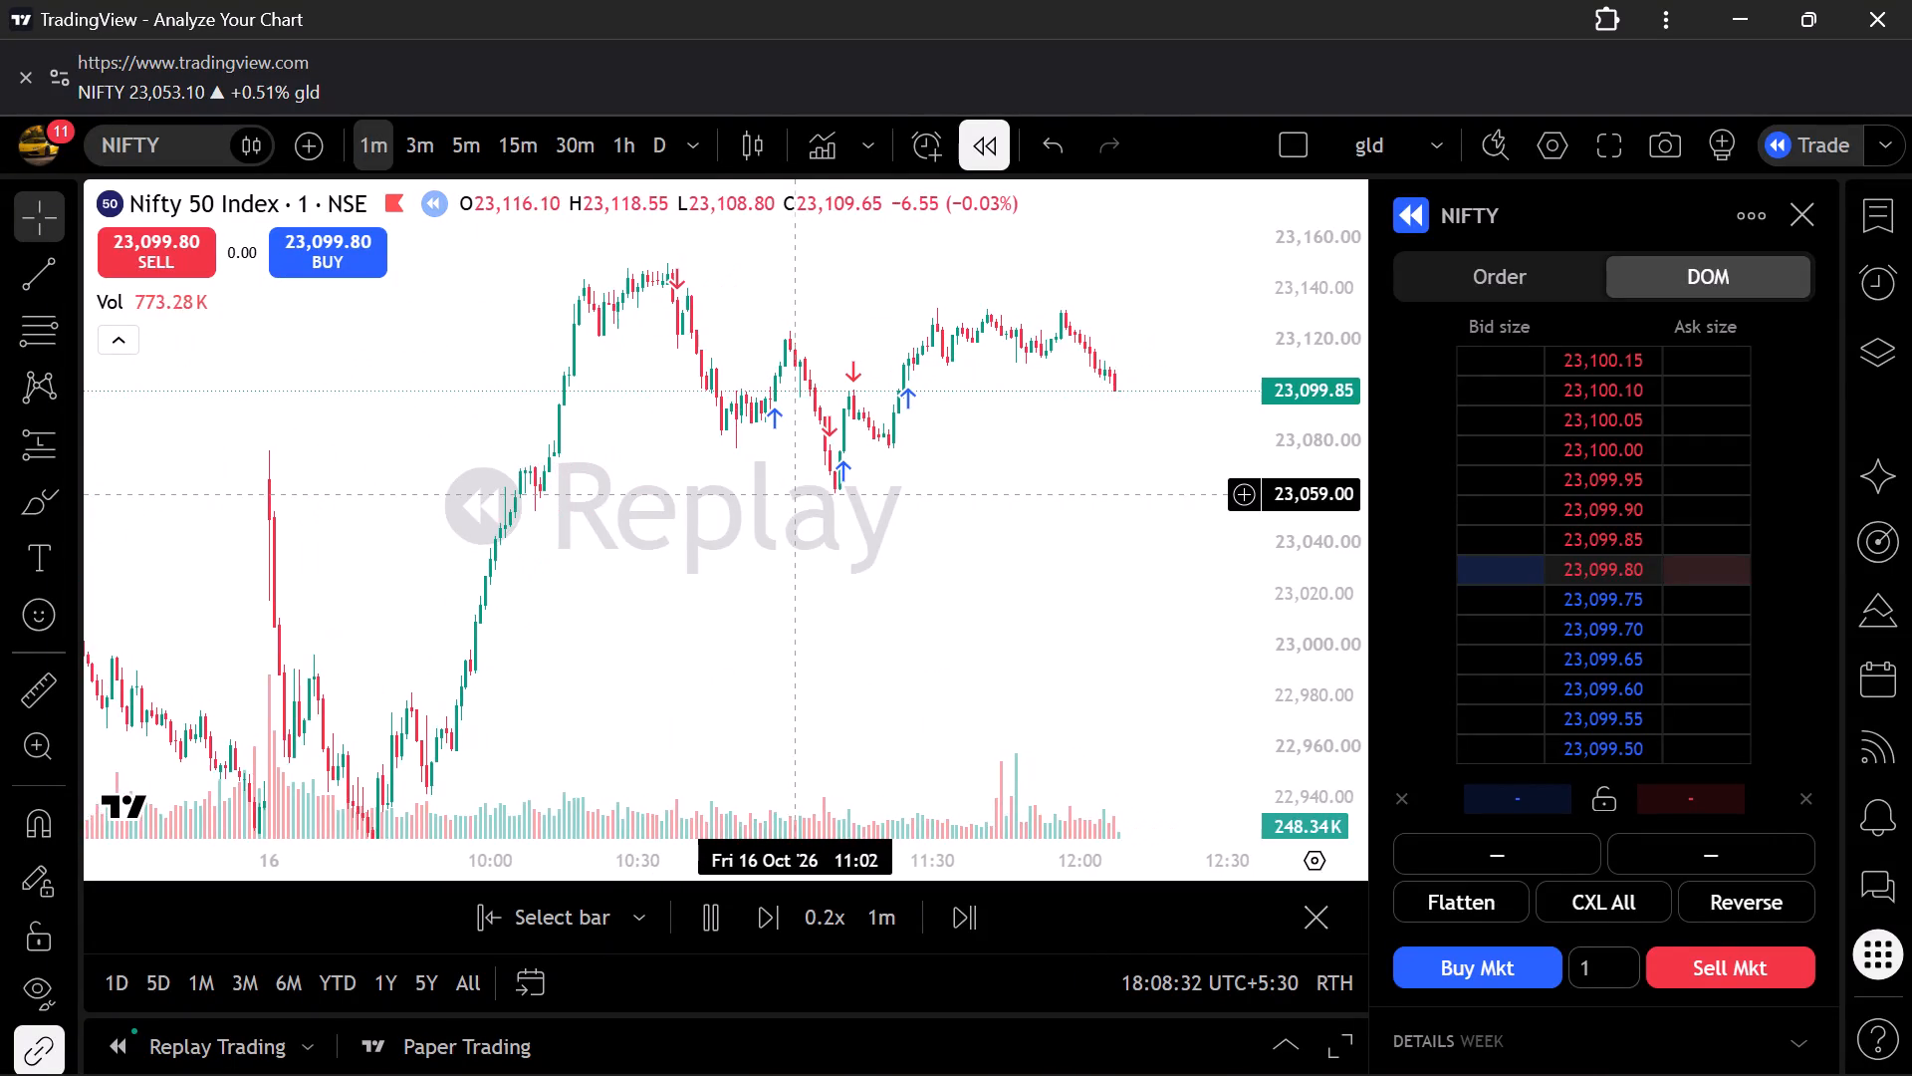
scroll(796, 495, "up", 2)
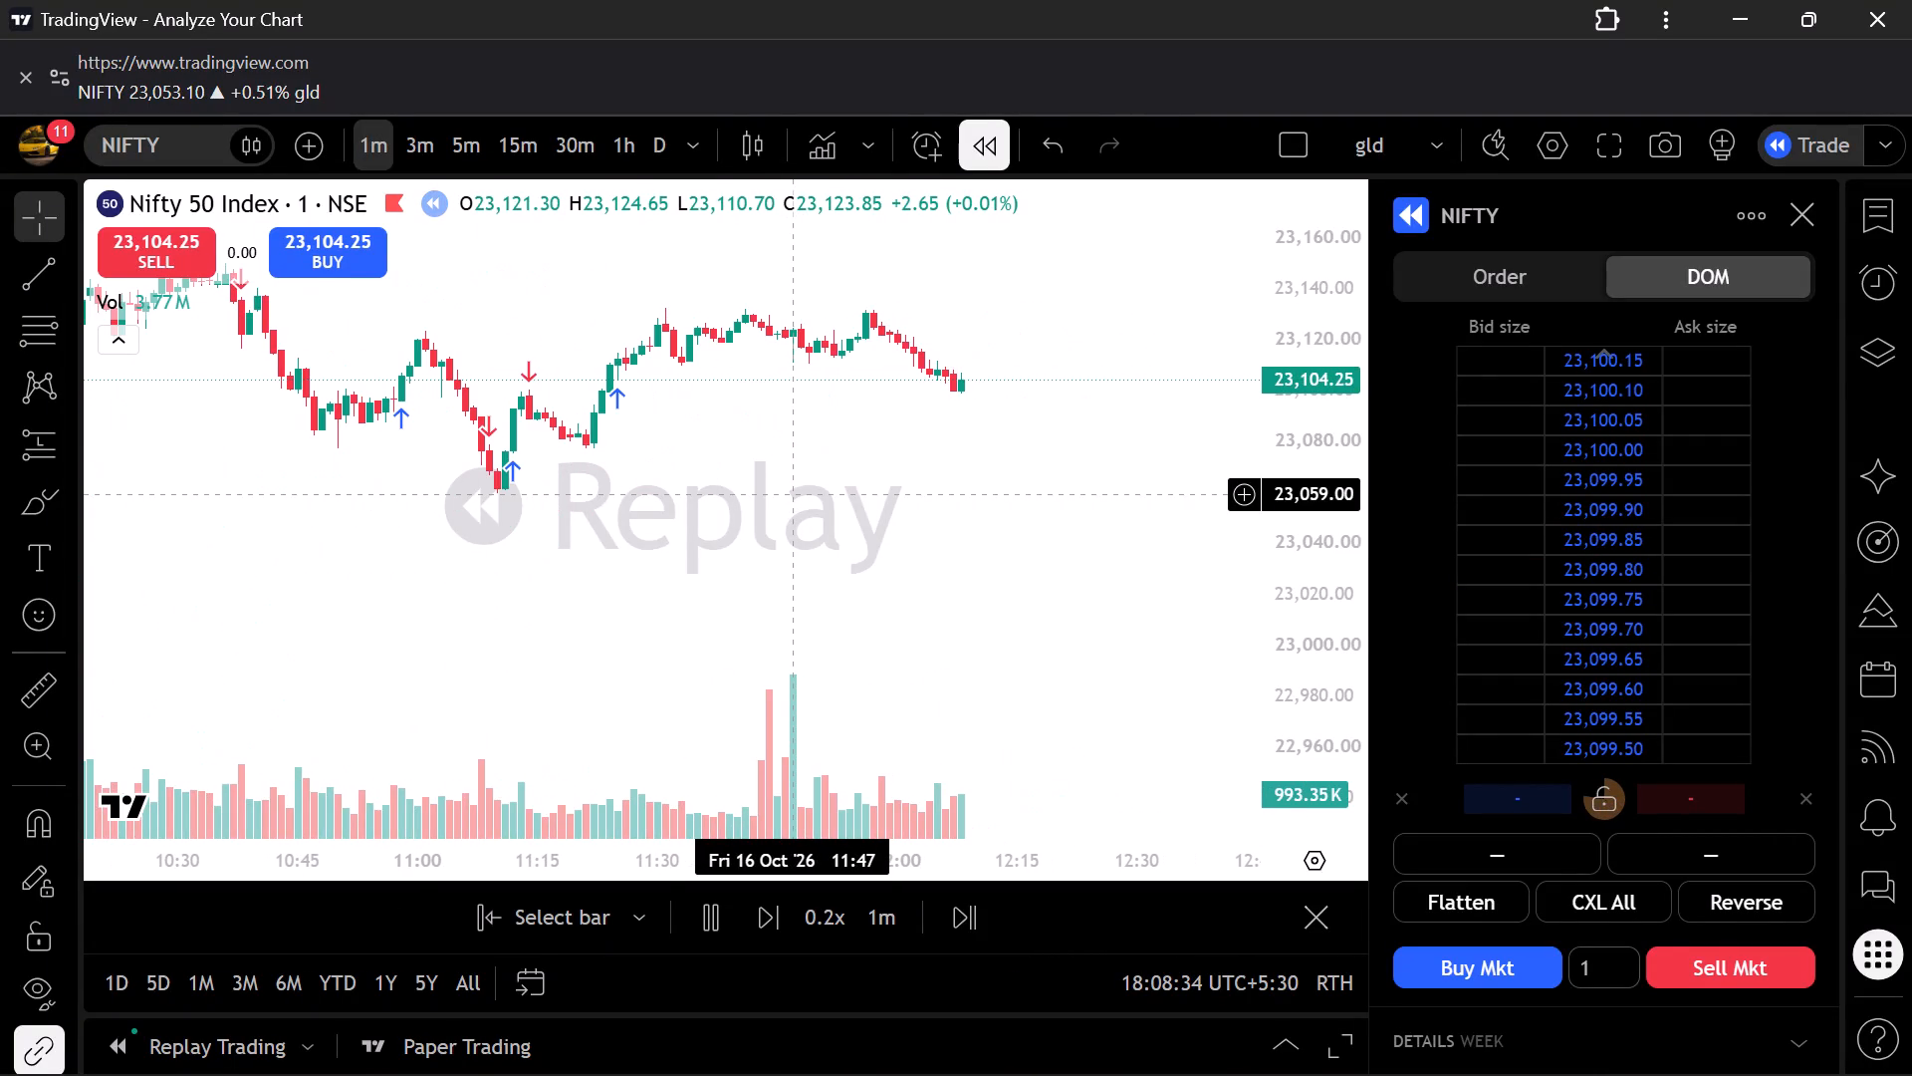
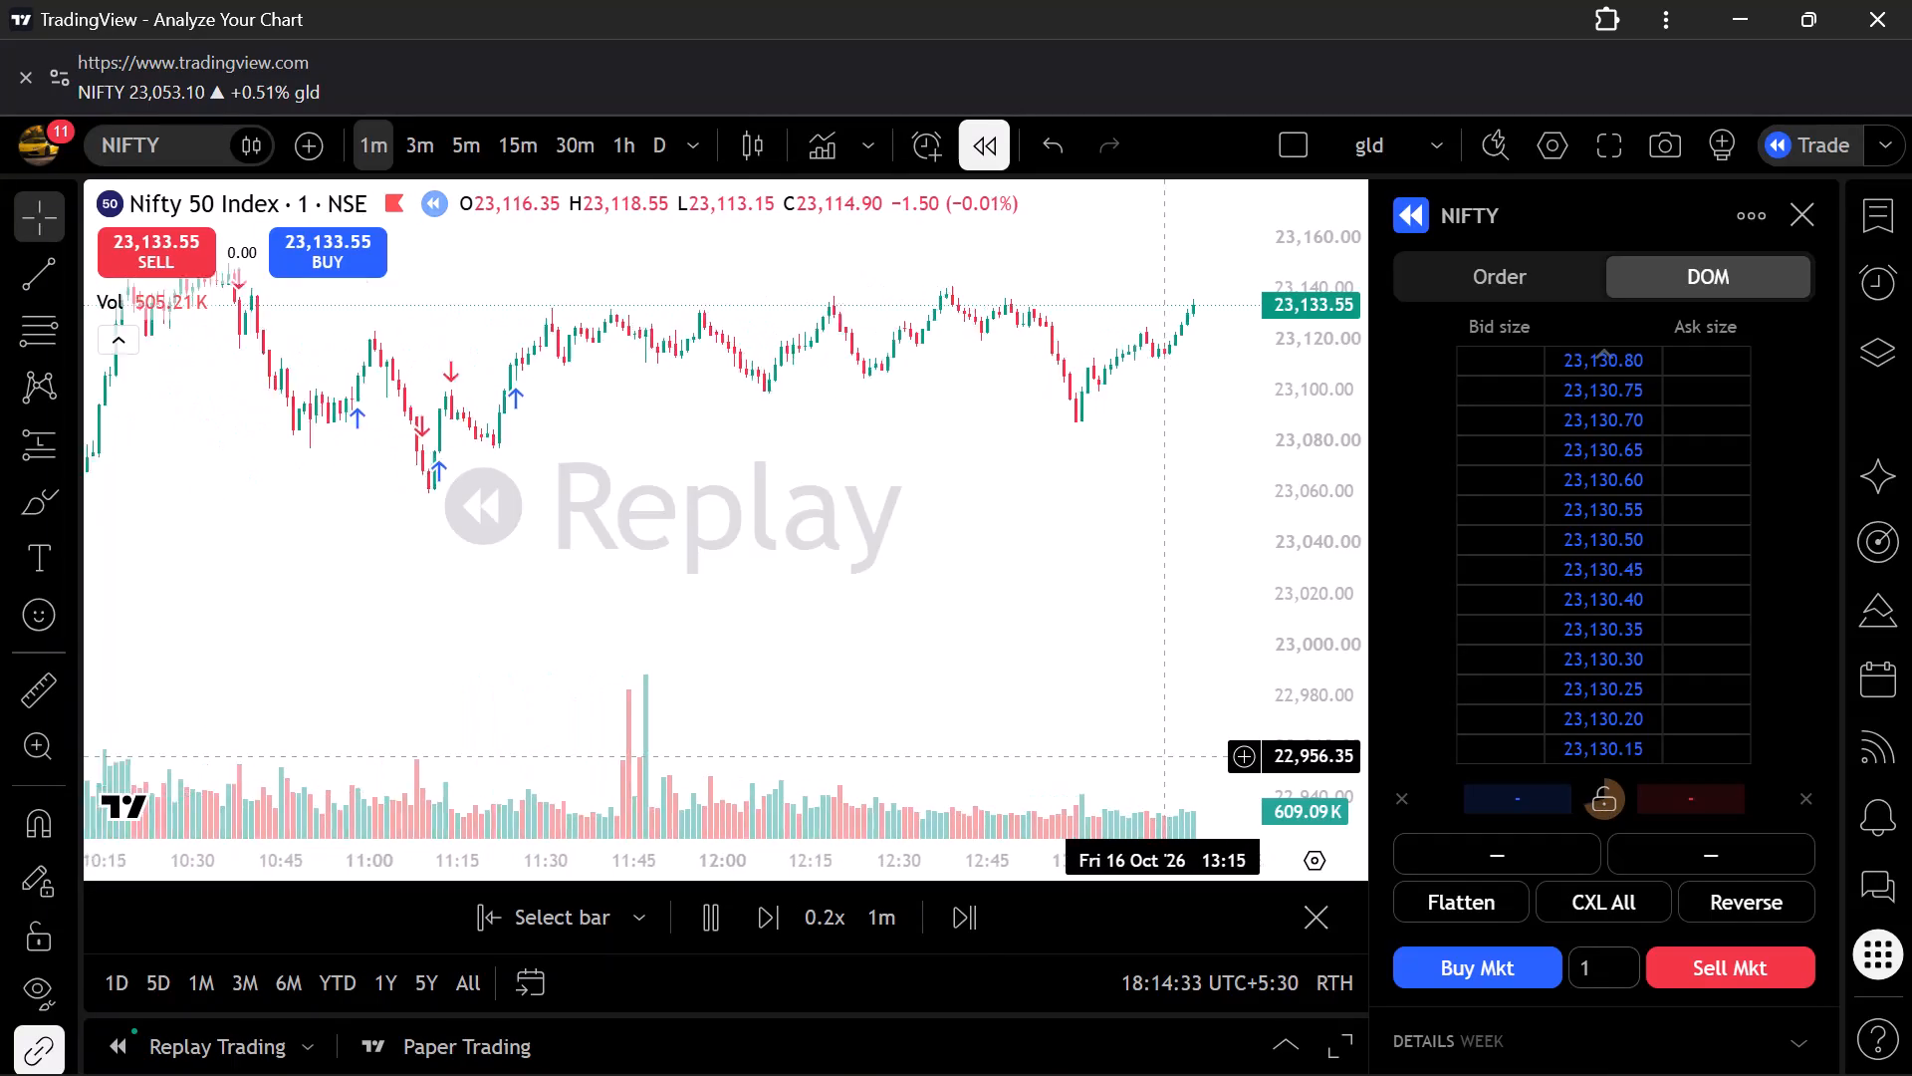
Pause the NIFTY replay after the latest rise and sell 1 unit with a market order.
scroll(1162, 756, "left", 1)
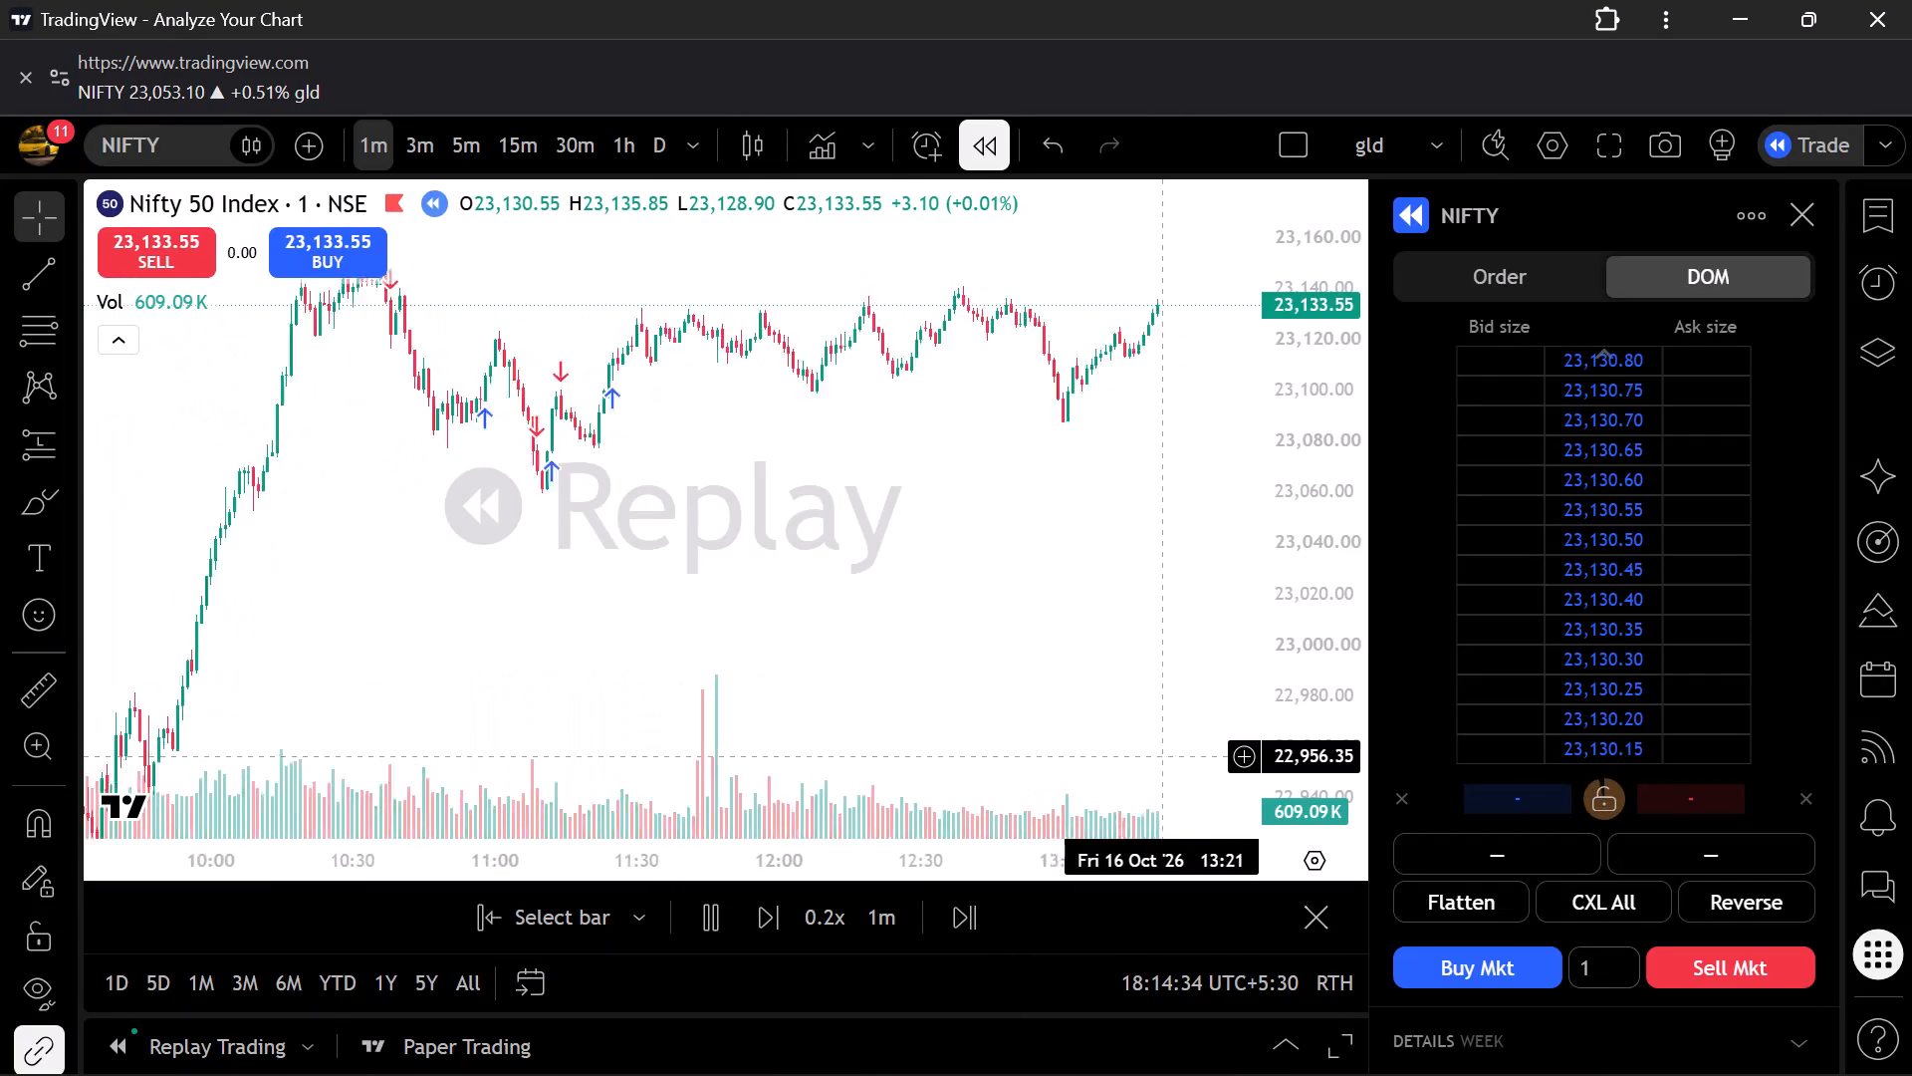
scroll(1162, 756, "left", 1)
scroll(888, 476, "up", 2)
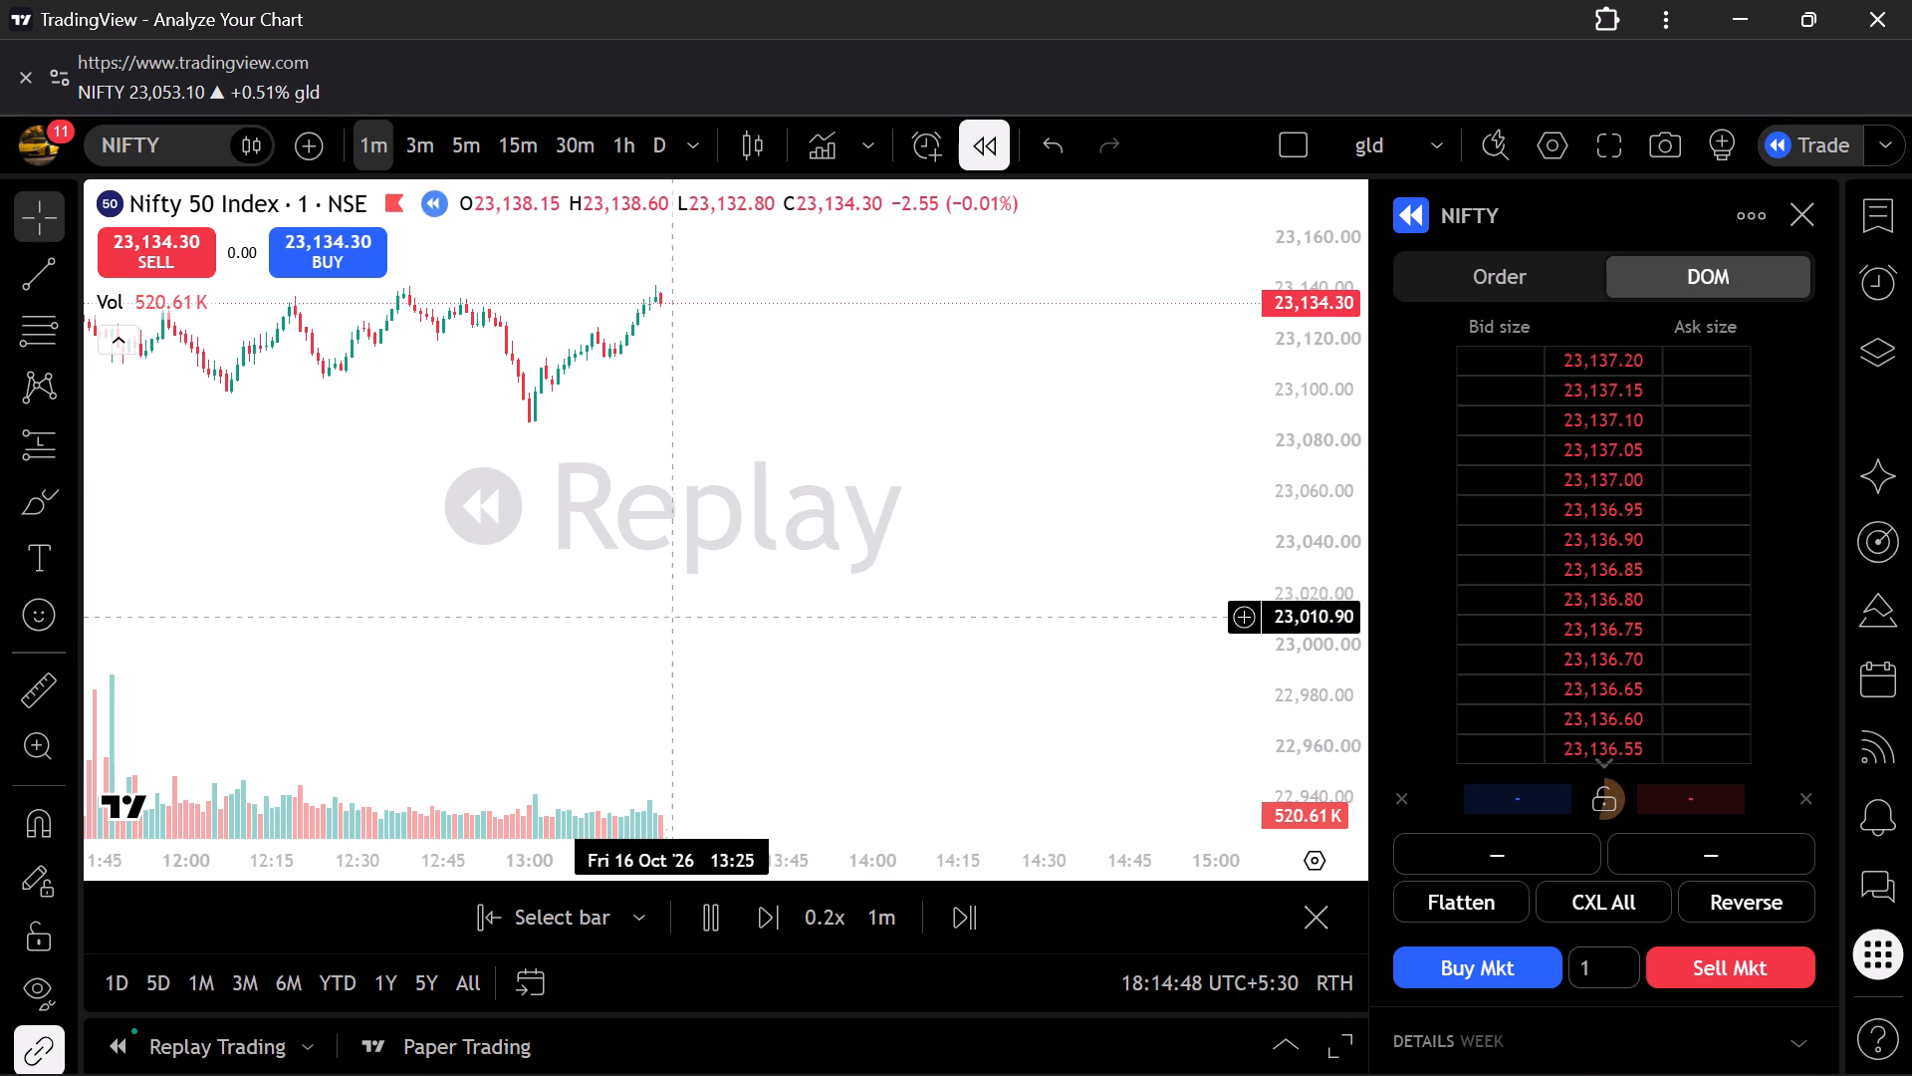
left_click(700, 905)
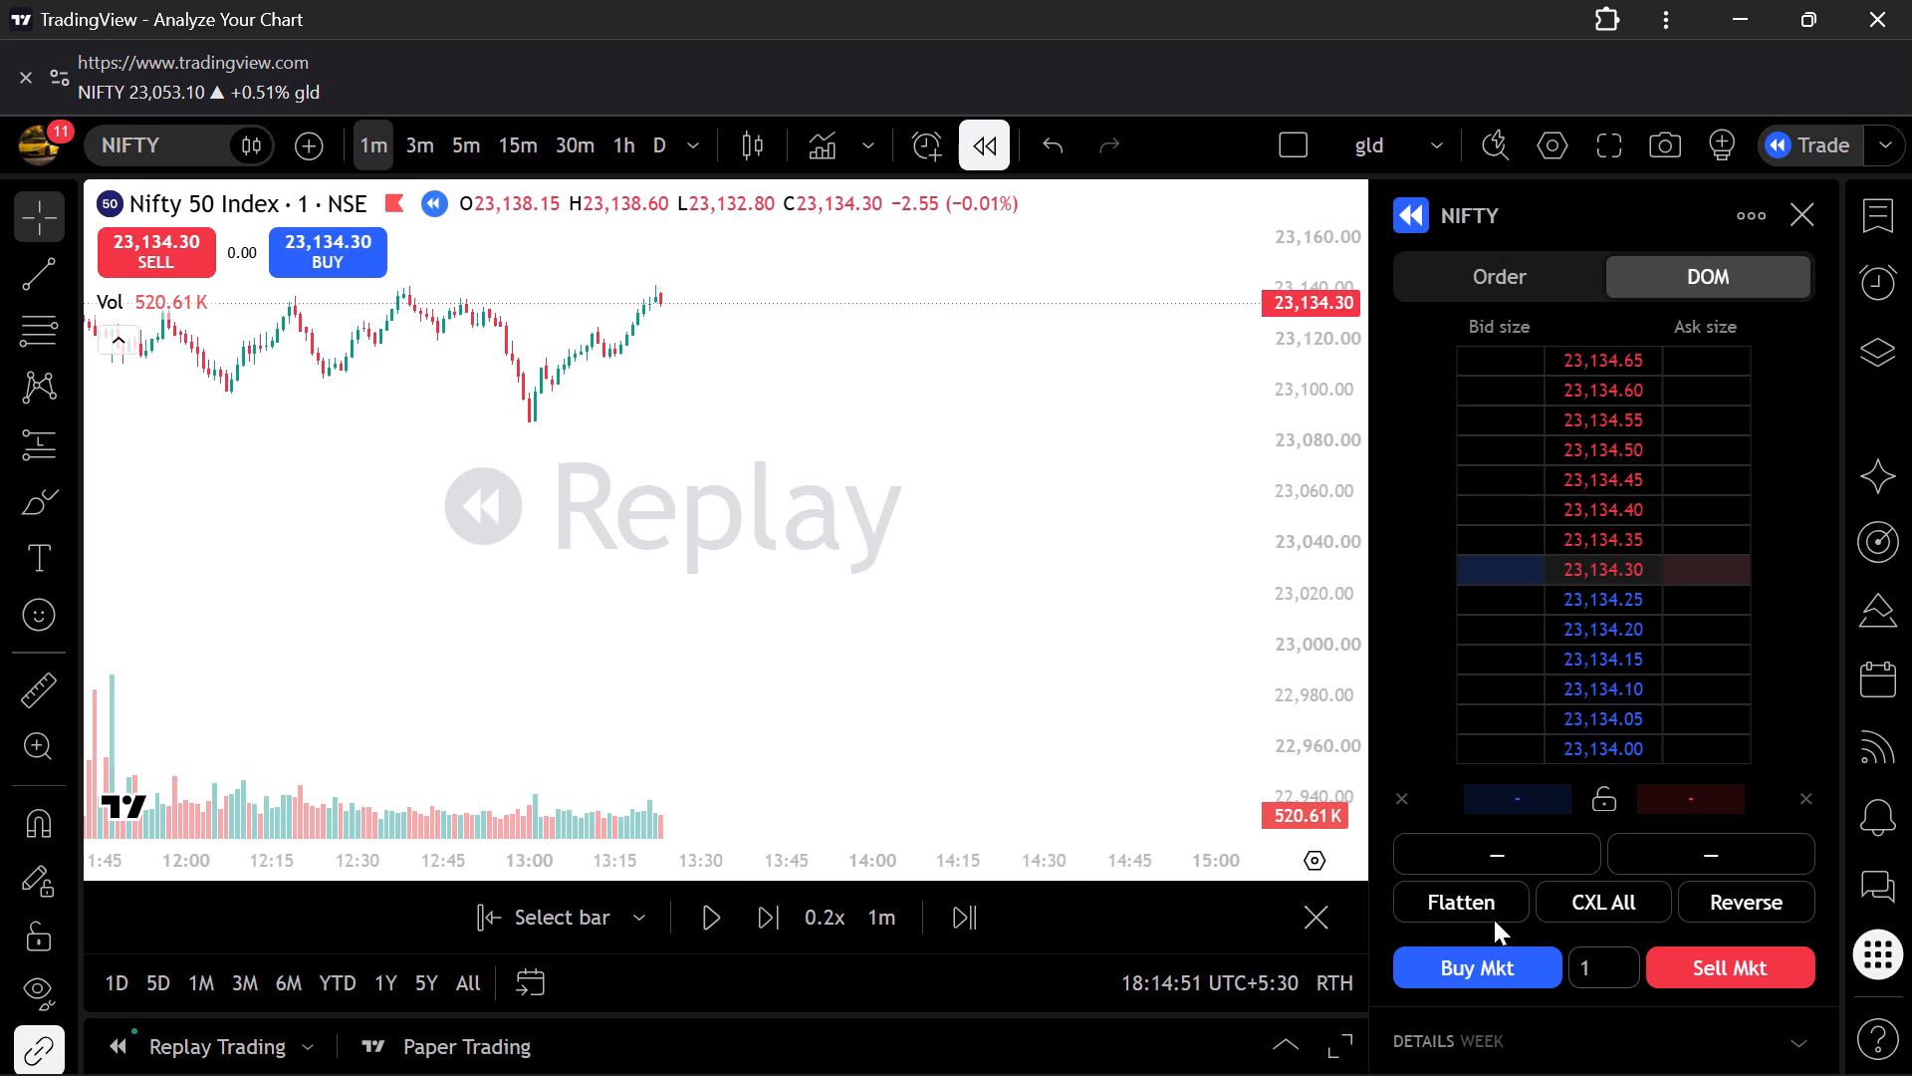
left_click(1729, 960)
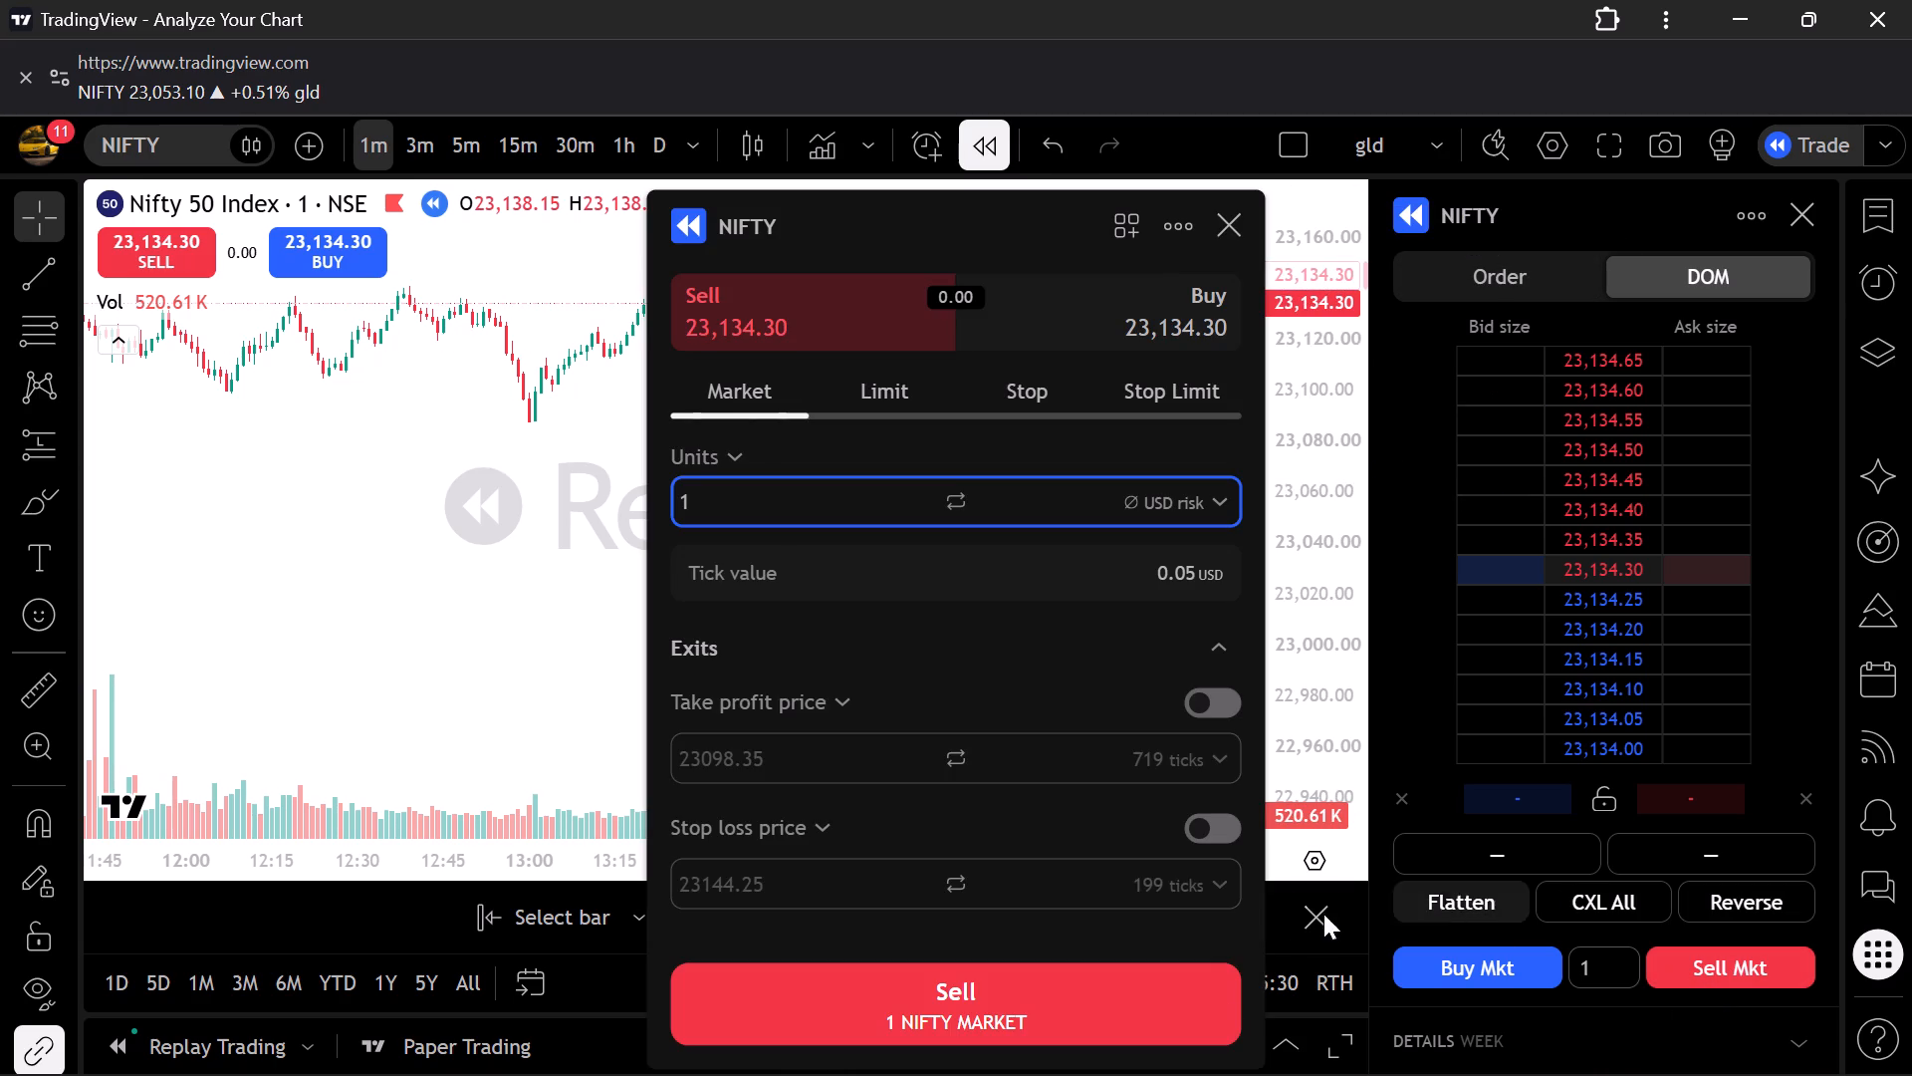
left_click(1130, 977)
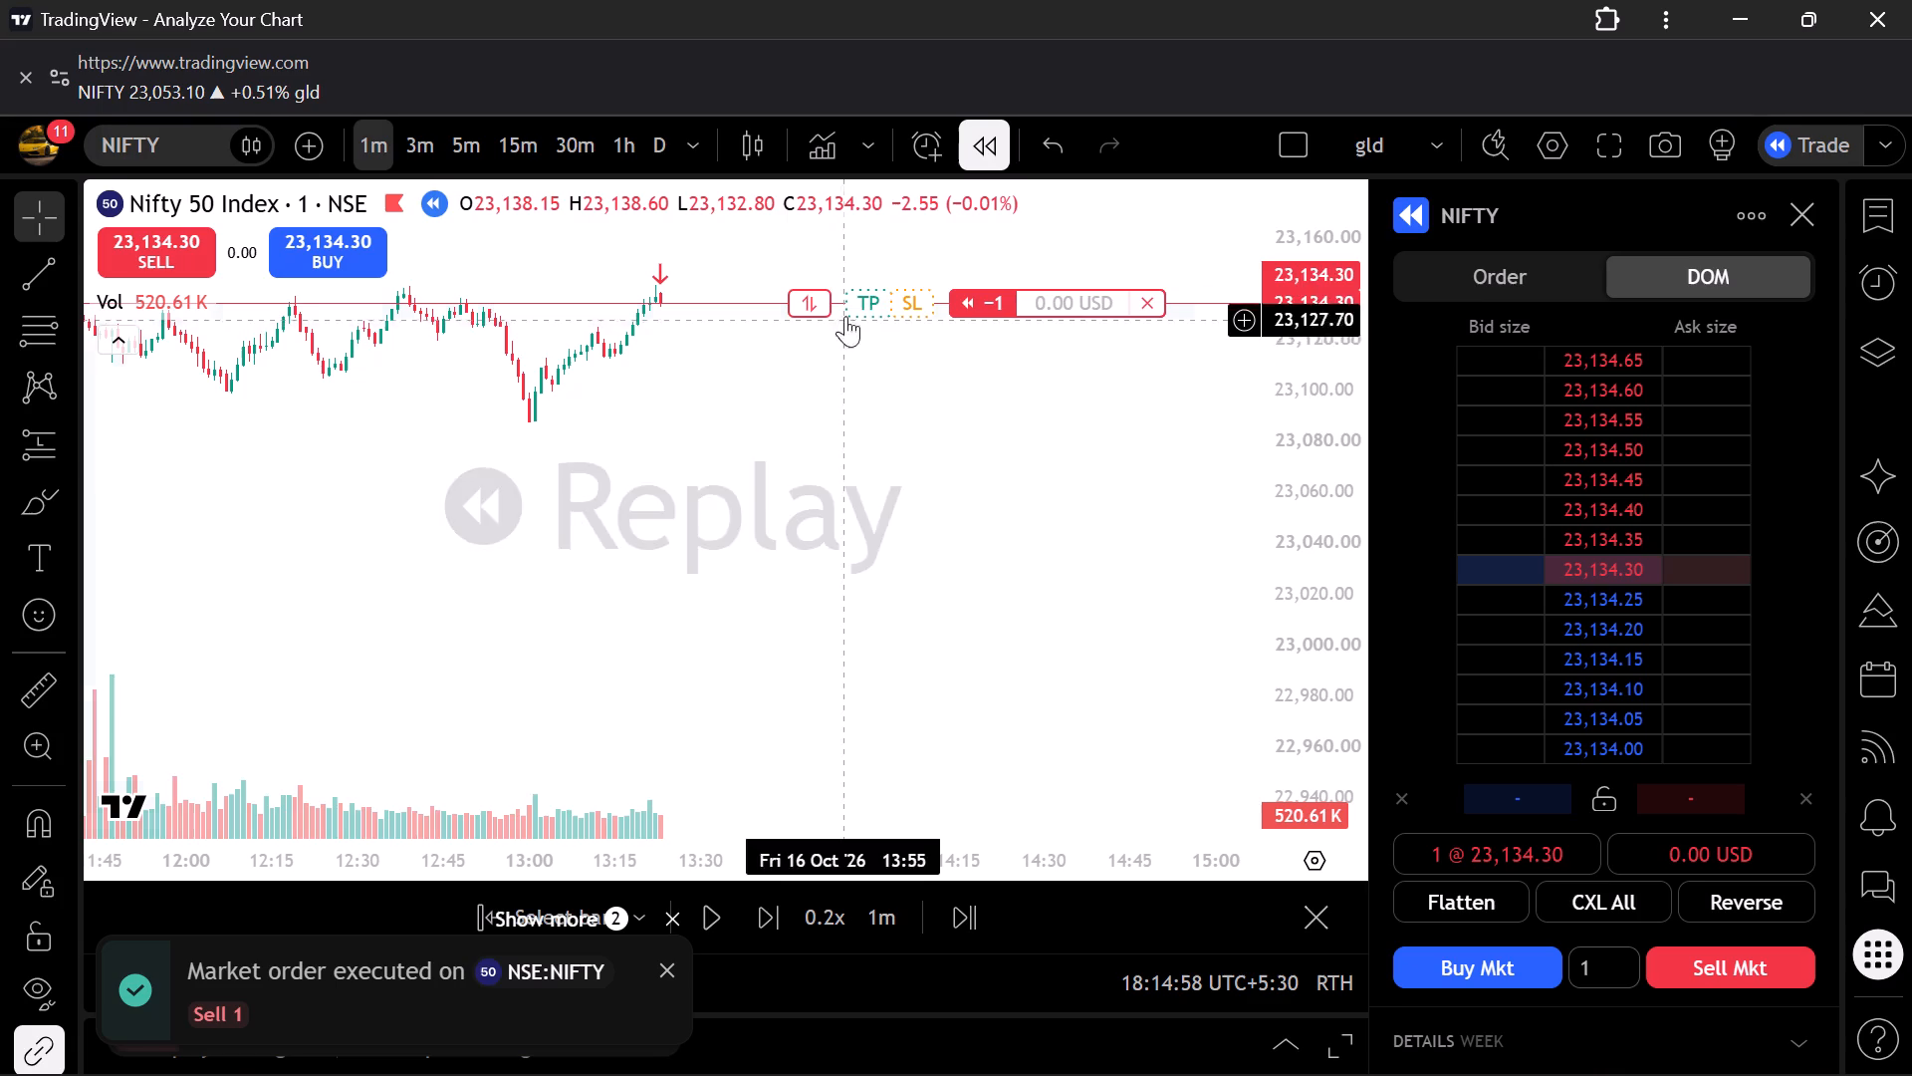
Attach exits to the short position on the chart: take profit at 23,086.00 and stop loss at 23,145.85.
left_click_drag(868, 301, 869, 364)
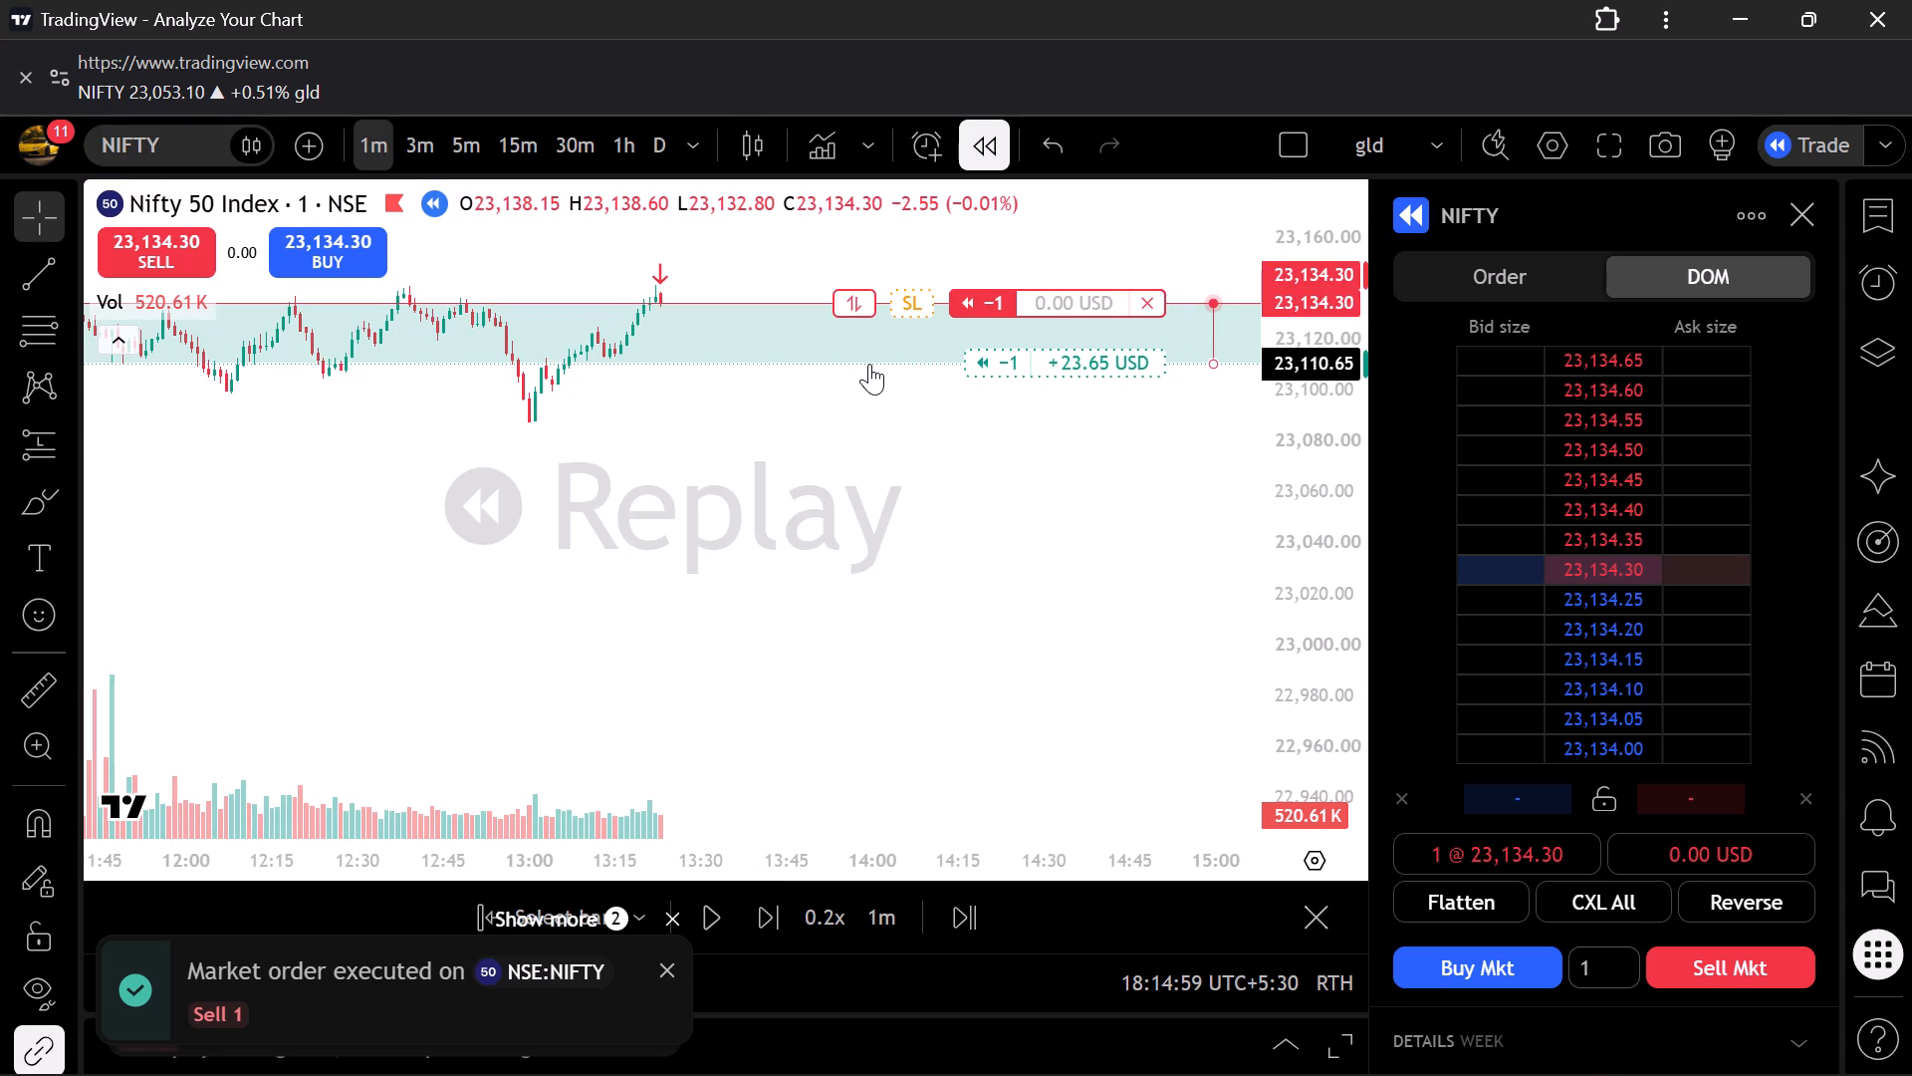
left_click_drag(869, 364, 870, 362)
left_click_drag(979, 361, 977, 426)
left_click_drag(921, 299, 919, 278)
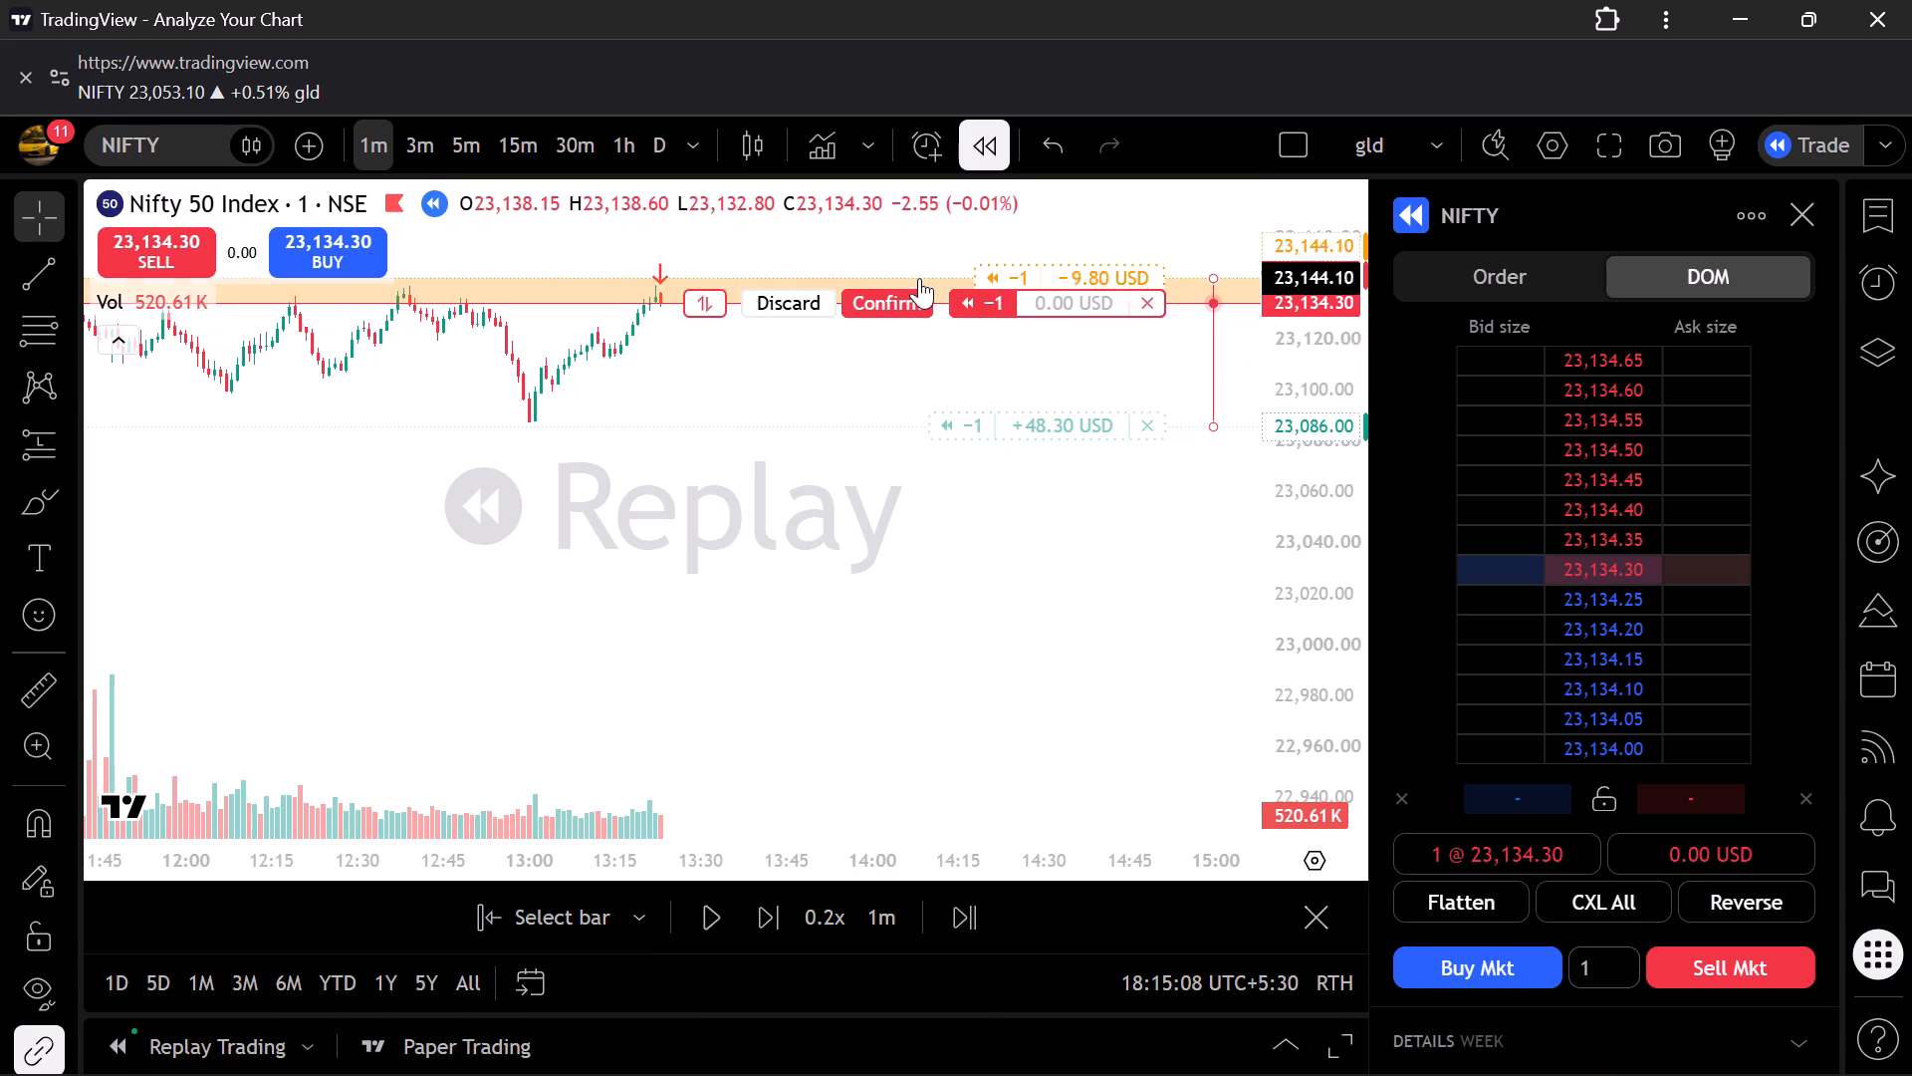
left_click_drag(919, 278, 919, 274)
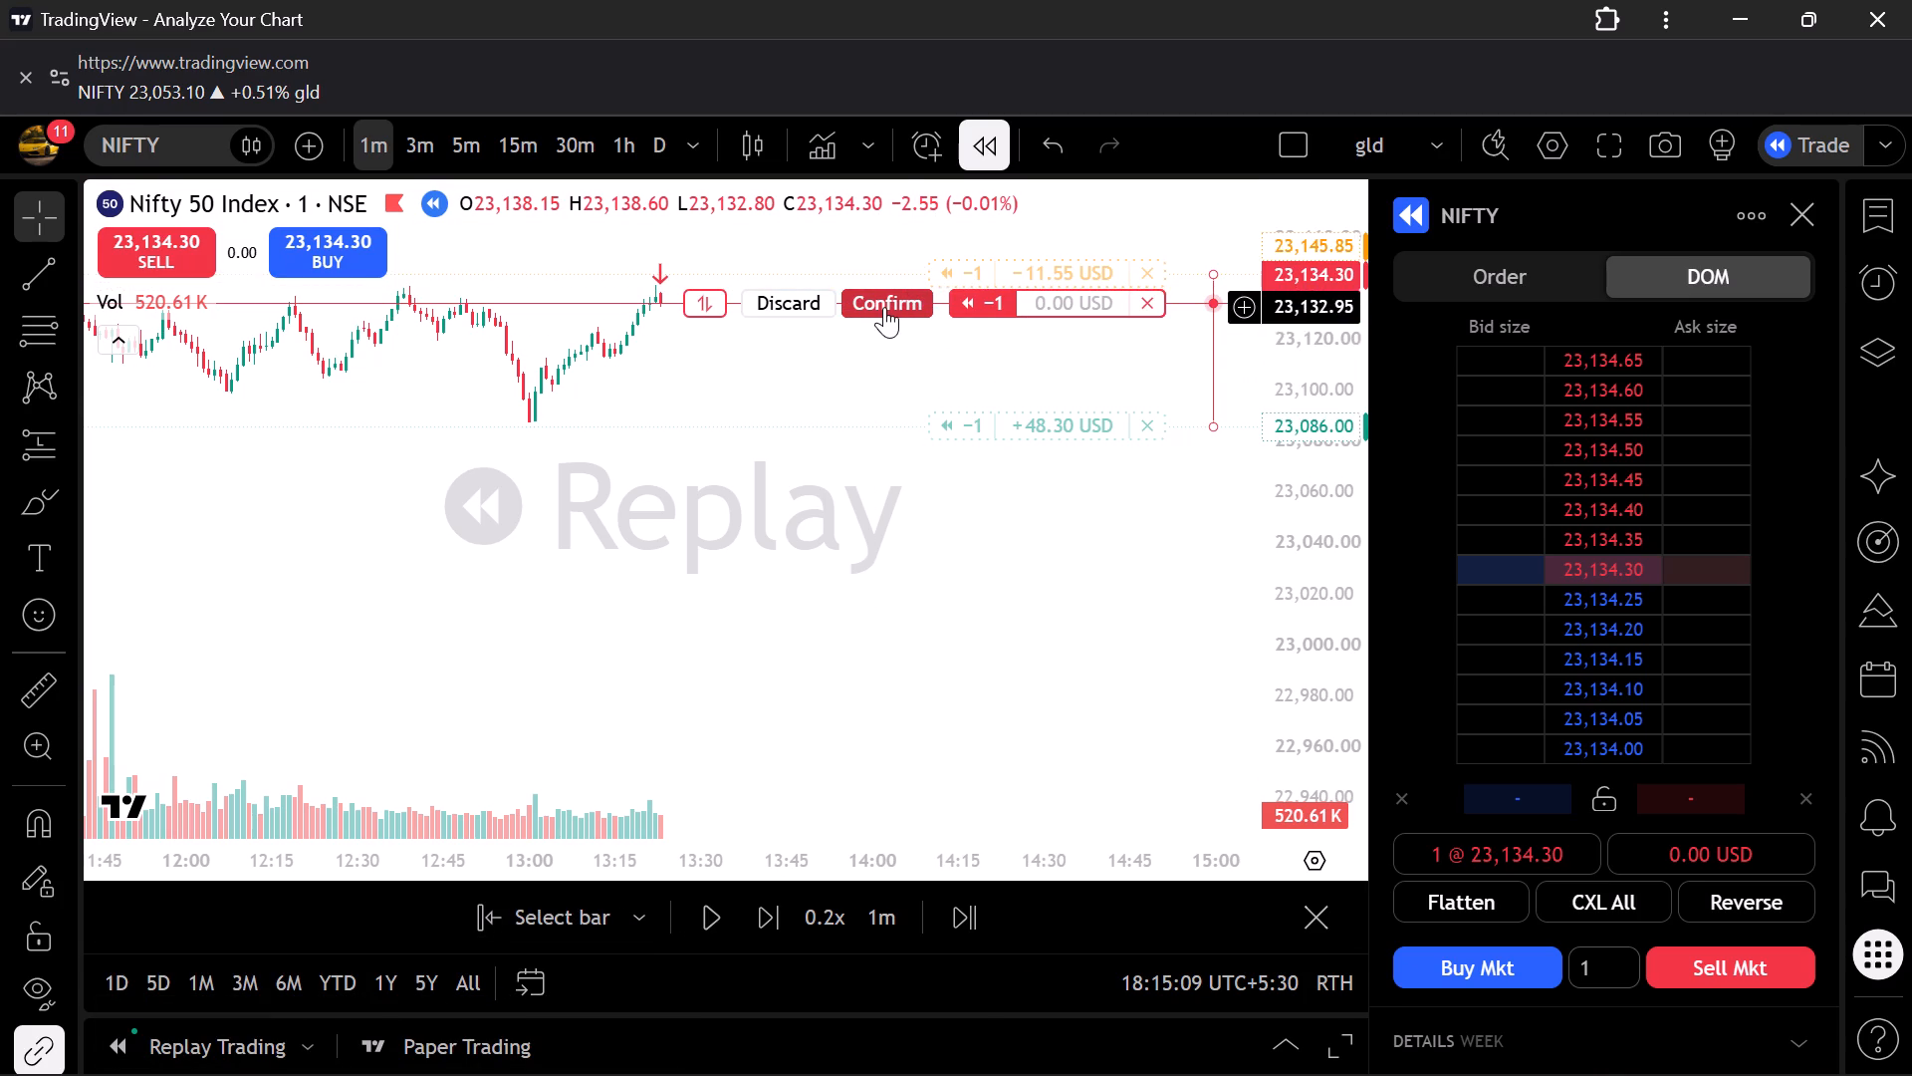
left_click(884, 307)
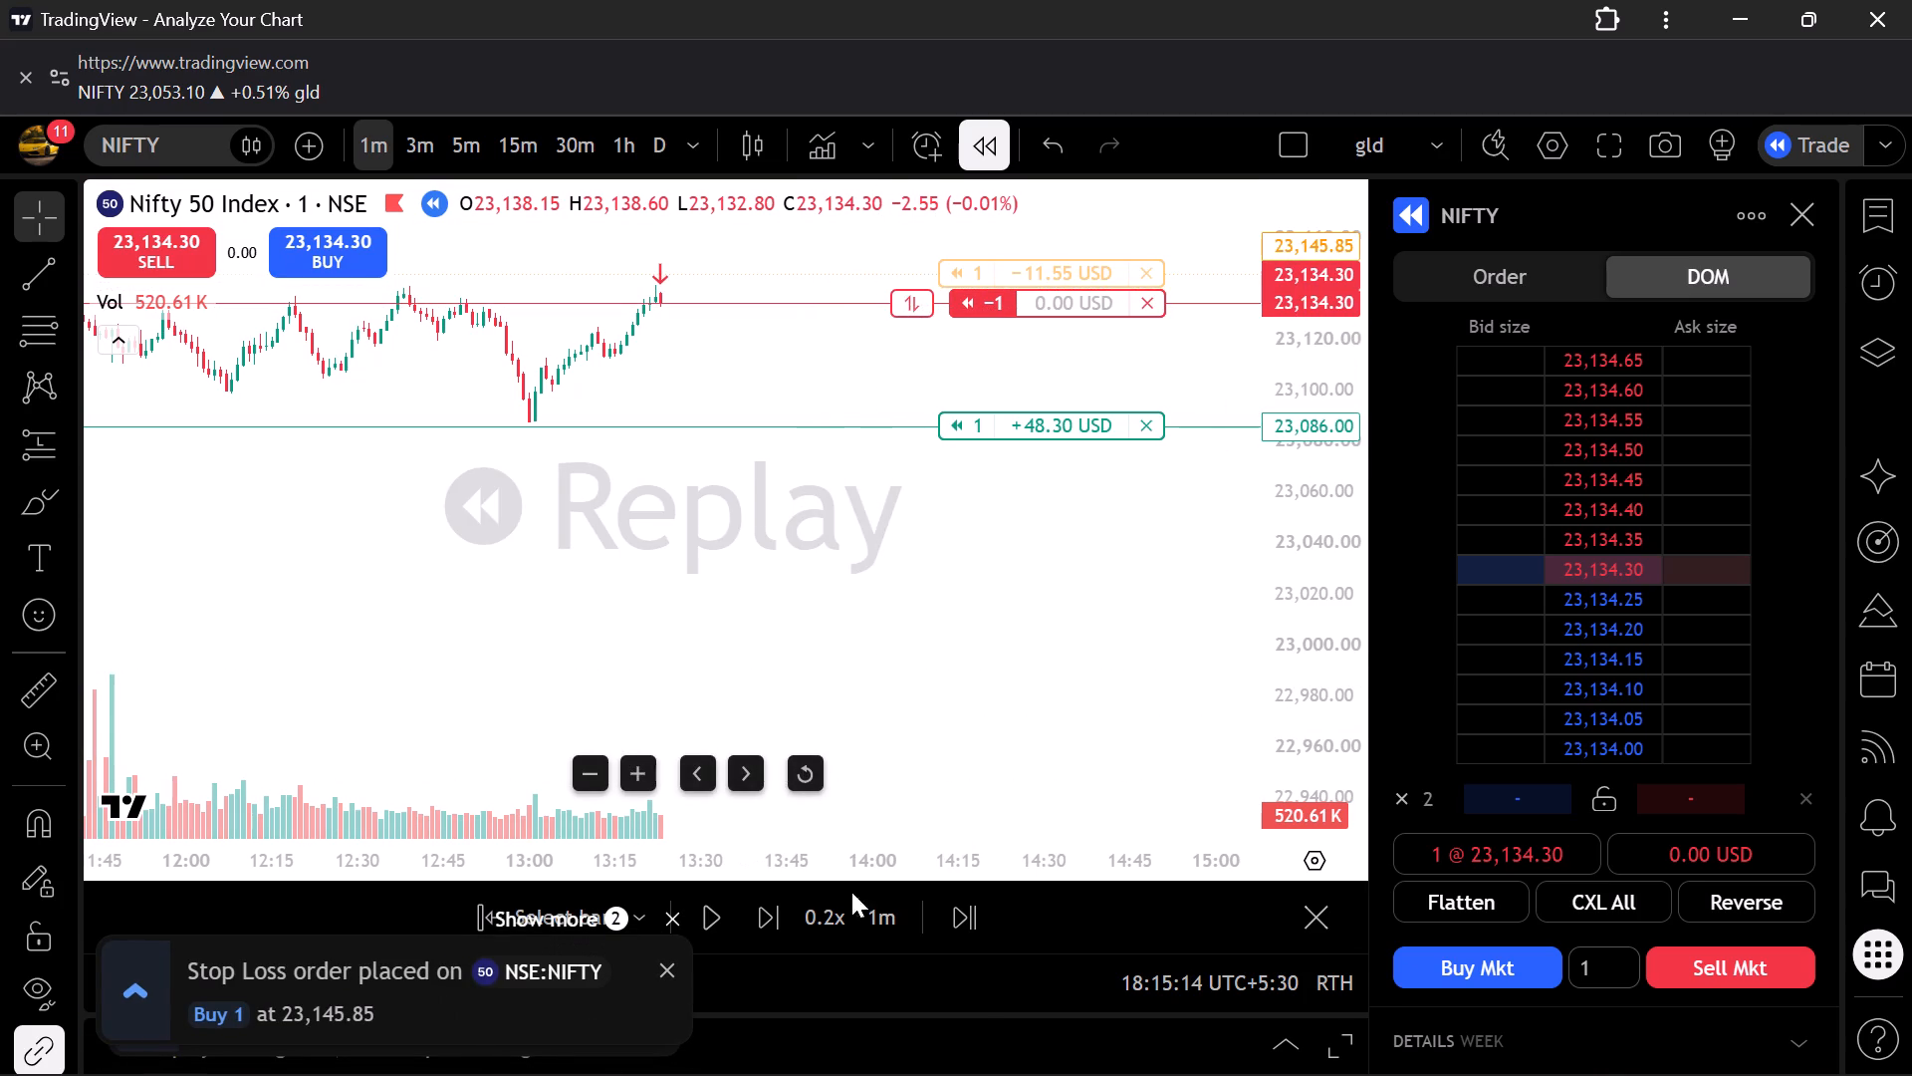
Resume the bar replay with the short position open.
left_click(726, 906)
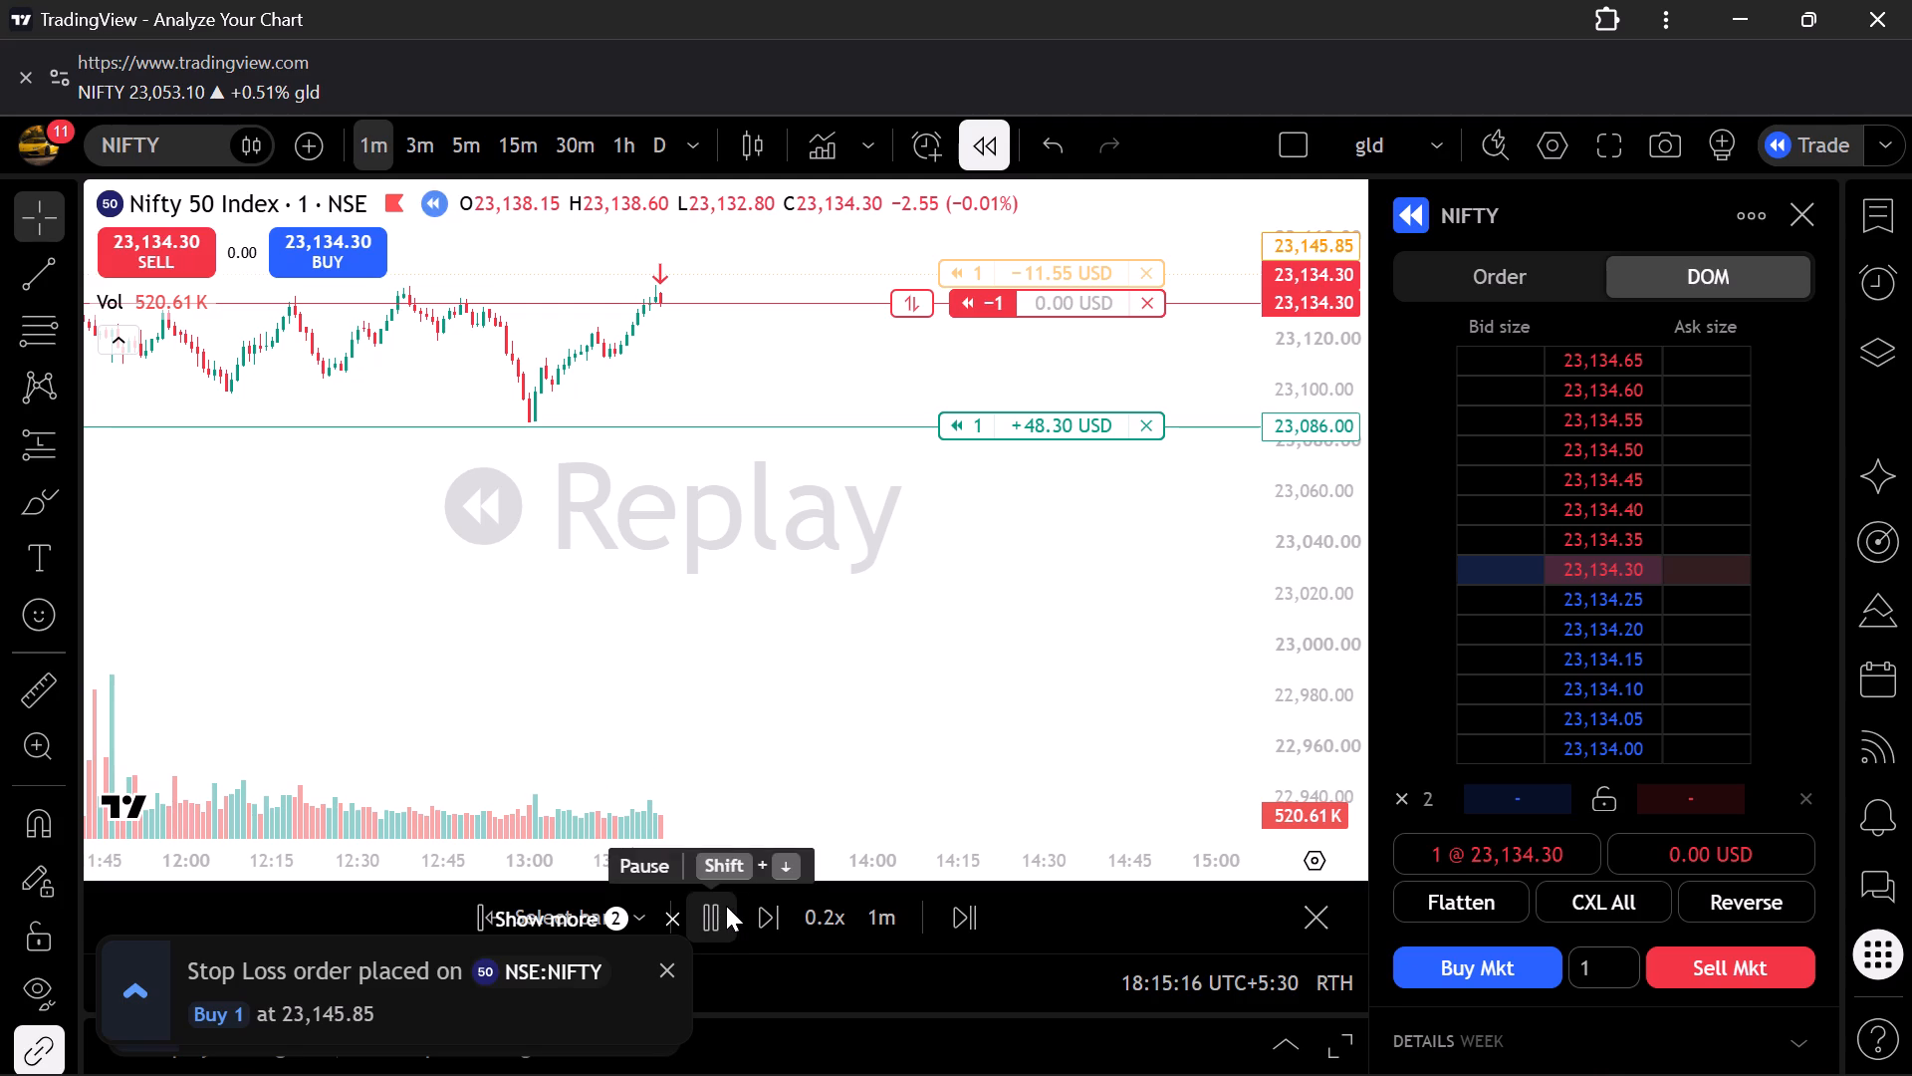
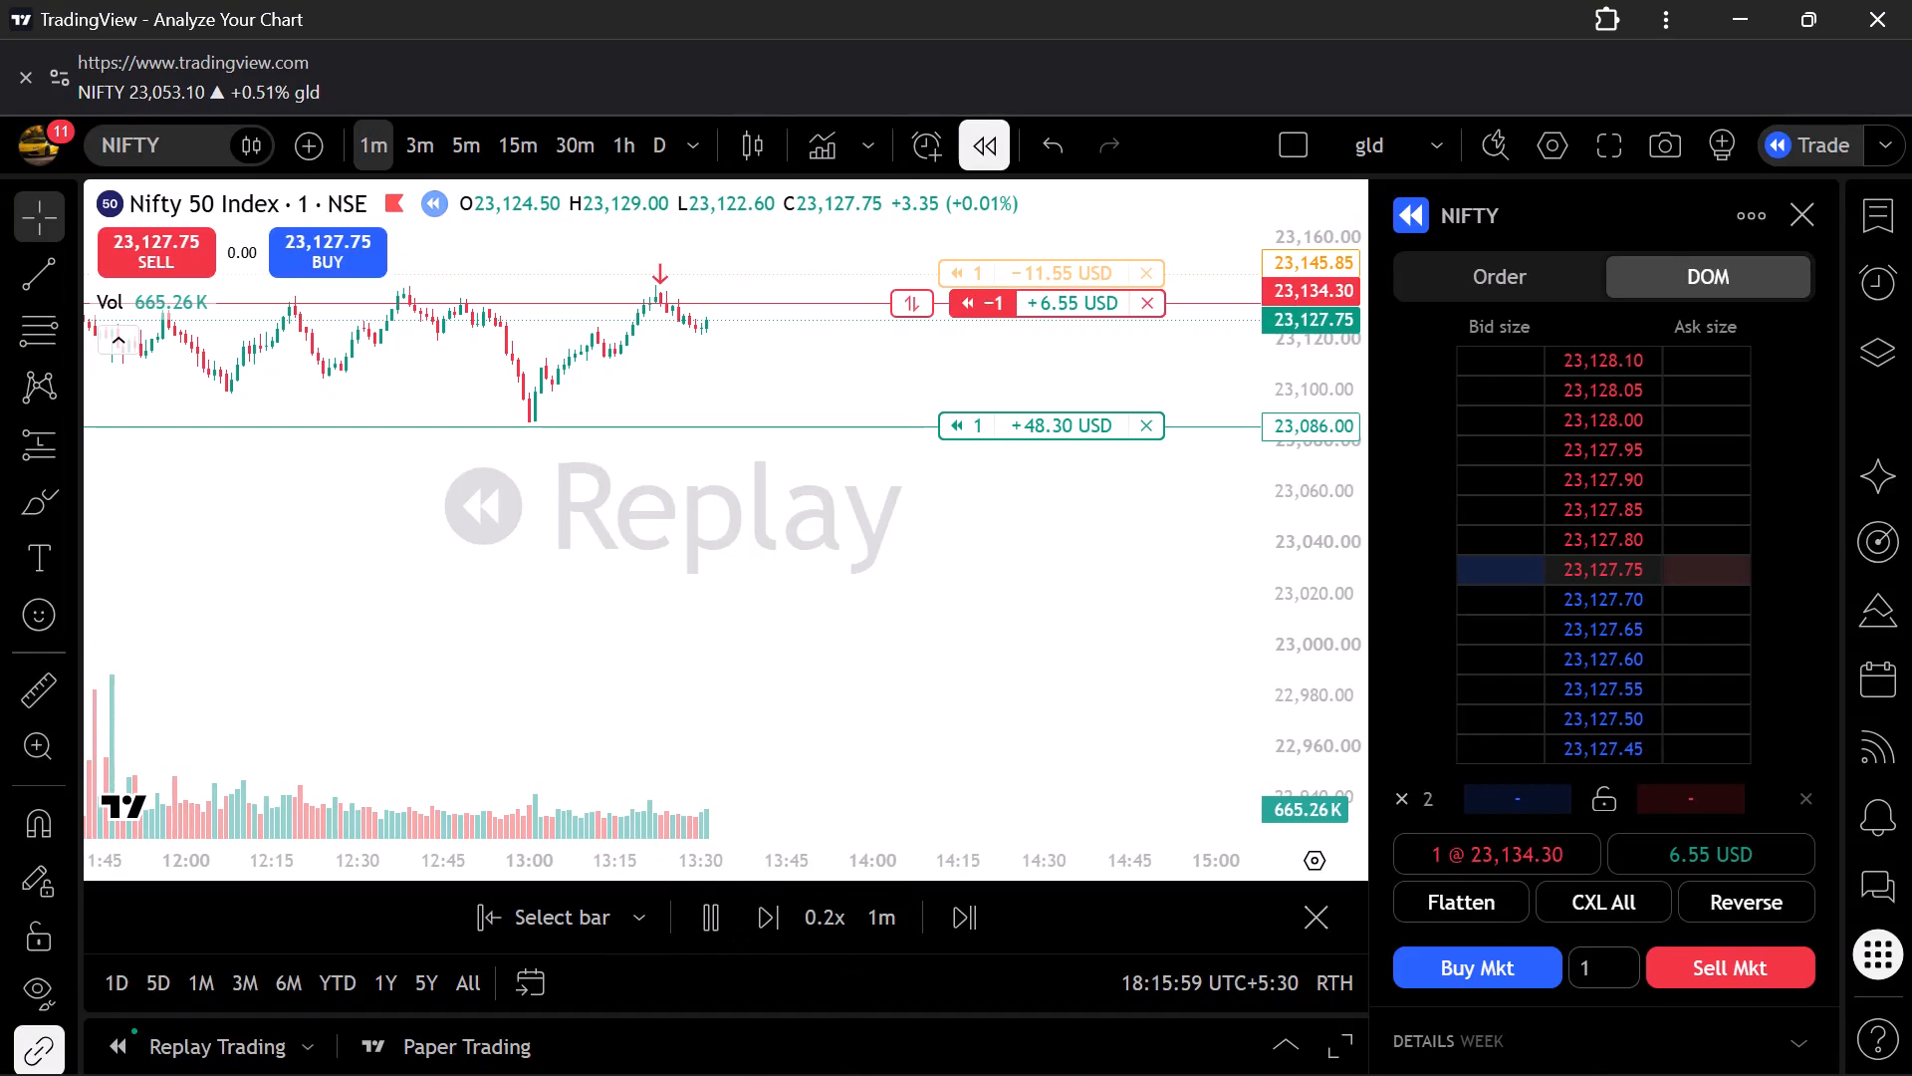
Close the entire 1-unit short NIFTY position from the chart while the replay runs.
left_click(1143, 309)
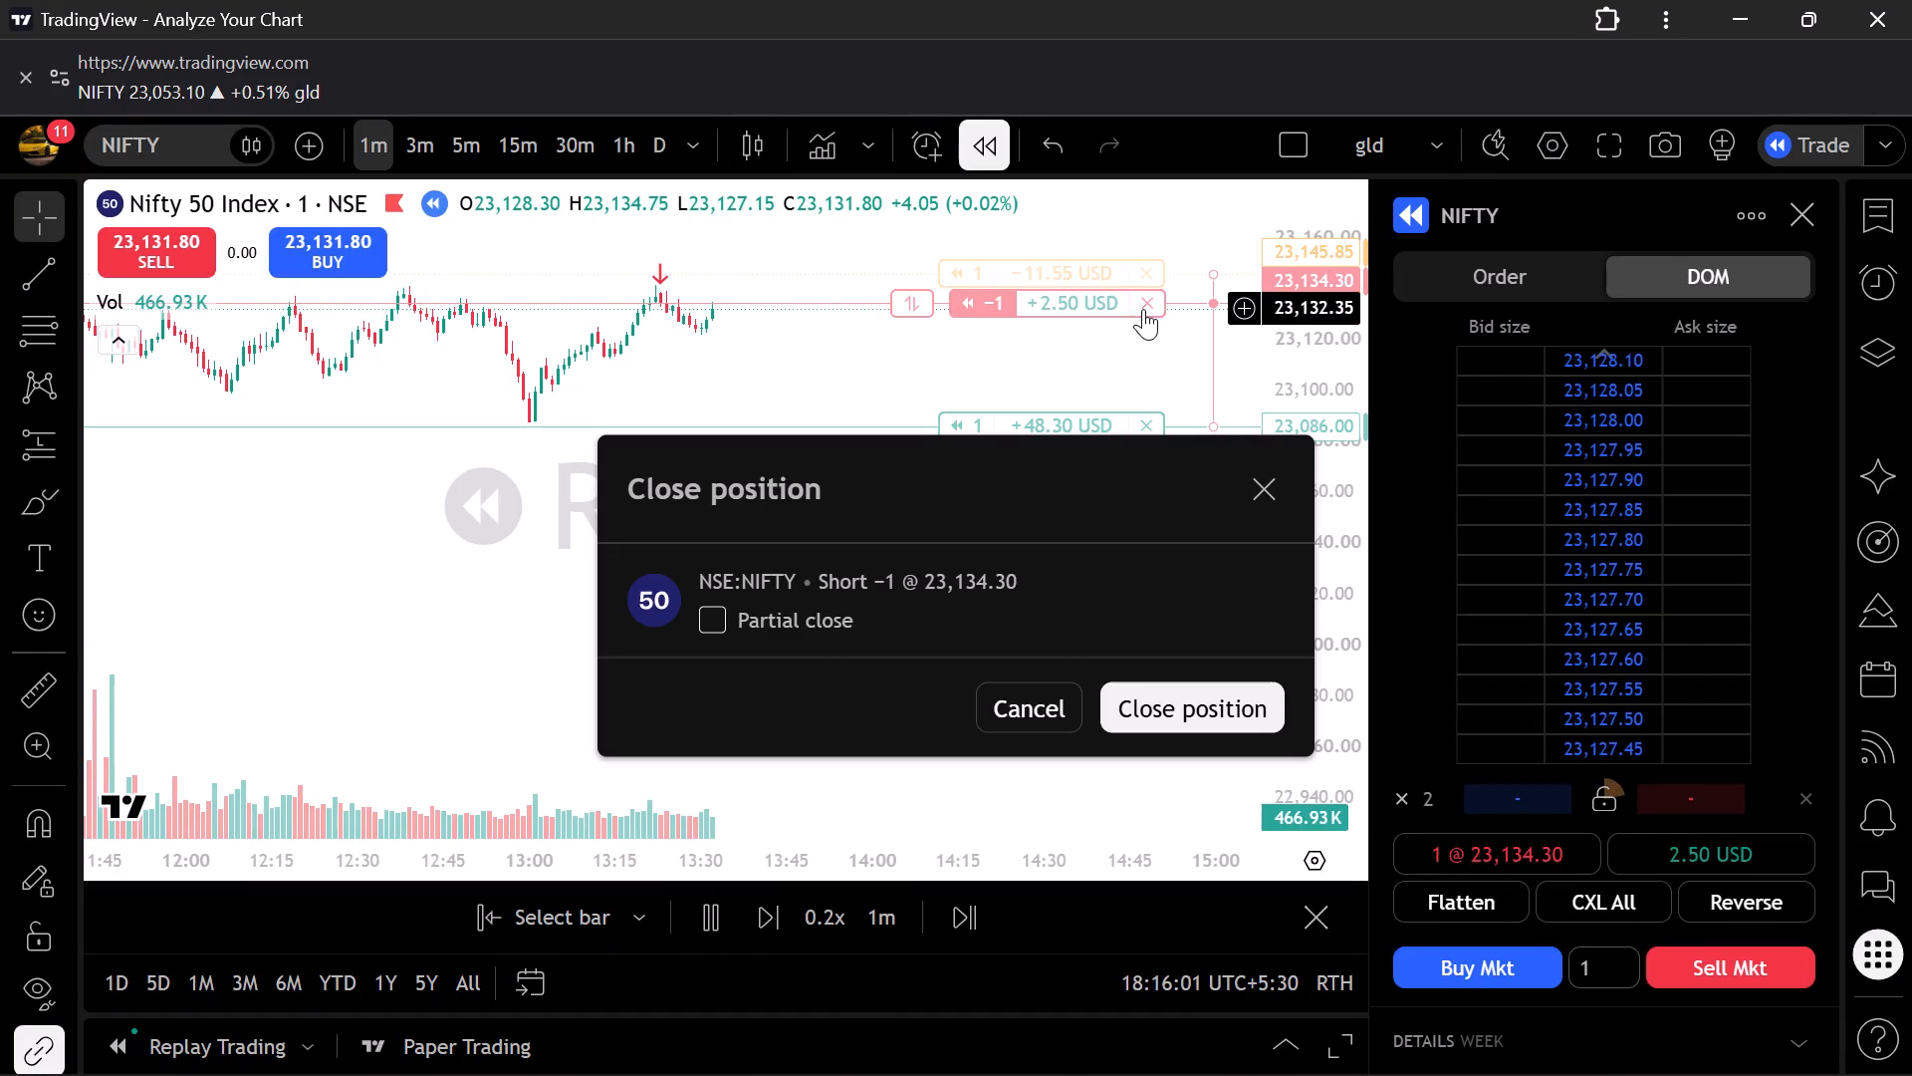
left_click(1134, 680)
left_click(1137, 708)
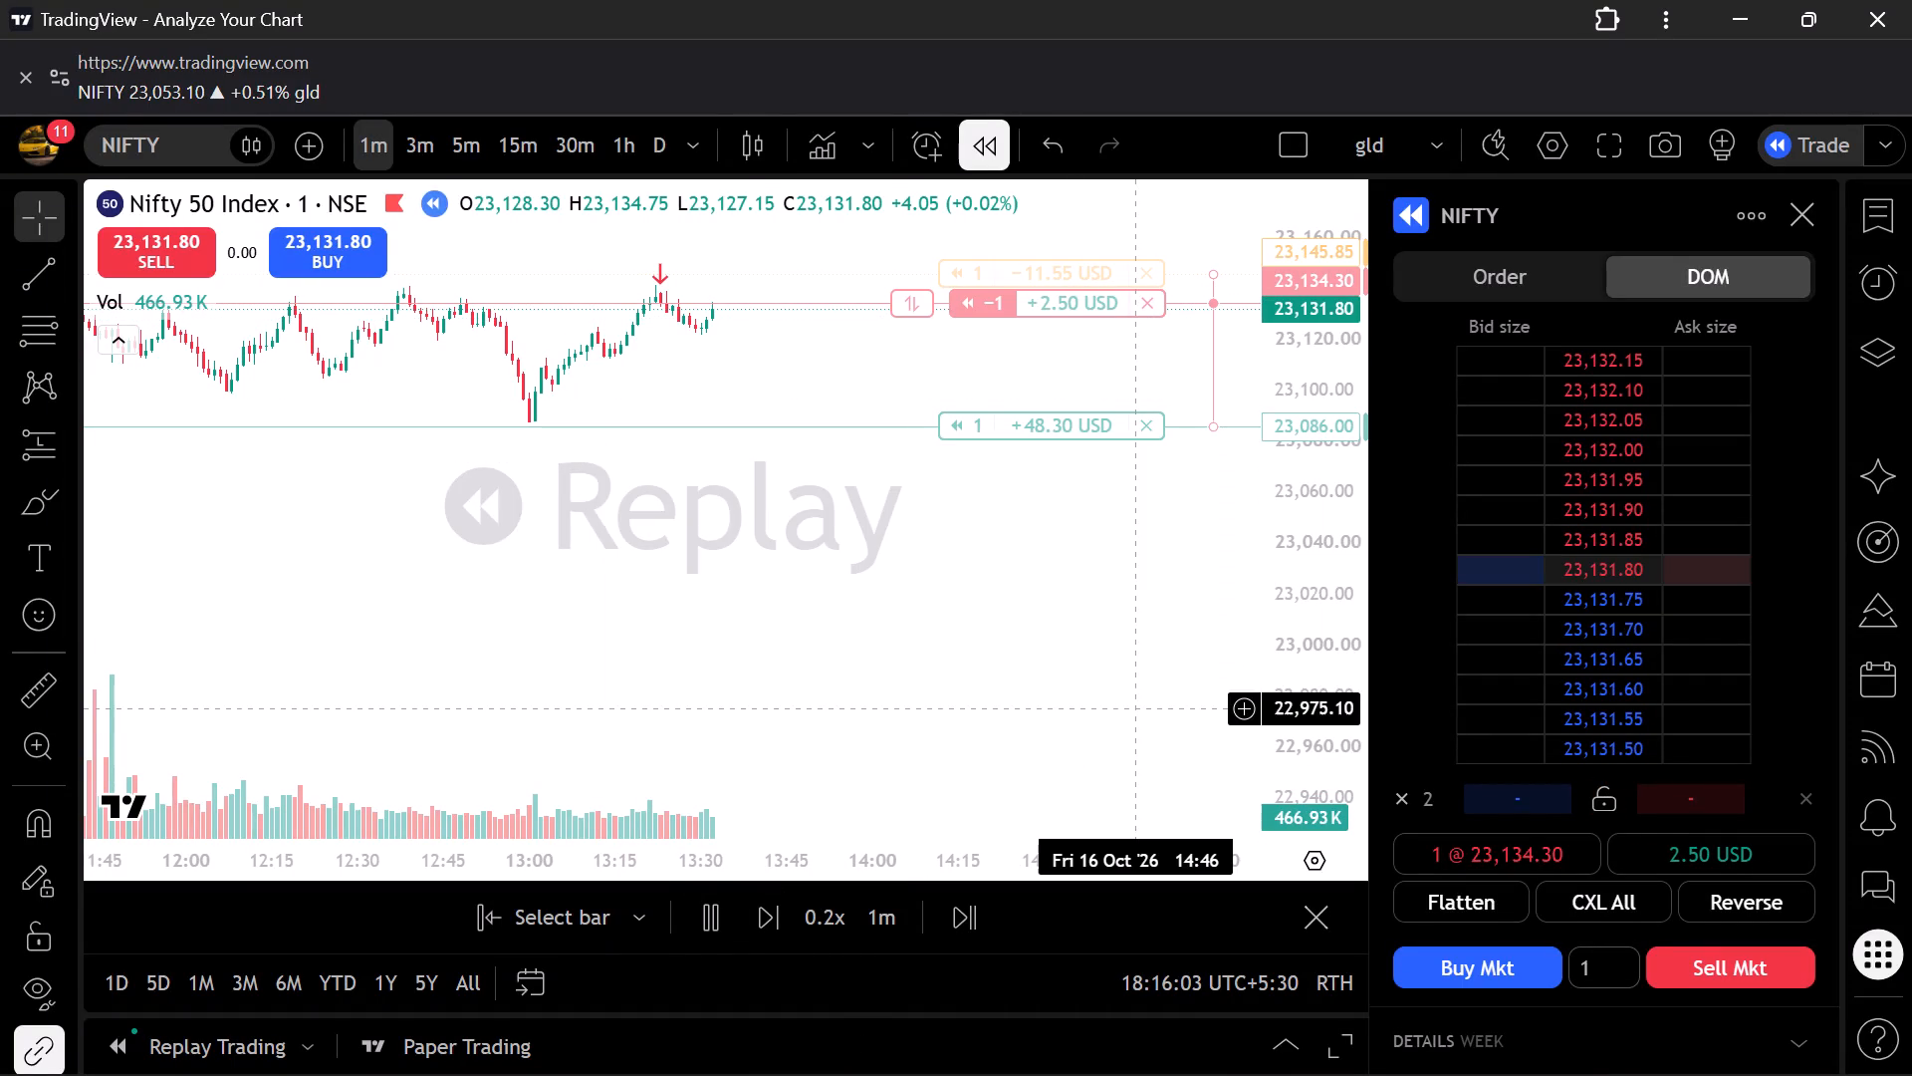
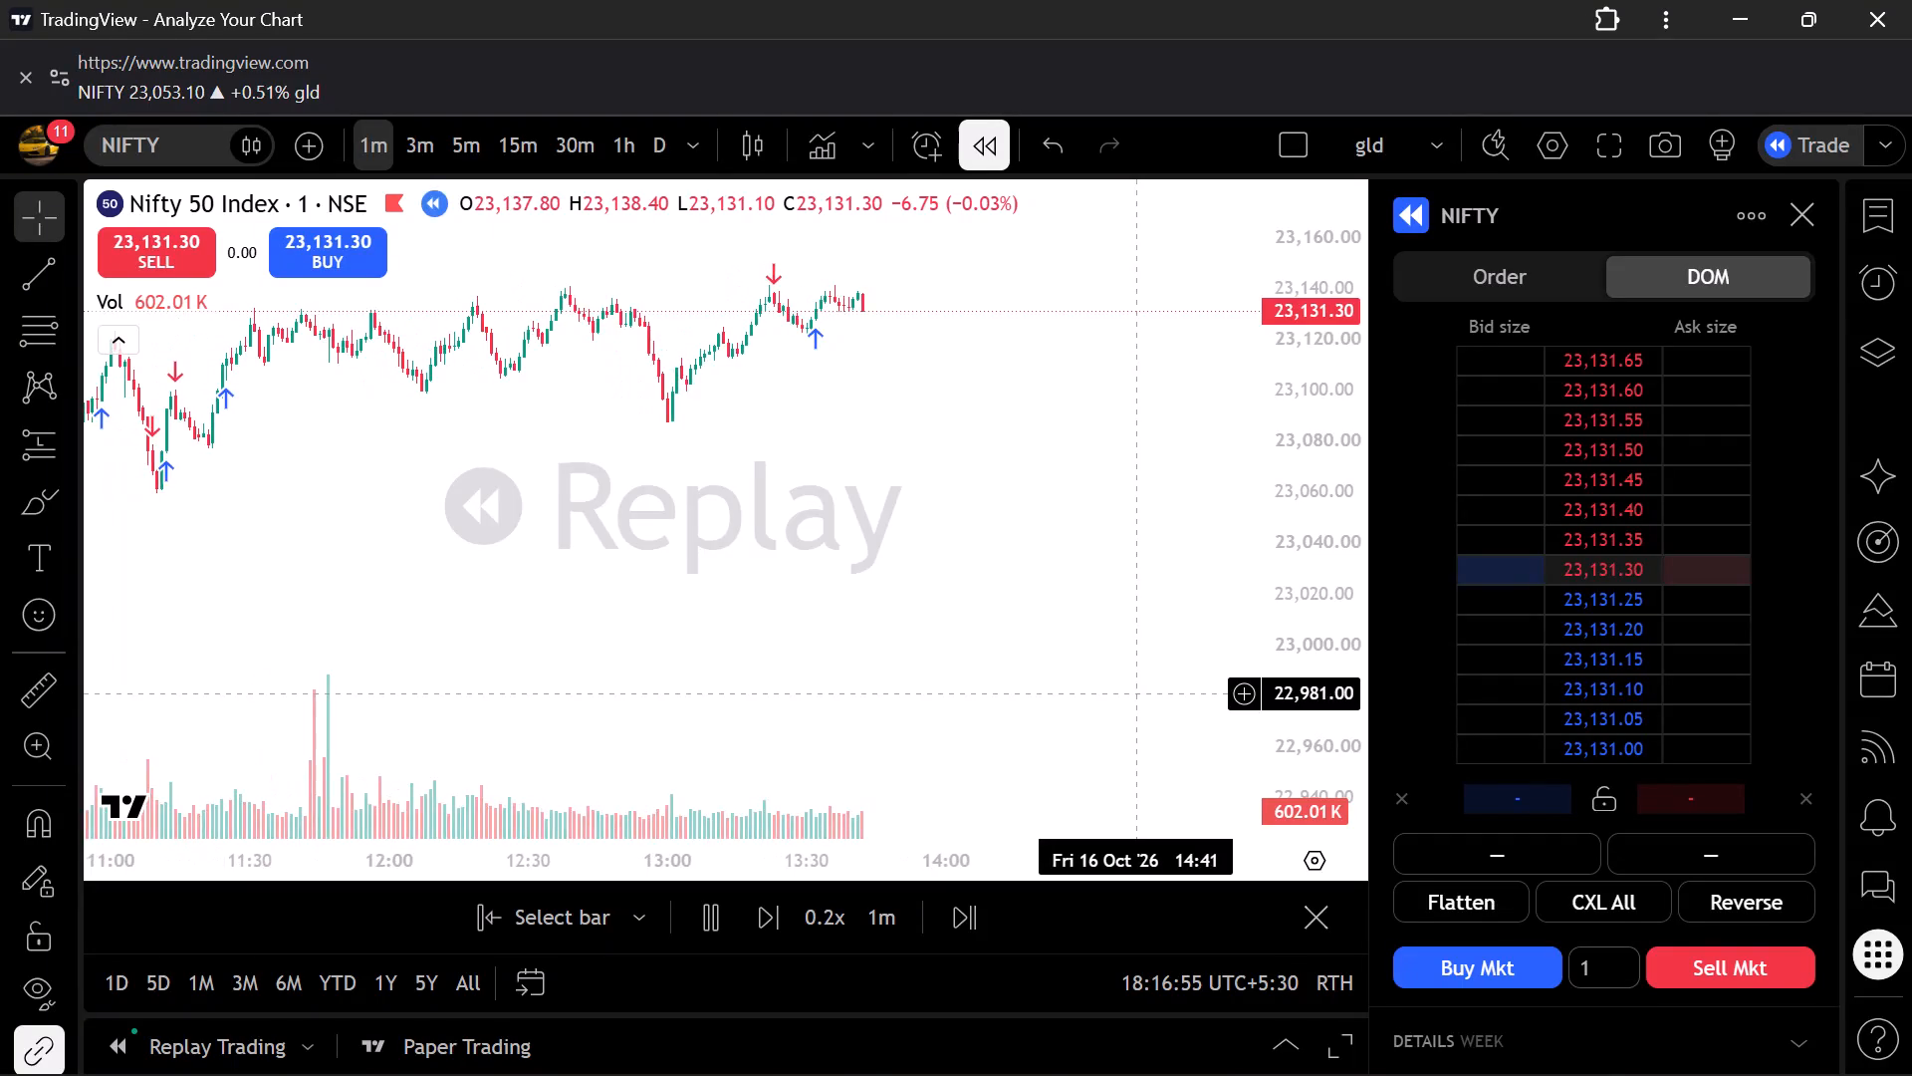
Examine the NIFTY 1-minute replay for 16 Oct, comparing earlier price action and trade markers with the latest candles.
scroll(1136, 693, "down", 1)
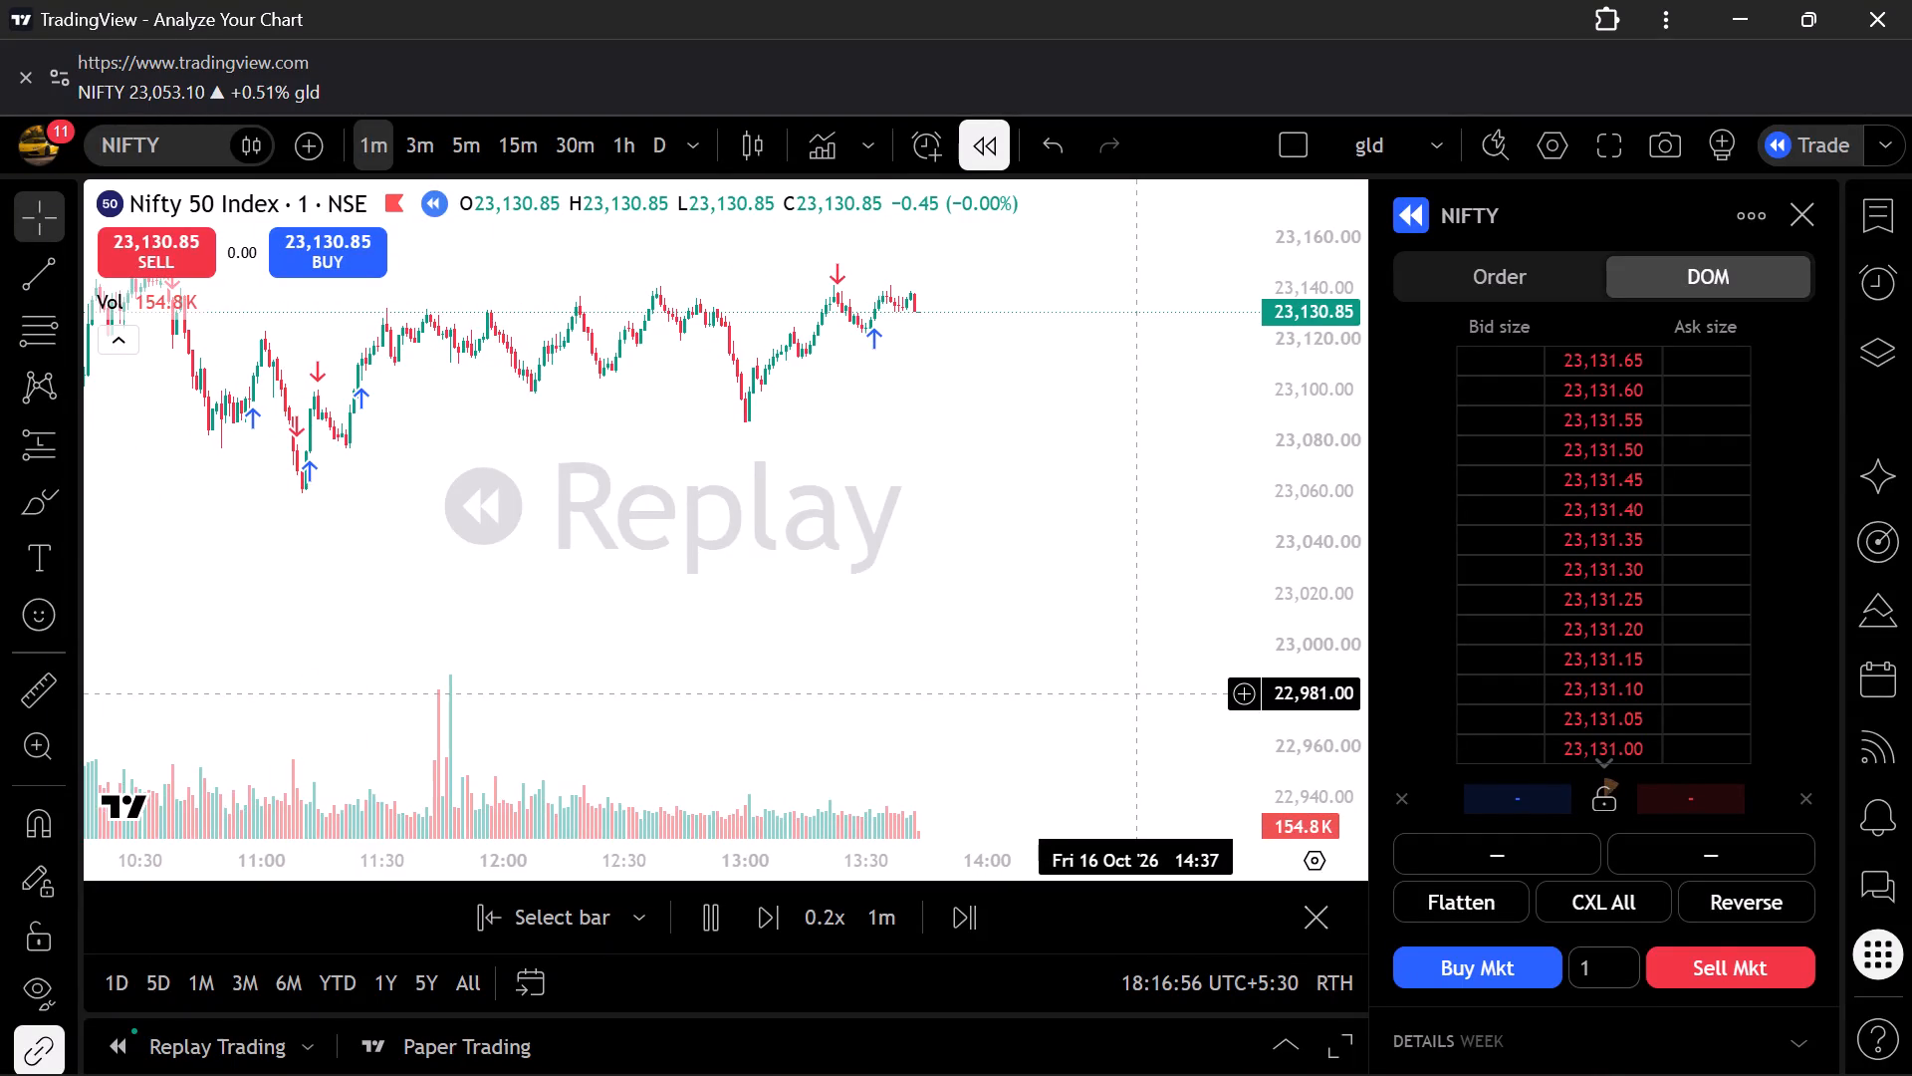
scroll(1136, 693, "up", 5)
scroll(1136, 693, "down", 1)
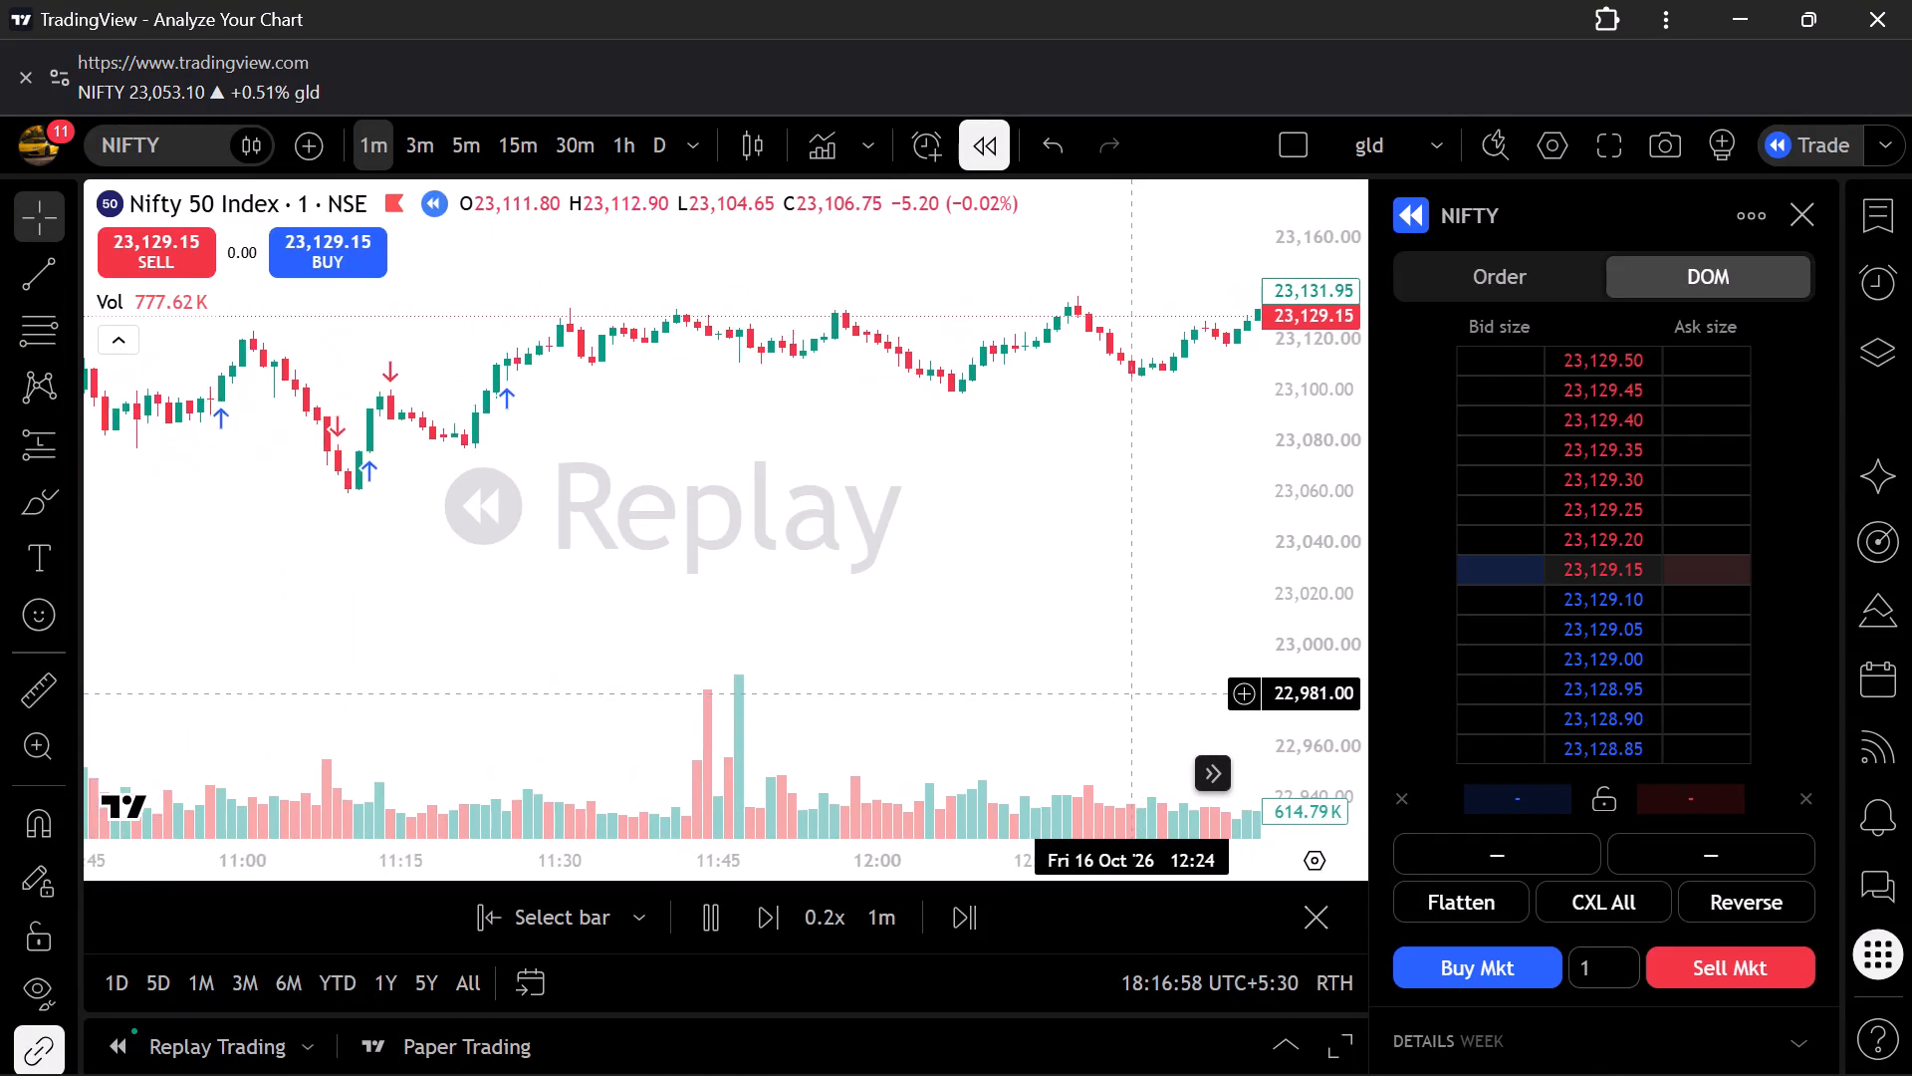
scroll(1136, 693, "down", 1)
scroll(1136, 693, "left", 3)
scroll(1136, 693, "down", 2)
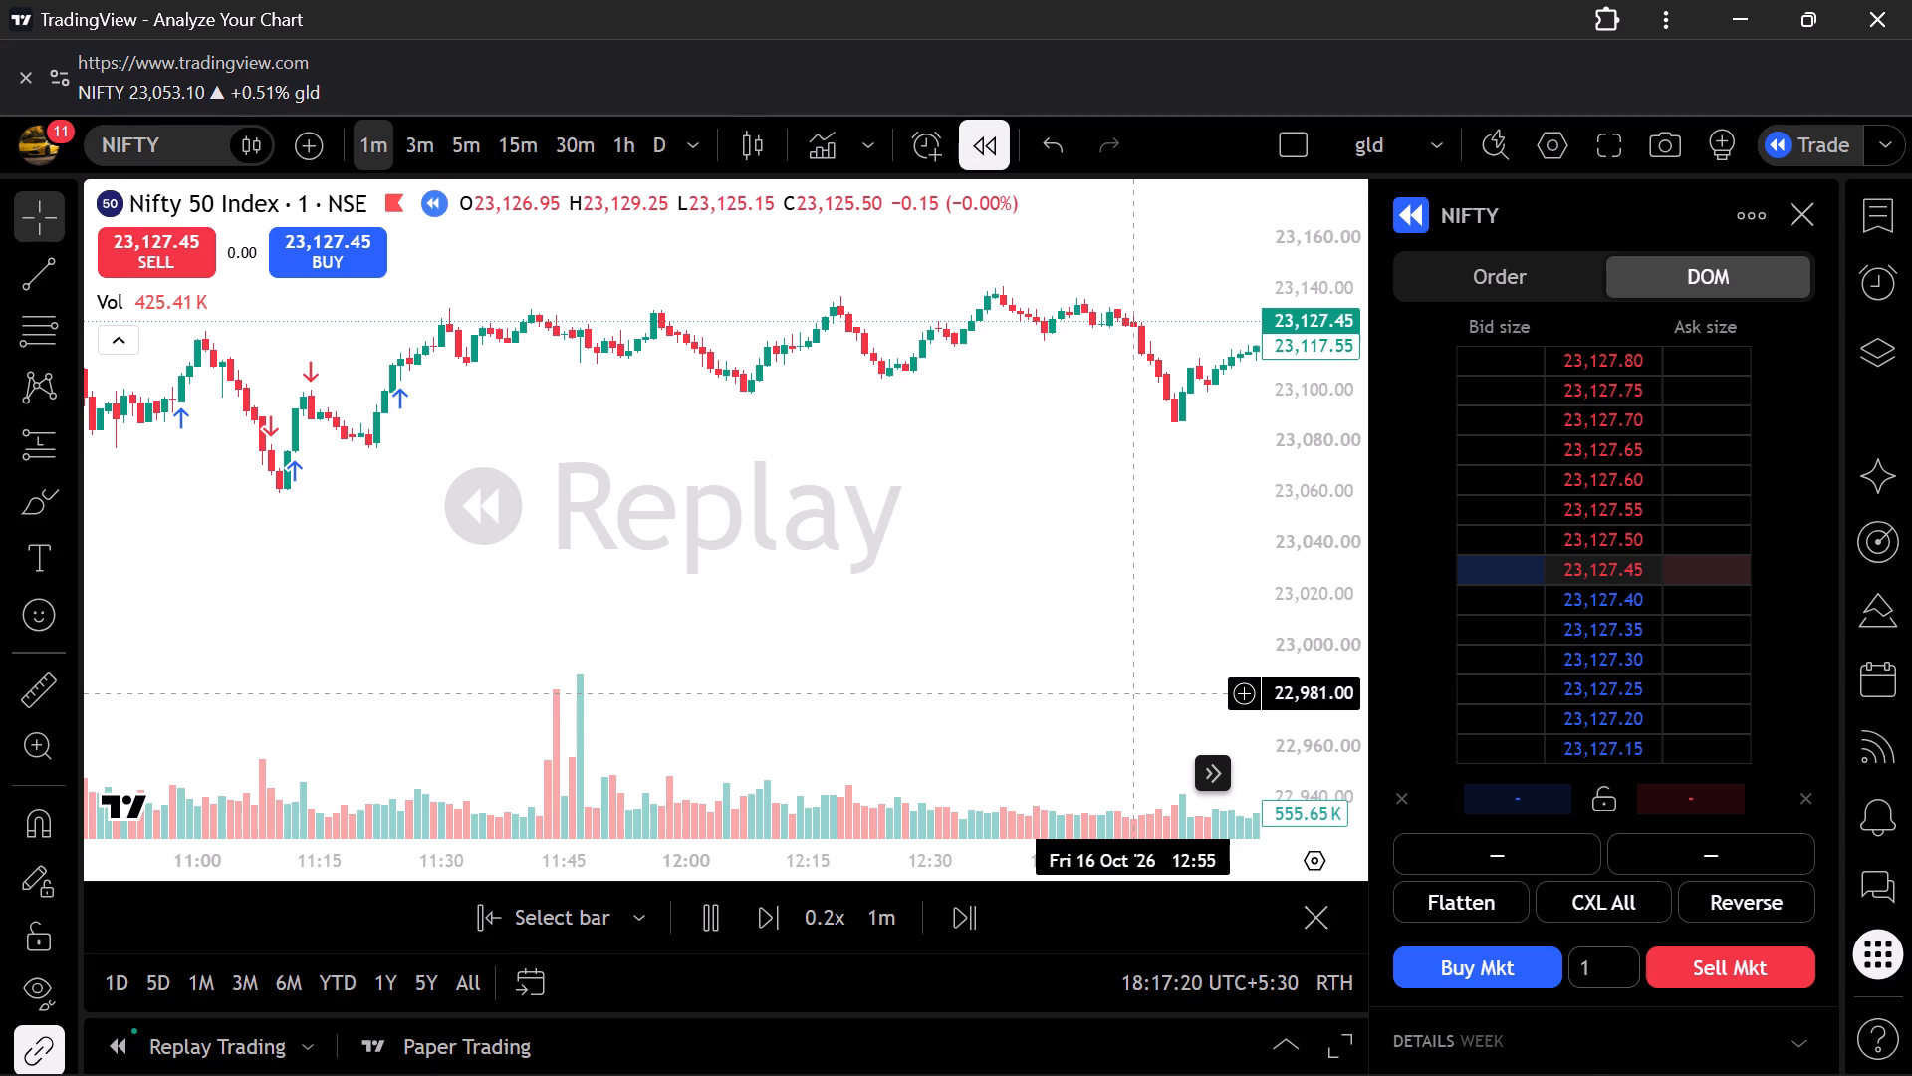
scroll(1136, 693, "left", 3)
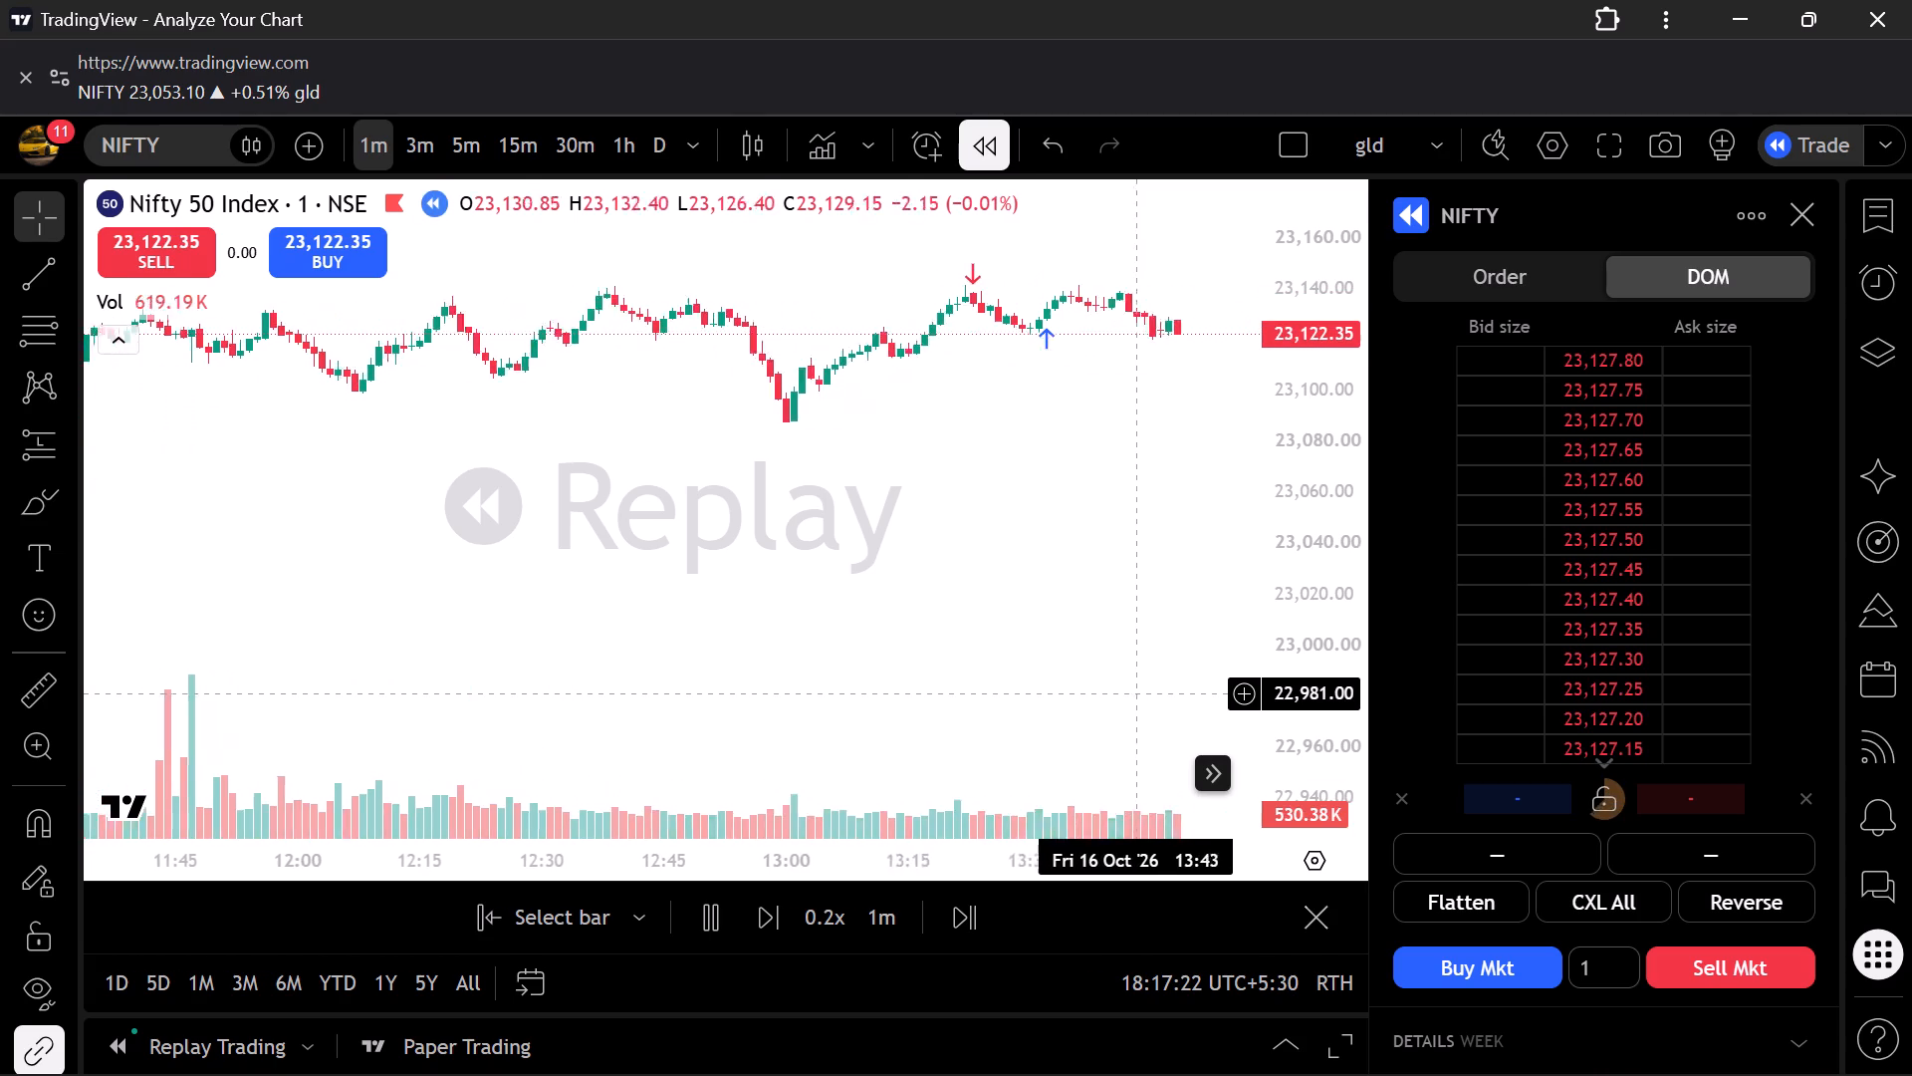
scroll(1136, 693, "left", 1)
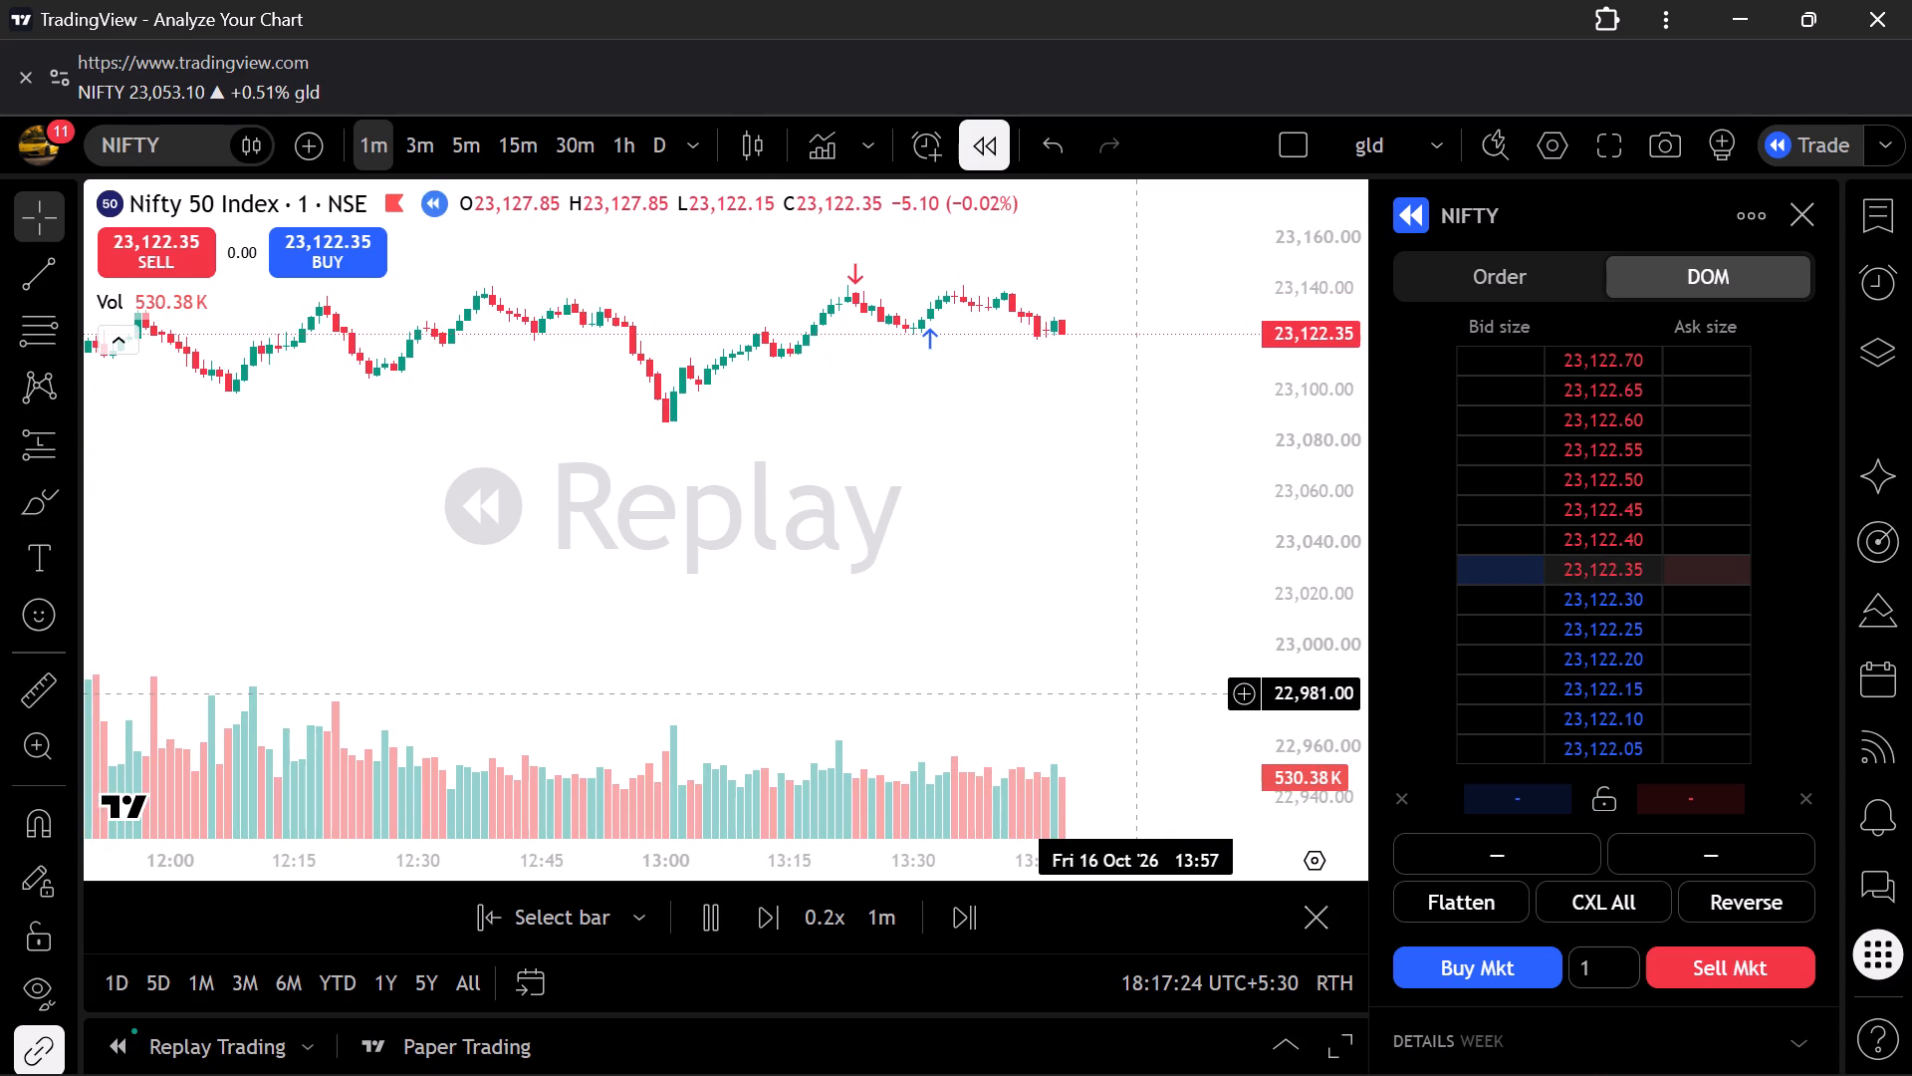
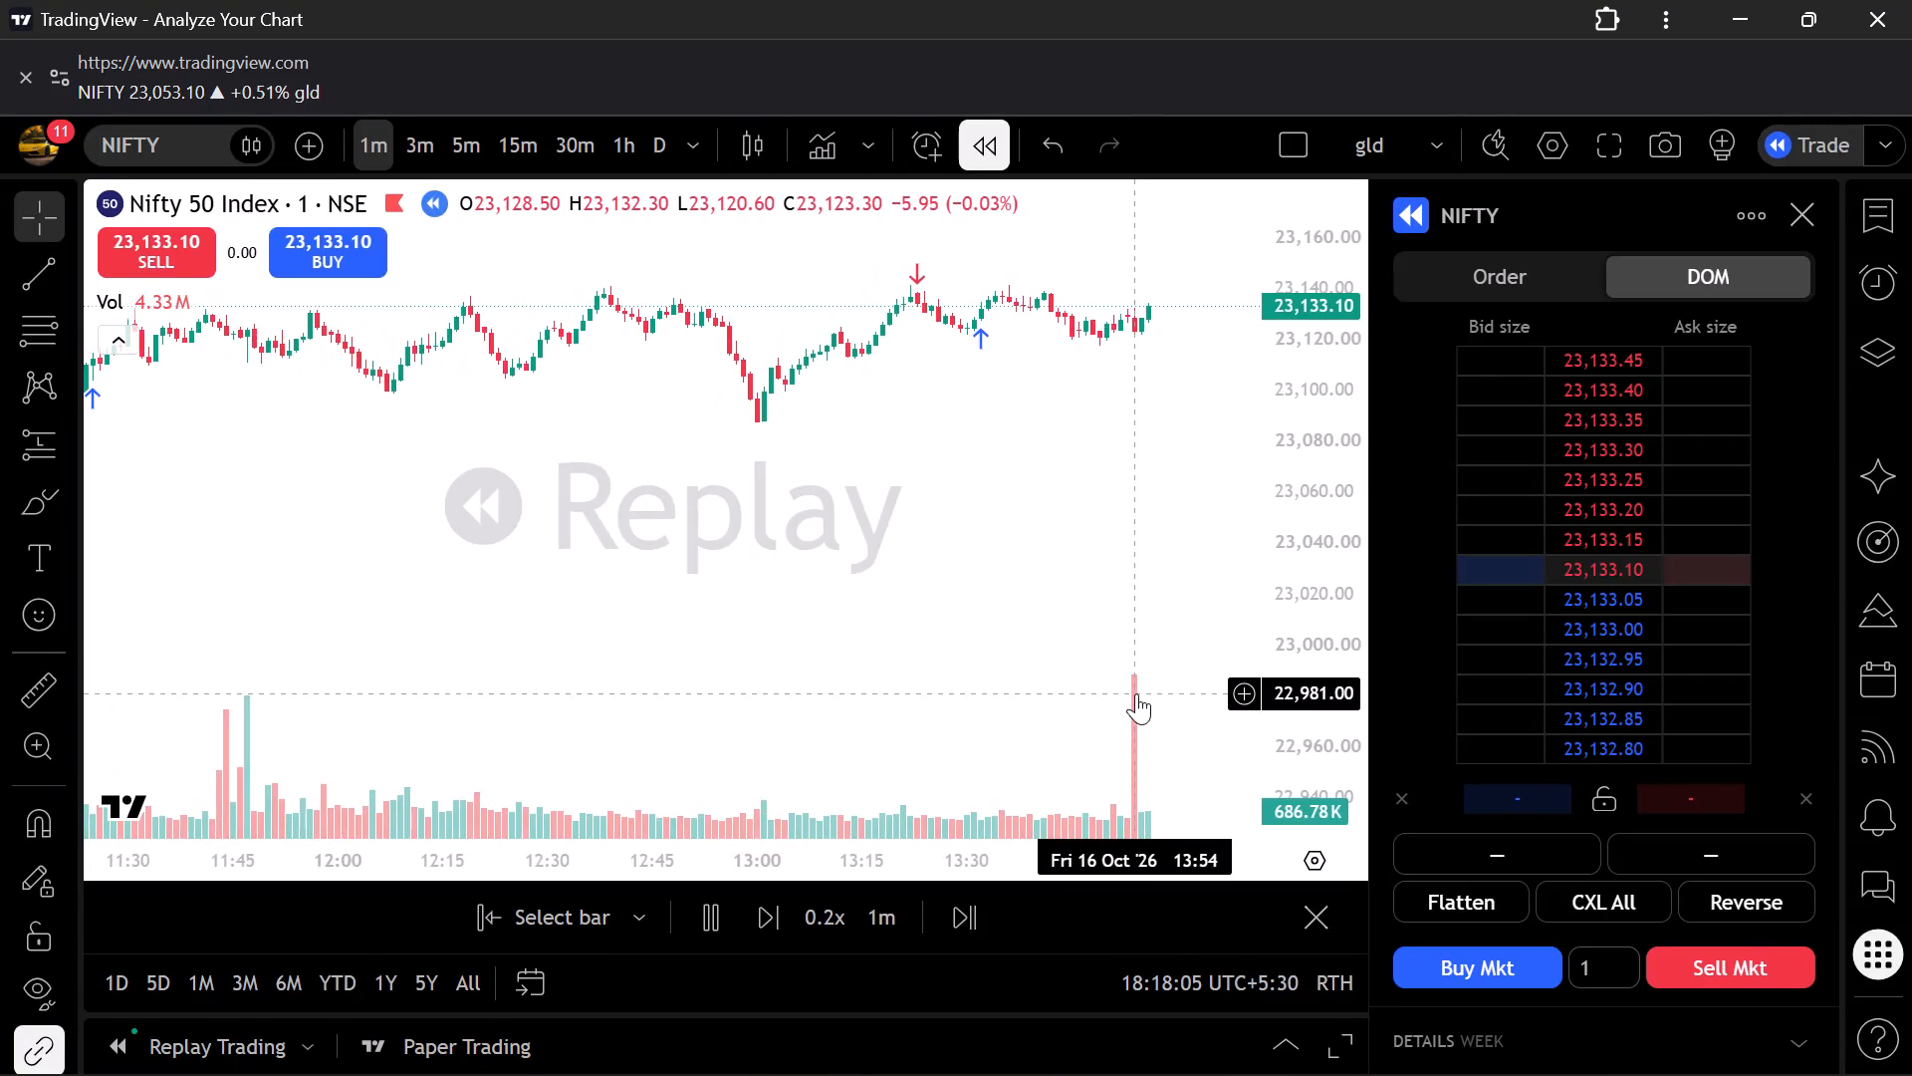
Close the TradingView window with the NIFTY 1-minute replay and return to the NIFTY50 chart in SAHI's Scalper.
scroll(1136, 693, "up", 5)
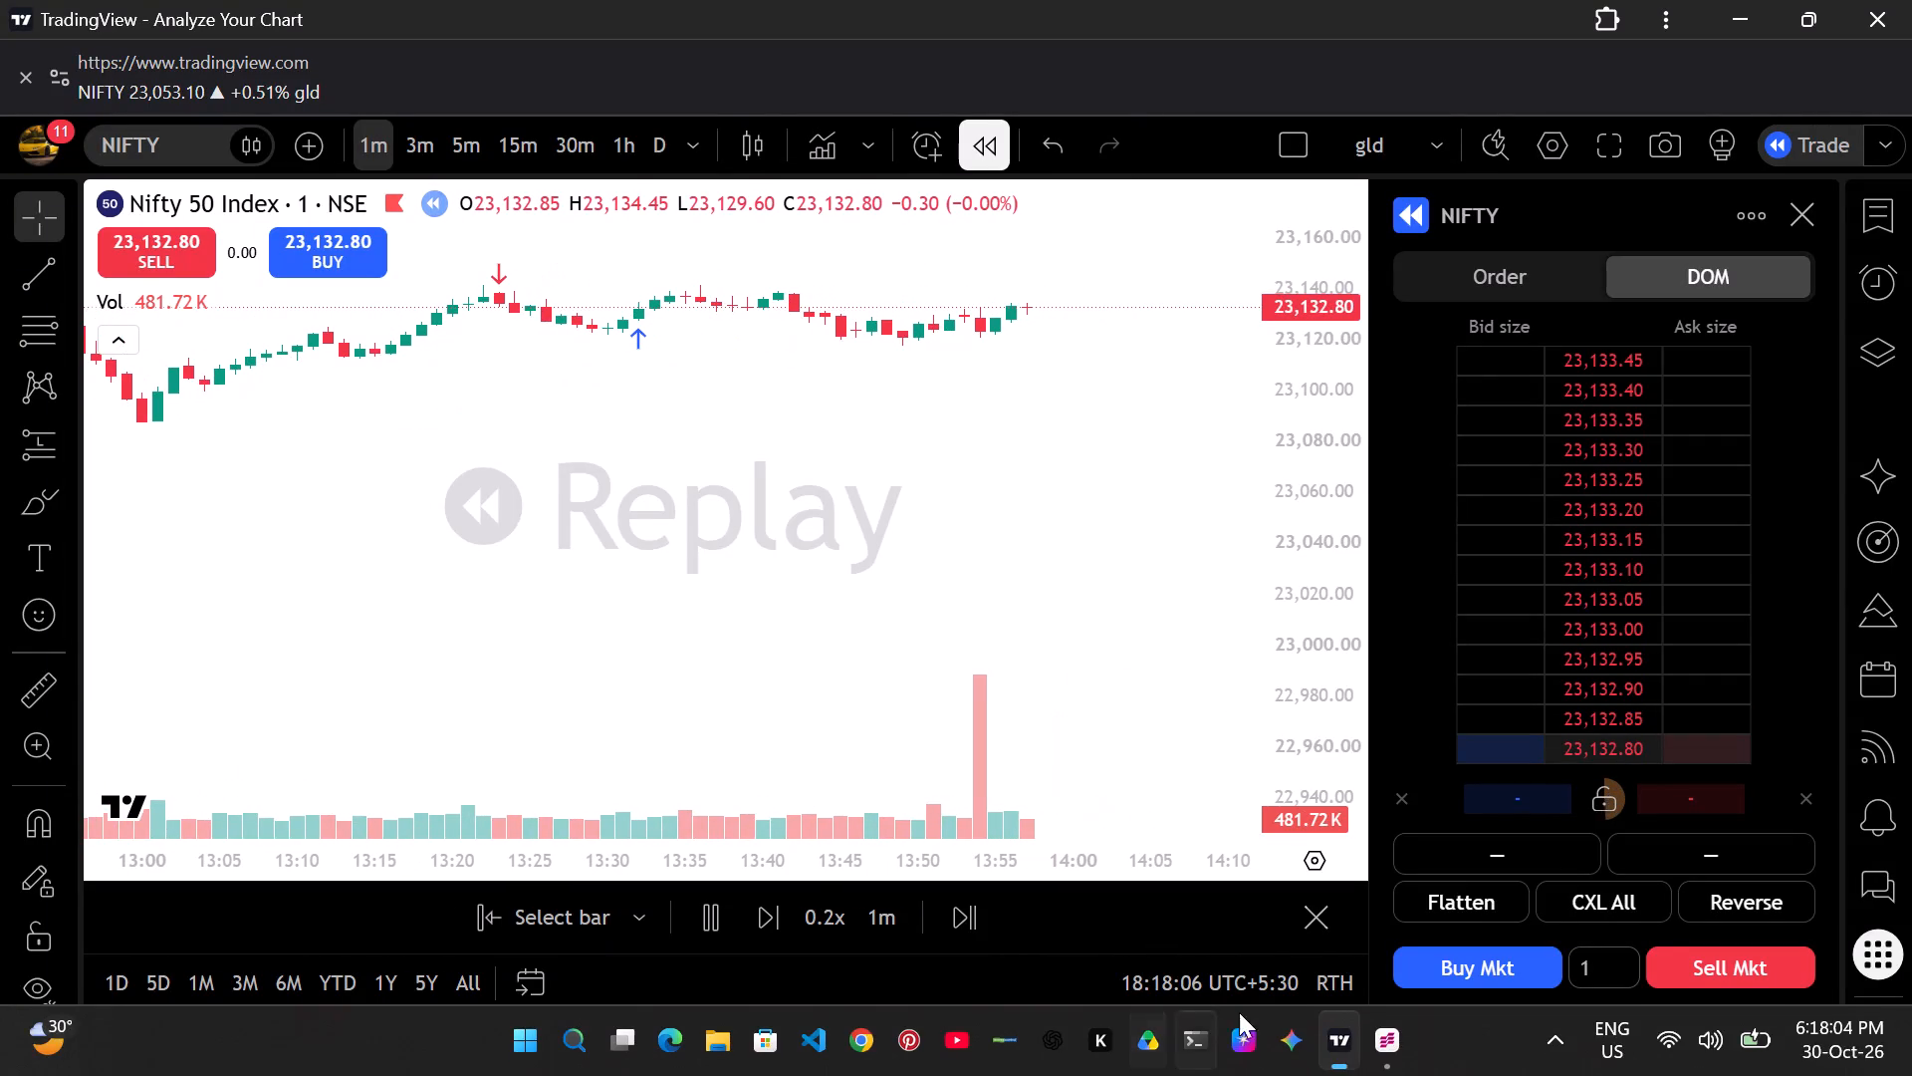
left_click(1875, 0)
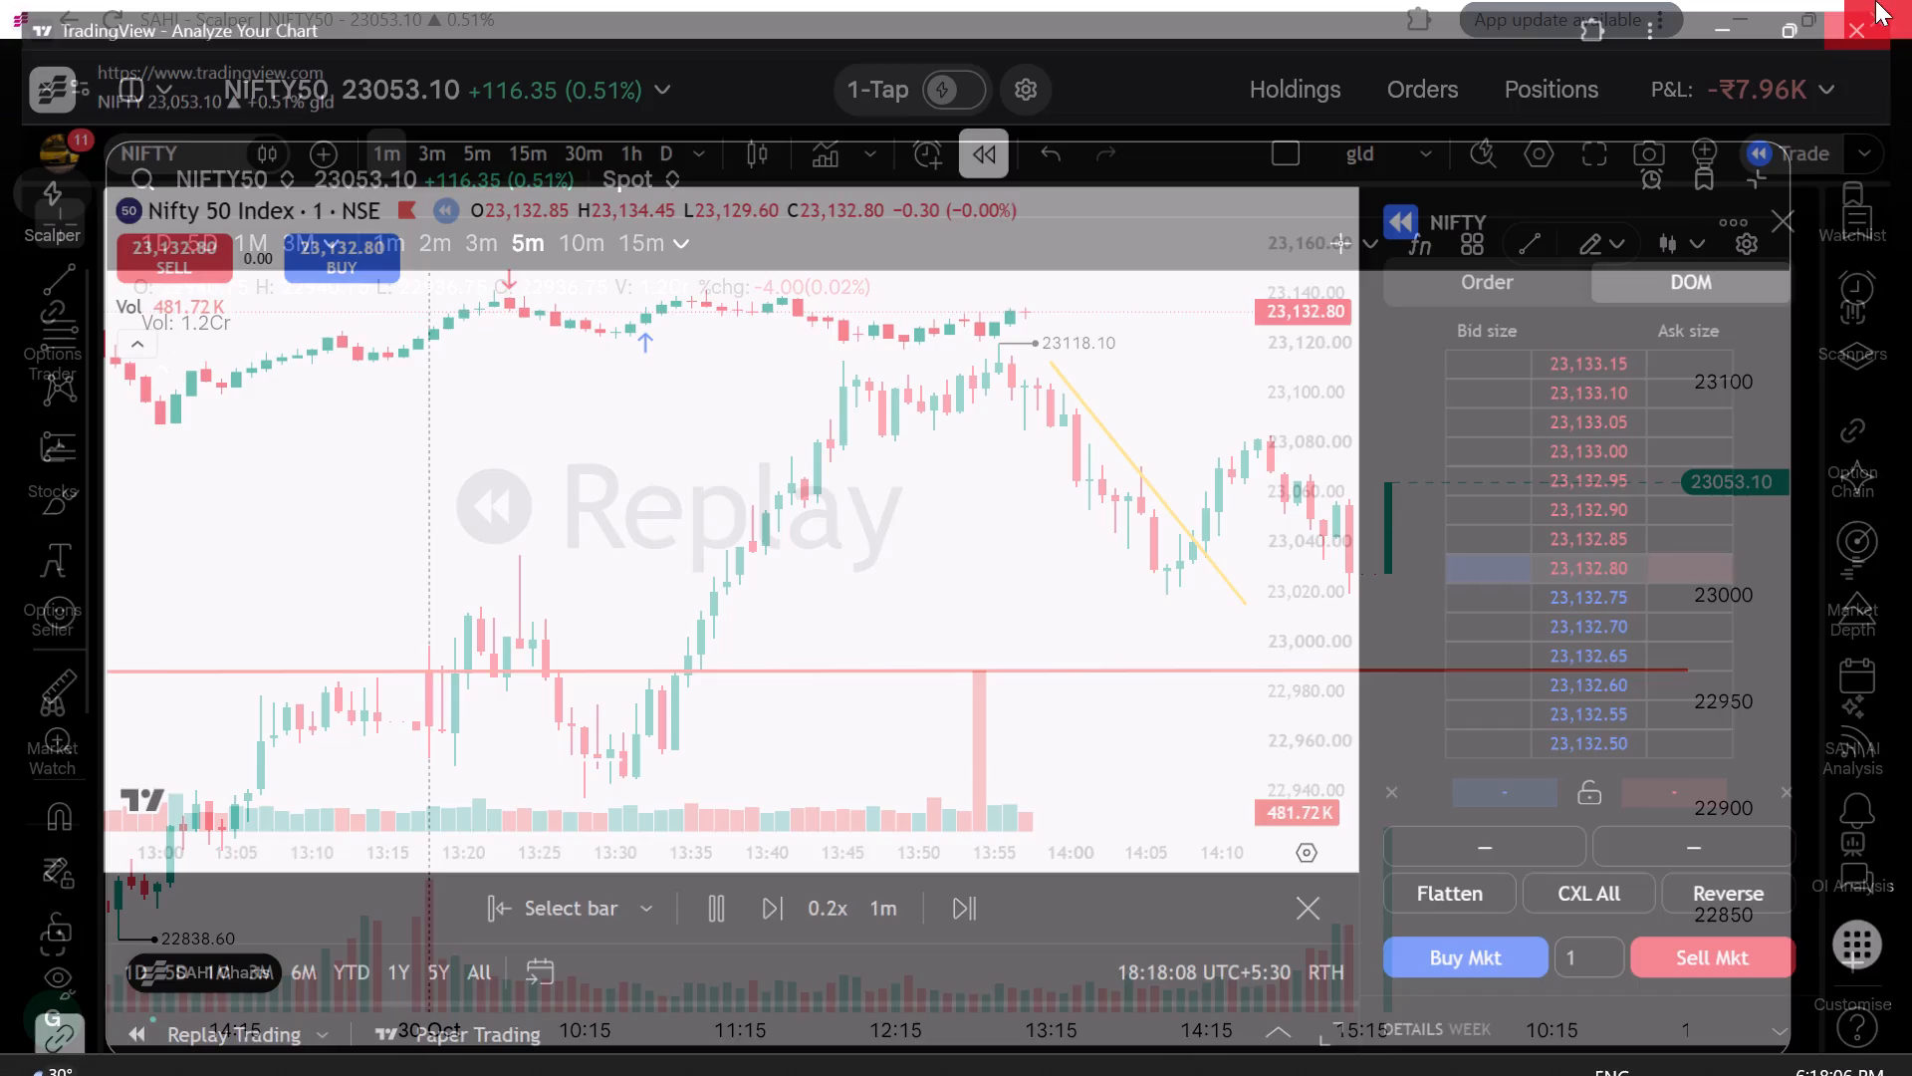
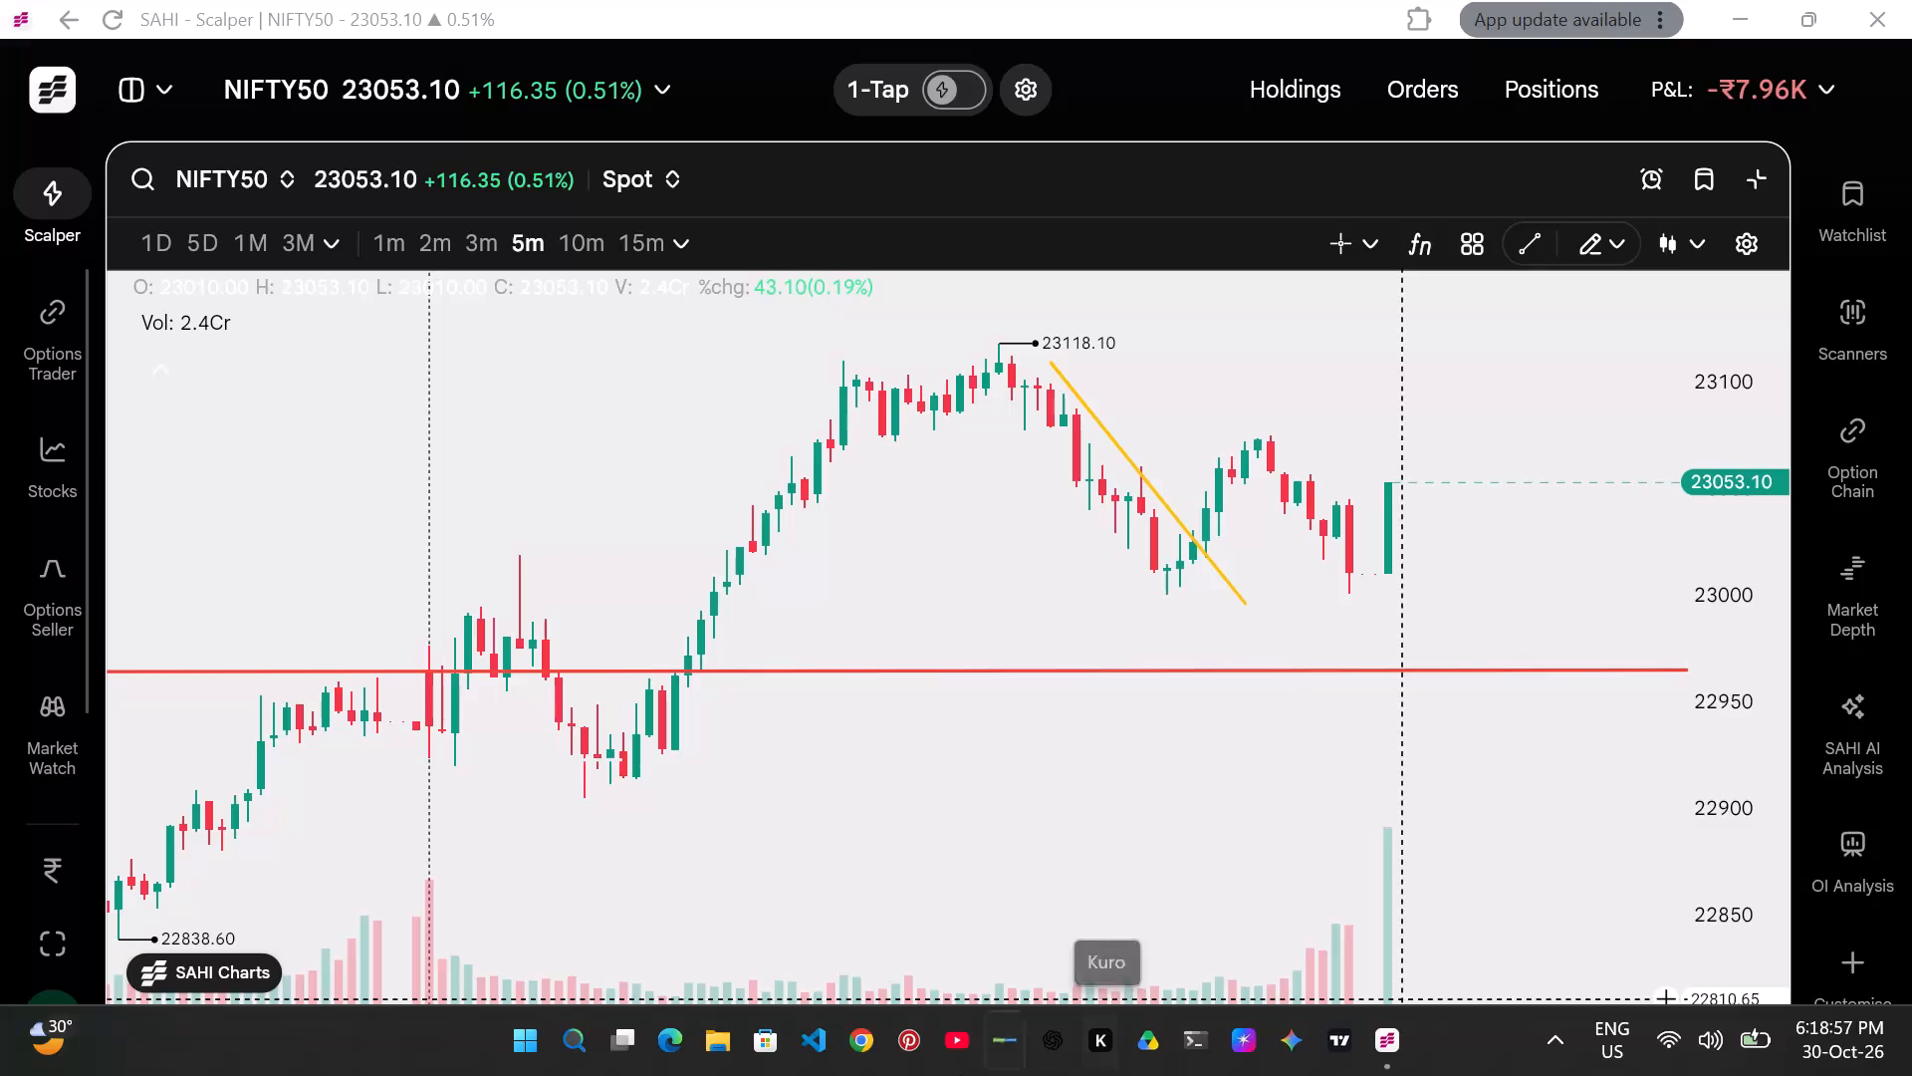
Examine the earlier NIFTY50 5-minute price action against the drawn horizontal levels and the yellow trendline.
scroll(970, 691, "down", 1)
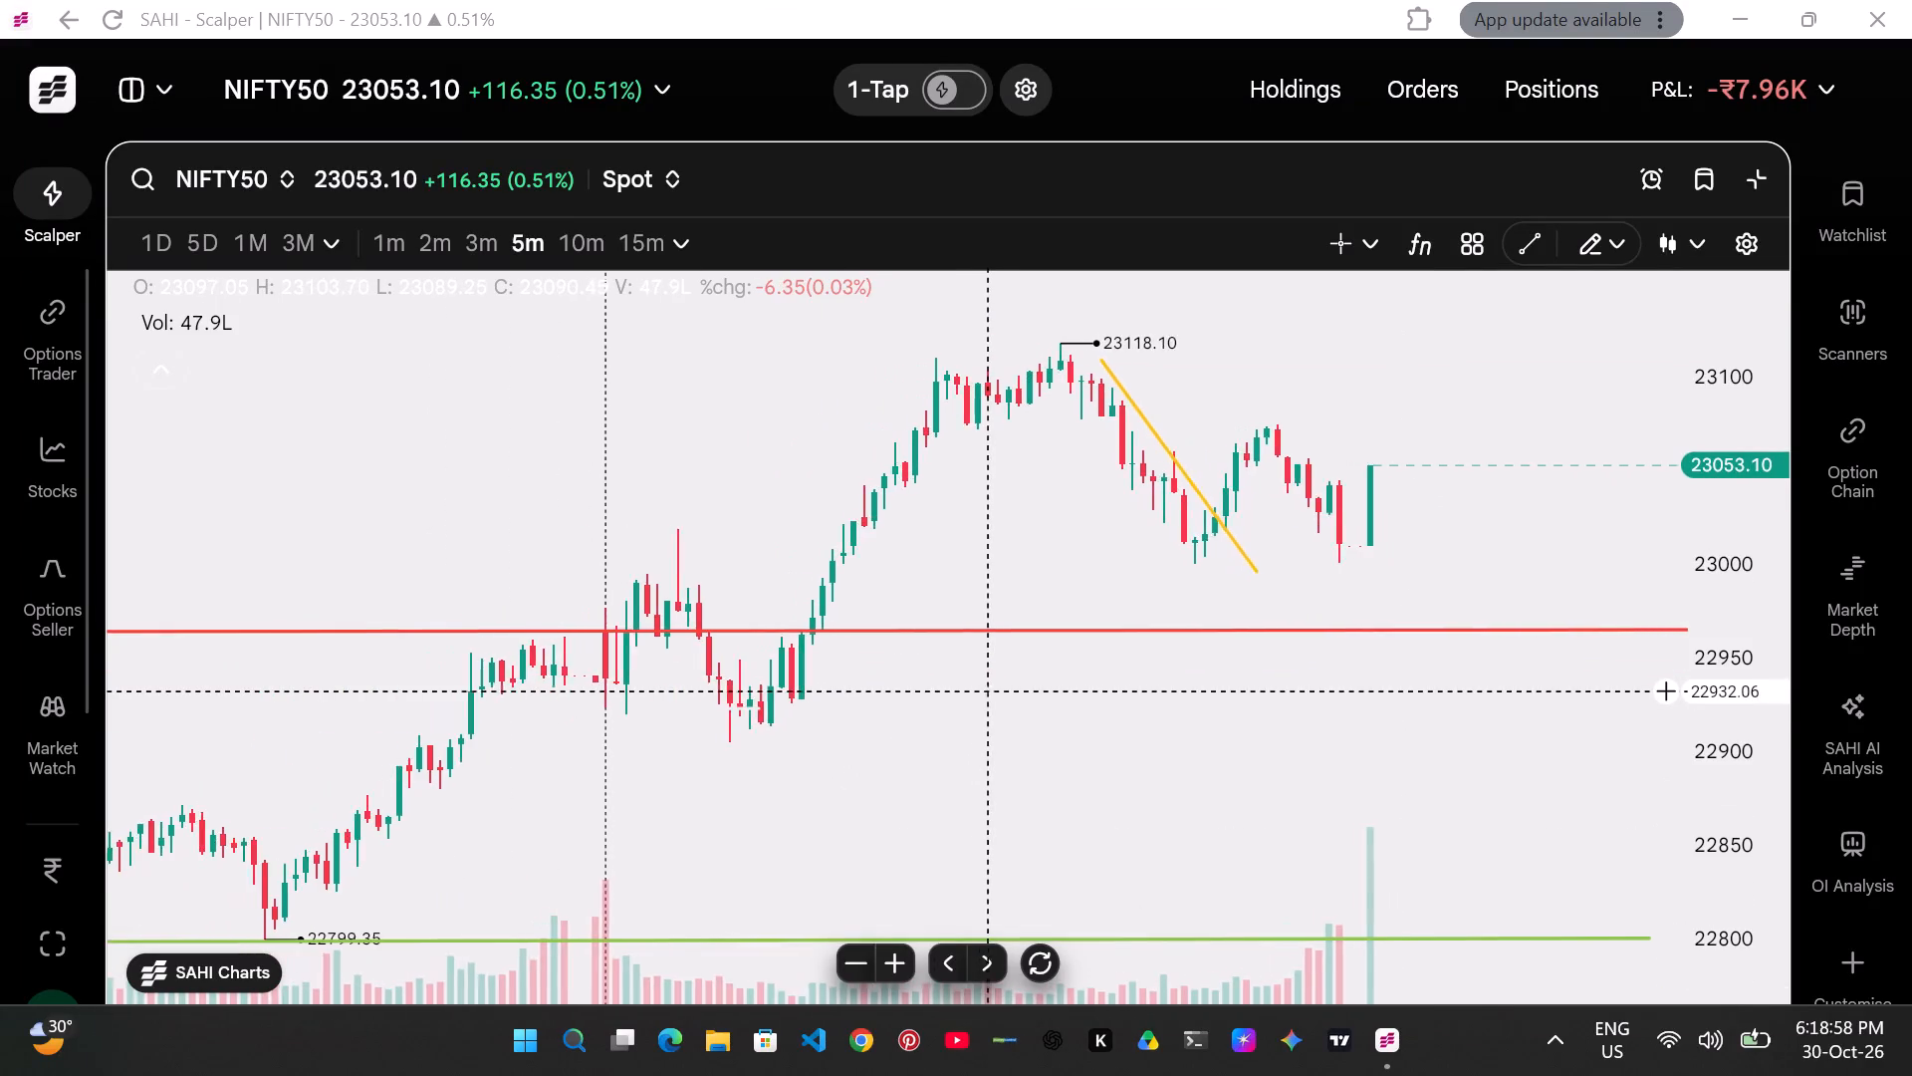
scroll(970, 691, "down", 1)
scroll(970, 691, "up", 1)
scroll(970, 691, "down", 1)
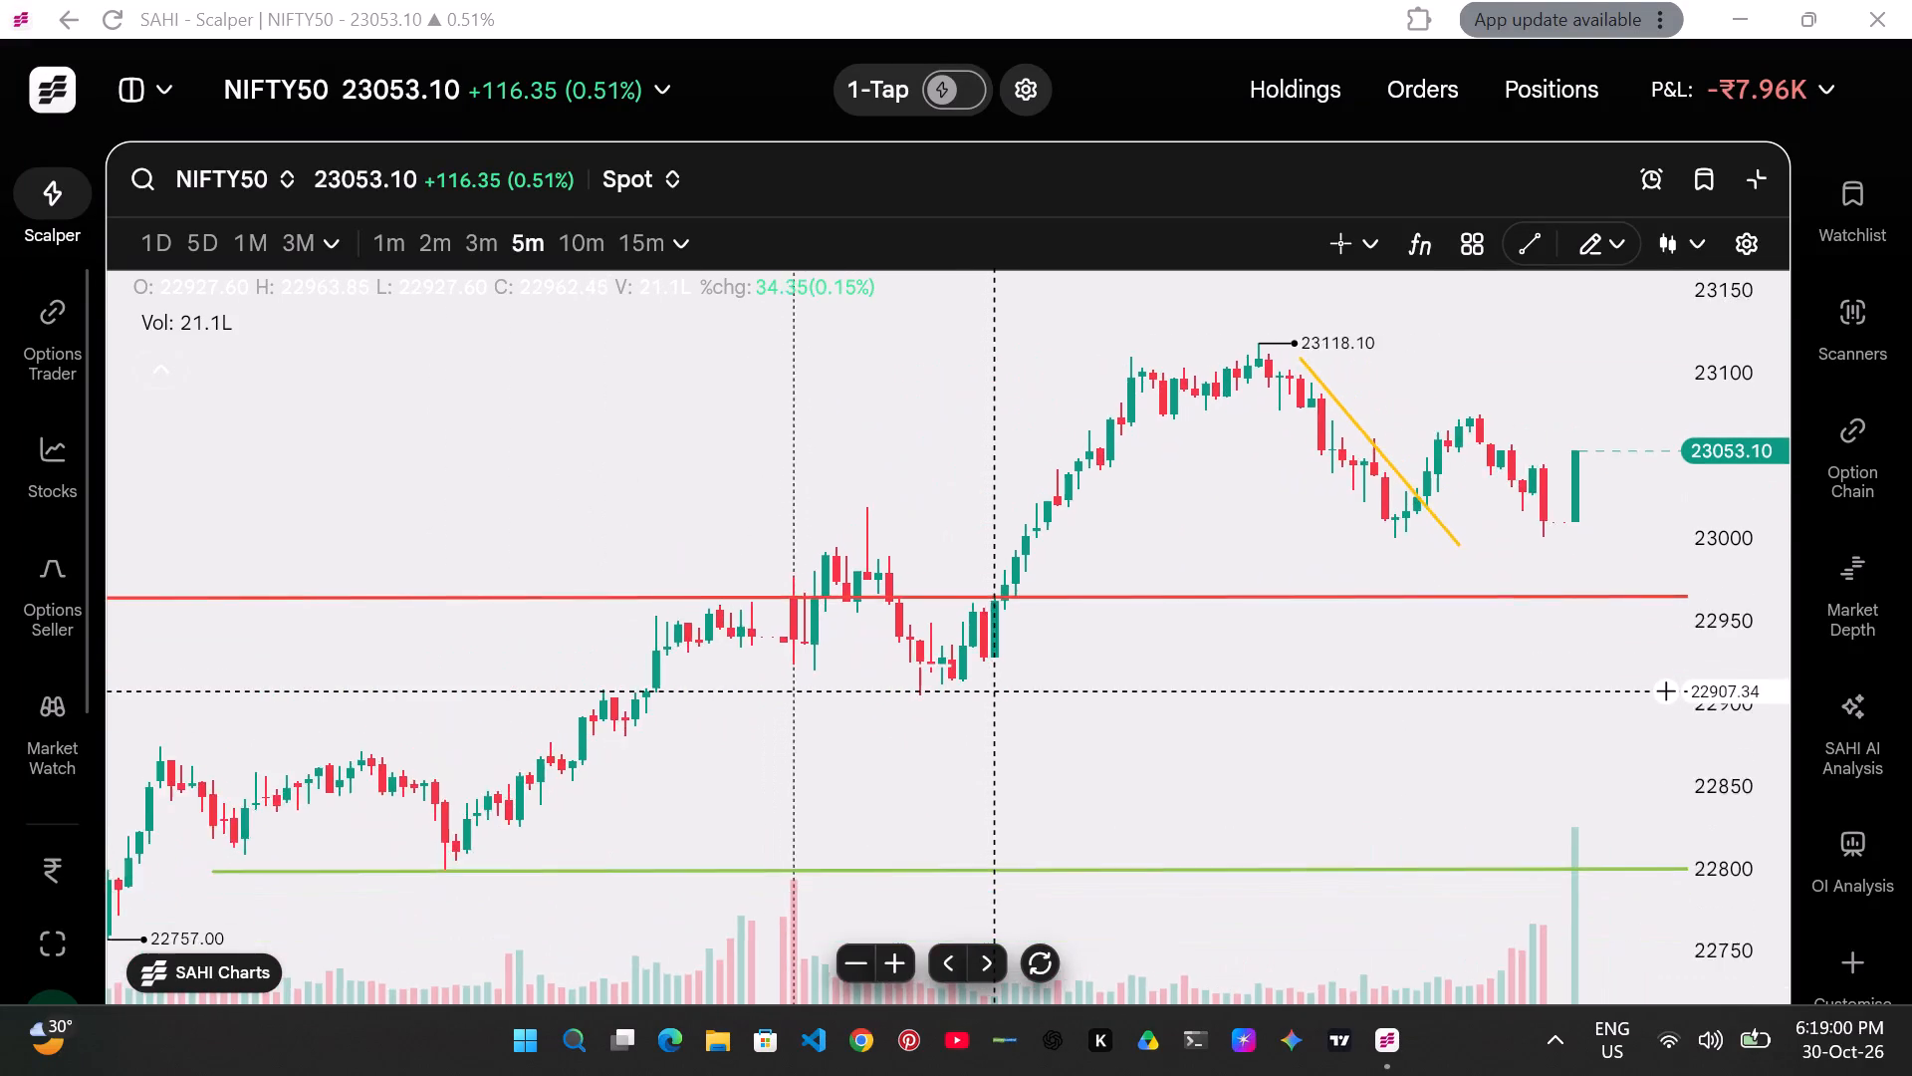
scroll(970, 691, "down", 1)
scroll(970, 691, "up", 1)
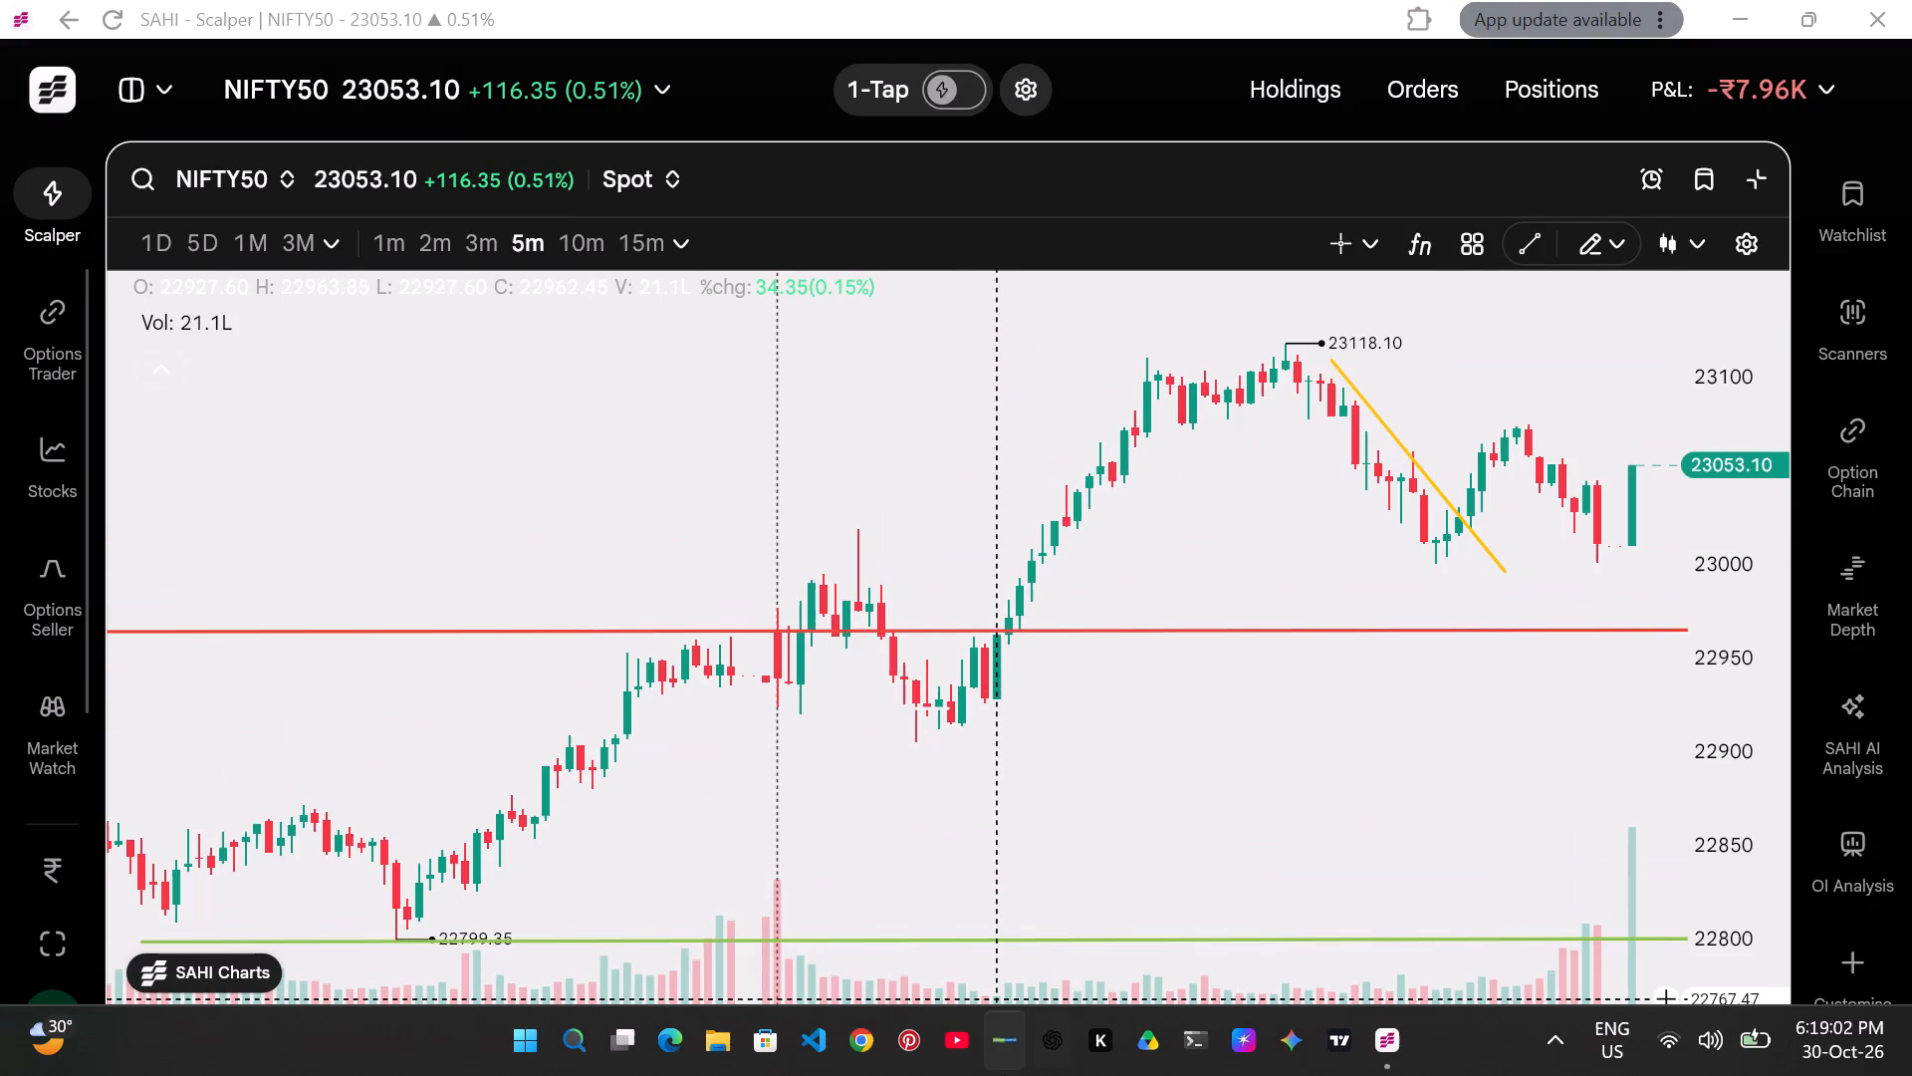
scroll(1203, 740, "down", 1)
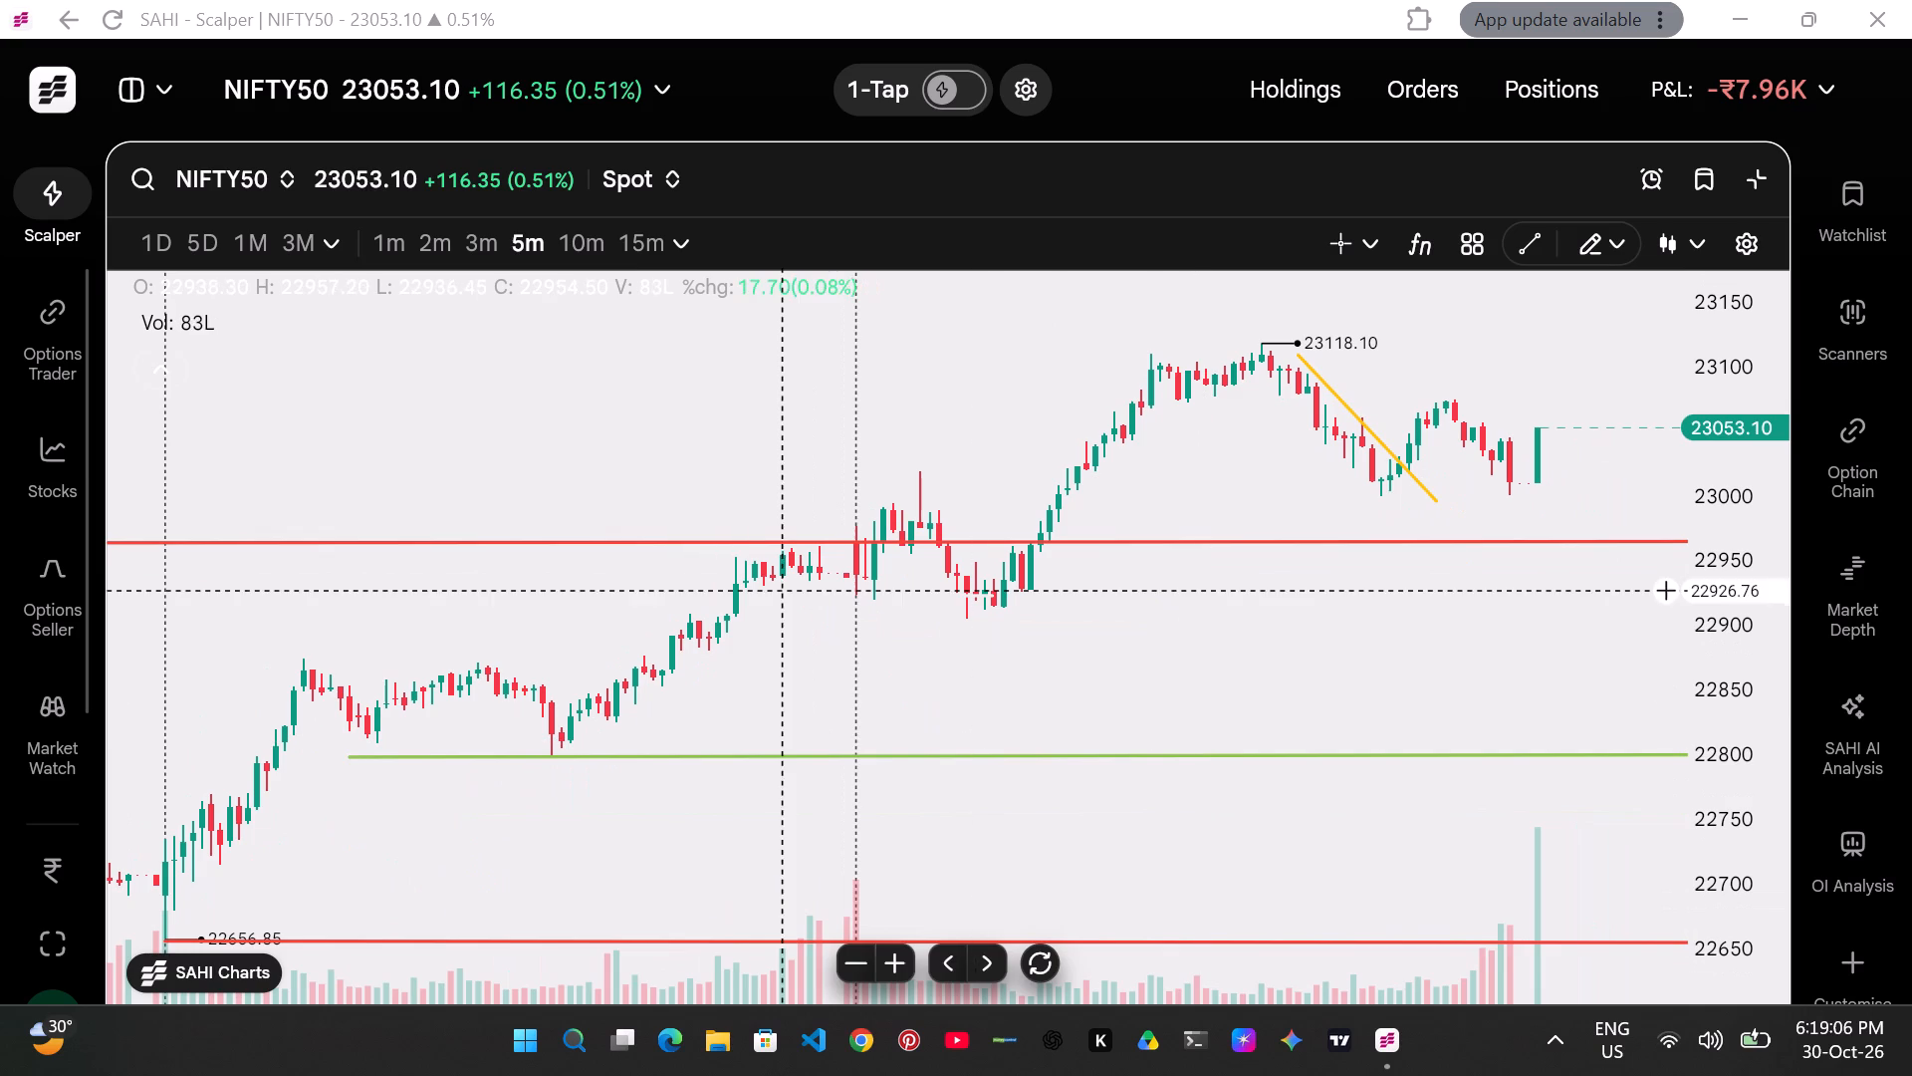
Switch to the TradingView app.
left_click(1339, 1045)
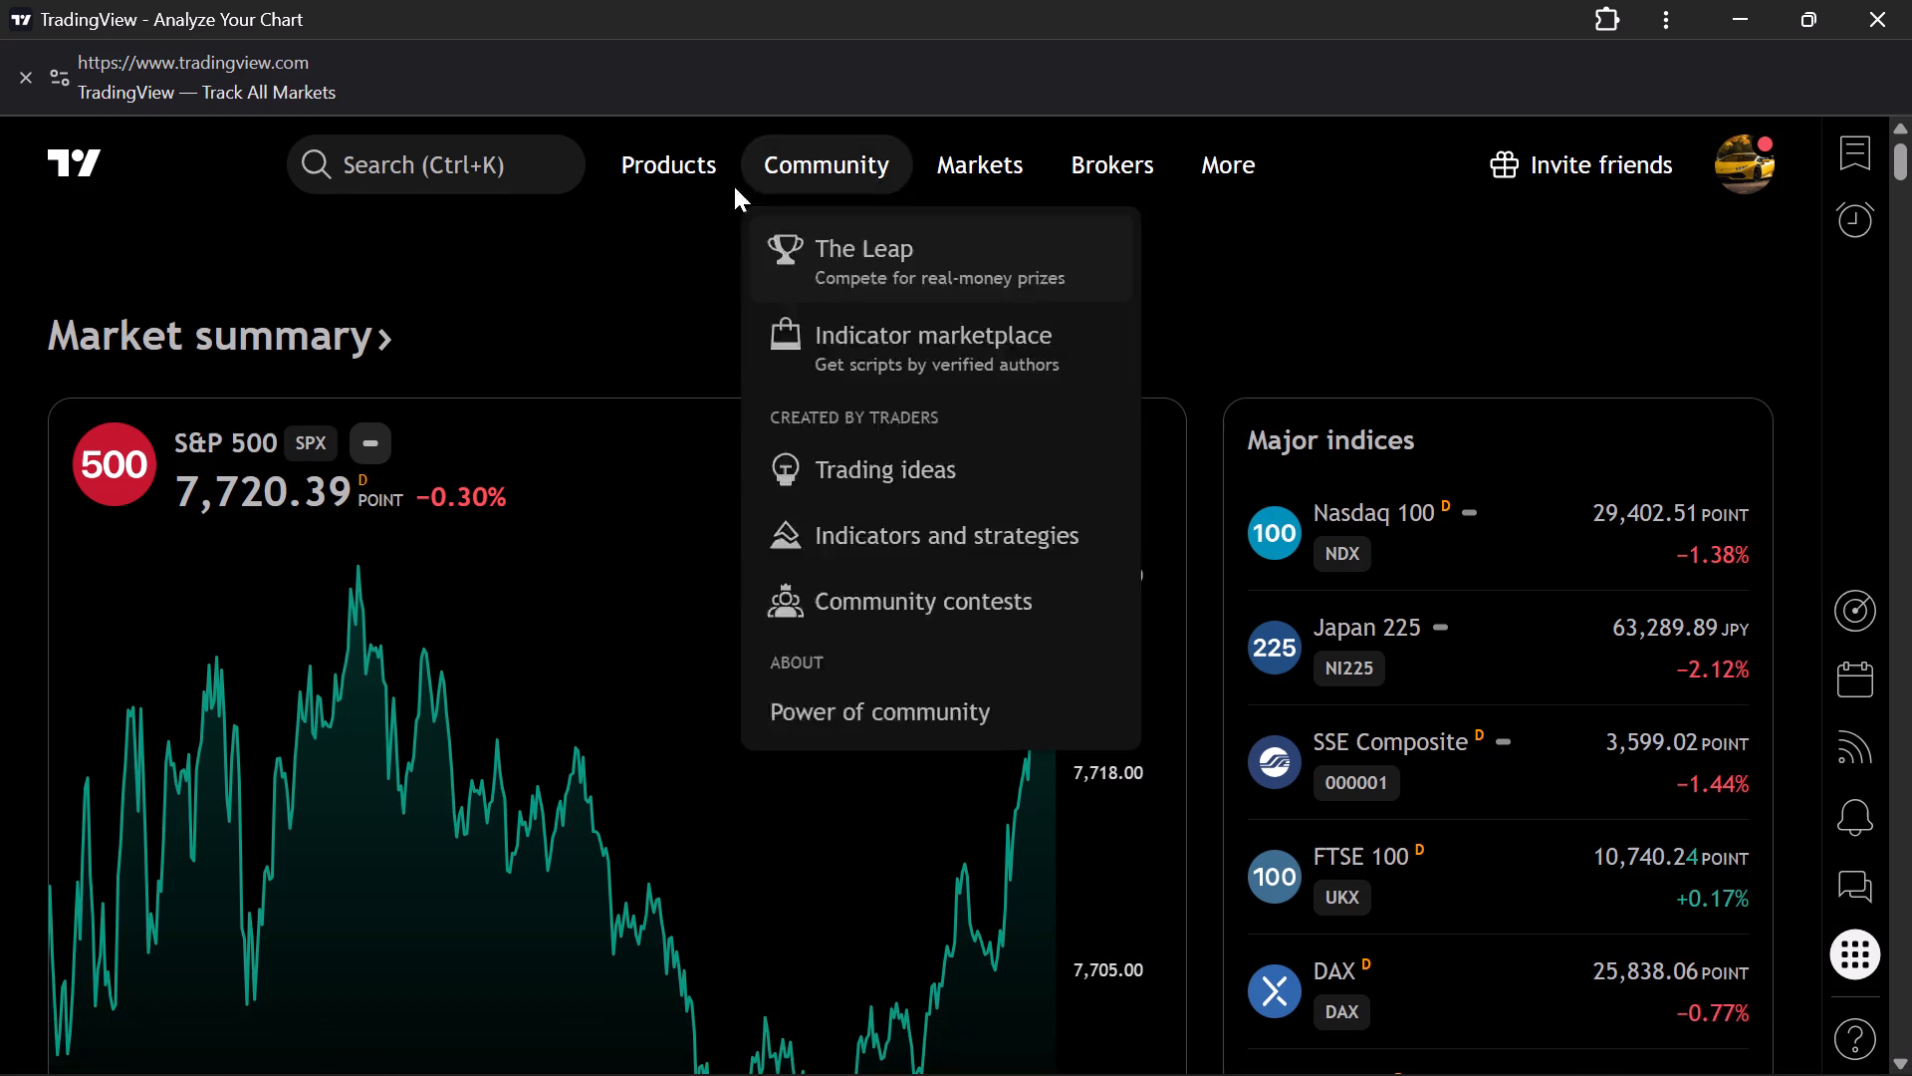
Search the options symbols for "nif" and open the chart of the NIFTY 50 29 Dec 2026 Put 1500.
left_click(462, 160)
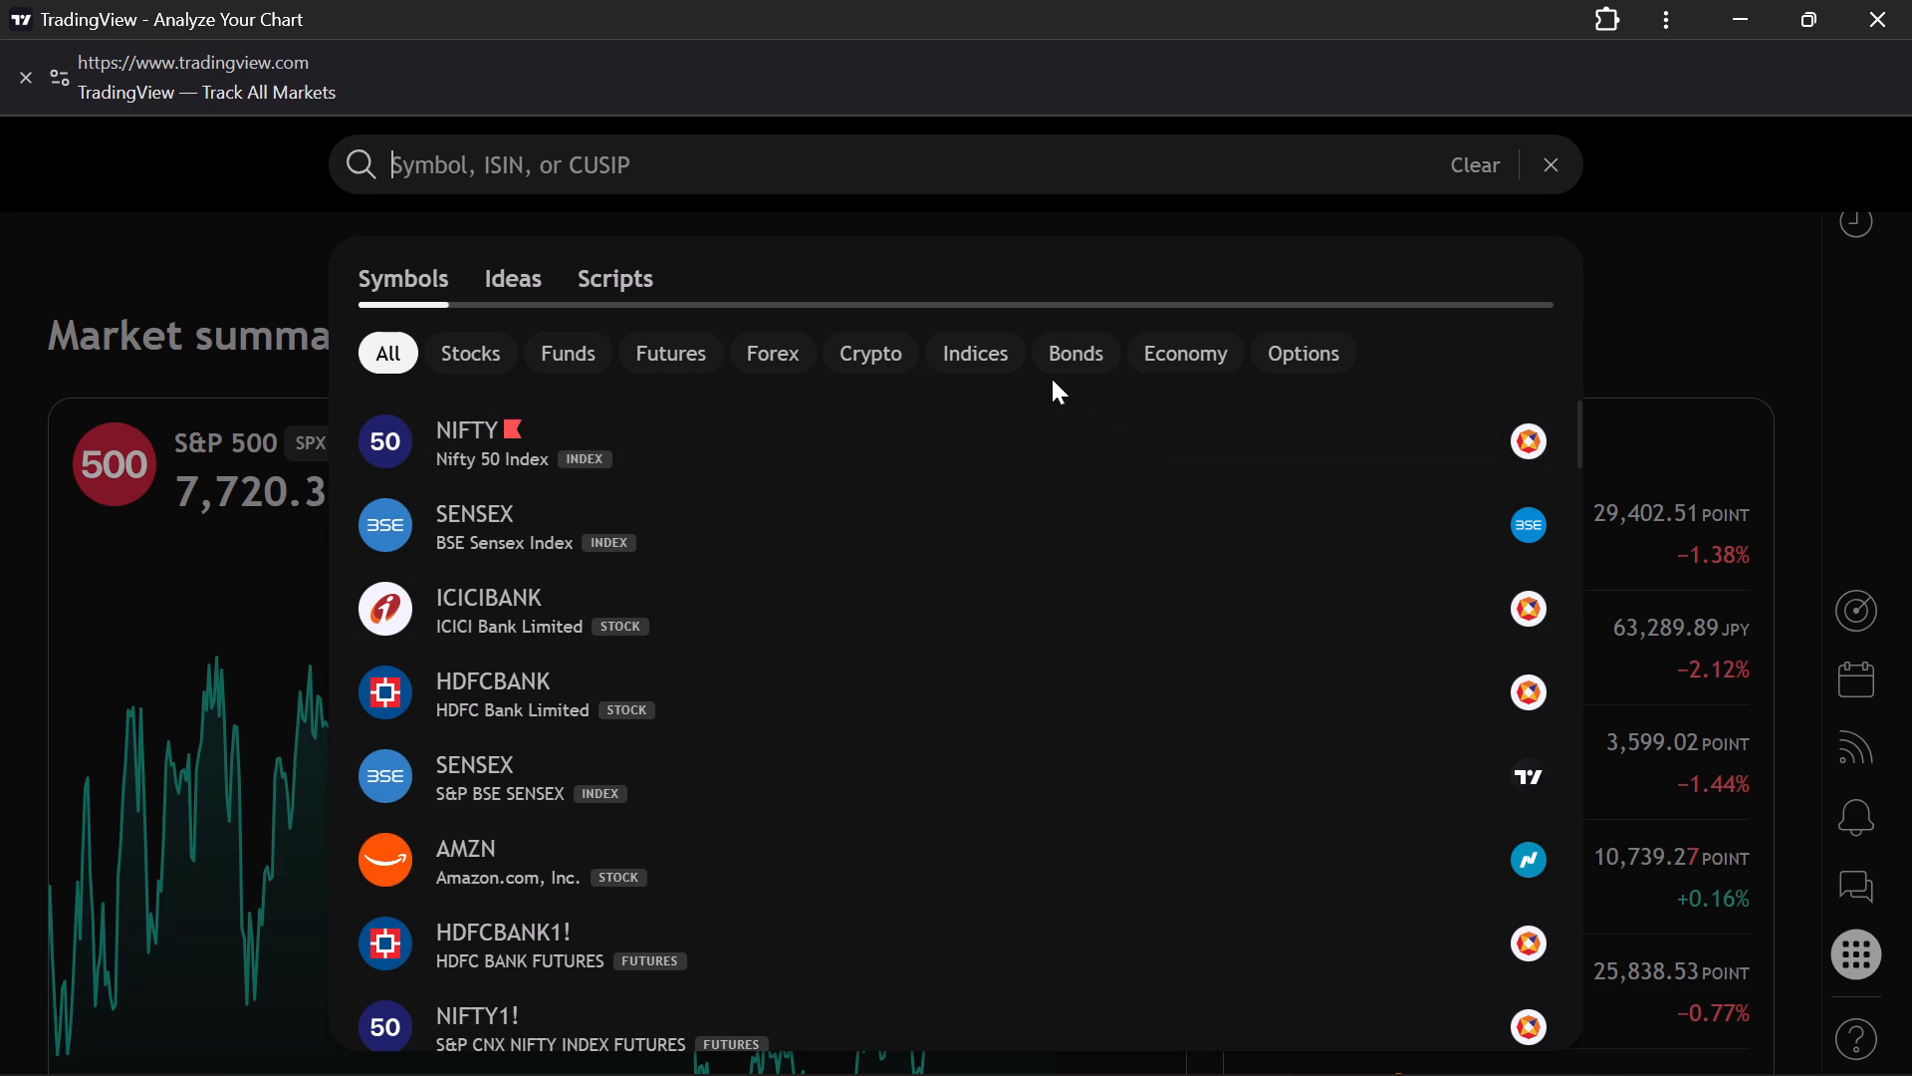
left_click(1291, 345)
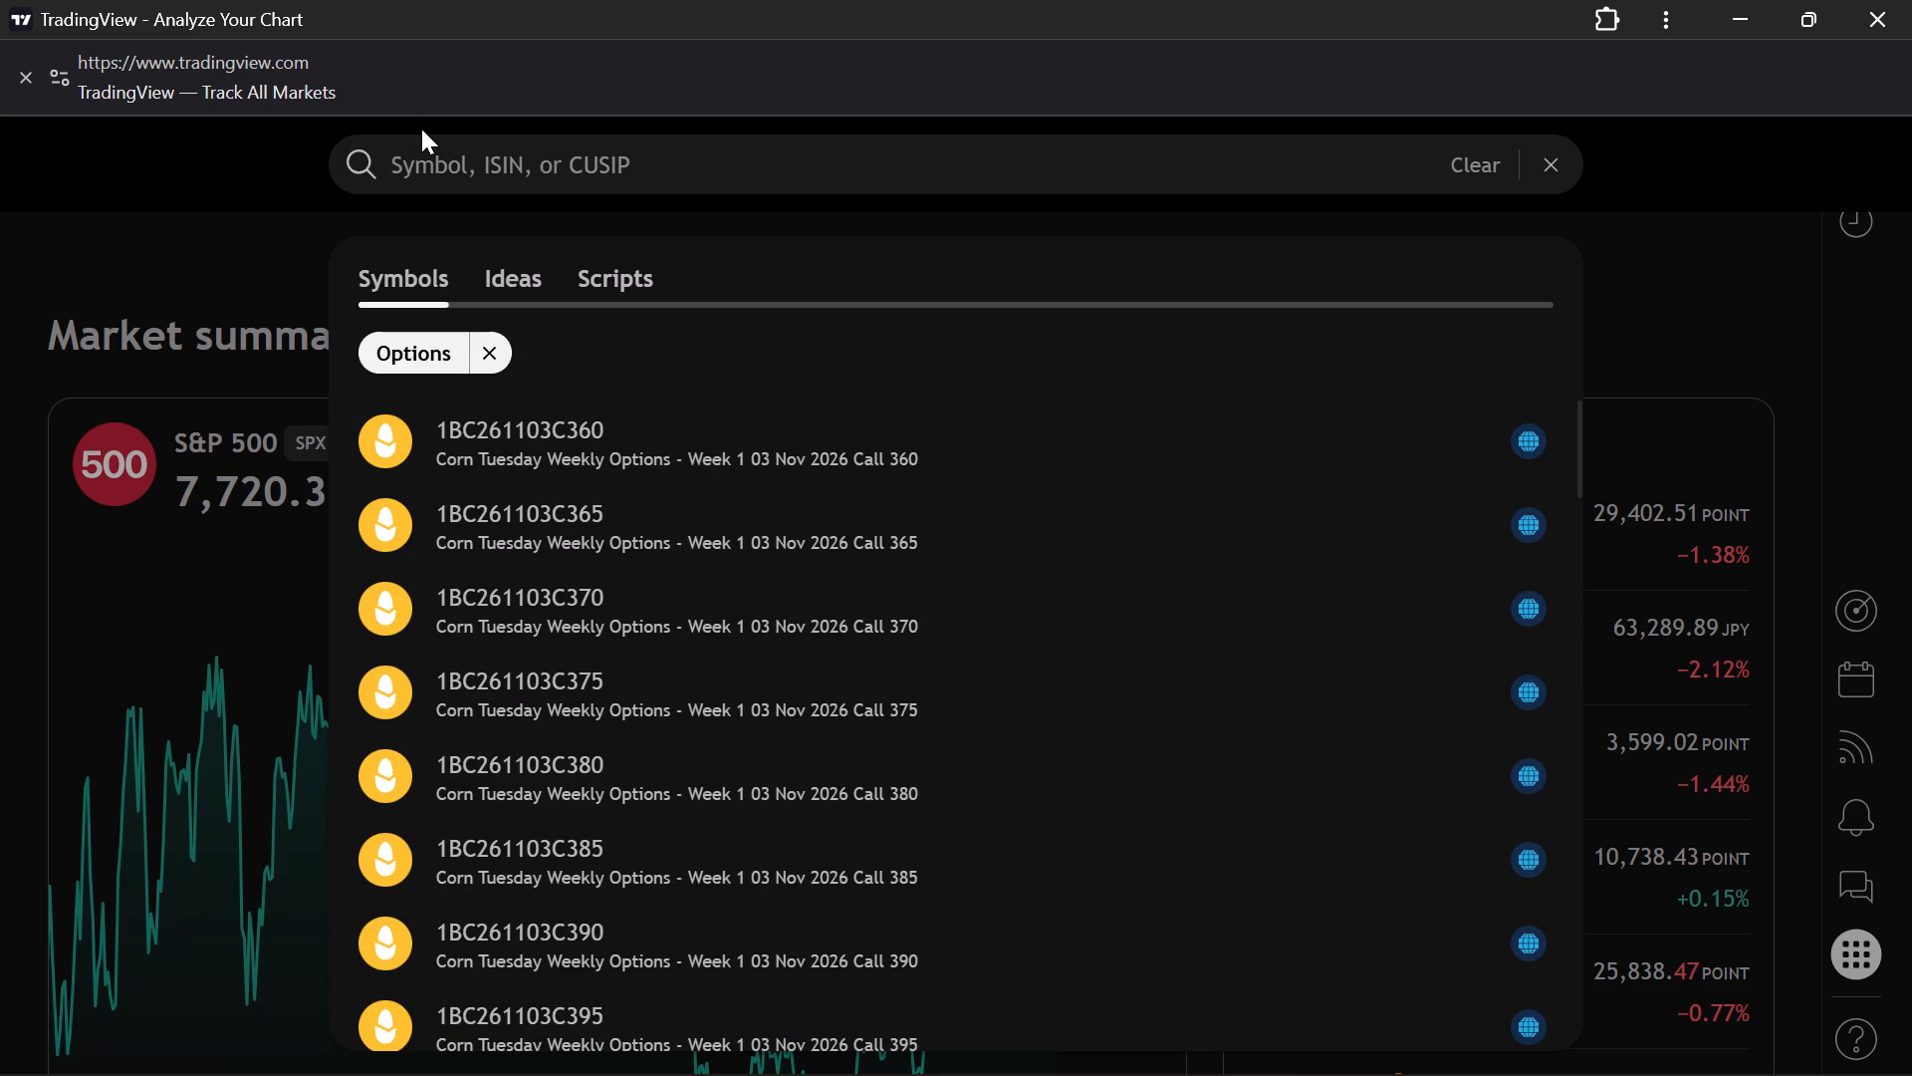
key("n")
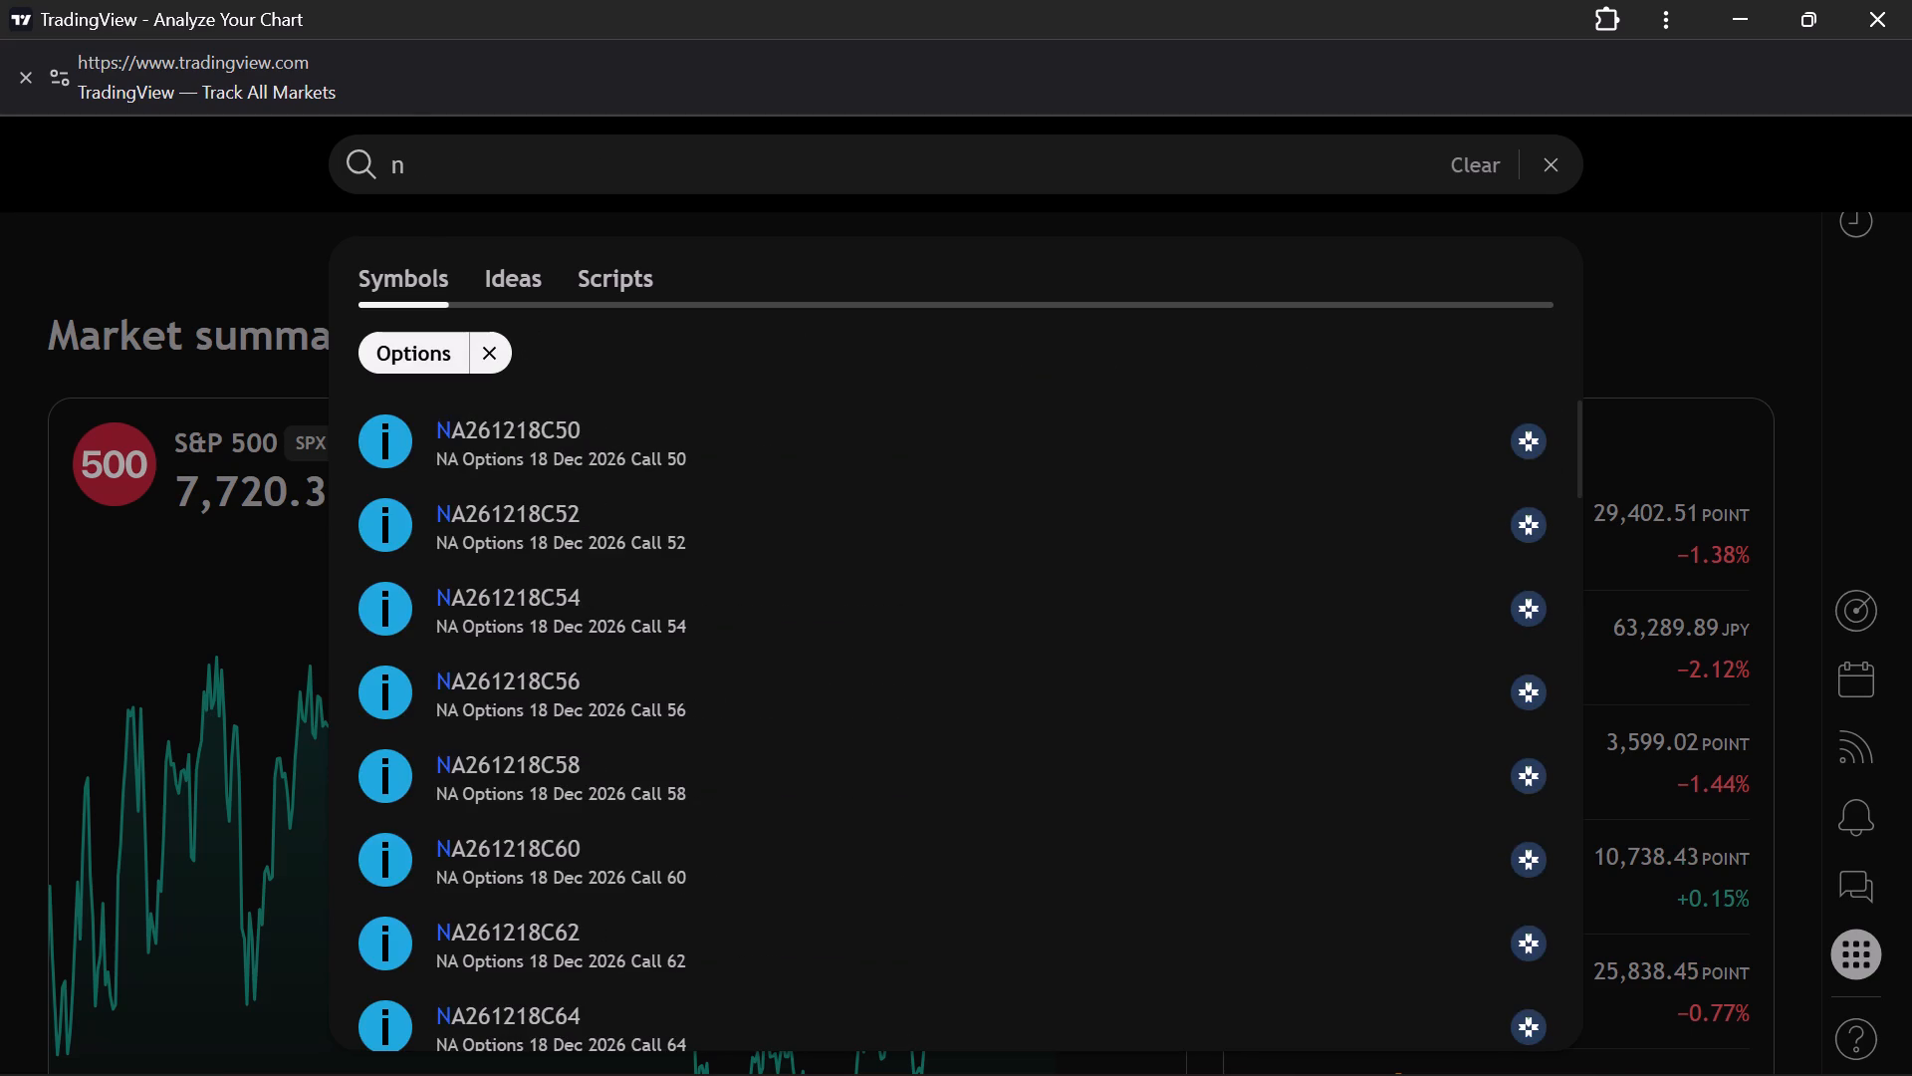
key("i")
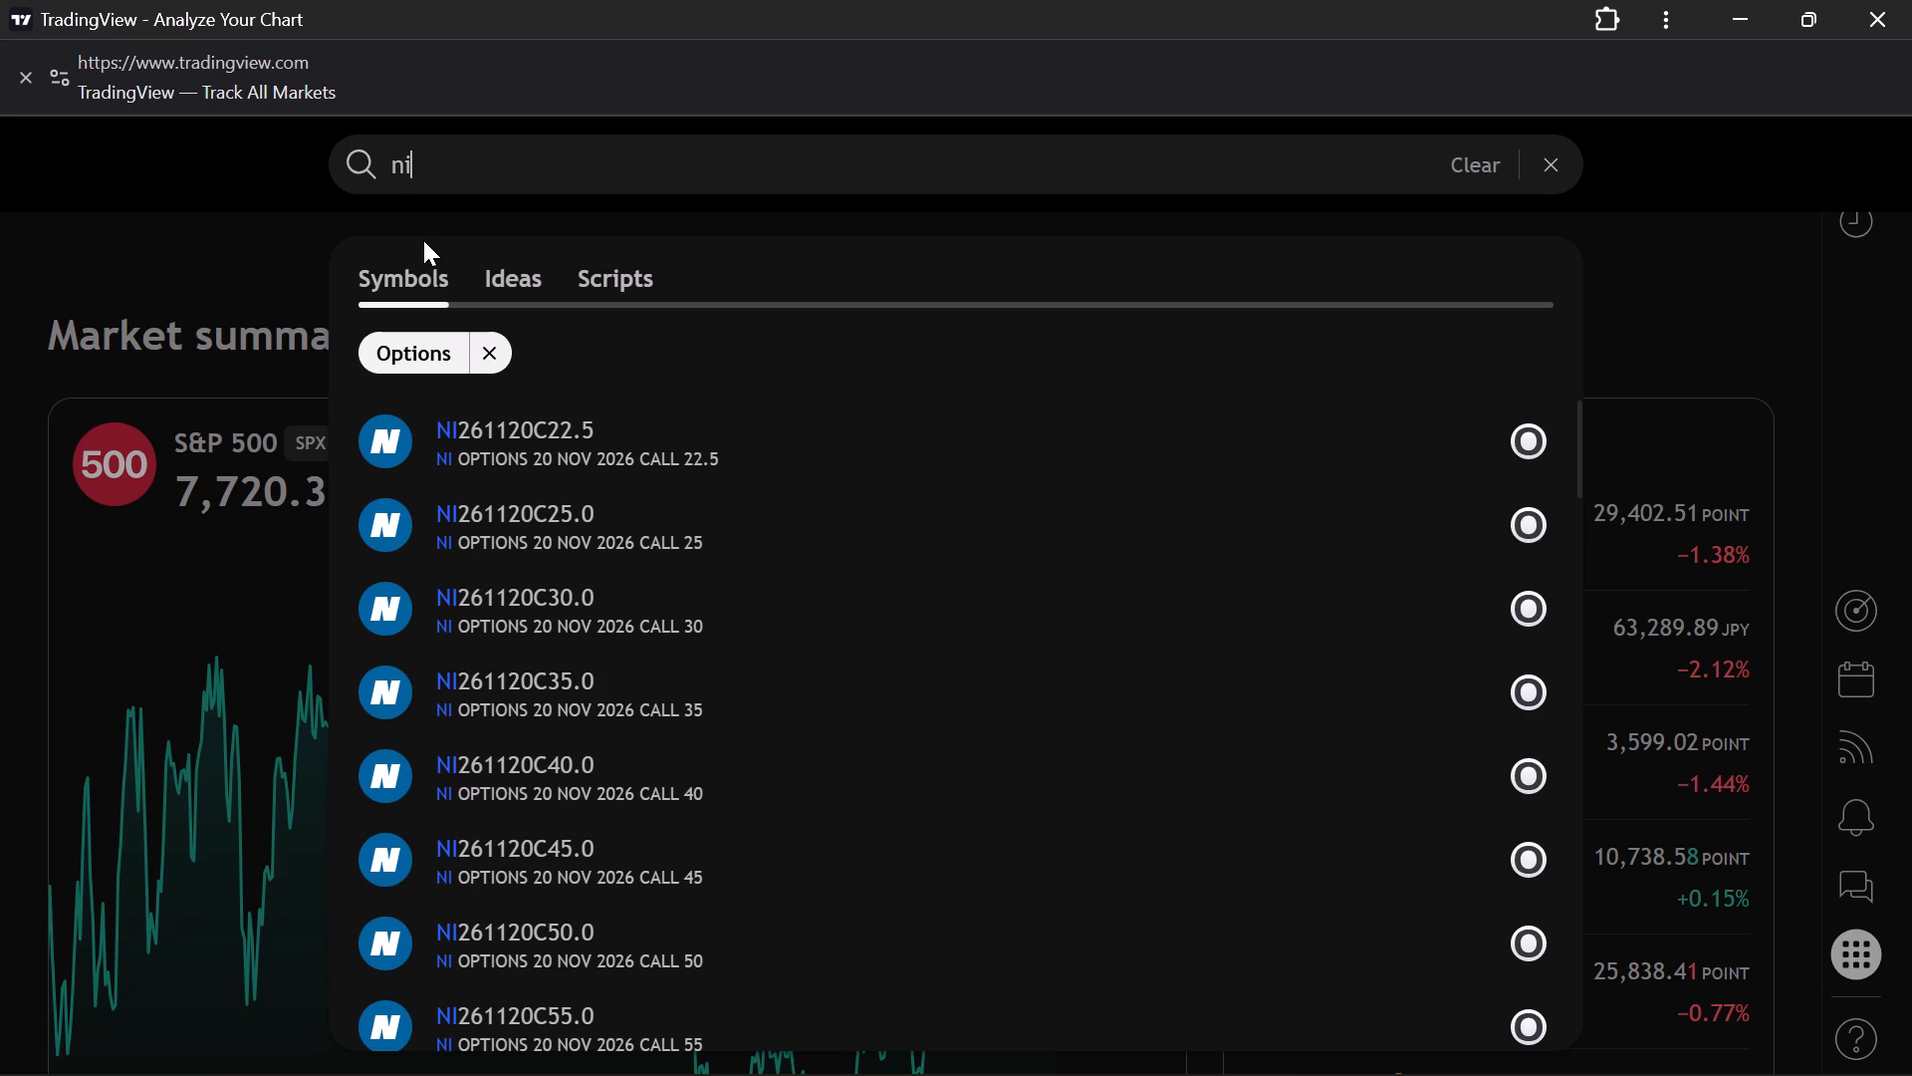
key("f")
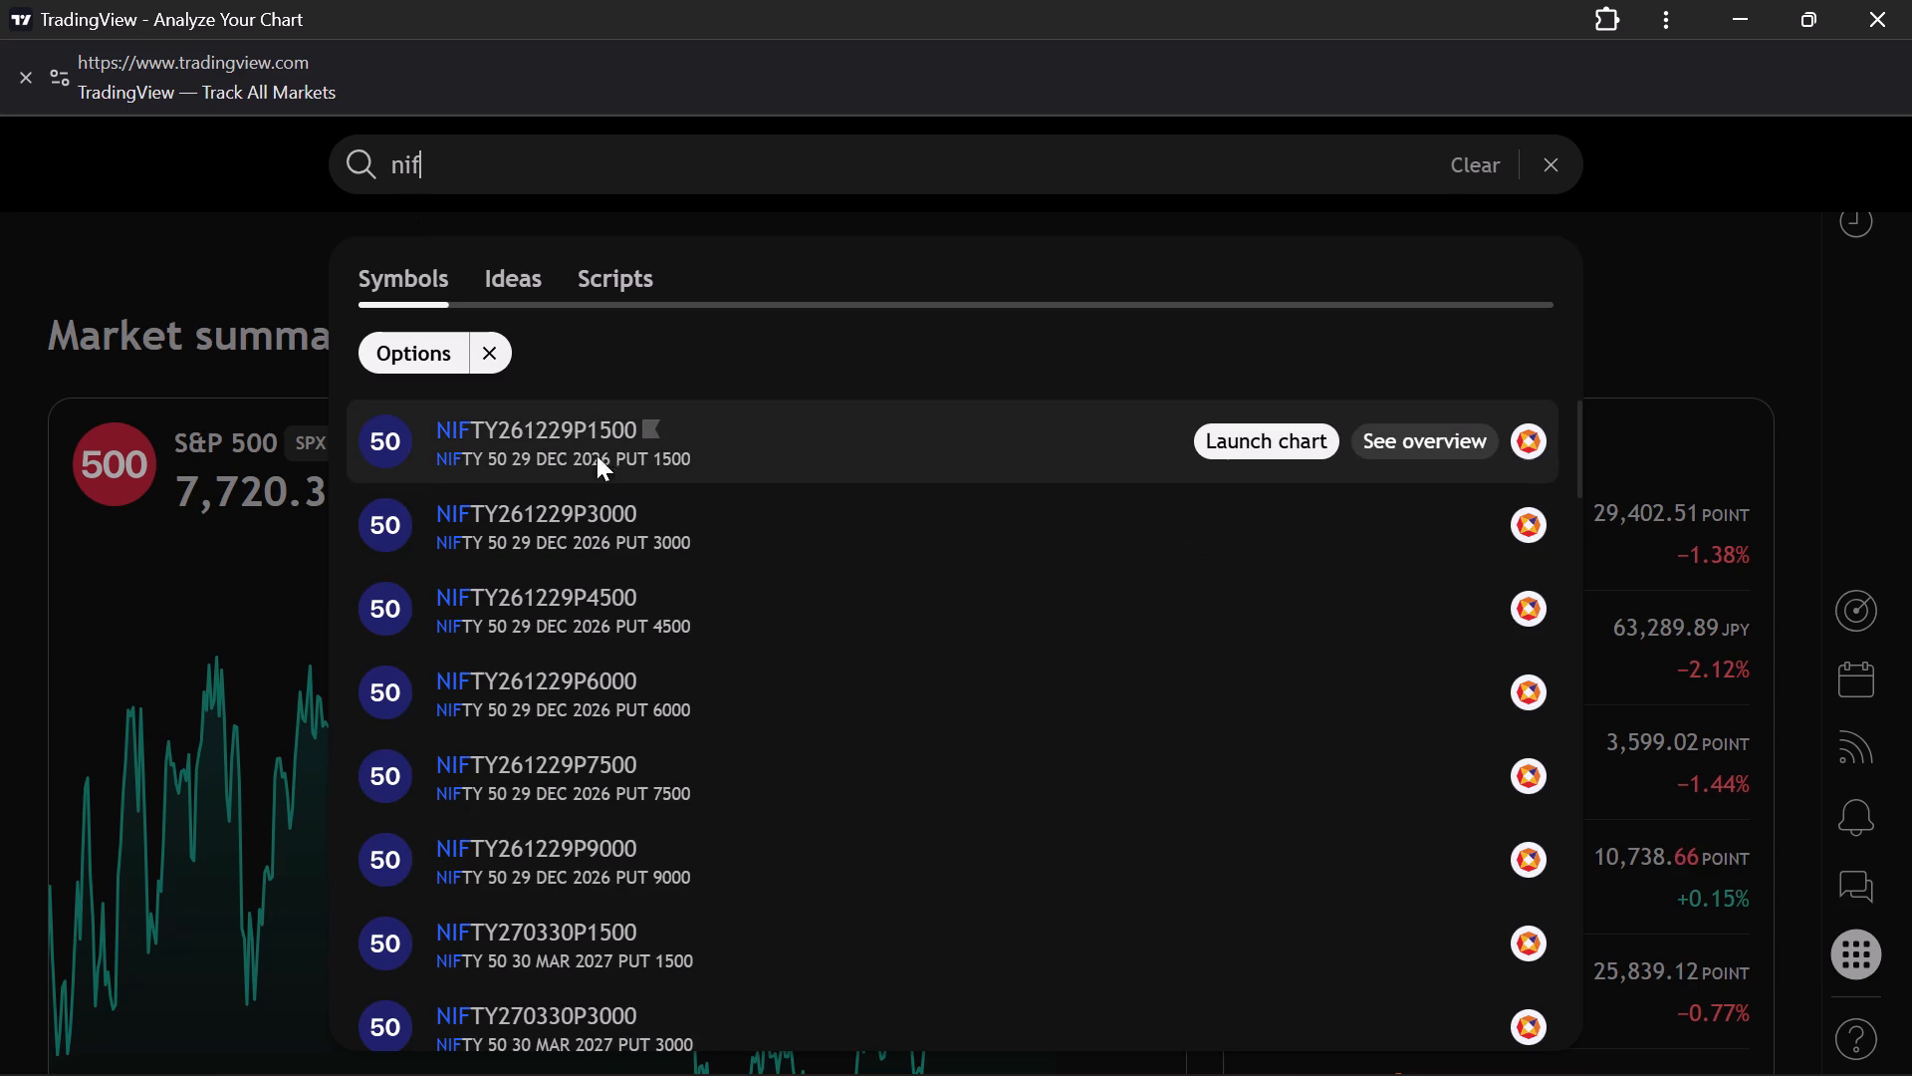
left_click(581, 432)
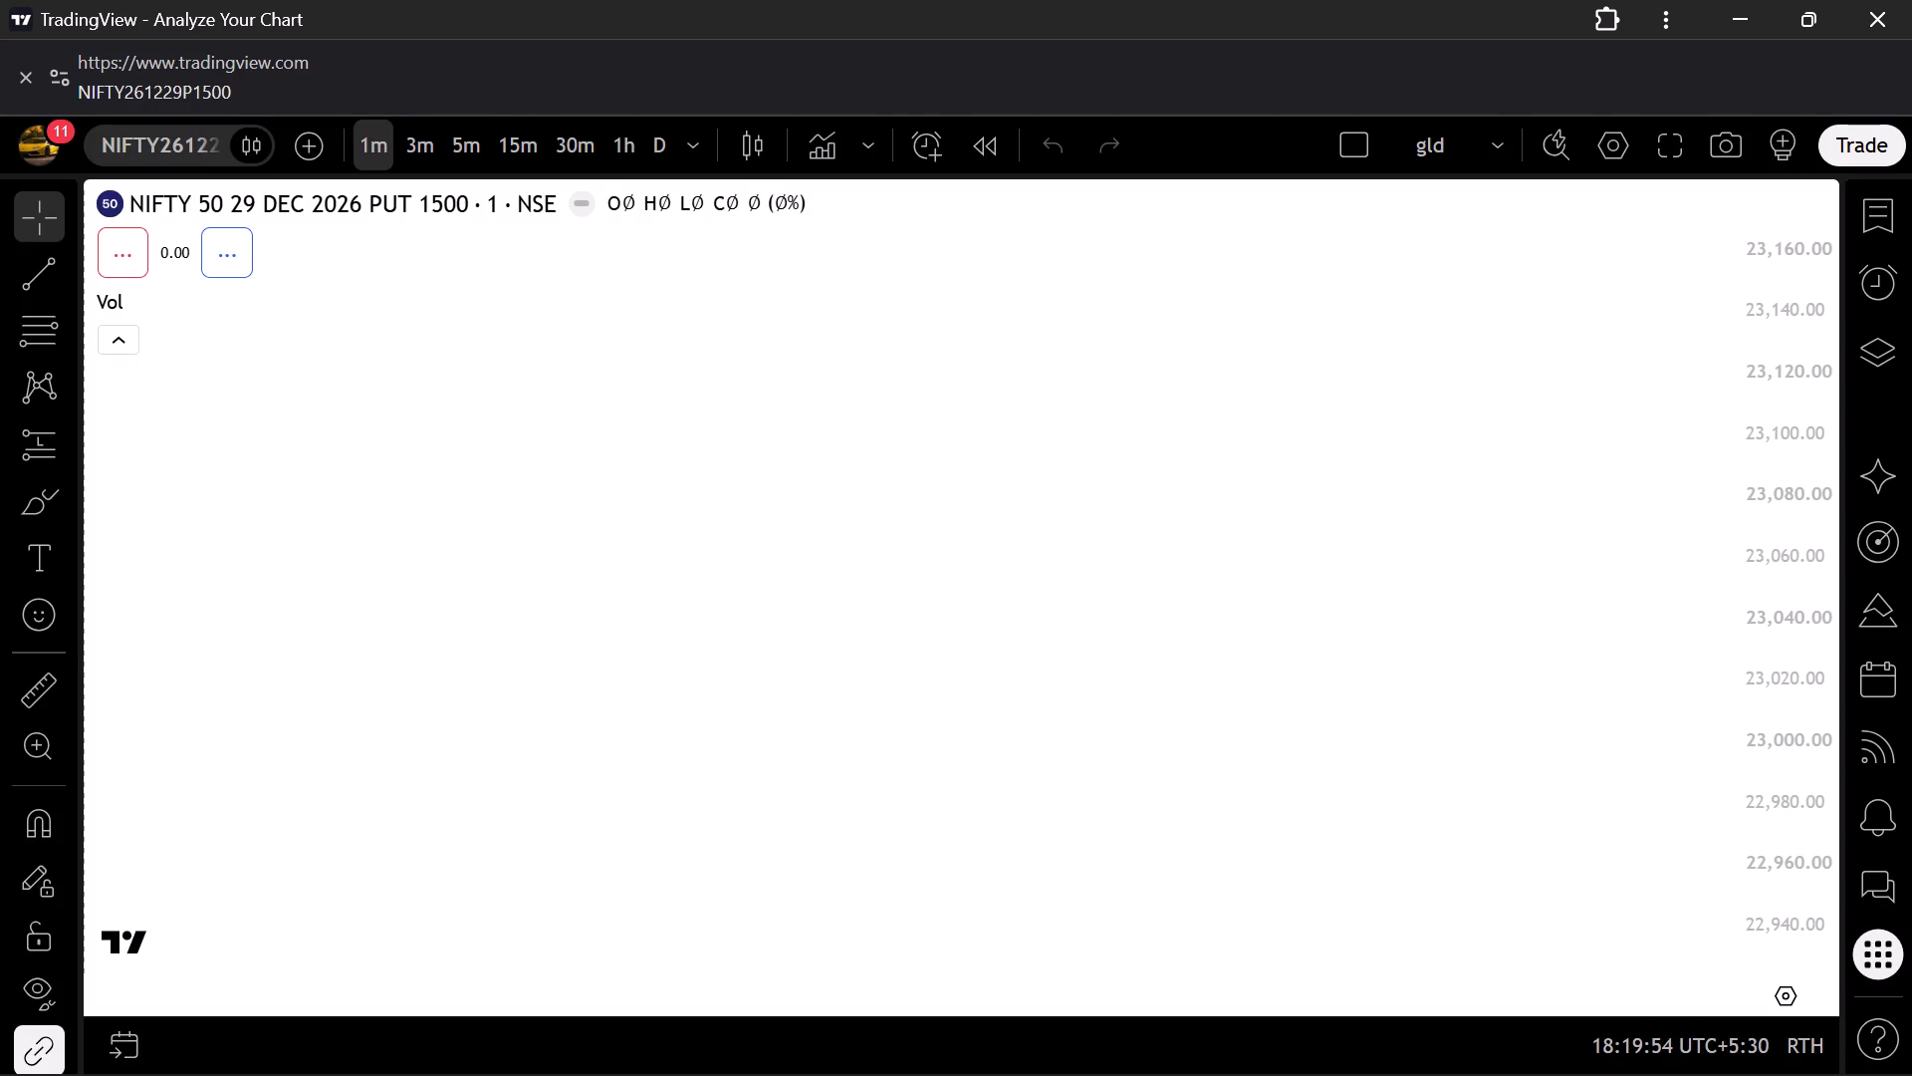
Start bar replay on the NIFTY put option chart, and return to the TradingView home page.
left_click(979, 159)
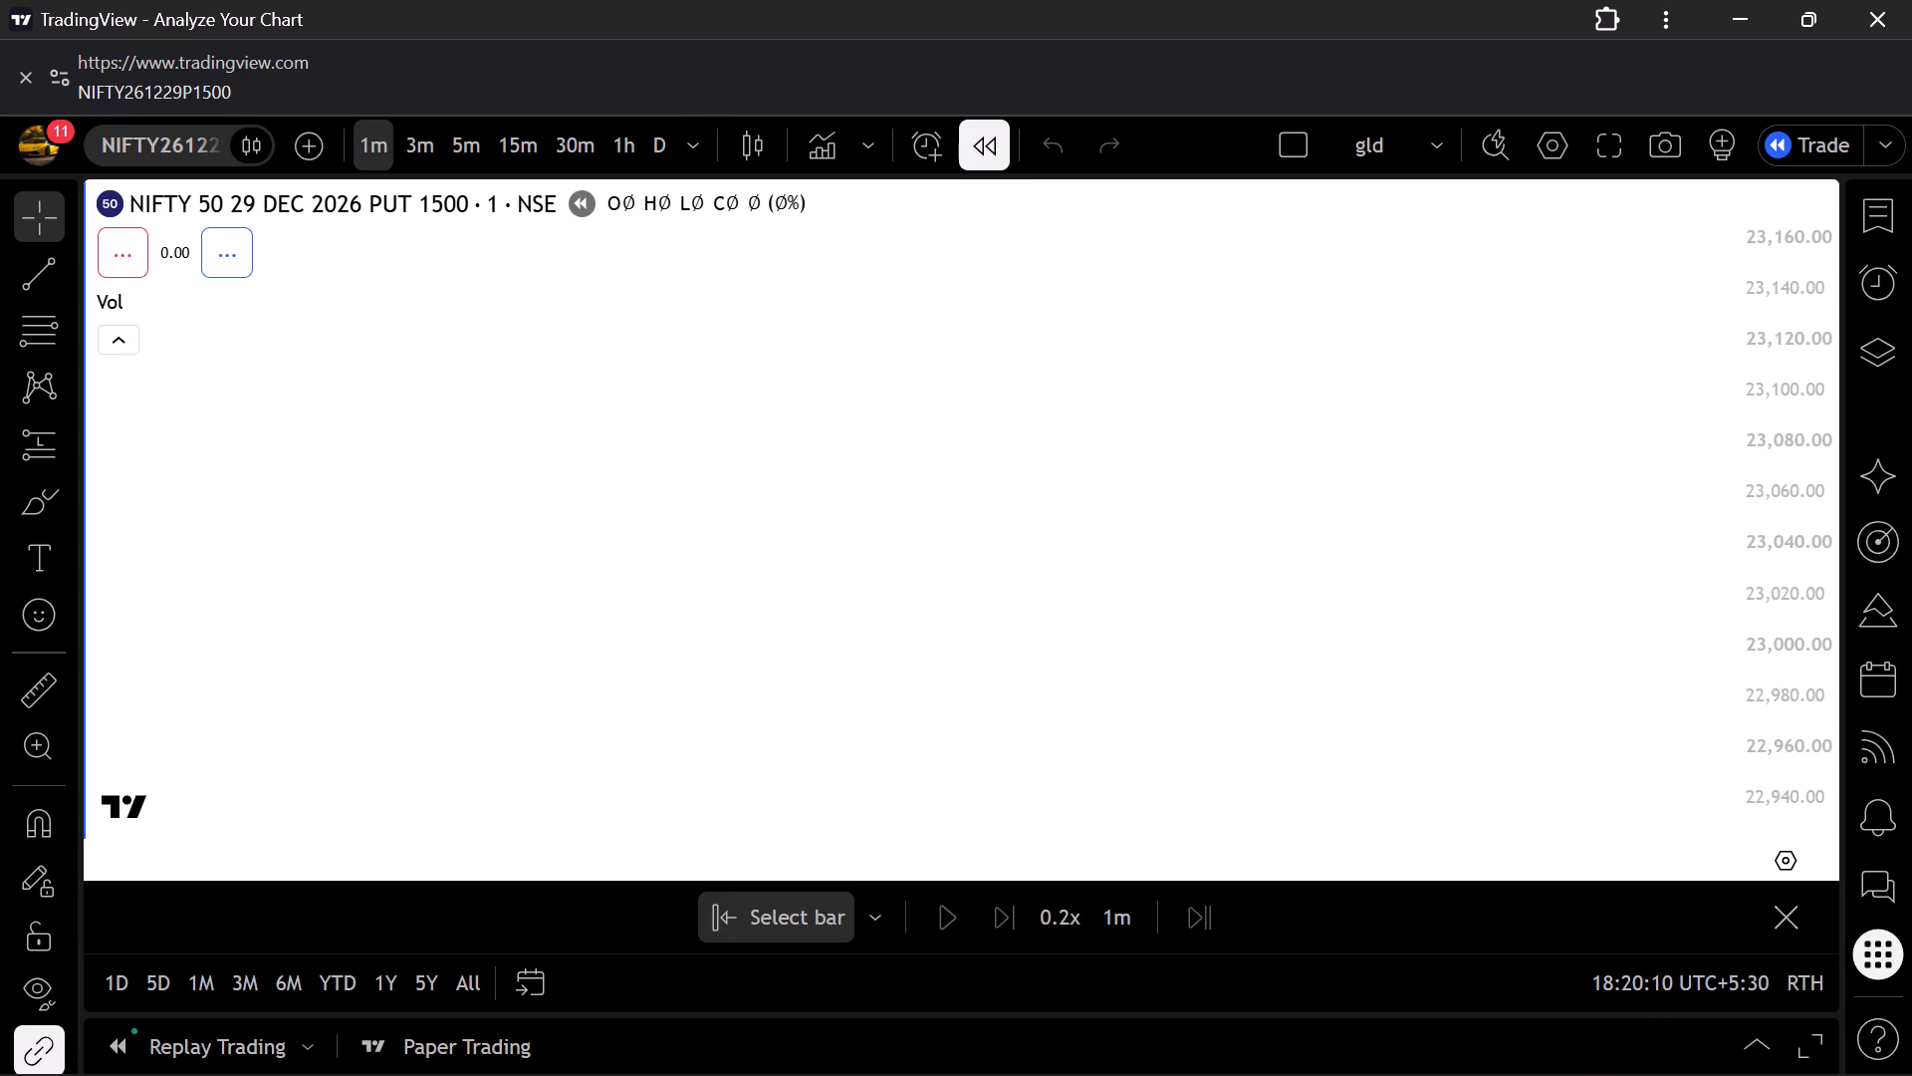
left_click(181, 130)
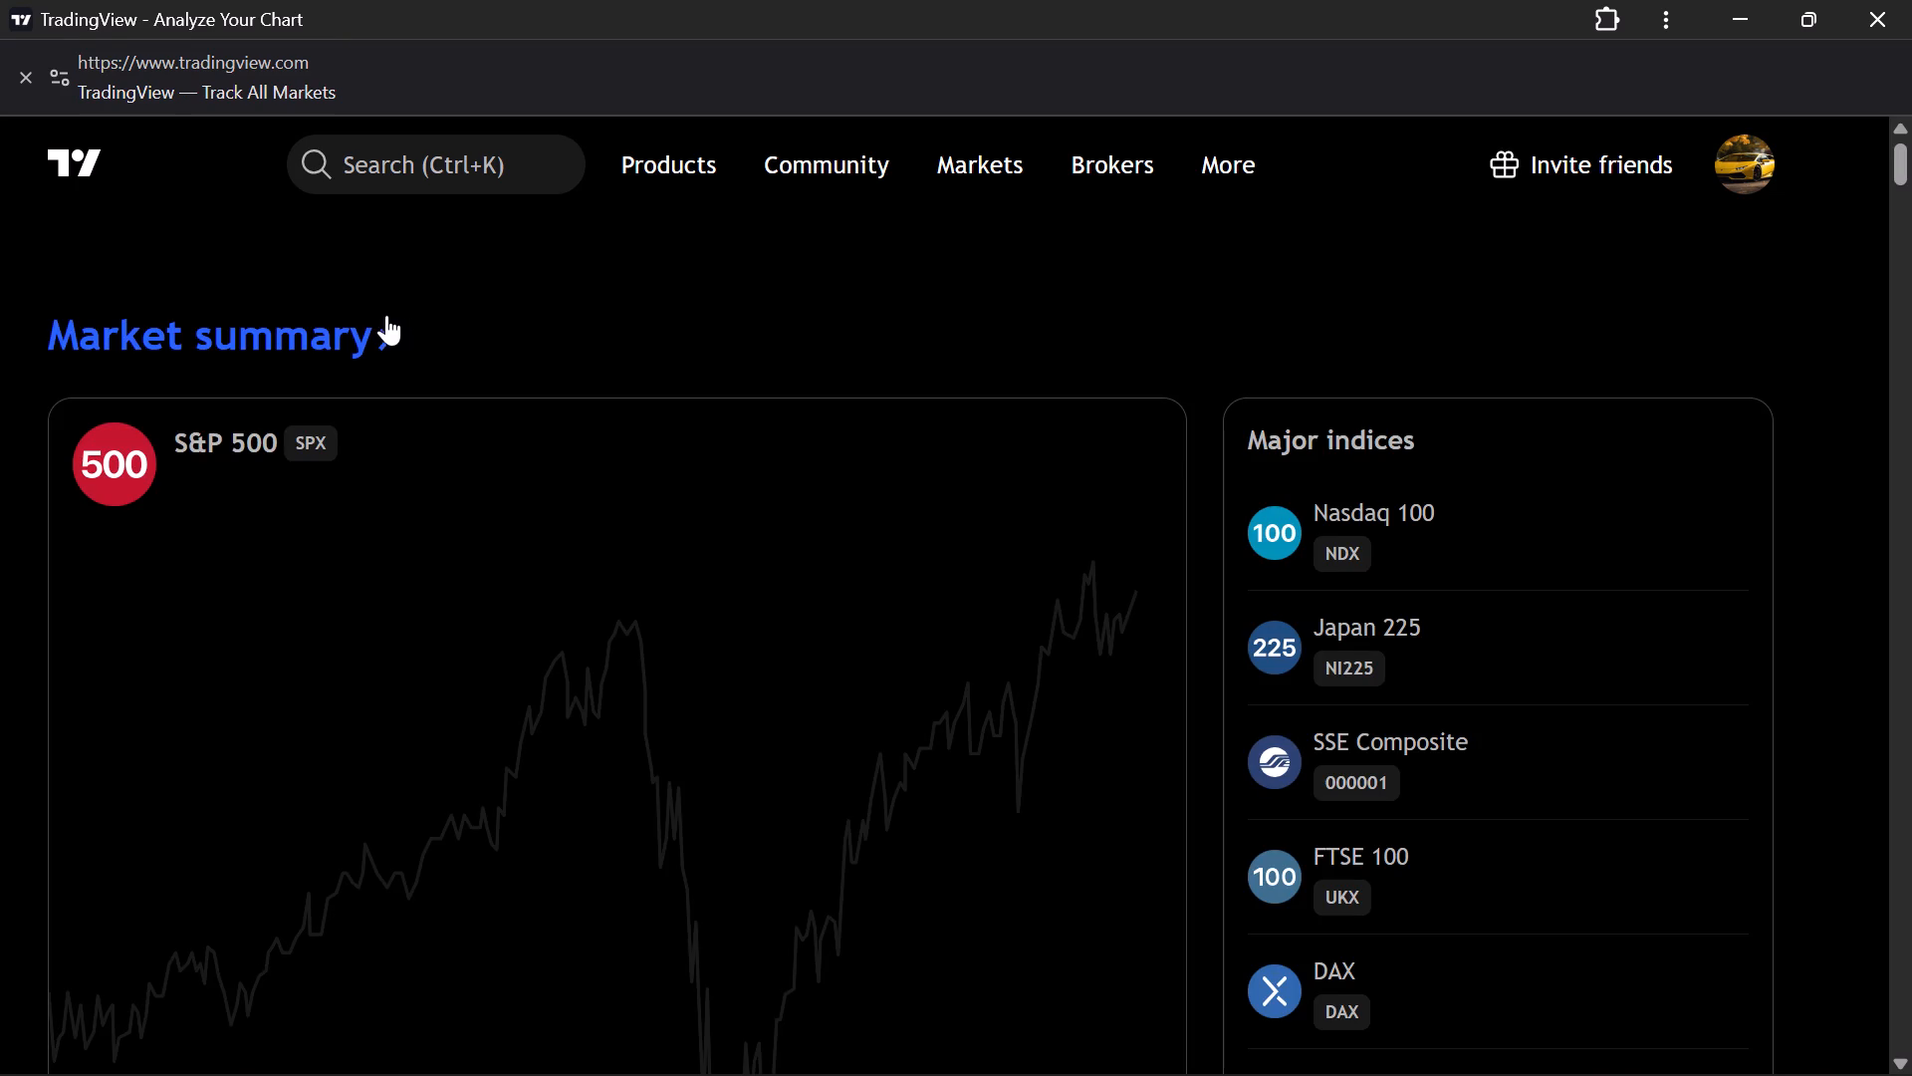
Search the options symbols for "ni" and browse the listed contracts and expiries.
left_click(451, 168)
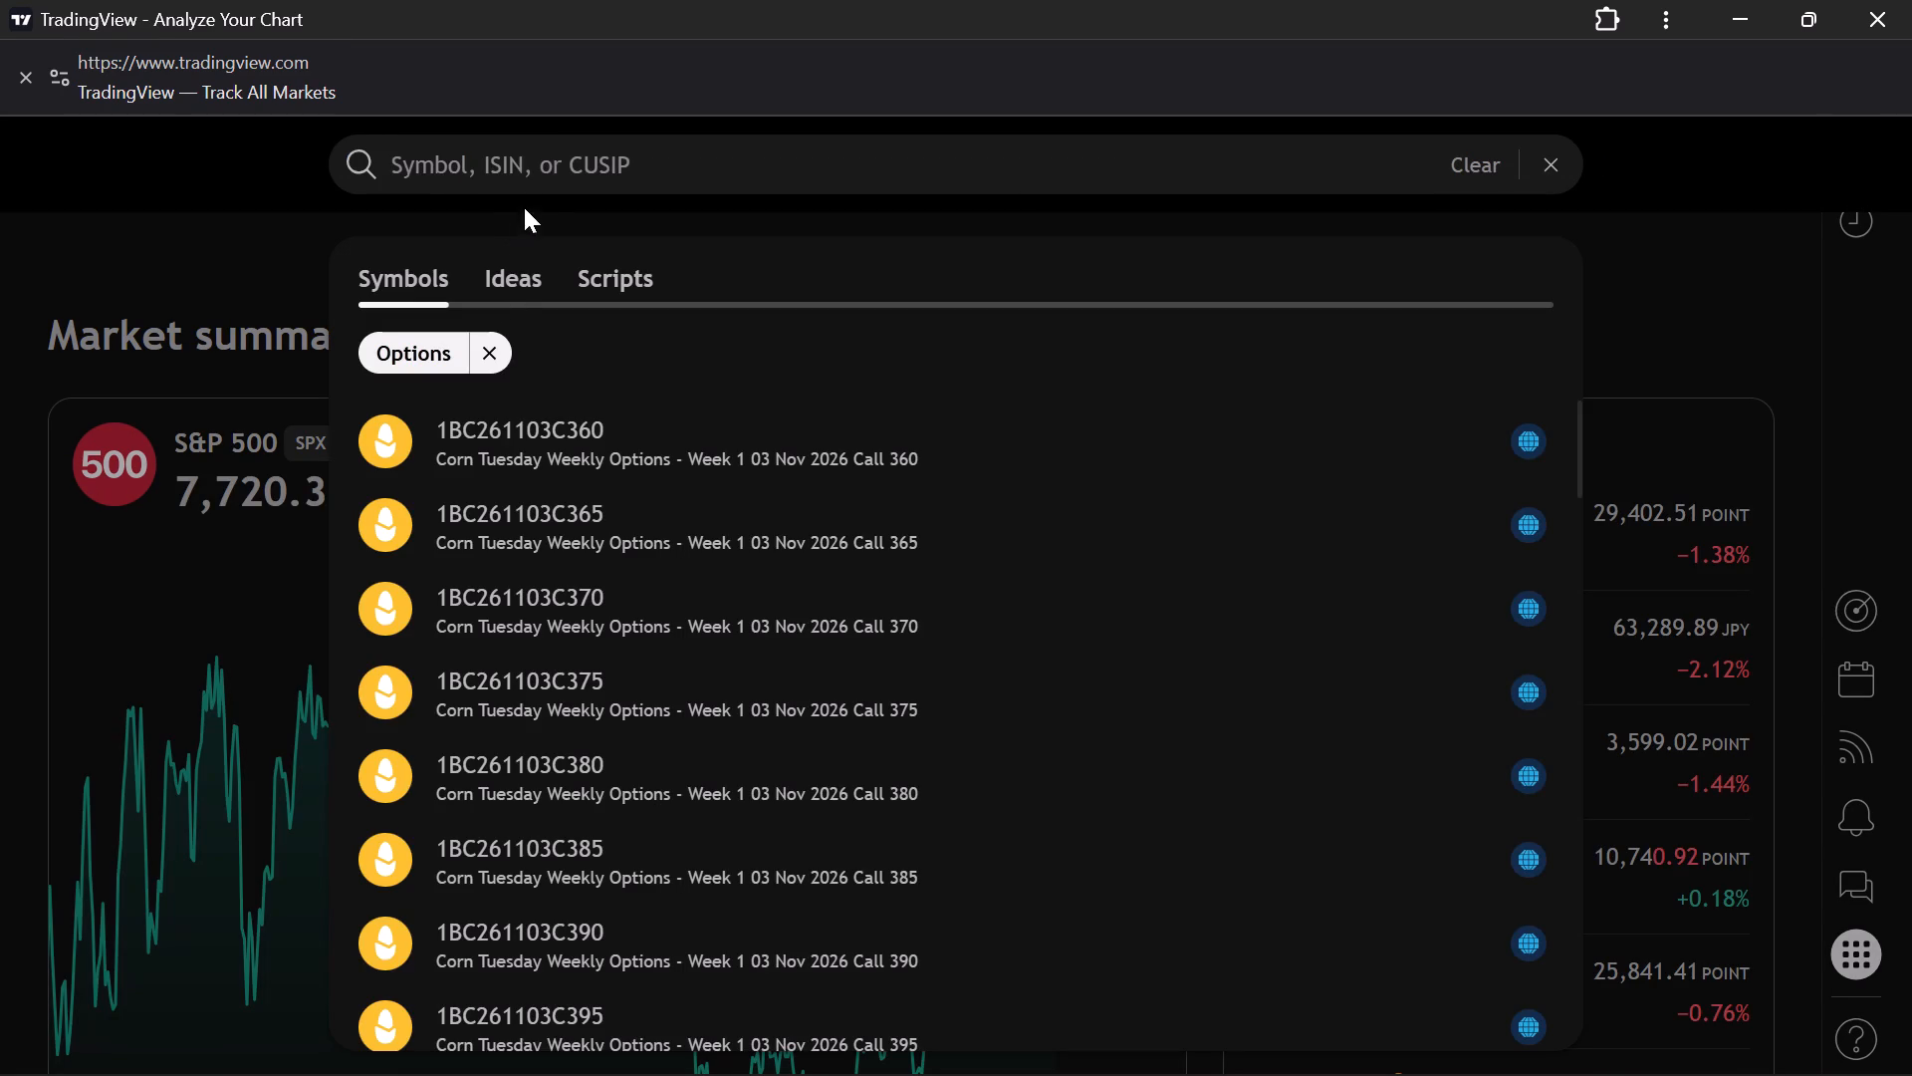
type("ni")
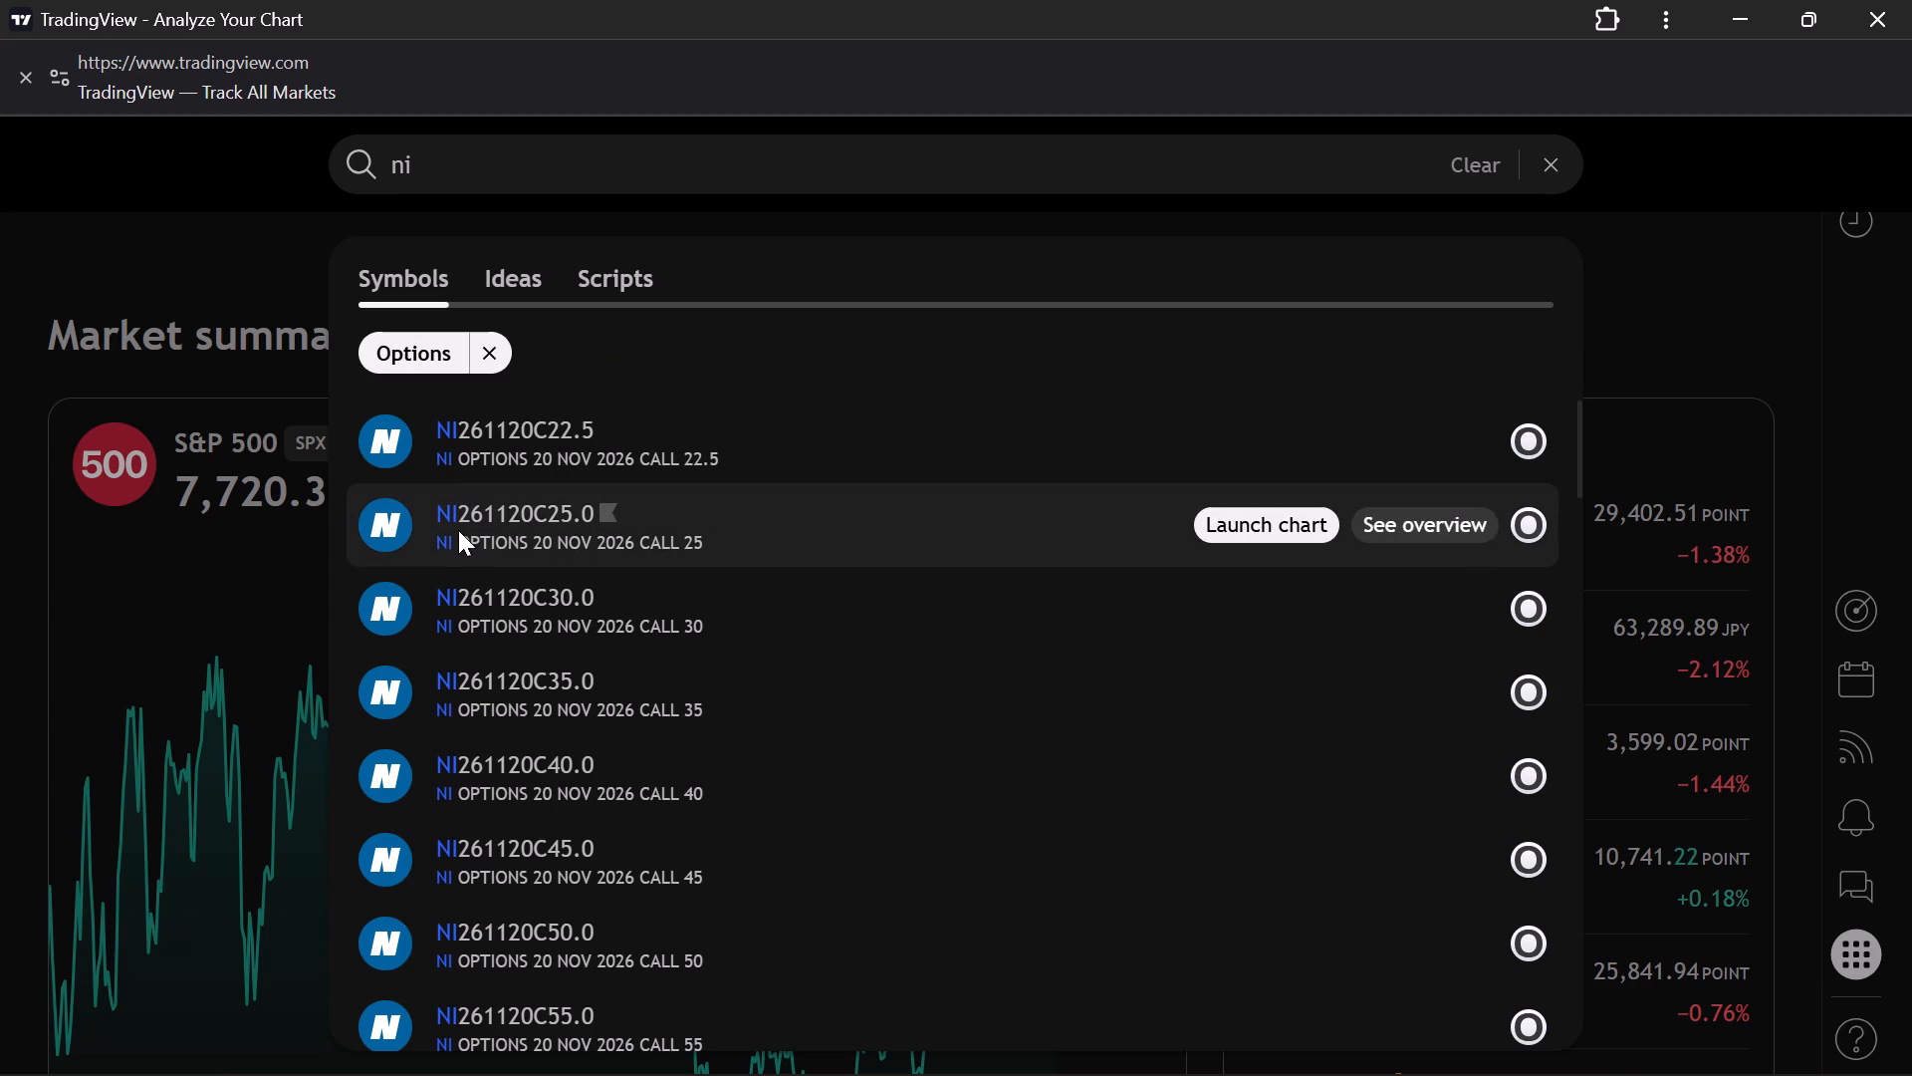
scroll(540, 768, "down", 1)
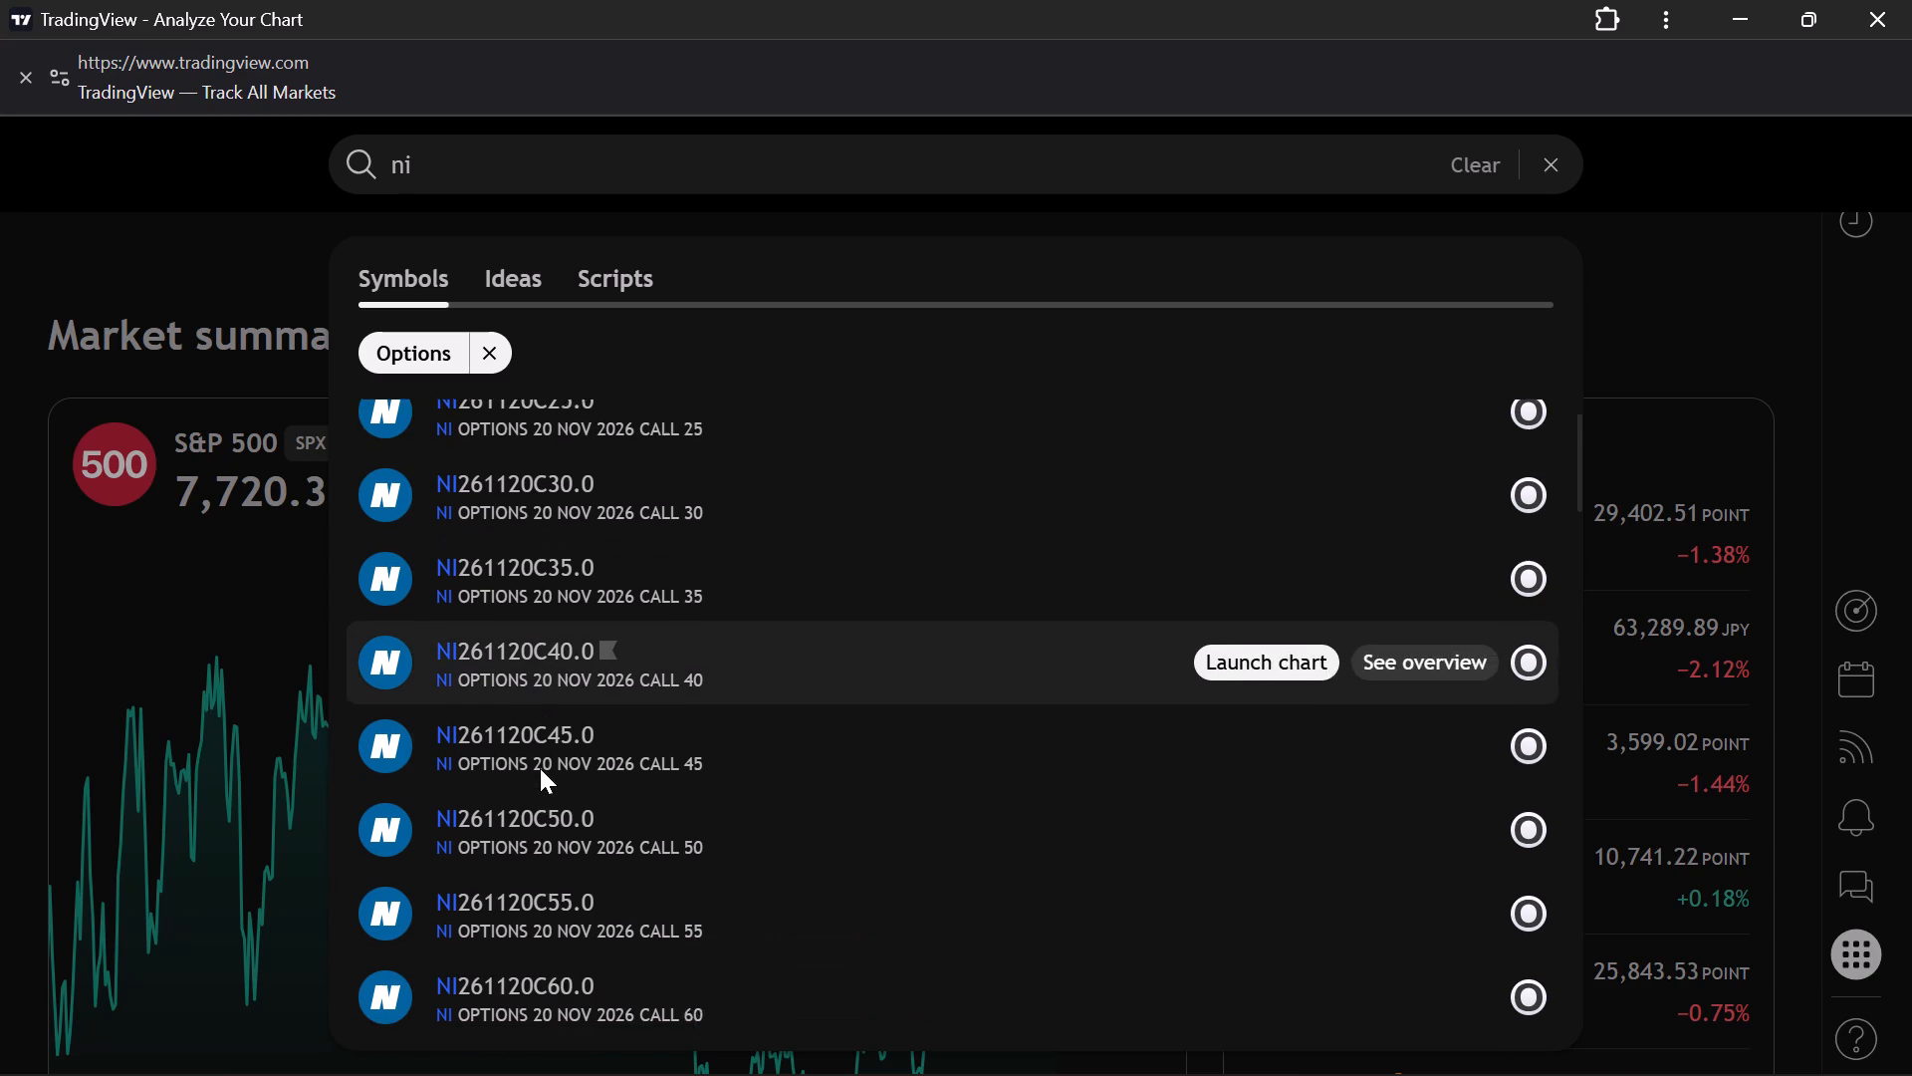
scroll(540, 768, "down", 4)
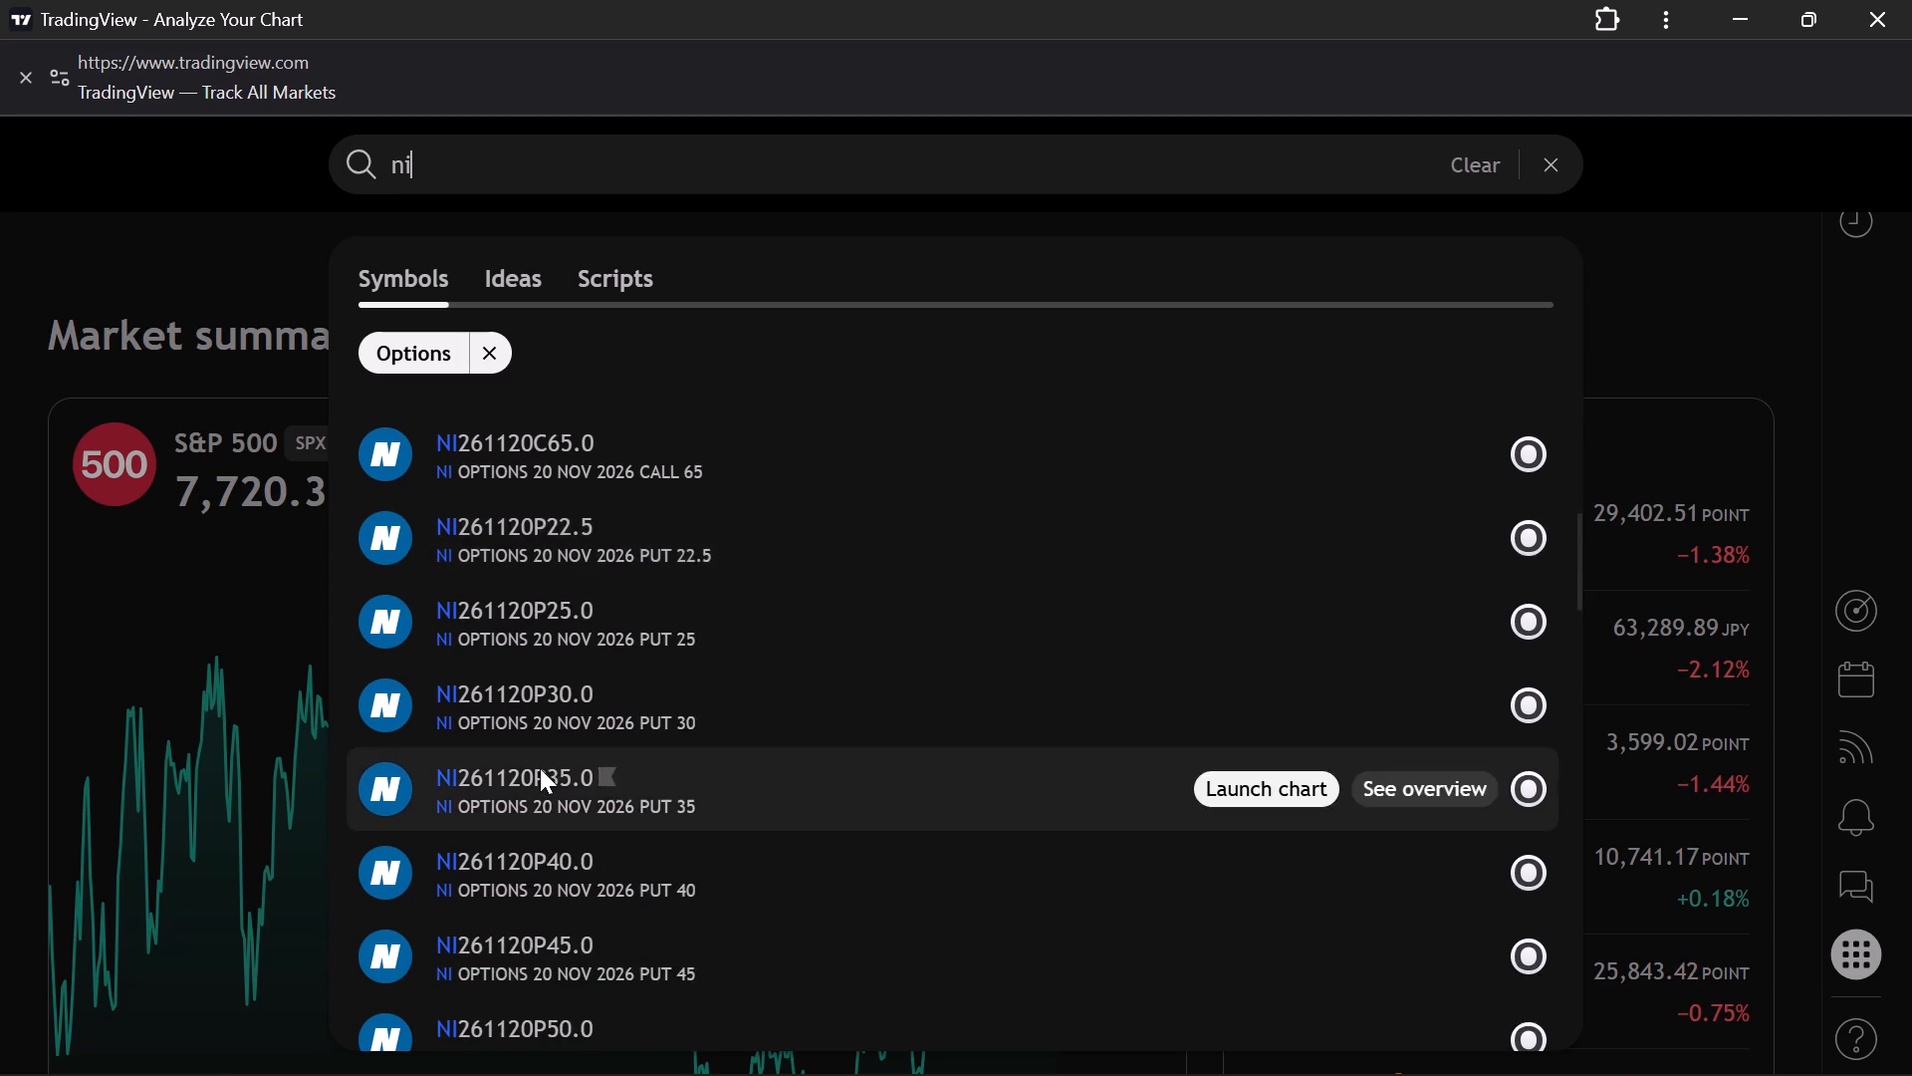
scroll(540, 768, "down", 8)
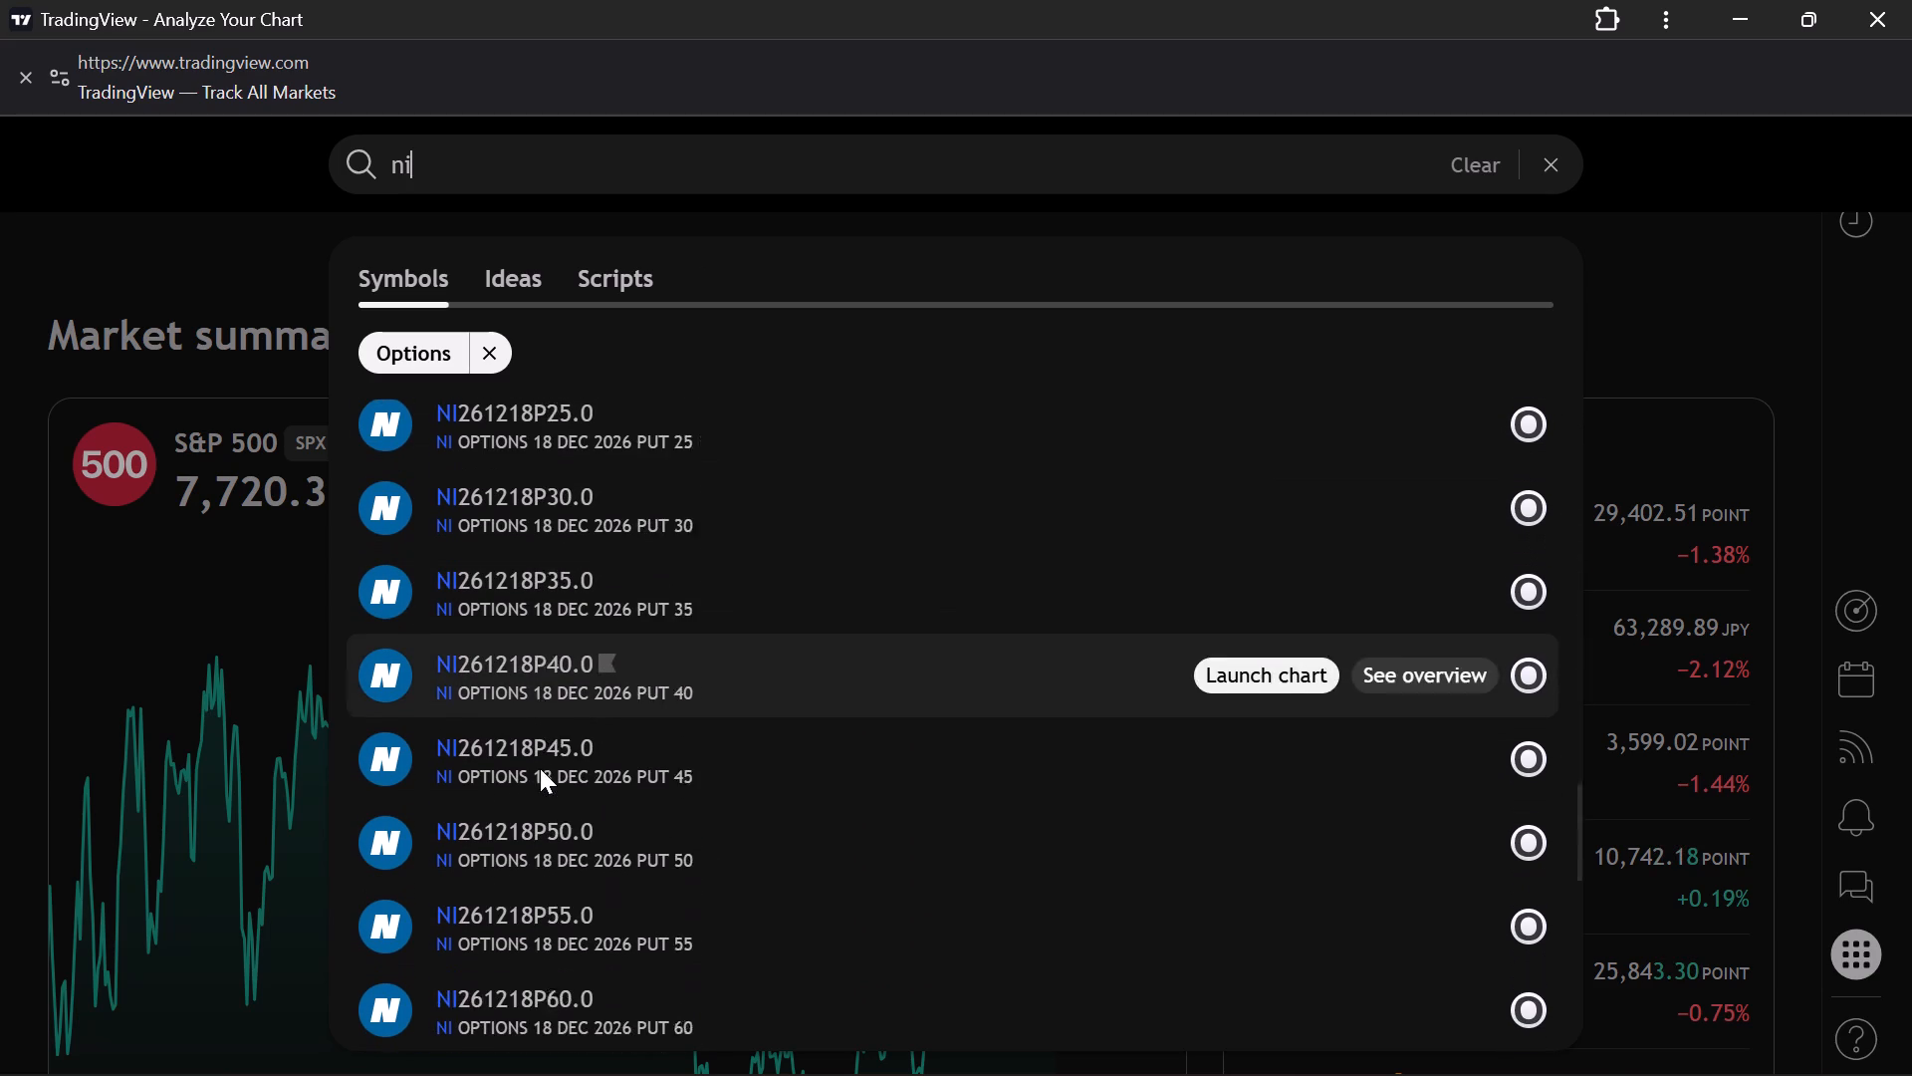
scroll(540, 768, "down", 7)
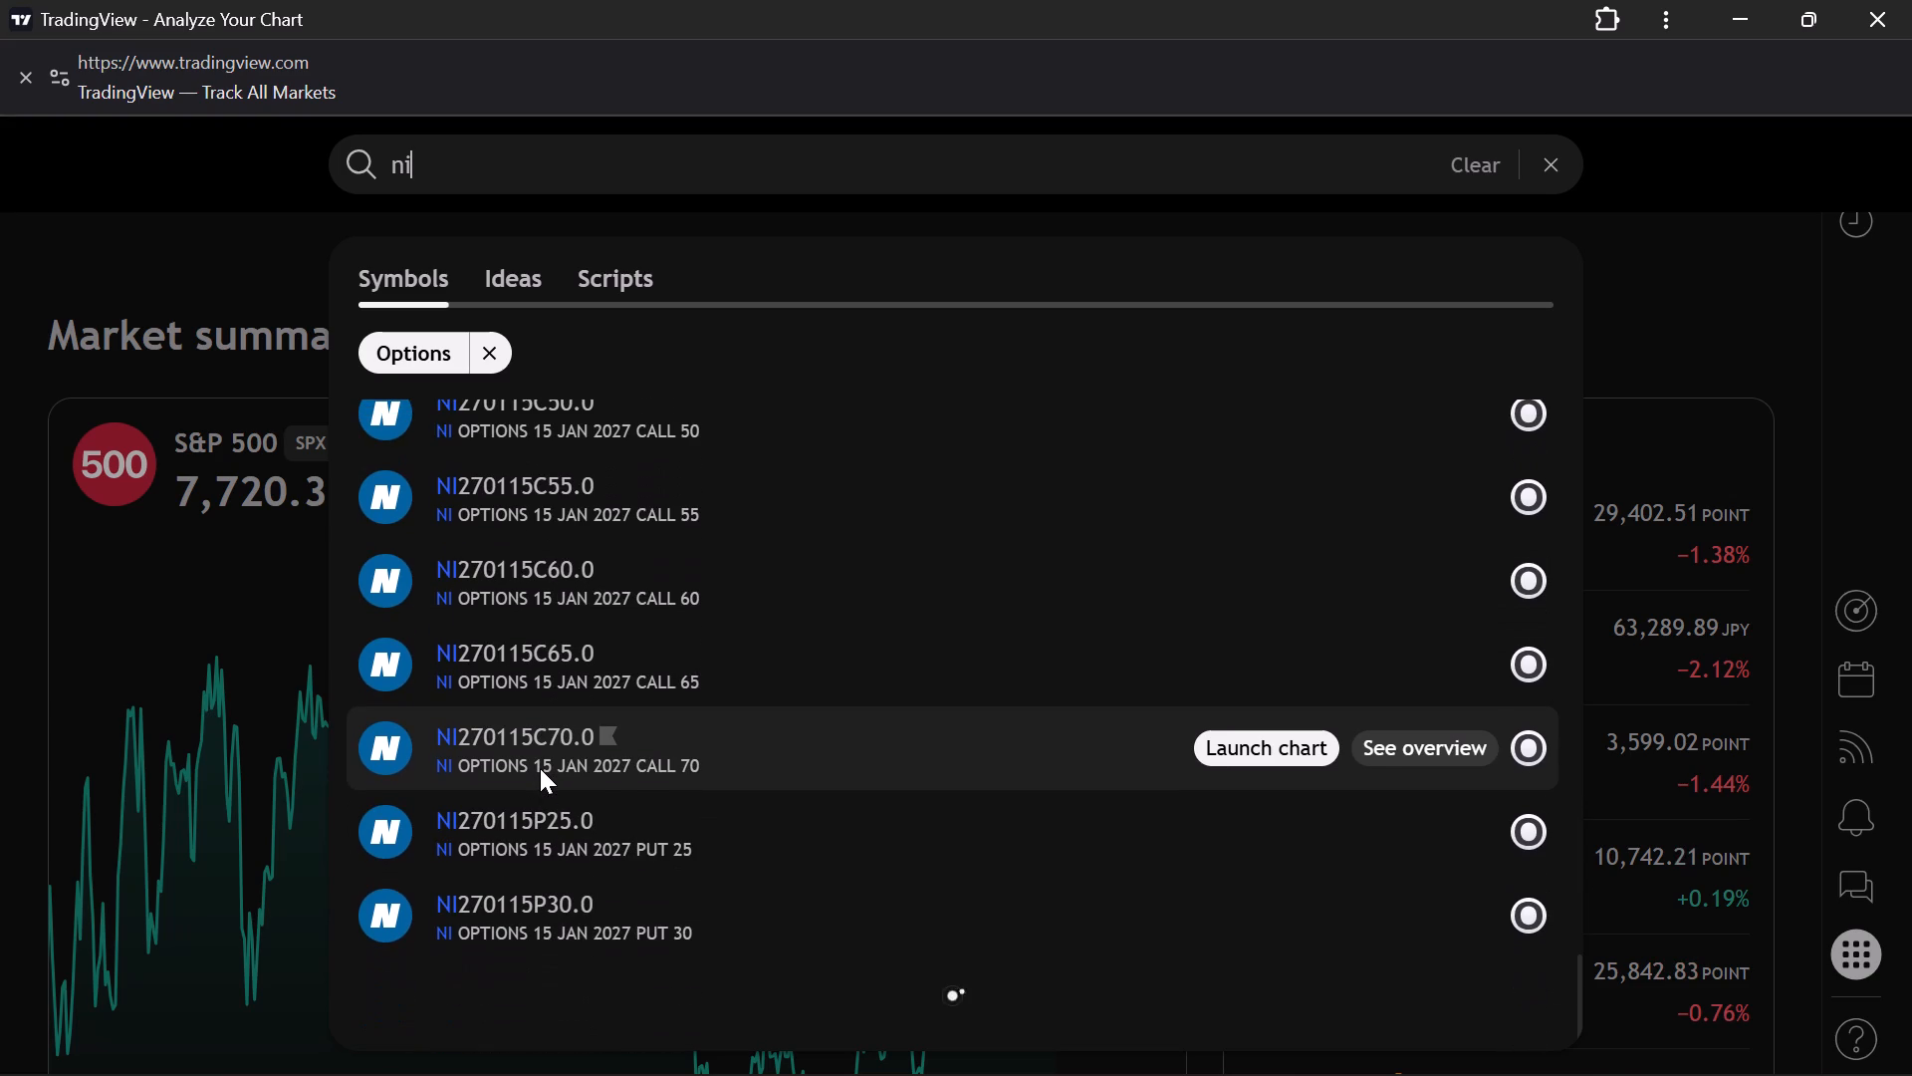
scroll(540, 768, "down", 5)
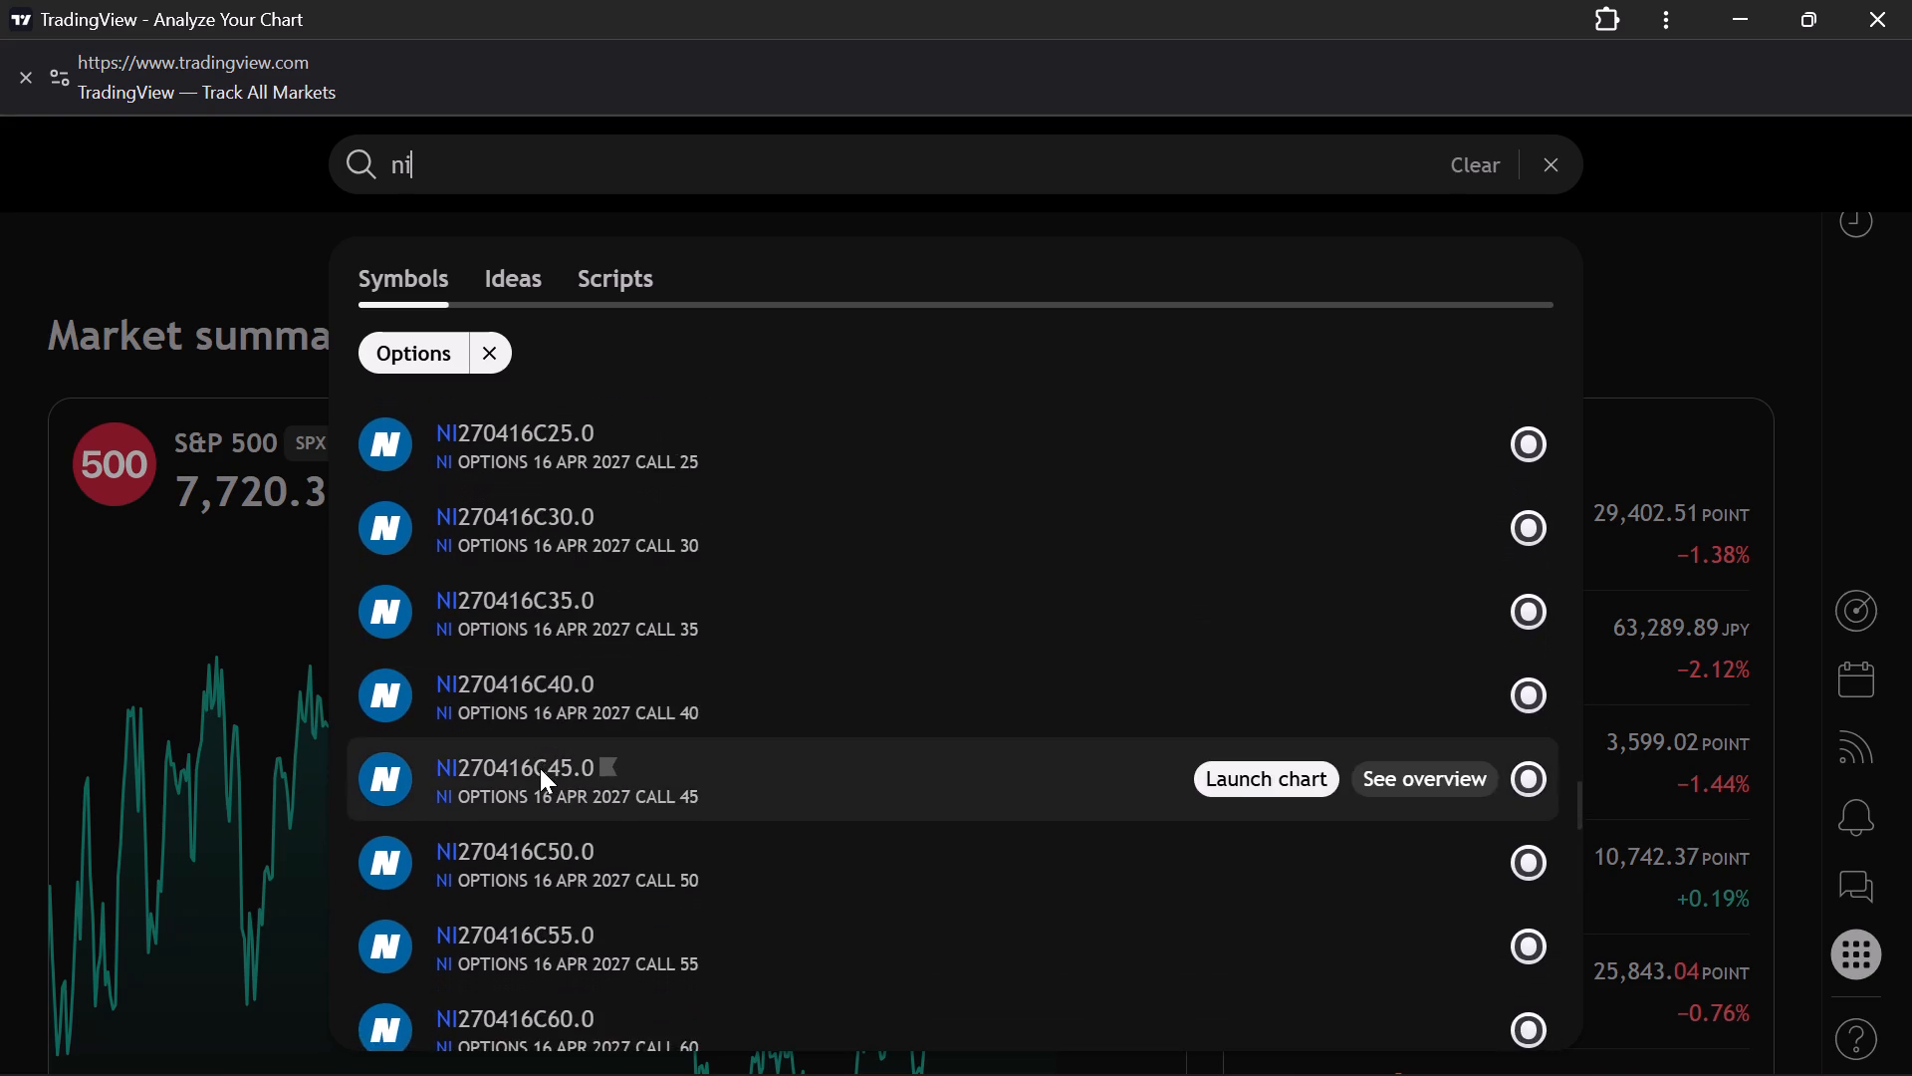
scroll(540, 768, "down", 2)
scroll(540, 768, "up", 20)
scroll(540, 768, "up", 15)
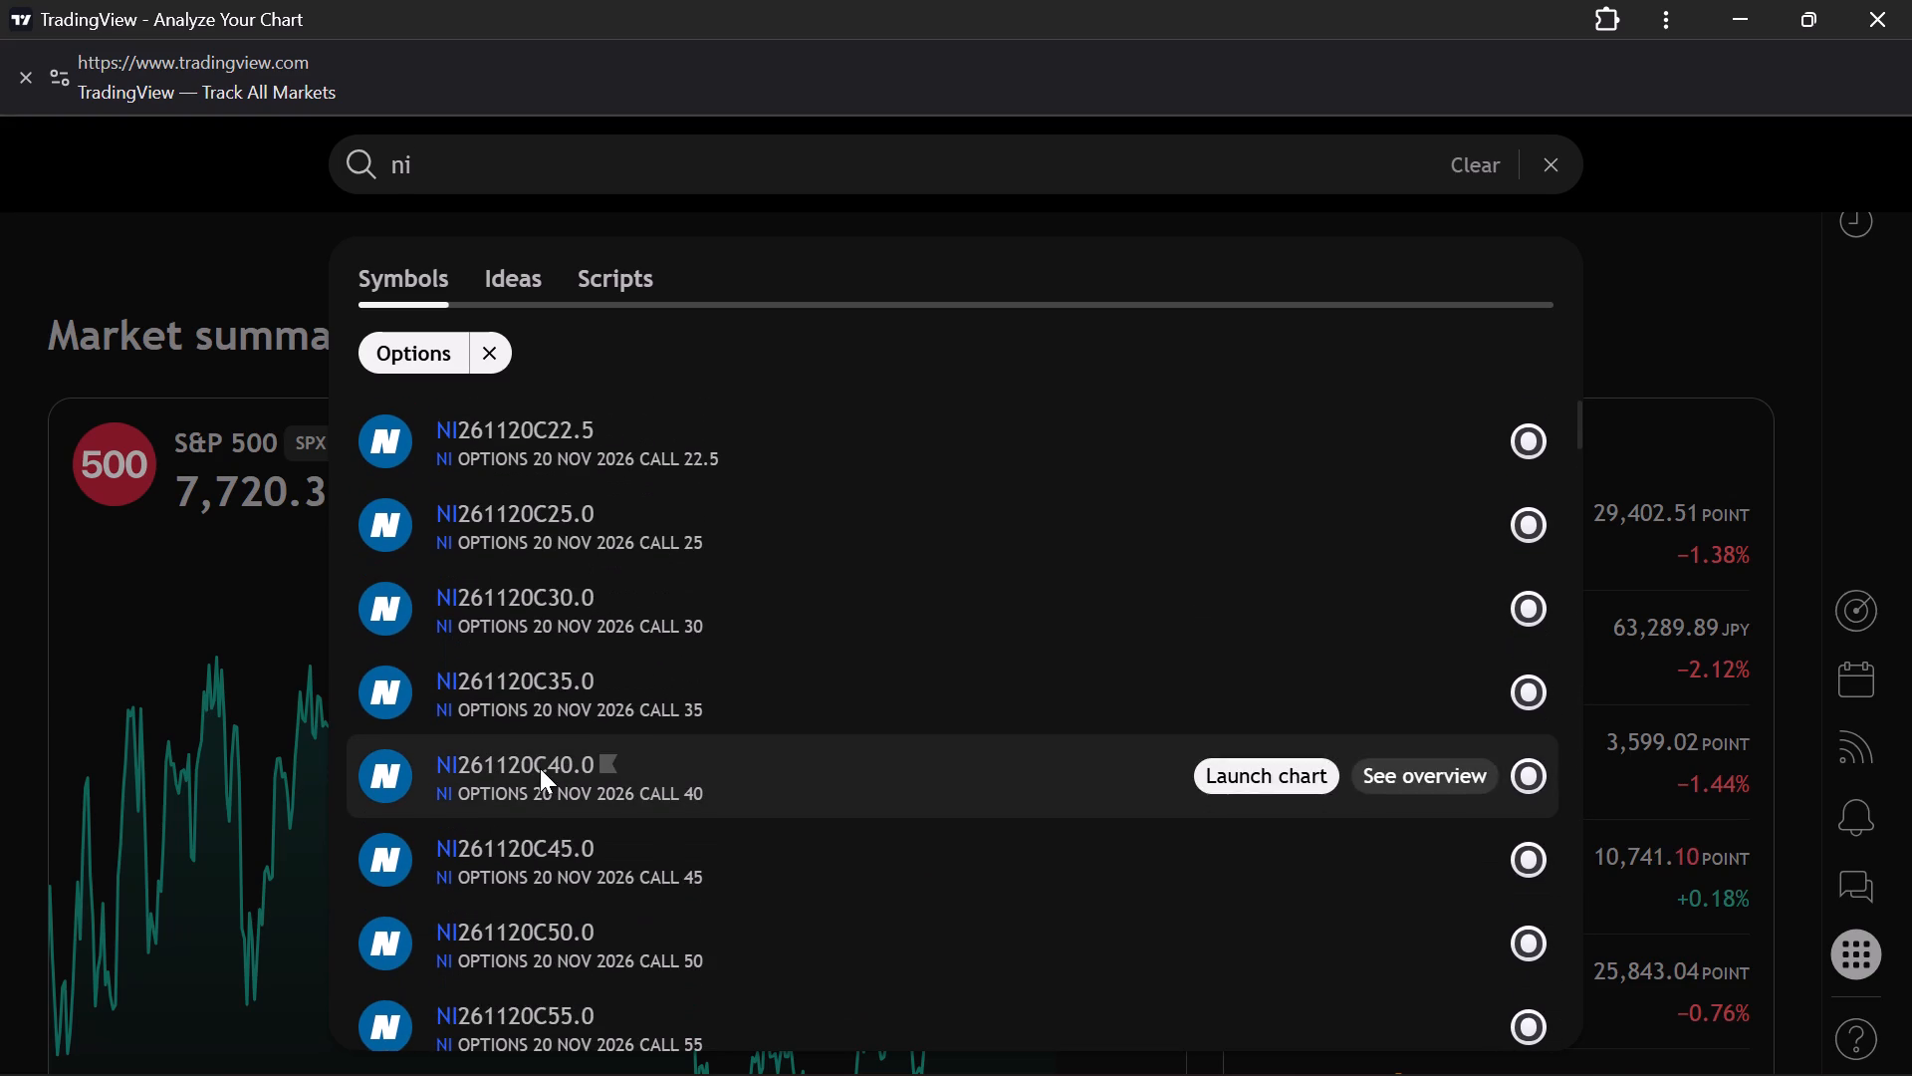
Open the chart of the NI 20 Nov 2026 Call 22.5 option and look over its bars.
left_click(606, 471)
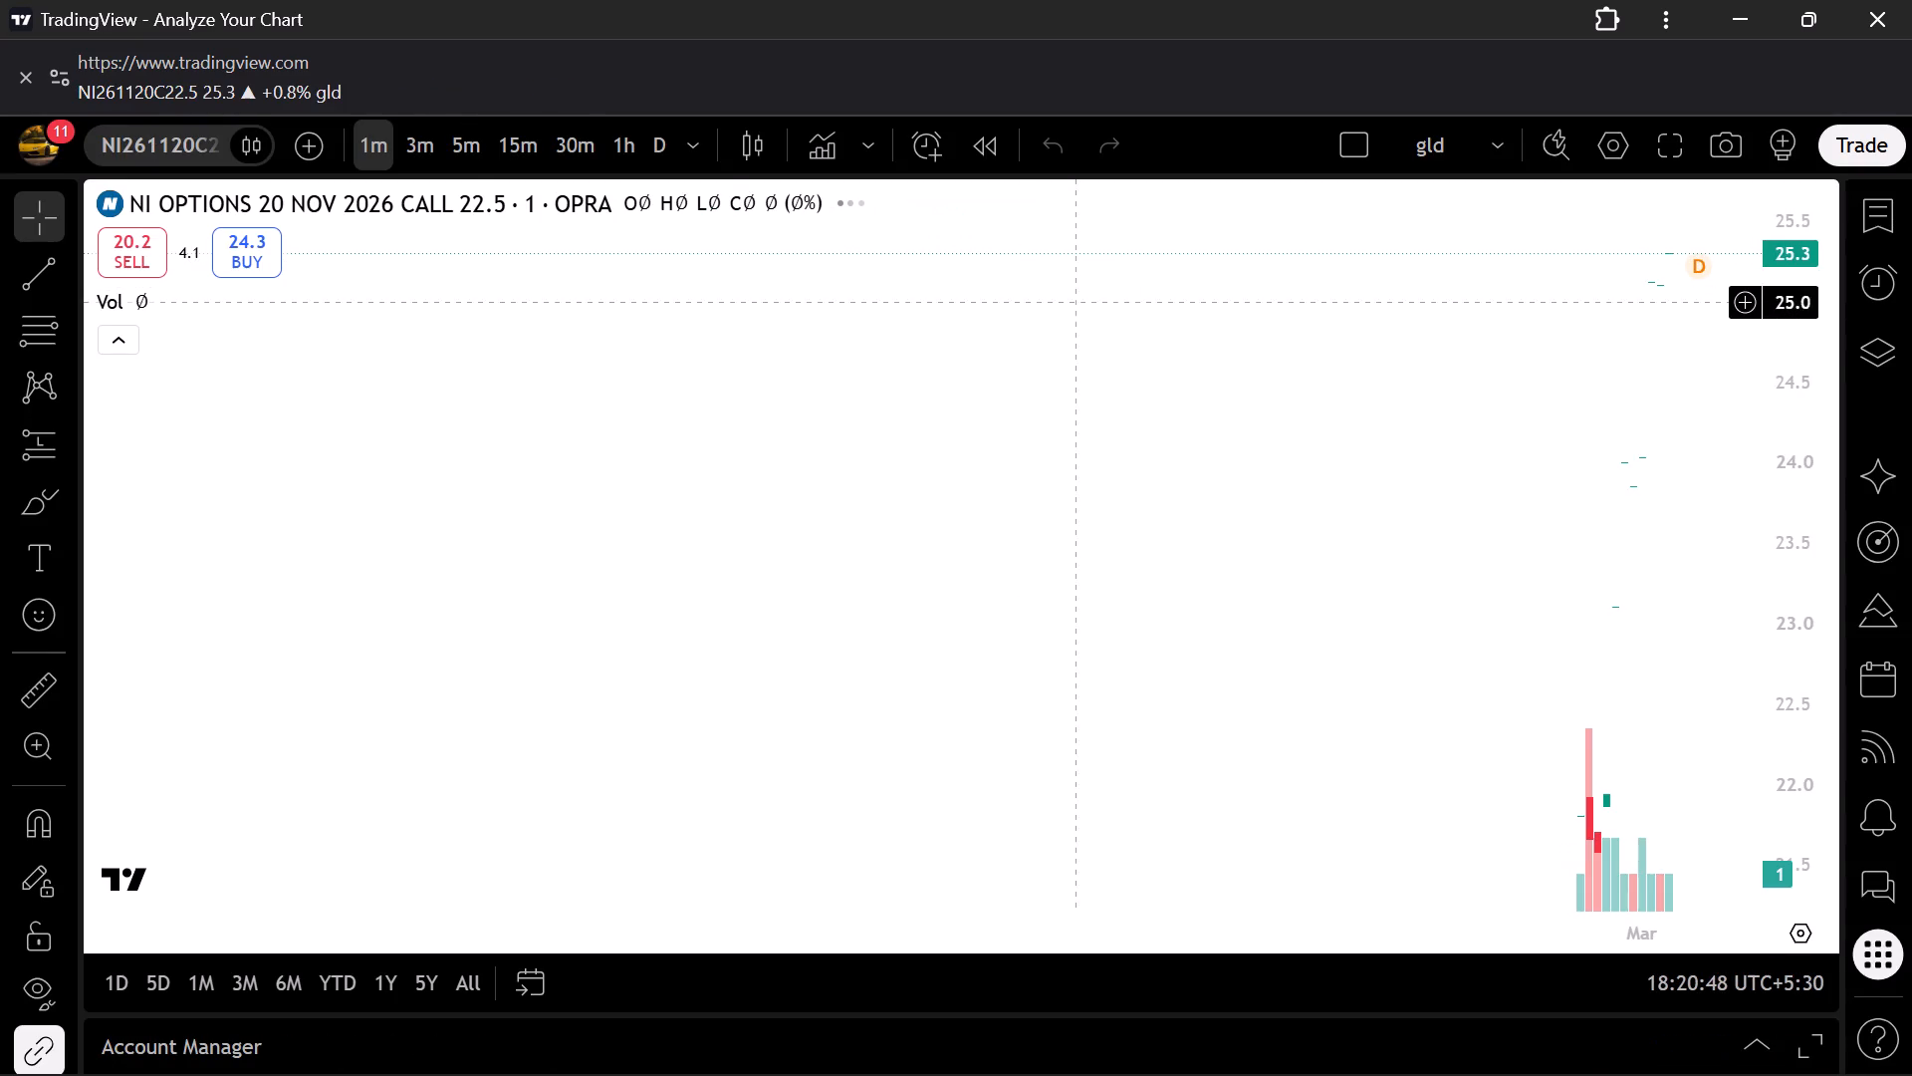
scroll(1065, 469, "left", 3)
scroll(1065, 469, "up", 3)
scroll(1065, 469, "right", 2)
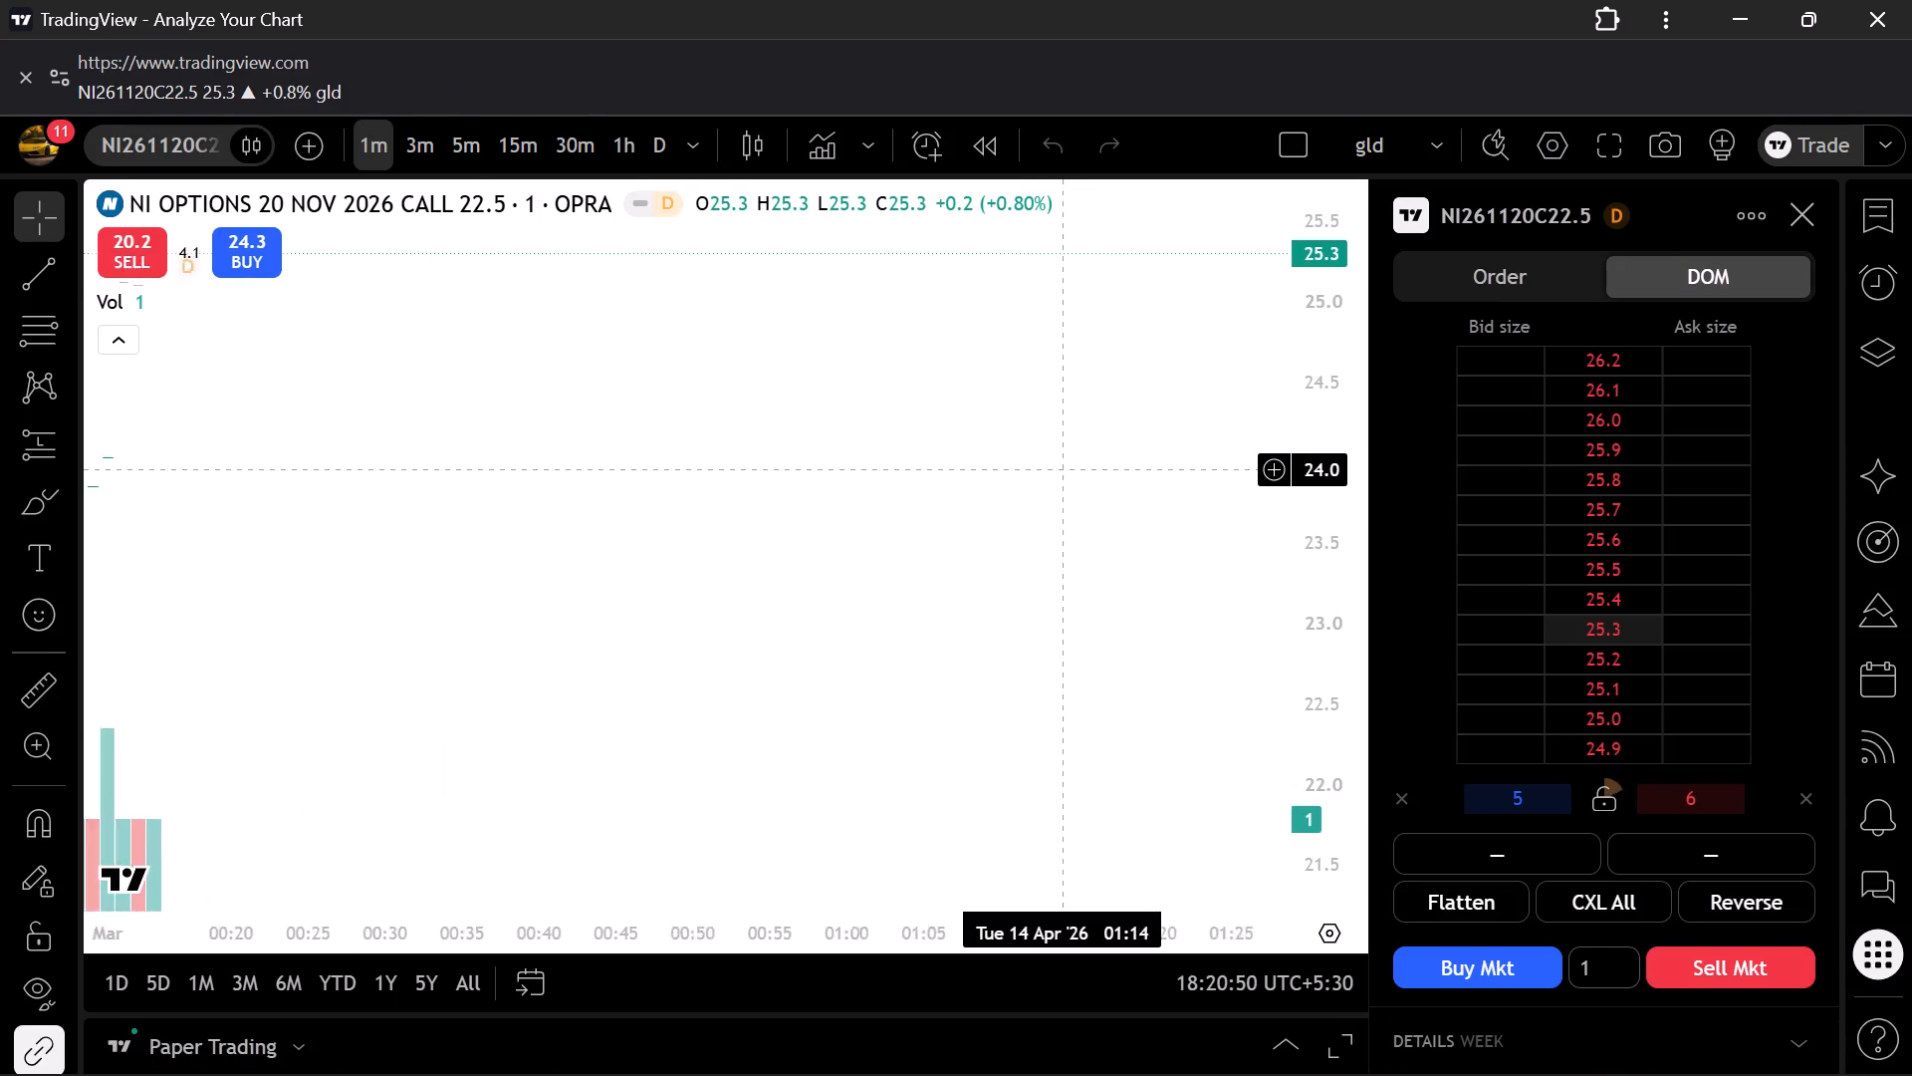
scroll(1065, 469, "right", 4)
scroll(1065, 469, "up", 4)
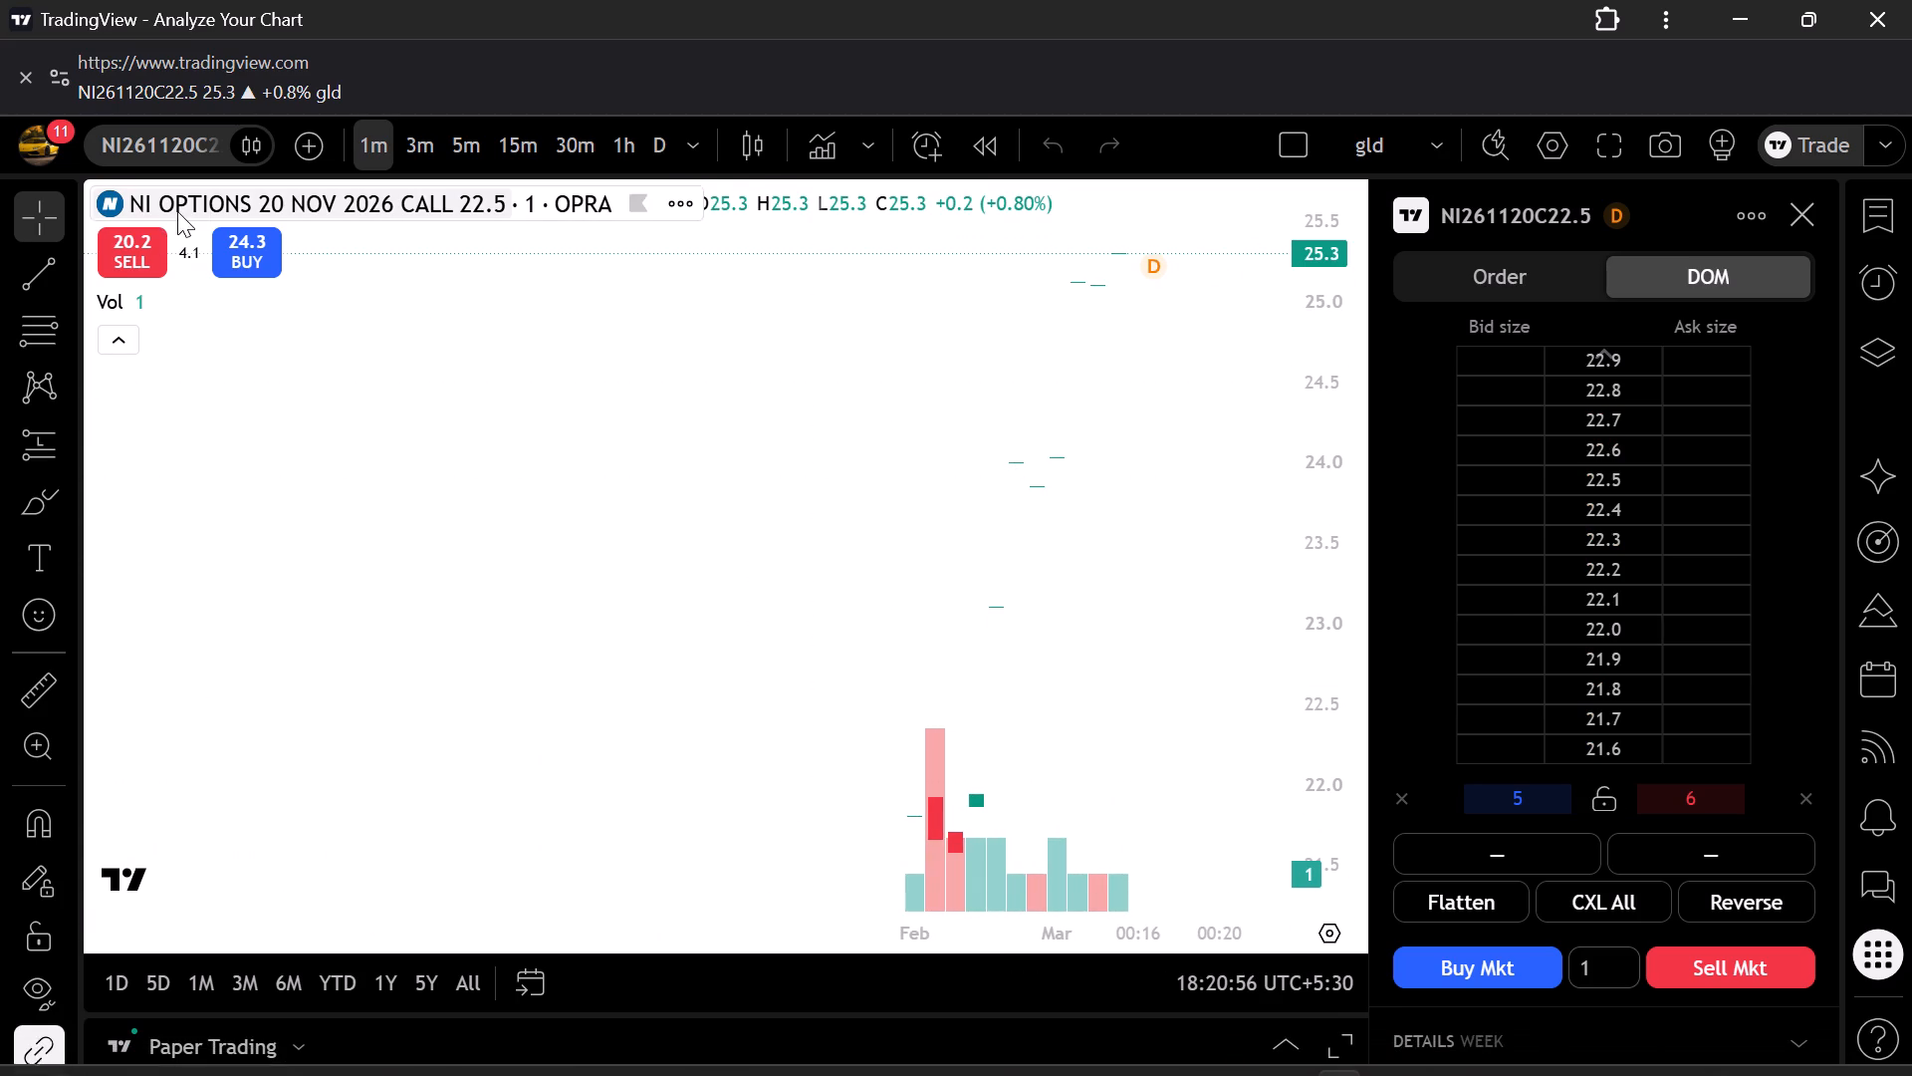
Change the chart symbol to the NIFTY (Nifty 50 Index), leaving the NI options chain and searching all symbols for "ni".
left_click(184, 128)
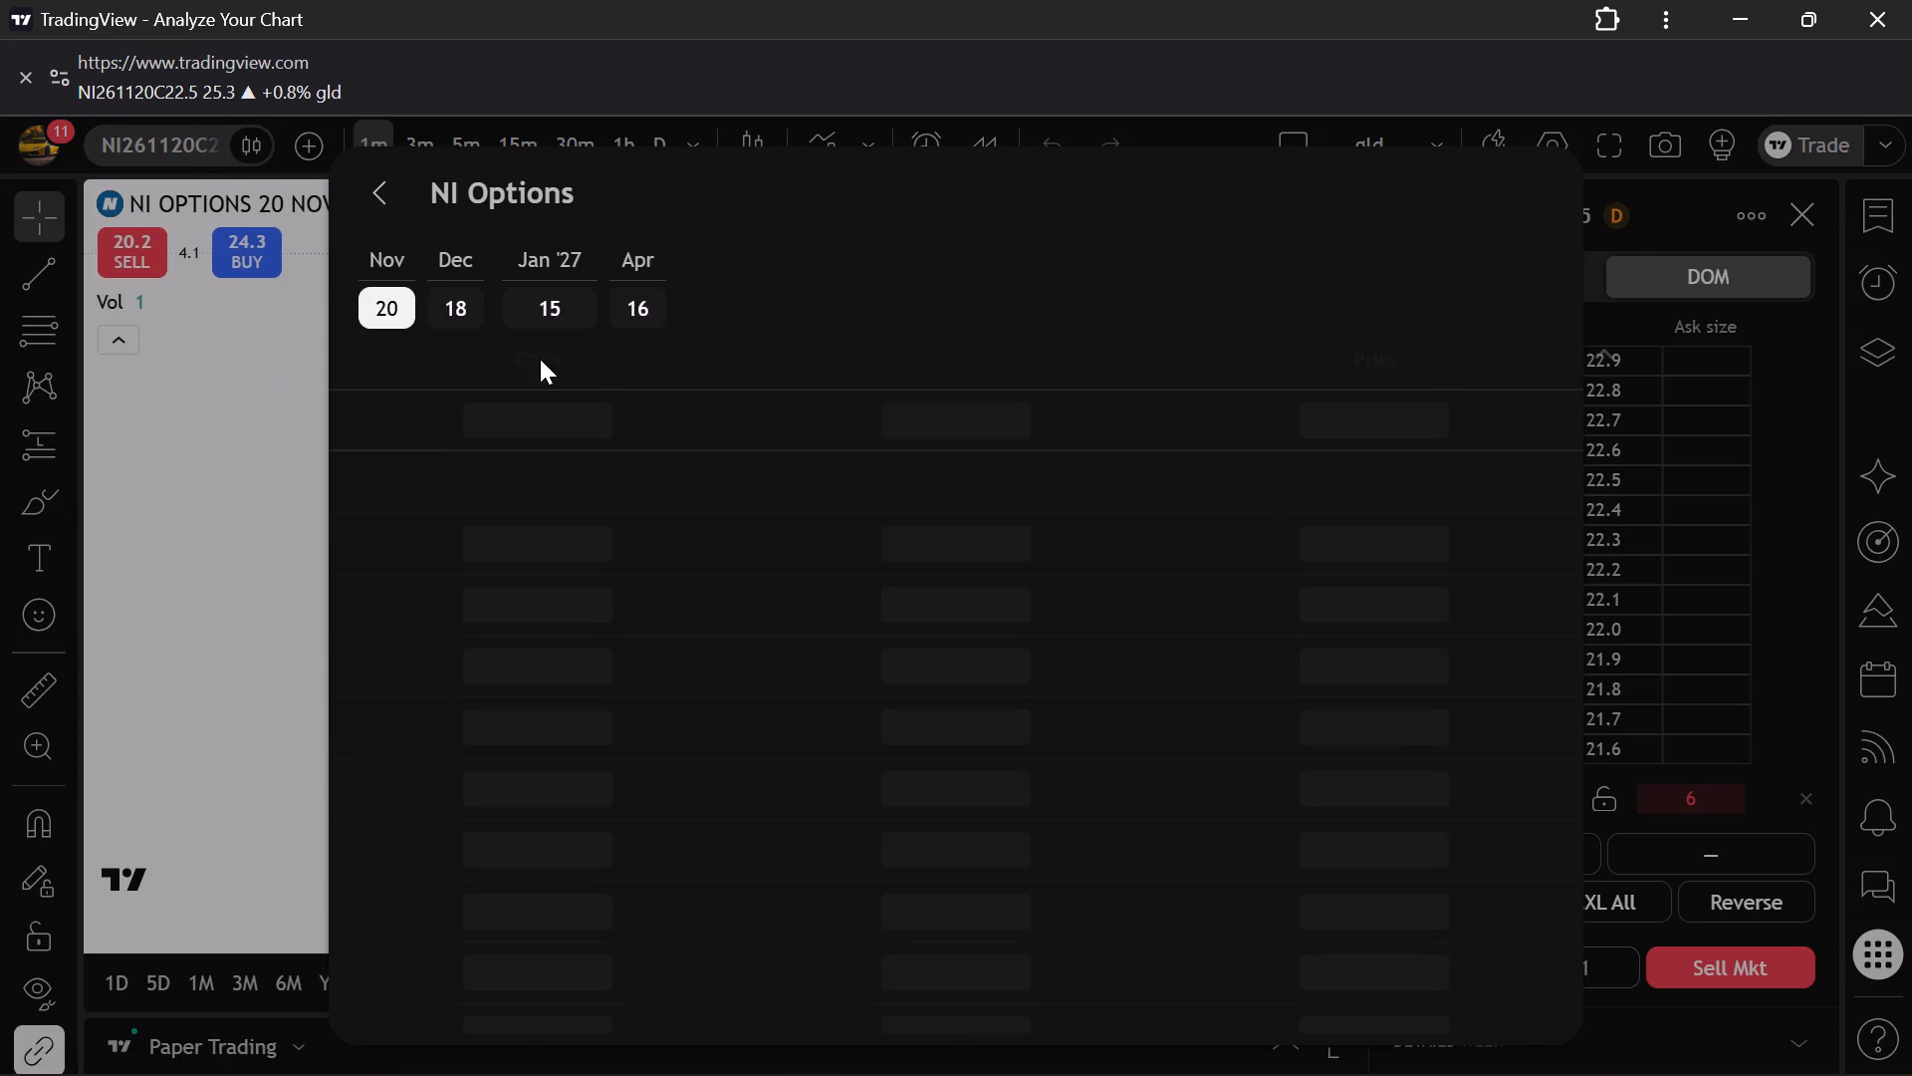
left_click(609, 404)
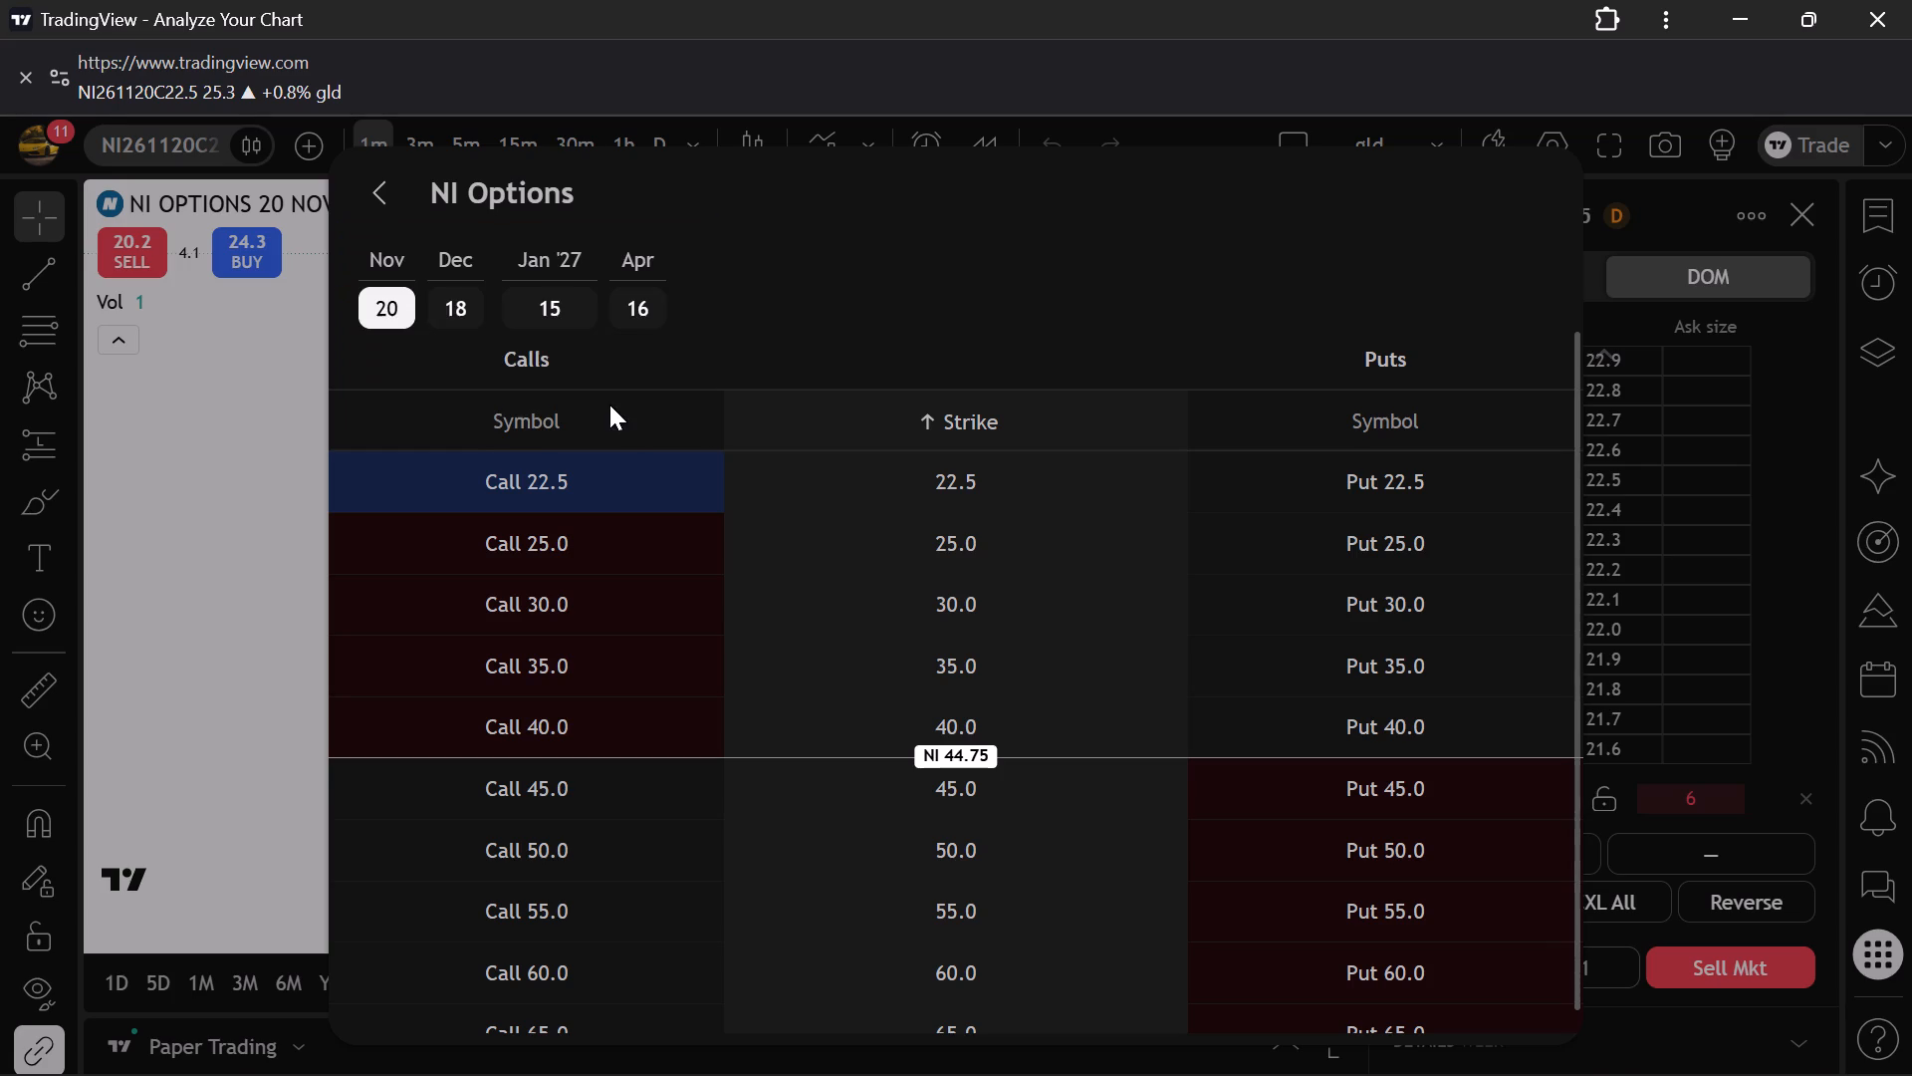
left_click(391, 187)
left_click(499, 283)
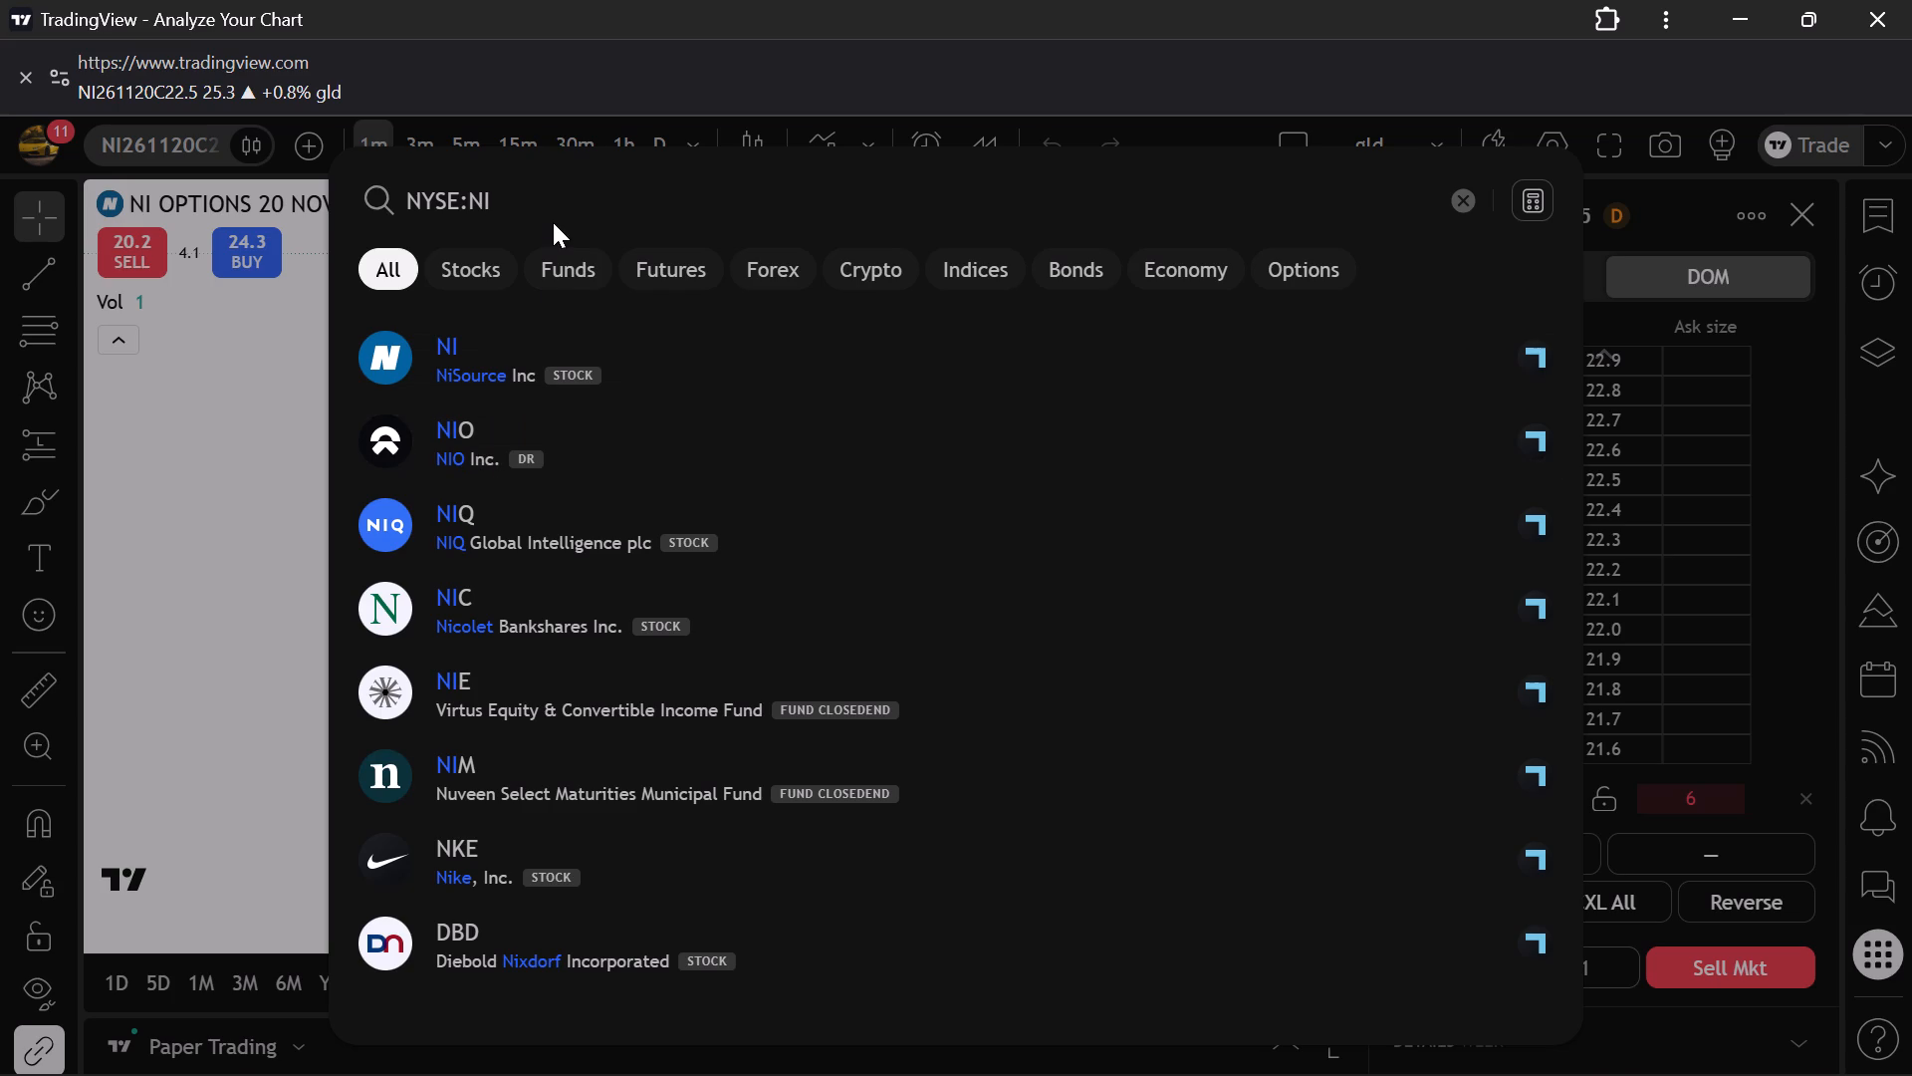
key("BackSpace")
key("BackSpace")
key("BackSpace")
key("BackSpace")
key("BackSpace")
key("BackSpace")
key("BackSpace")
key("BackSpace")
key("BackSpace")
key("BackSpace")
key("BackSpace")
key("BackSpace")
key("BackSpace")
key("BackSpace")
key("BackSpace")
key("BackSpace")
key("BackSpace")
key("BackSpace")
key("BackSpace")
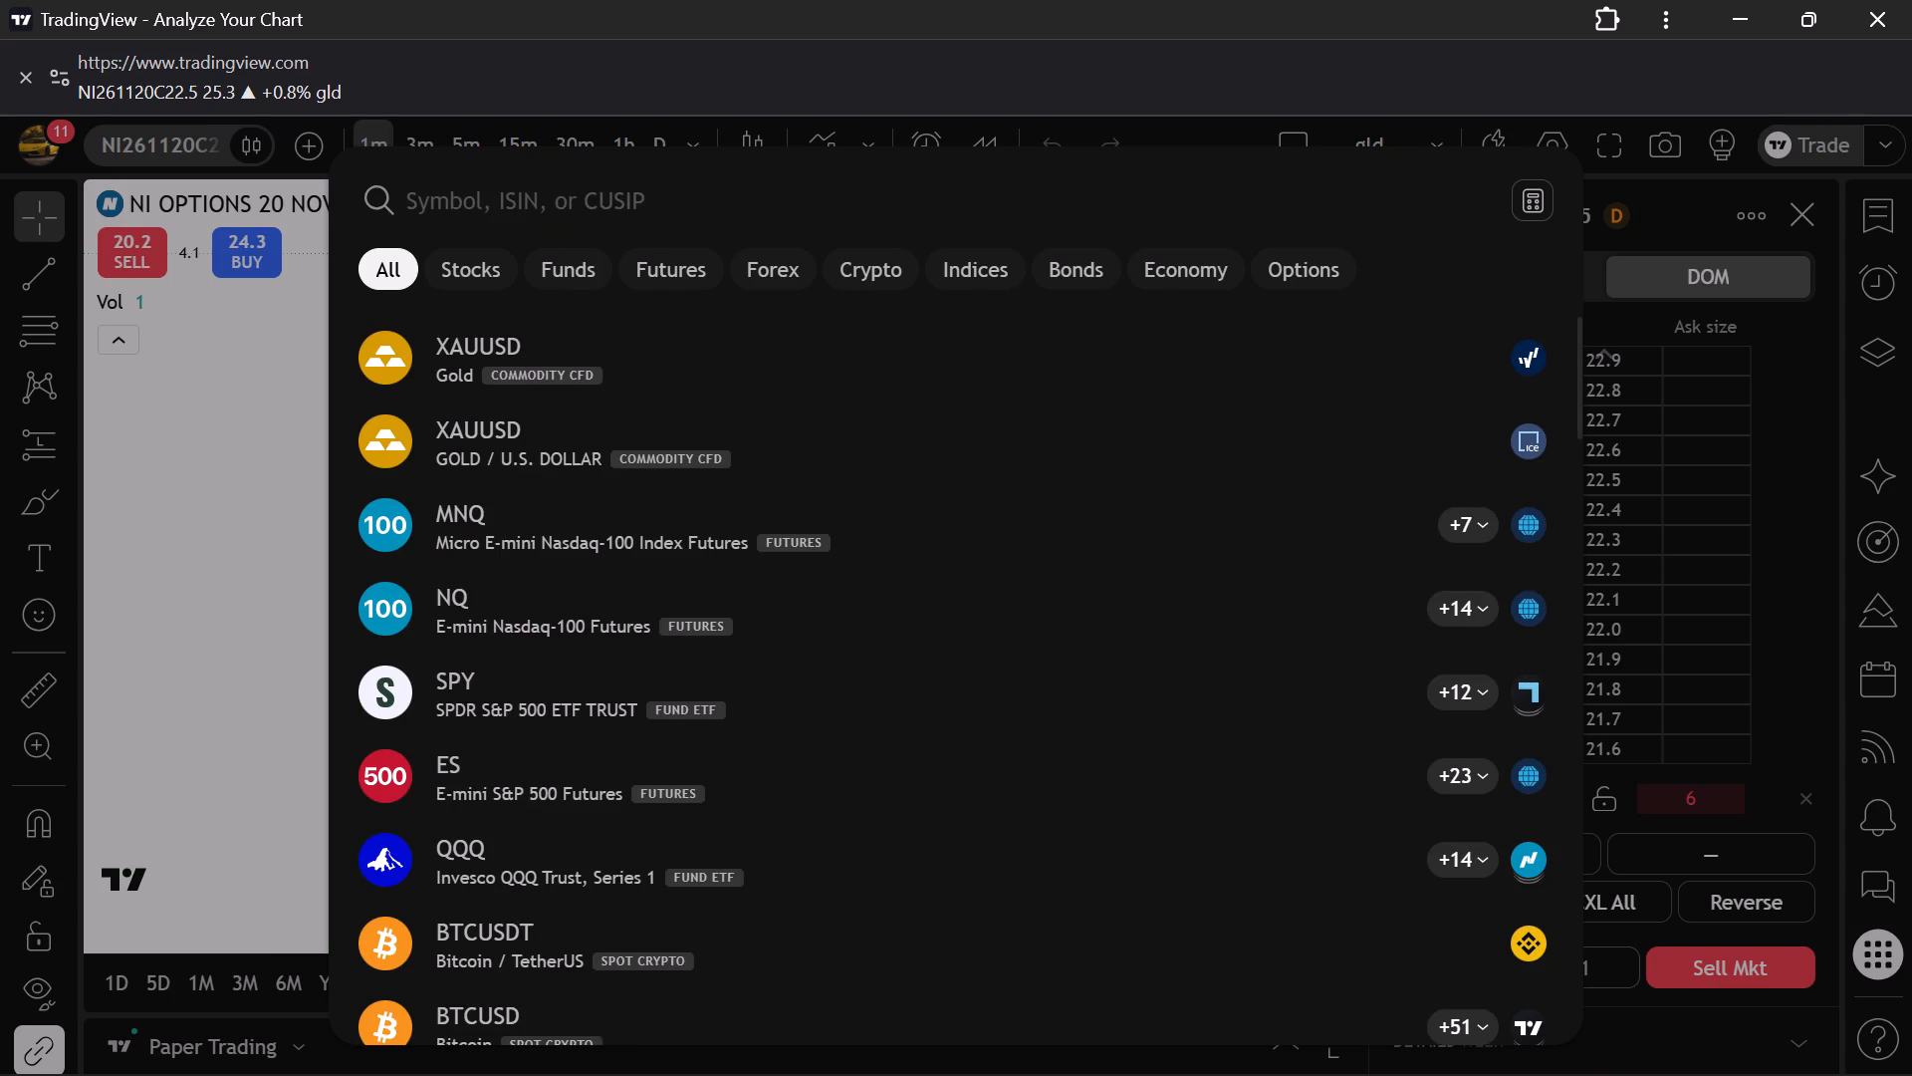
key("n")
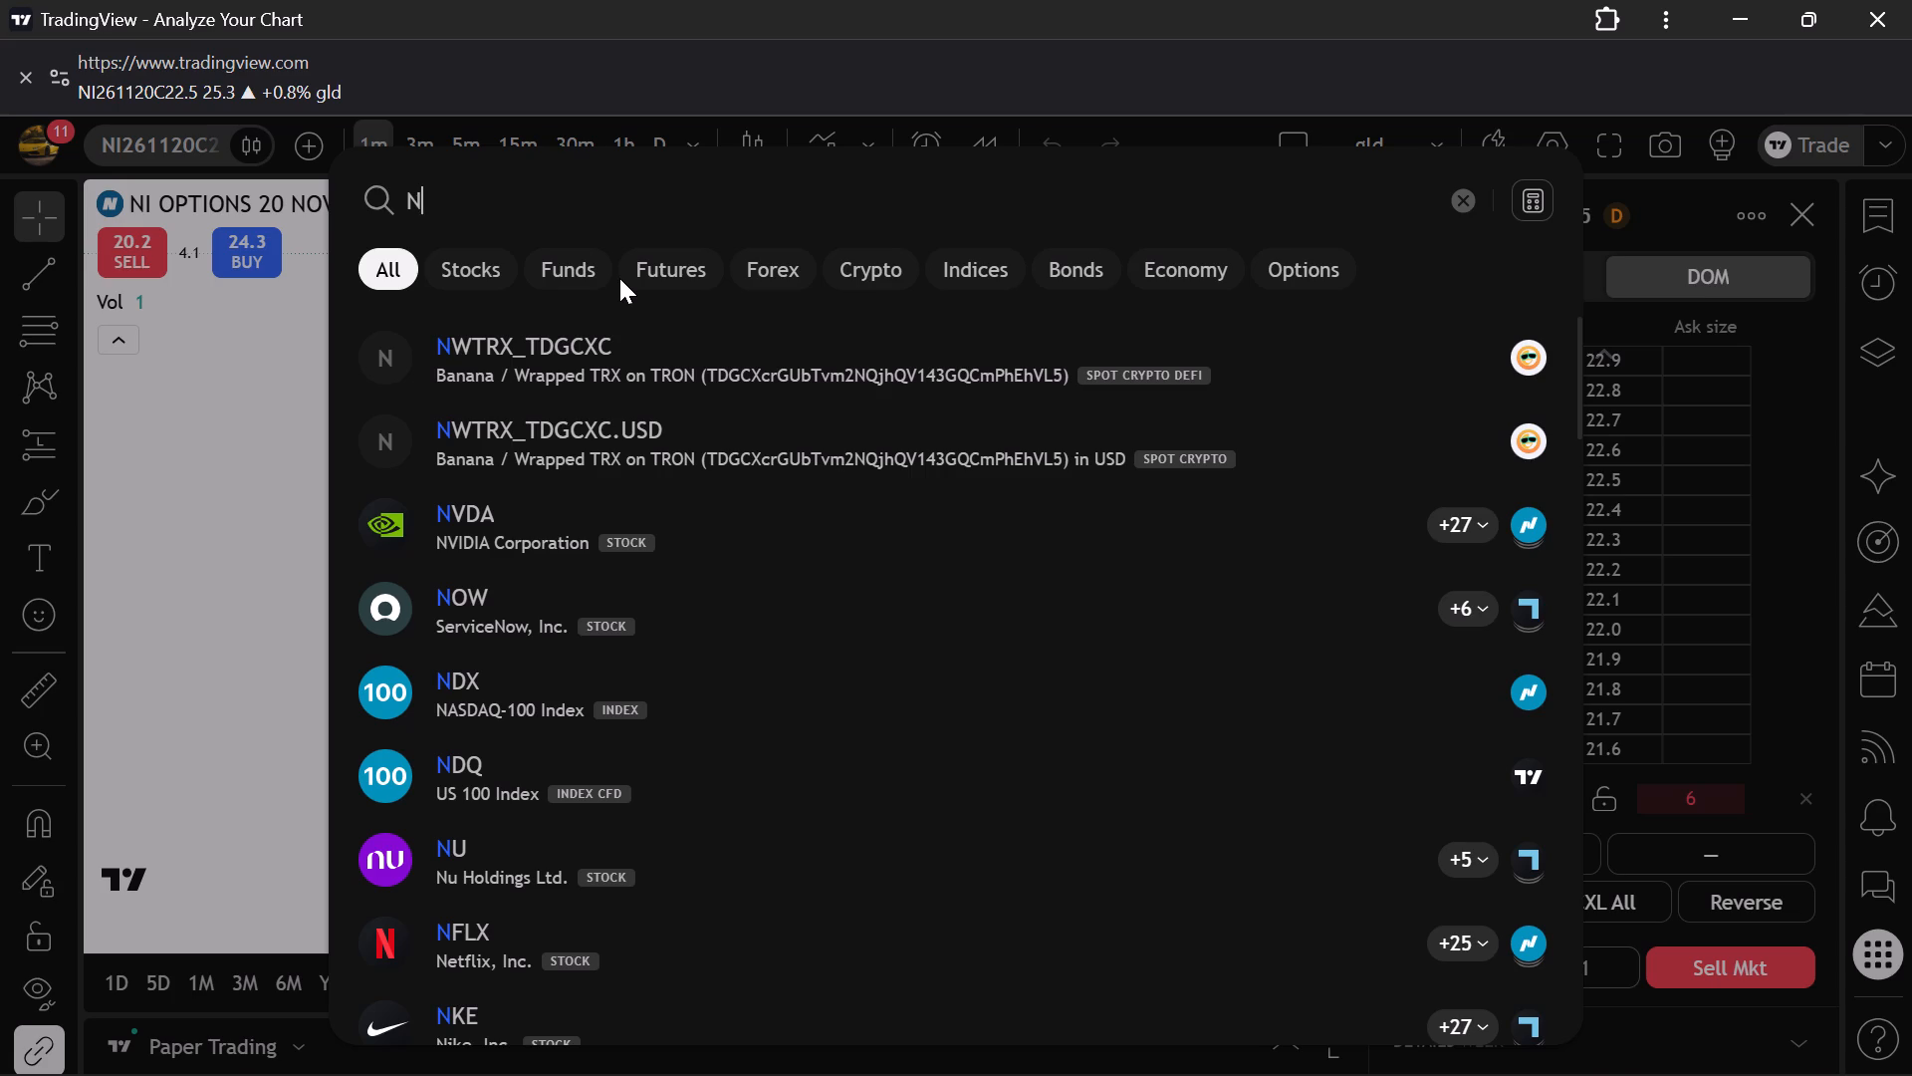
key("i")
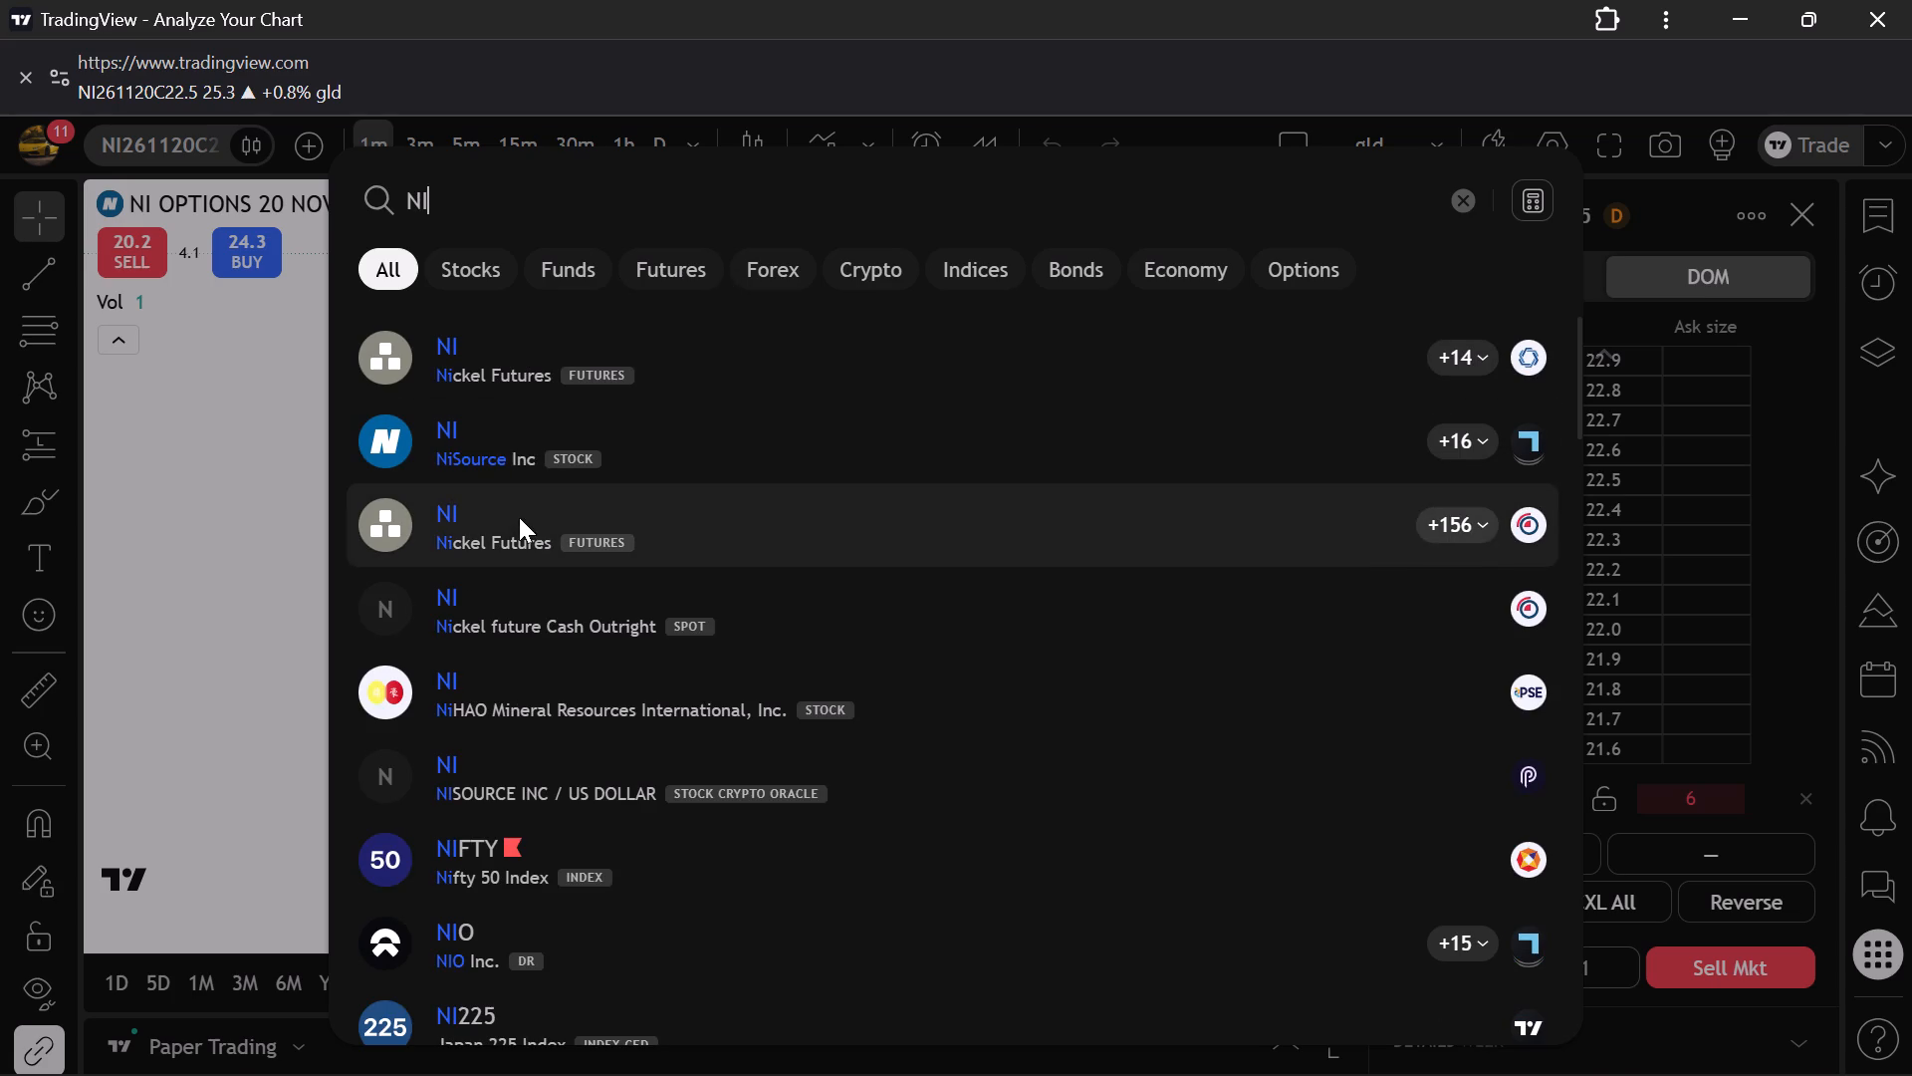
left_click(434, 865)
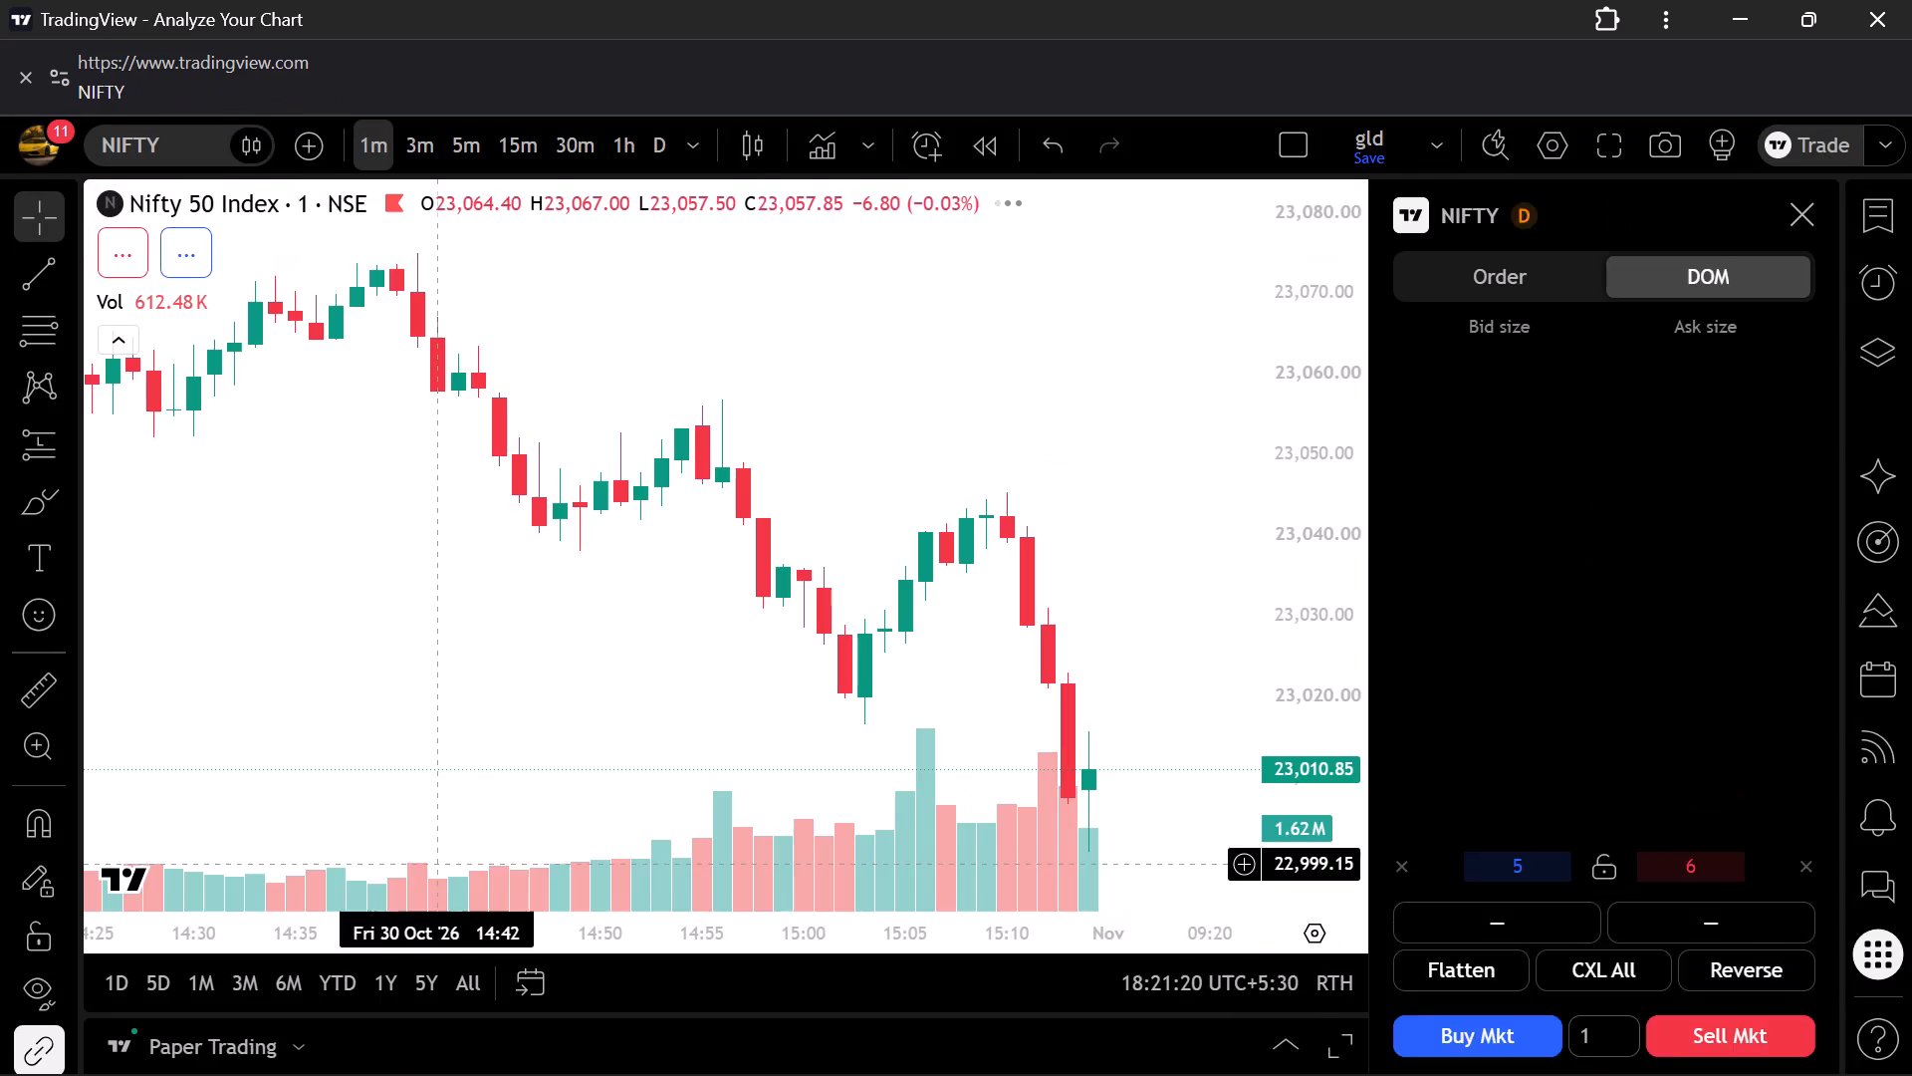
Look over the latest 1-minute Nifty 50 Index bars and switch the chart to the 1-hour timeframe.
scroll(793, 689, "down", 2)
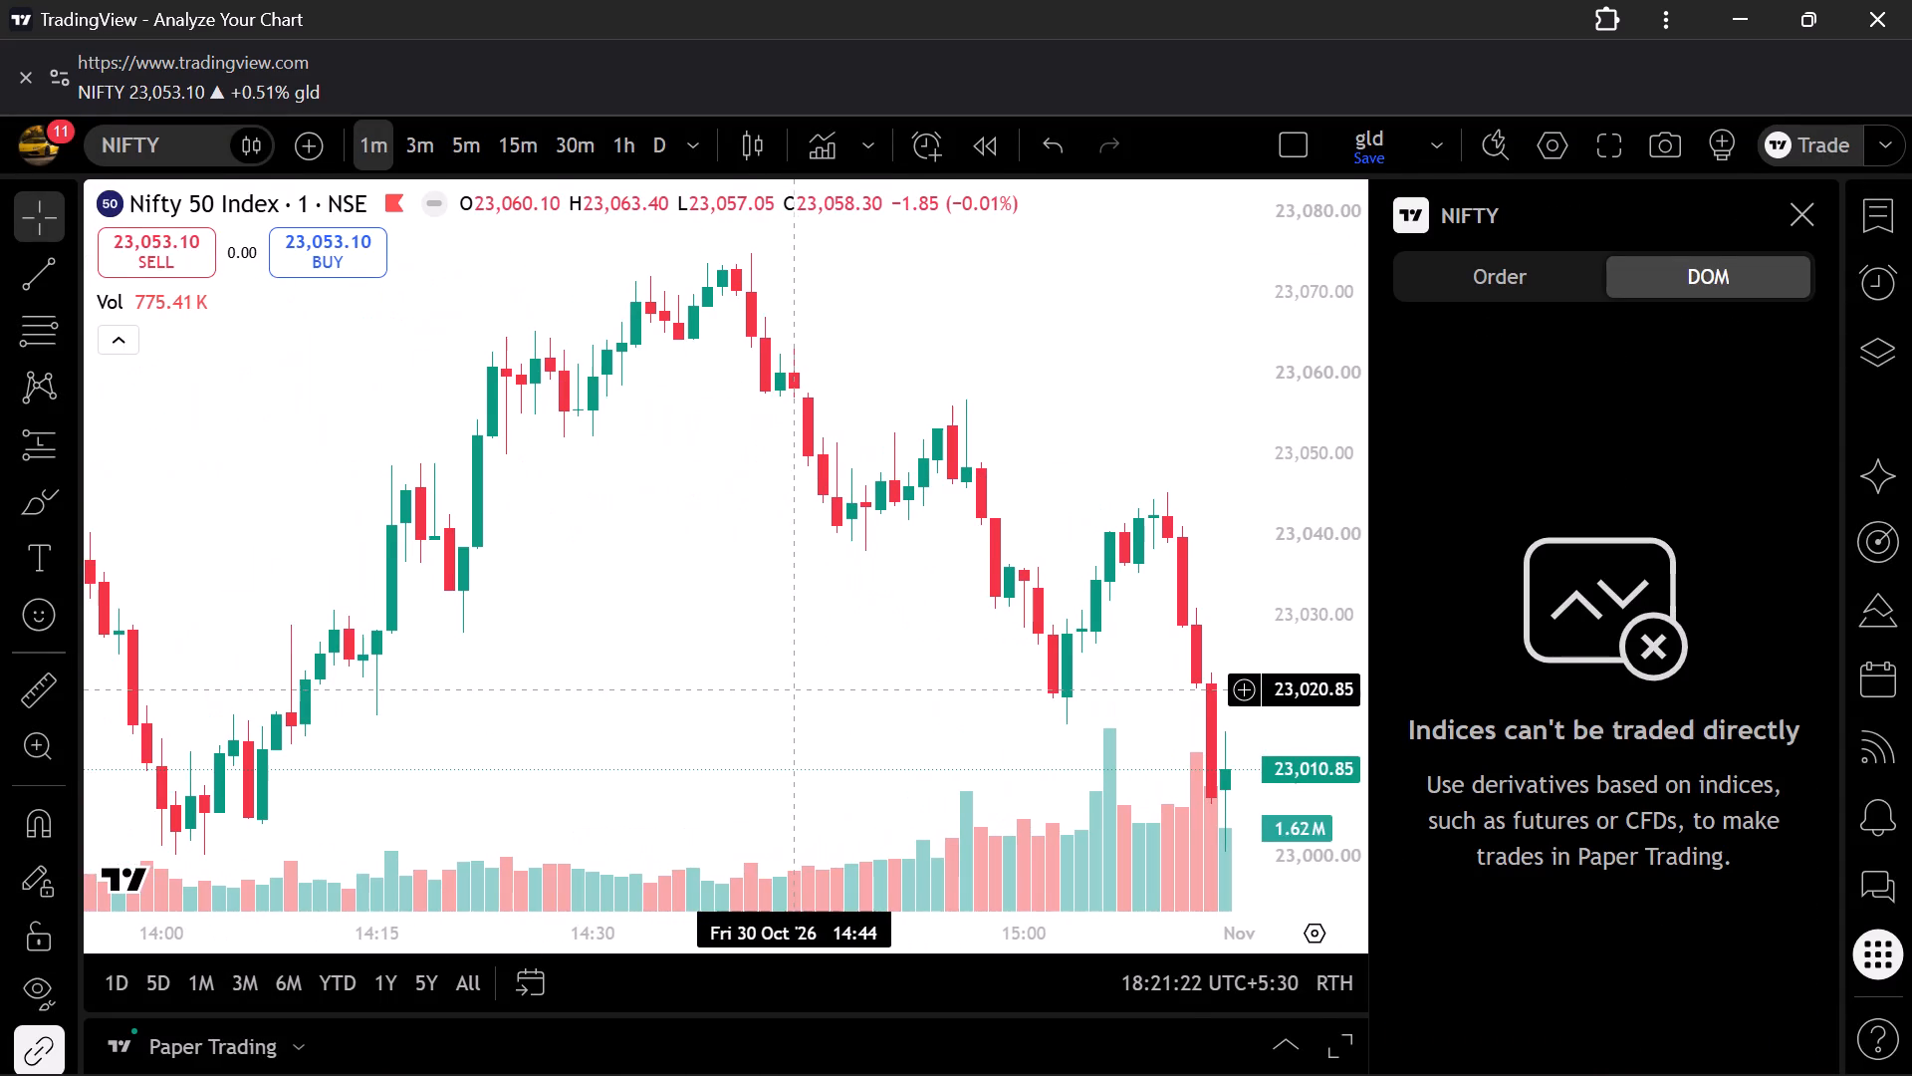
scroll(793, 689, "down", 2)
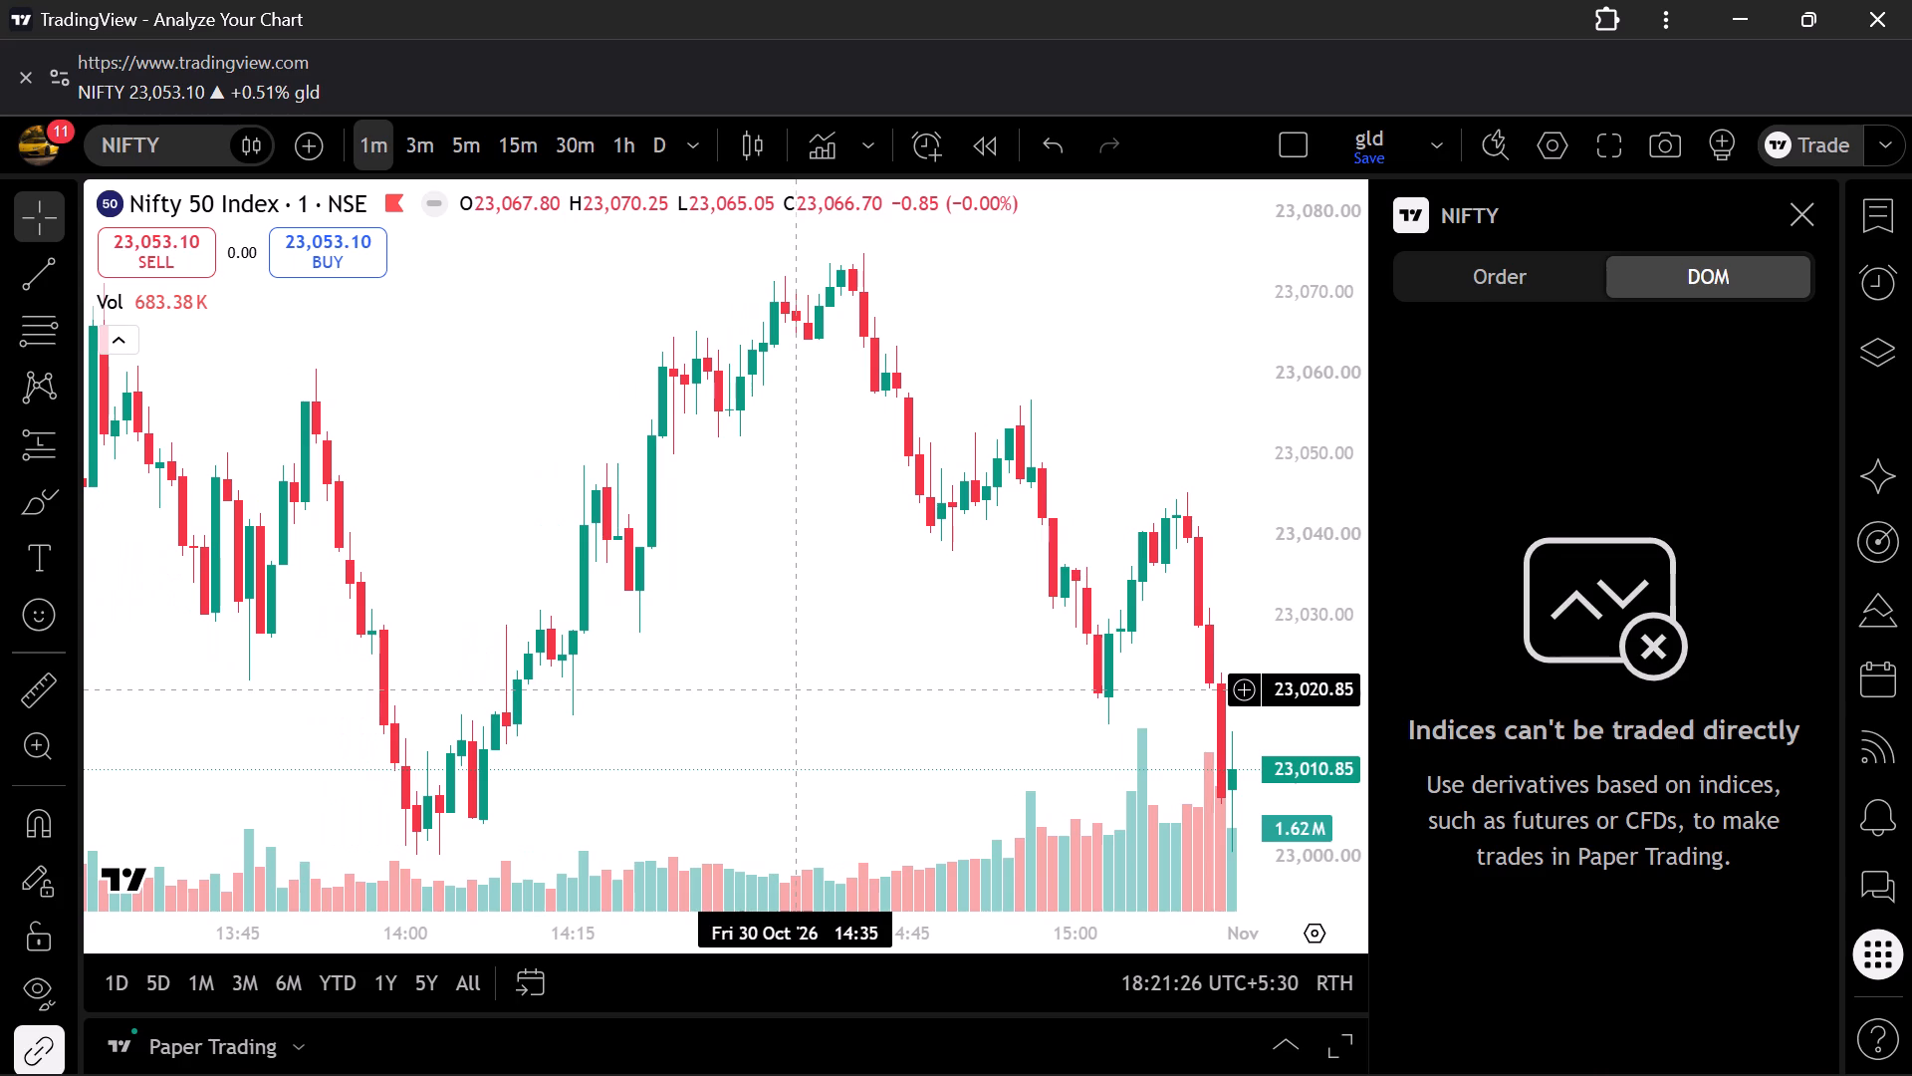
scroll(793, 689, "up", 4)
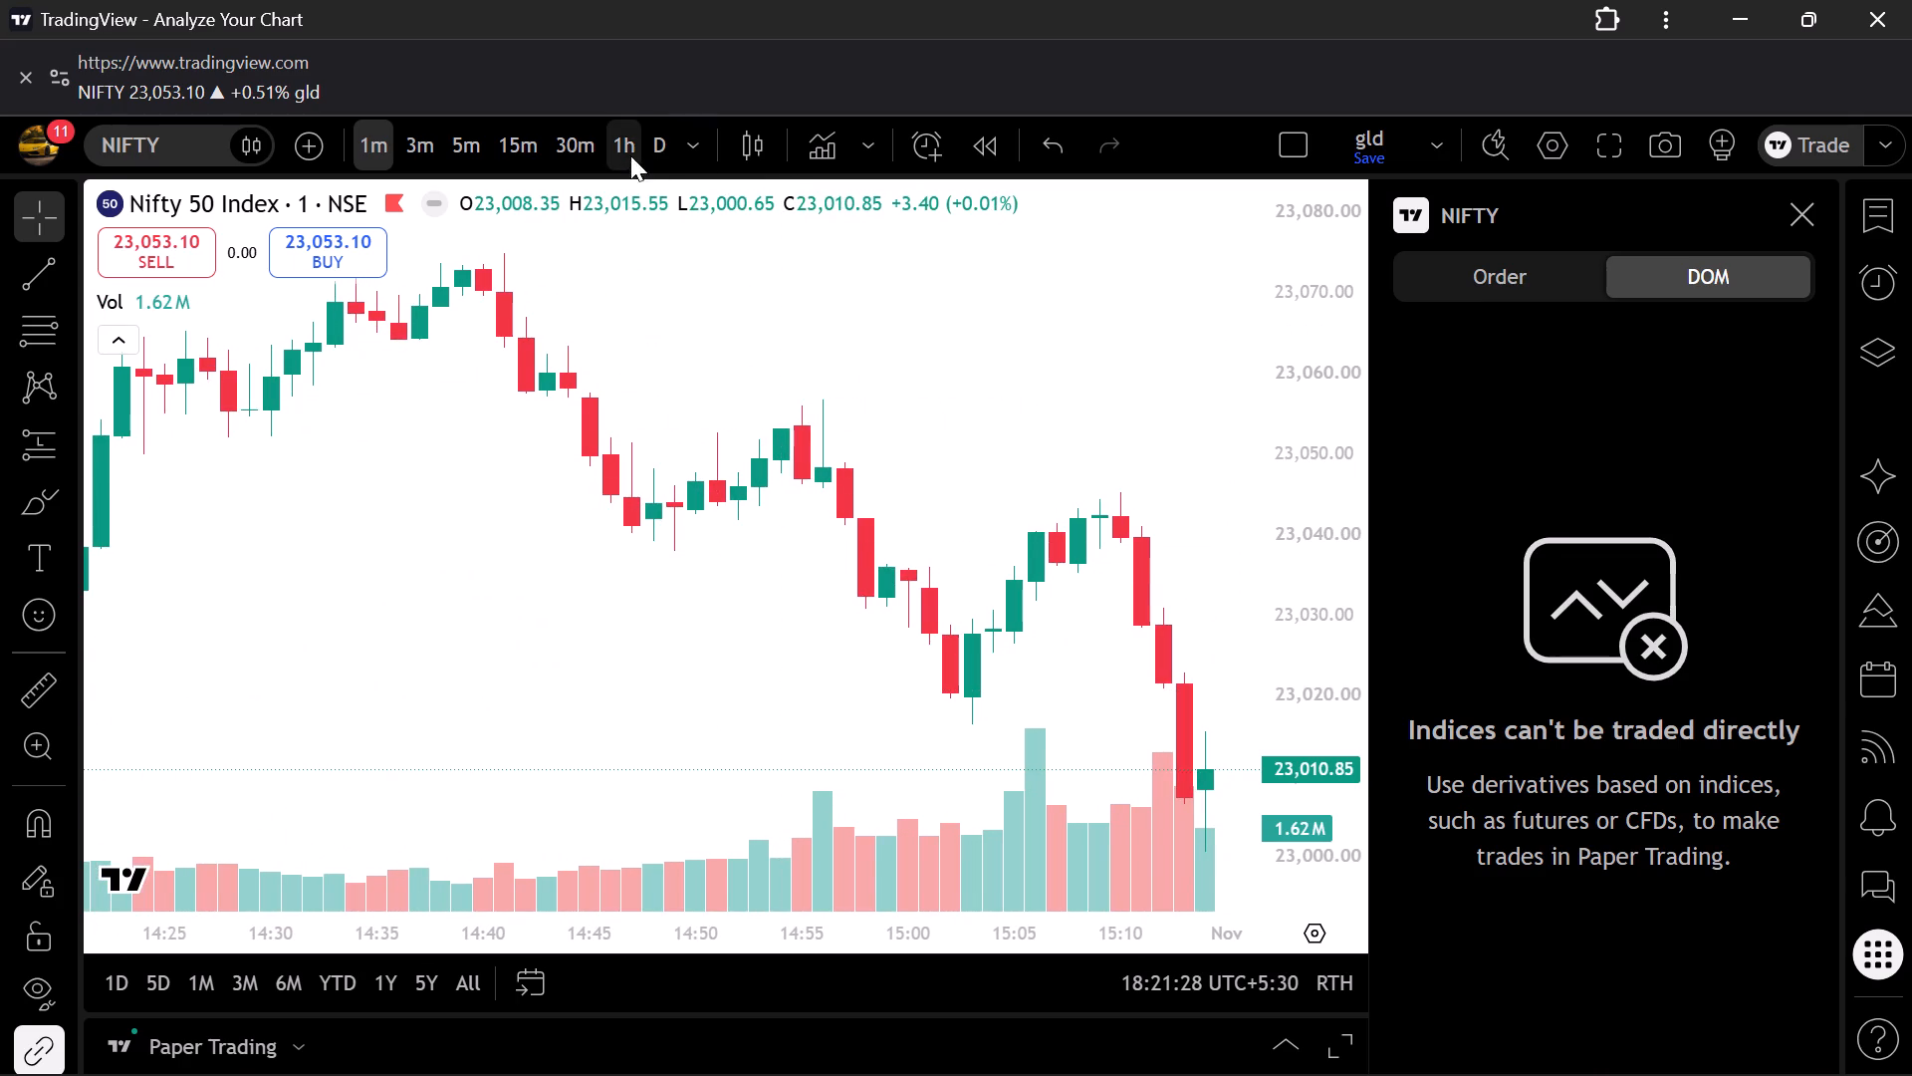
left_click(610, 146)
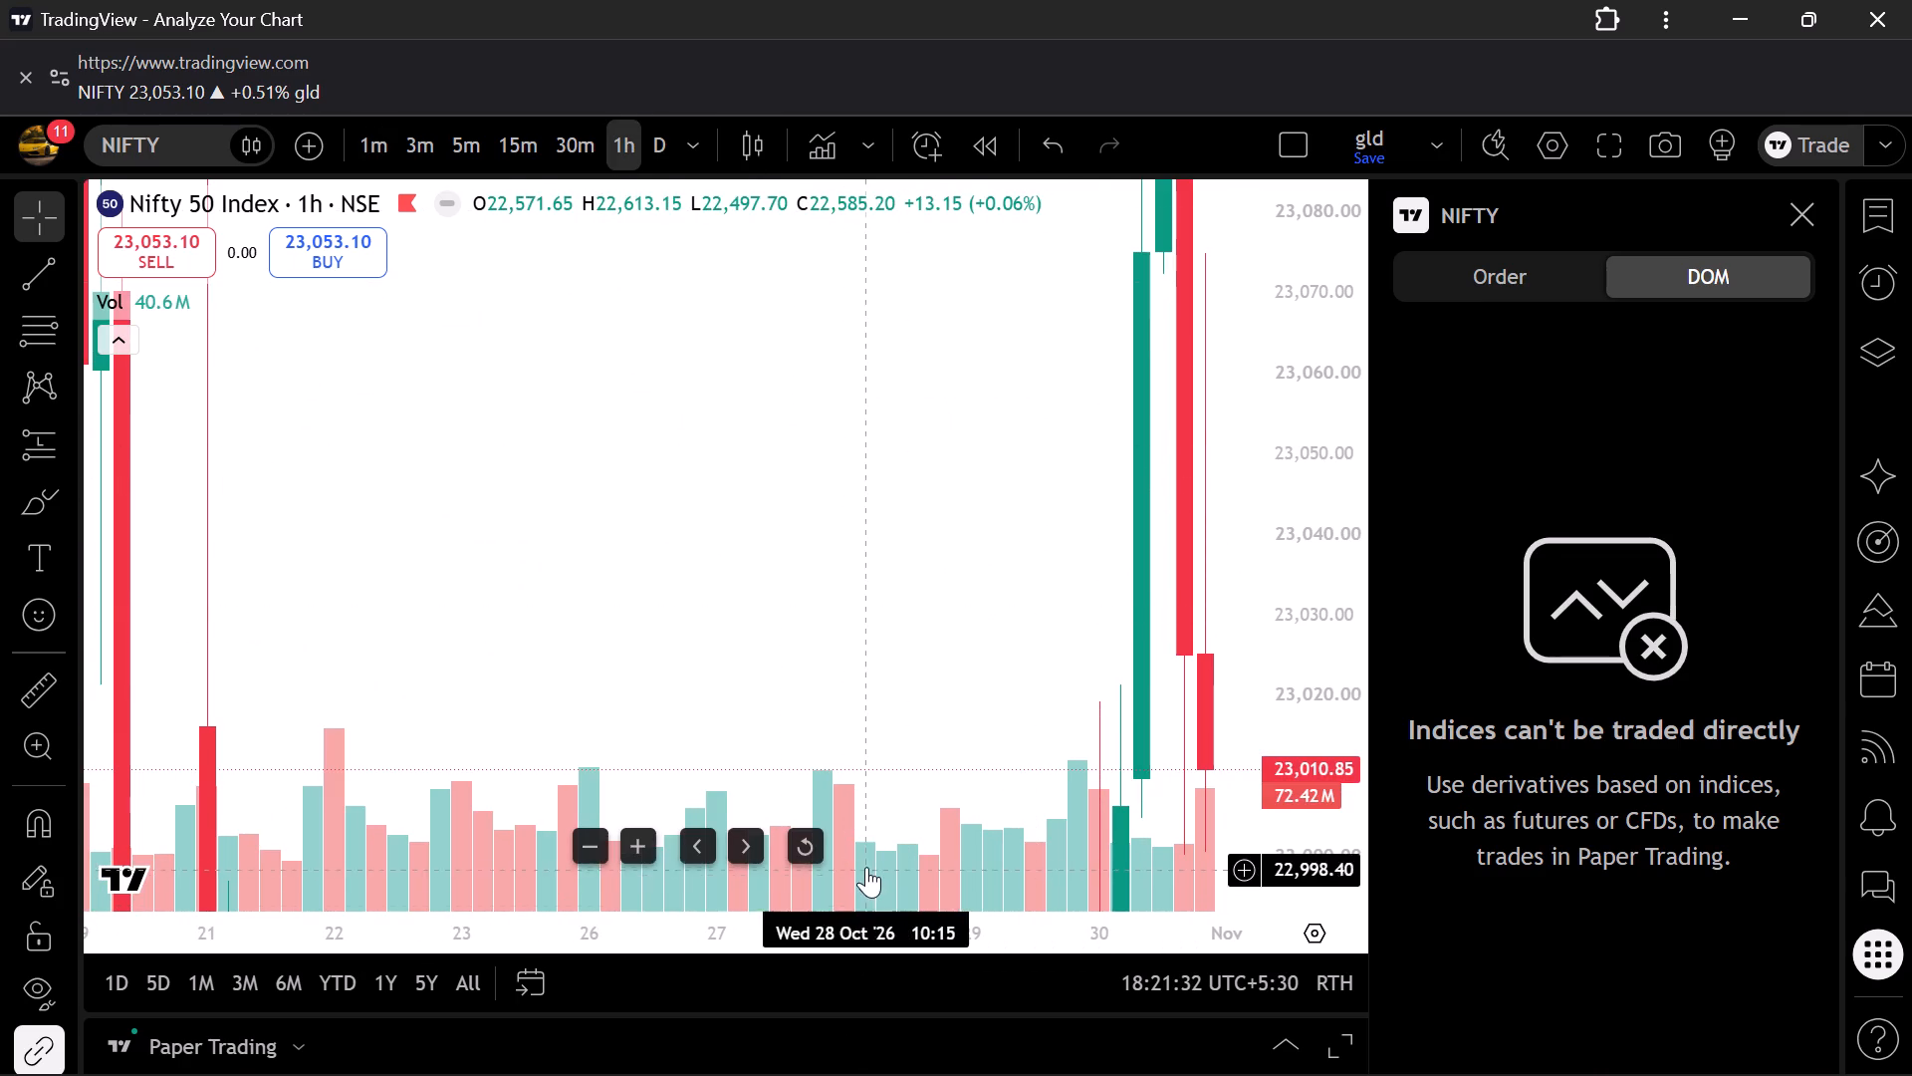
Start bar replay on the hourly Nifty 50 Index from Mon 05 Oct '26 and switch it to the 1-minute timeframe.
left_click(810, 834)
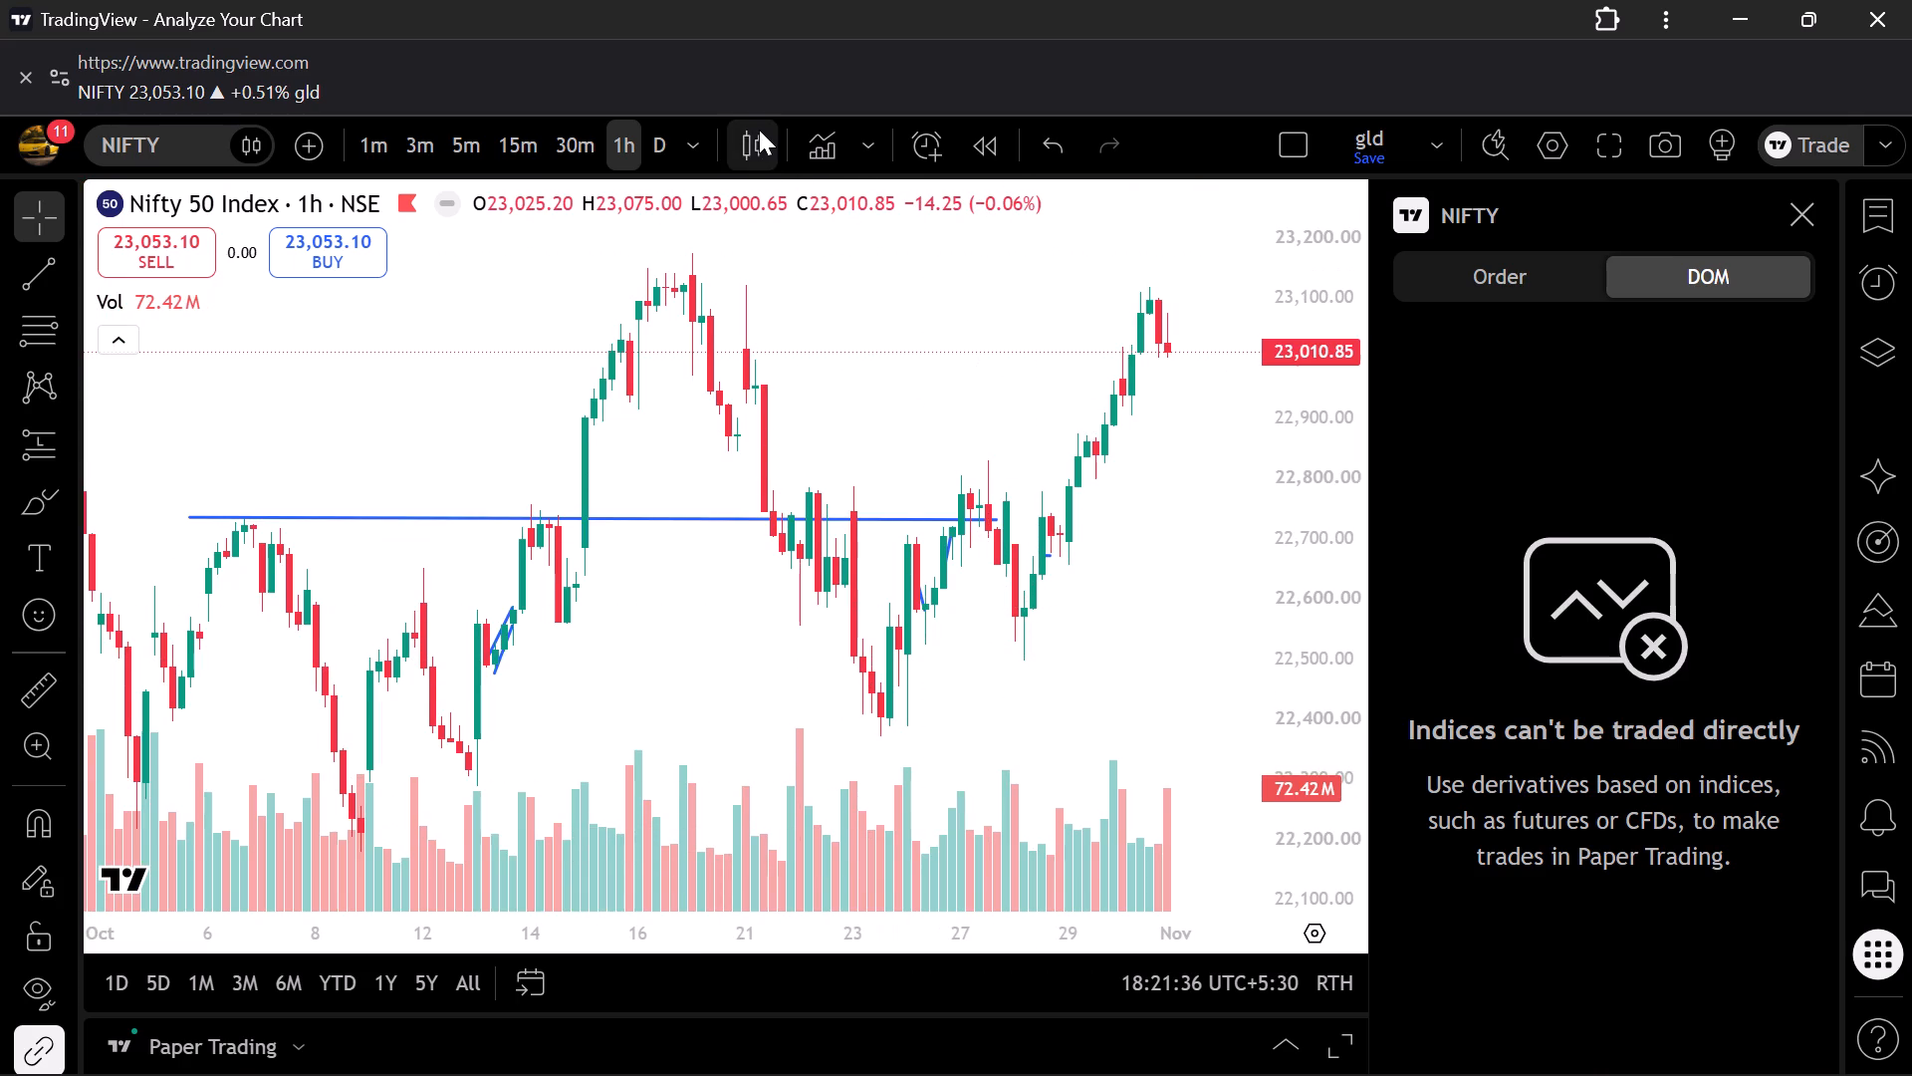
left_click(985, 134)
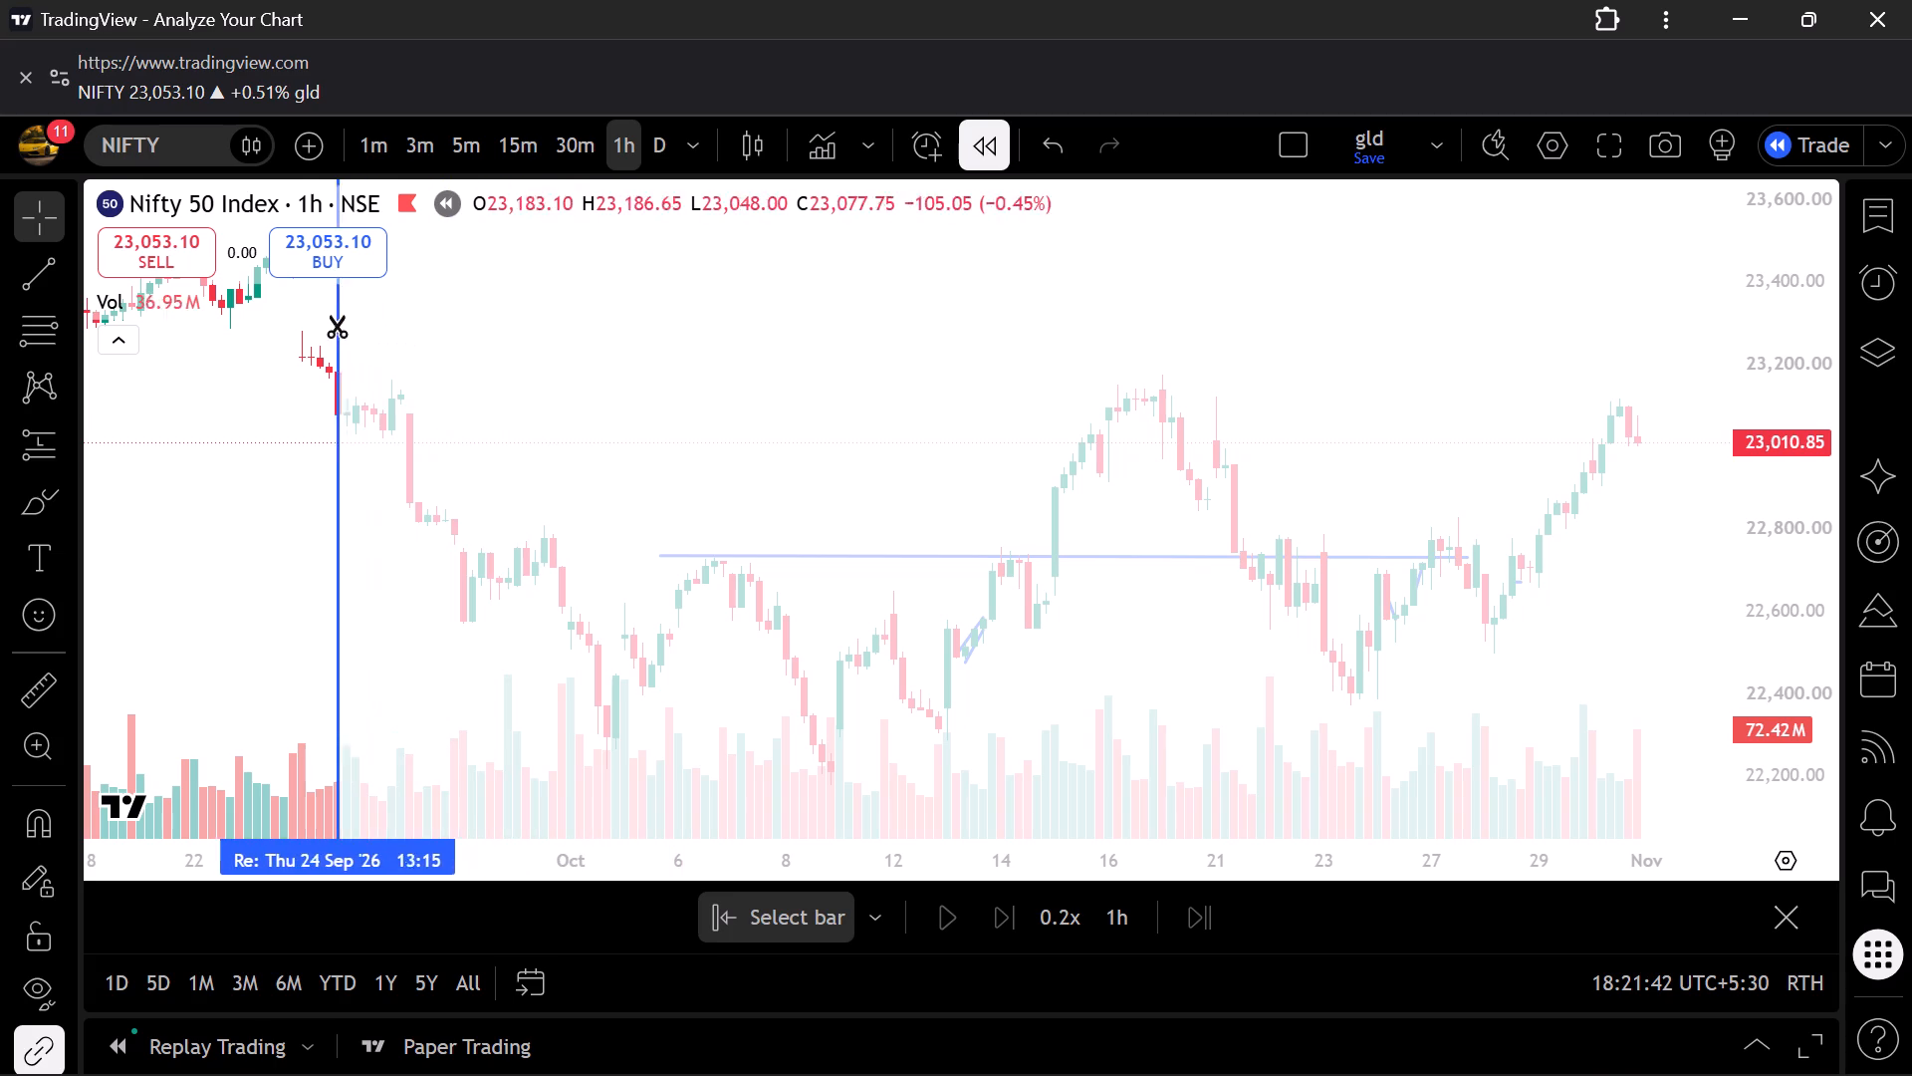
left_click(637, 358)
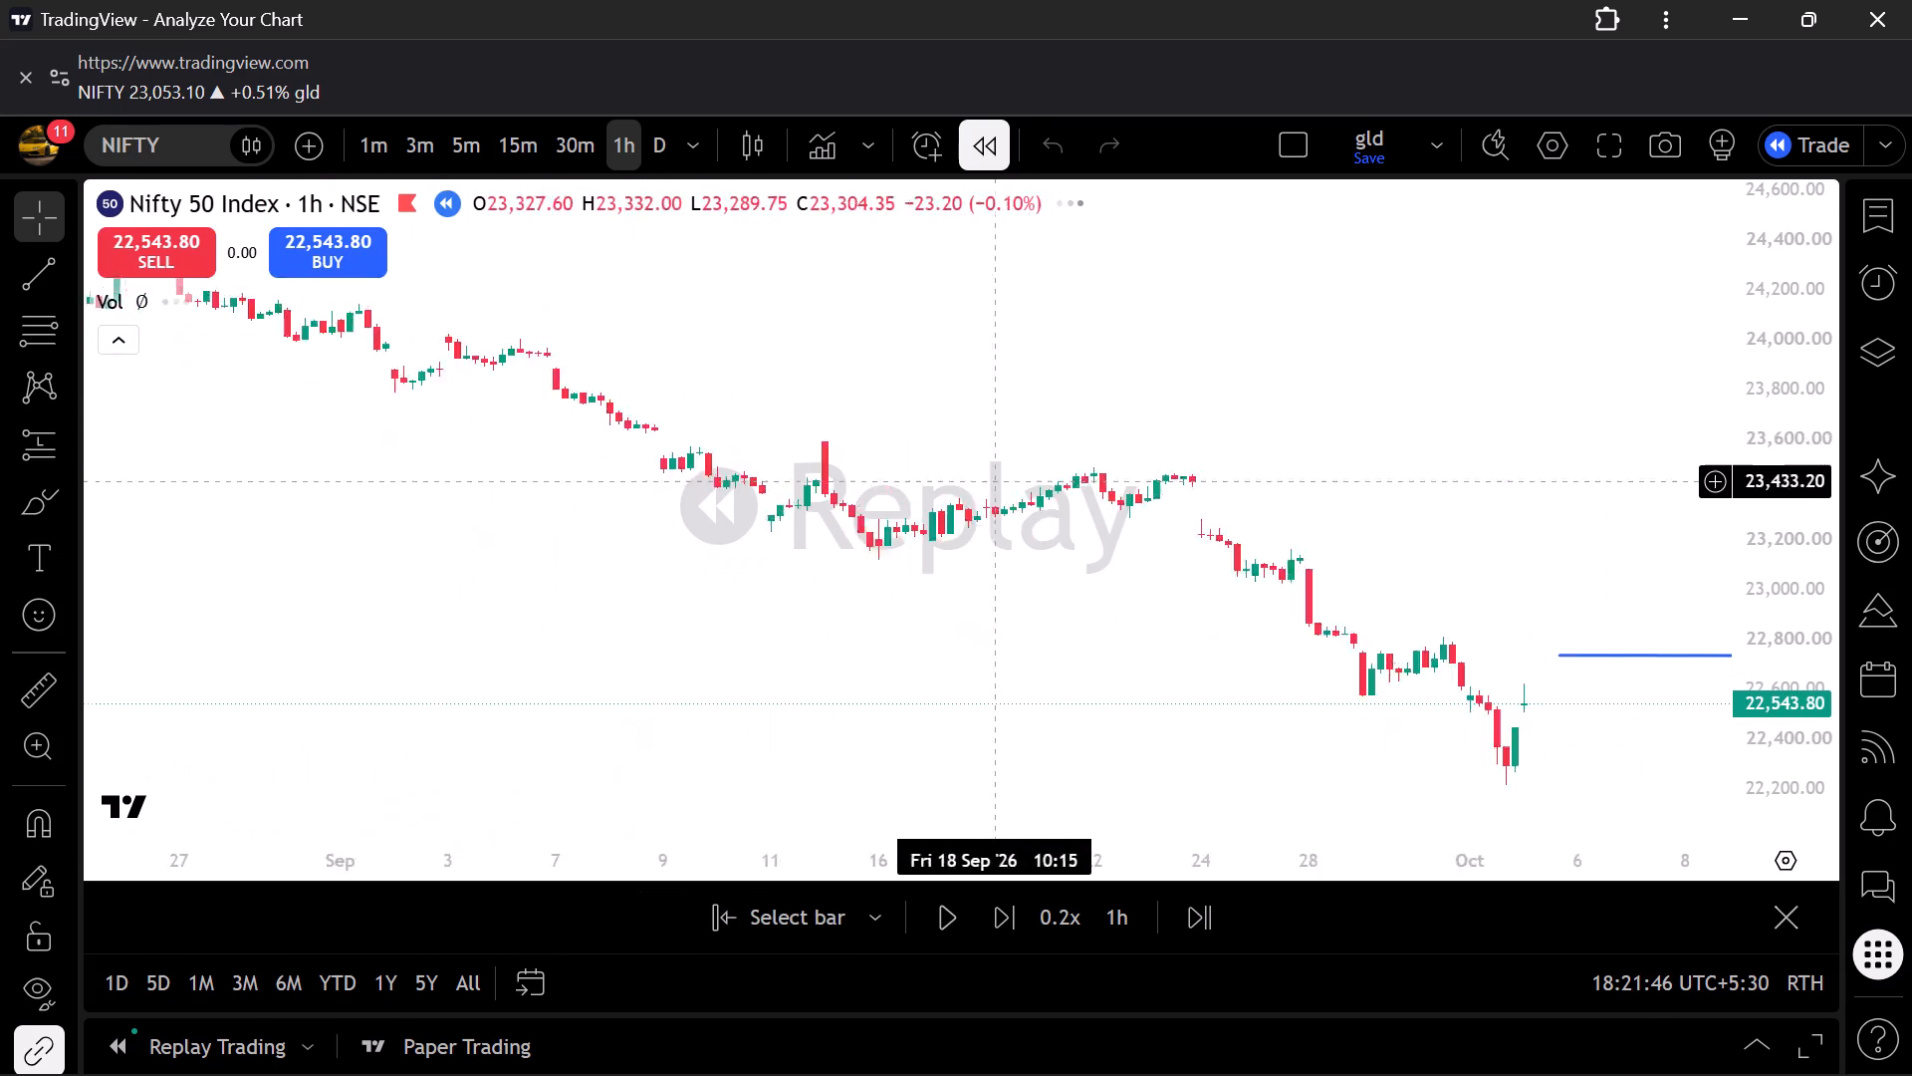
left_click(374, 143)
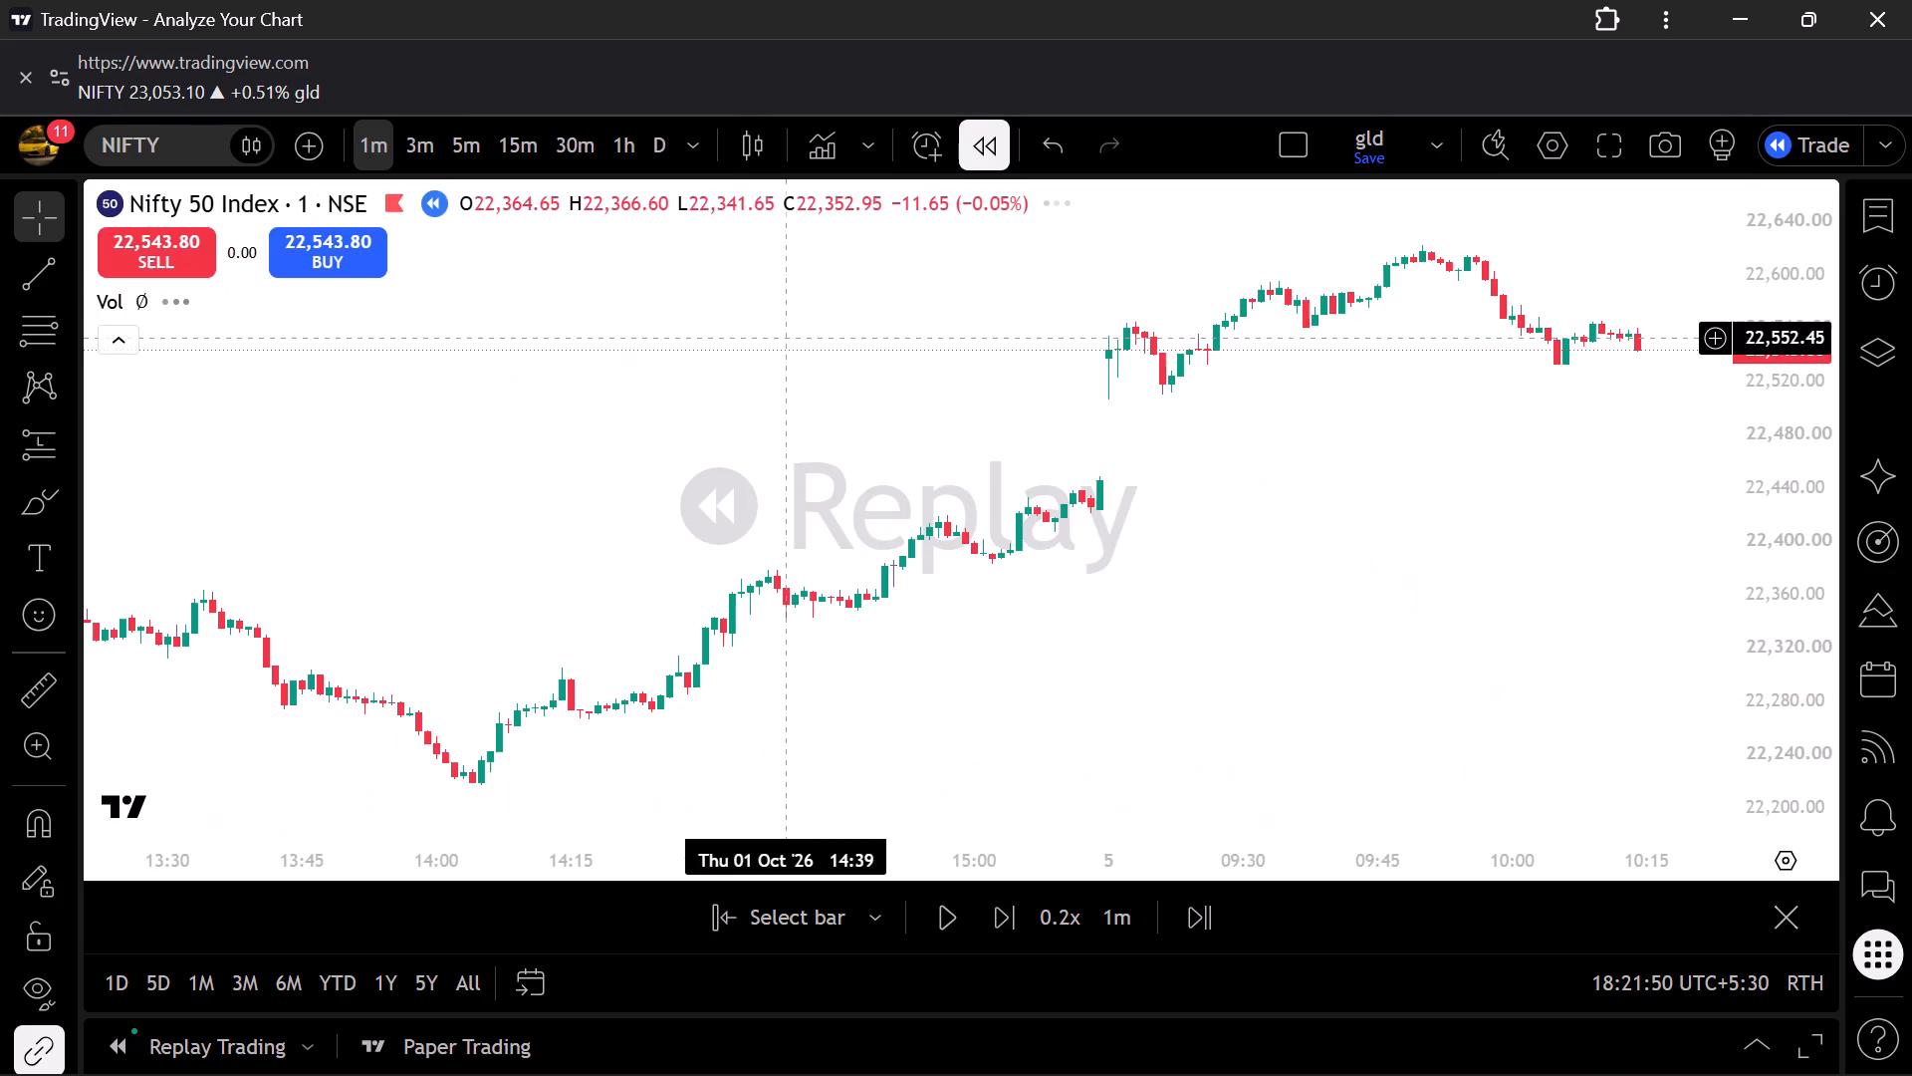
scroll(1136, 420, "up", 1)
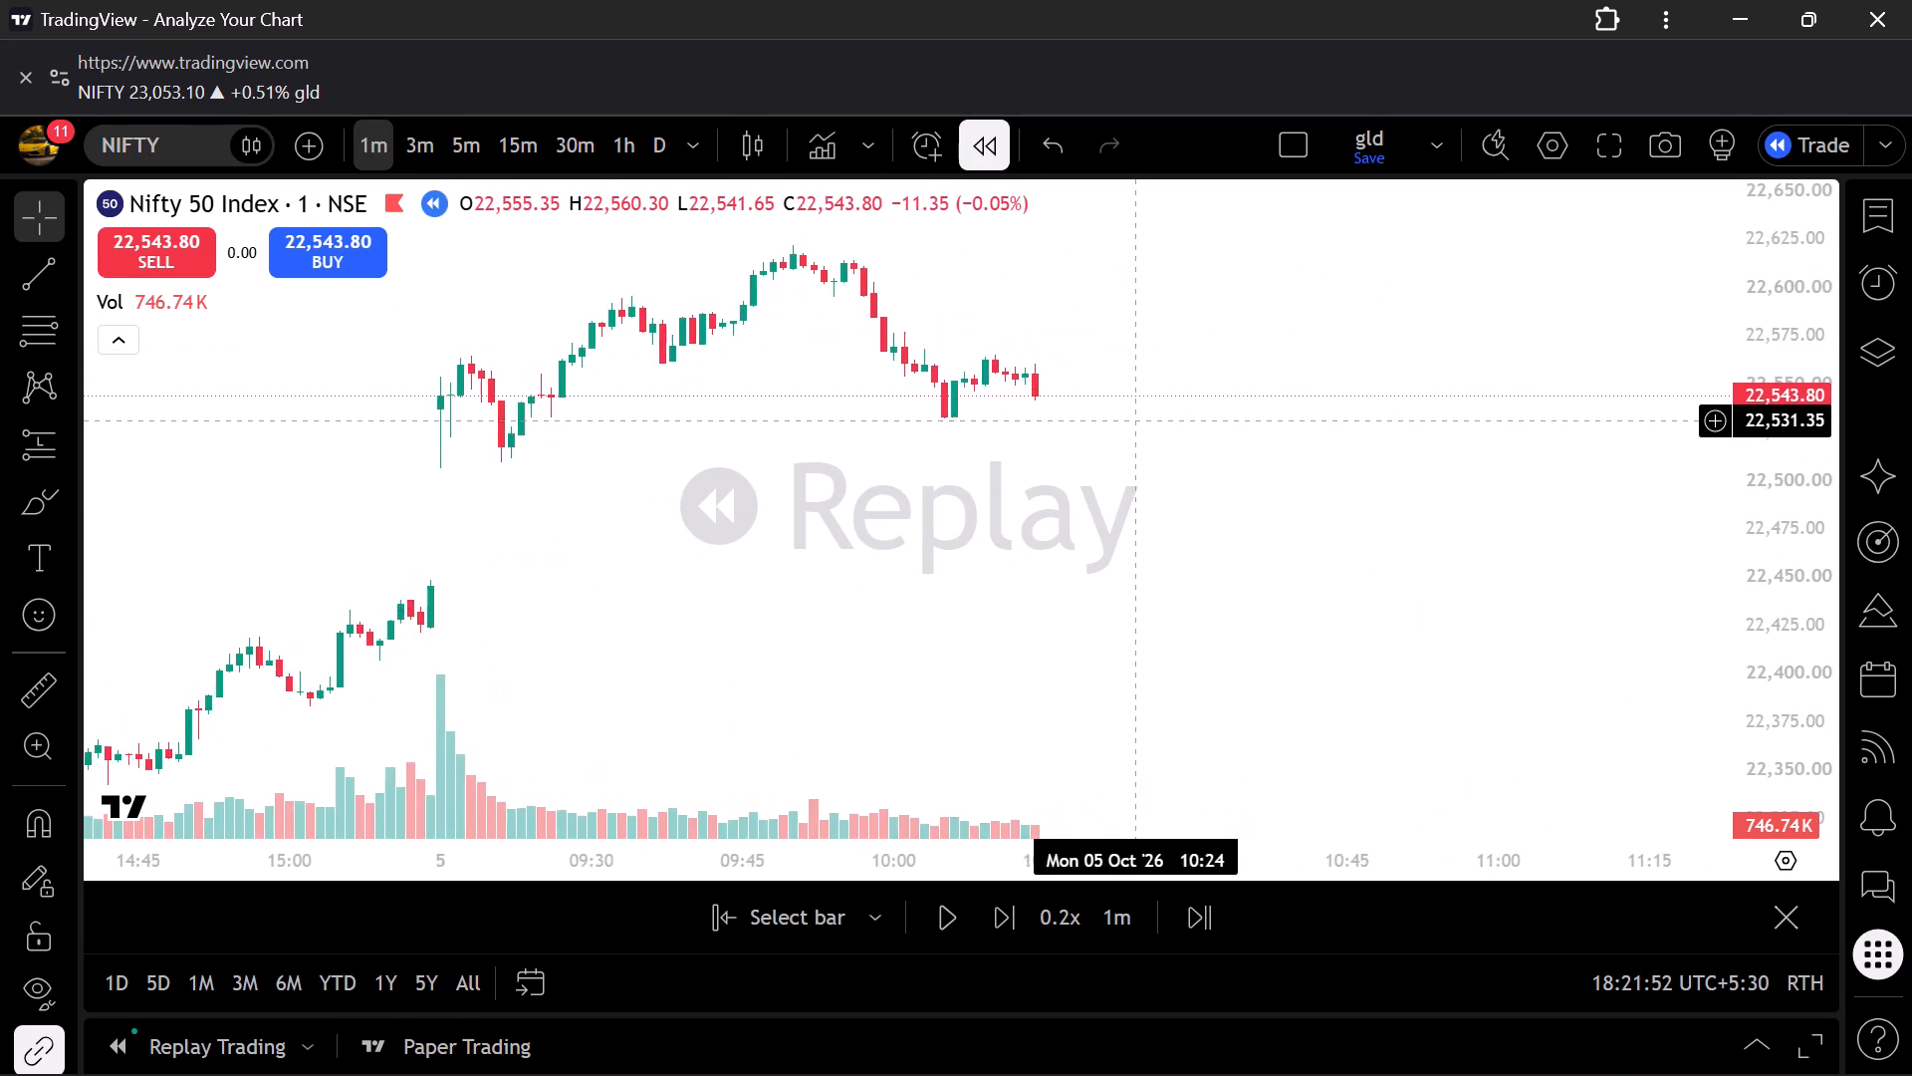
scroll(1136, 420, "up", 1)
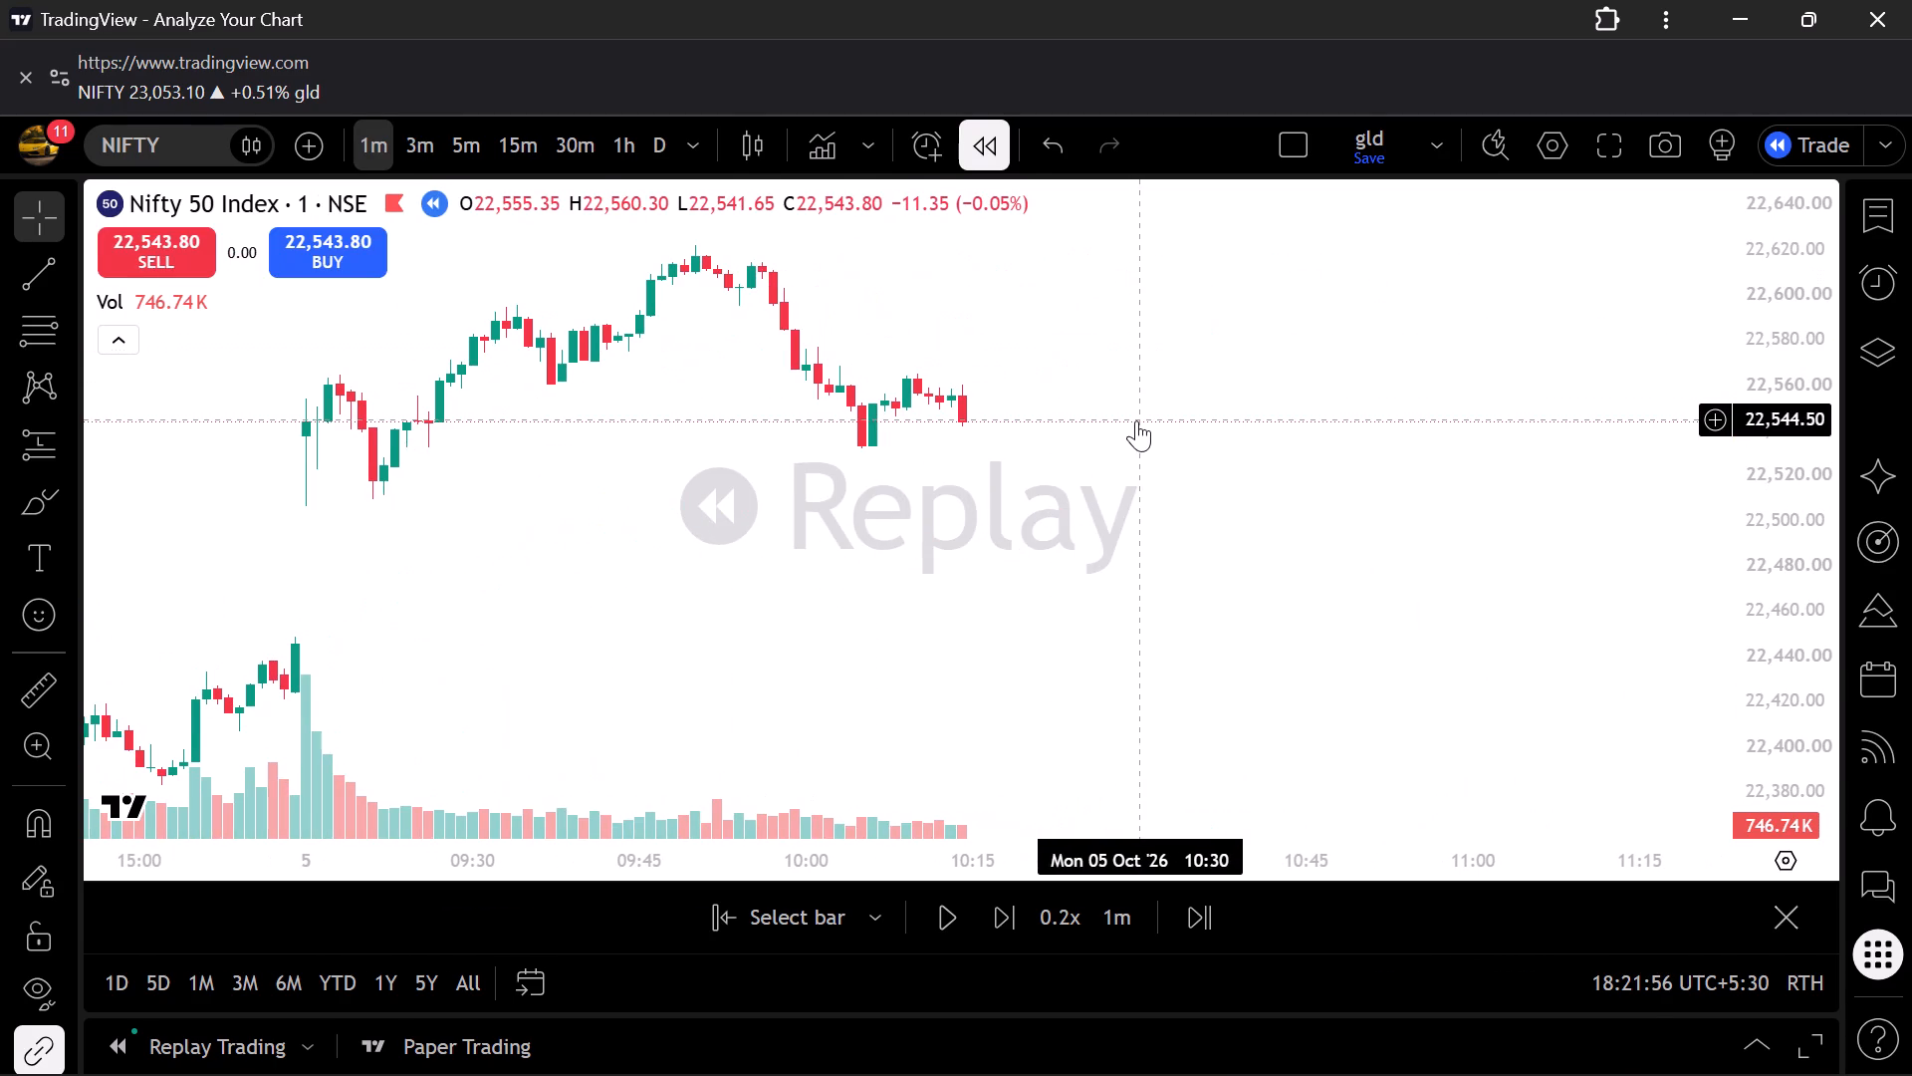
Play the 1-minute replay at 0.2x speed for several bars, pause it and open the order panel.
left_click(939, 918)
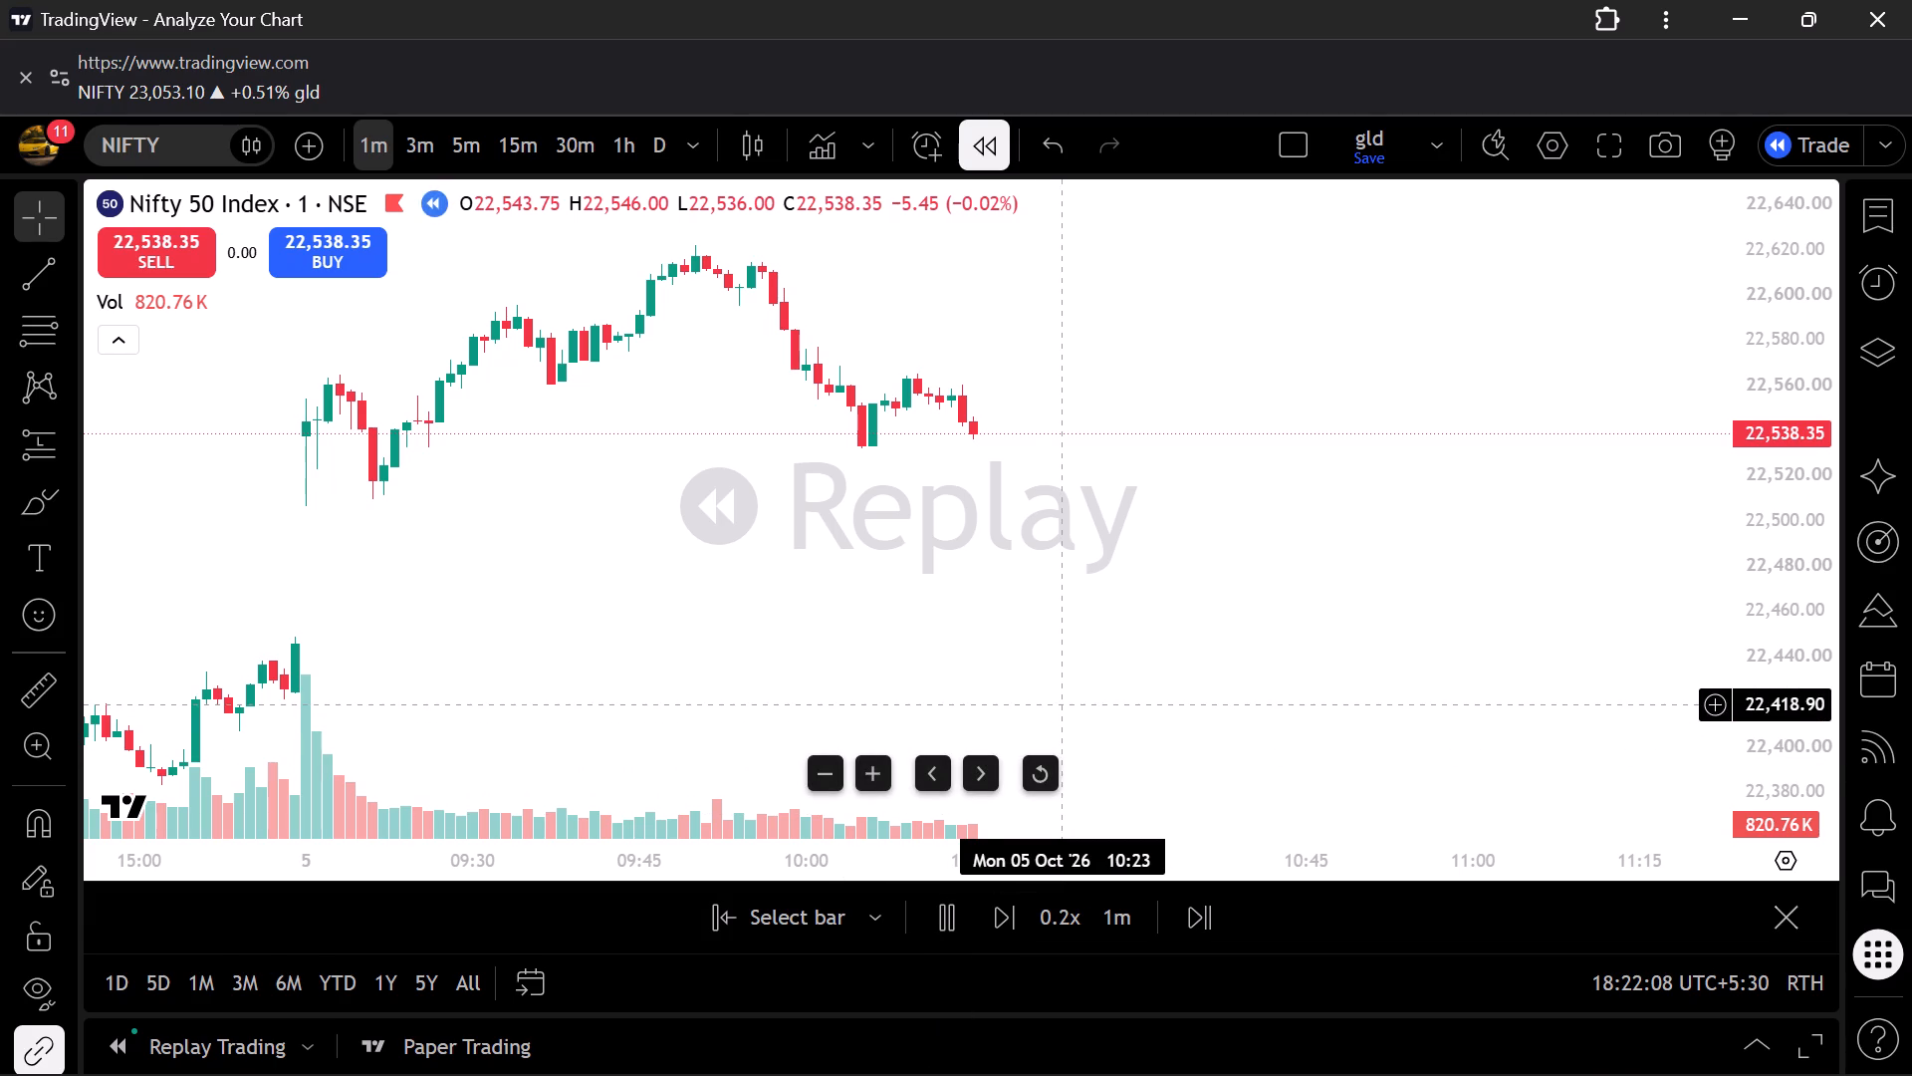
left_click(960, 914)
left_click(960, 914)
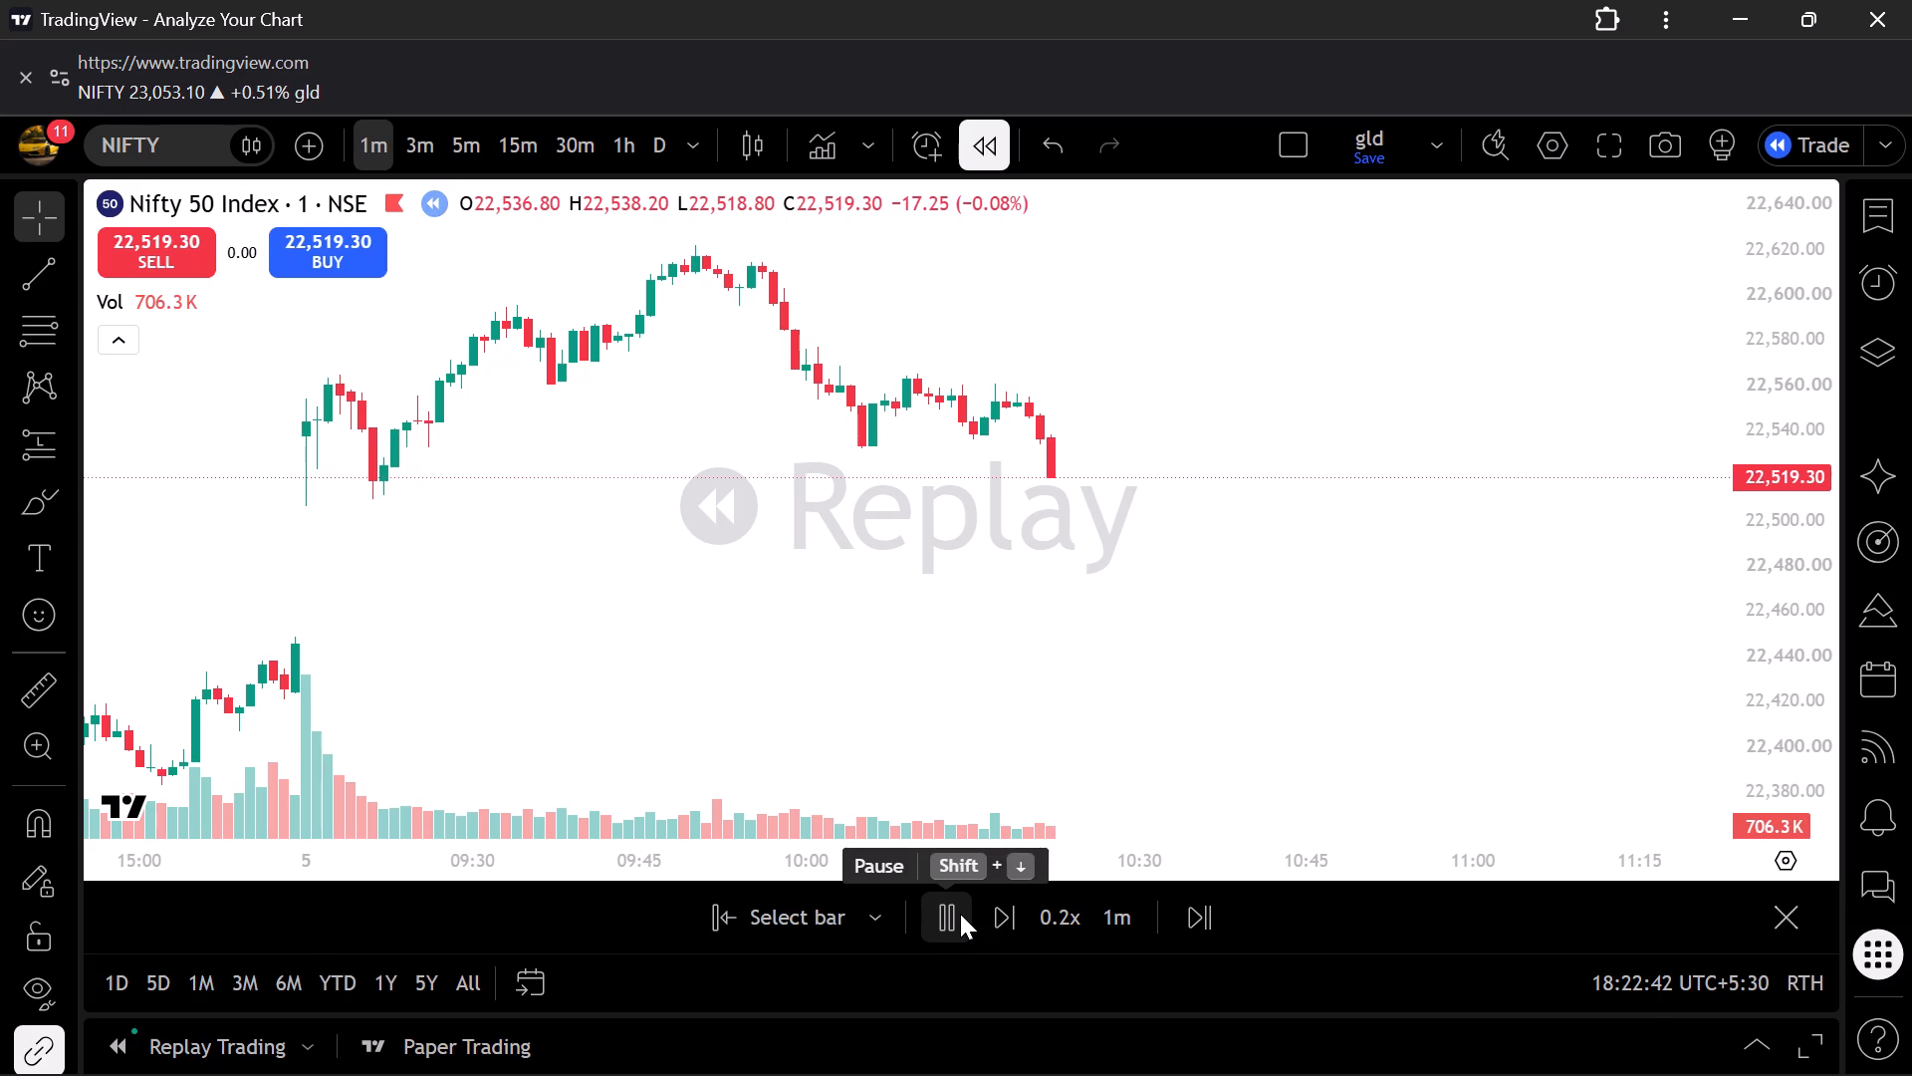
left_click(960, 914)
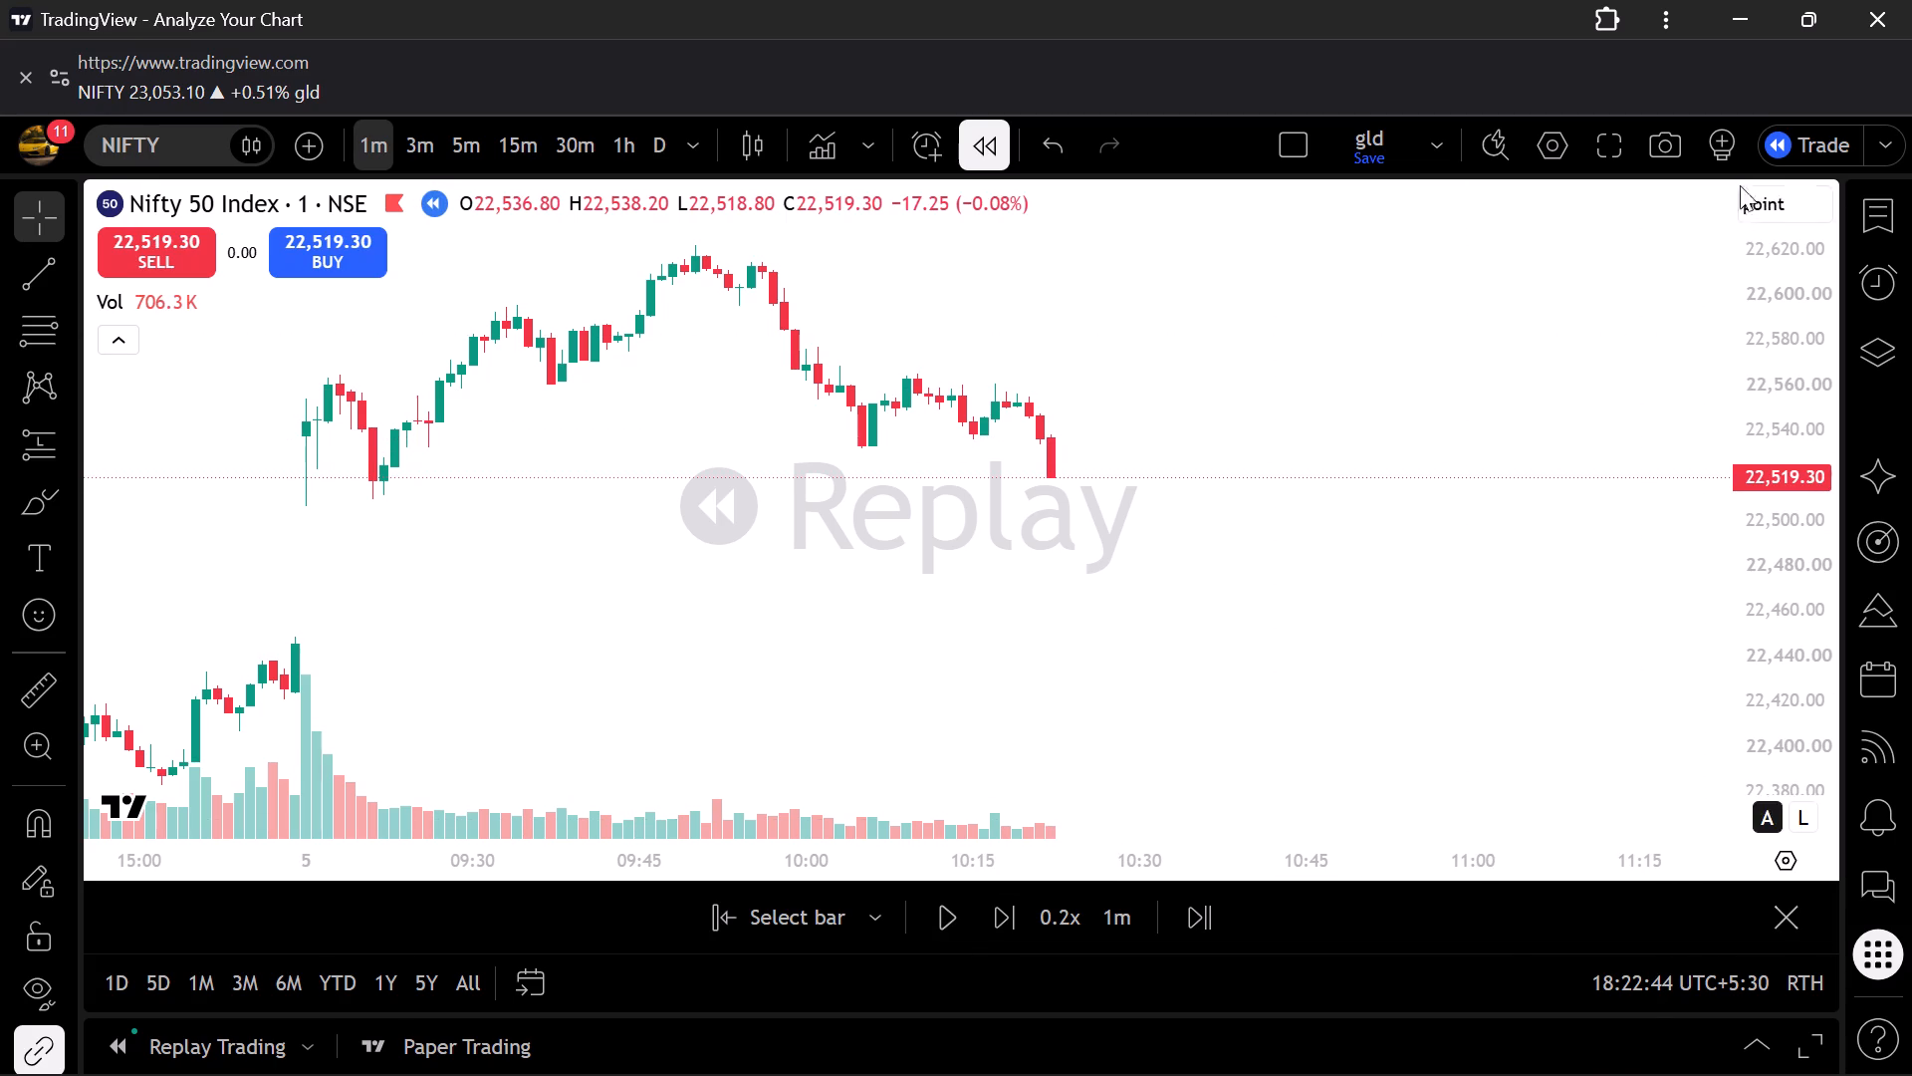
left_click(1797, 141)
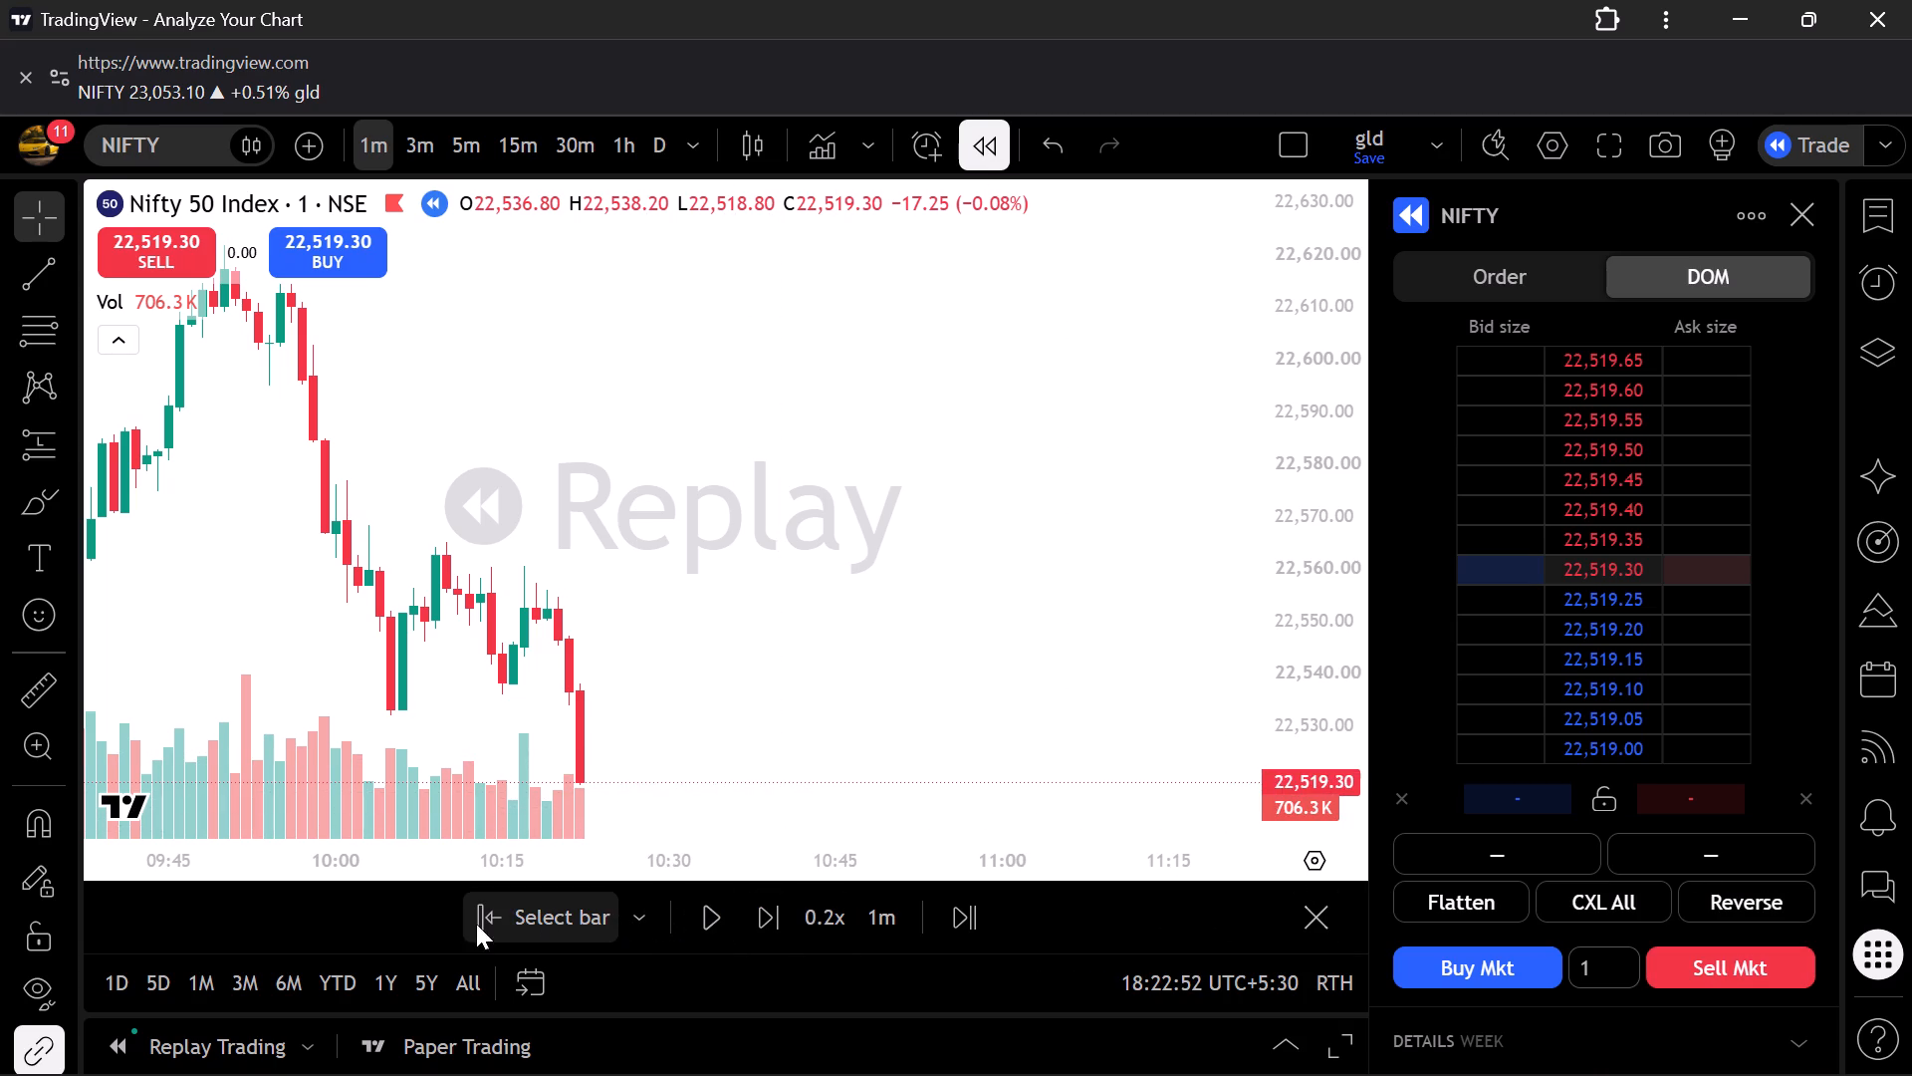
Rewind the replay to the 10:18 bar on Mon 05 Oct '26 and frame the latest candles.
left_click(522, 906)
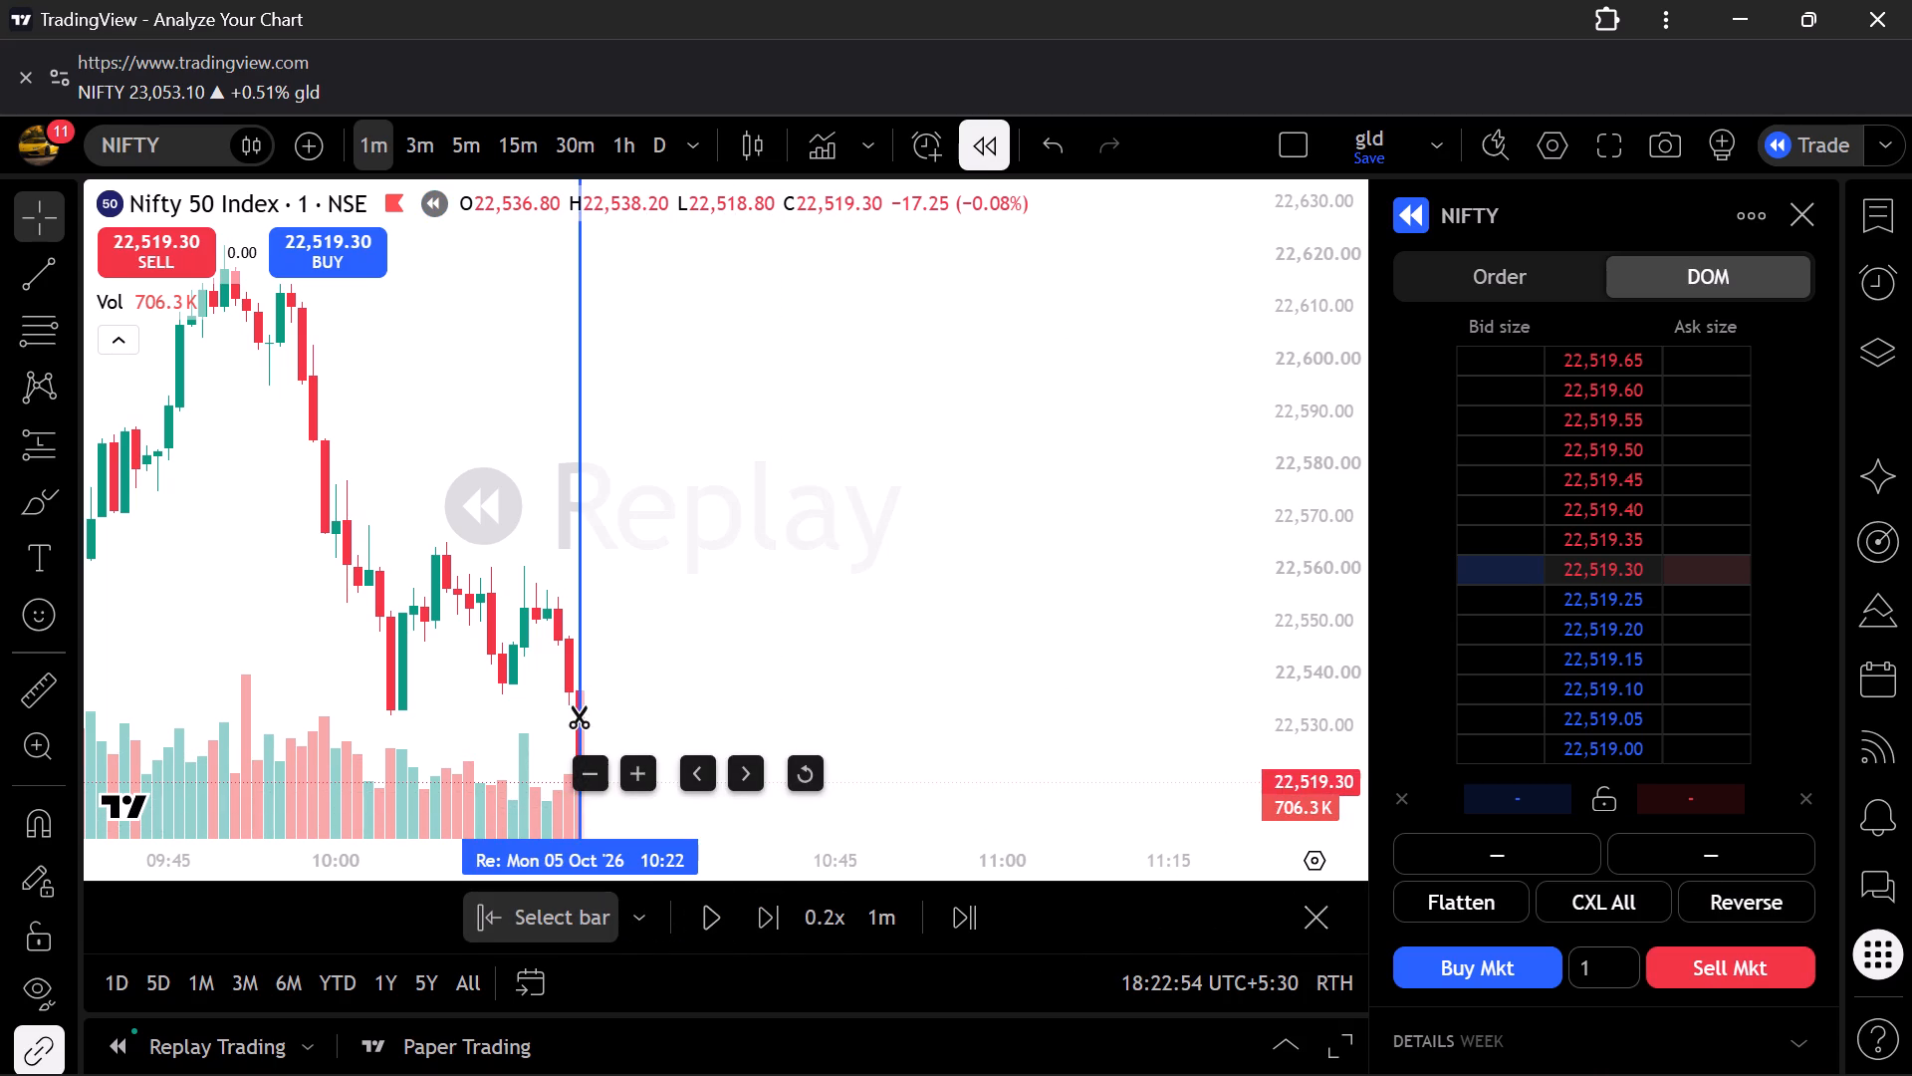
left_click(540, 719)
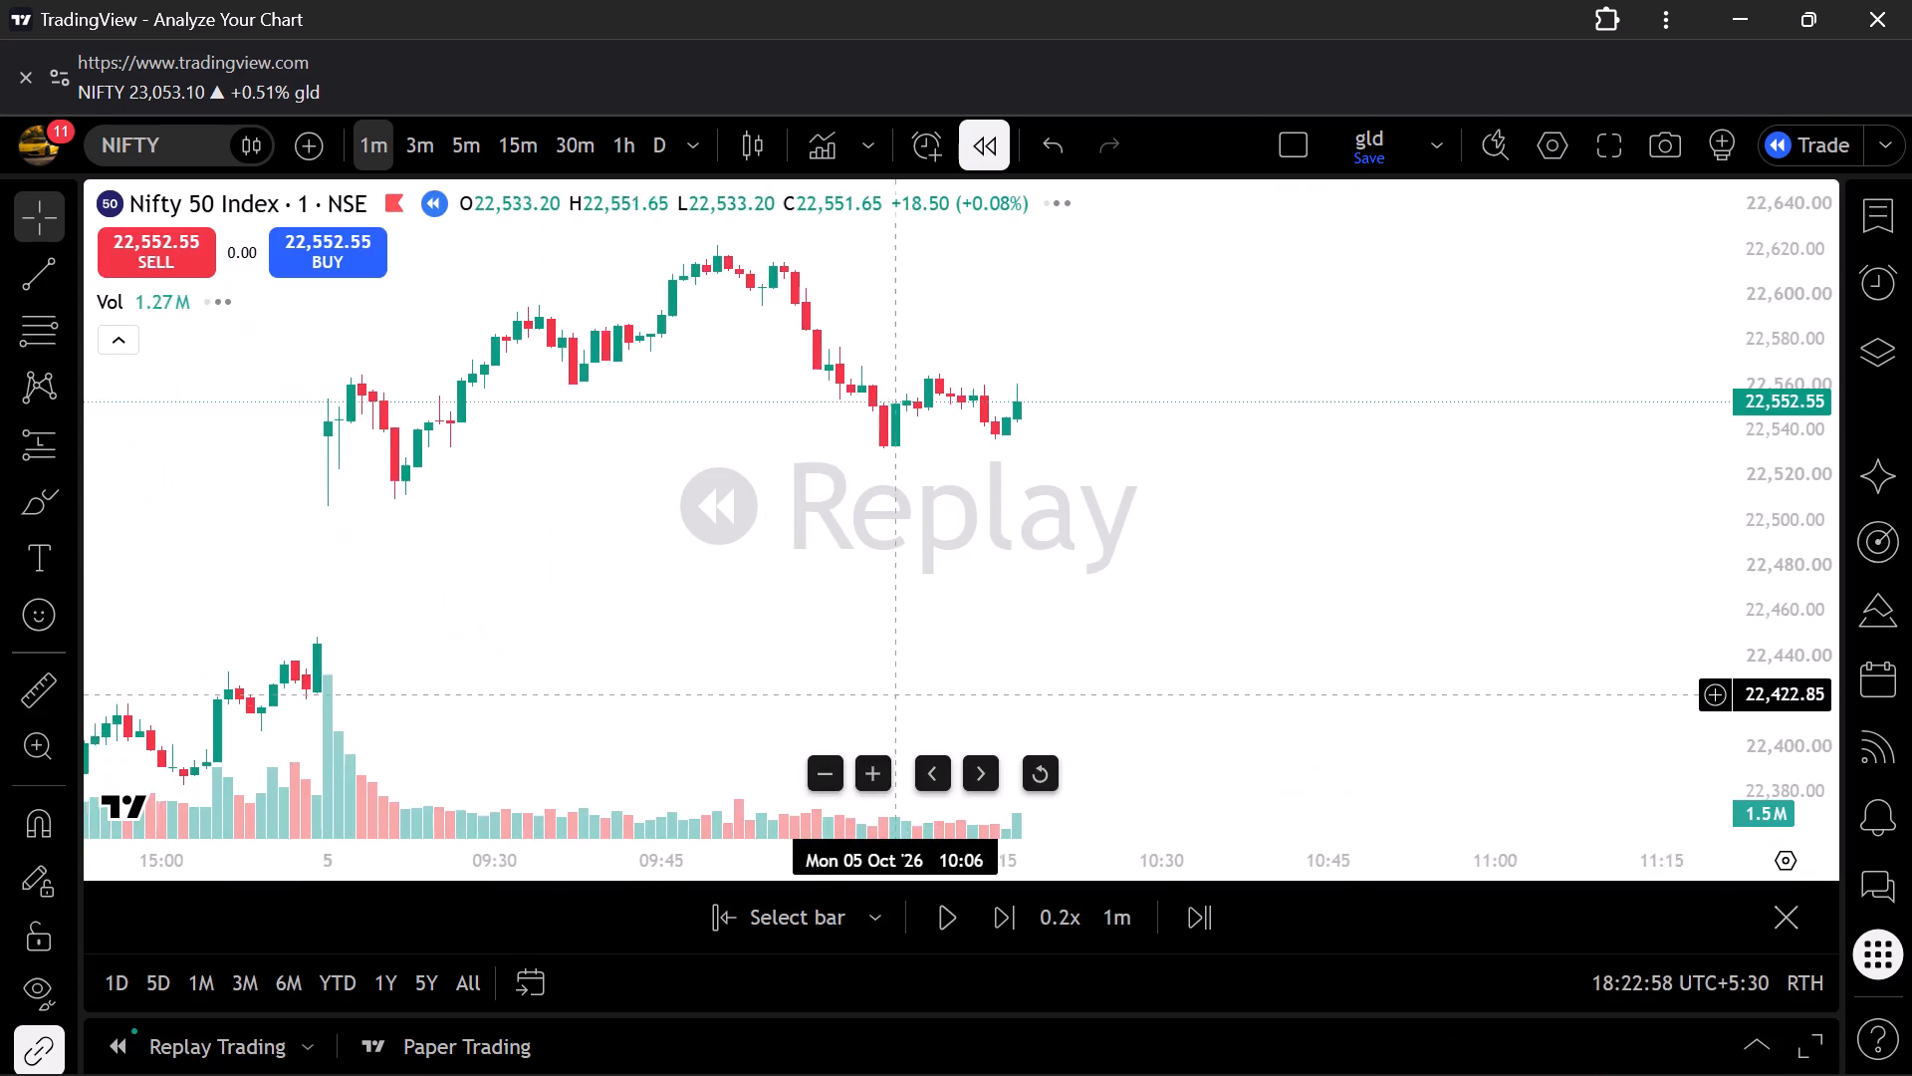
scroll(1130, 724, "up", 1)
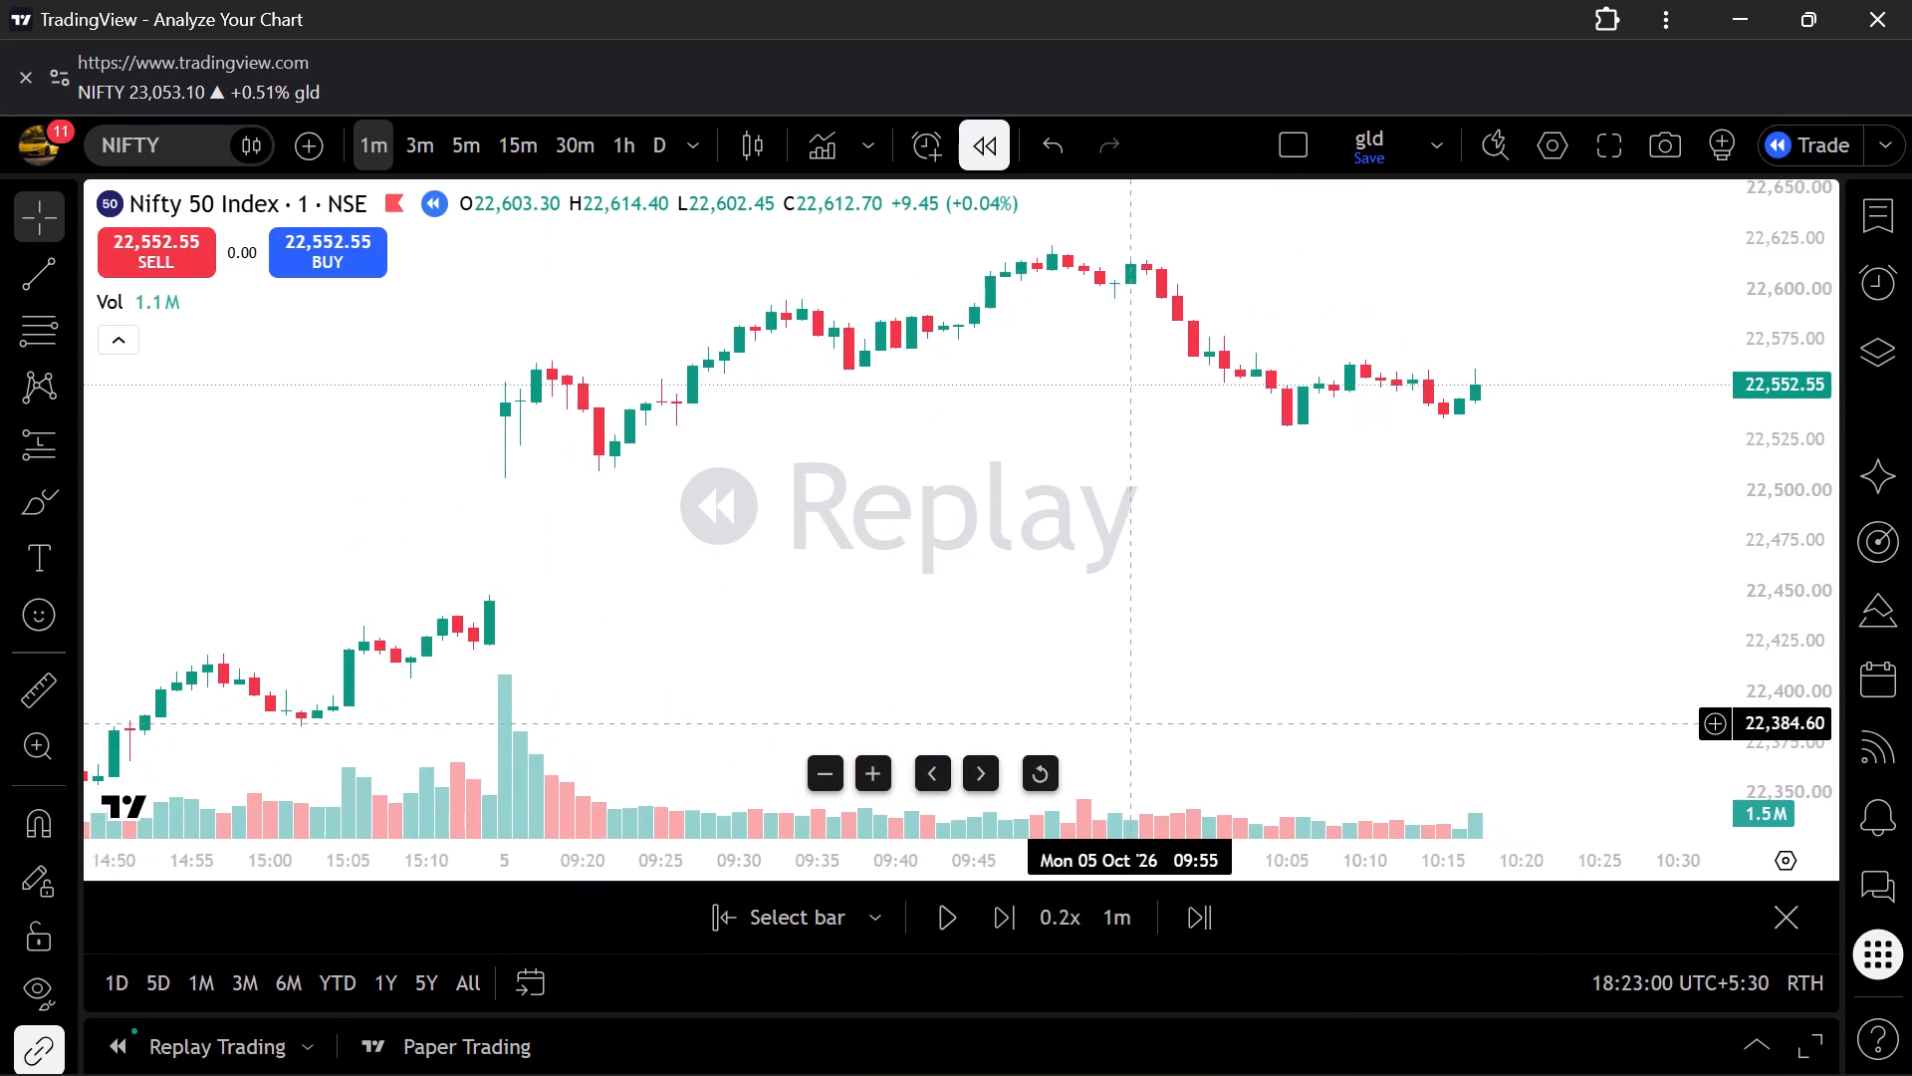
scroll(1130, 724, "up", 1)
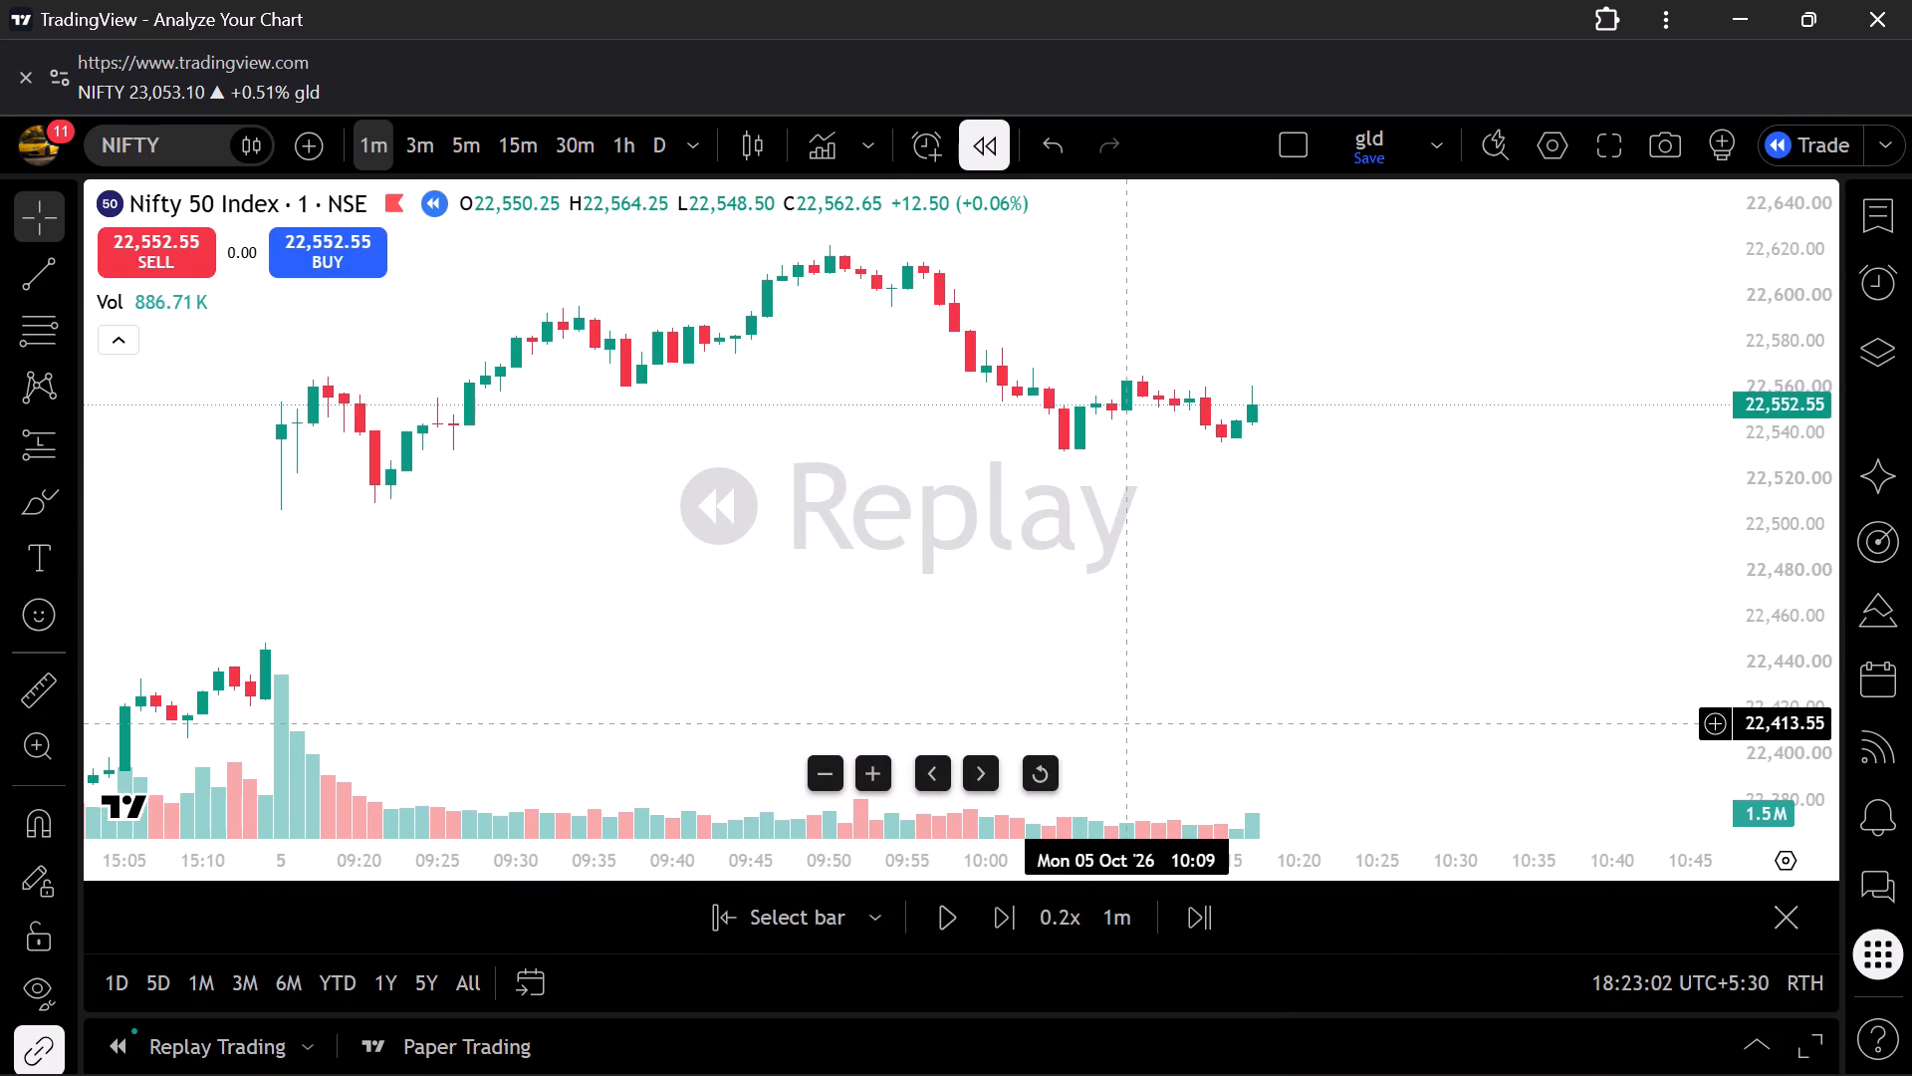
scroll(1130, 724, "left", 1)
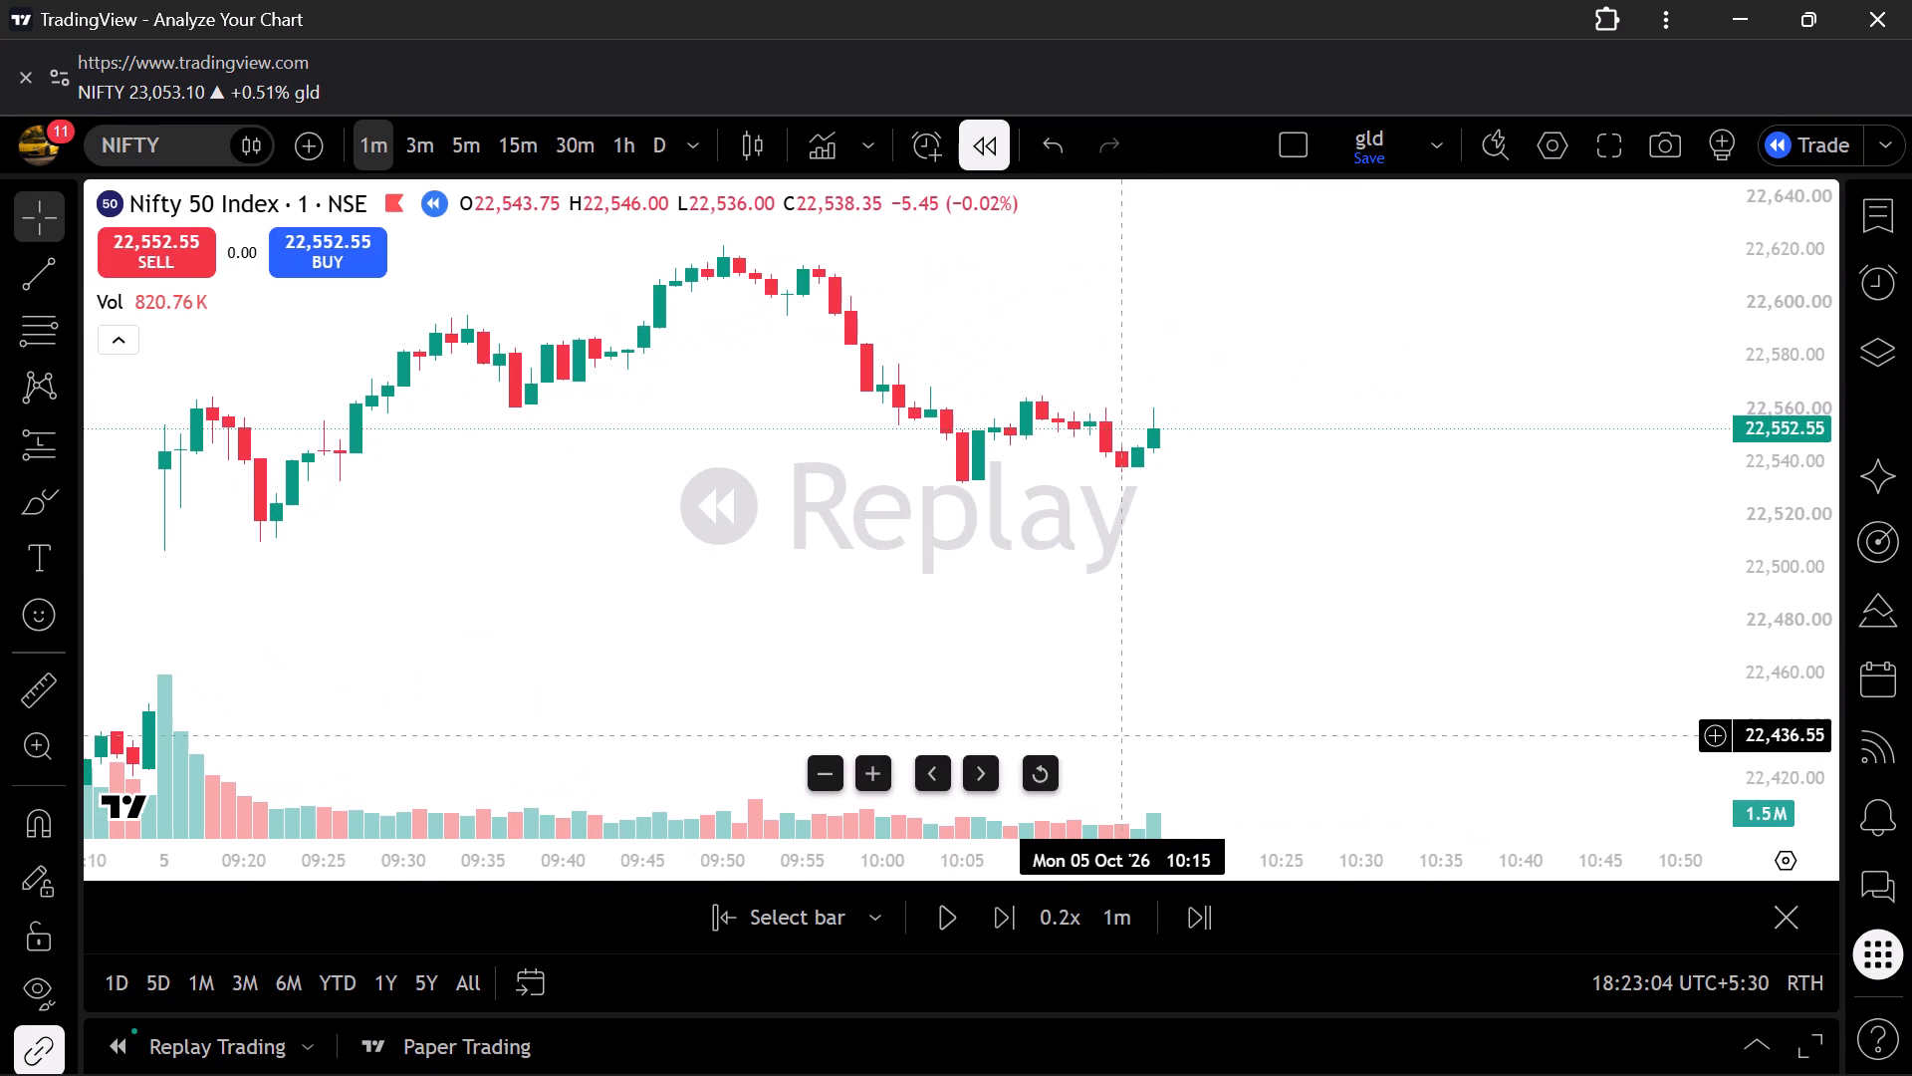
Set the replay speed to 0.1x, play the bars forward and pause around the 10:20 candle.
left_click(1043, 924)
left_click(1075, 866)
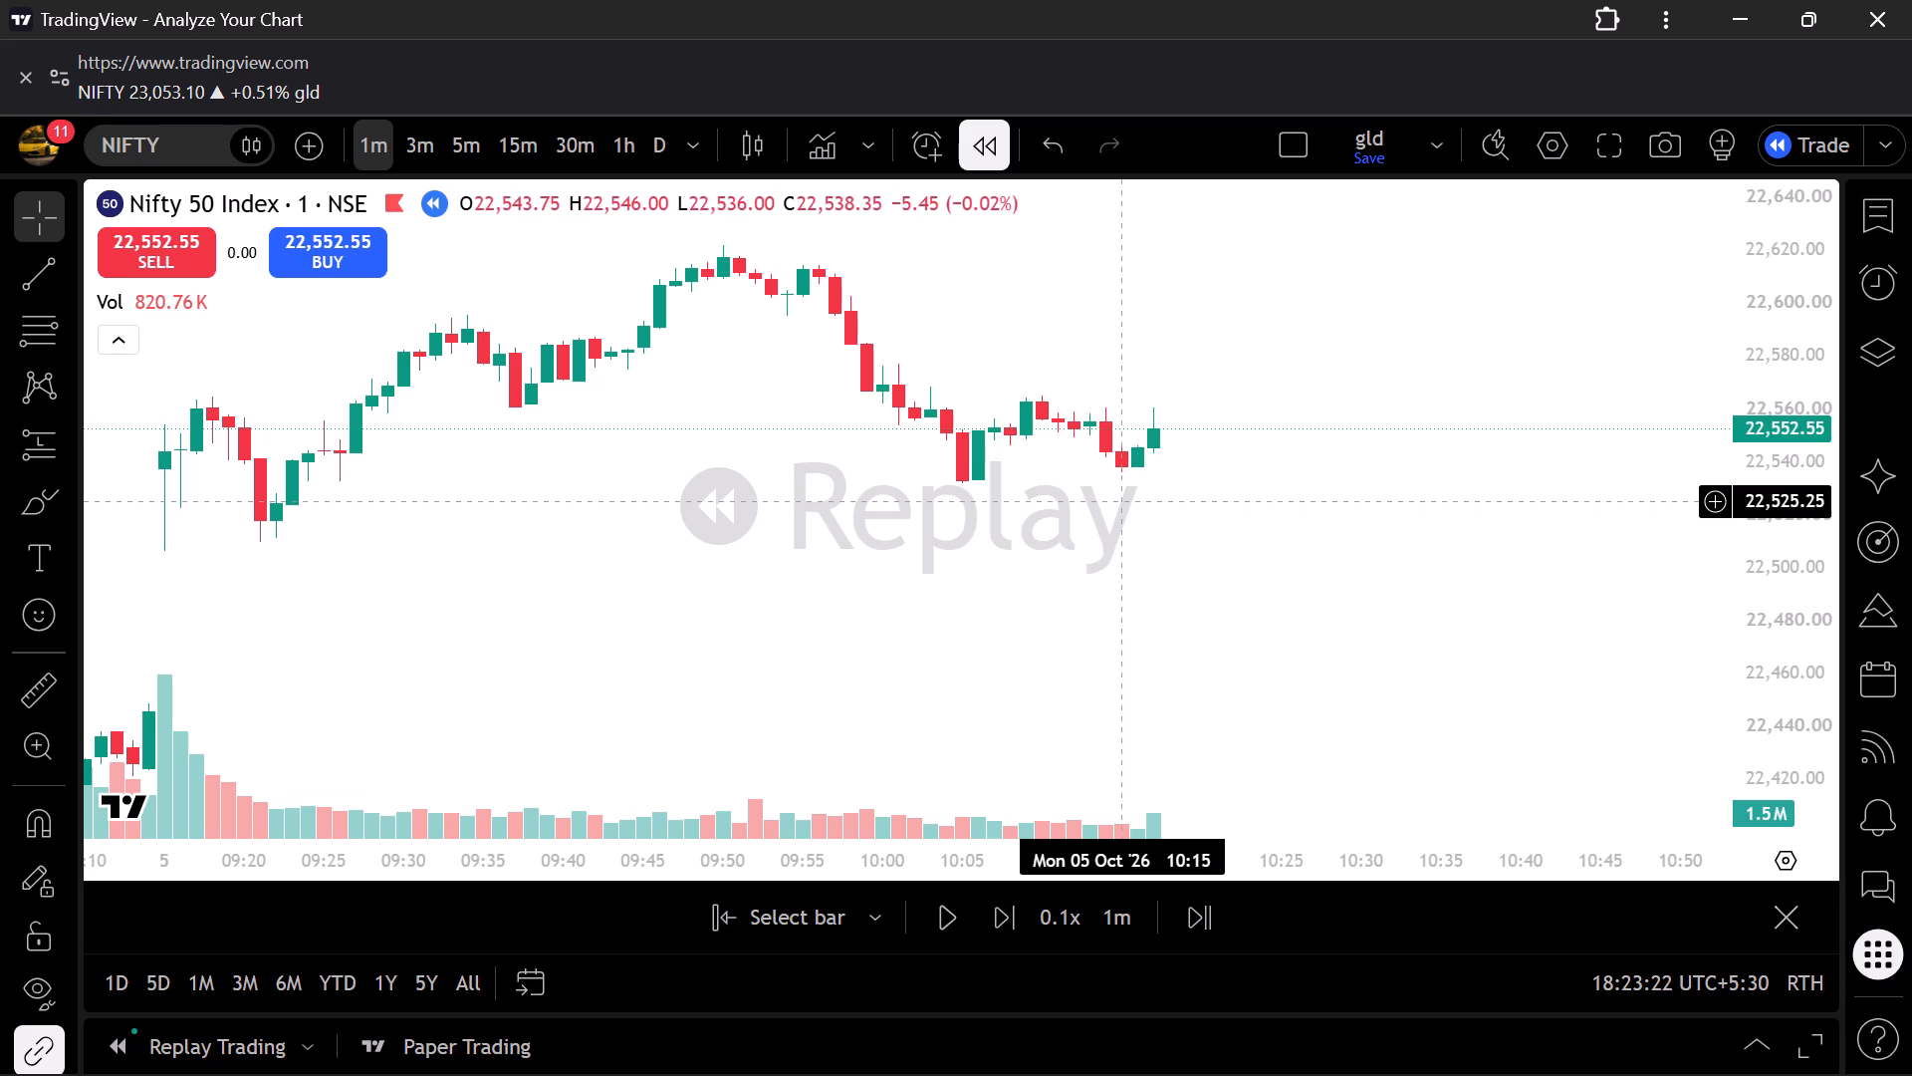
left_click(949, 931)
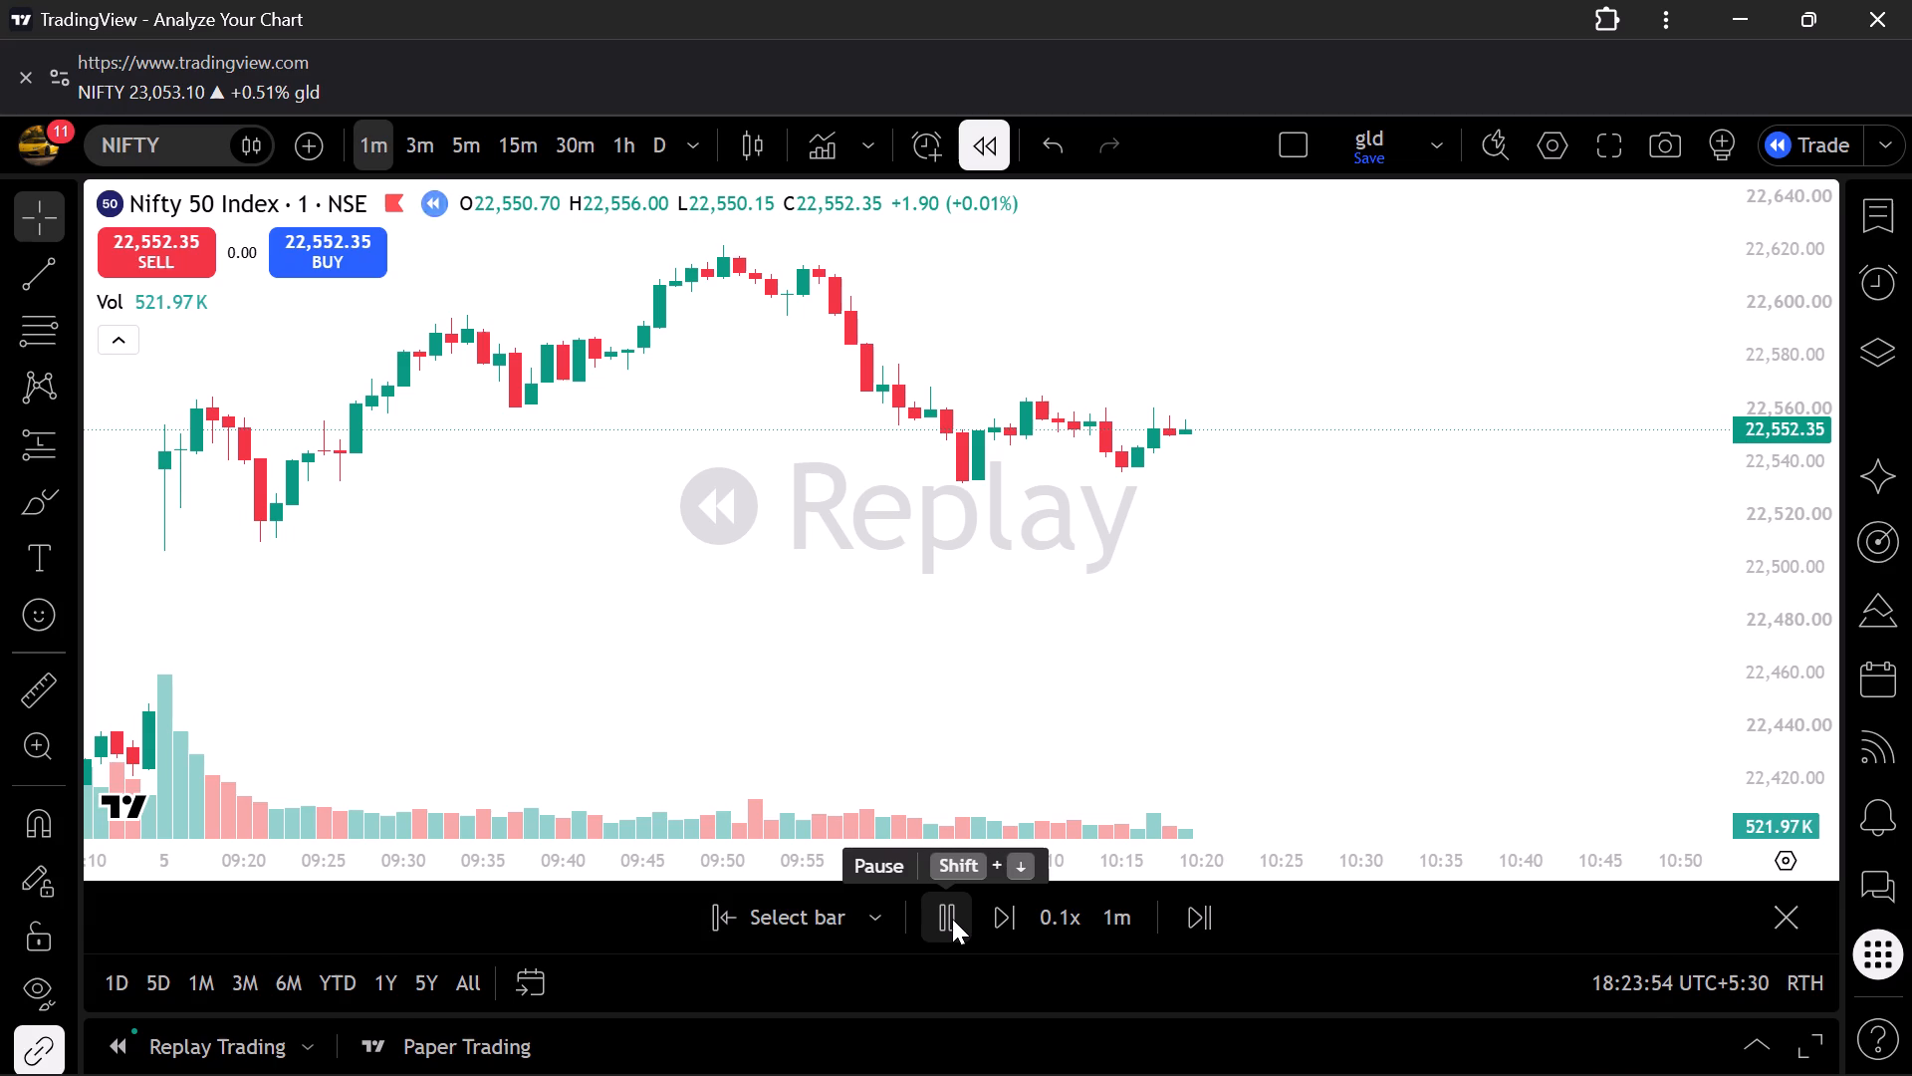
left_click(952, 919)
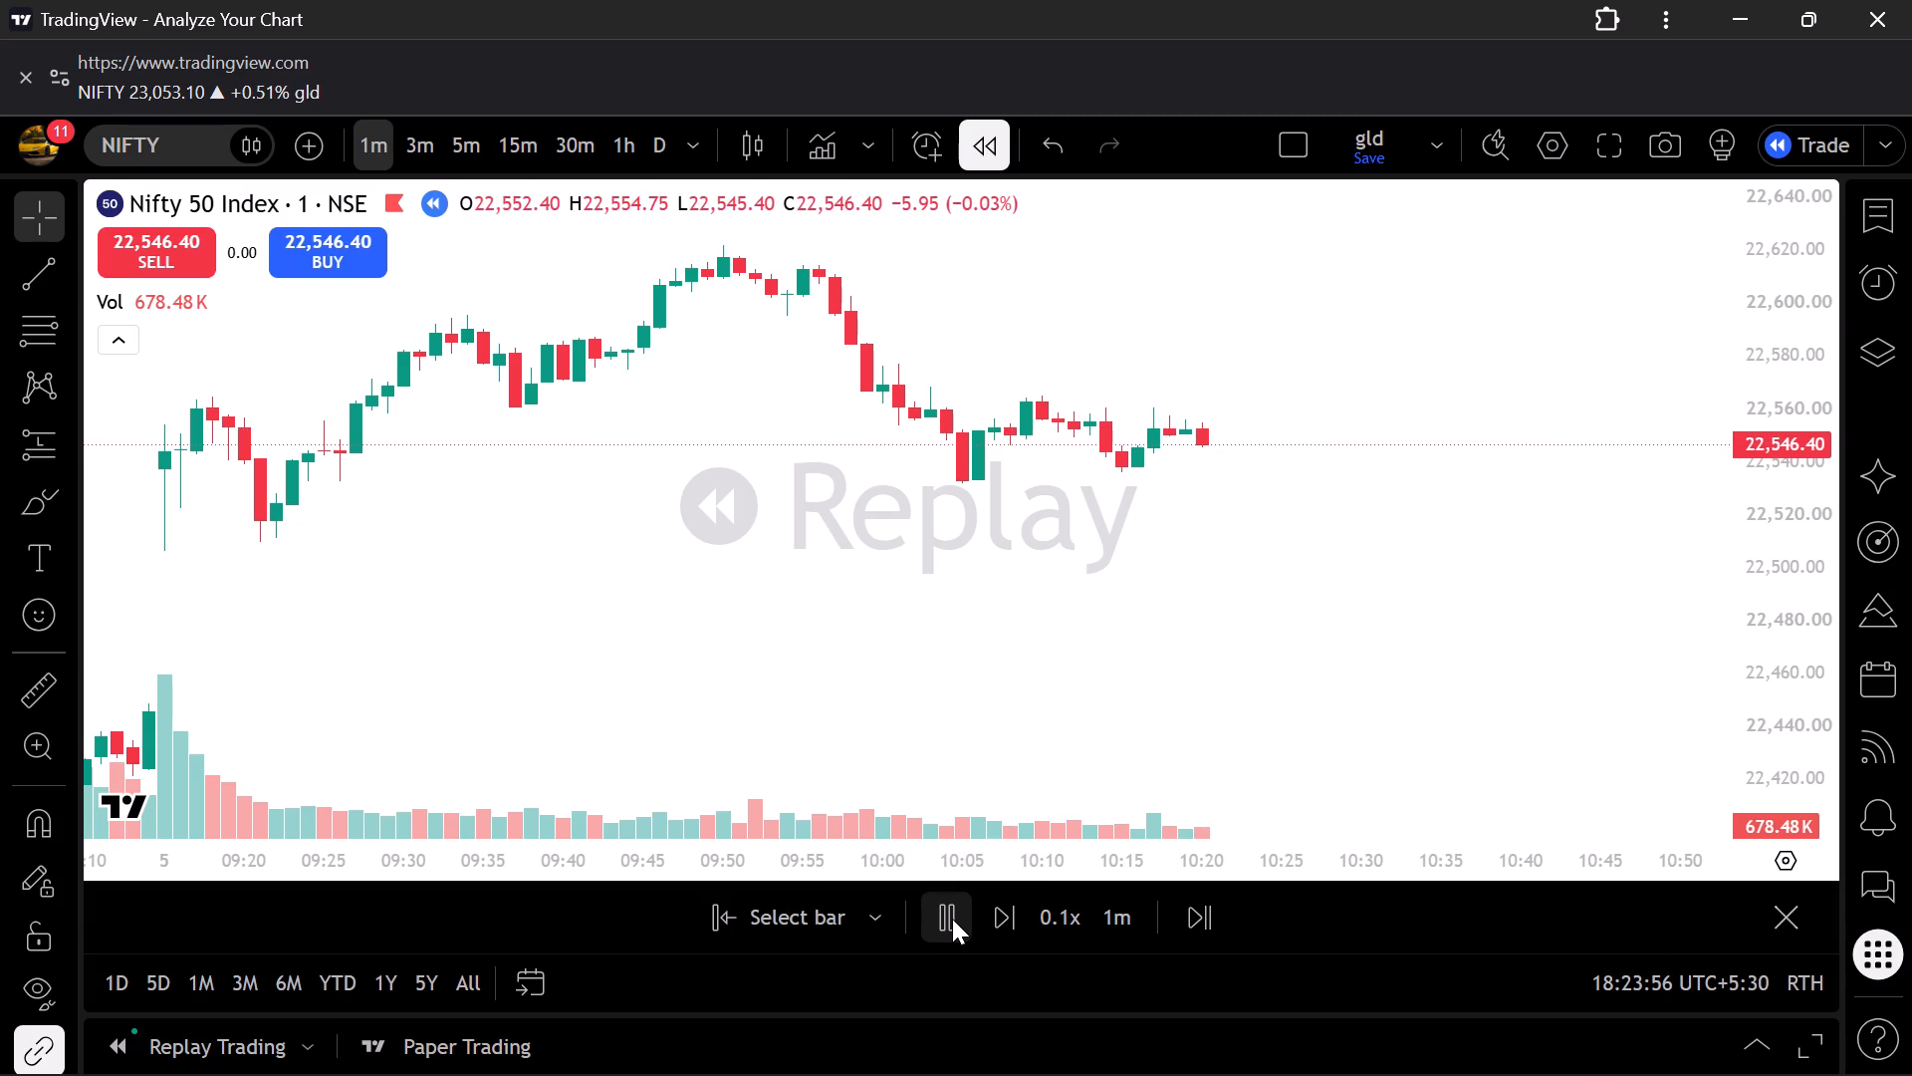
Place a market sell order for 100 units of NIFTY in replay trading.
left_click(1829, 143)
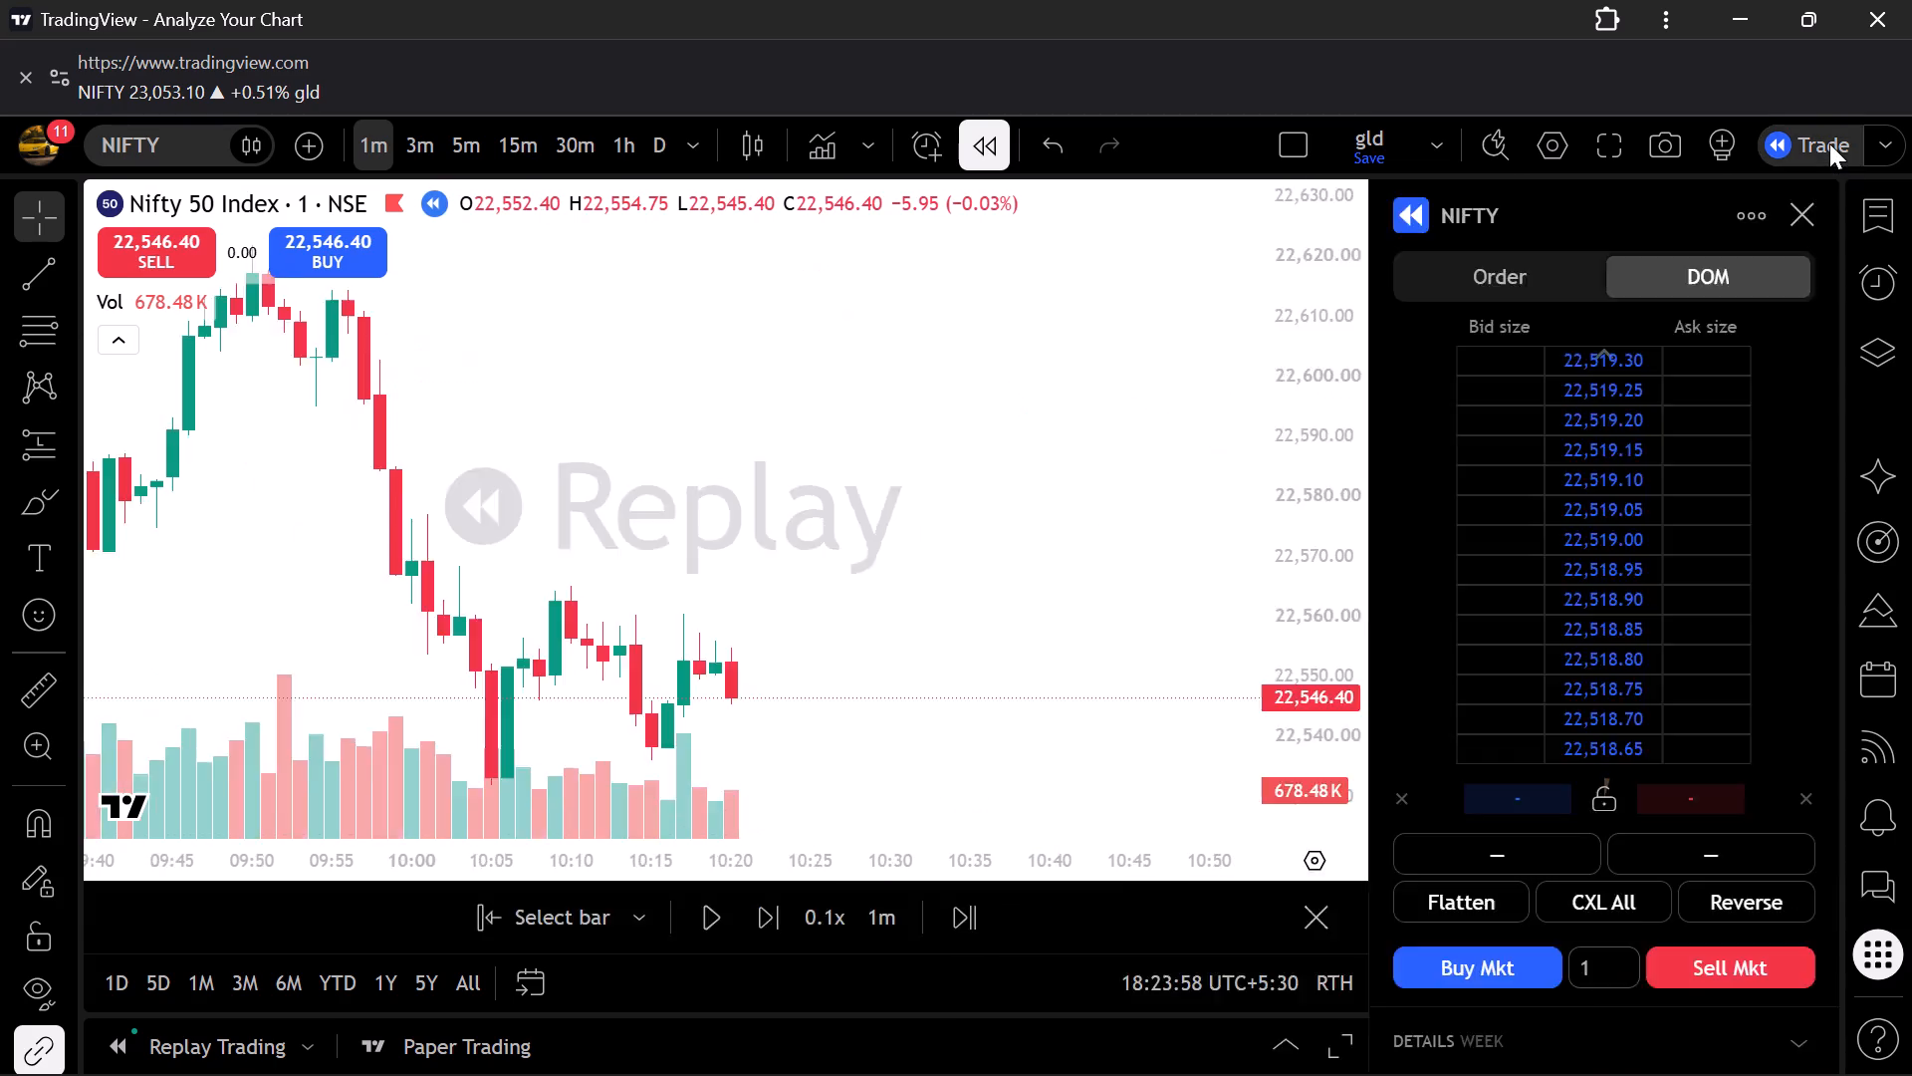
left_click(1699, 966)
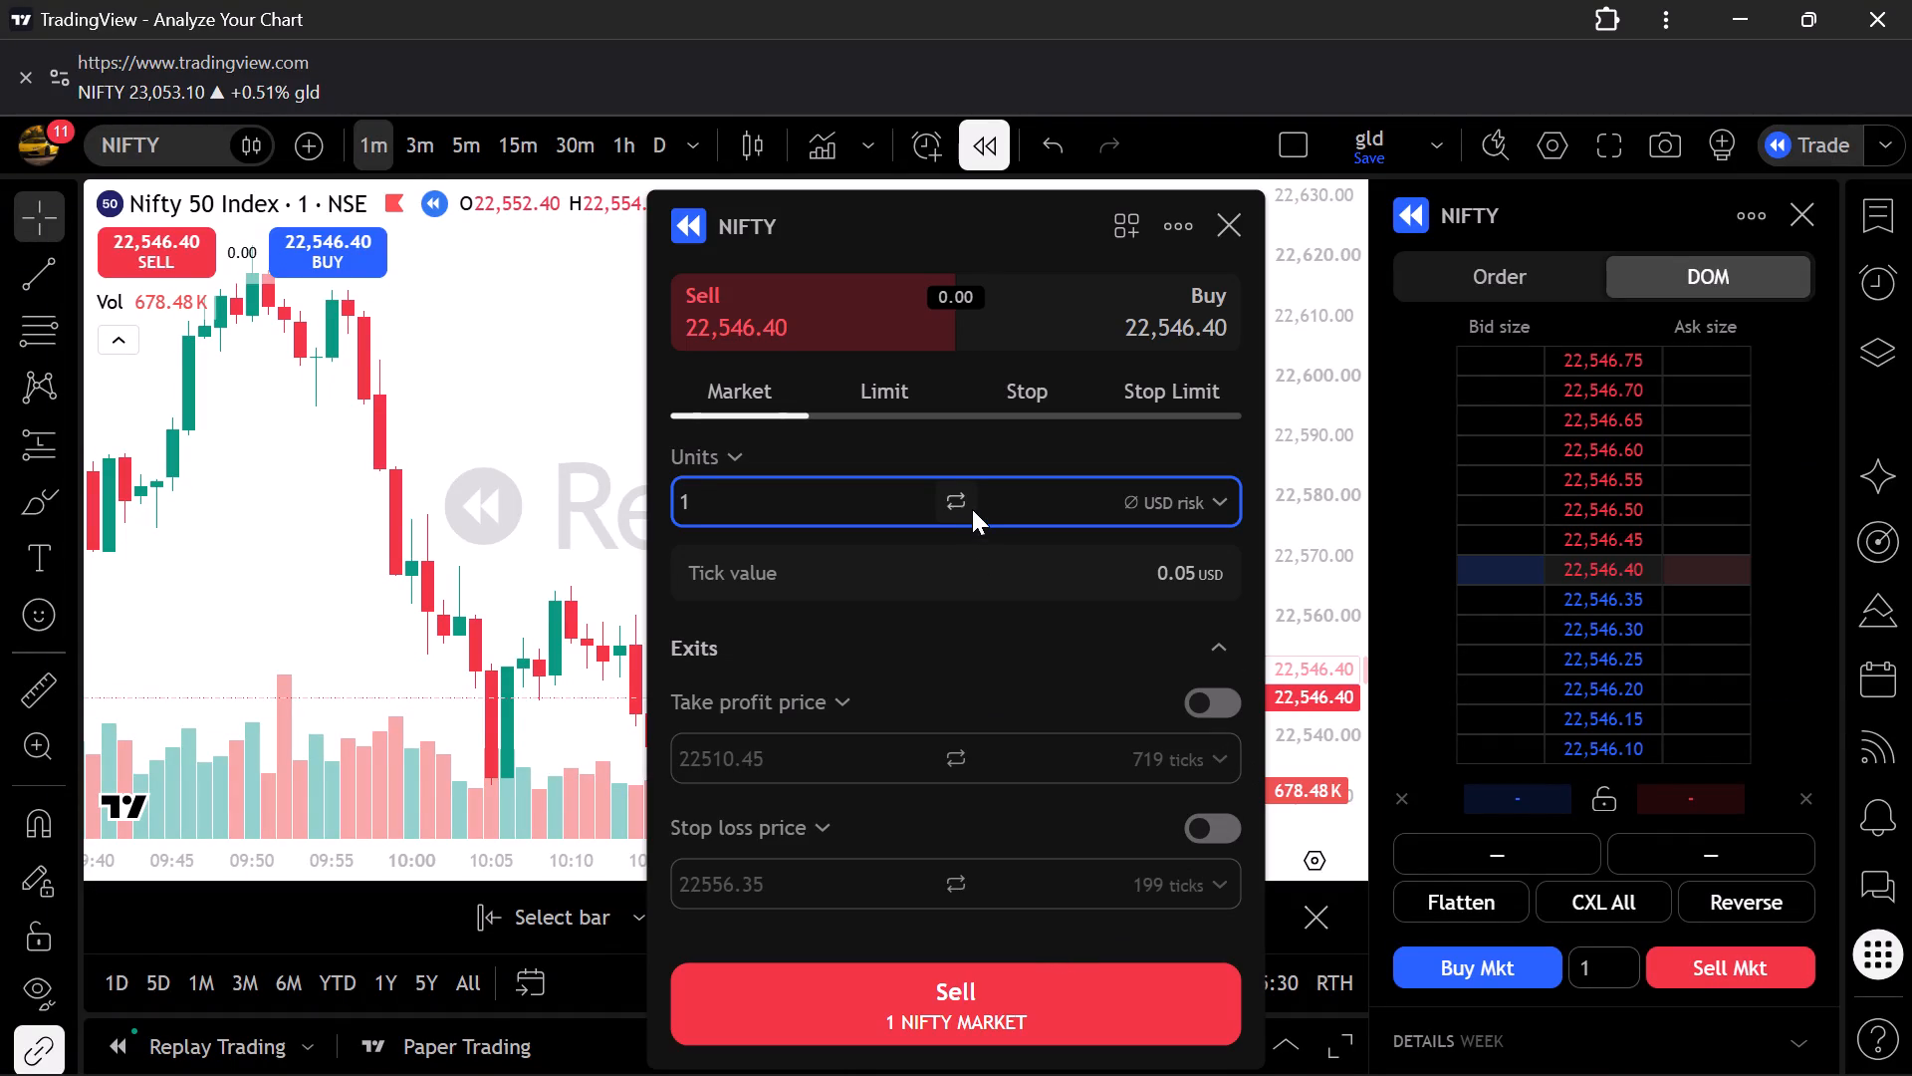
type("00")
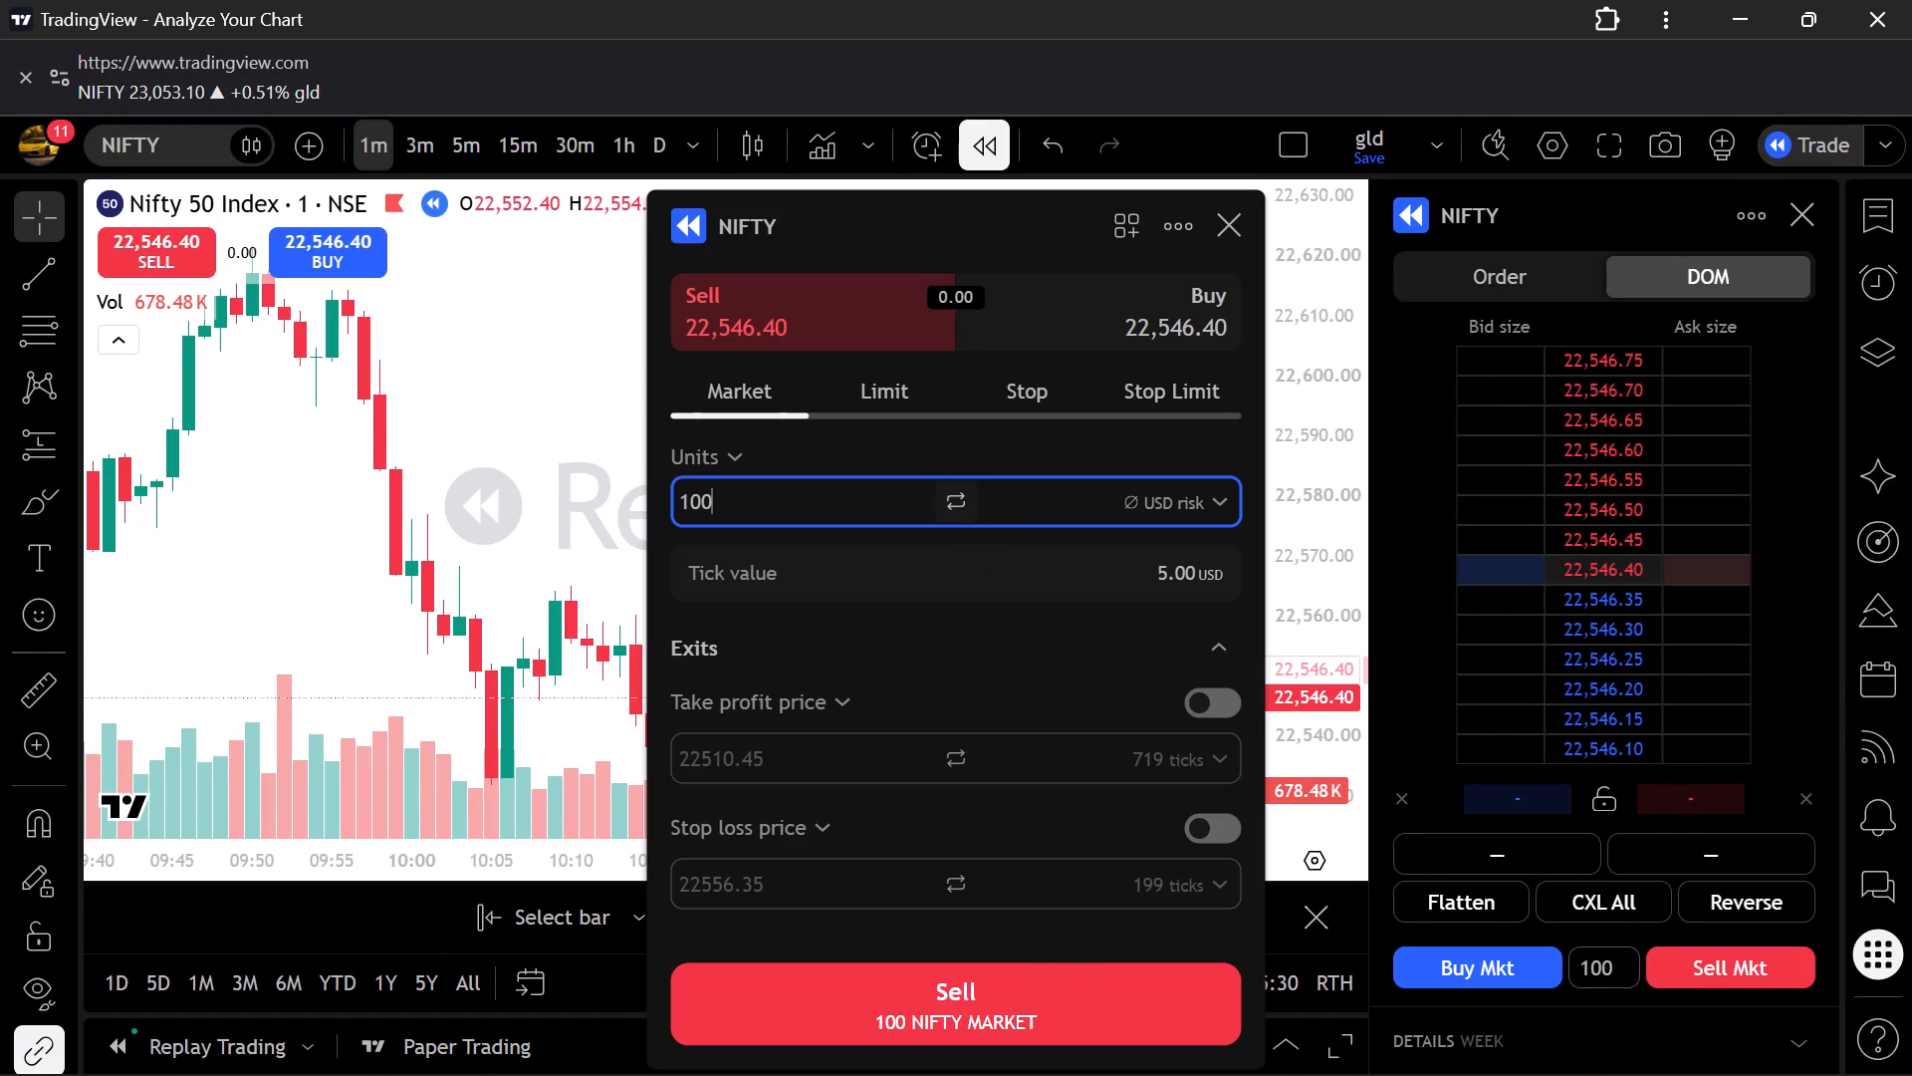
left_click(933, 1018)
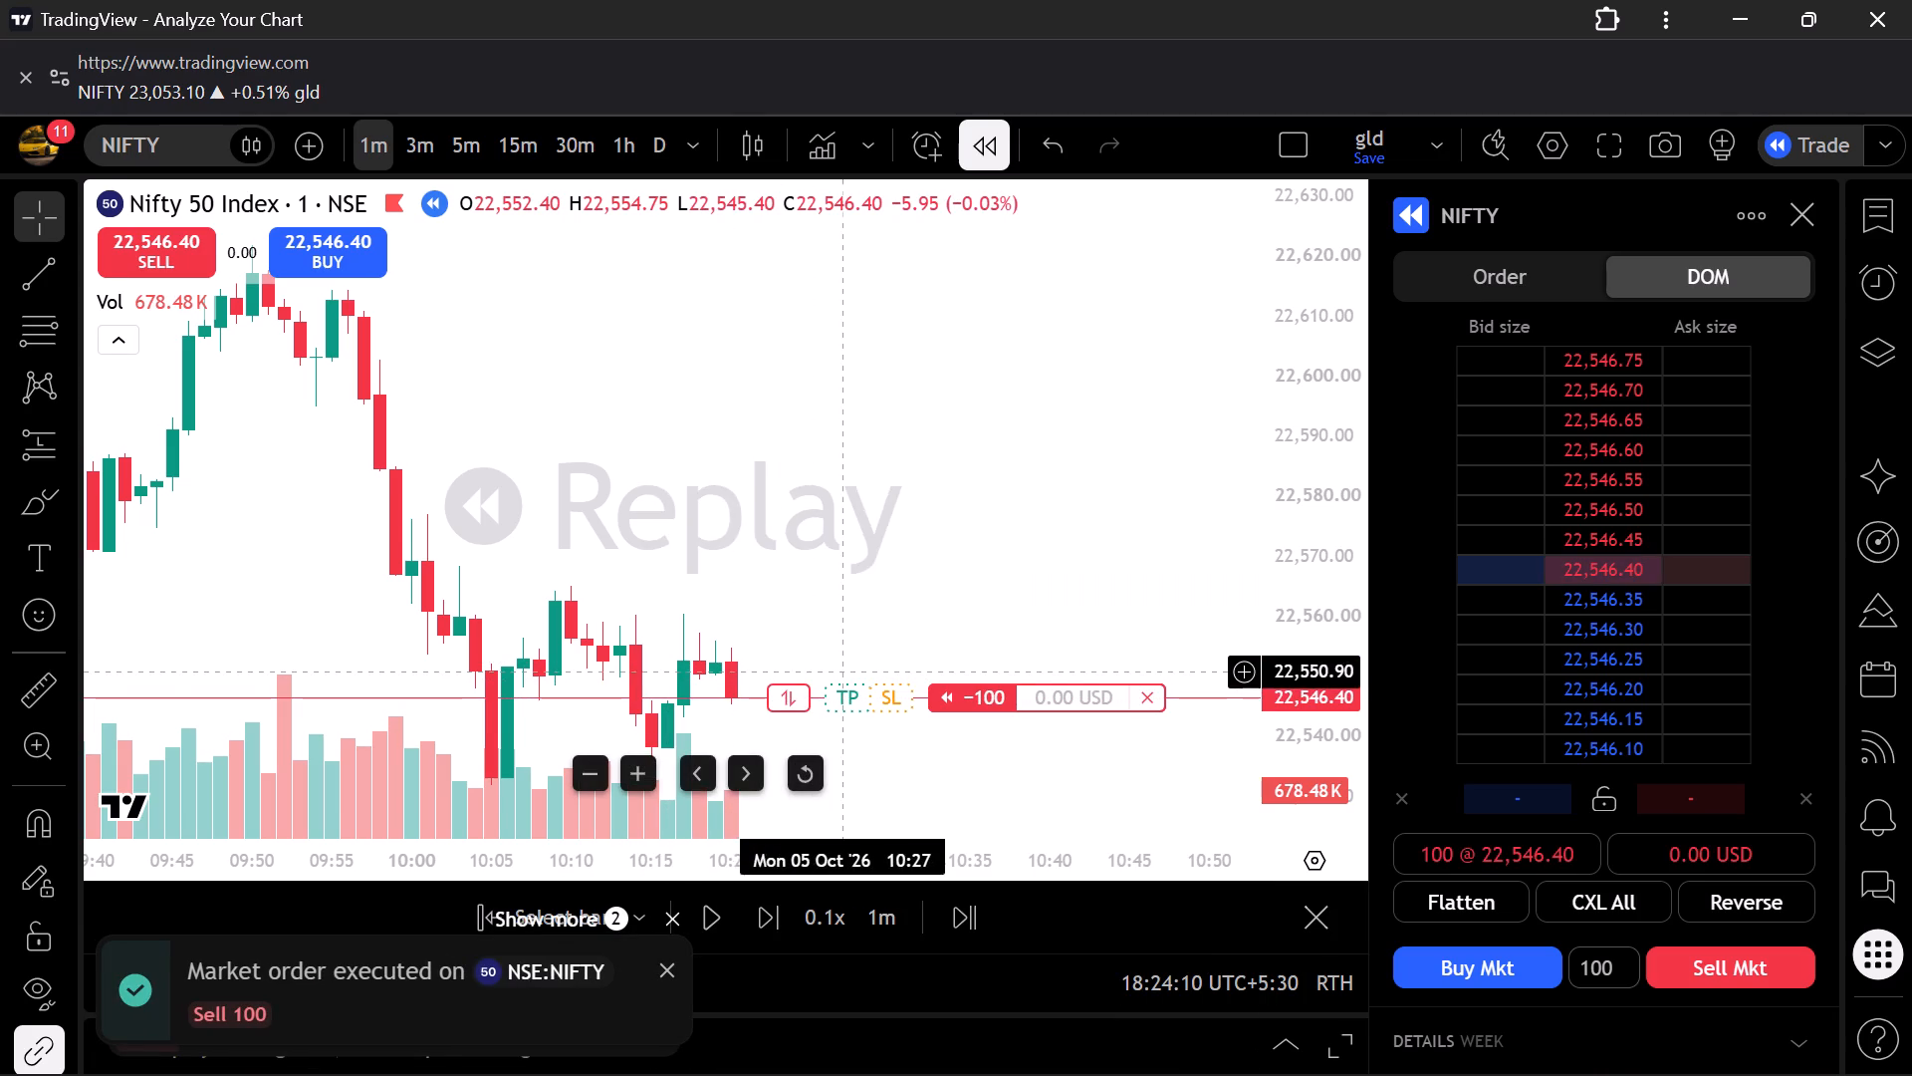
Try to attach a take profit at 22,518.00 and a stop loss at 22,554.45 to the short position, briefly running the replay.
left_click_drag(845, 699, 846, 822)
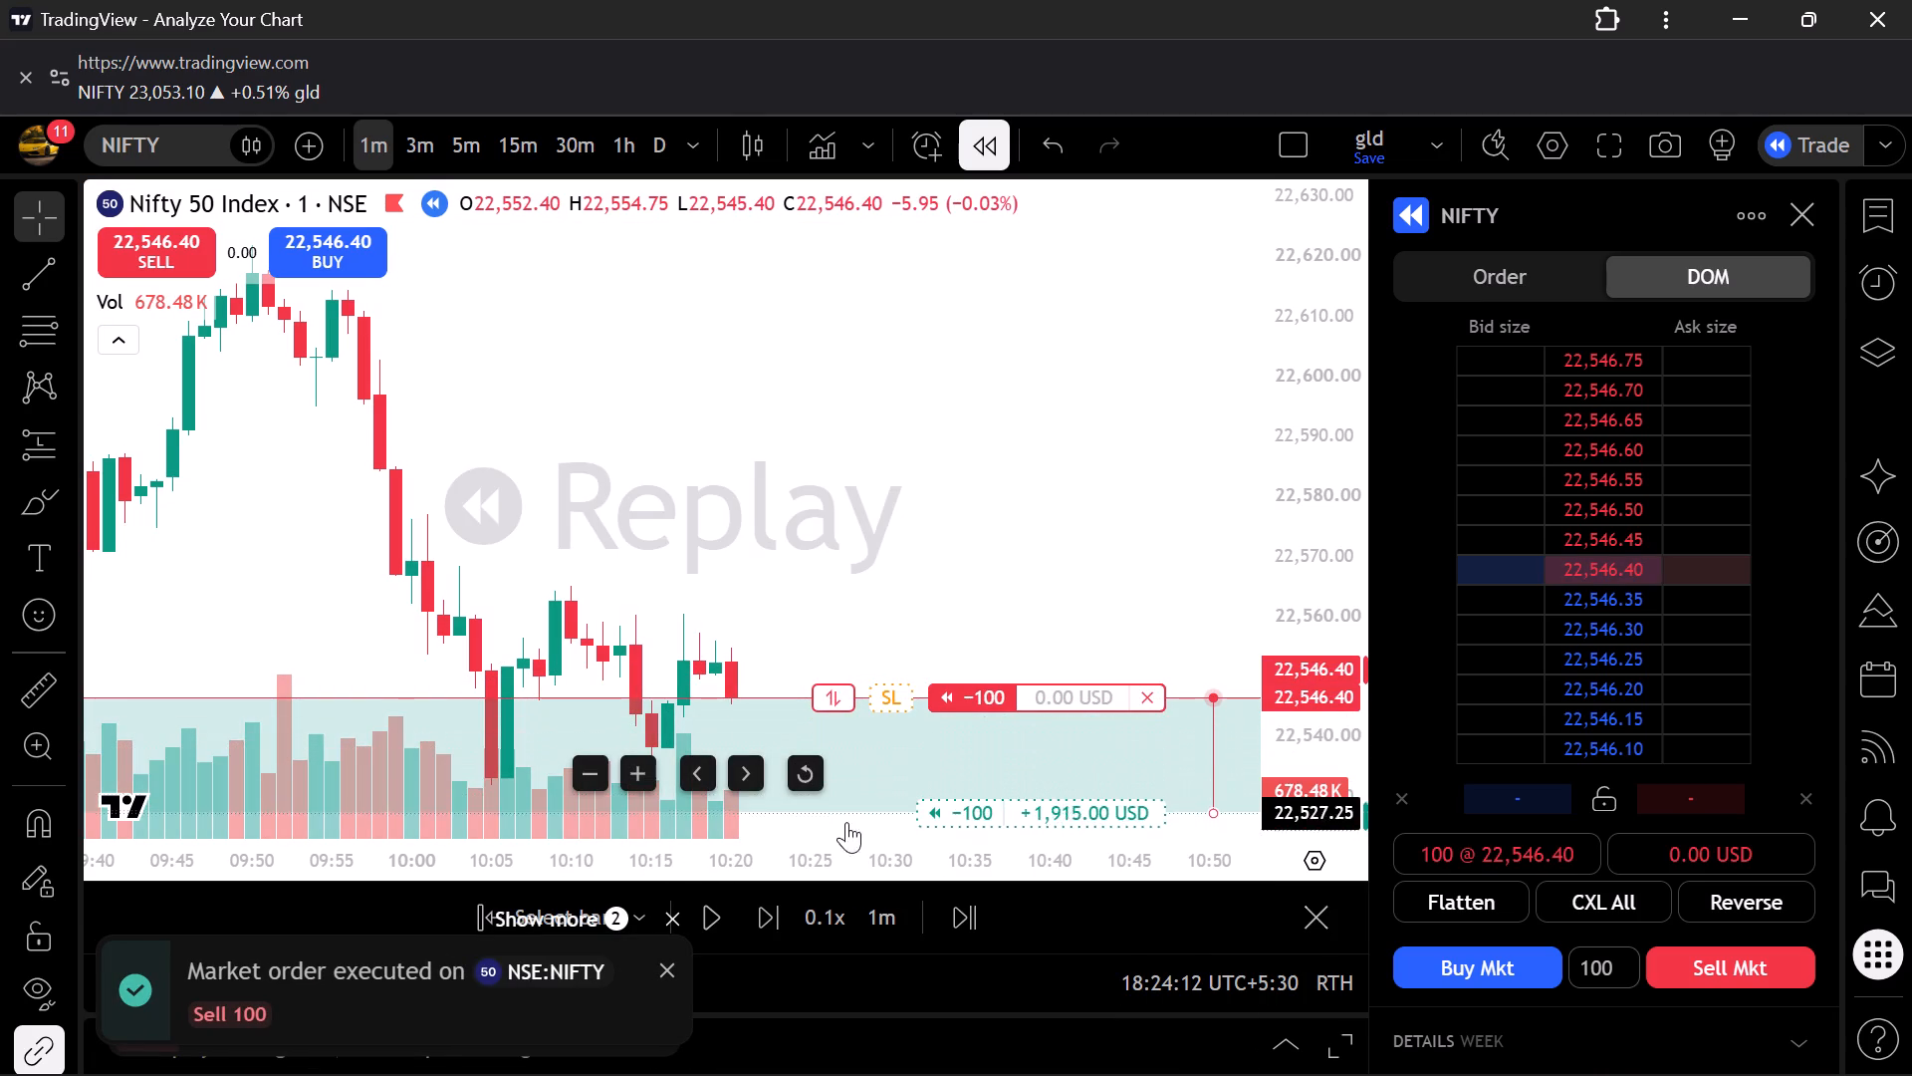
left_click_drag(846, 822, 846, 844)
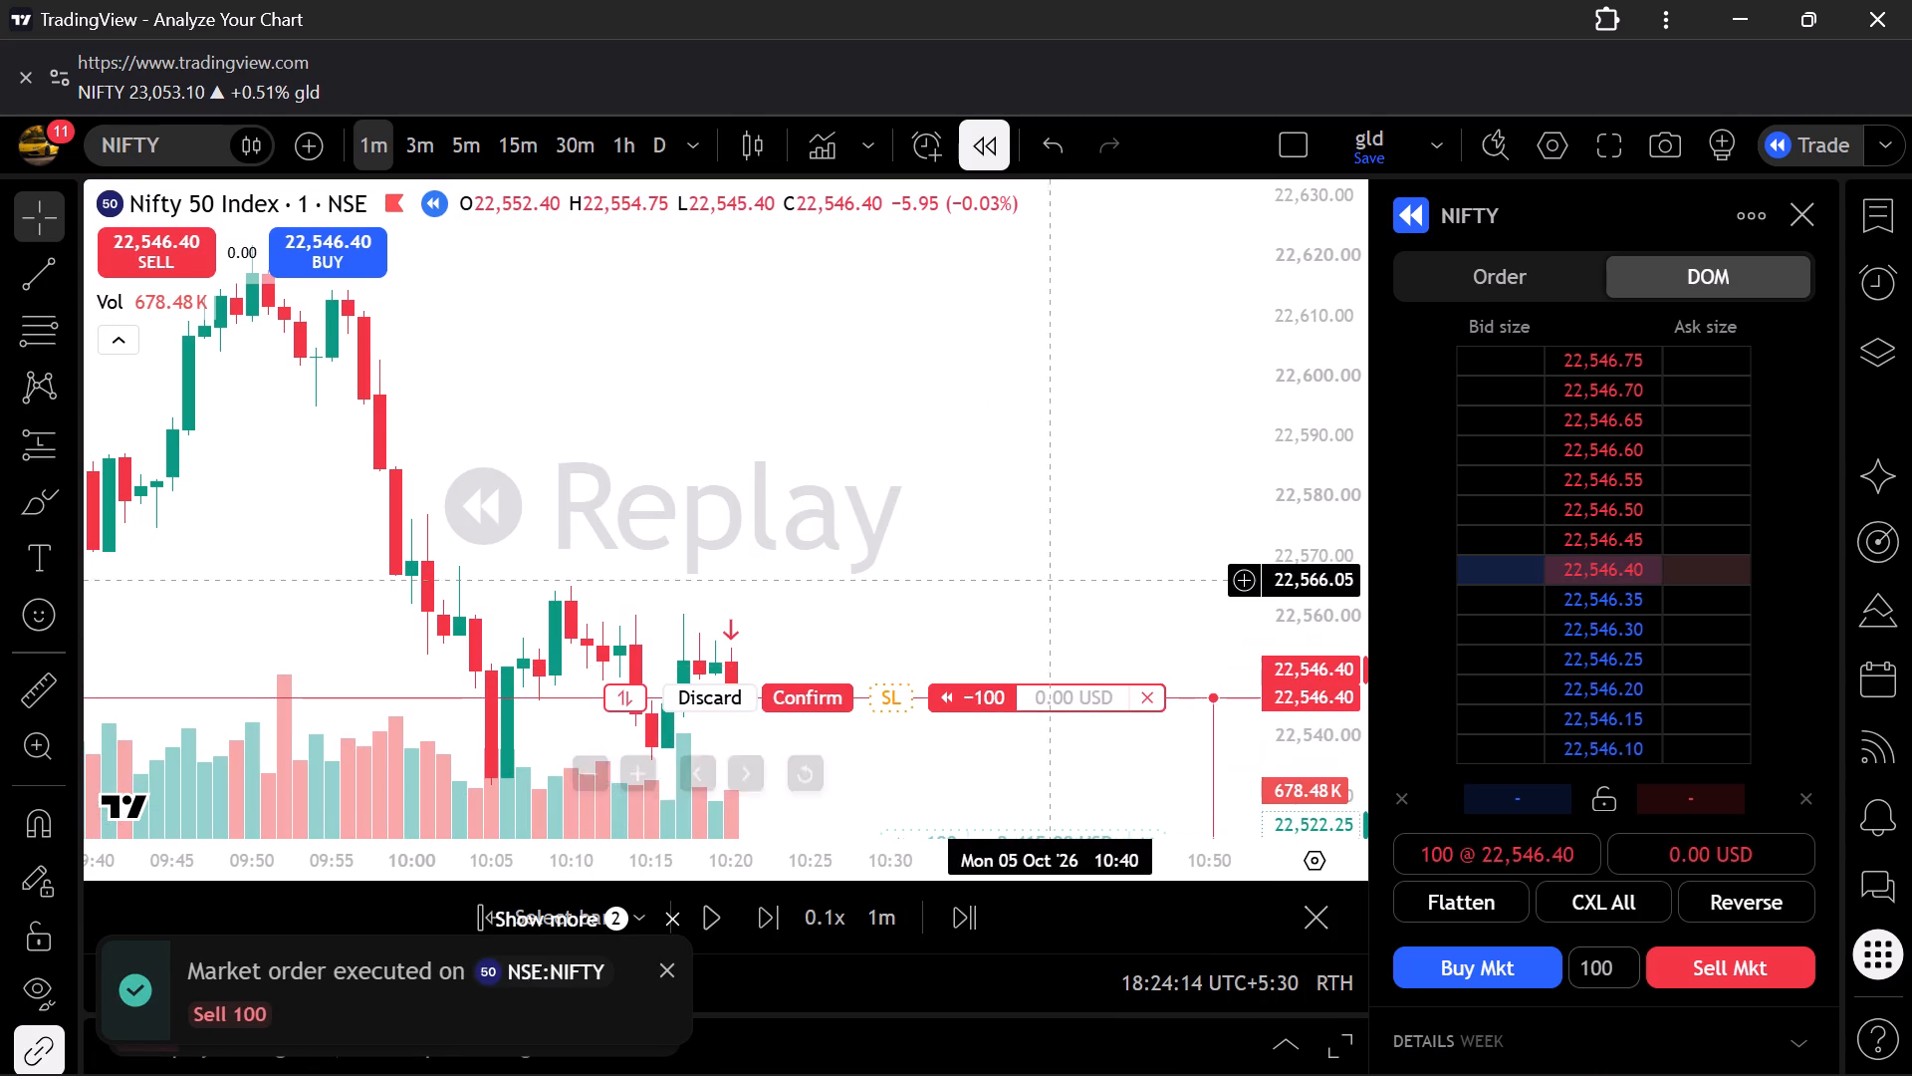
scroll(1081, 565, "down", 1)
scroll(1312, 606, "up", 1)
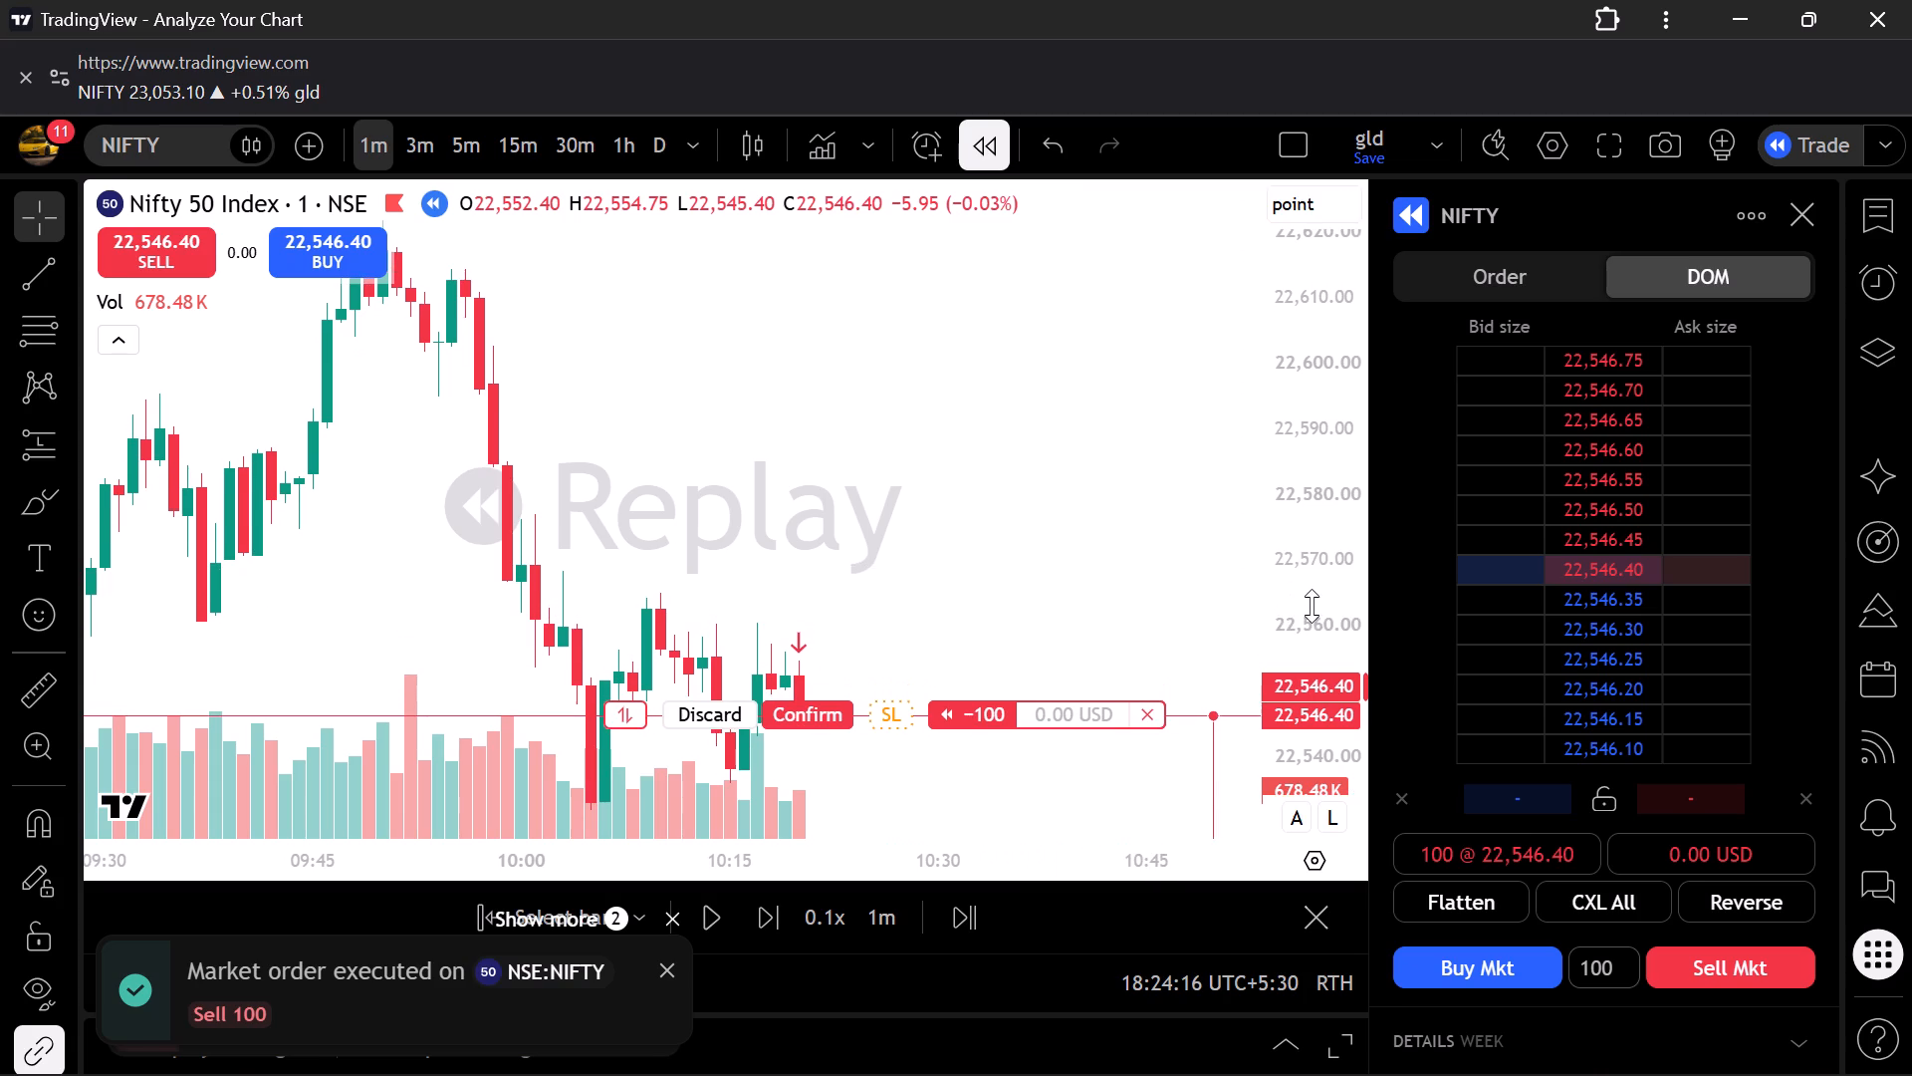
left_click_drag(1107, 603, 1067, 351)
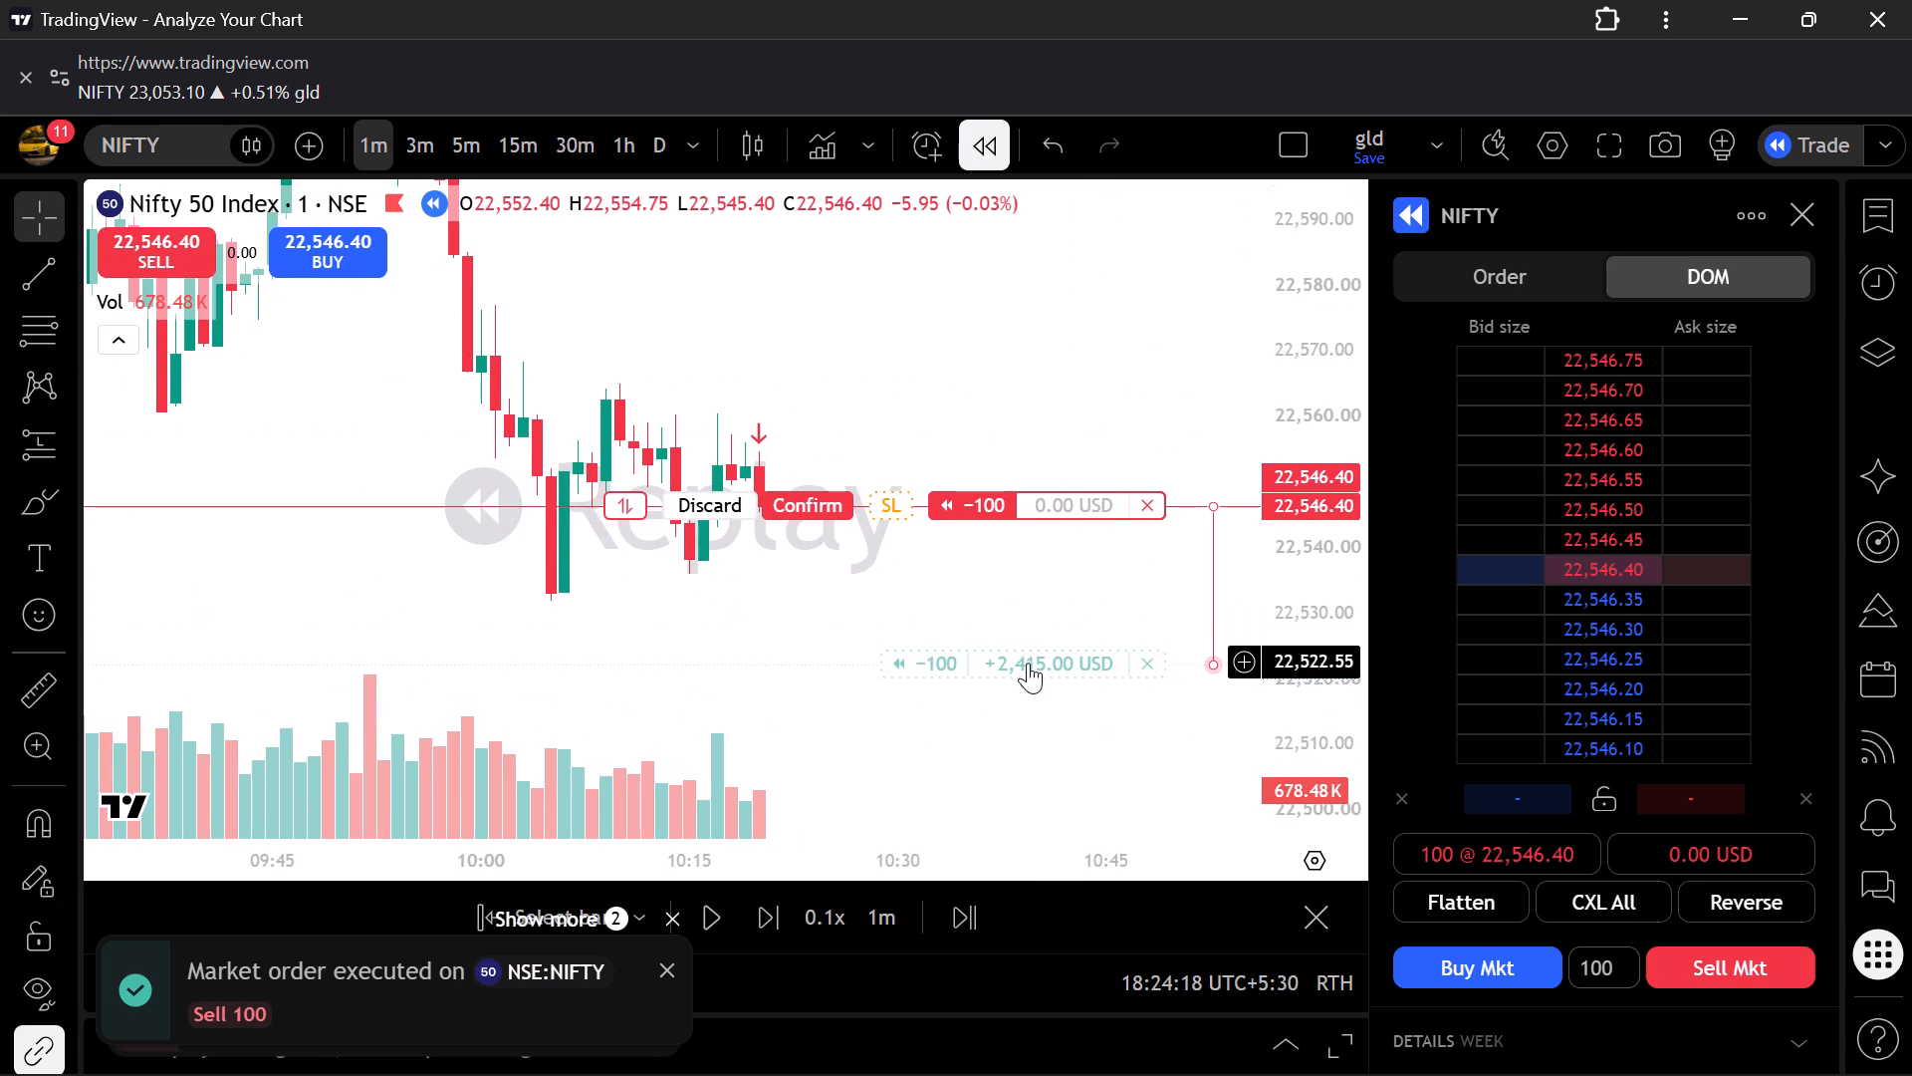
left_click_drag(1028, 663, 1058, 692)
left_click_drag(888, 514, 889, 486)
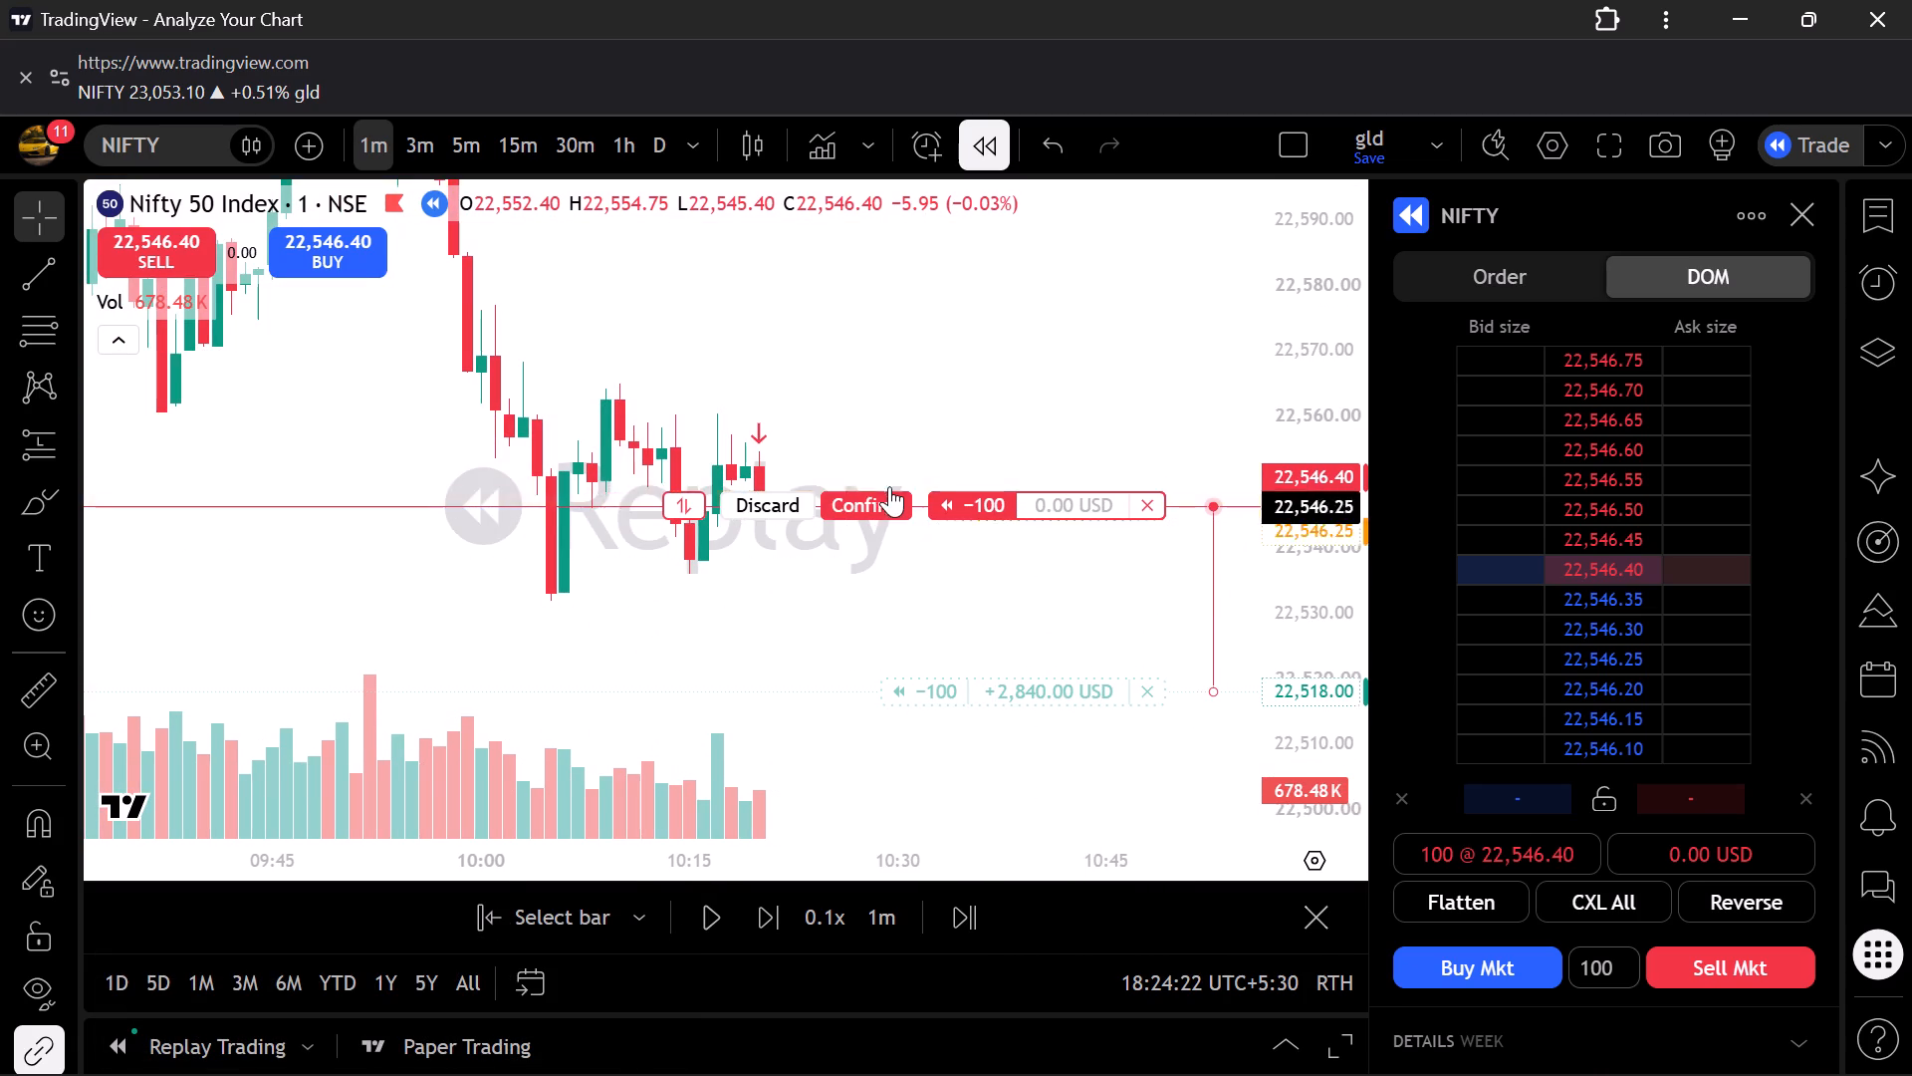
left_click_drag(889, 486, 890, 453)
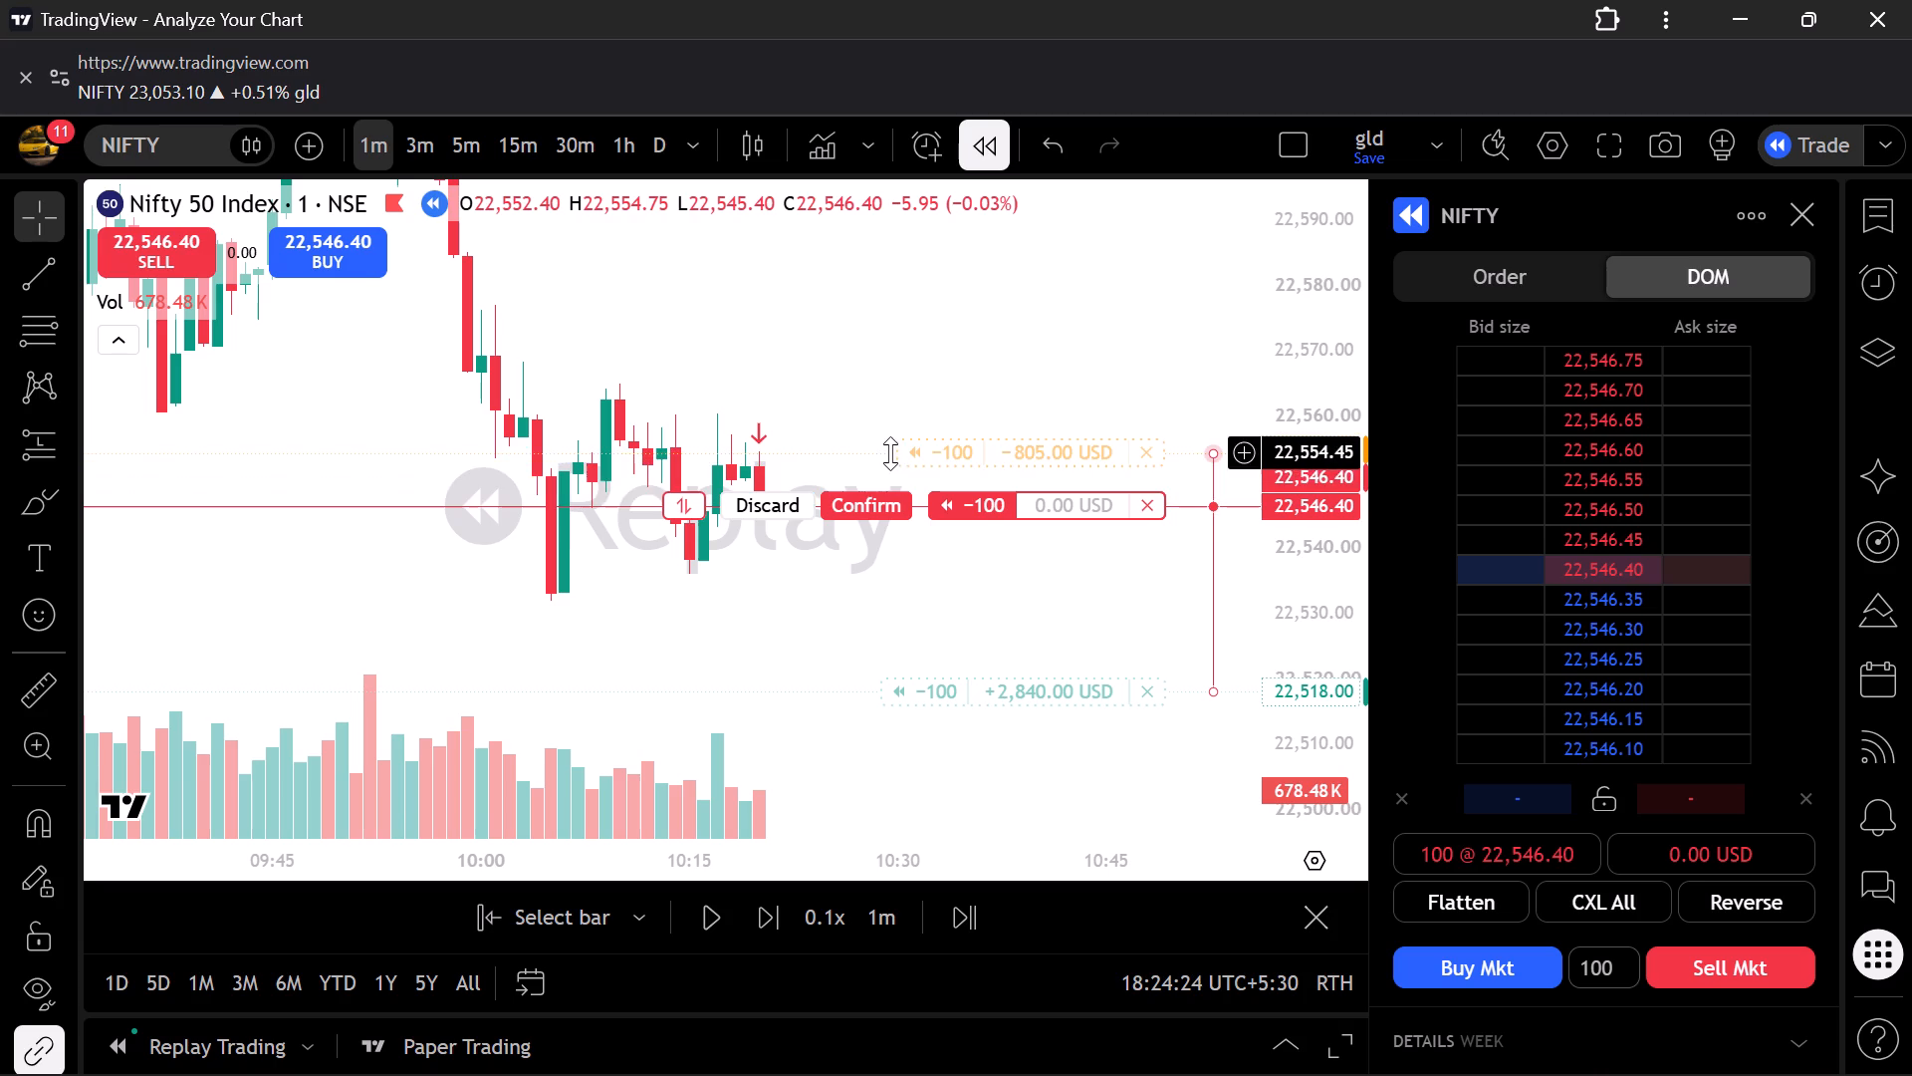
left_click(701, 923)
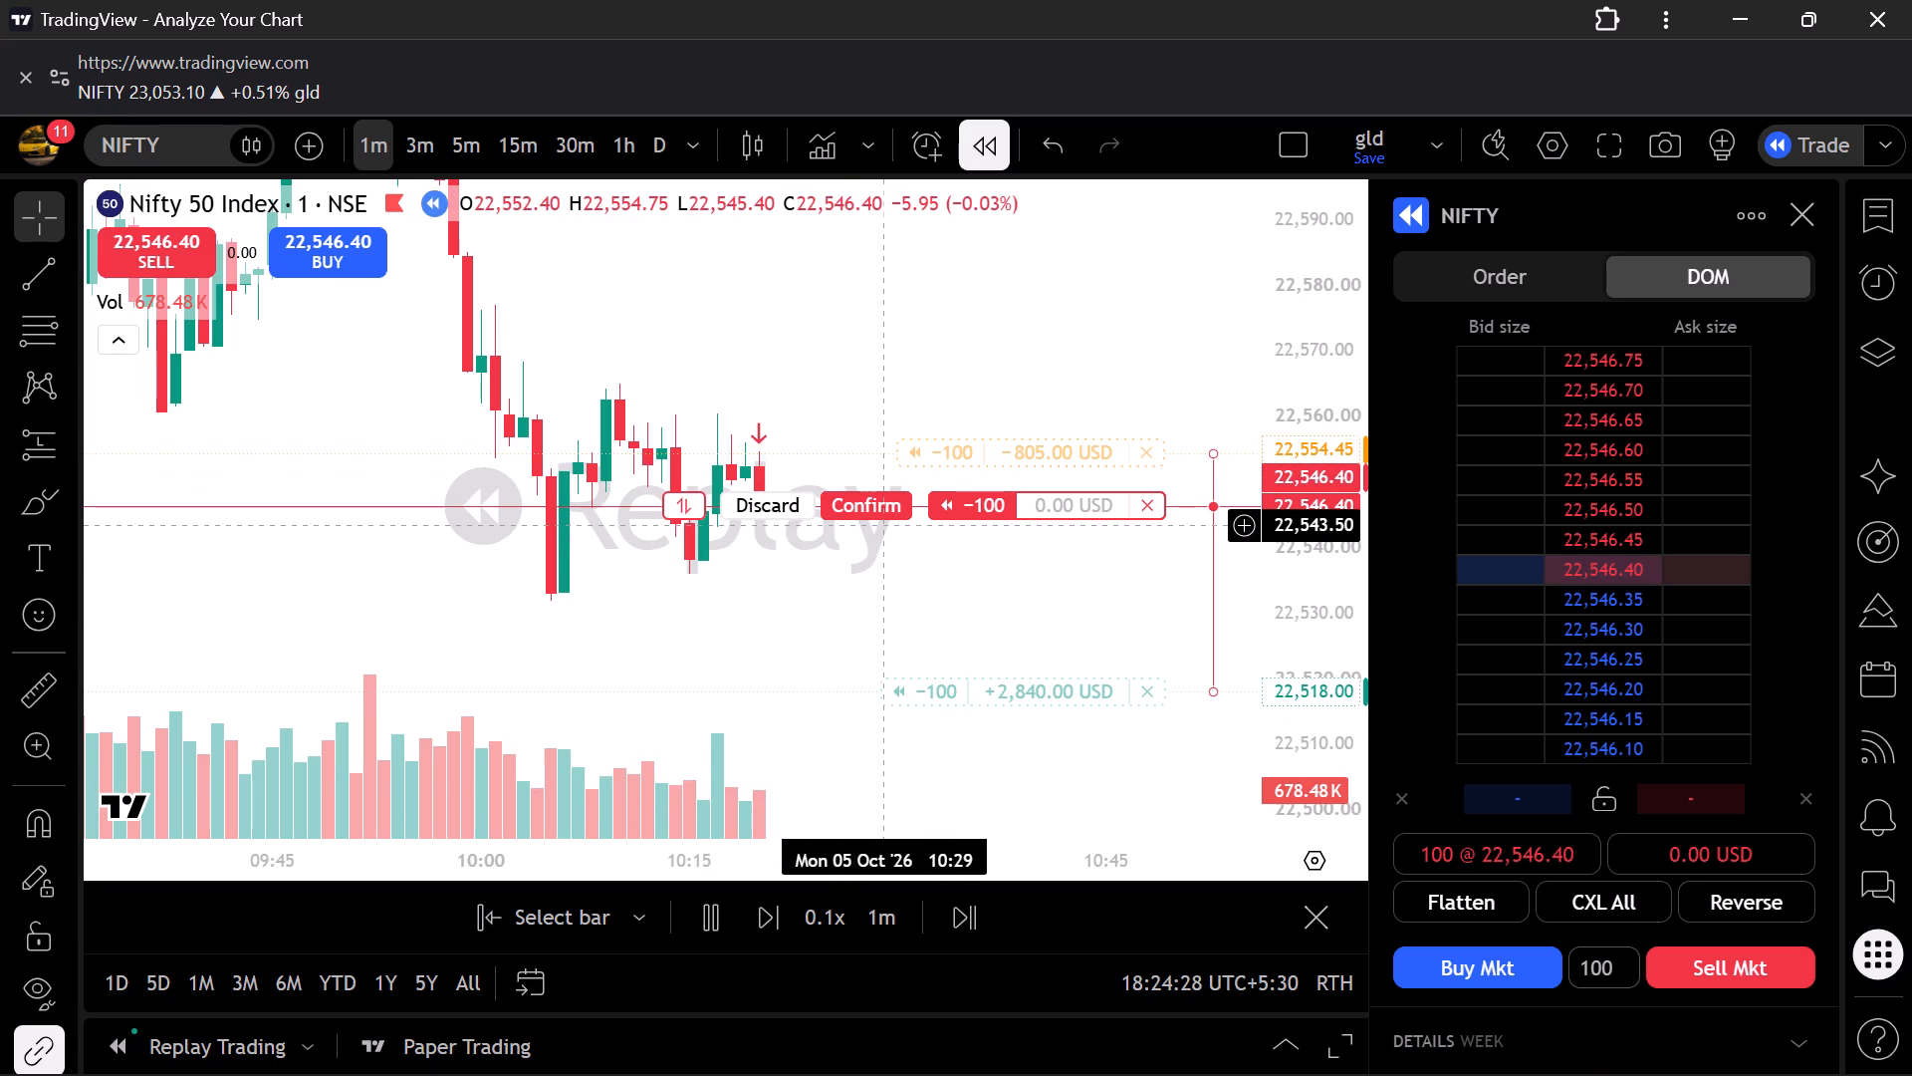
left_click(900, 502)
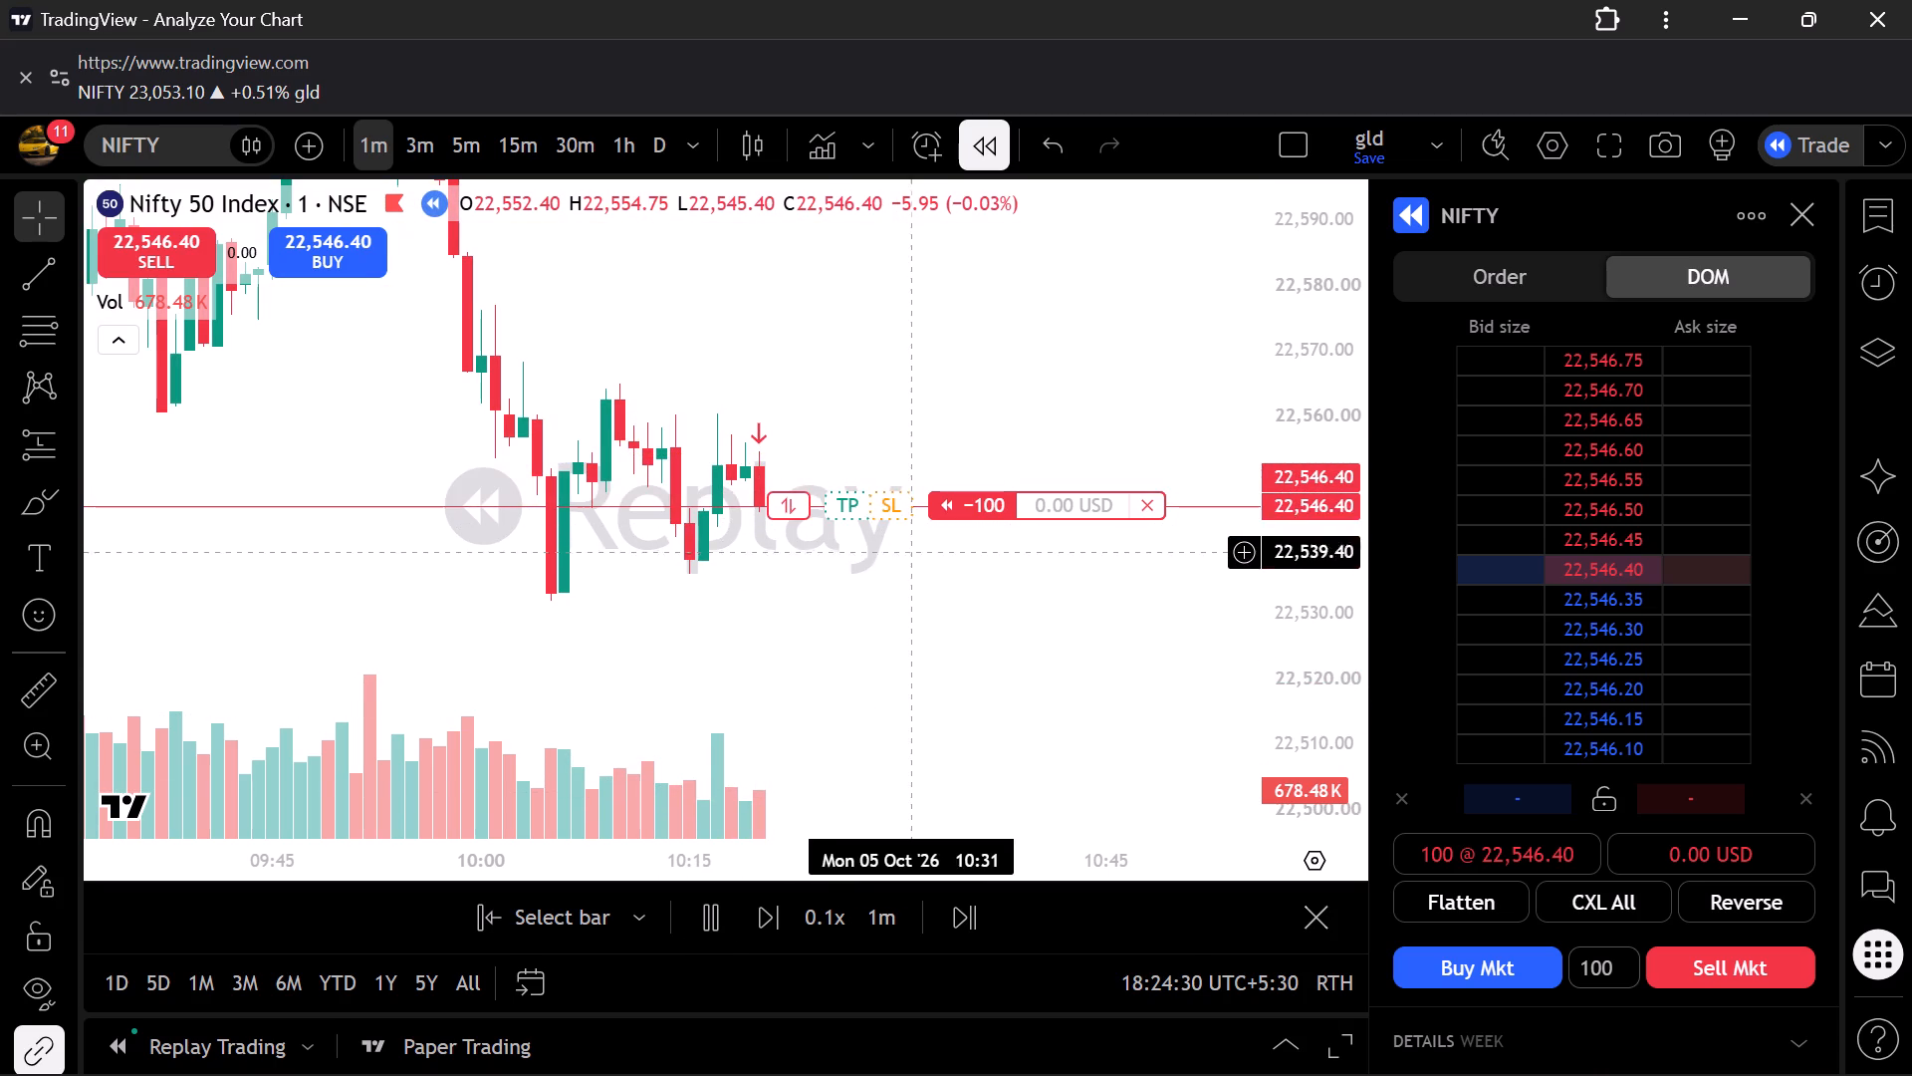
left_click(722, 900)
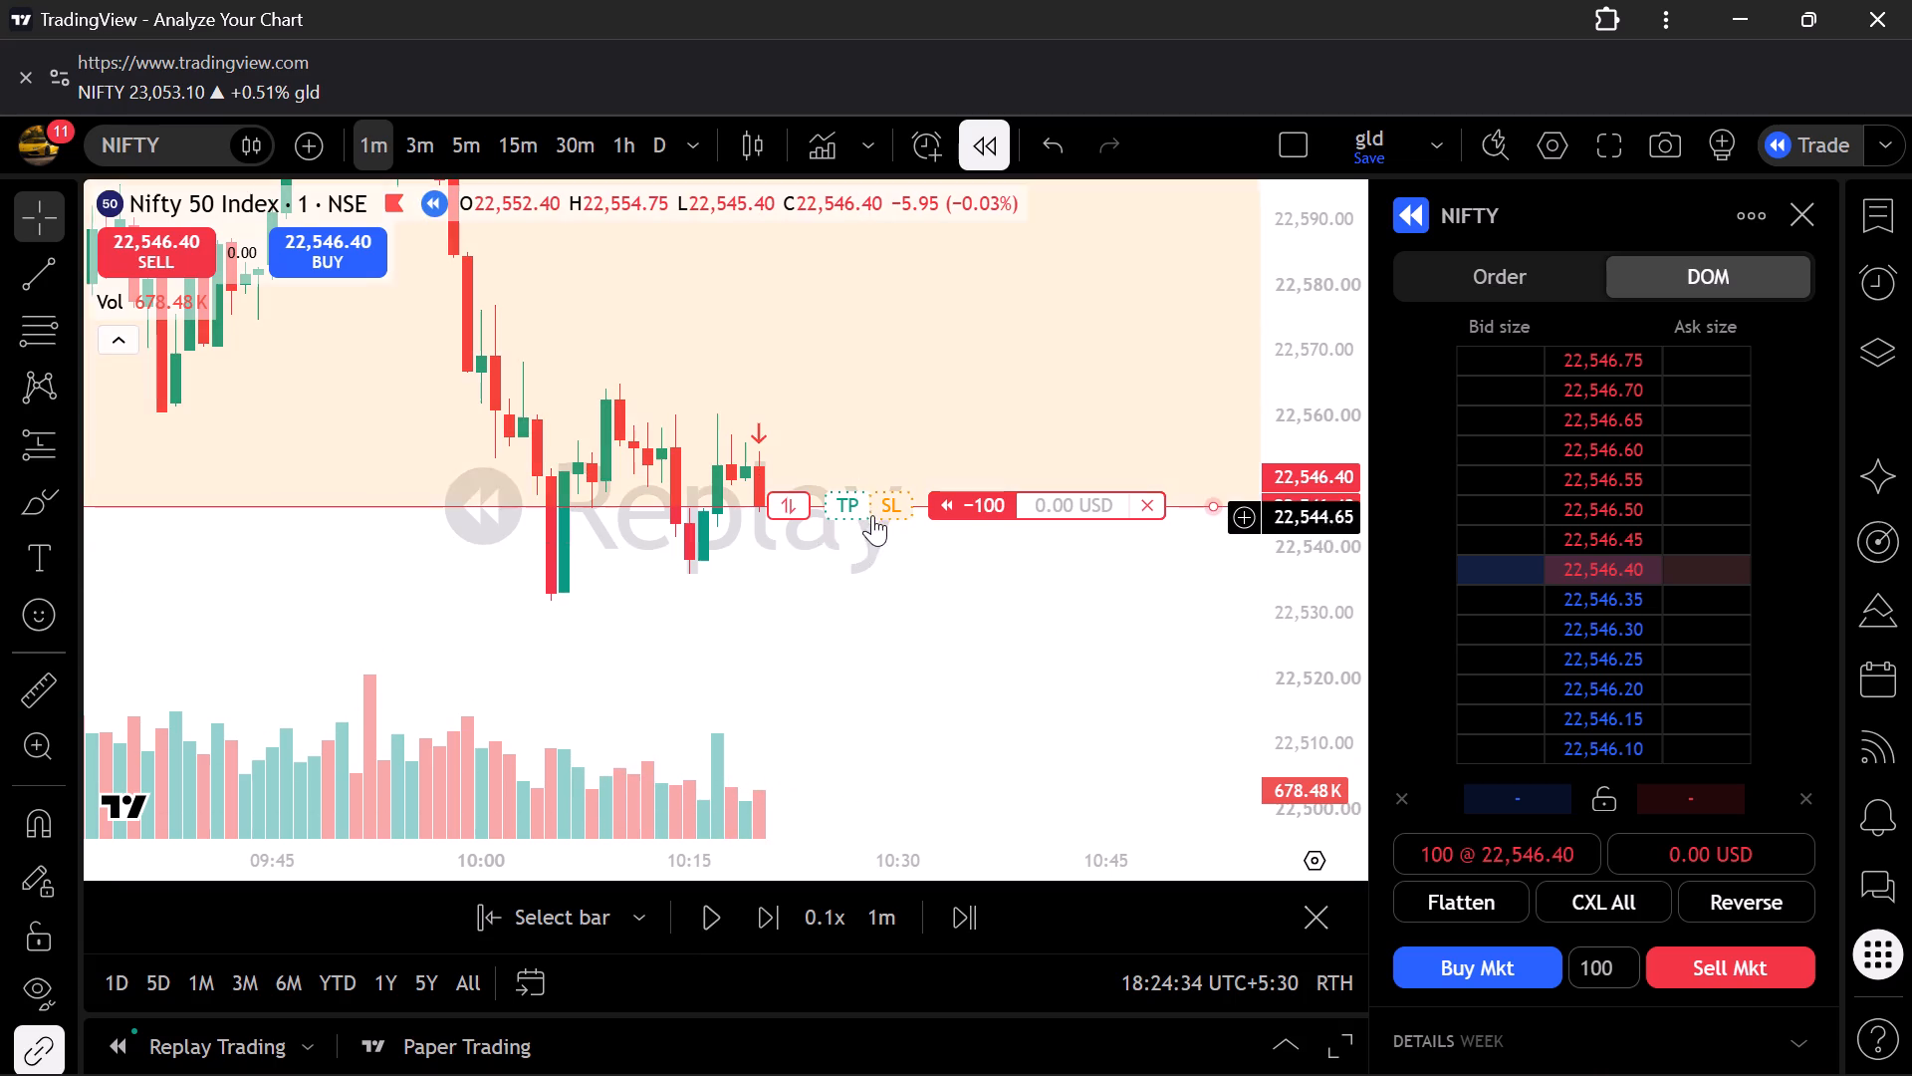
Attach a take profit at 22,518.70 and a stop loss at 22,554.70 to the short NIFTY position and confirm both.
left_click_drag(852, 509, 881, 688)
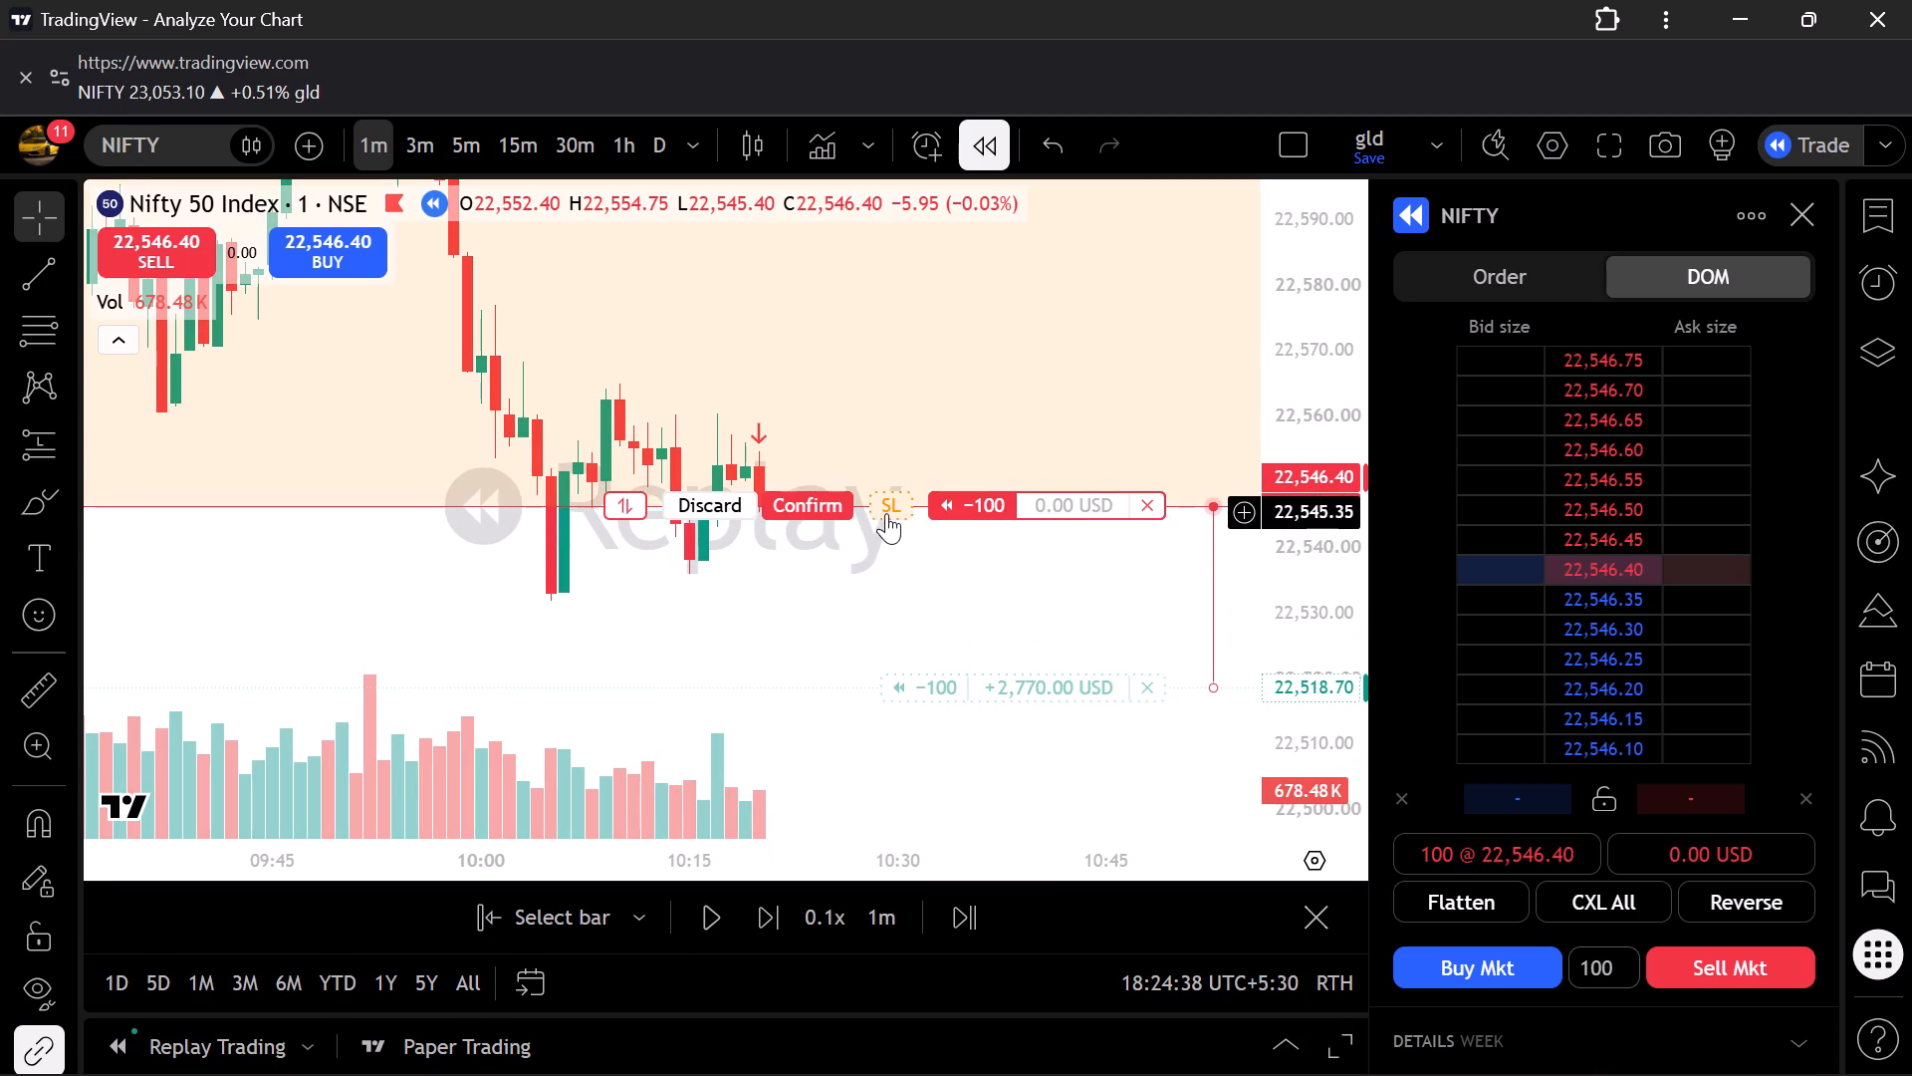
left_click_drag(886, 513, 895, 452)
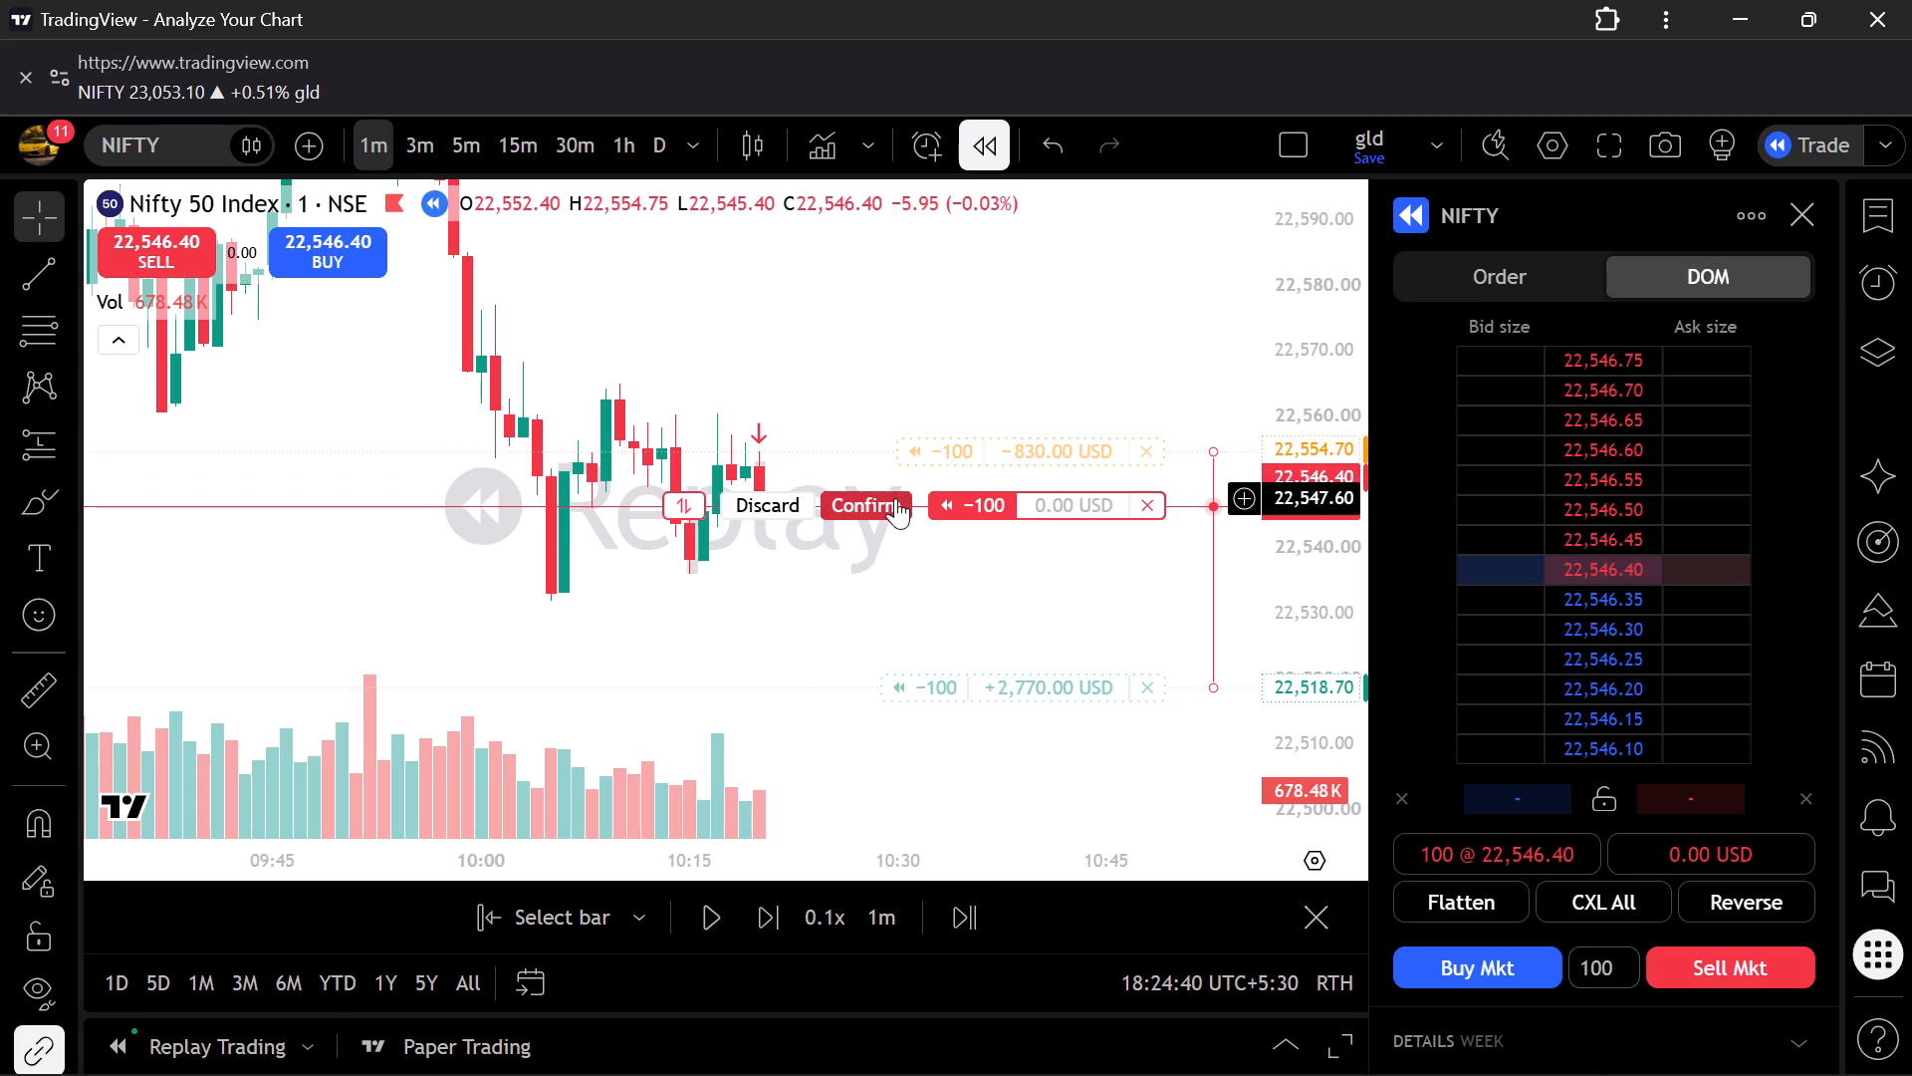
left_click(895, 498)
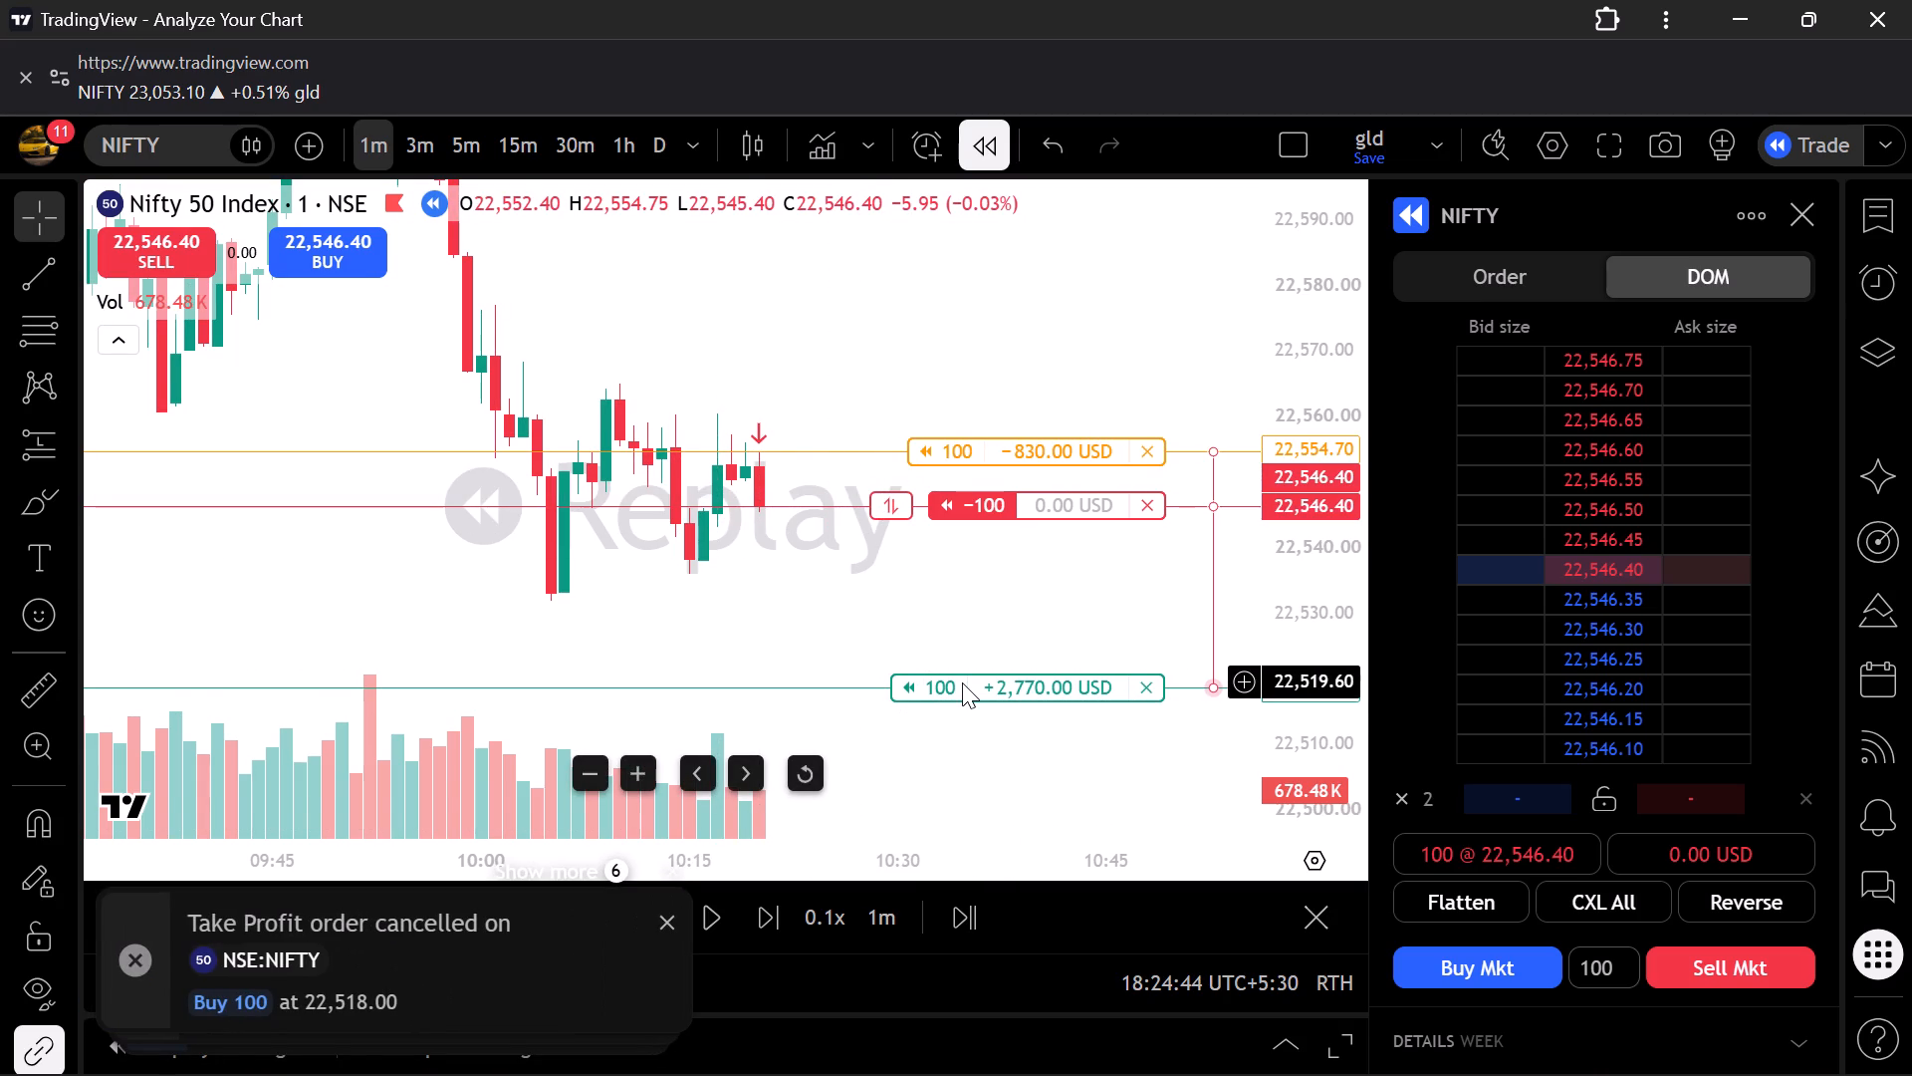
Move the short NIFTY position's take profit to 22,515.05, start the bar replay and confirm the changed order.
left_click_drag(962, 682, 965, 712)
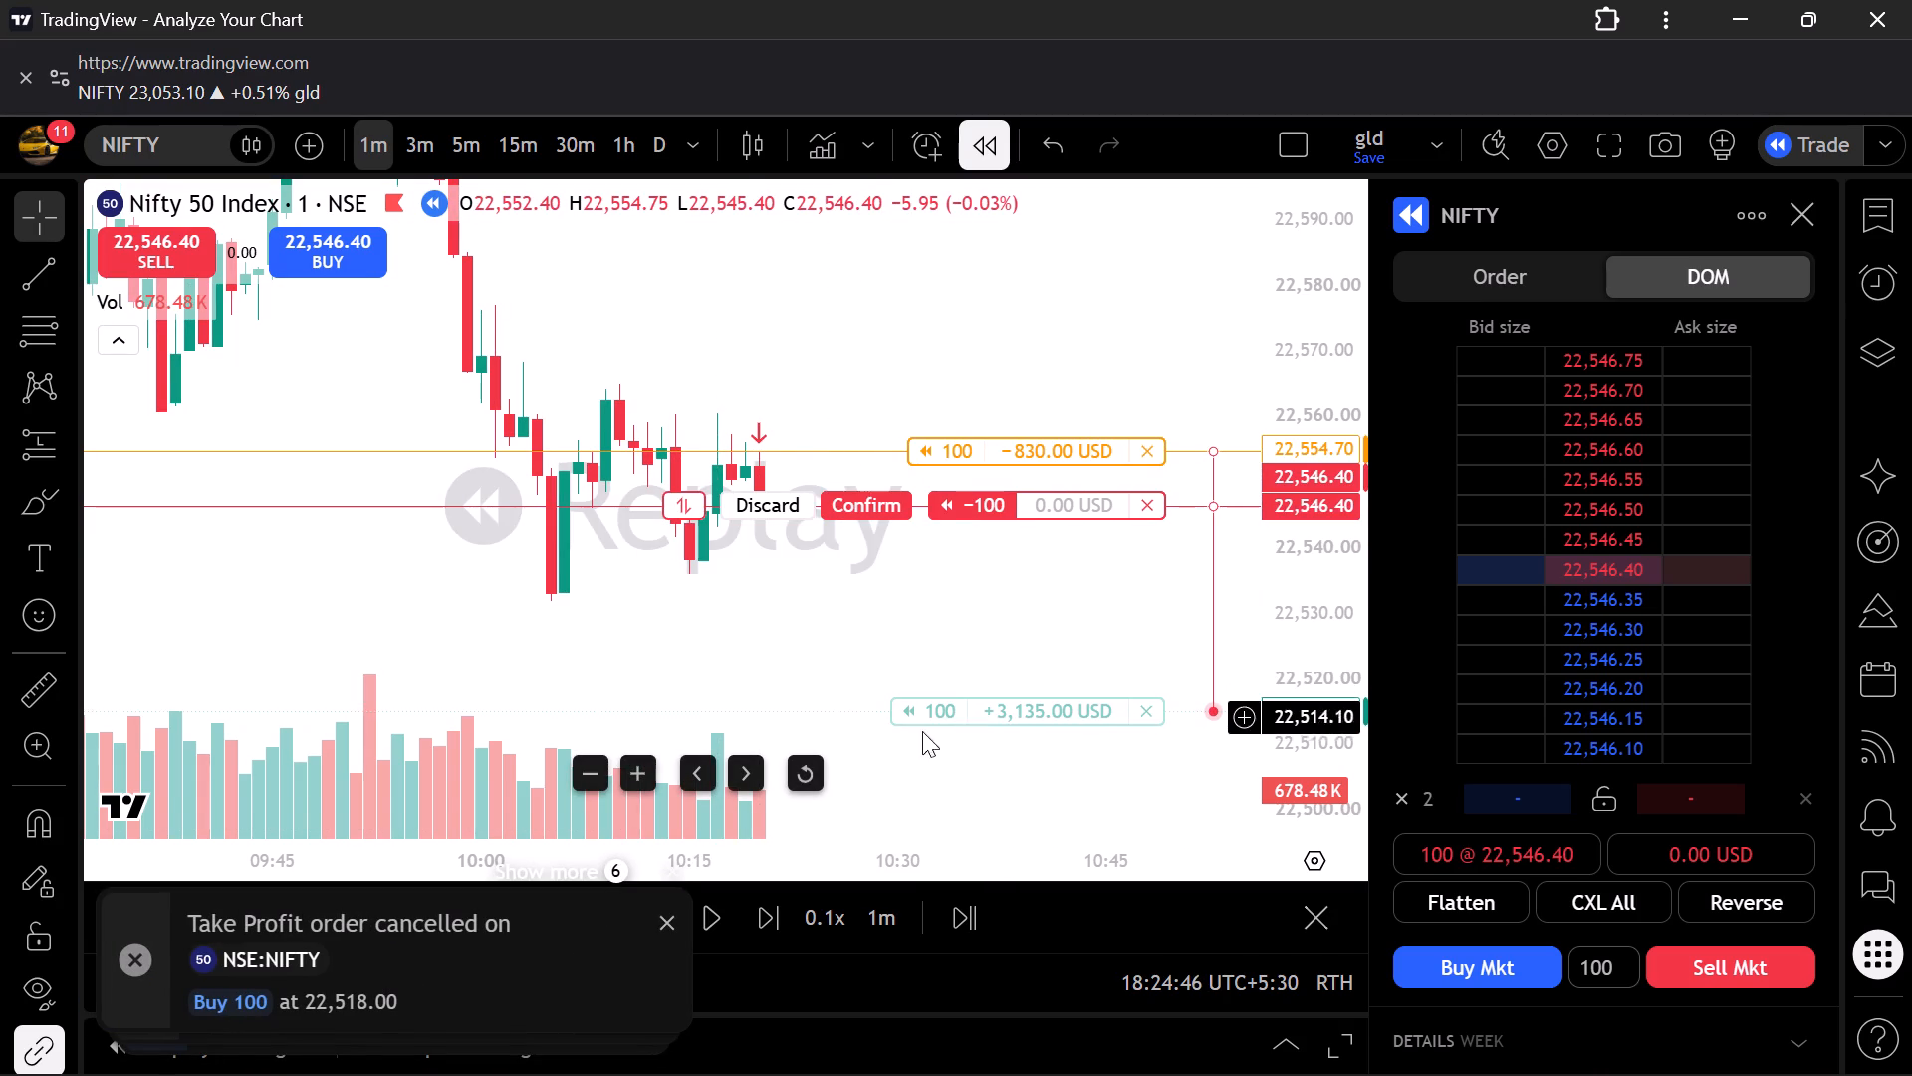
left_click(711, 908)
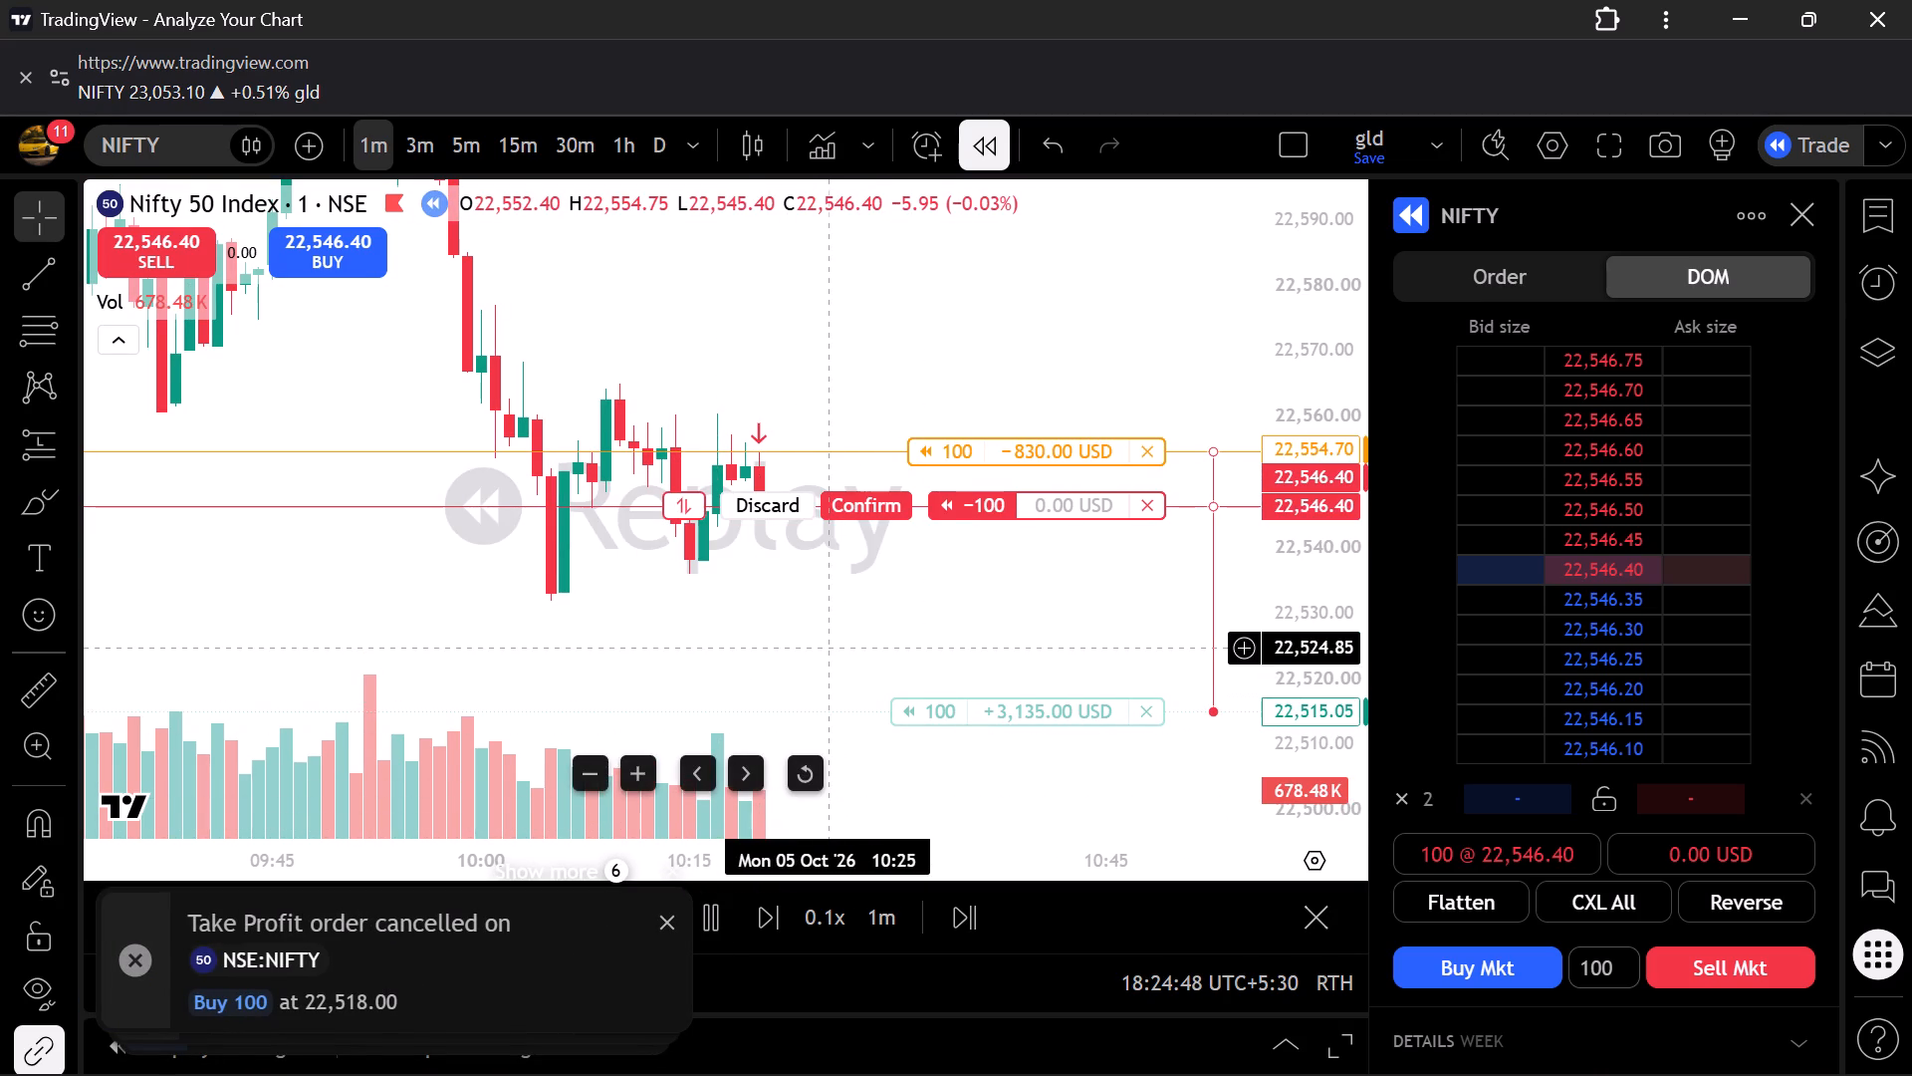
scroll(835, 648, "left", 1)
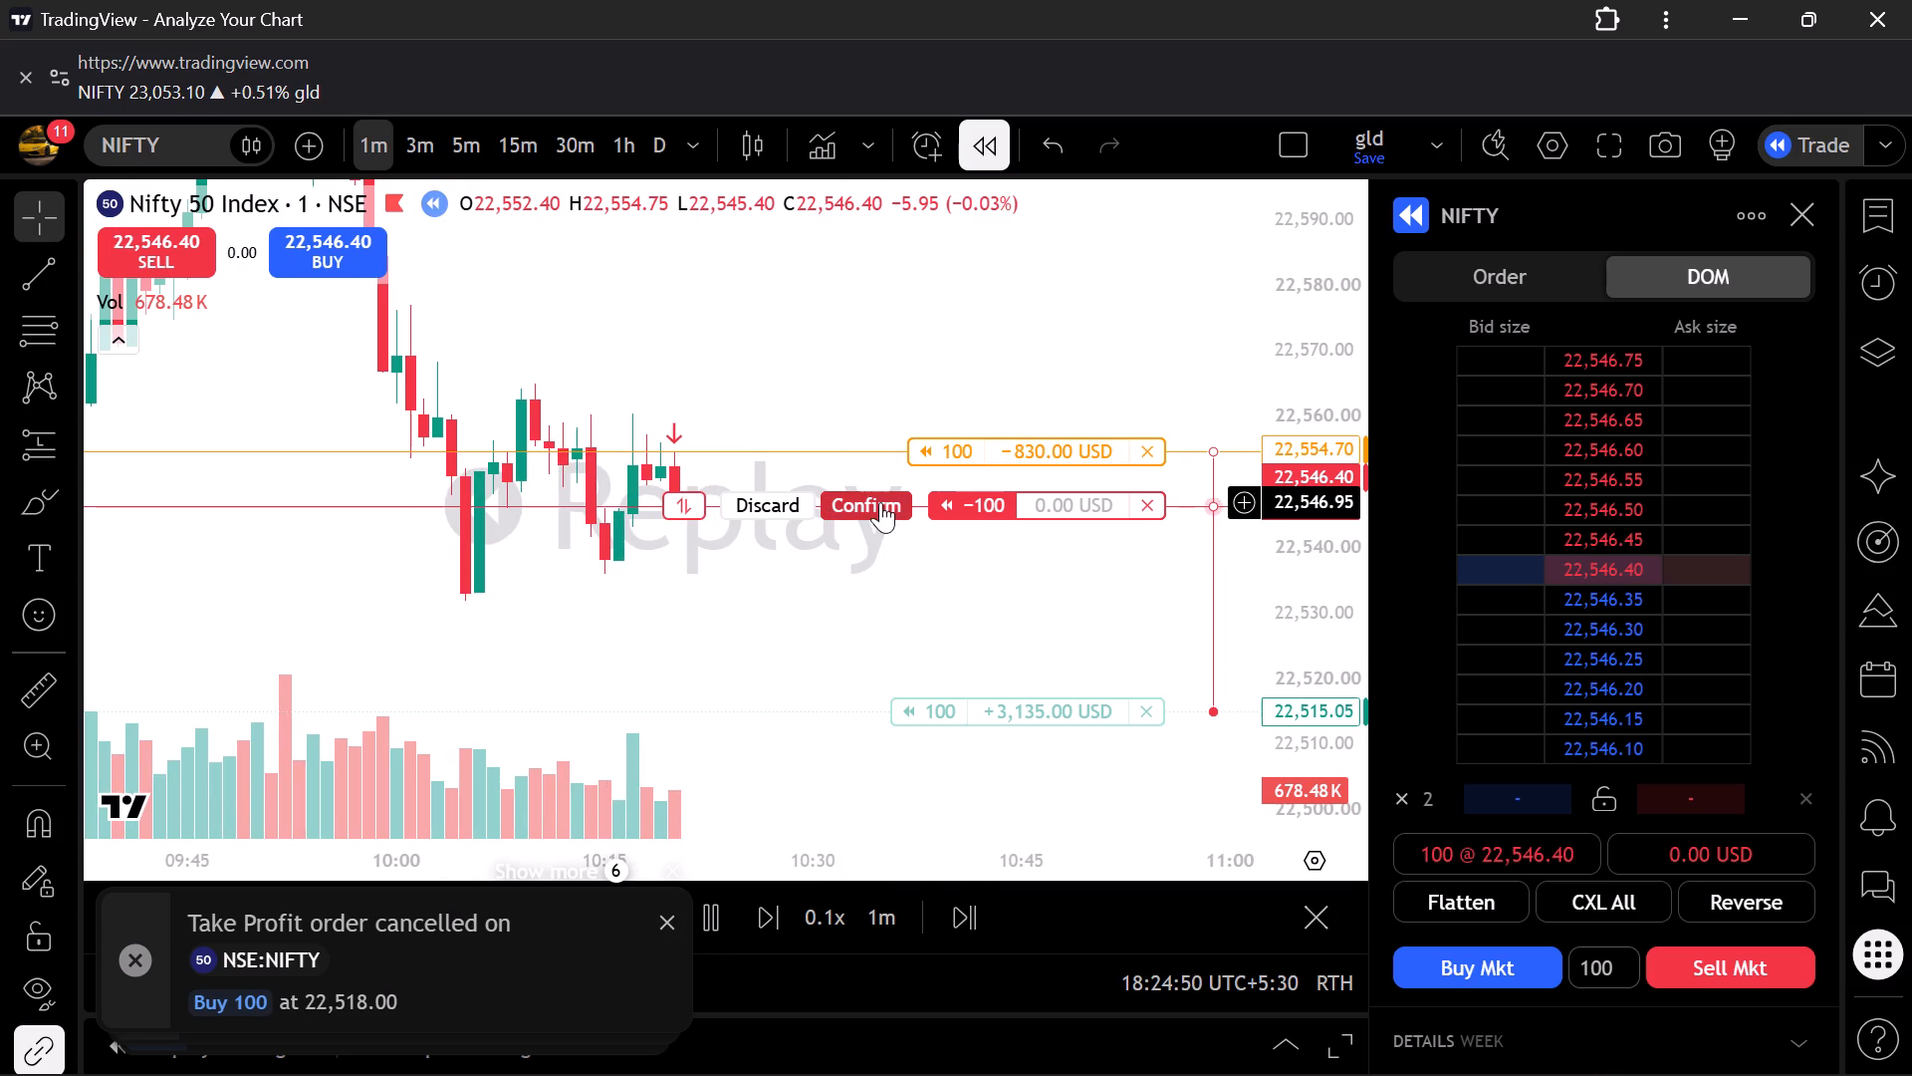
left_click(880, 502)
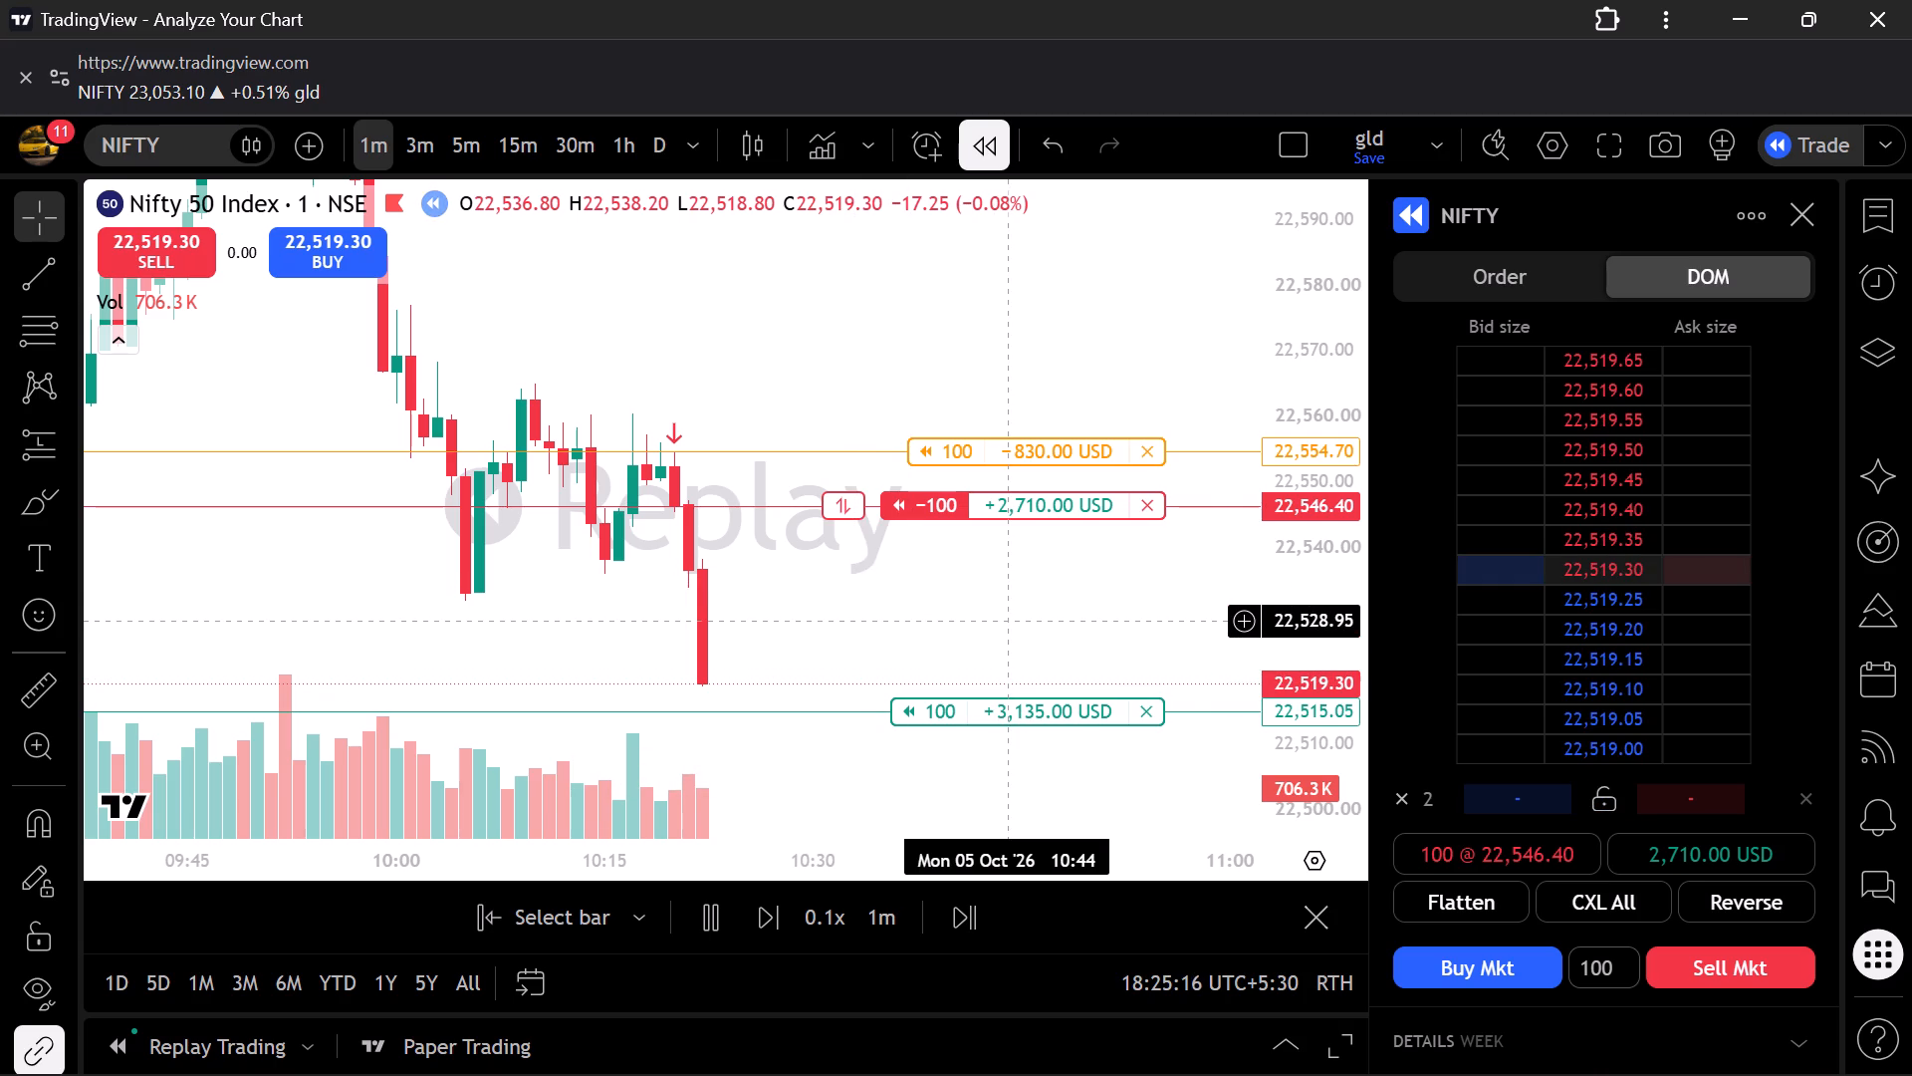
Follow the new 1-minute candles as the replay runs, examining price action around the short trade's entry and exit.
scroll(1009, 621, "down", 1)
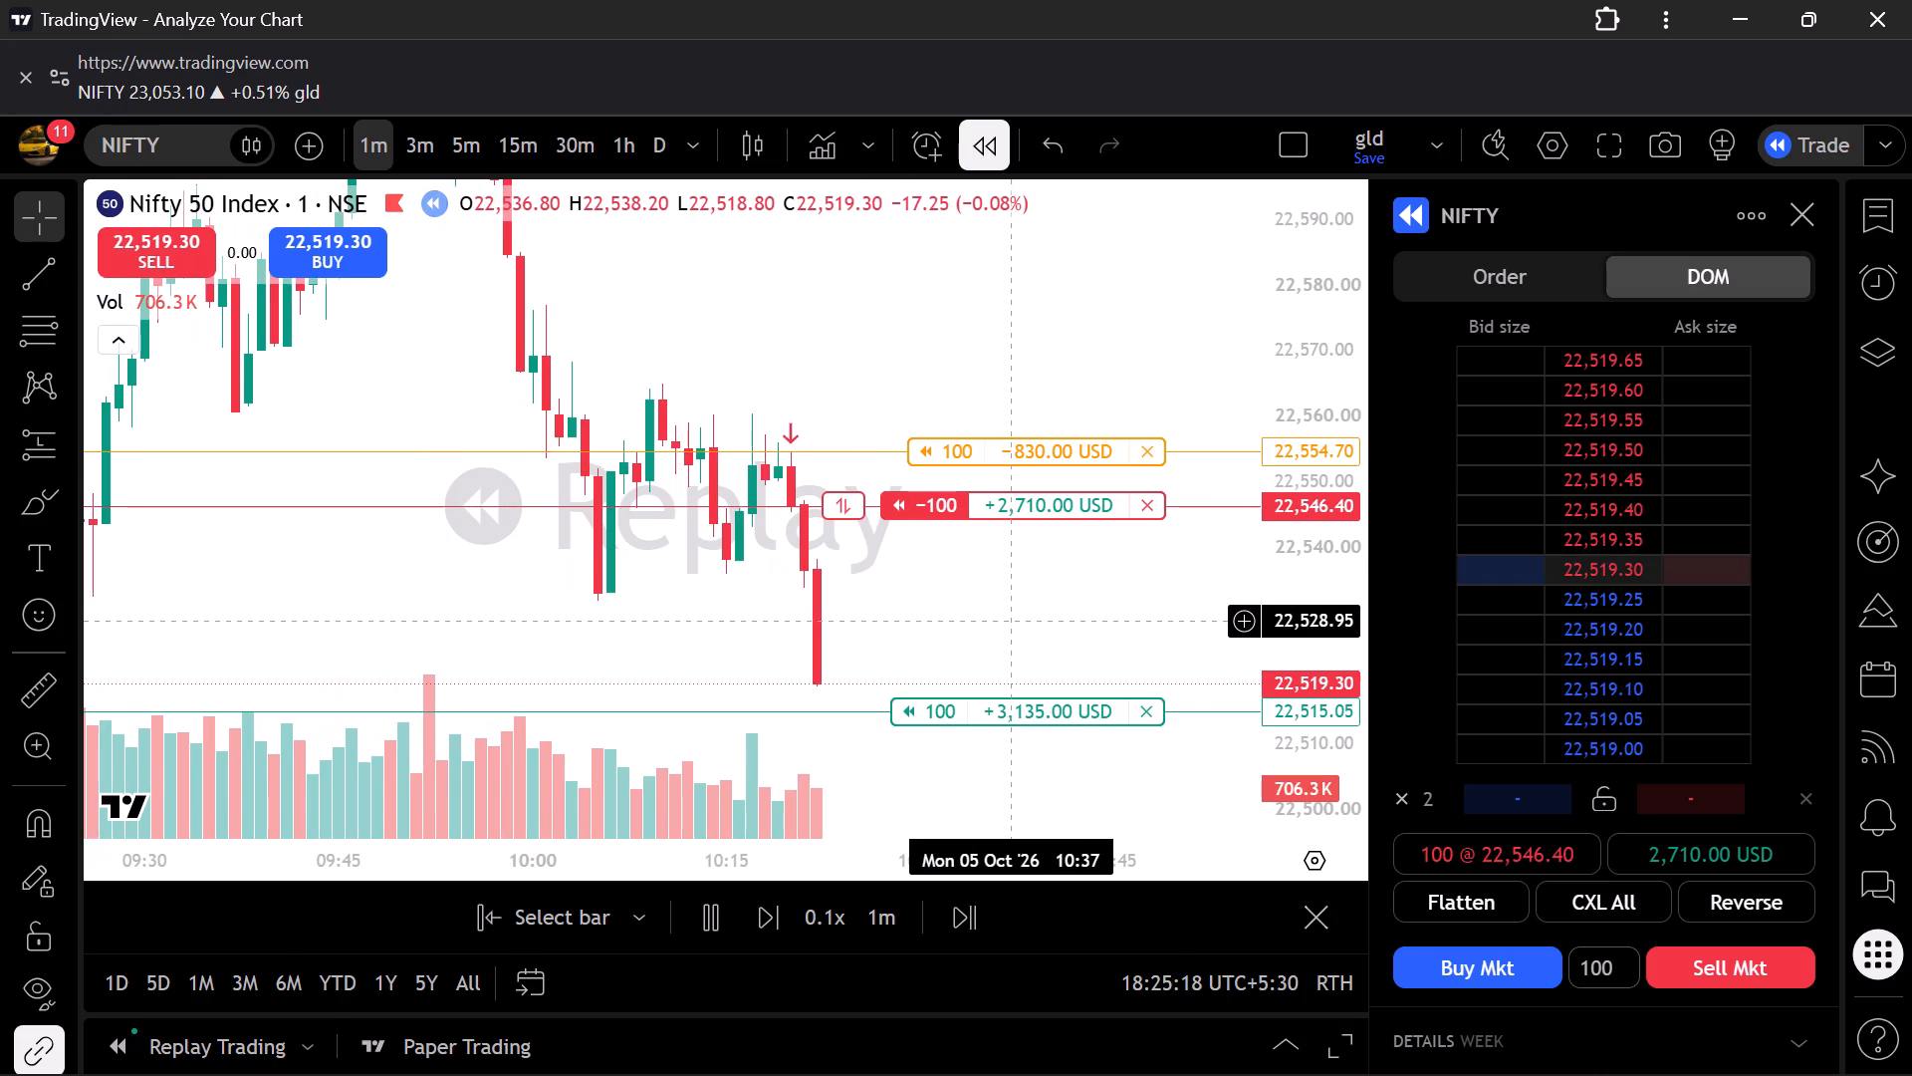
scroll(1009, 621, "up", 1)
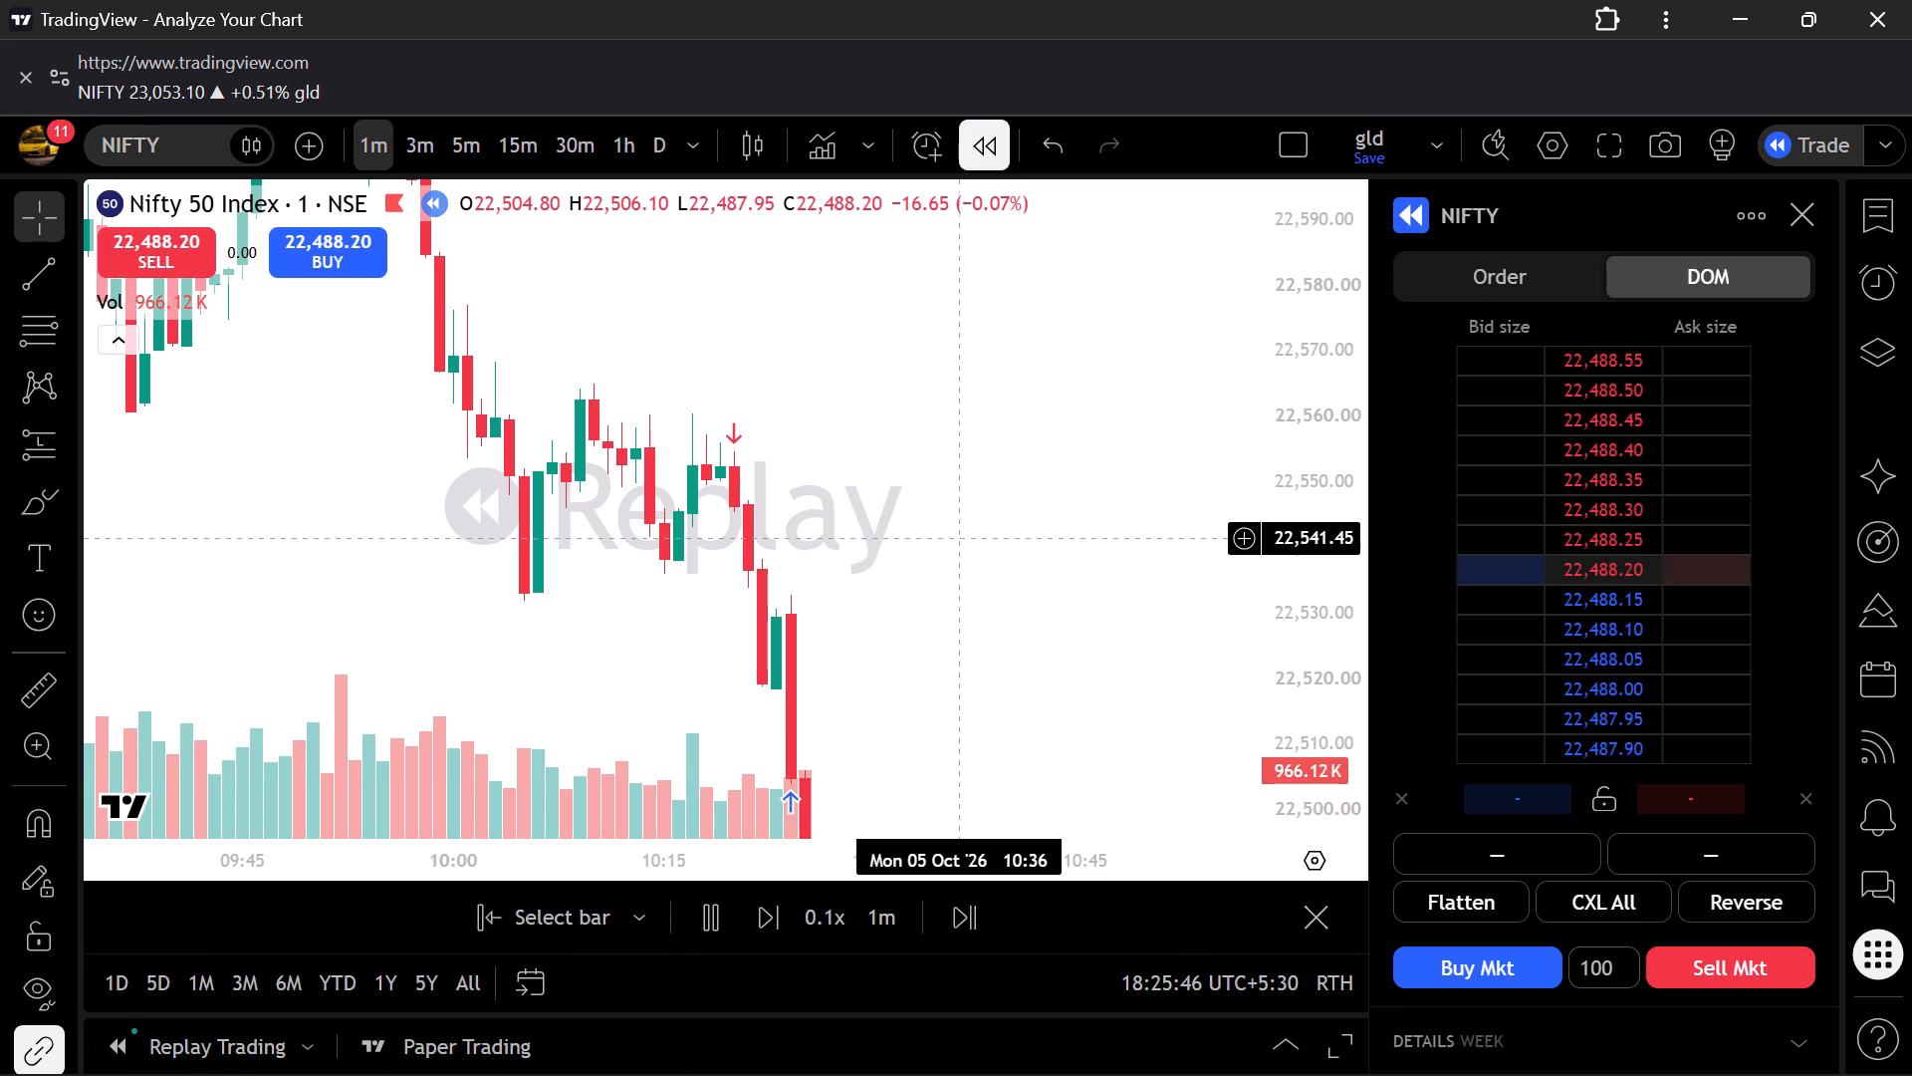
scroll(964, 538, "down", 3)
left_click_drag(997, 637, 955, 492)
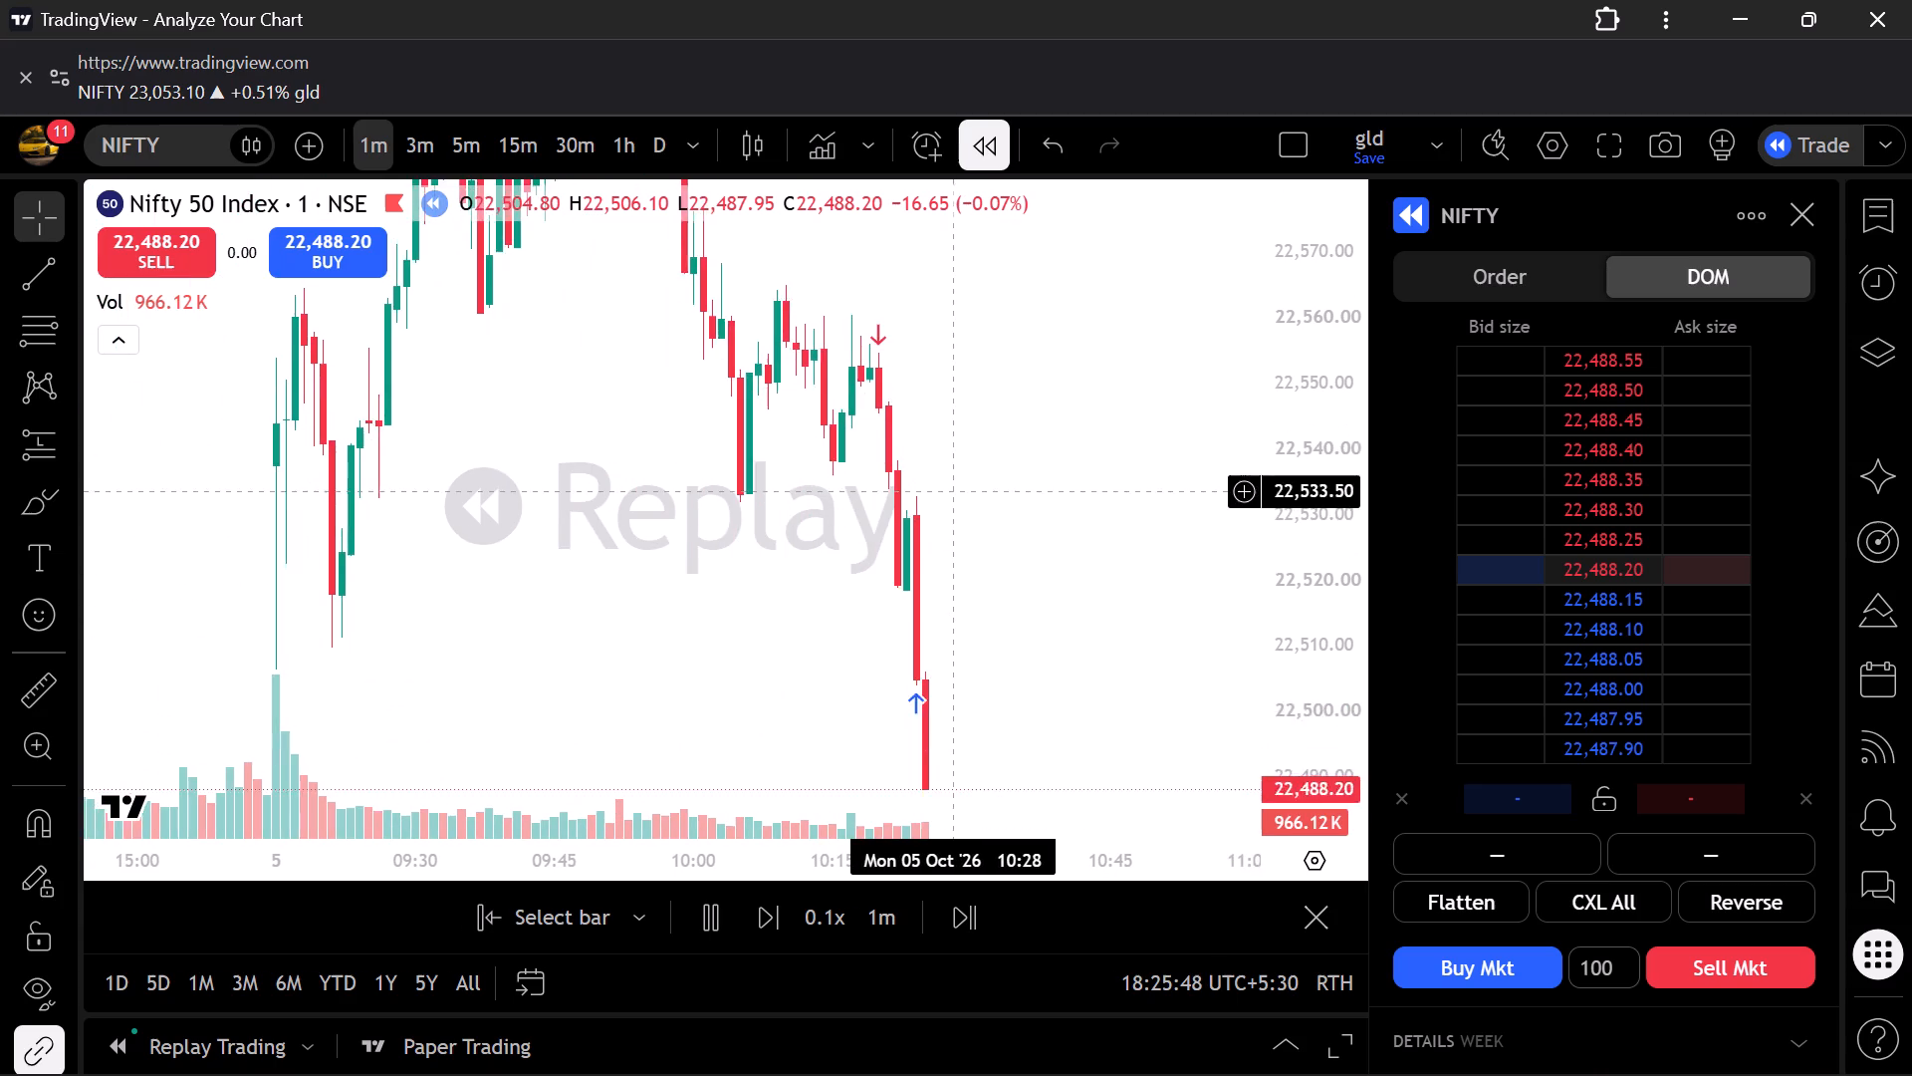
left_click_drag(955, 492, 926, 301)
scroll(937, 479, "up", 2)
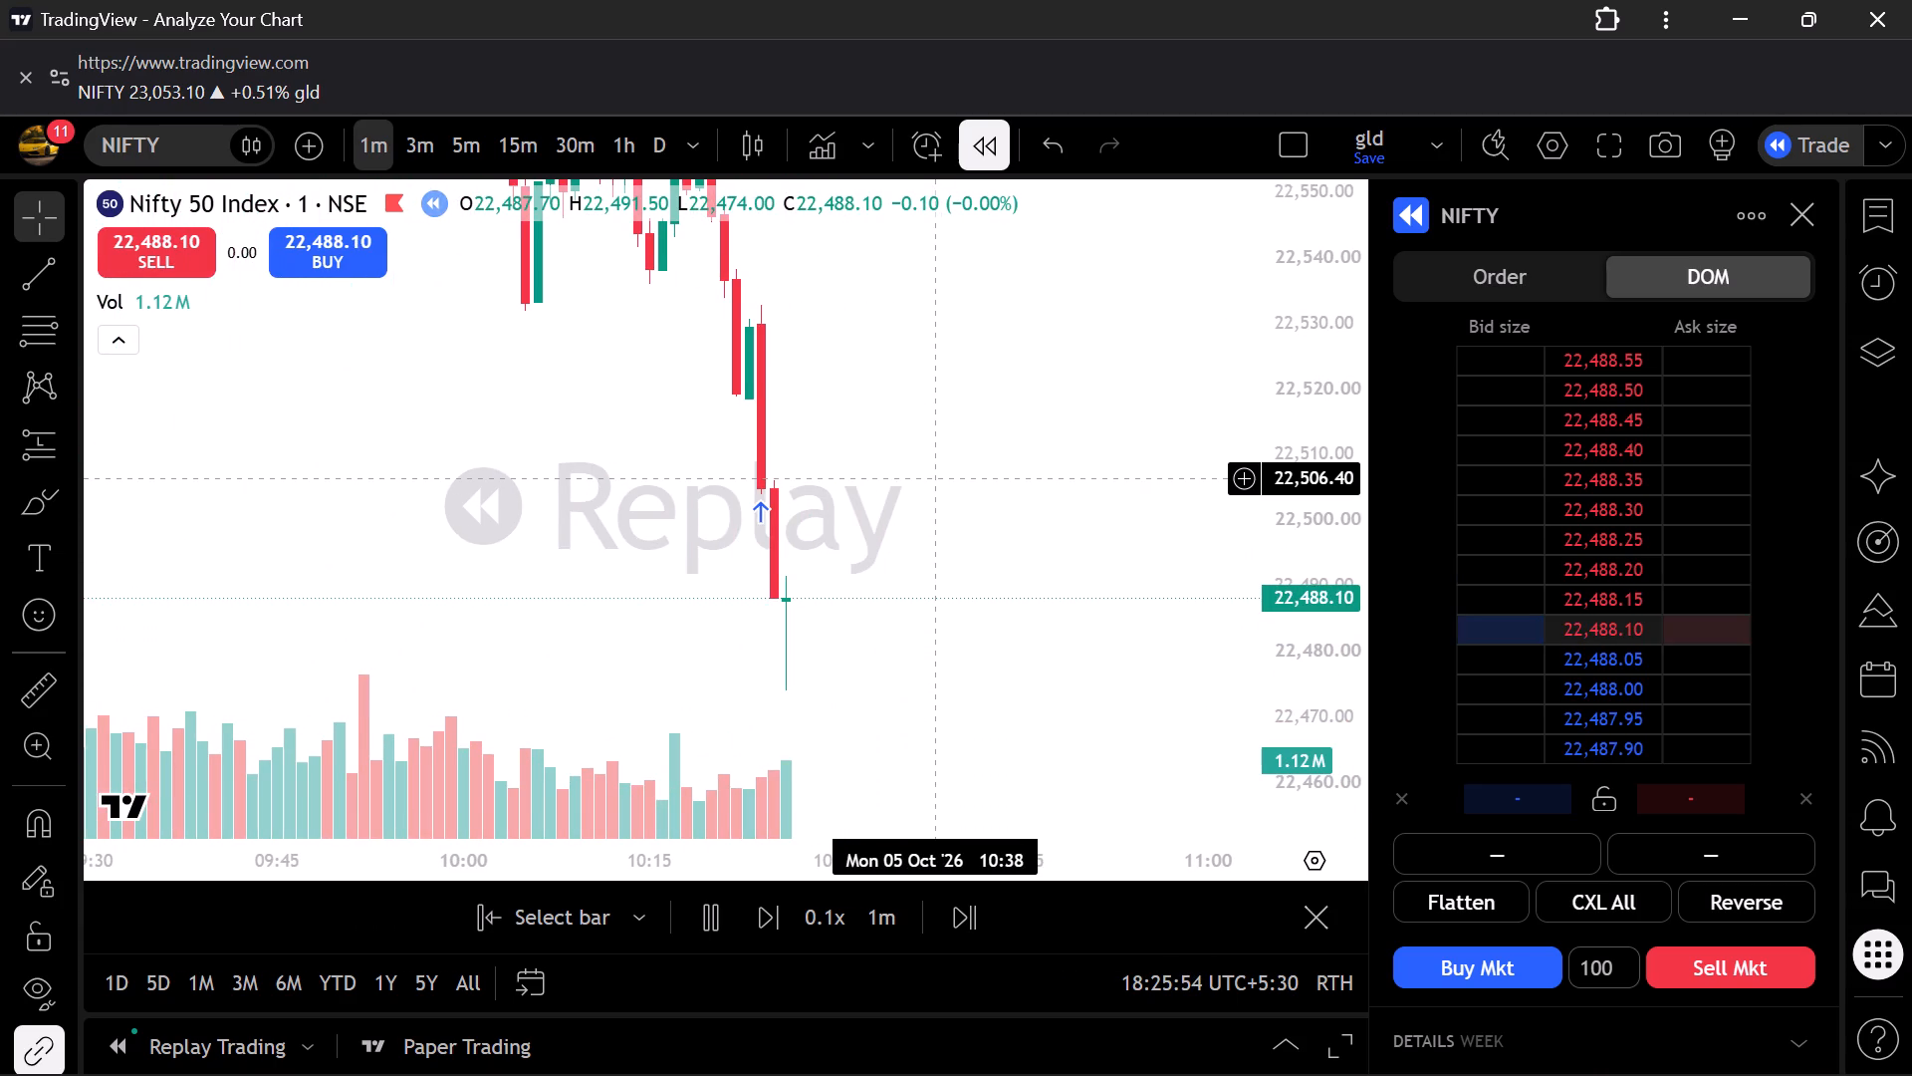
scroll(937, 479, "down", 1)
scroll(937, 479, "up", 2)
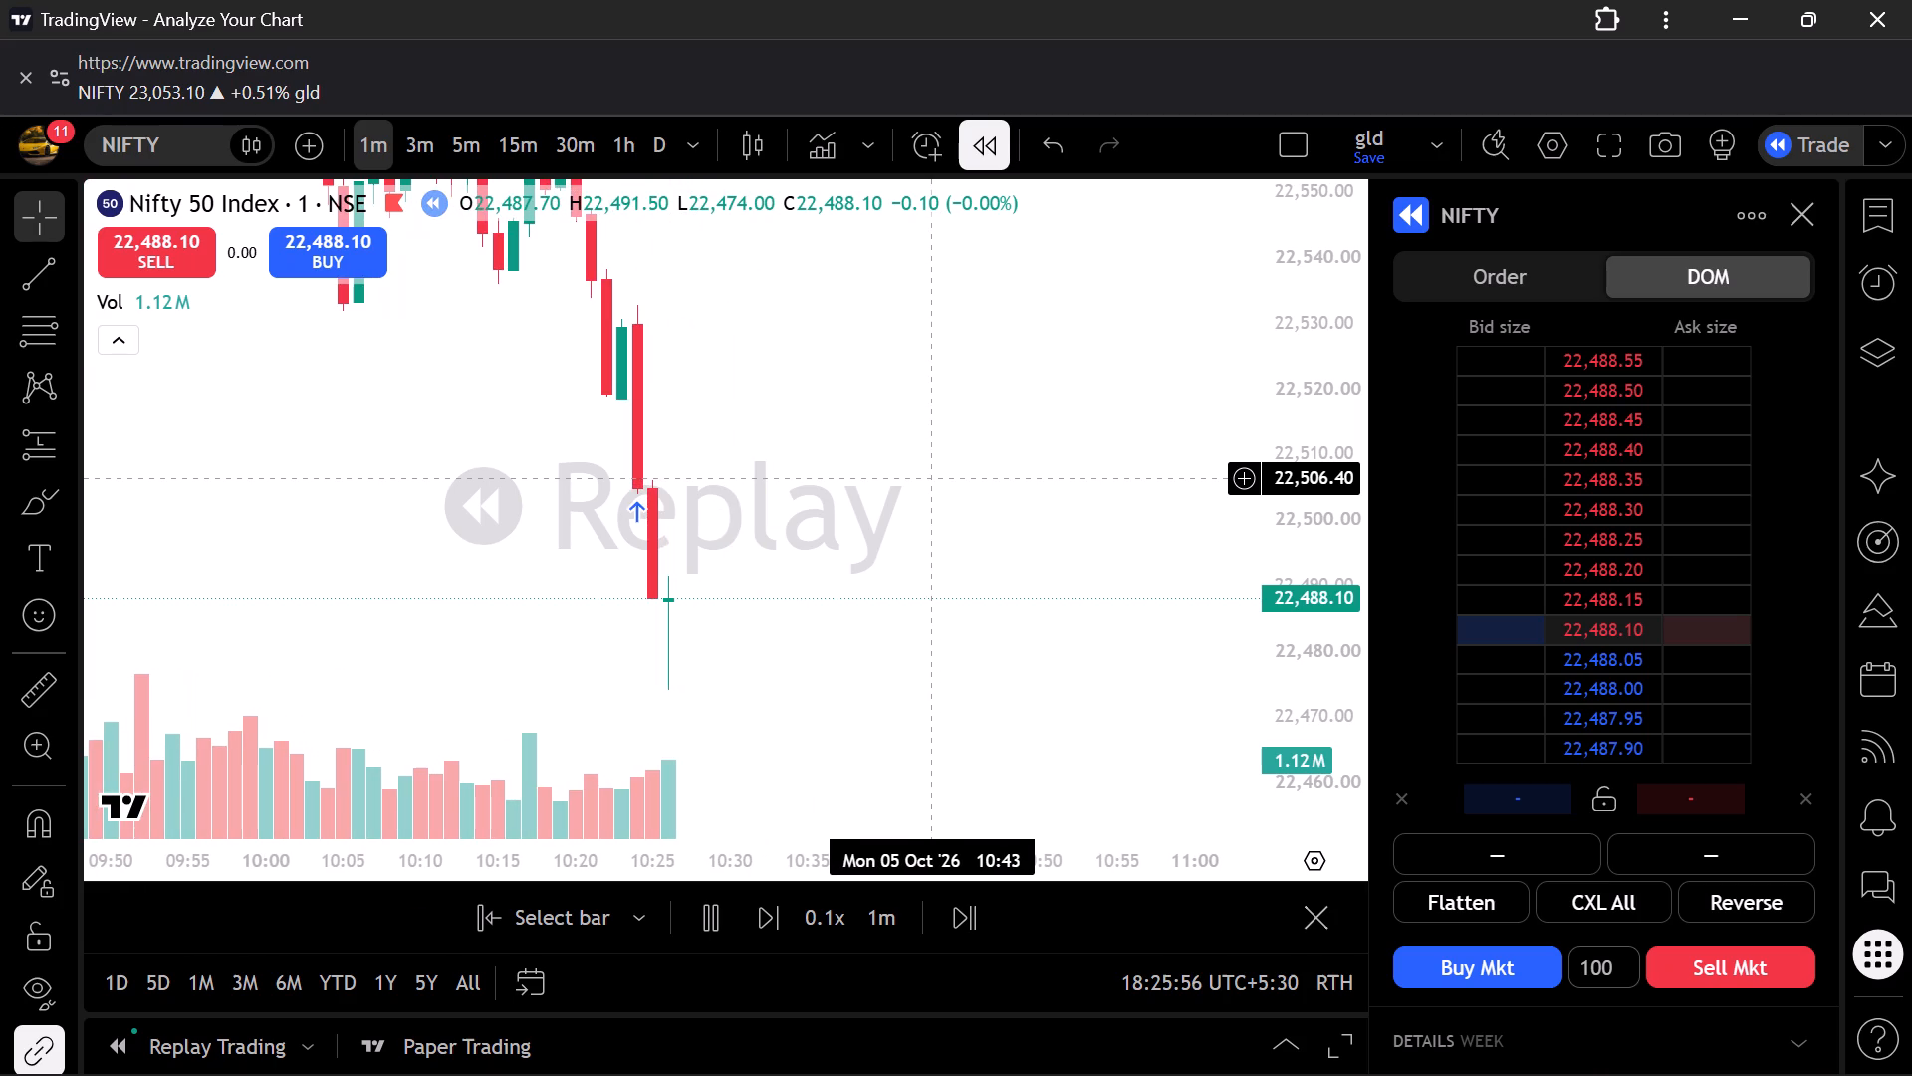
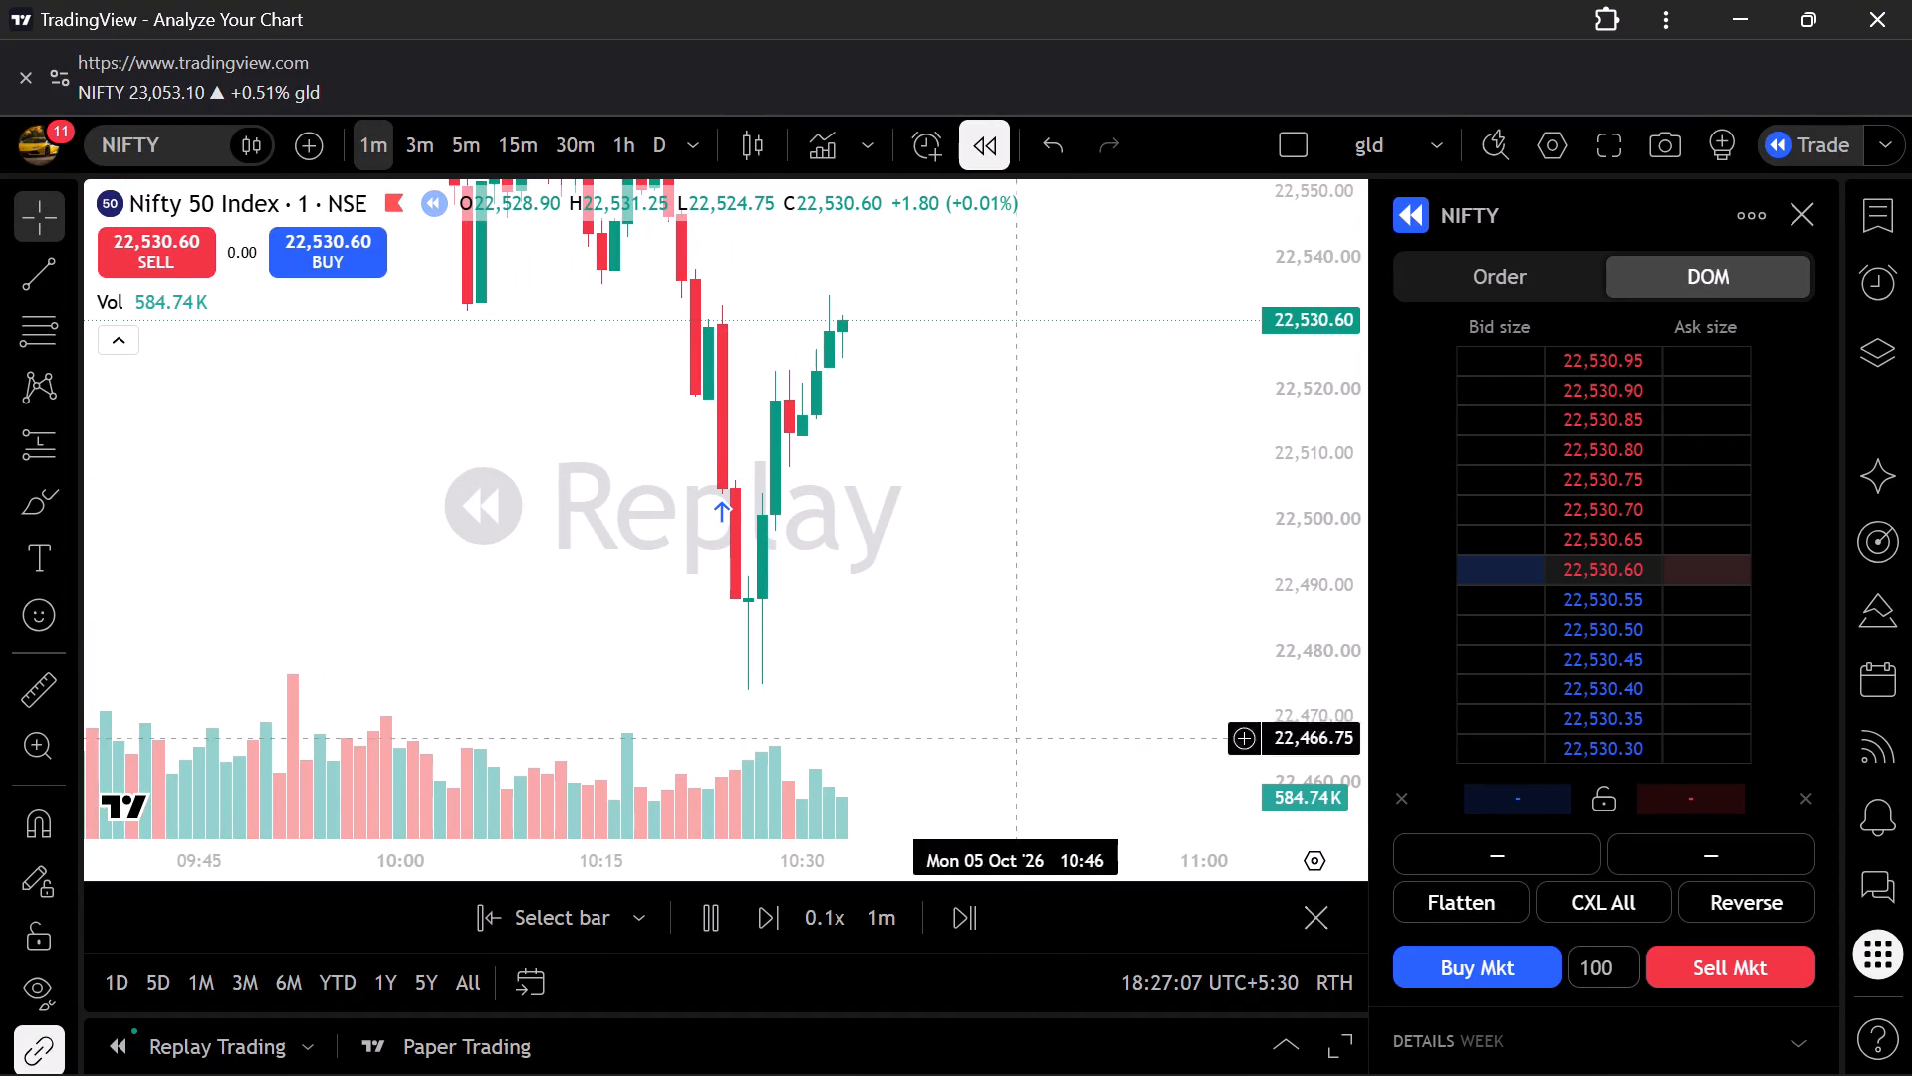
Pause the Nifty 50 bar replay after reviewing the wider price action around the completed short trade.
left_click(805, 762)
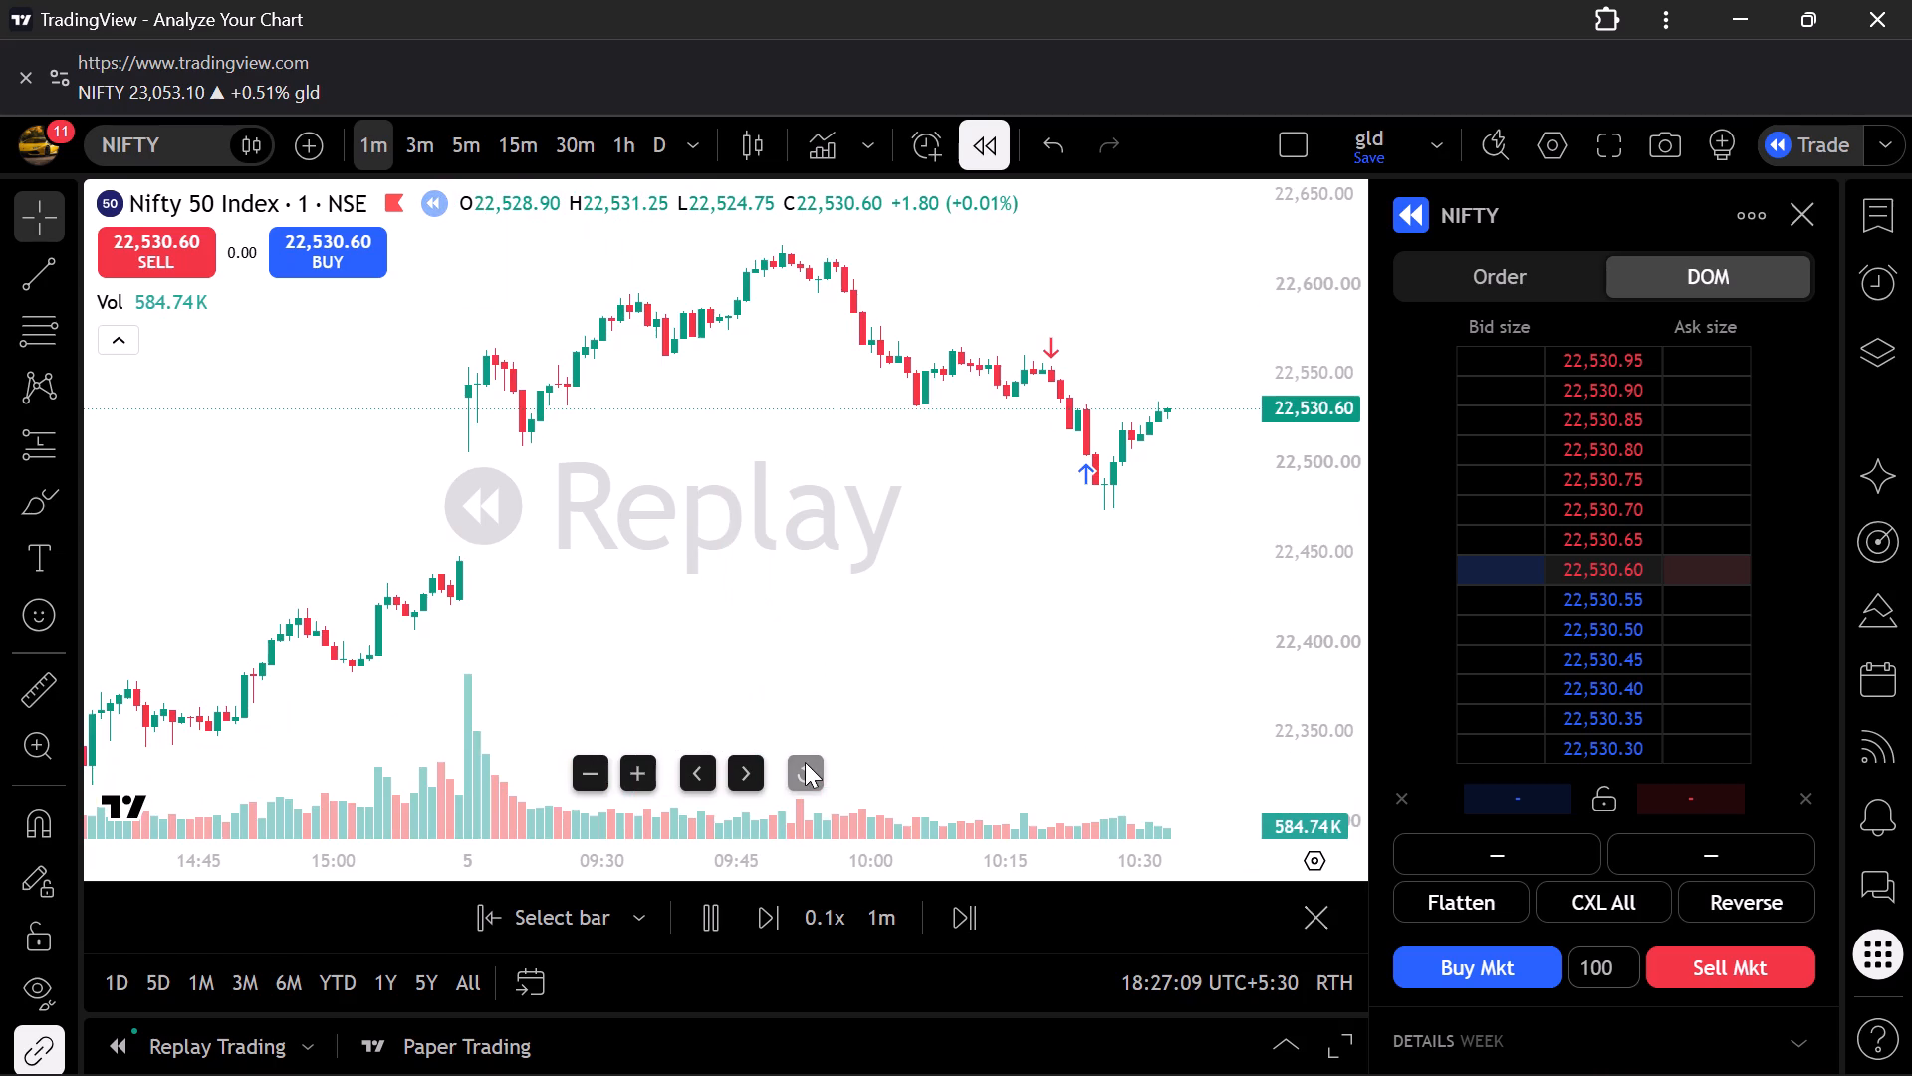
scroll(832, 744, "left", 1)
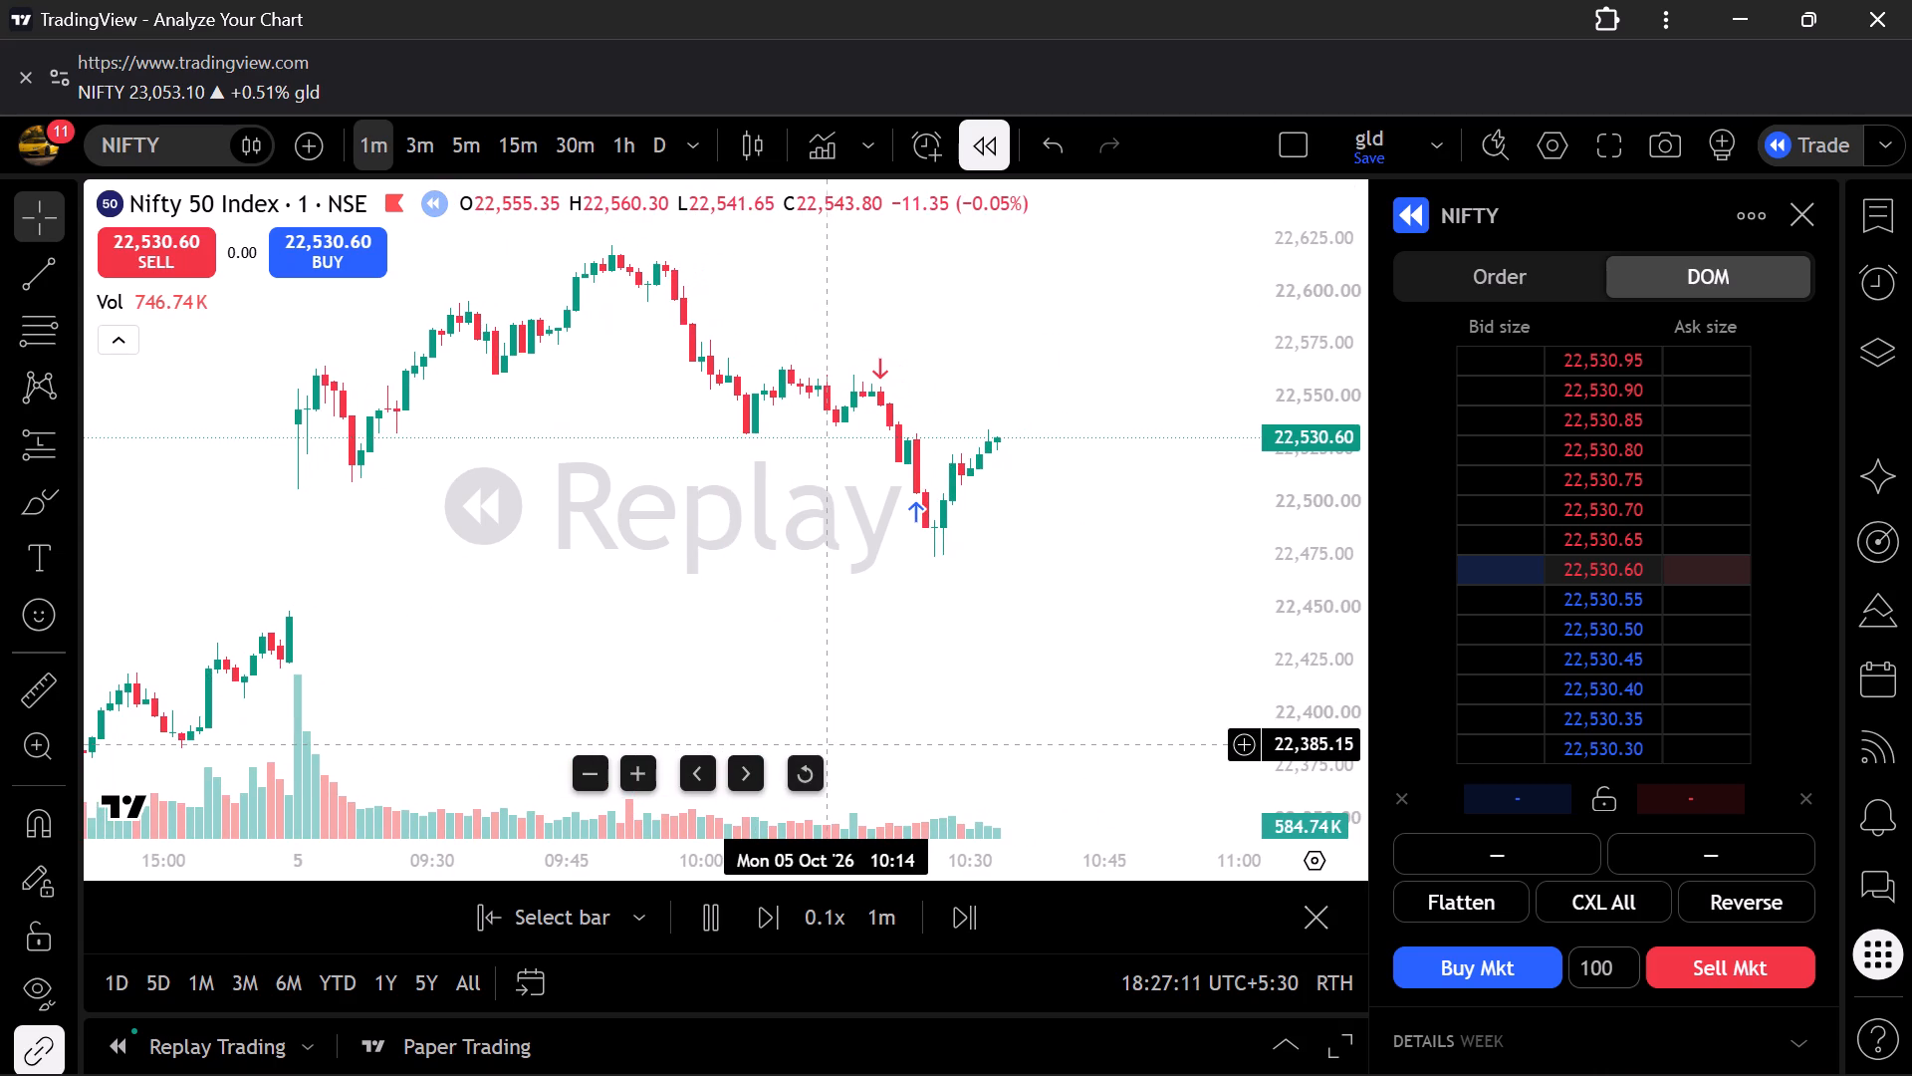
scroll(832, 744, "up", 1)
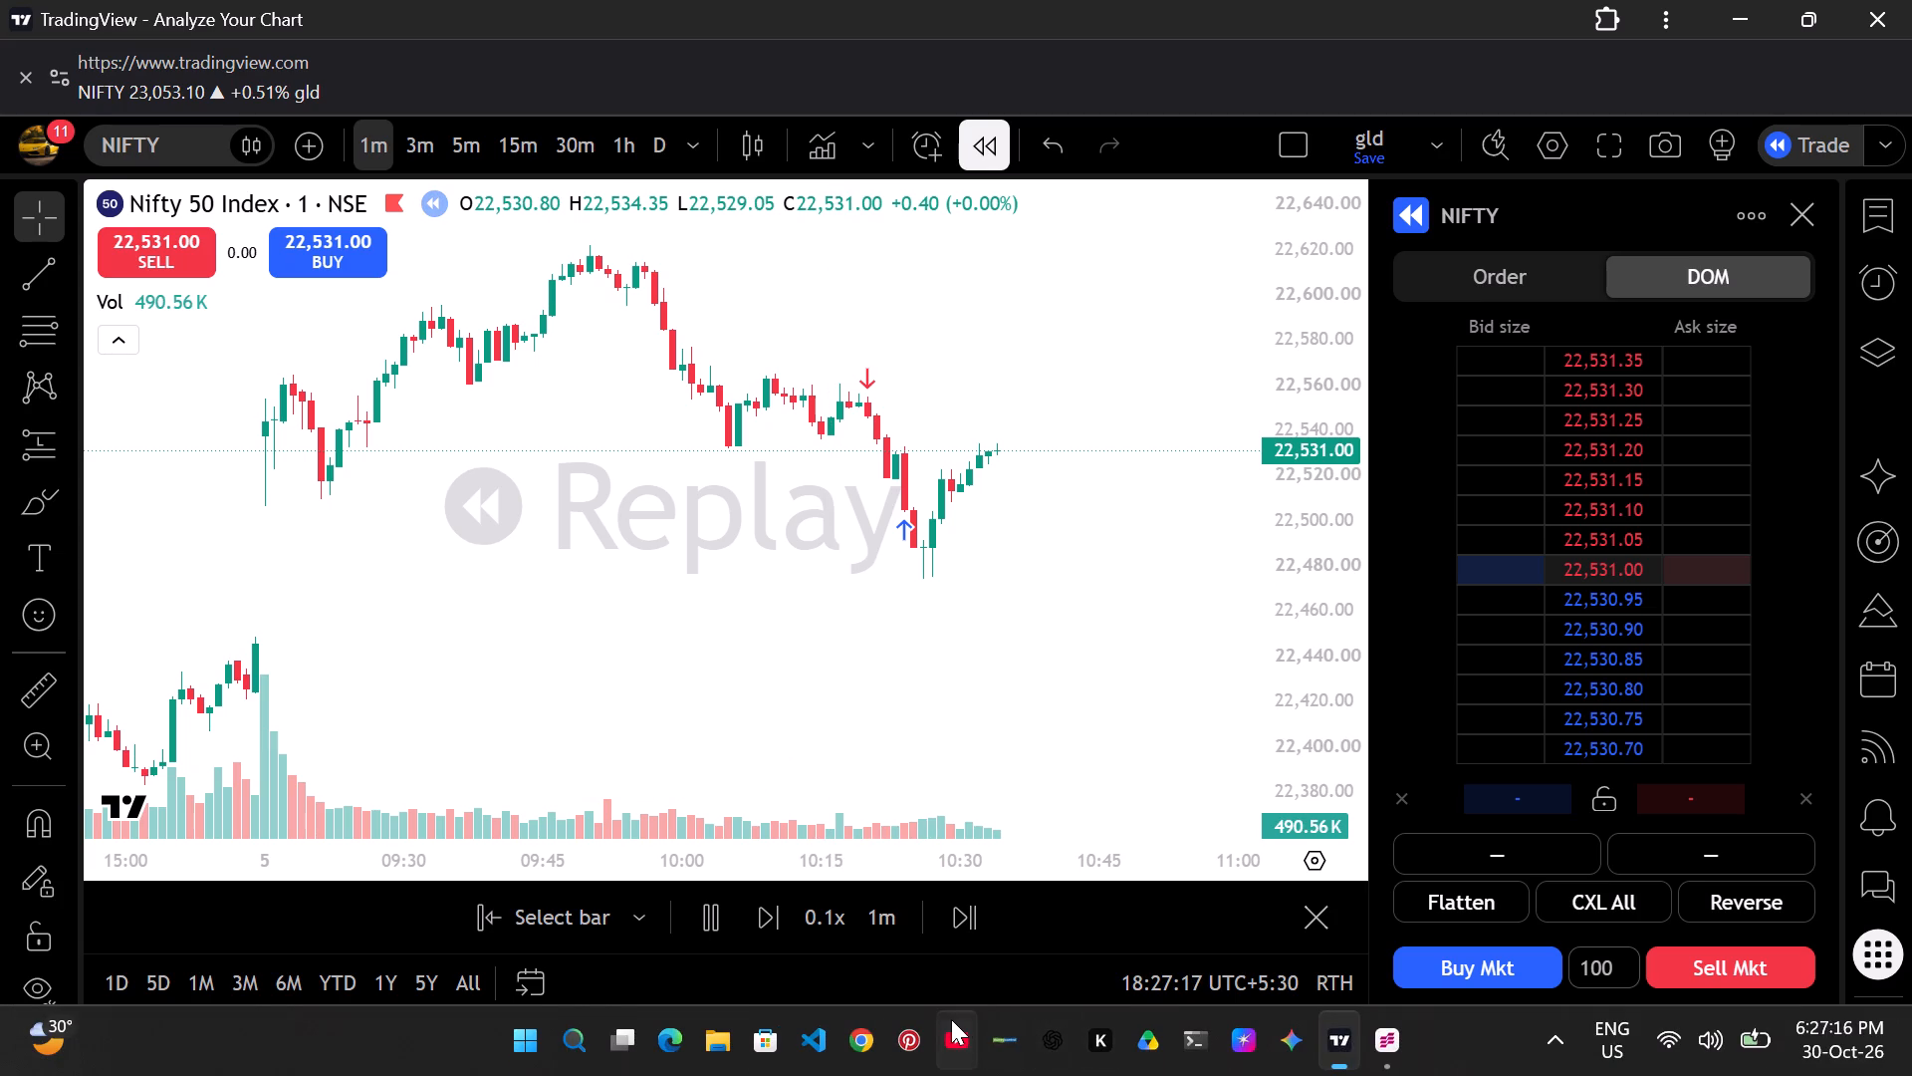
left_click(709, 909)
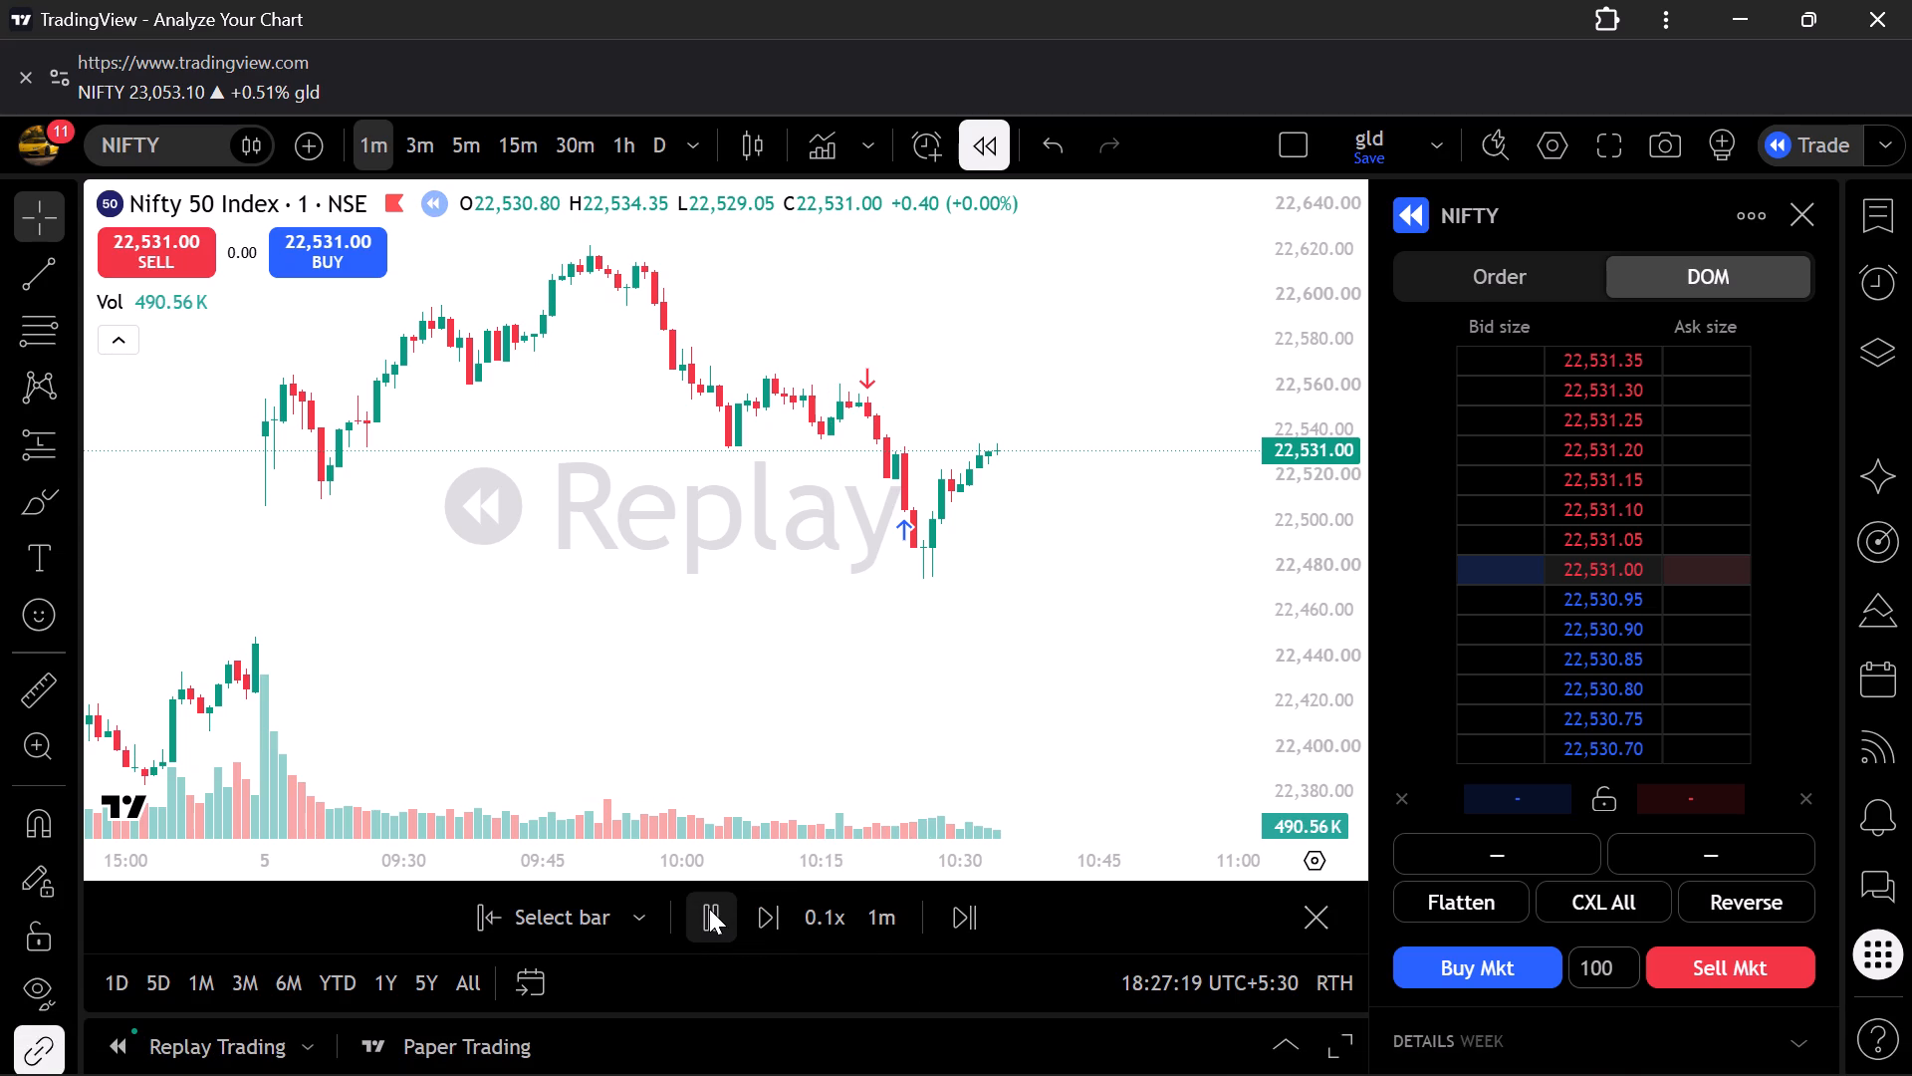
Switch to the YouTube app.
left_click(945, 1049)
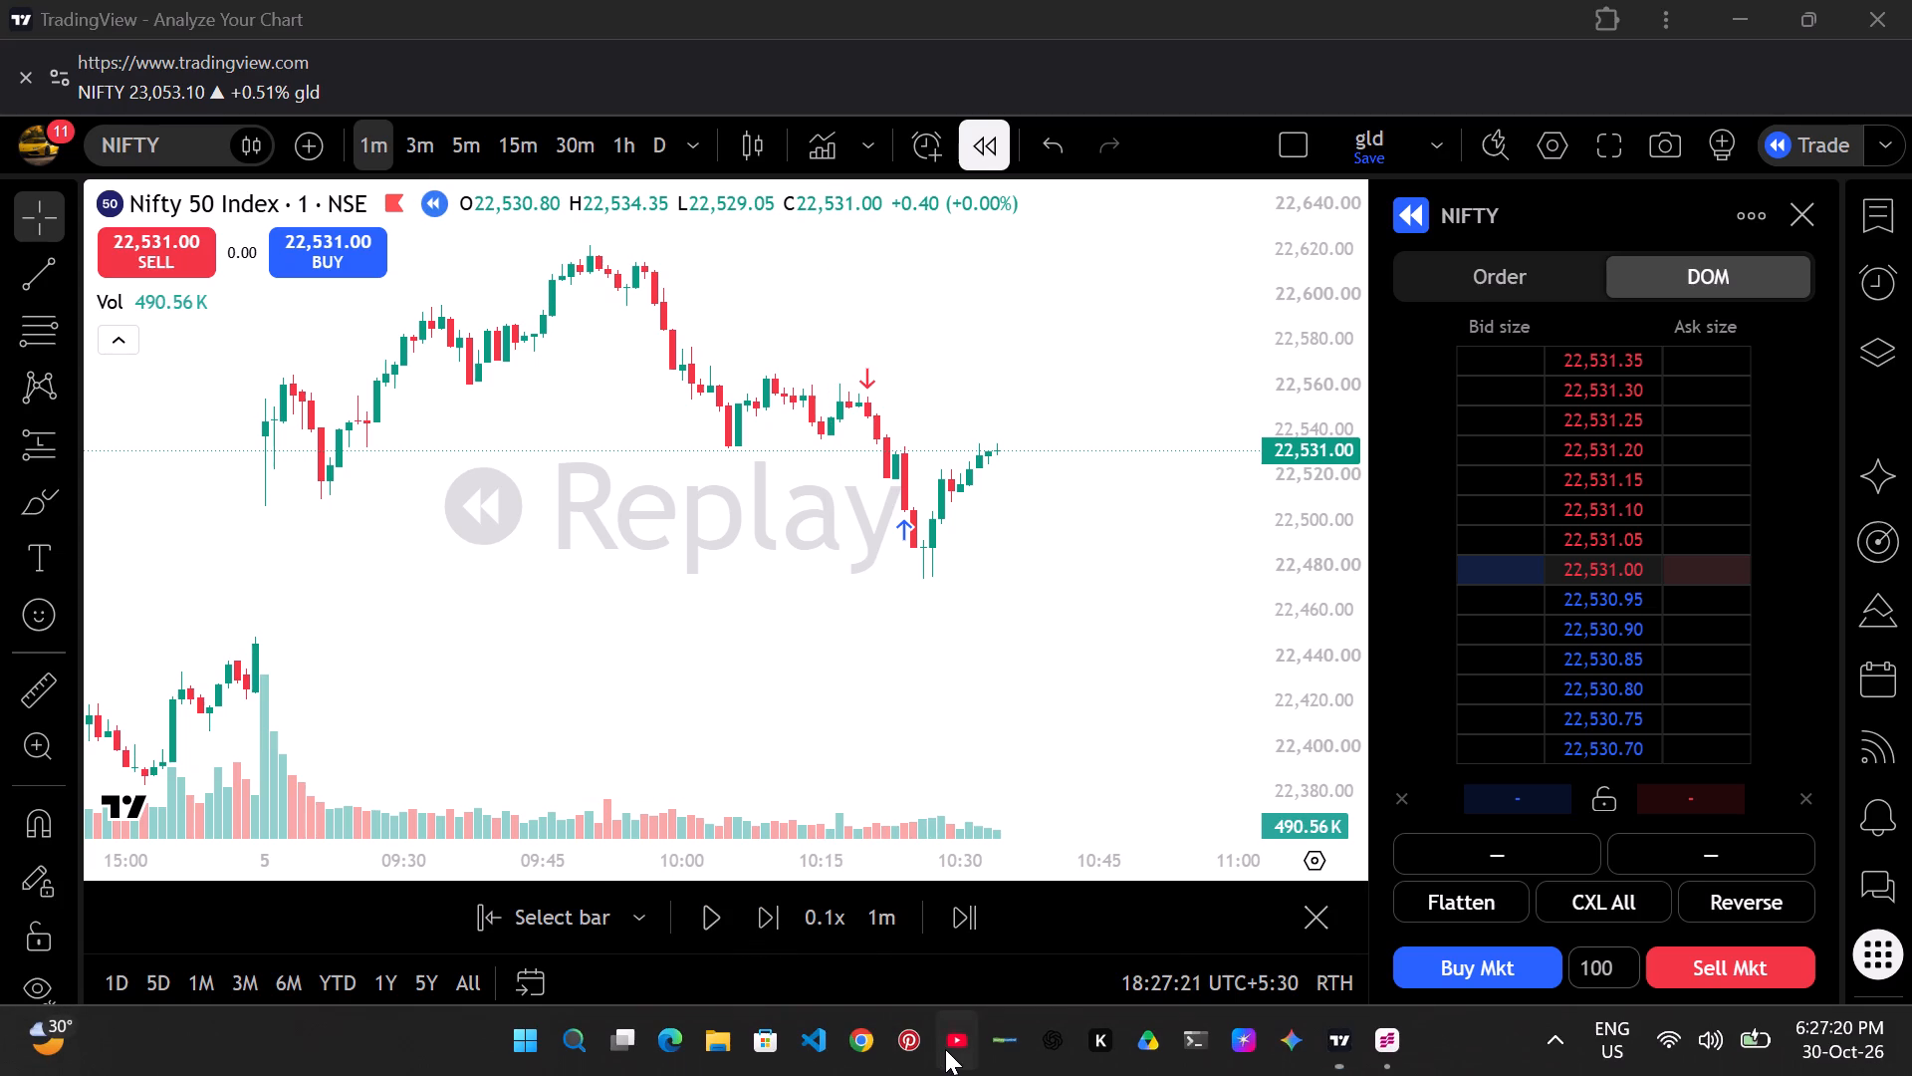
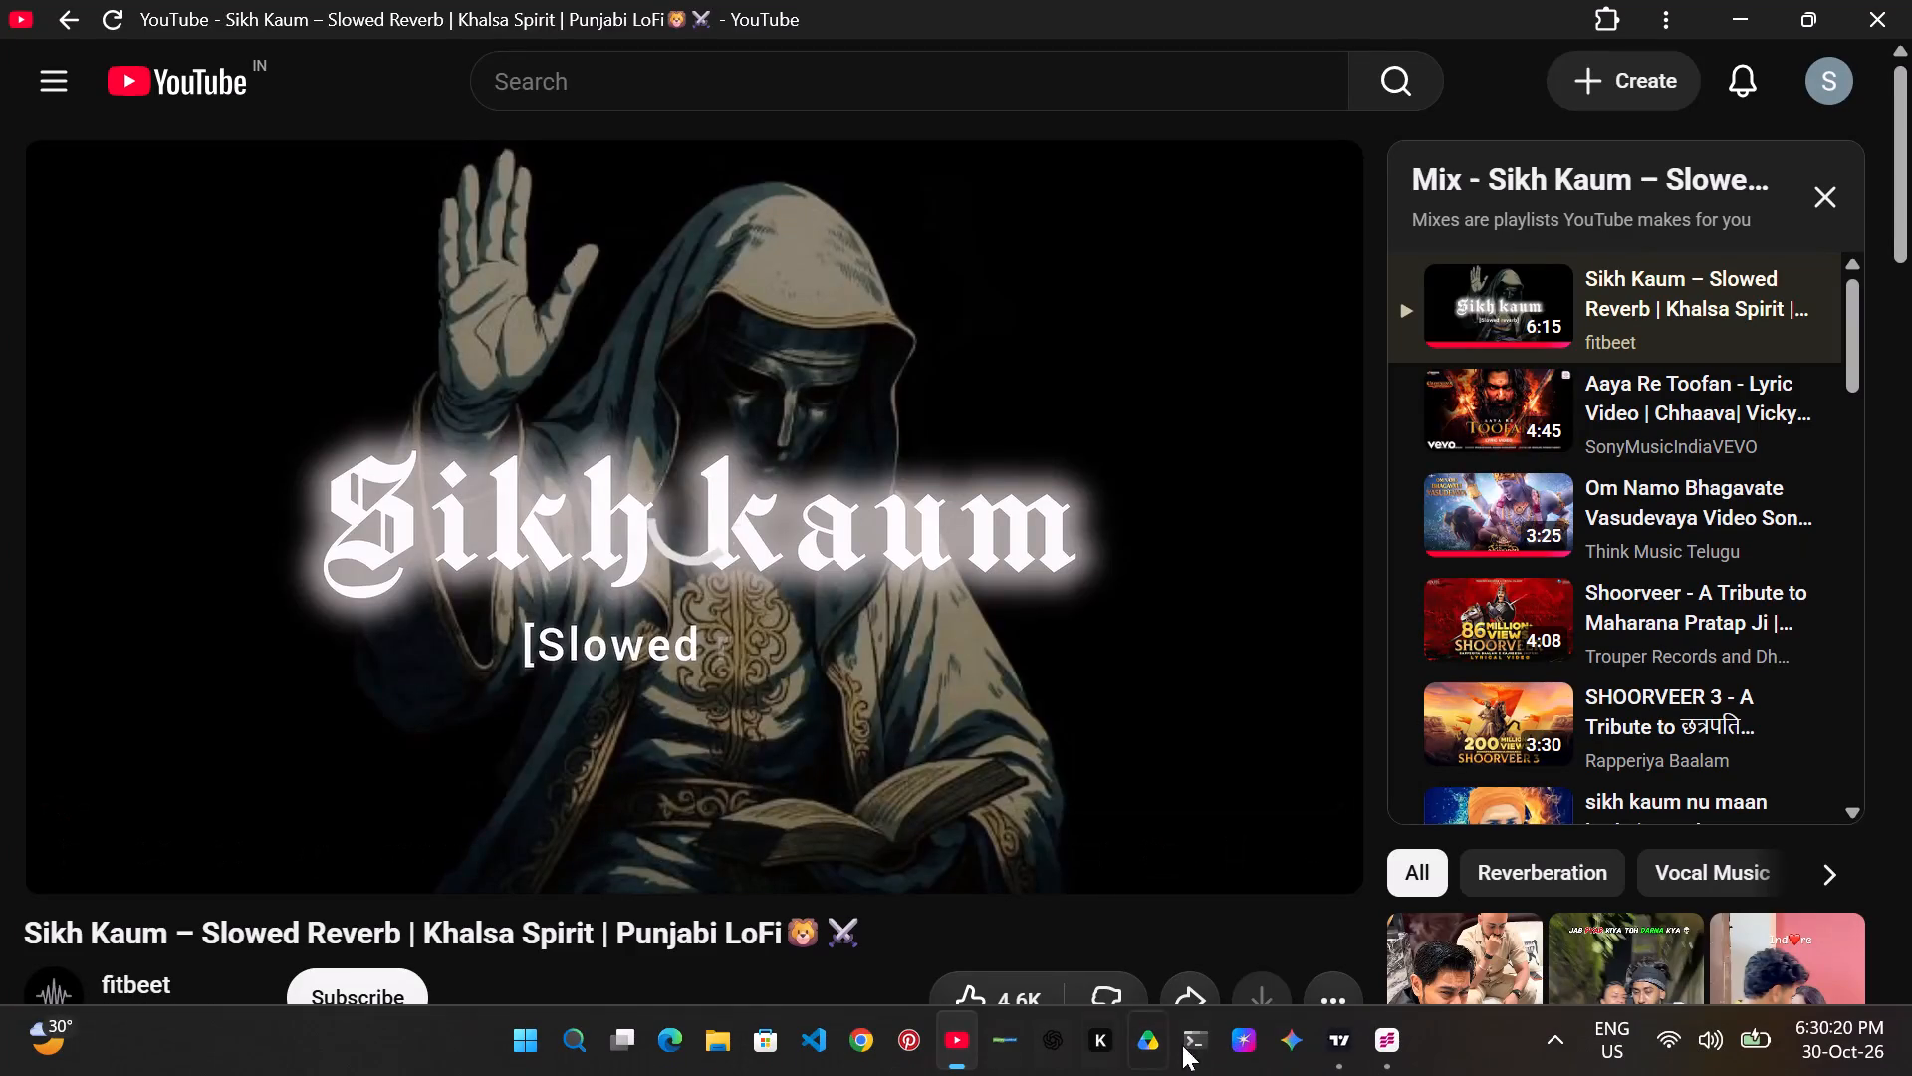
Switch back to TradingView with the Nifty 50 Index replay chart.
left_click(1337, 1030)
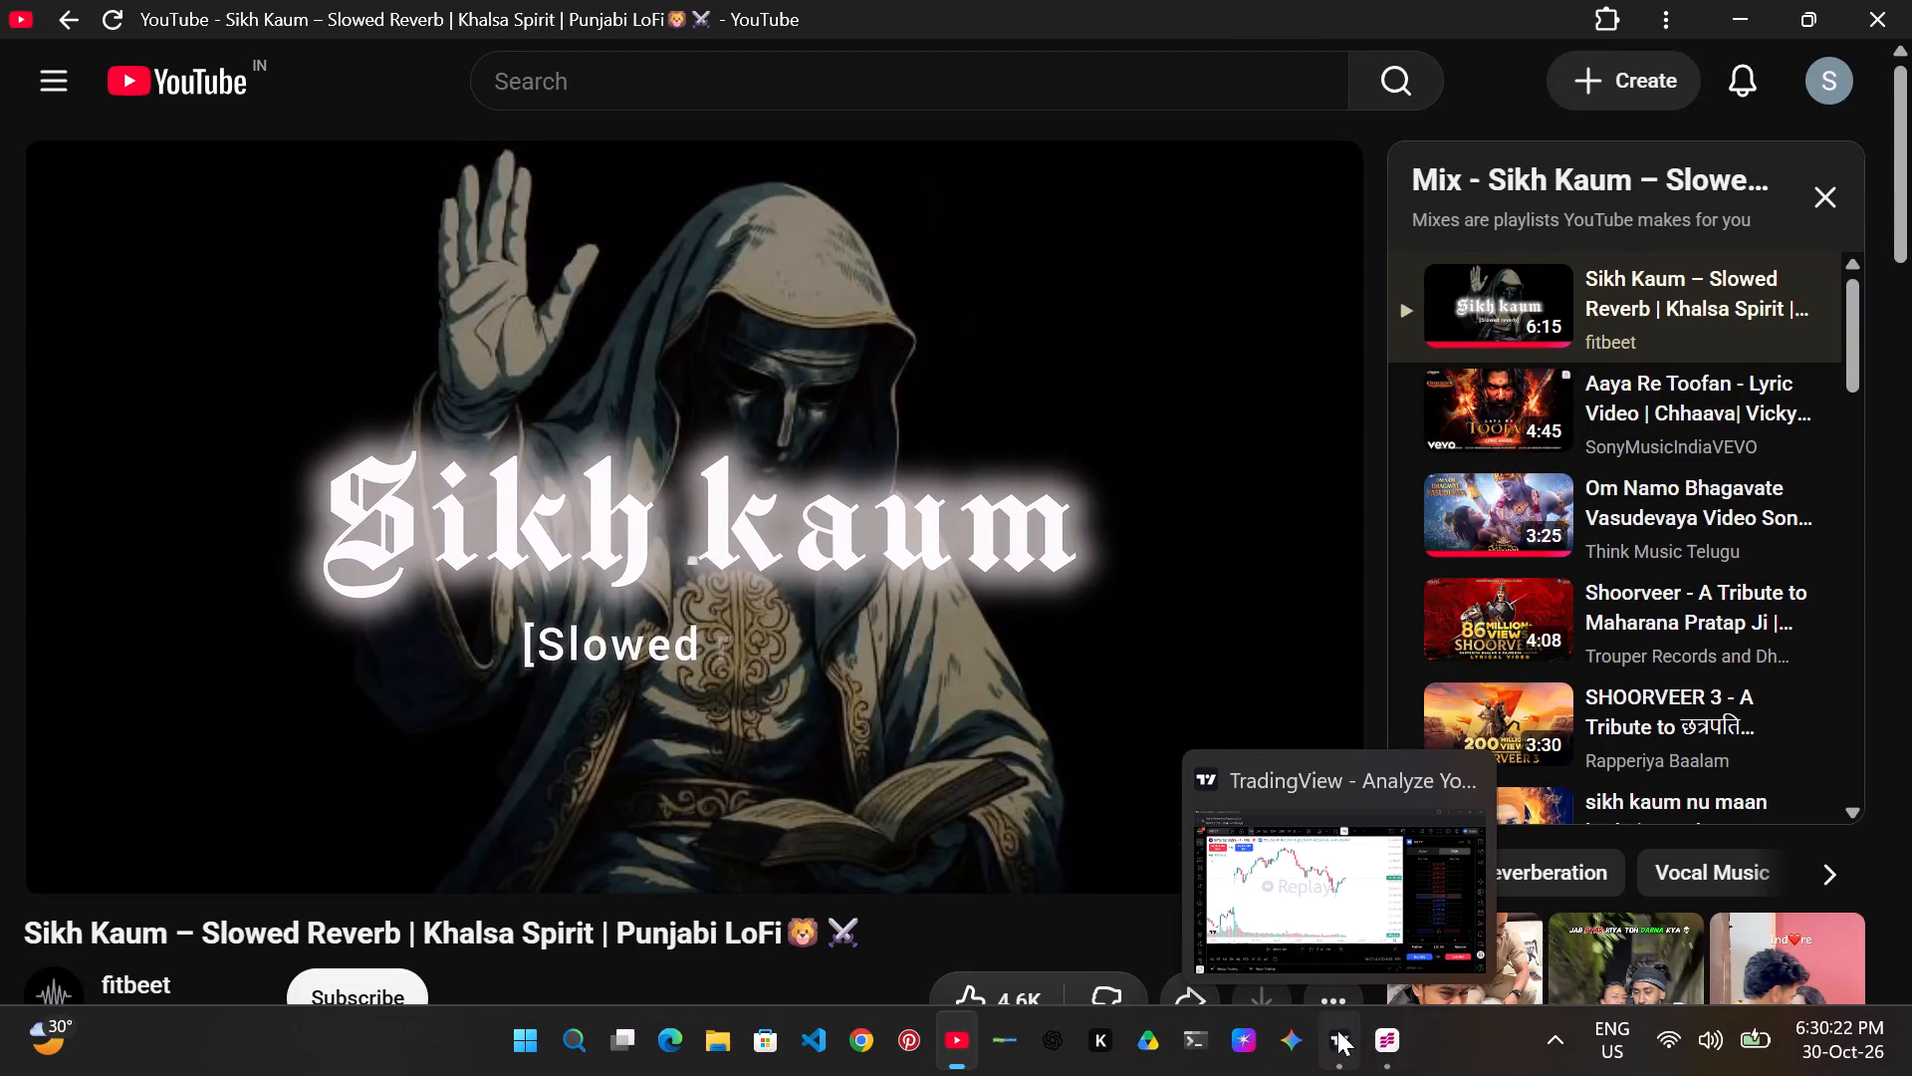
scroll(1060, 708, "up", 1)
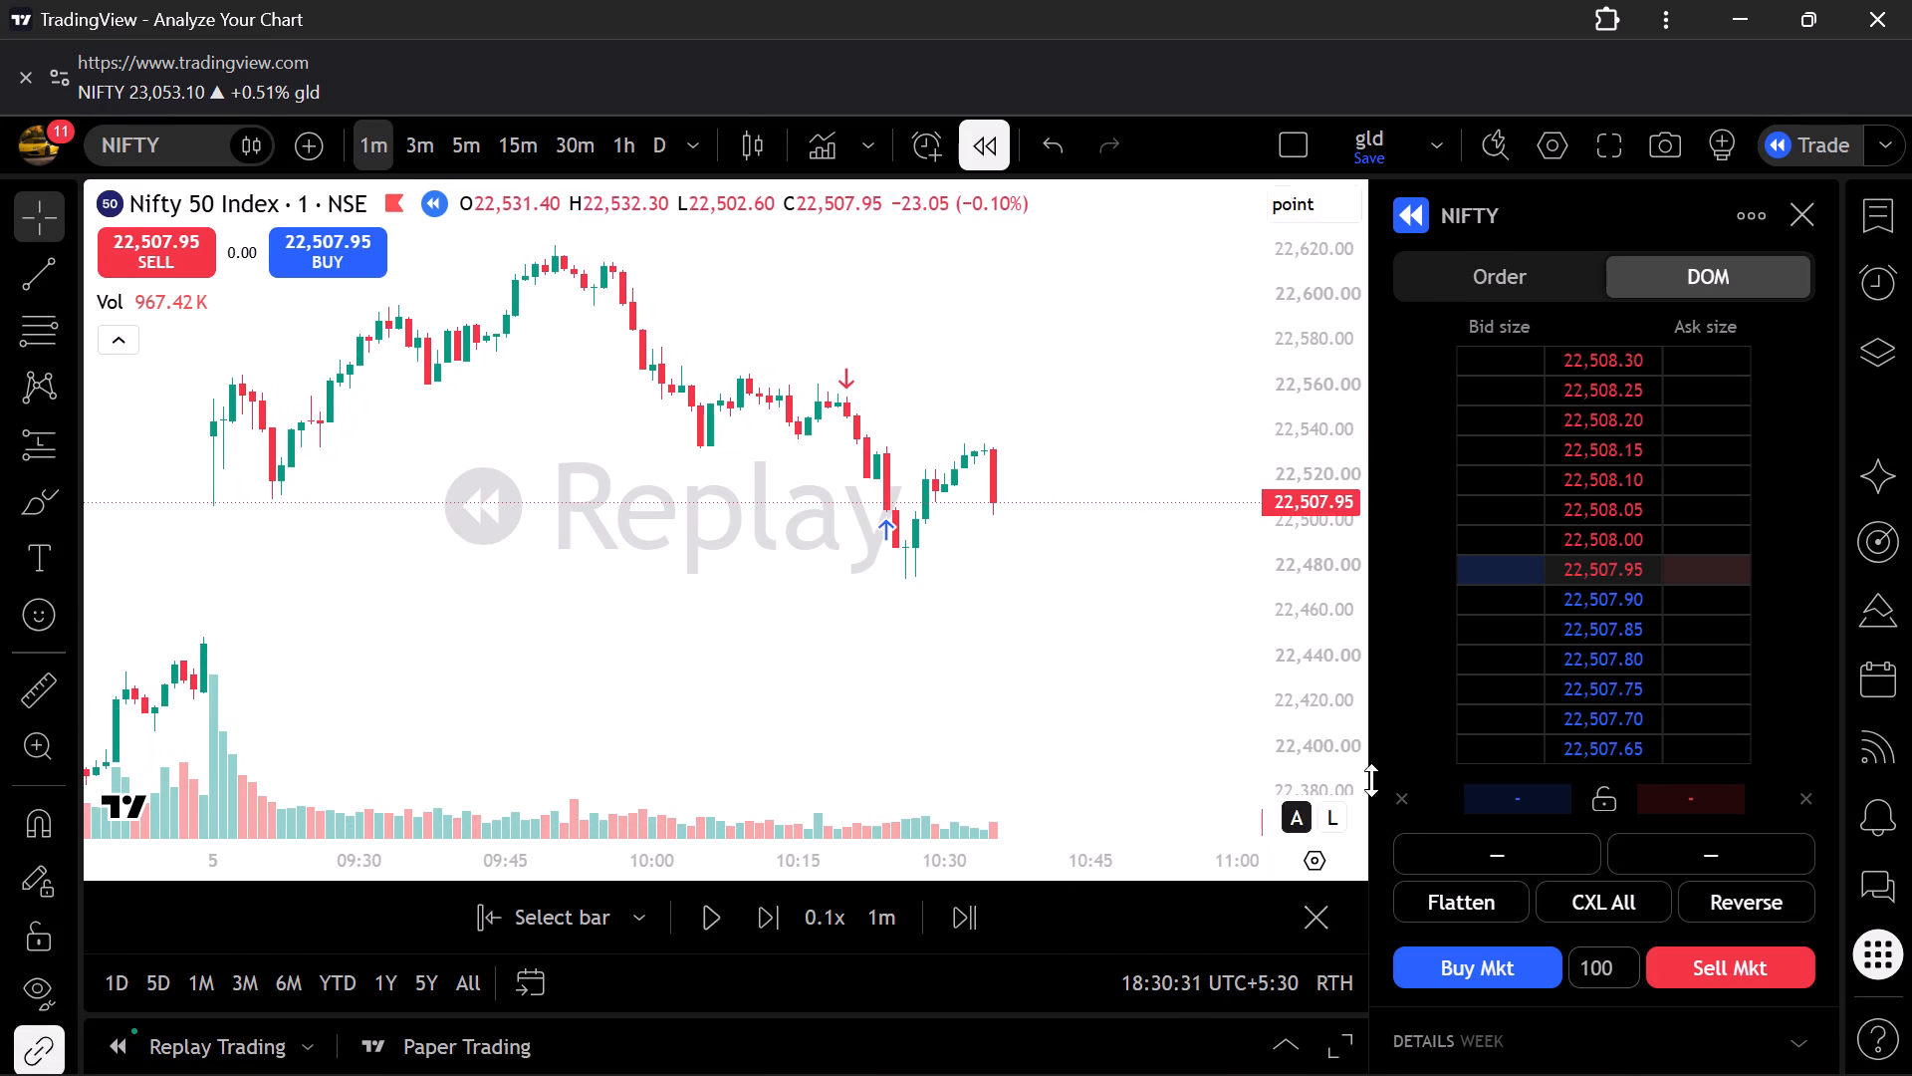
Try to flatten the NIFTY replay position from the depth-of-market order controls.
left_click(1447, 896)
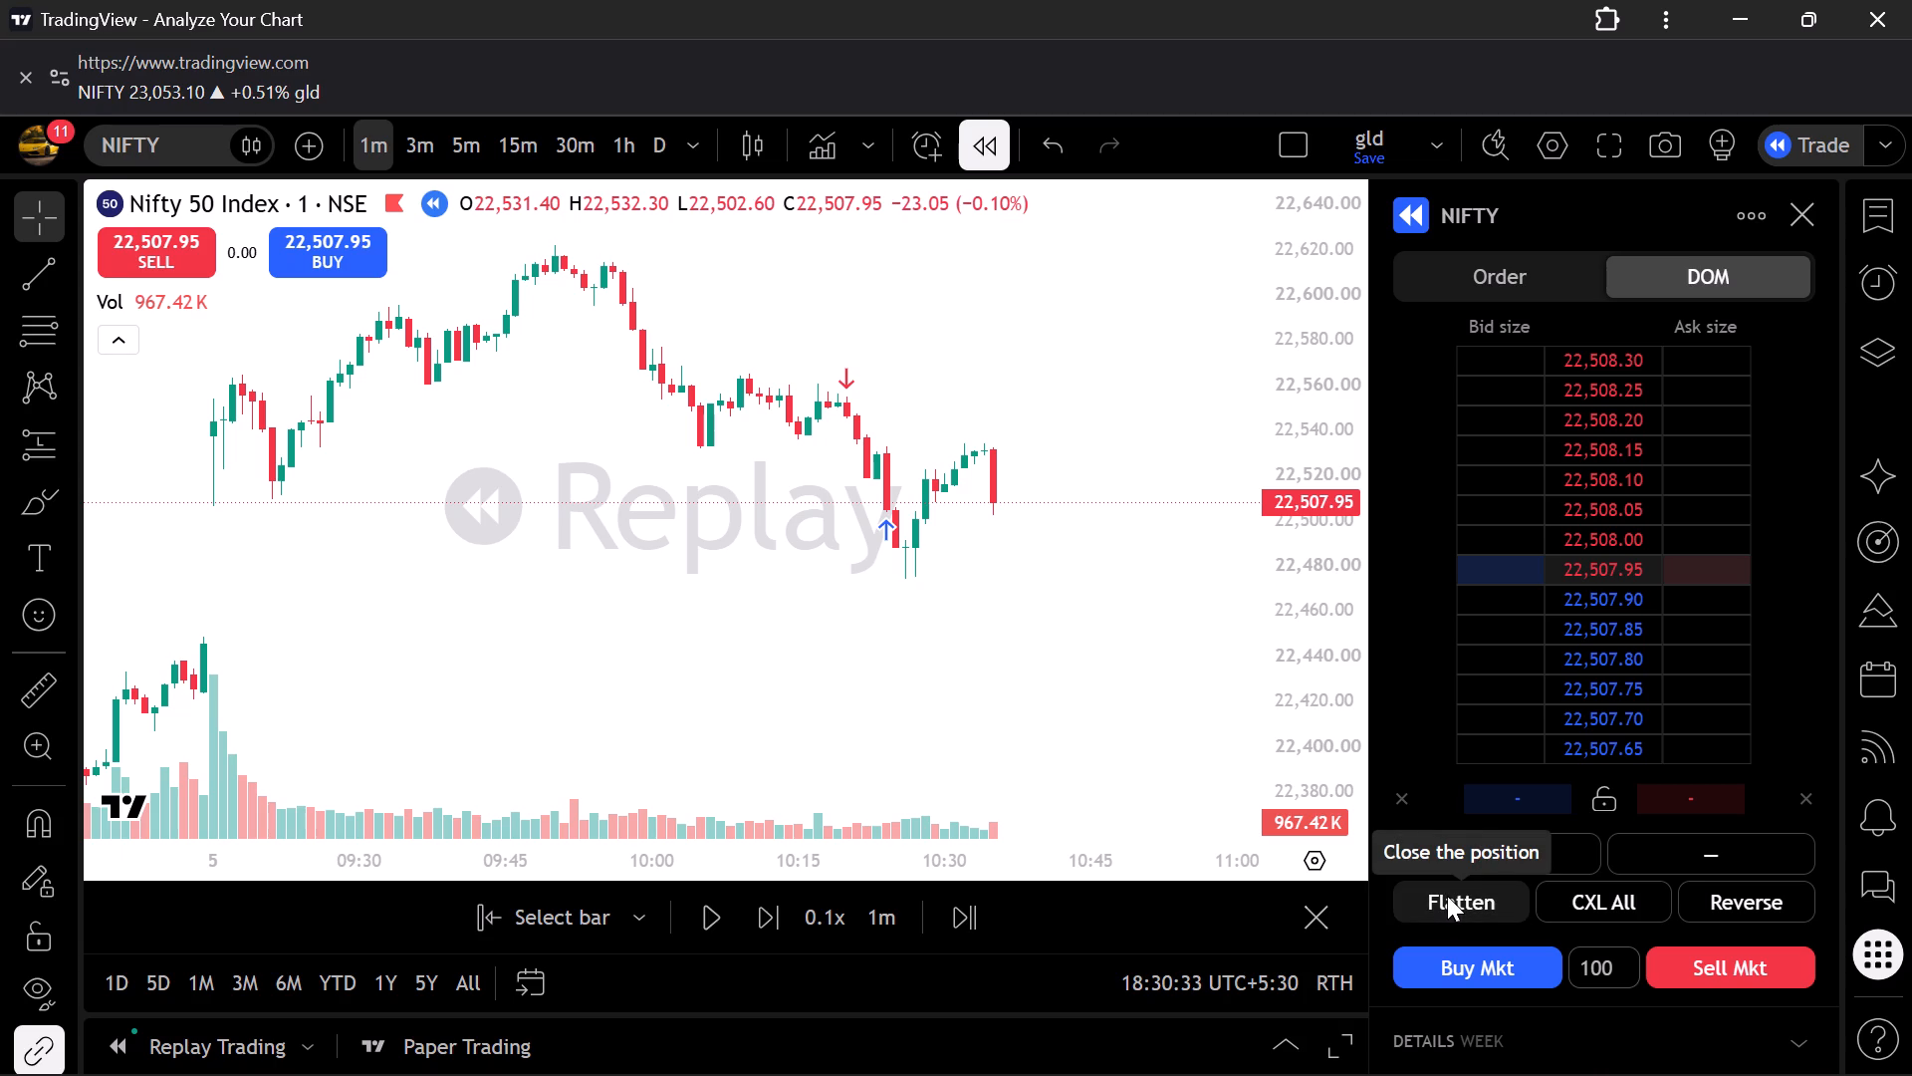
left_click(1447, 896)
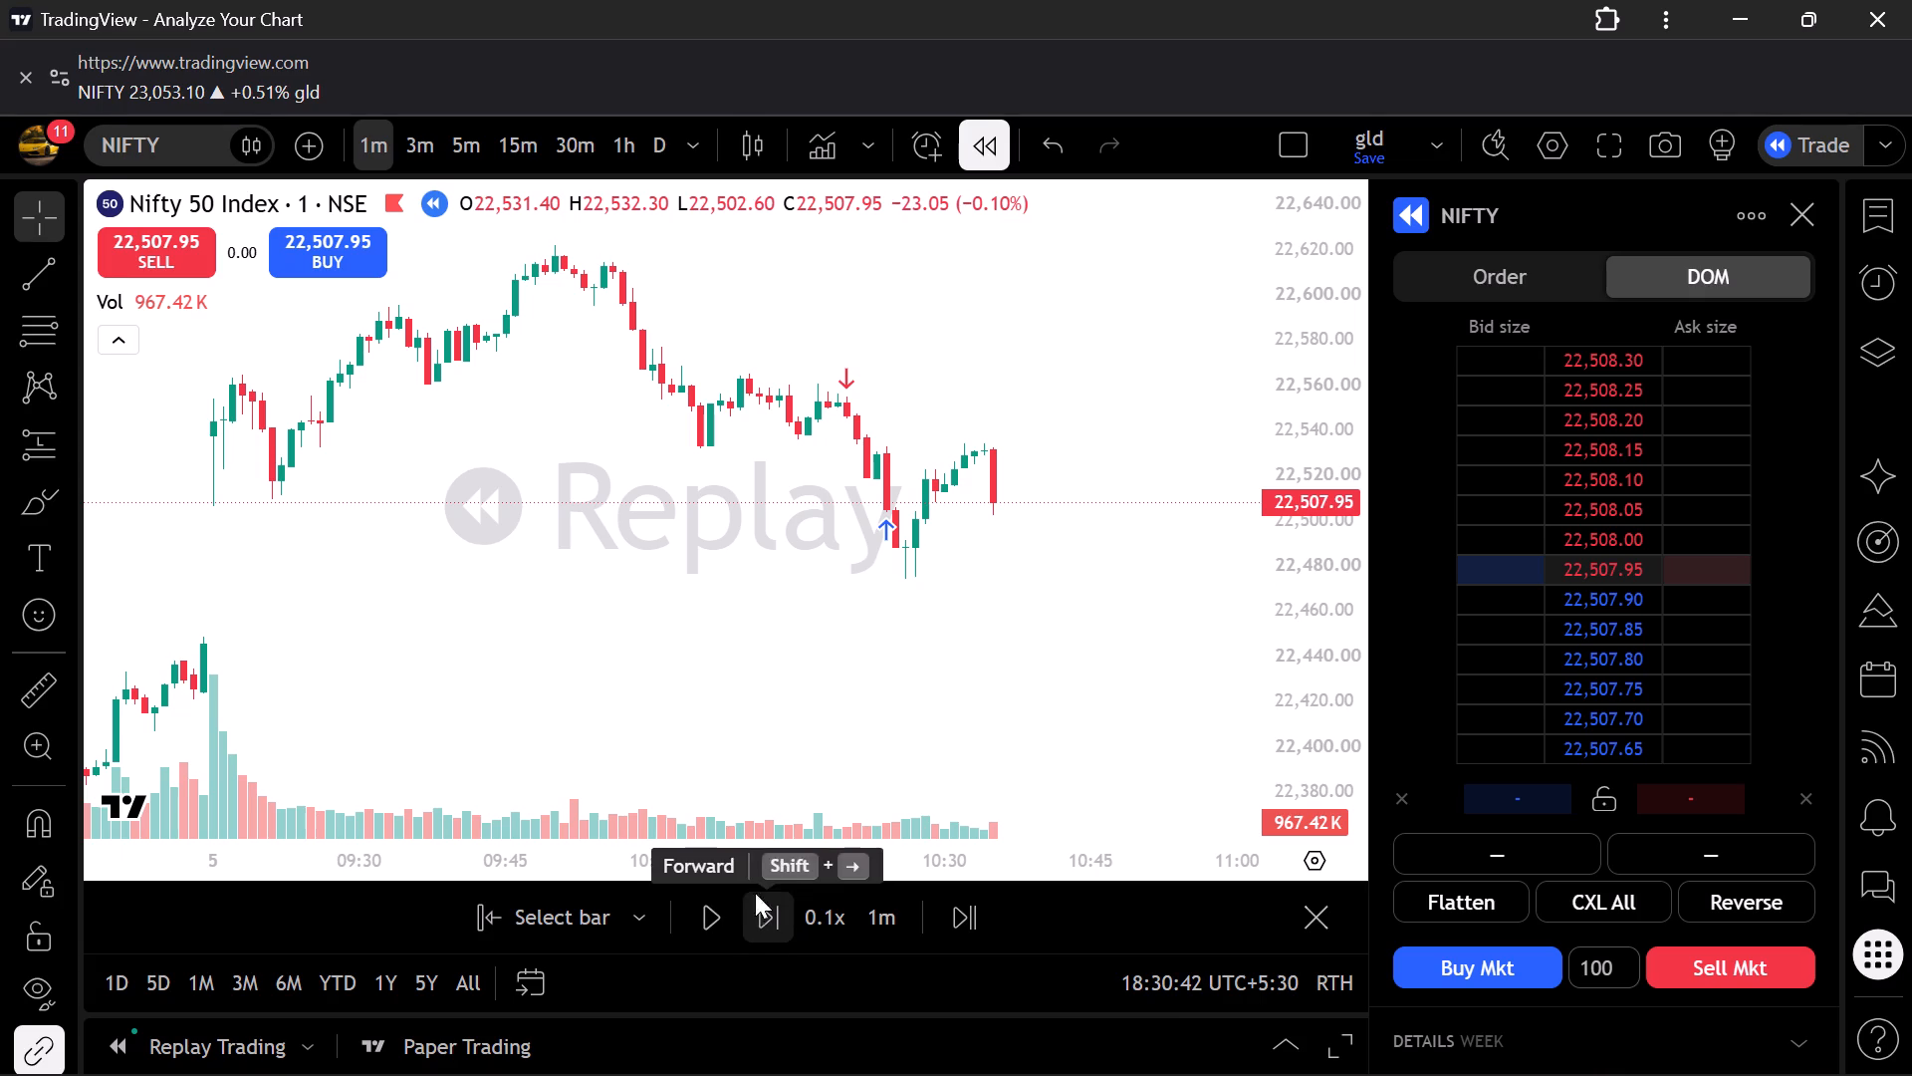
Resume the Nifty 50 Index 1-minute bar replay at 0.1x speed.
left_click(714, 907)
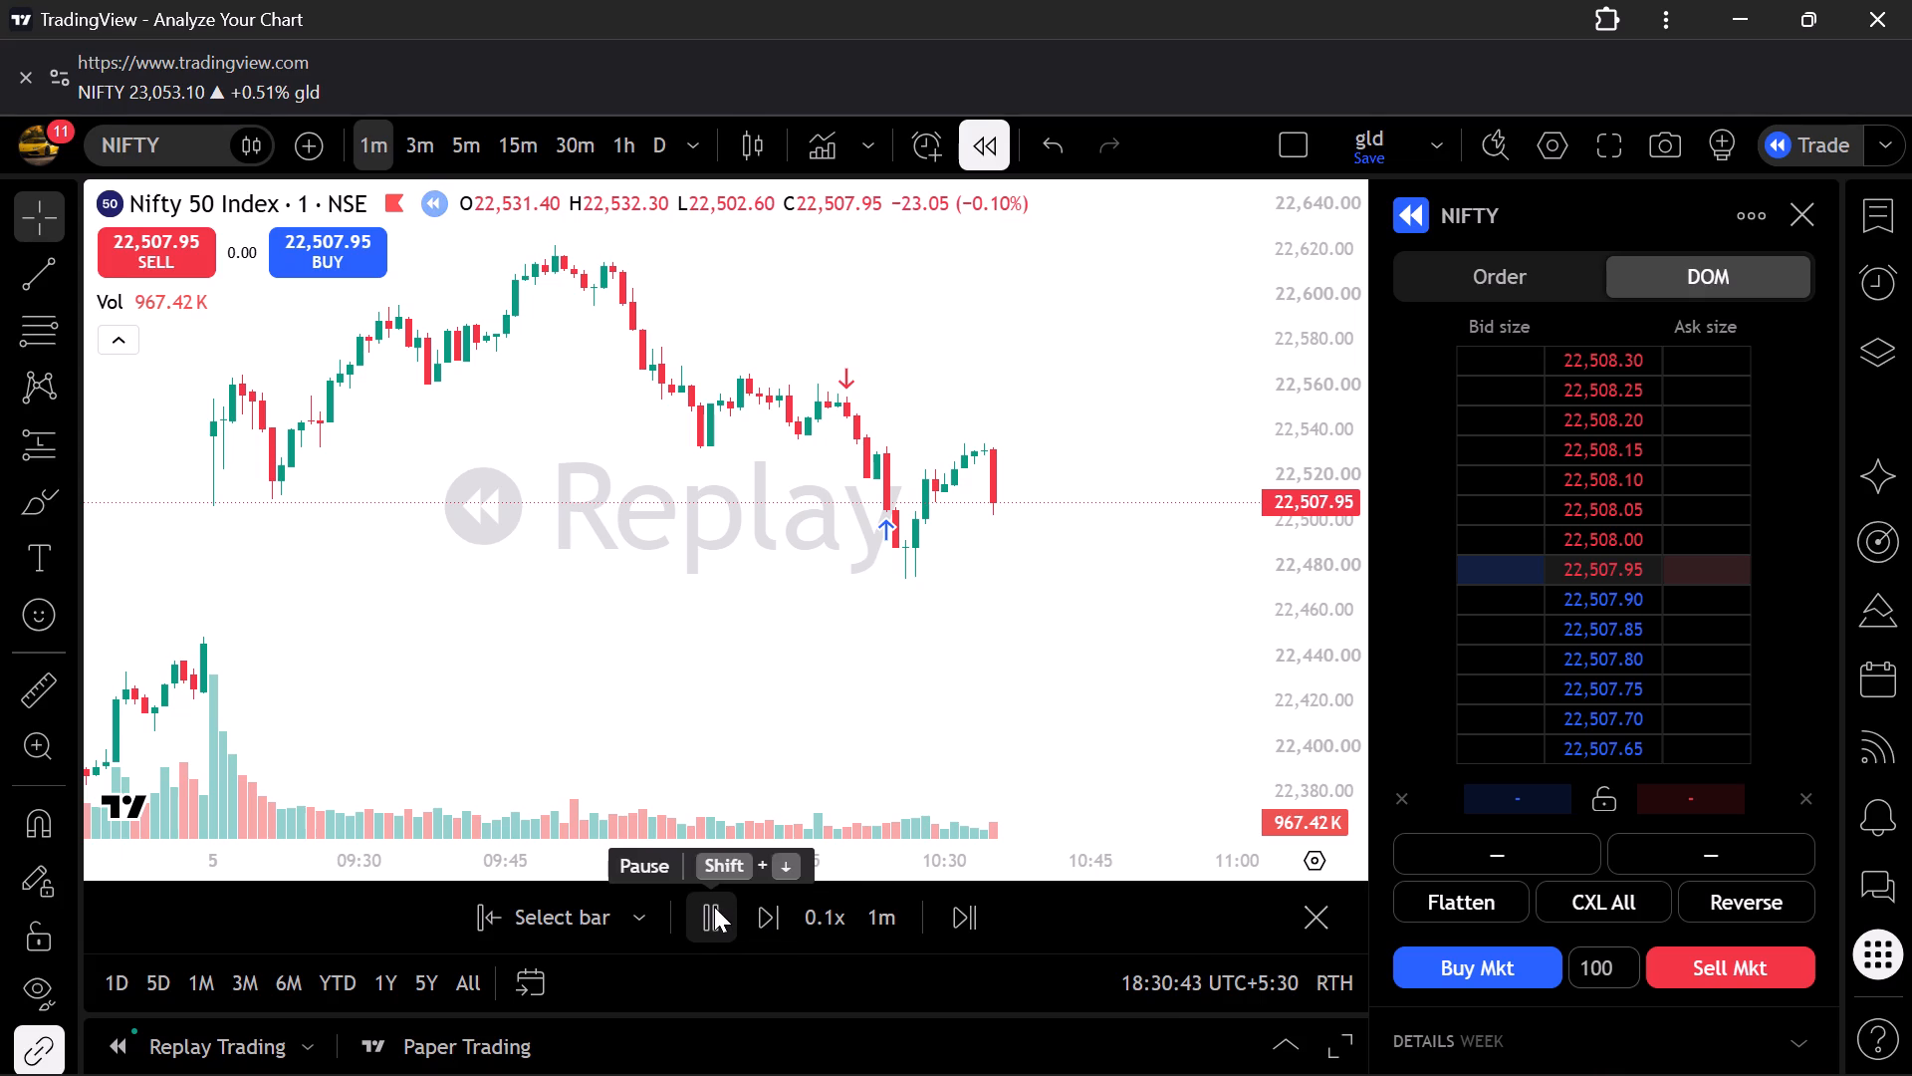
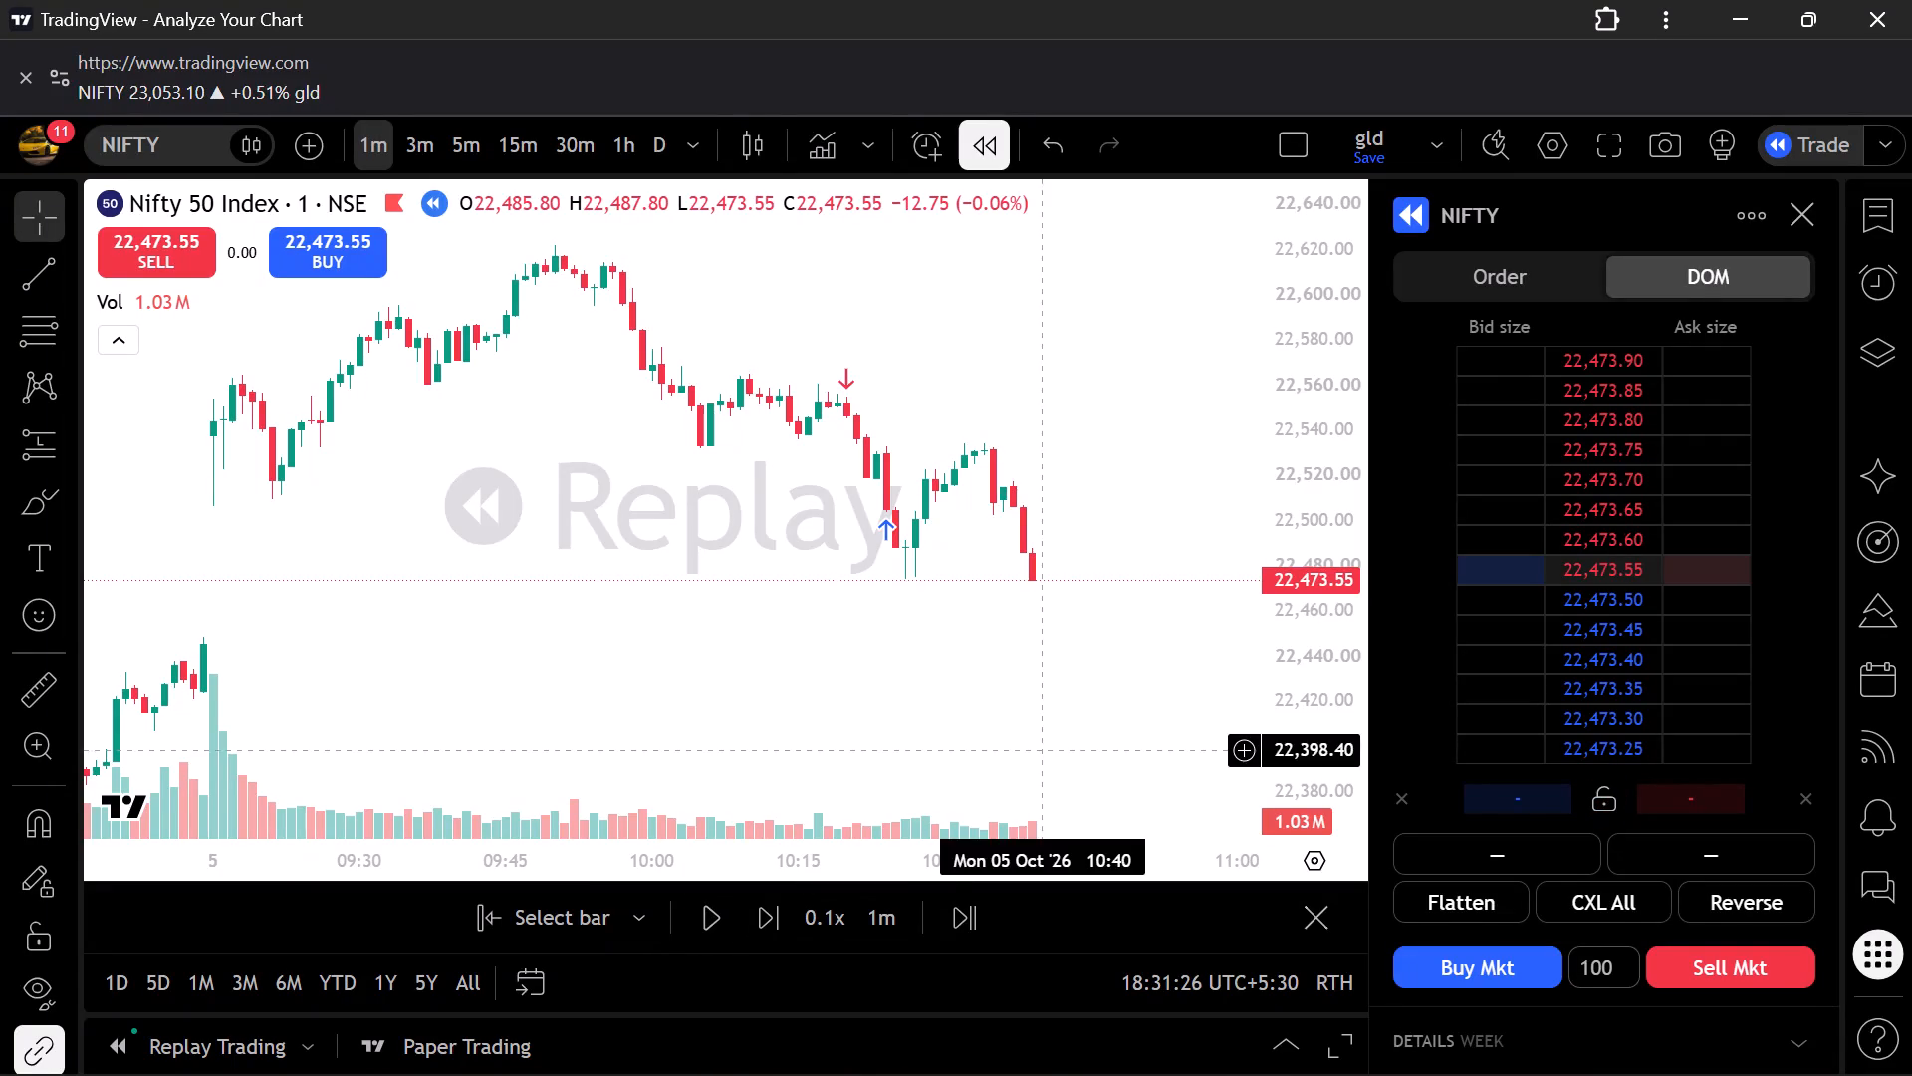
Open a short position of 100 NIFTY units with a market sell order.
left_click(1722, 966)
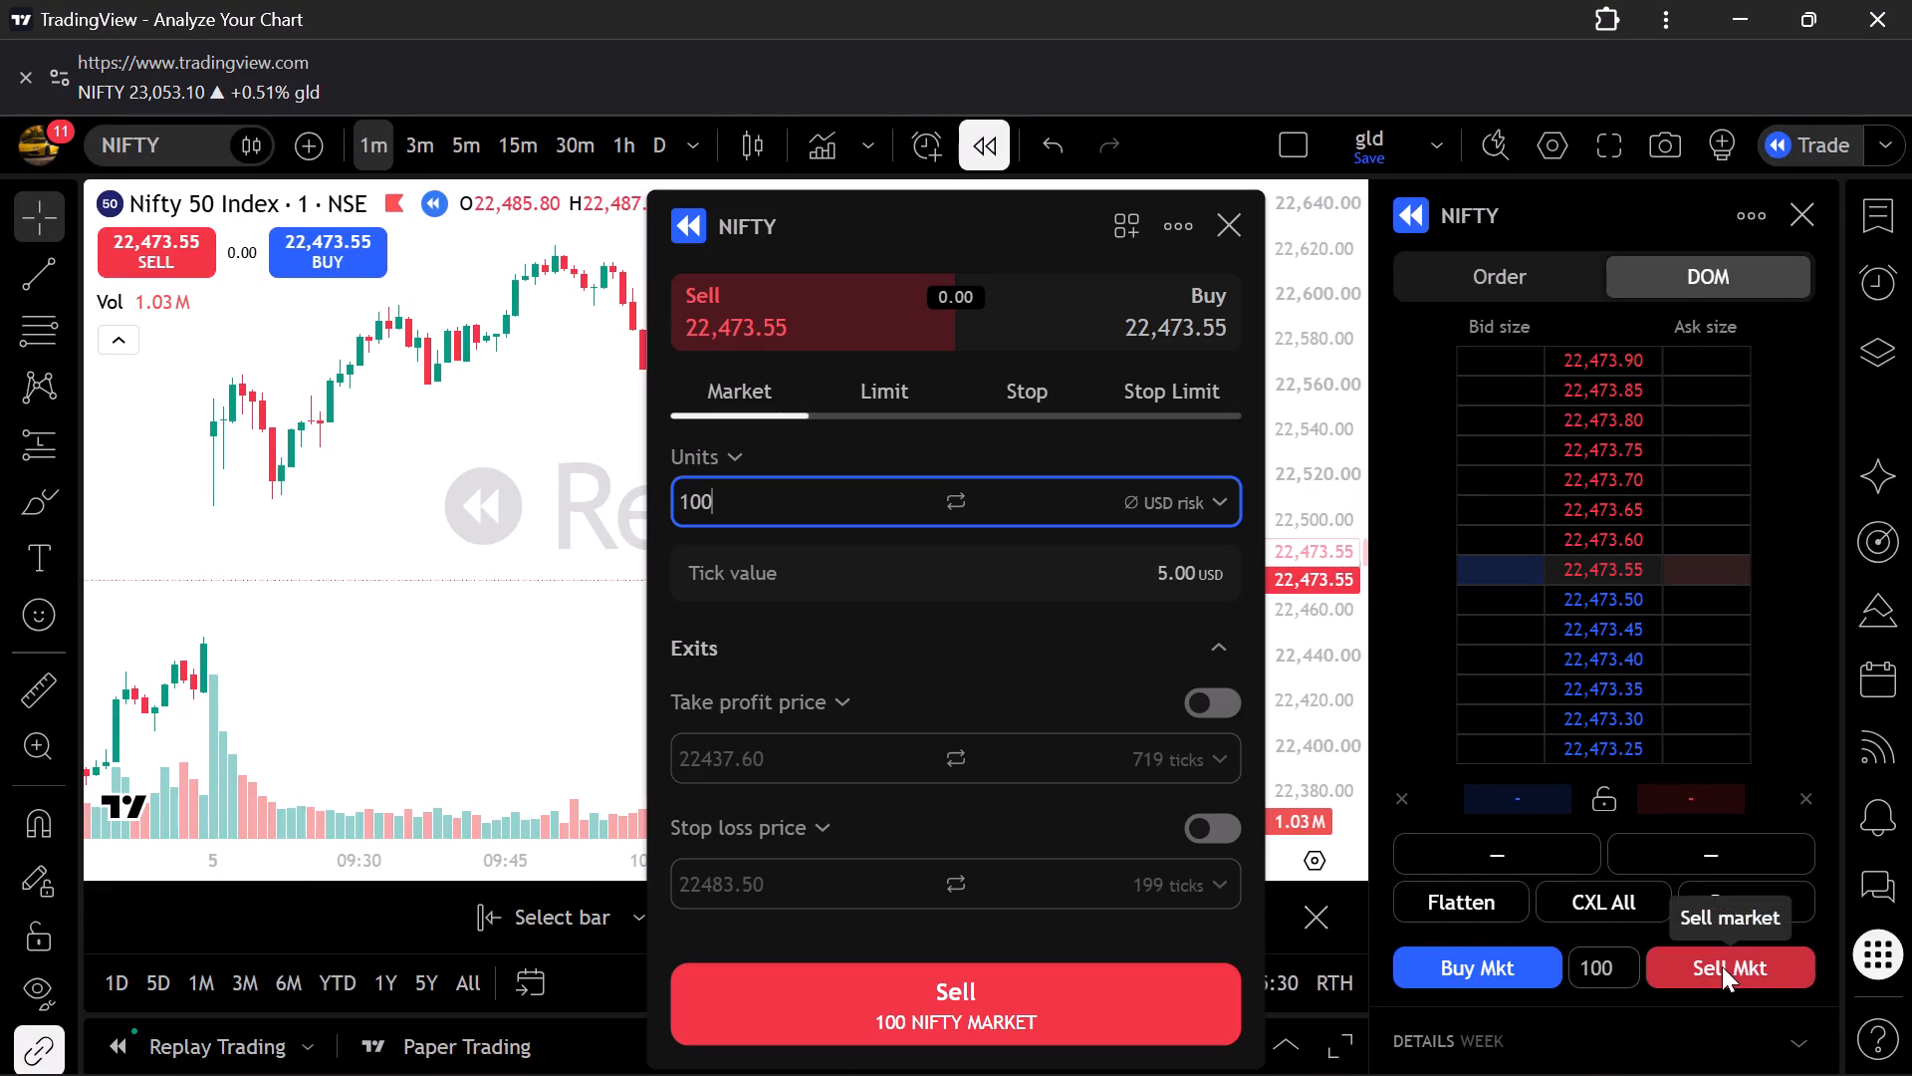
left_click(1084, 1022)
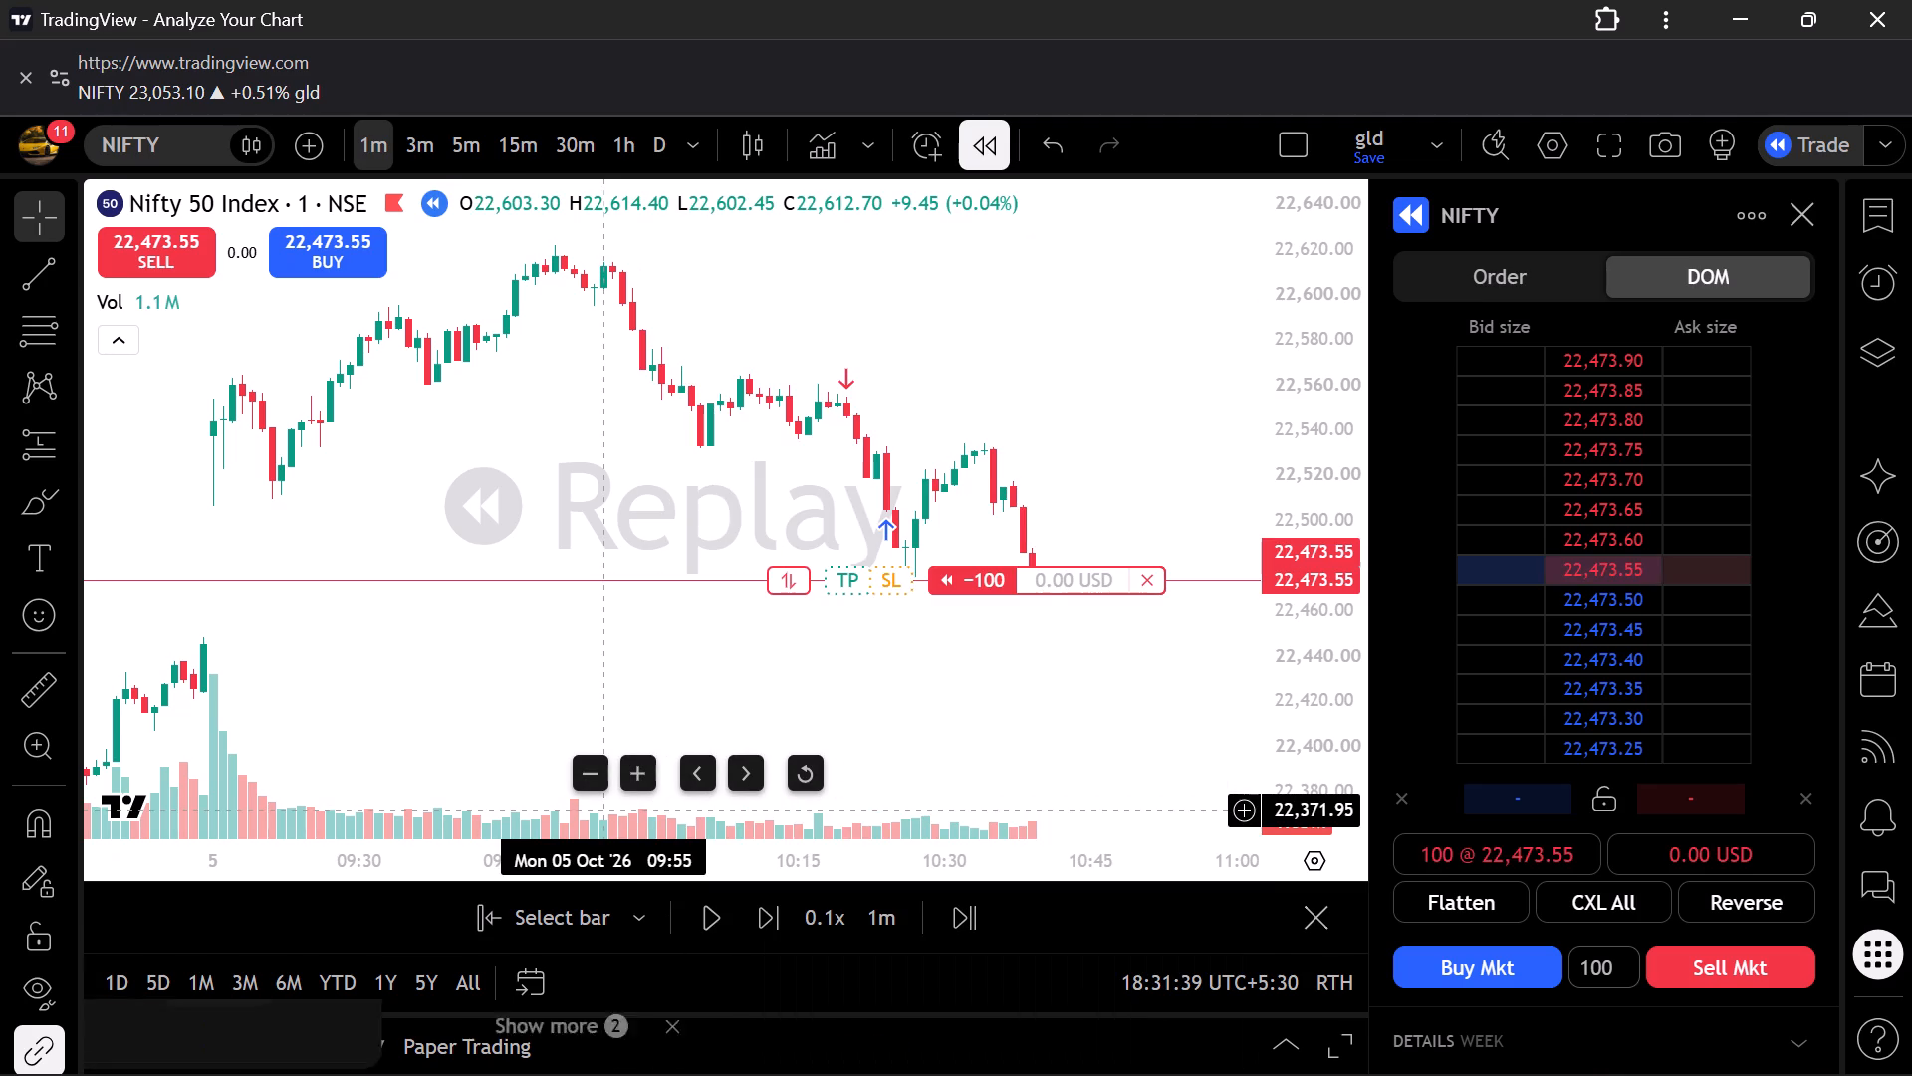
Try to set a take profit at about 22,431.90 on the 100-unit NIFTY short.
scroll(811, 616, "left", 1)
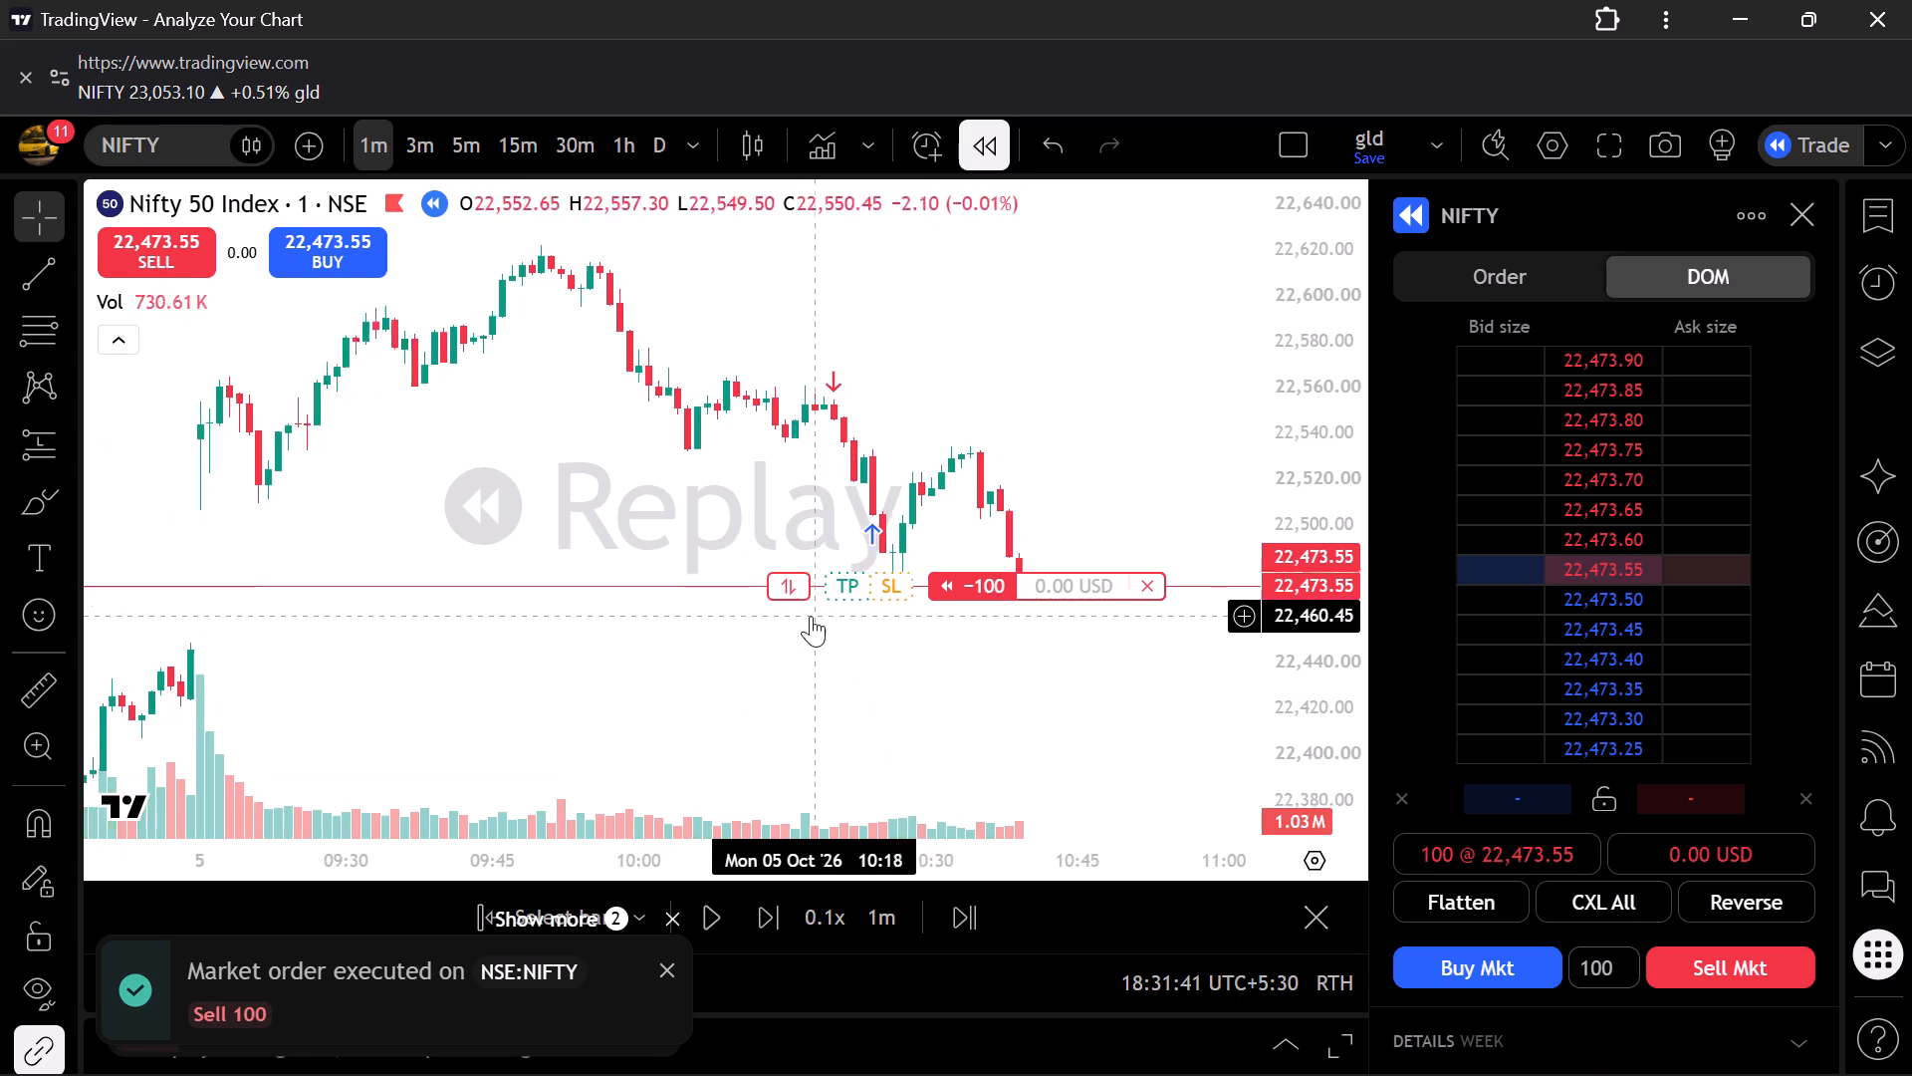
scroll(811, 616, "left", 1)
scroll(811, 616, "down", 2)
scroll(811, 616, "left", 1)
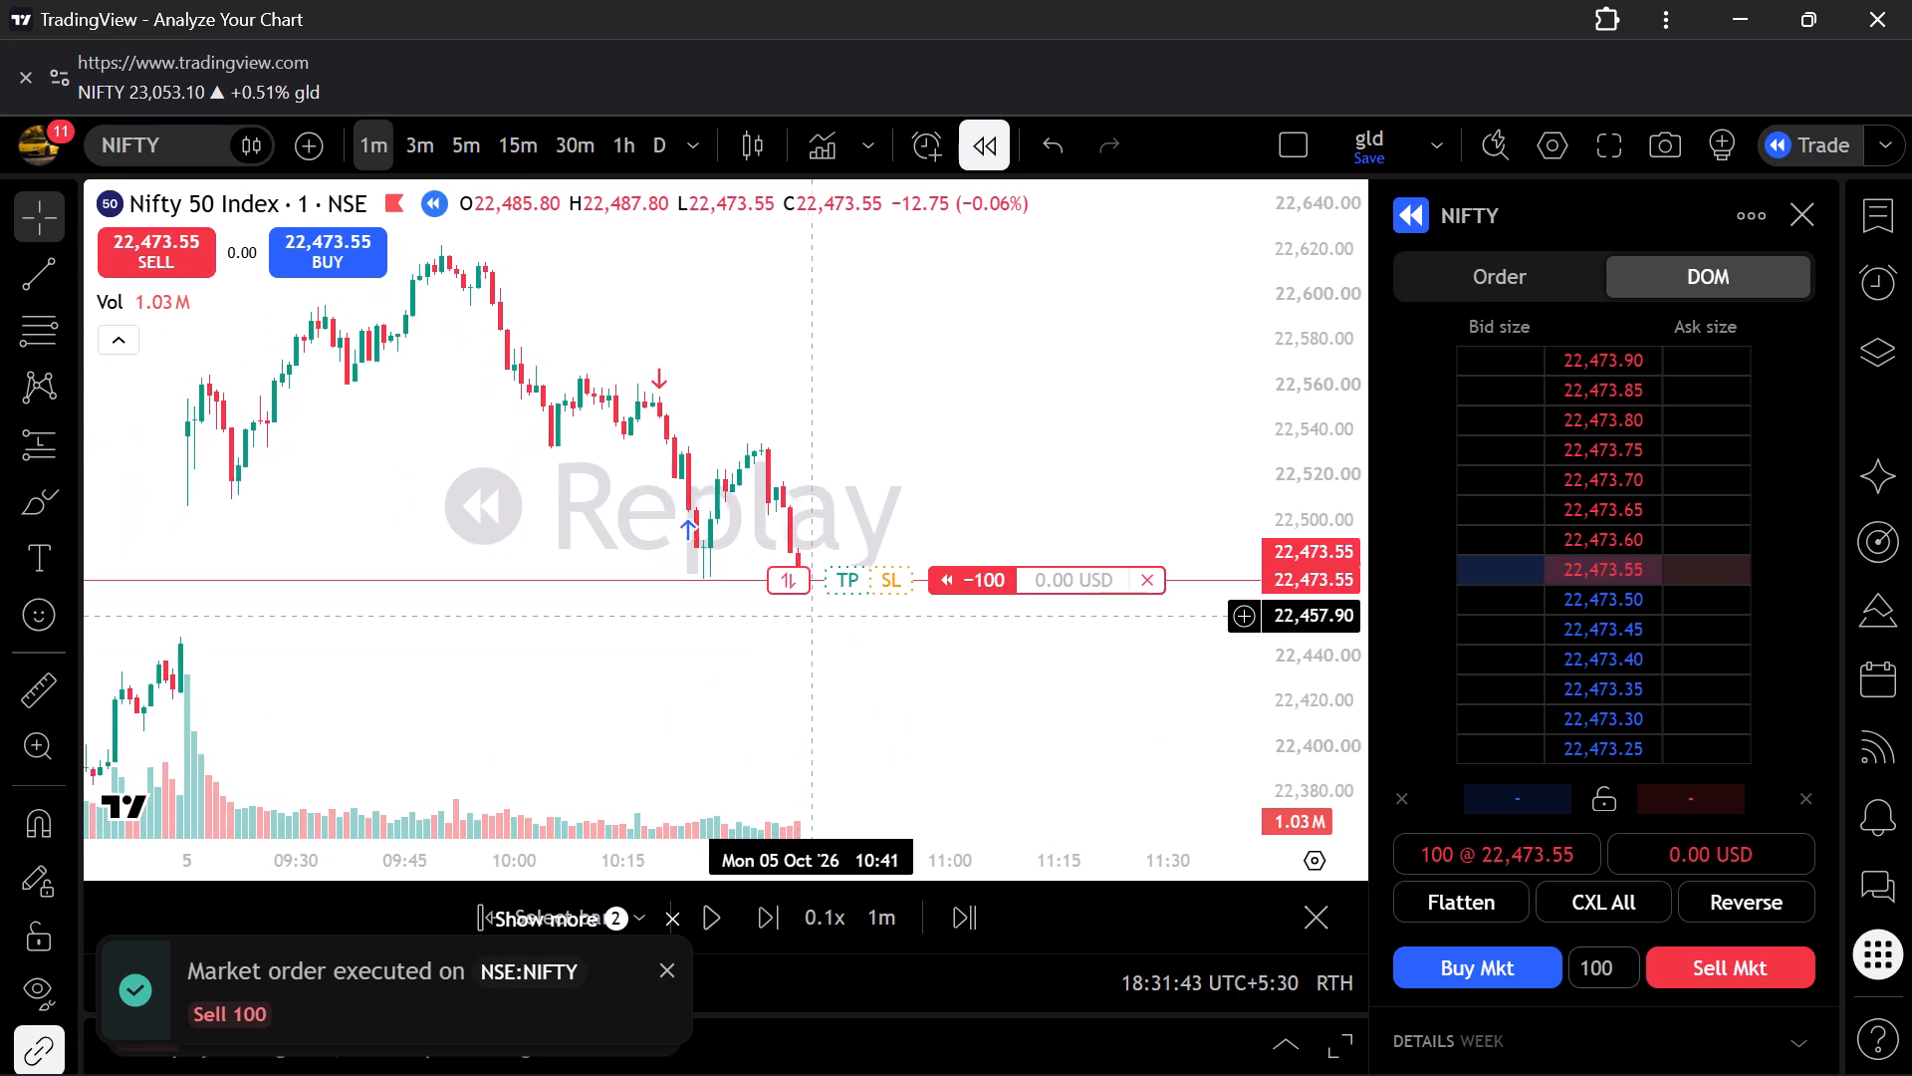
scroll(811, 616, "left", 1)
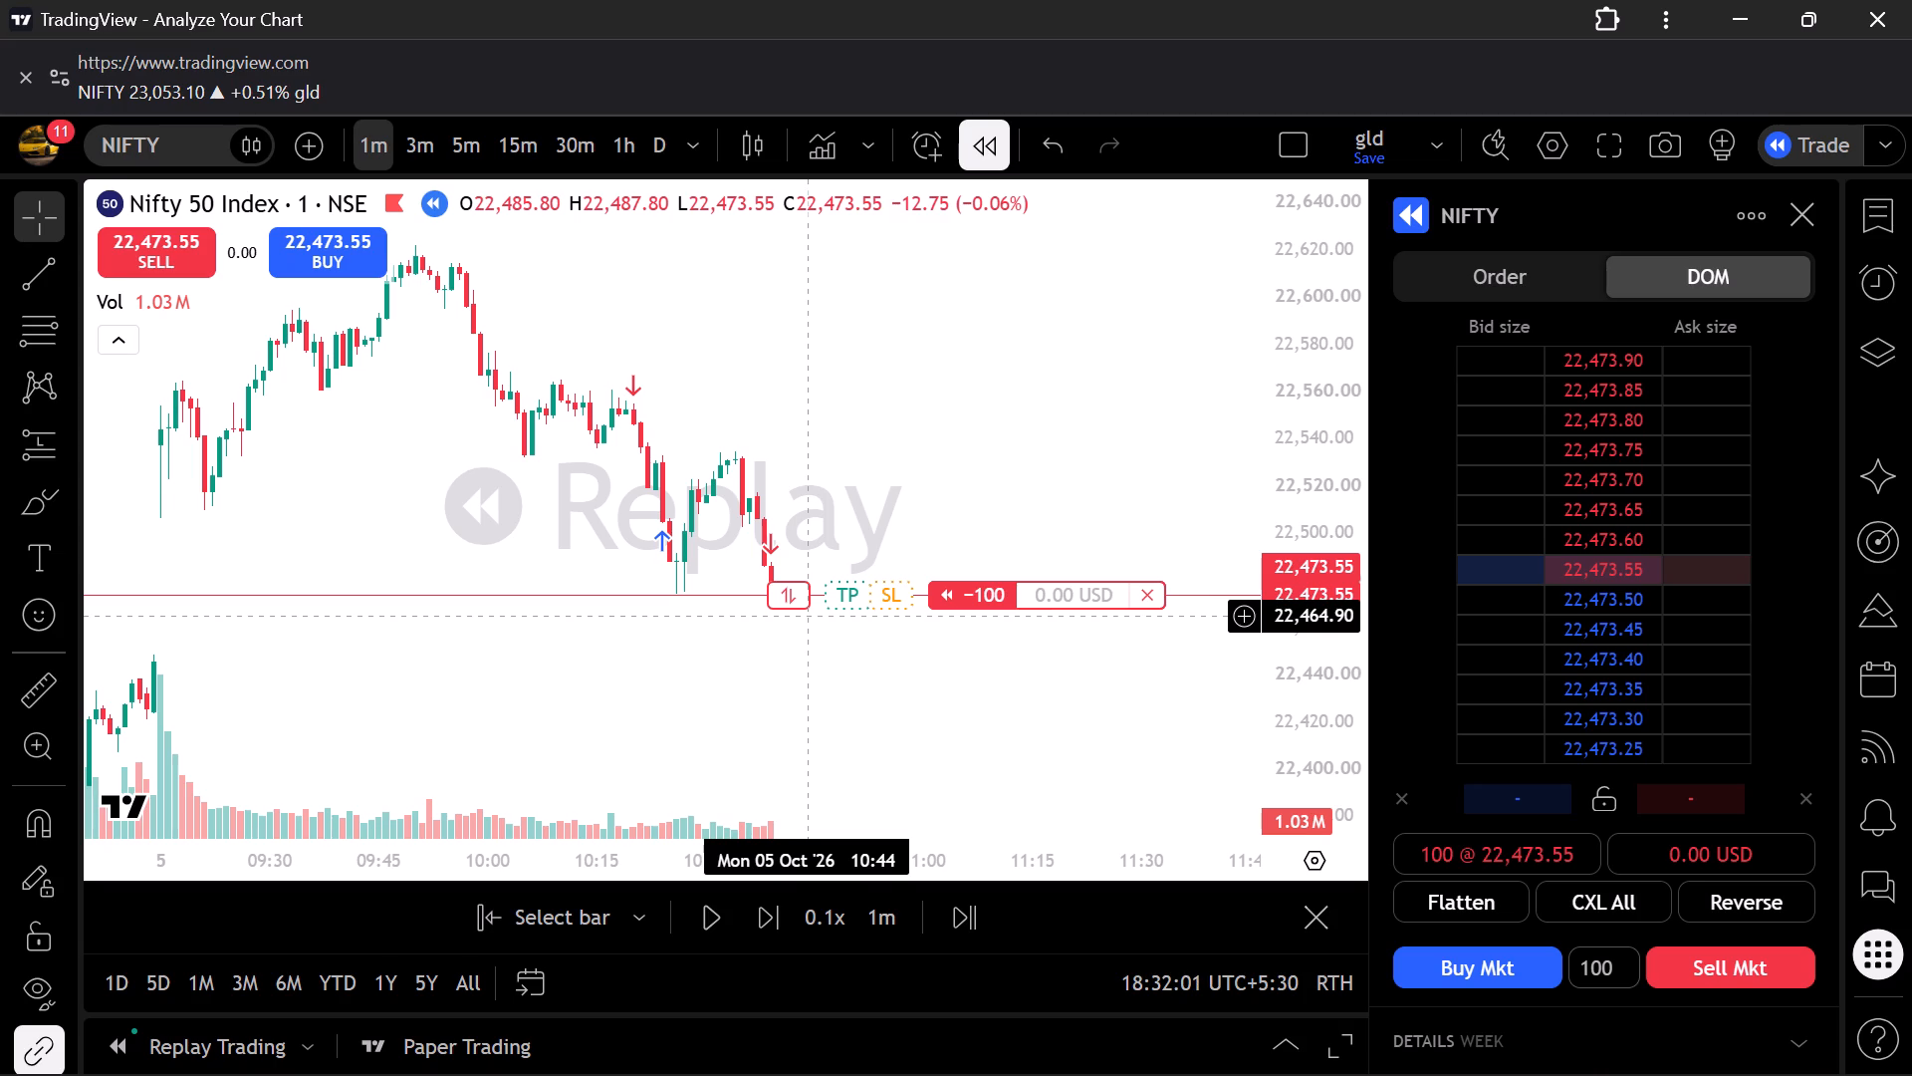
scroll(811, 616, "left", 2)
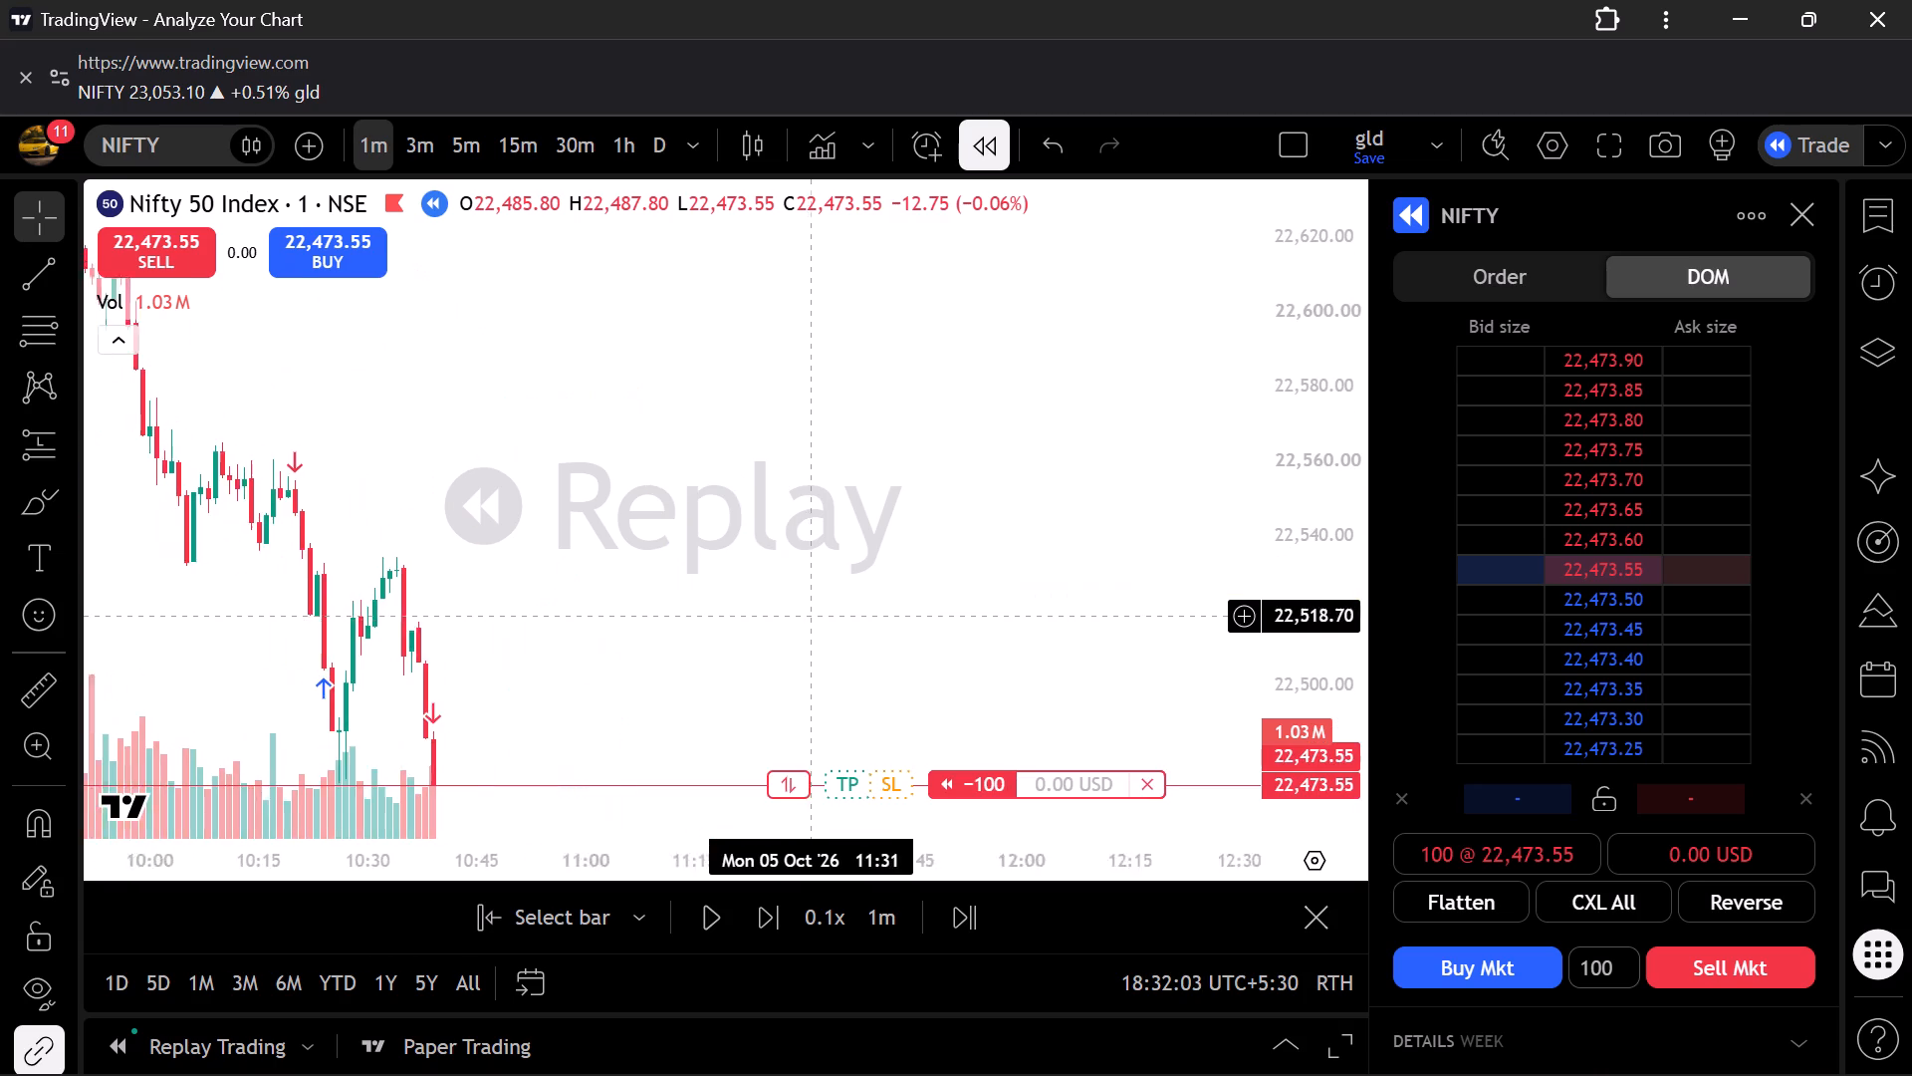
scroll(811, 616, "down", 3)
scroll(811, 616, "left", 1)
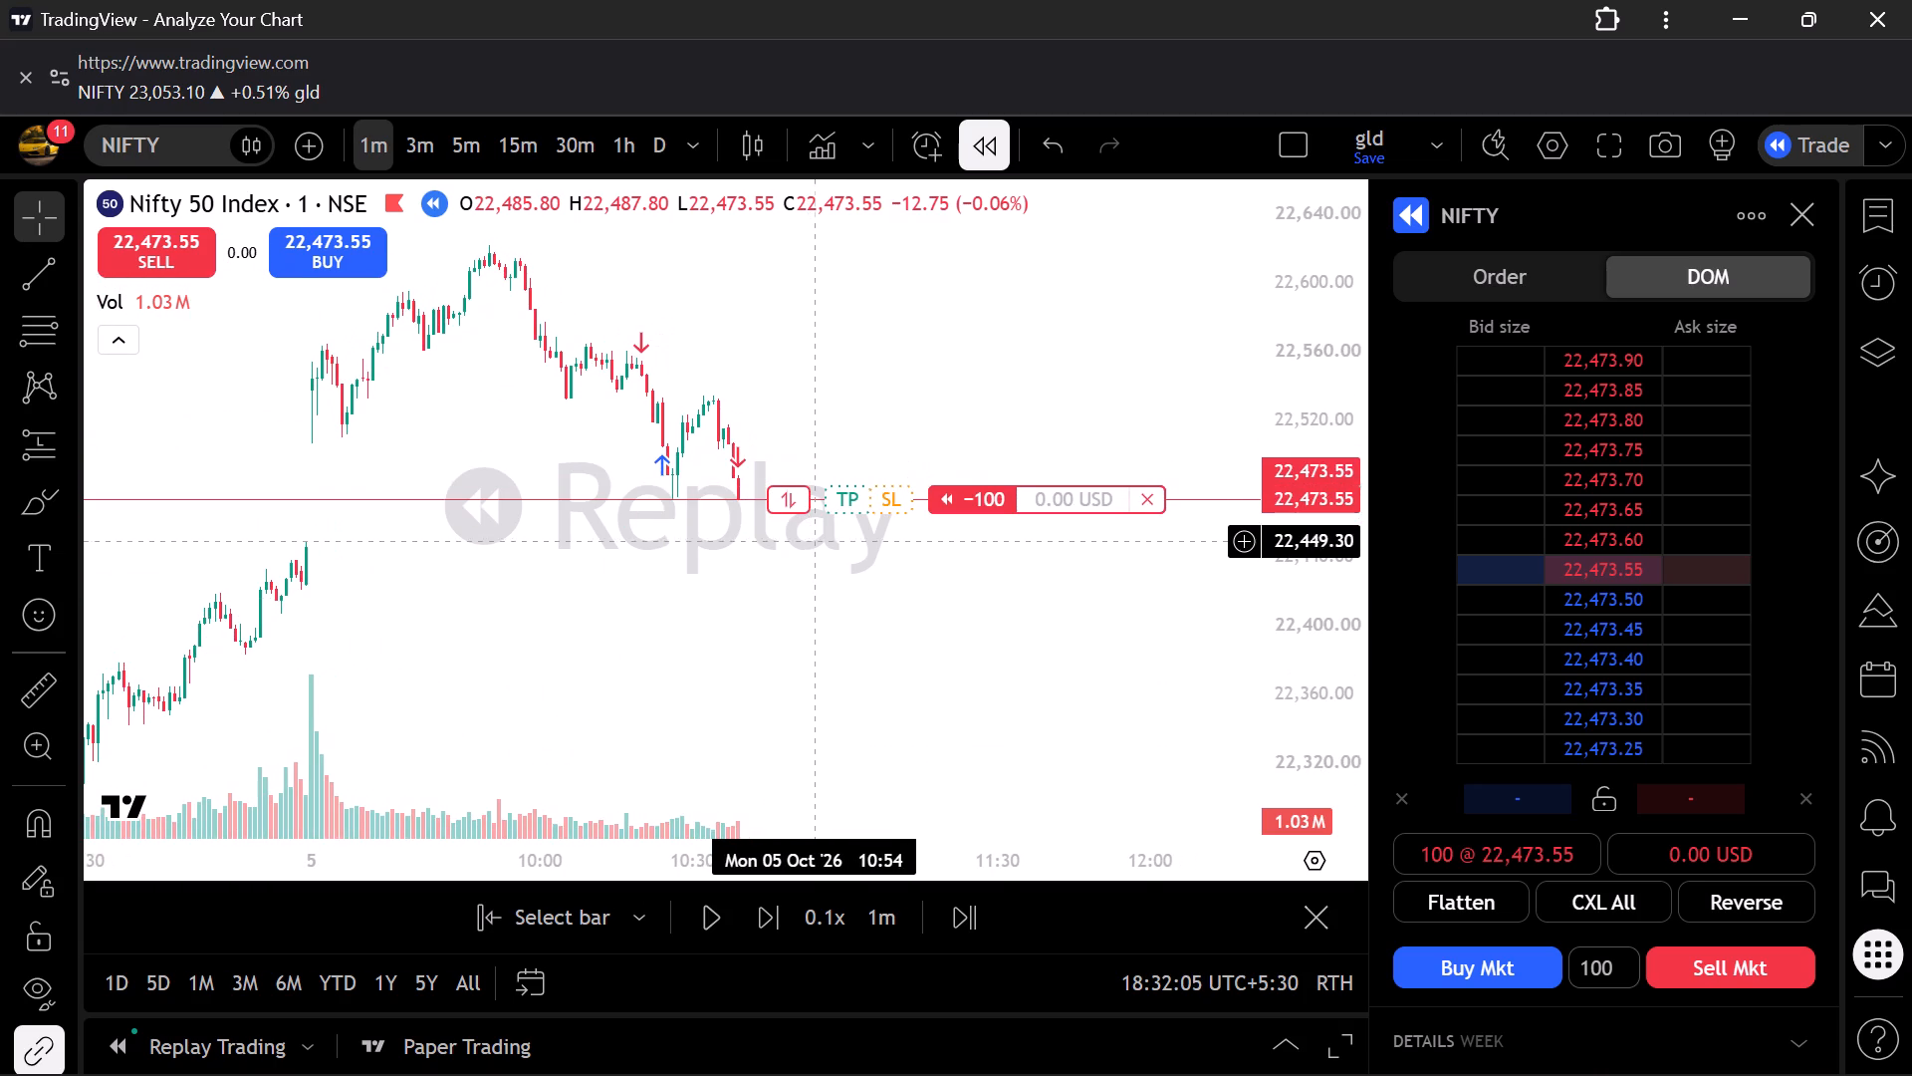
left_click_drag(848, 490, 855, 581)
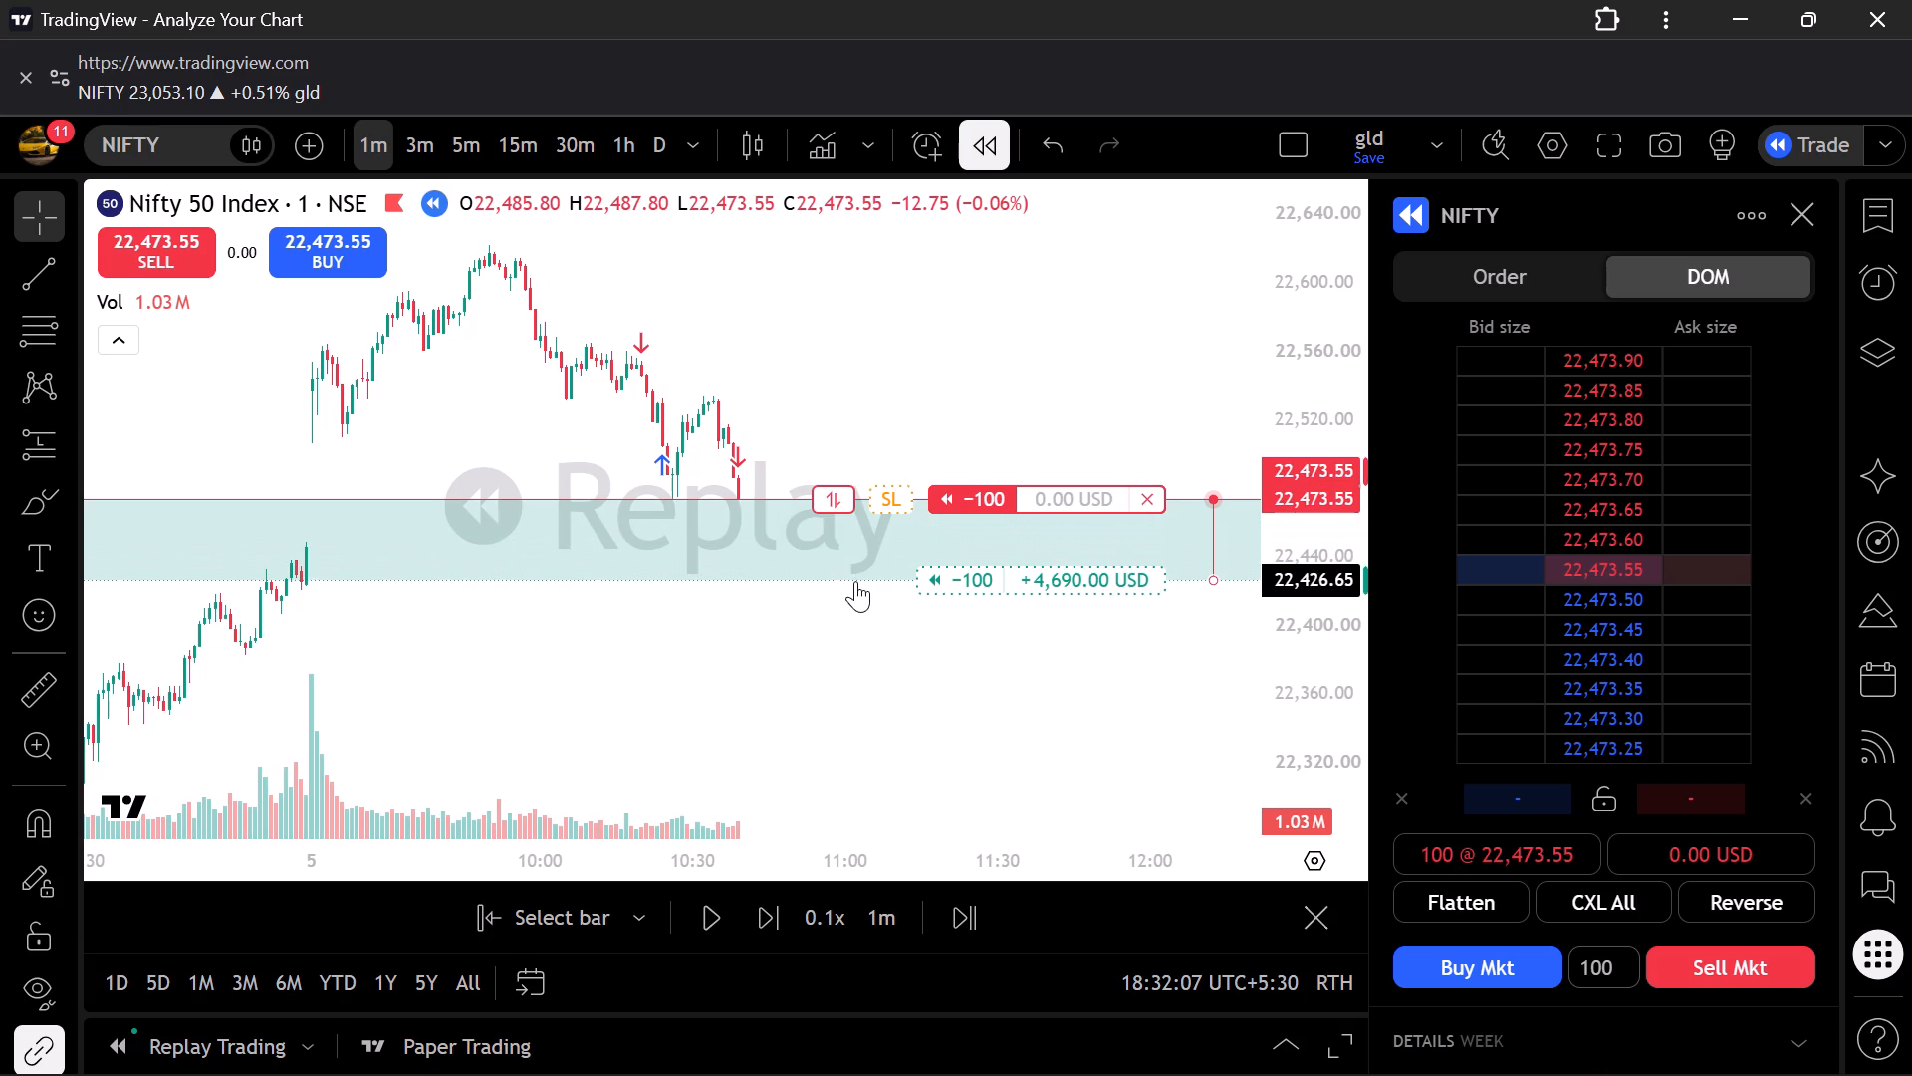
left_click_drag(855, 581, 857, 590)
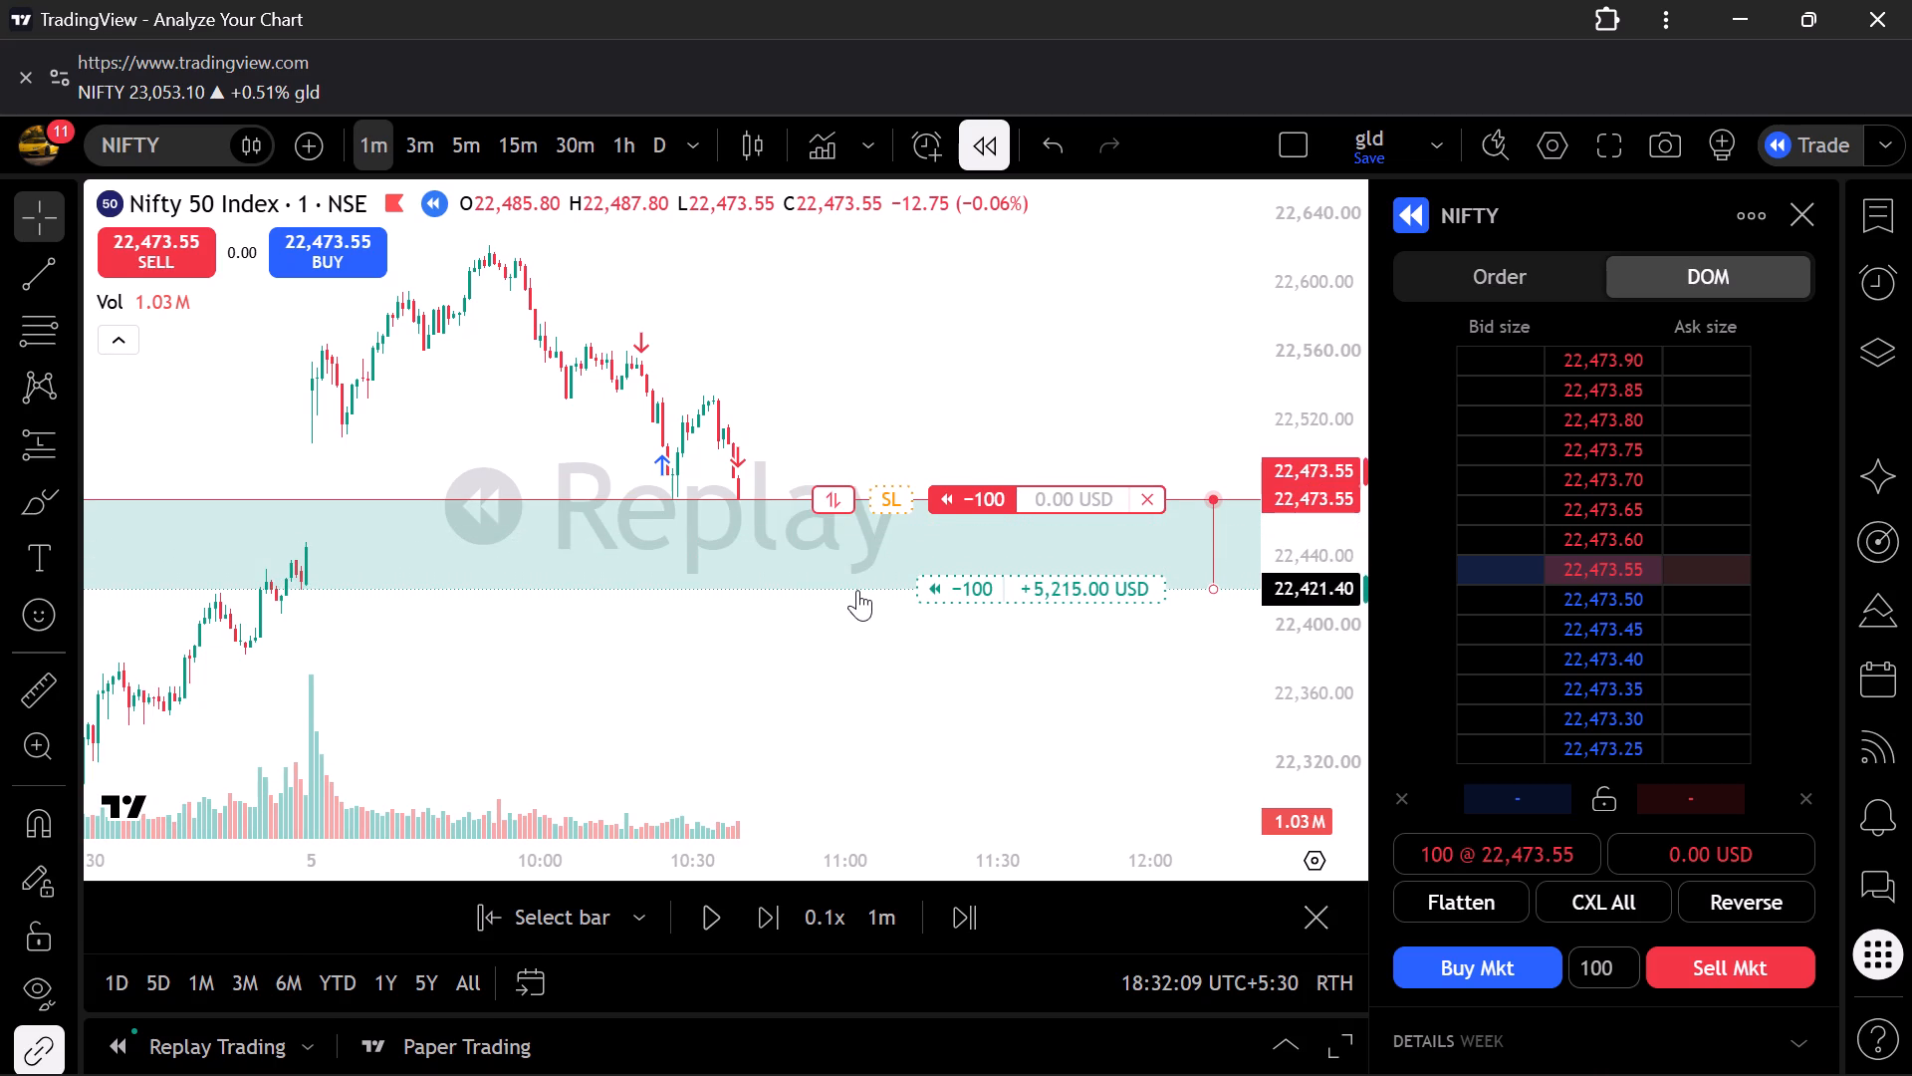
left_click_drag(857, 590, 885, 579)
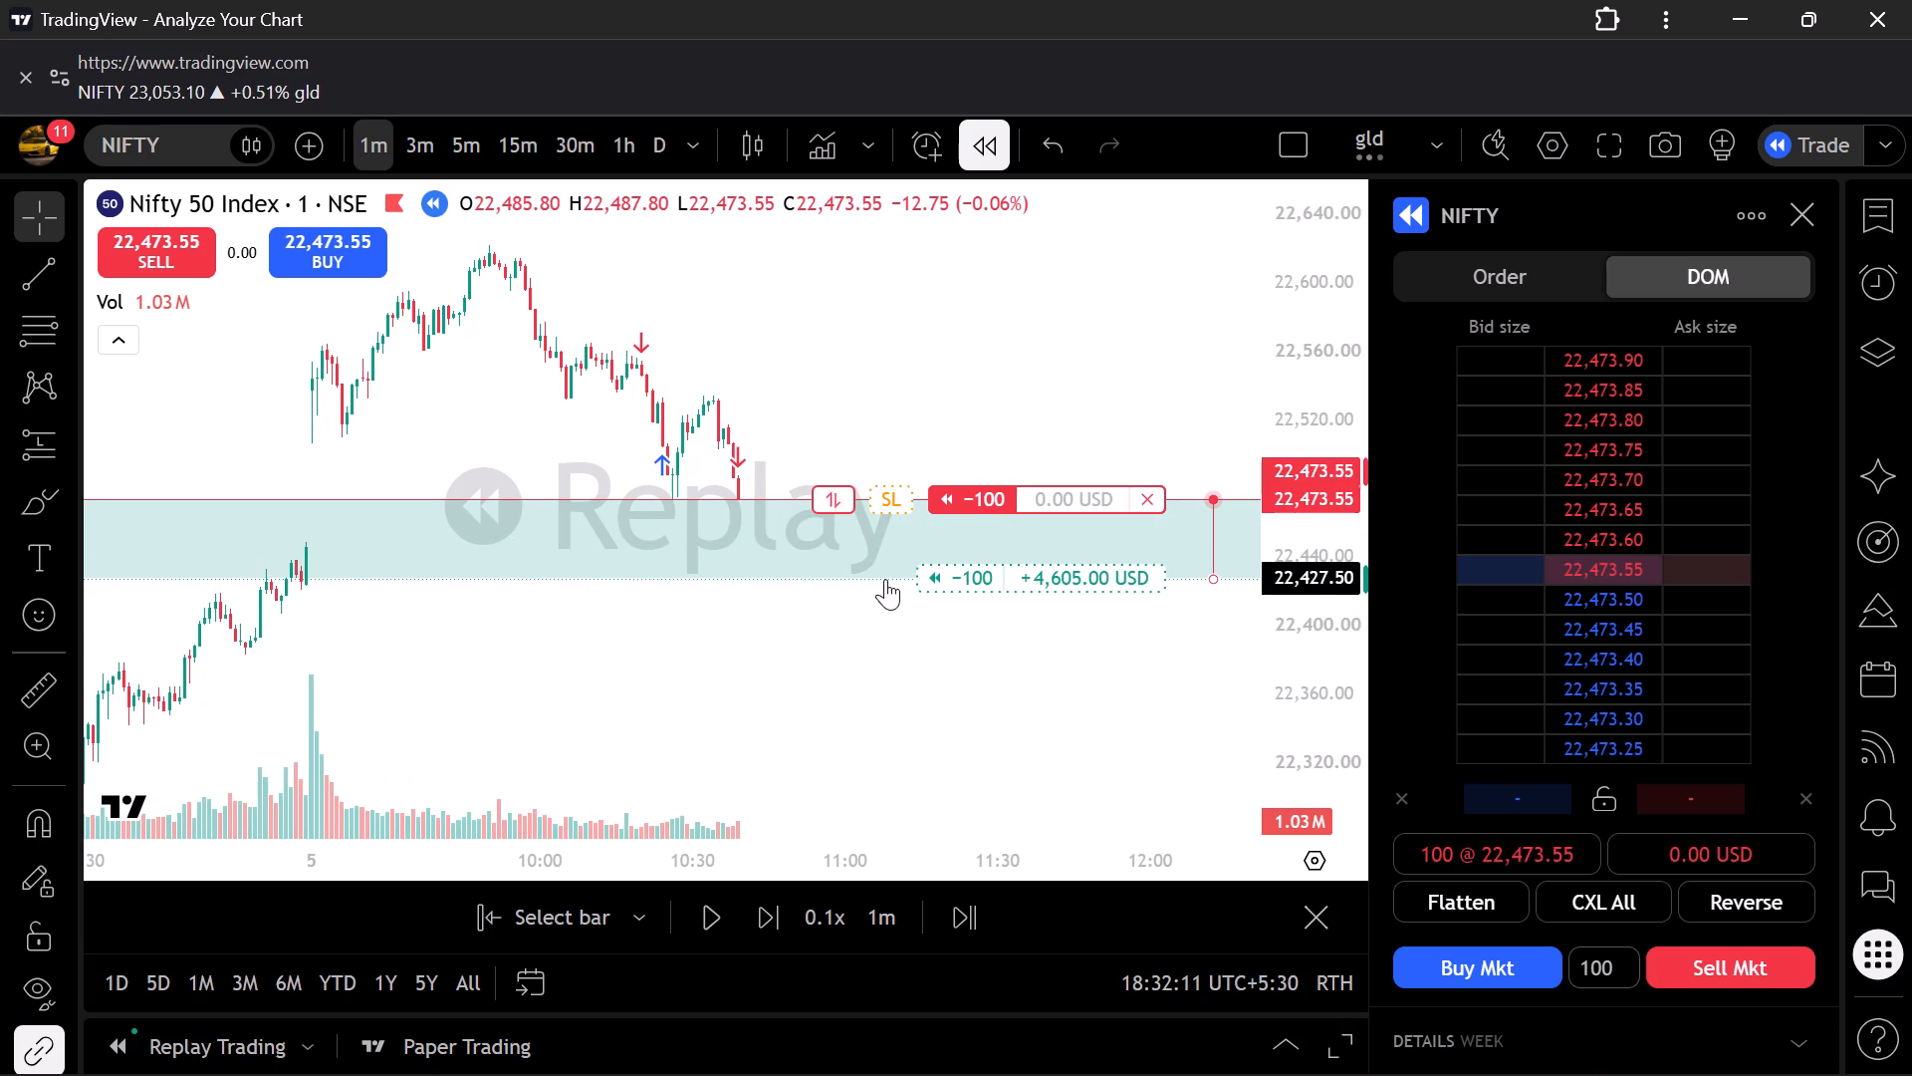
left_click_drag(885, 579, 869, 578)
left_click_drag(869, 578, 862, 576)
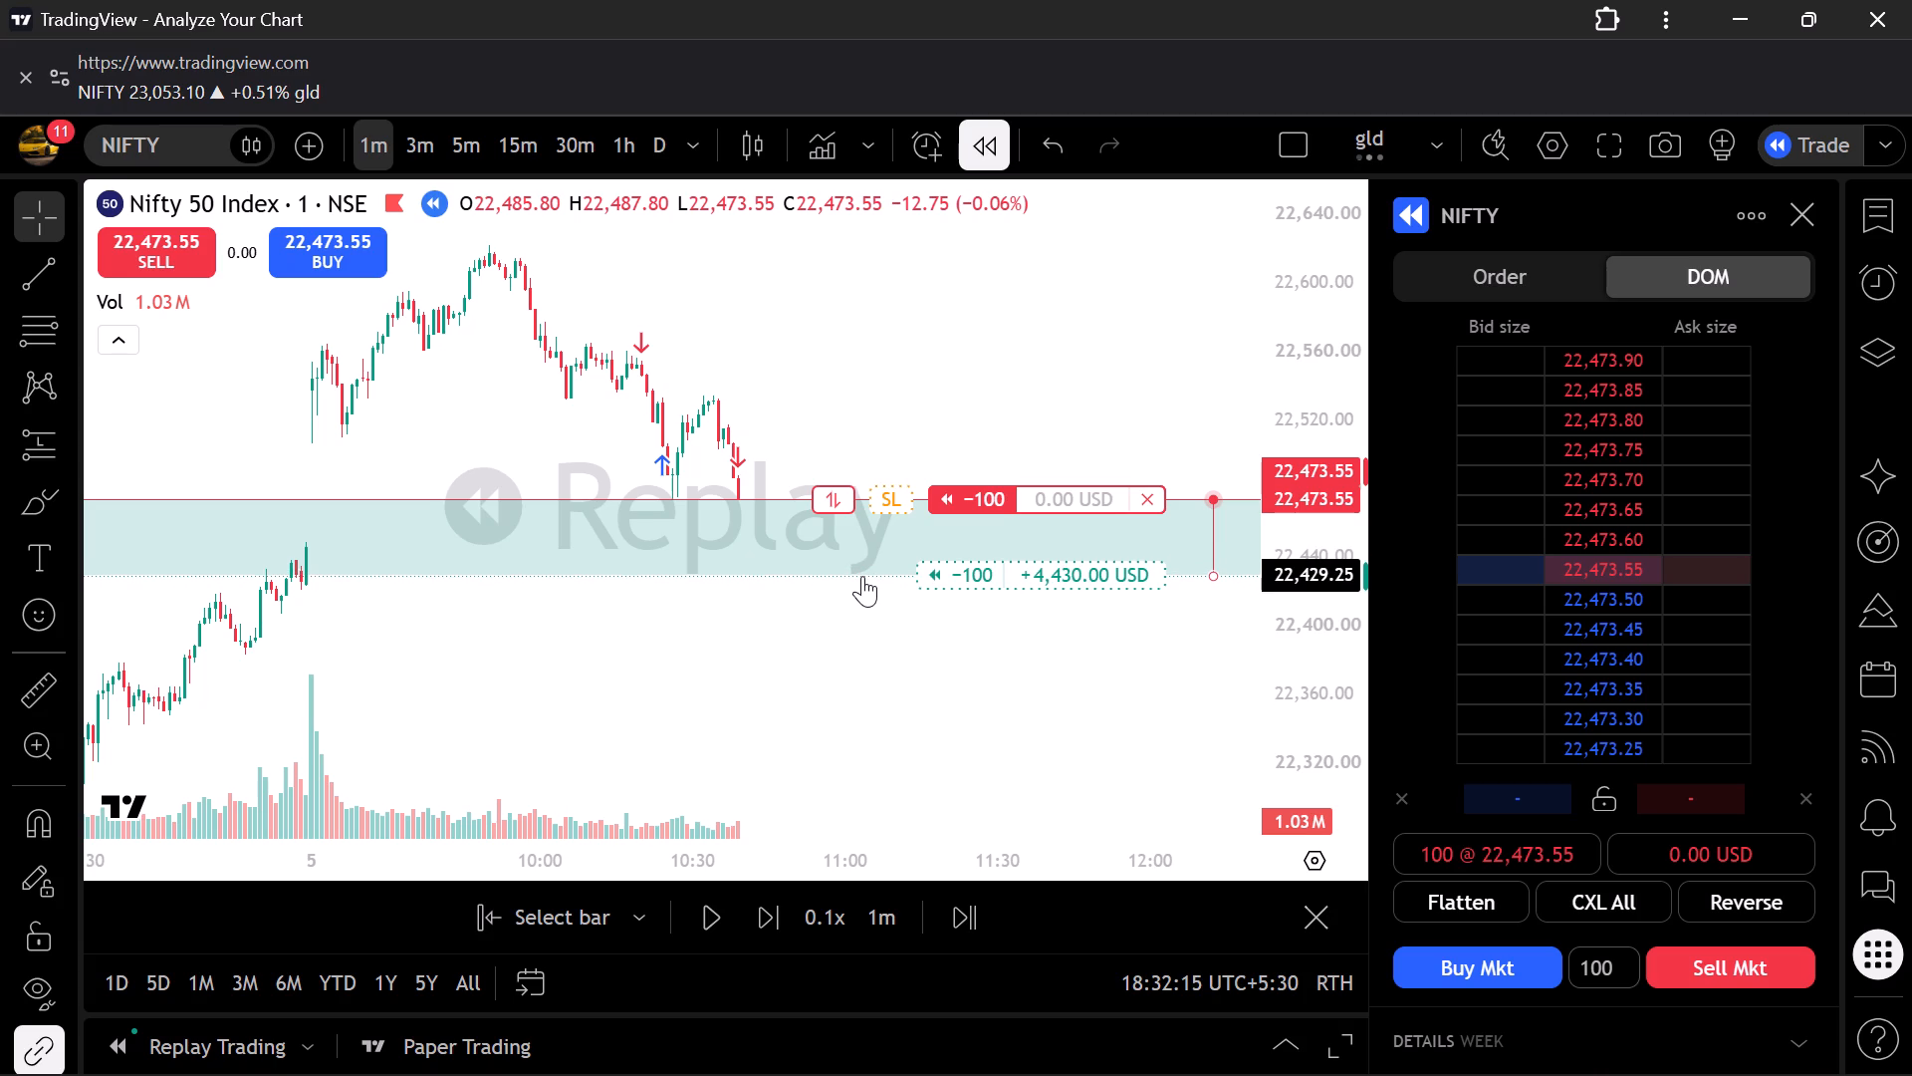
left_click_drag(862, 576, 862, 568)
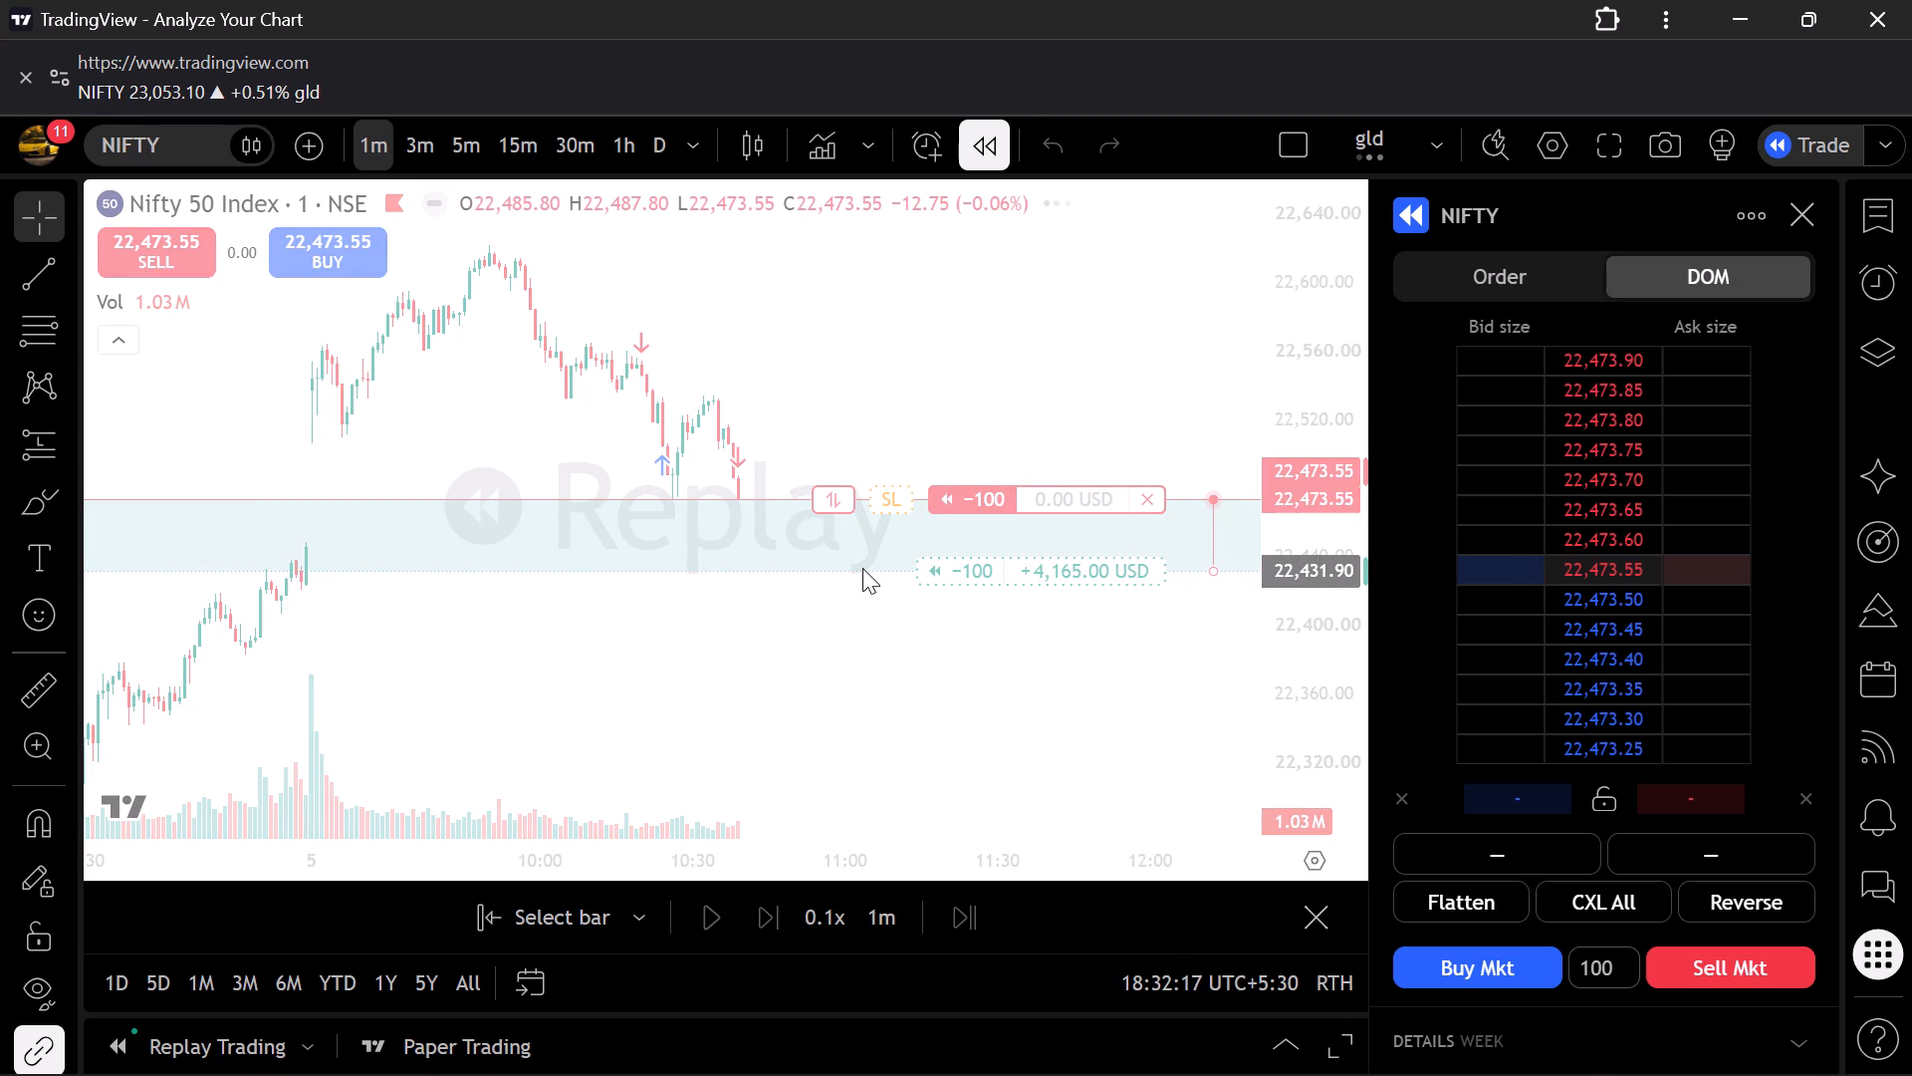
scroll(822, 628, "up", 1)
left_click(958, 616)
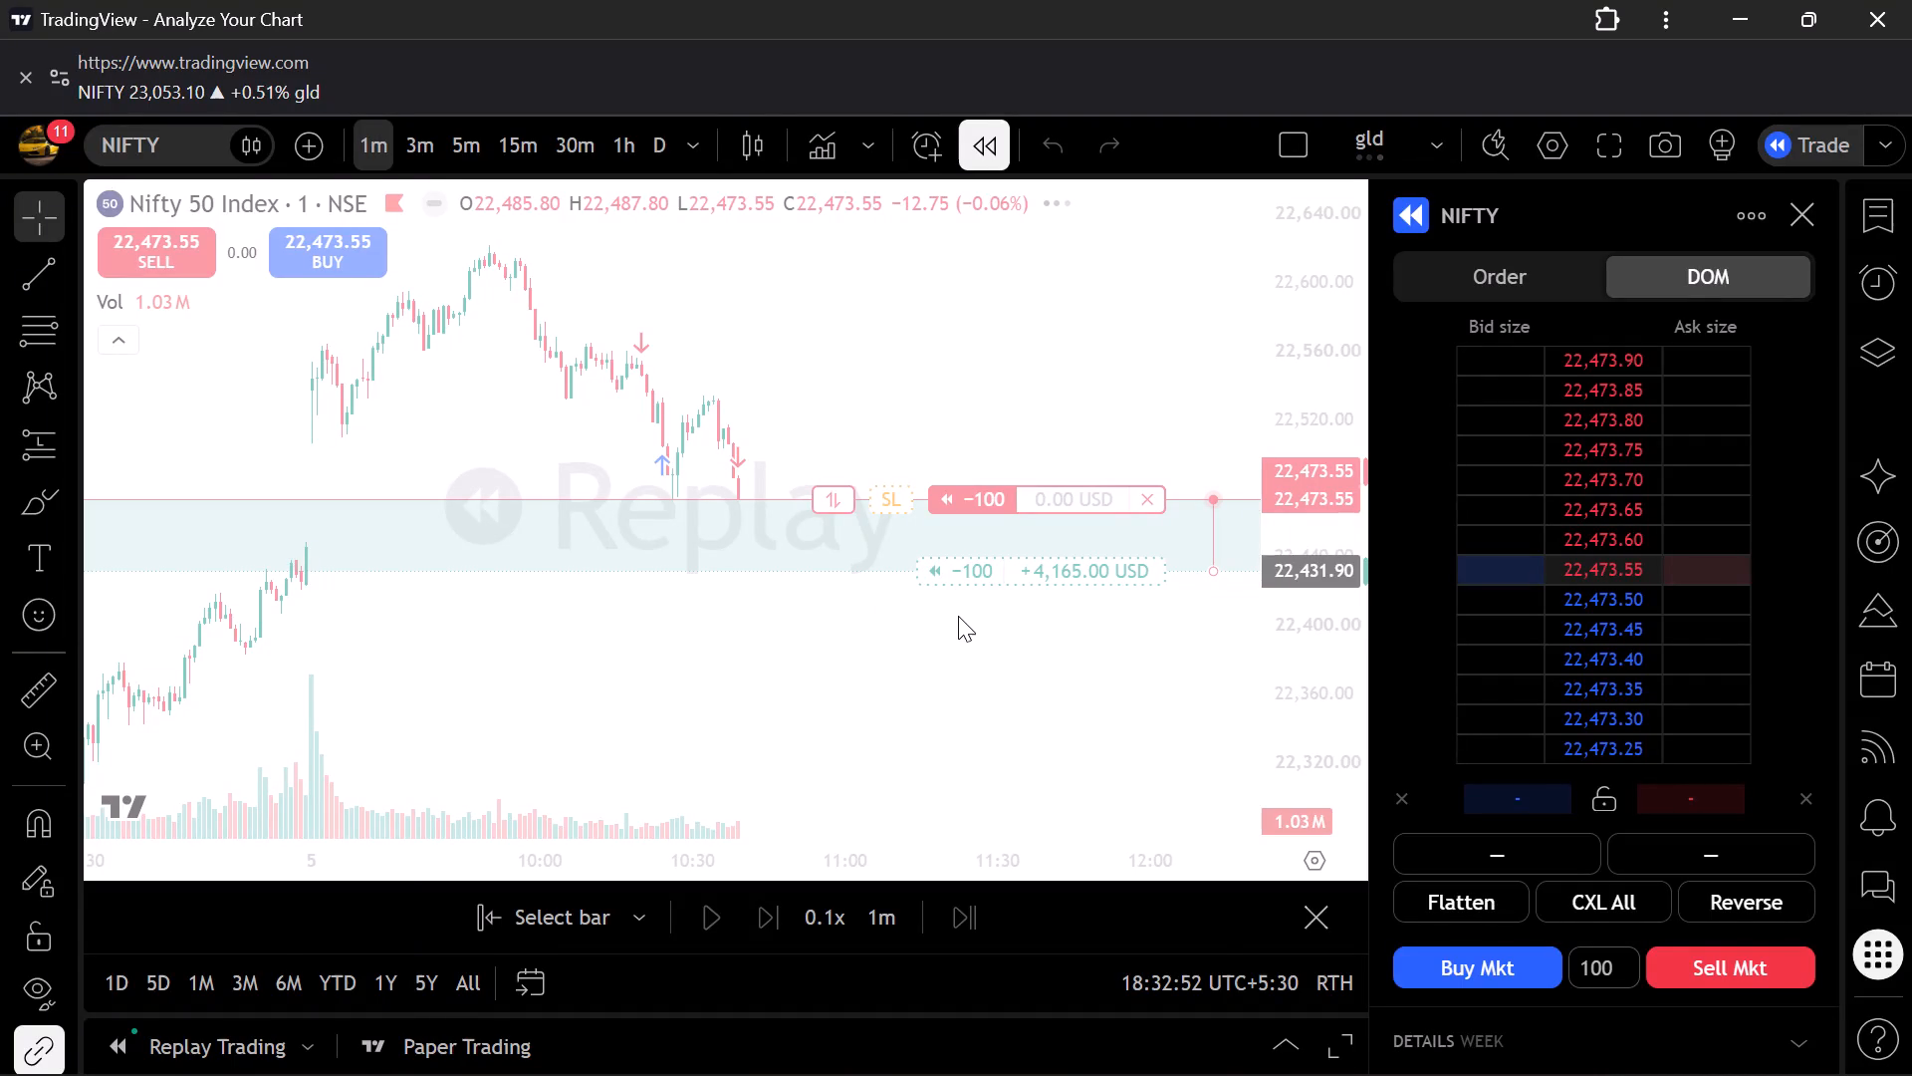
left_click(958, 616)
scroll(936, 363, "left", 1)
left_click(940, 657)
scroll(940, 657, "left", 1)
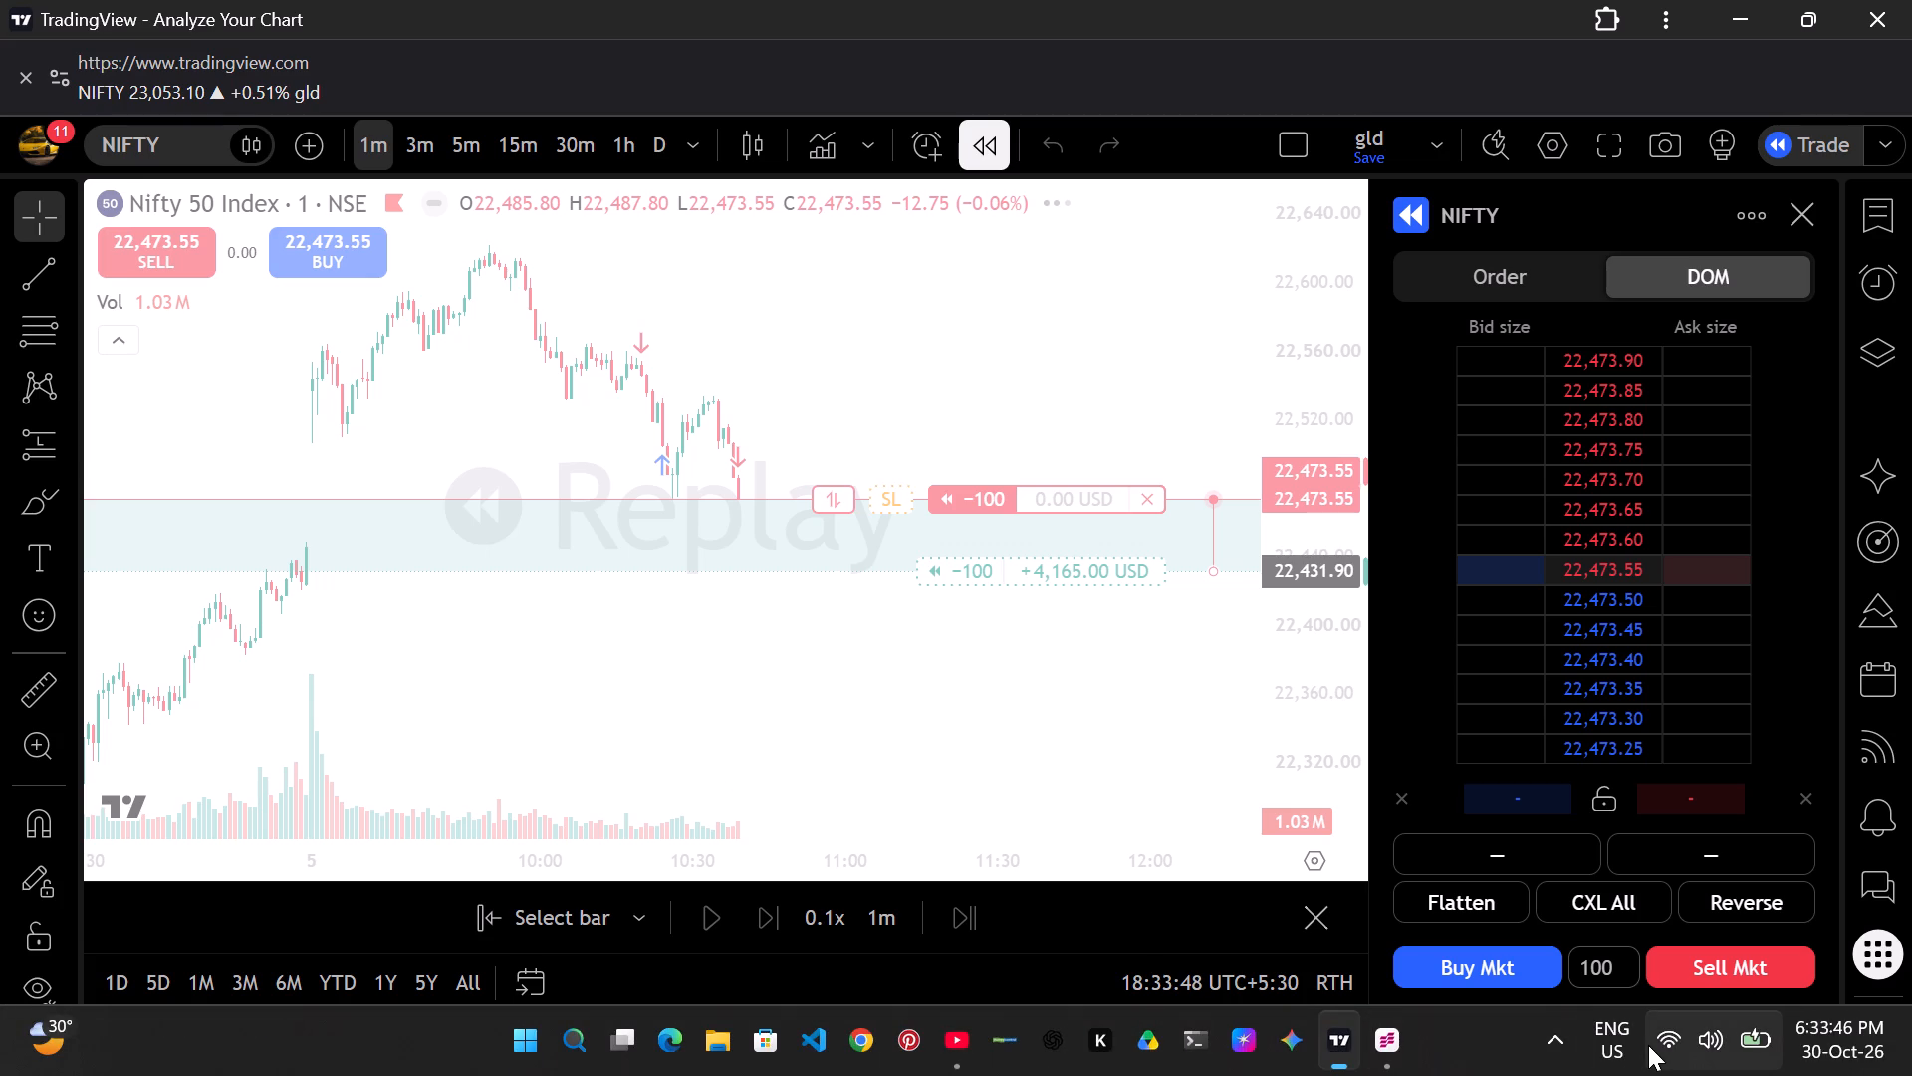
Check the computer's Wi-Fi connection and rescan for available networks, returning to the replay chart.
left_click(1648, 1045)
left_click(1693, 1033)
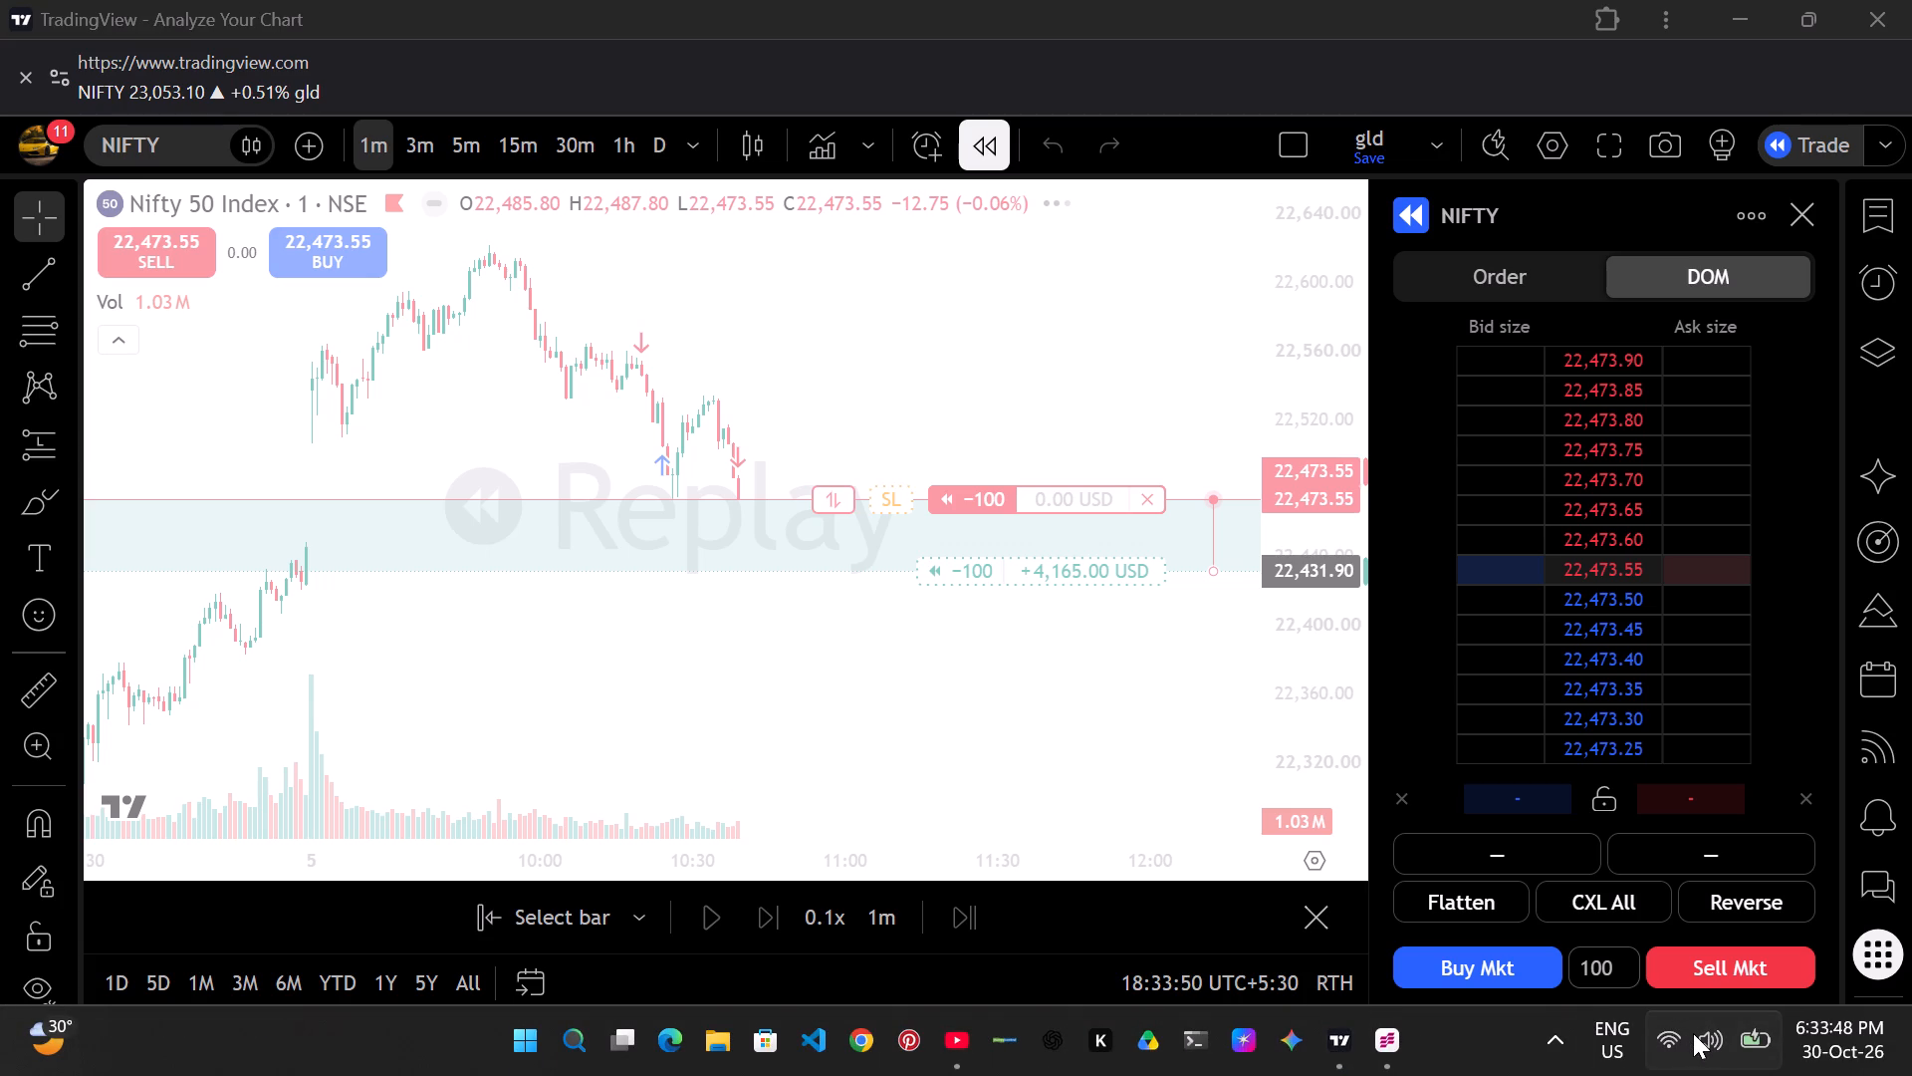
left_click(1693, 1033)
left_click(1693, 1033)
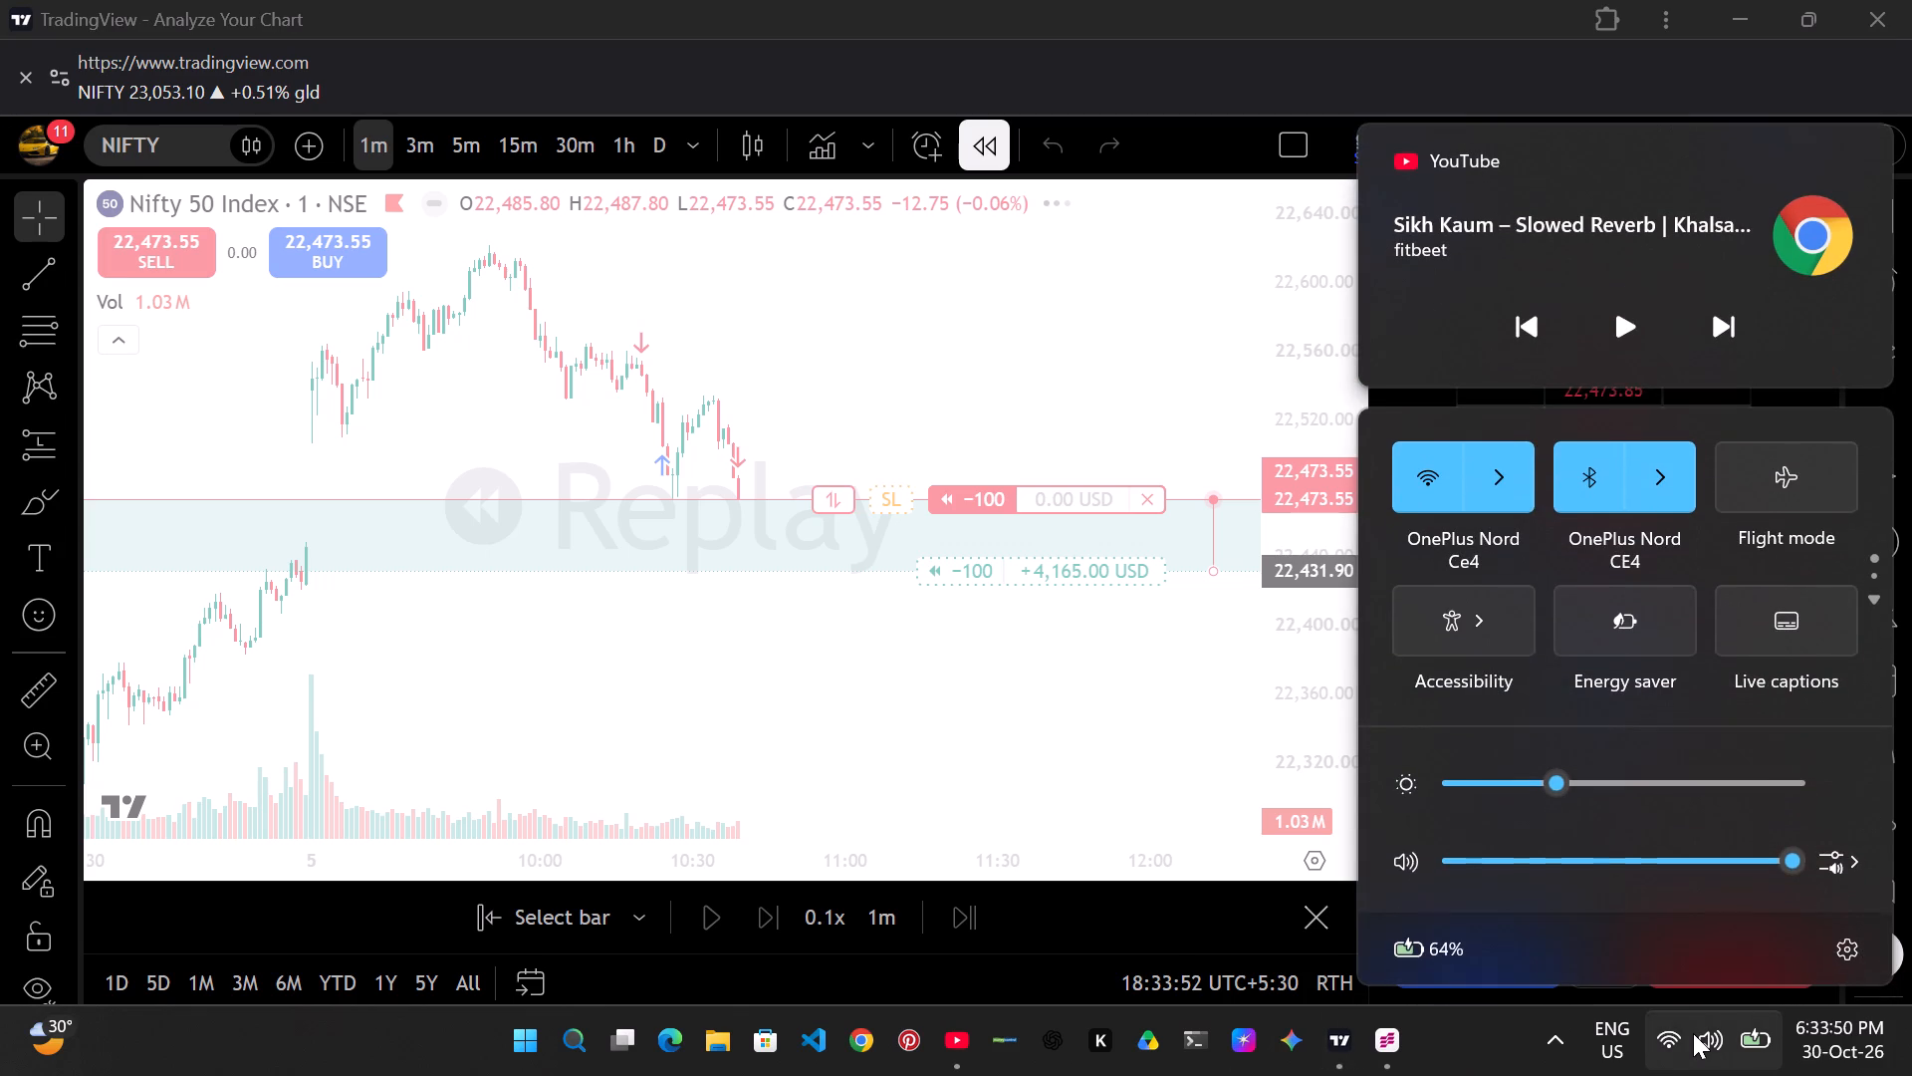
left_click(1507, 496)
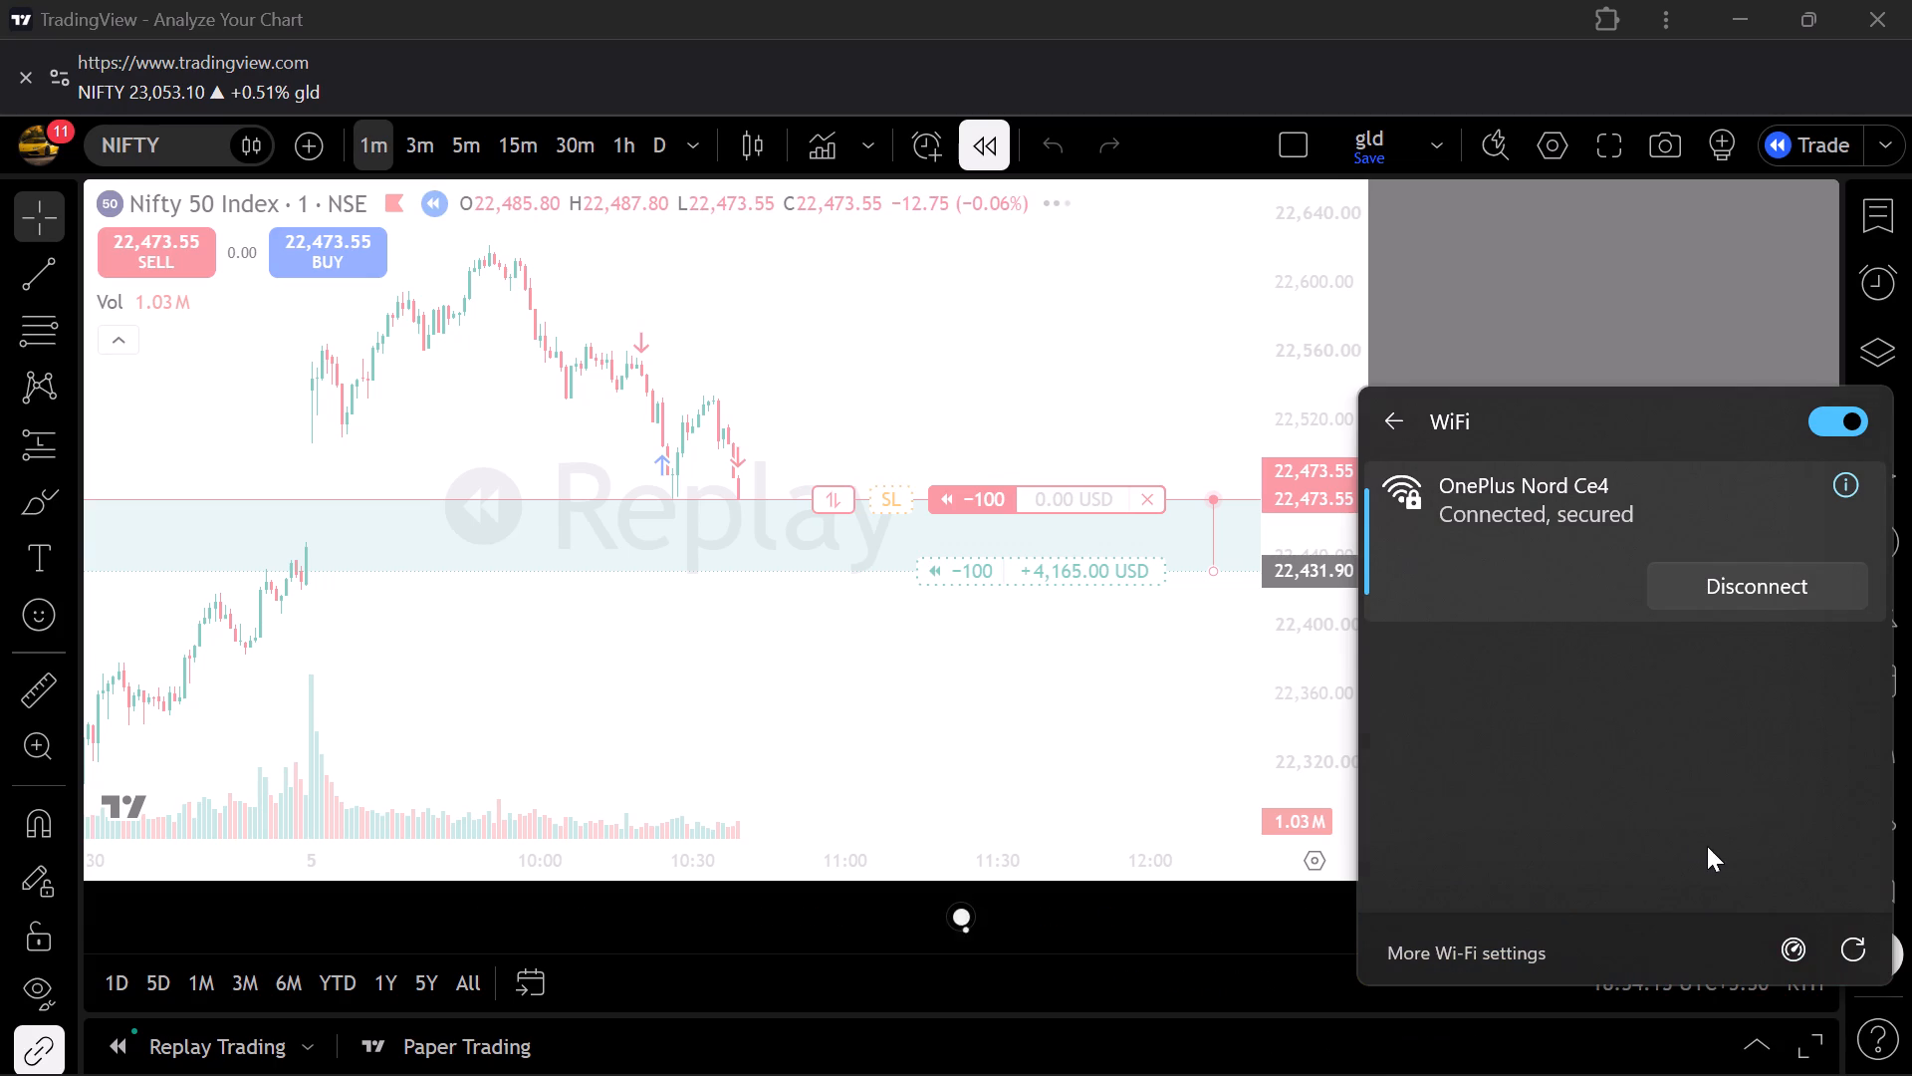
left_click(1844, 943)
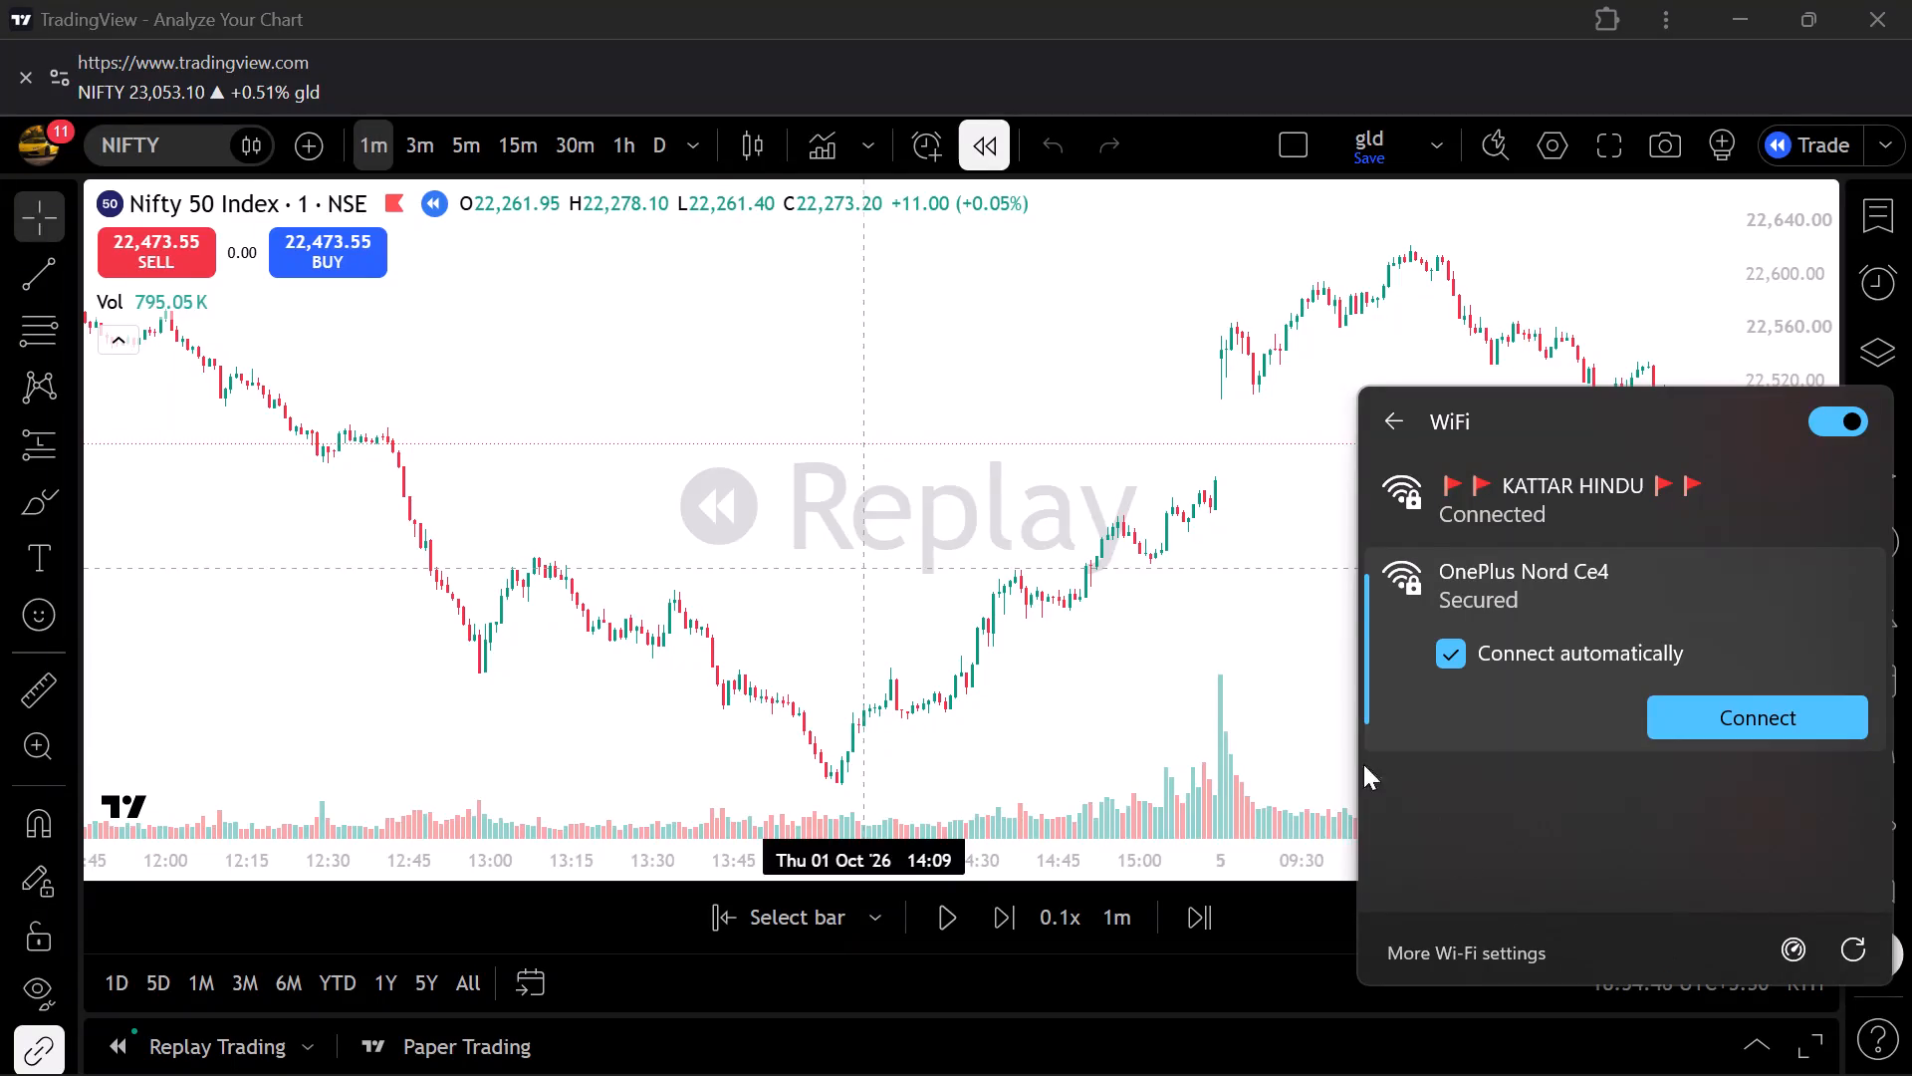
scroll(1246, 711, "left", 4)
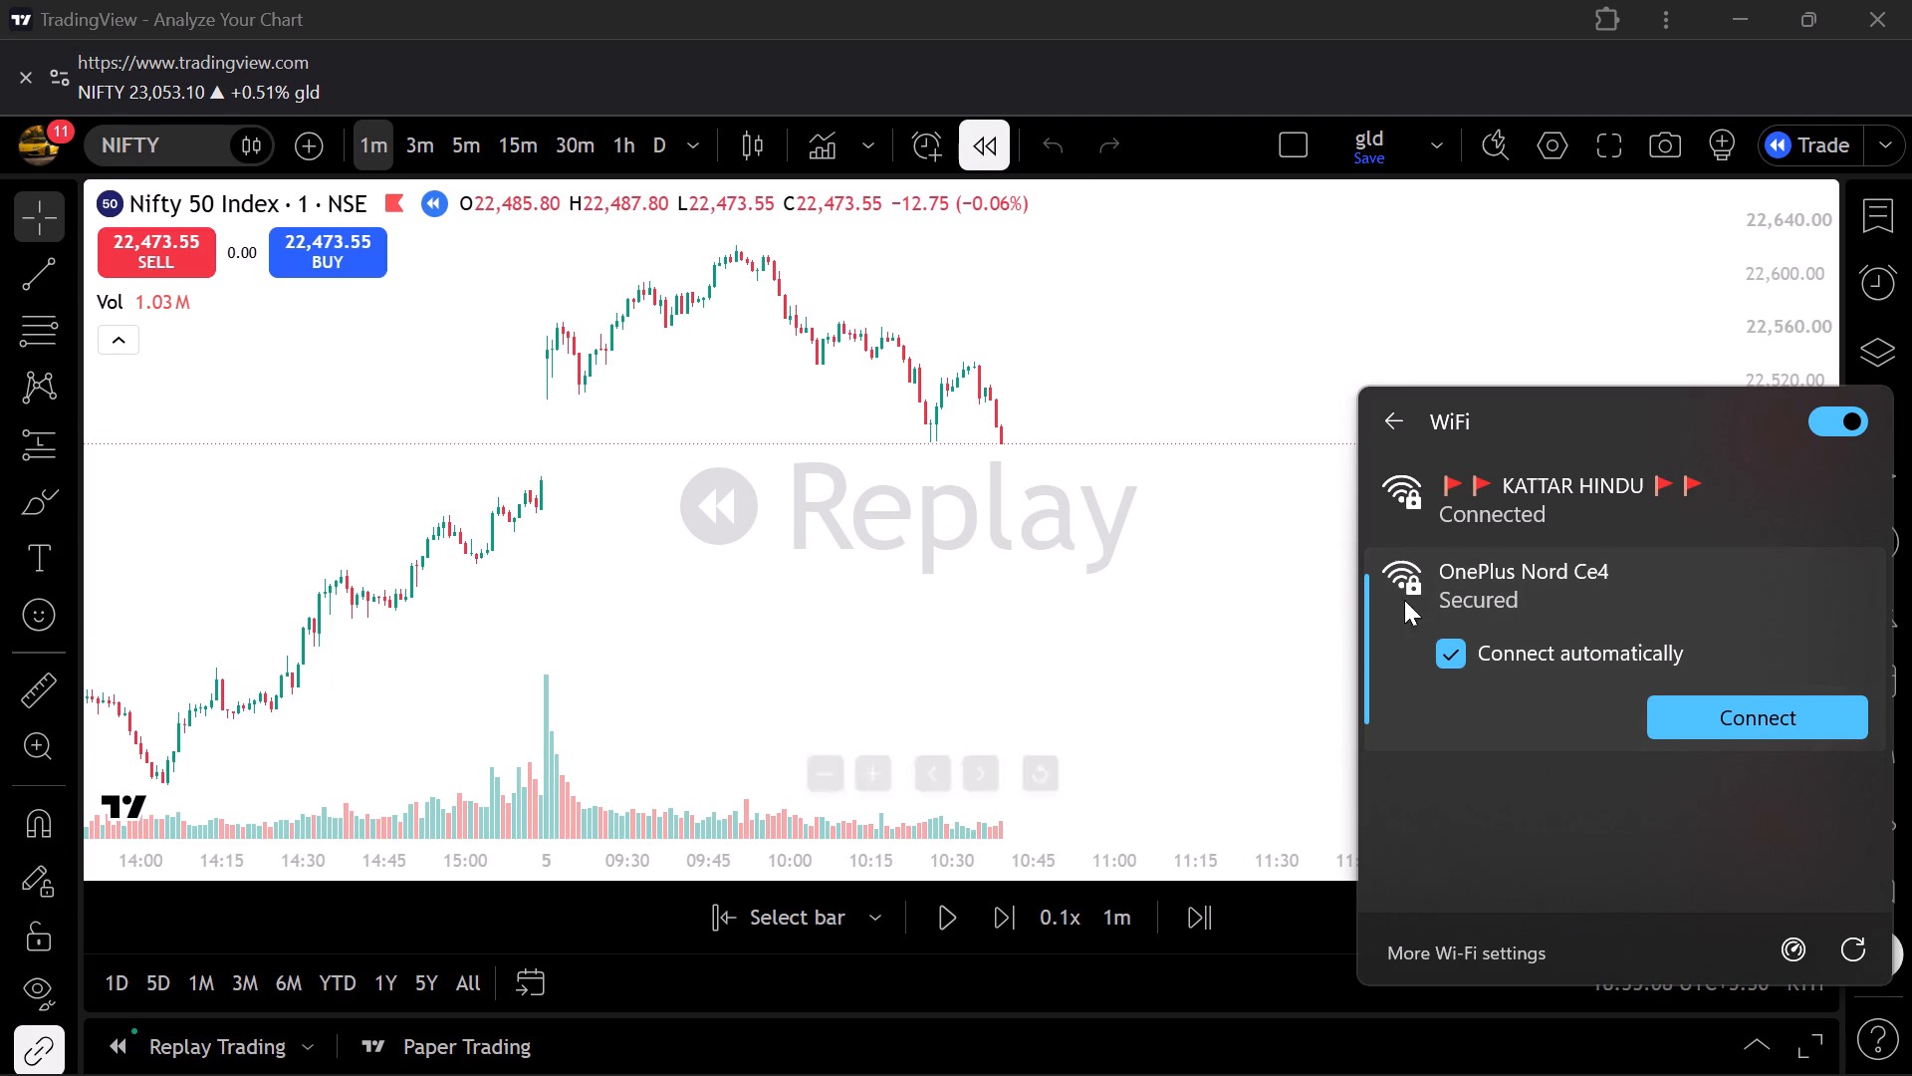
left_click(1122, 599)
Reopen the NIFTY trading controls and open a short position of 1,000 units with a market sell order.
scroll(1122, 599, "up", 2)
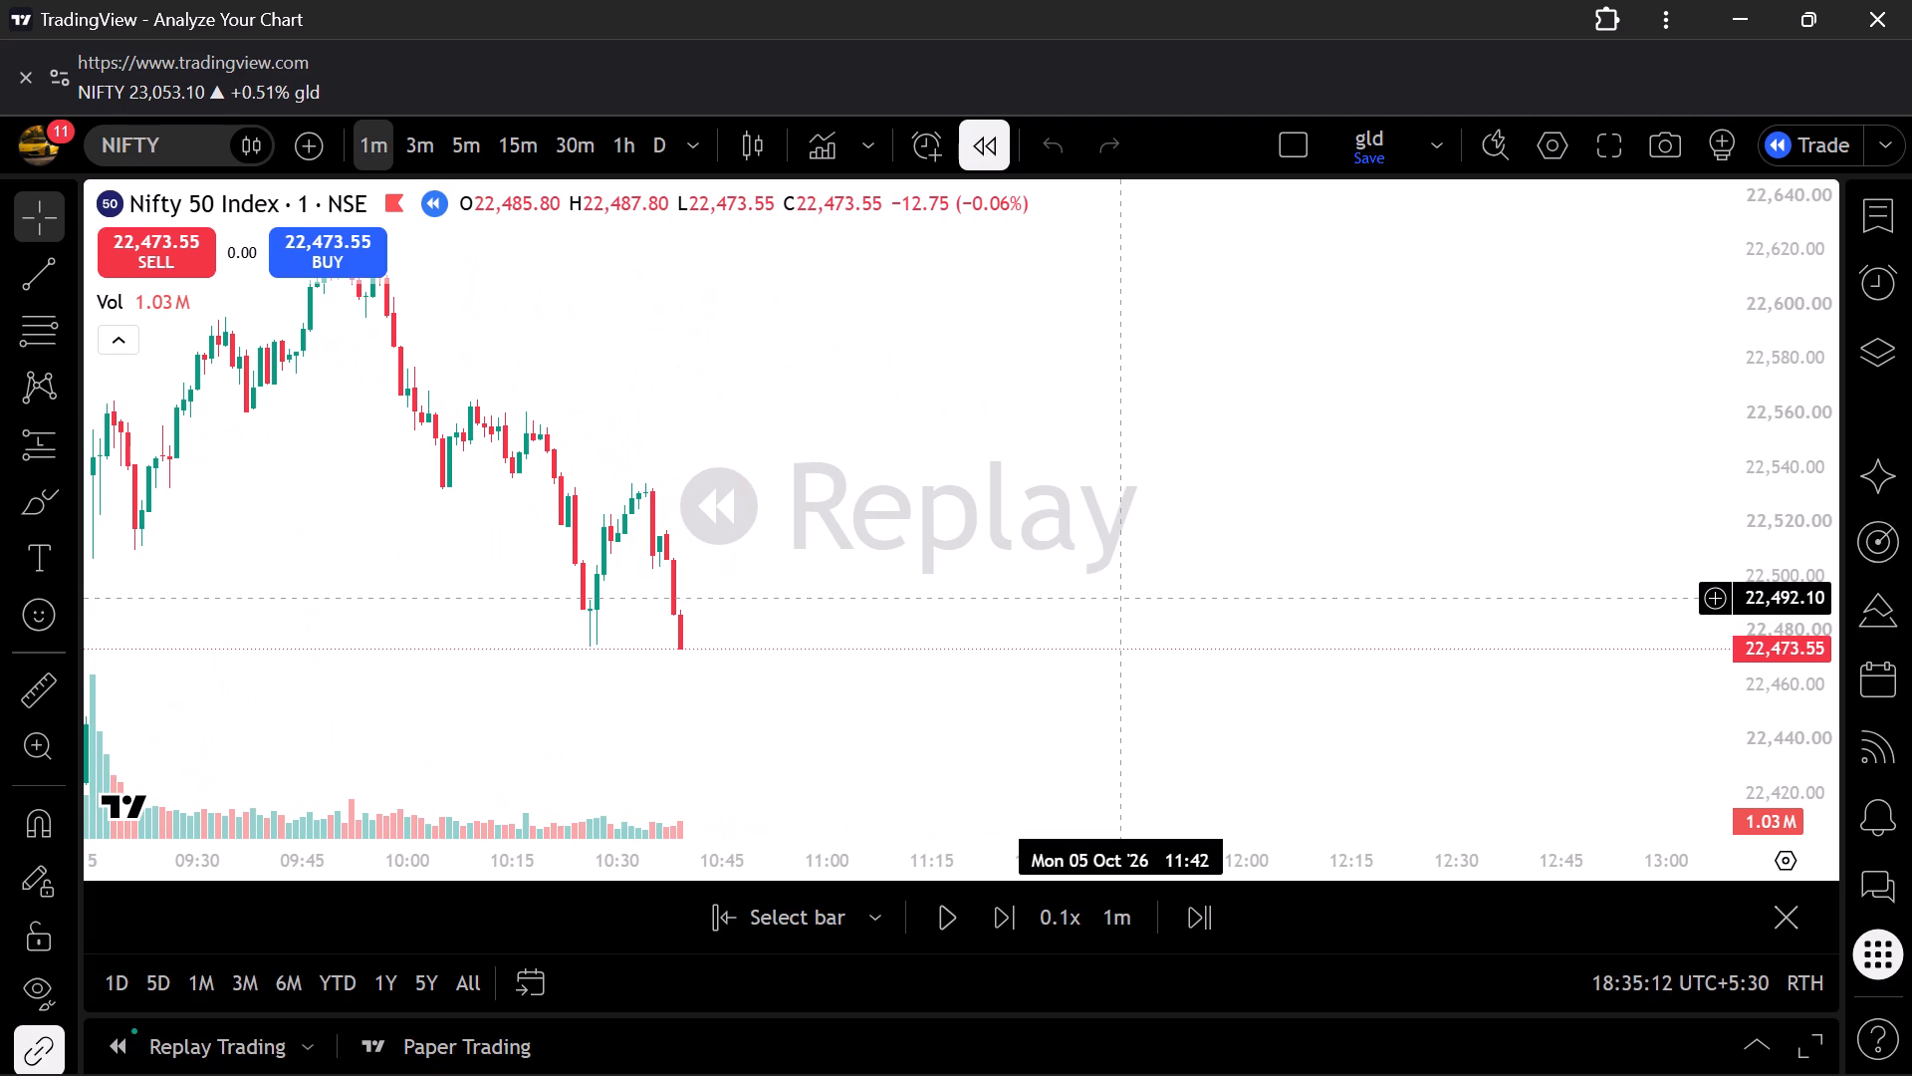
left_click(1815, 161)
scroll(1013, 514, "down", 1)
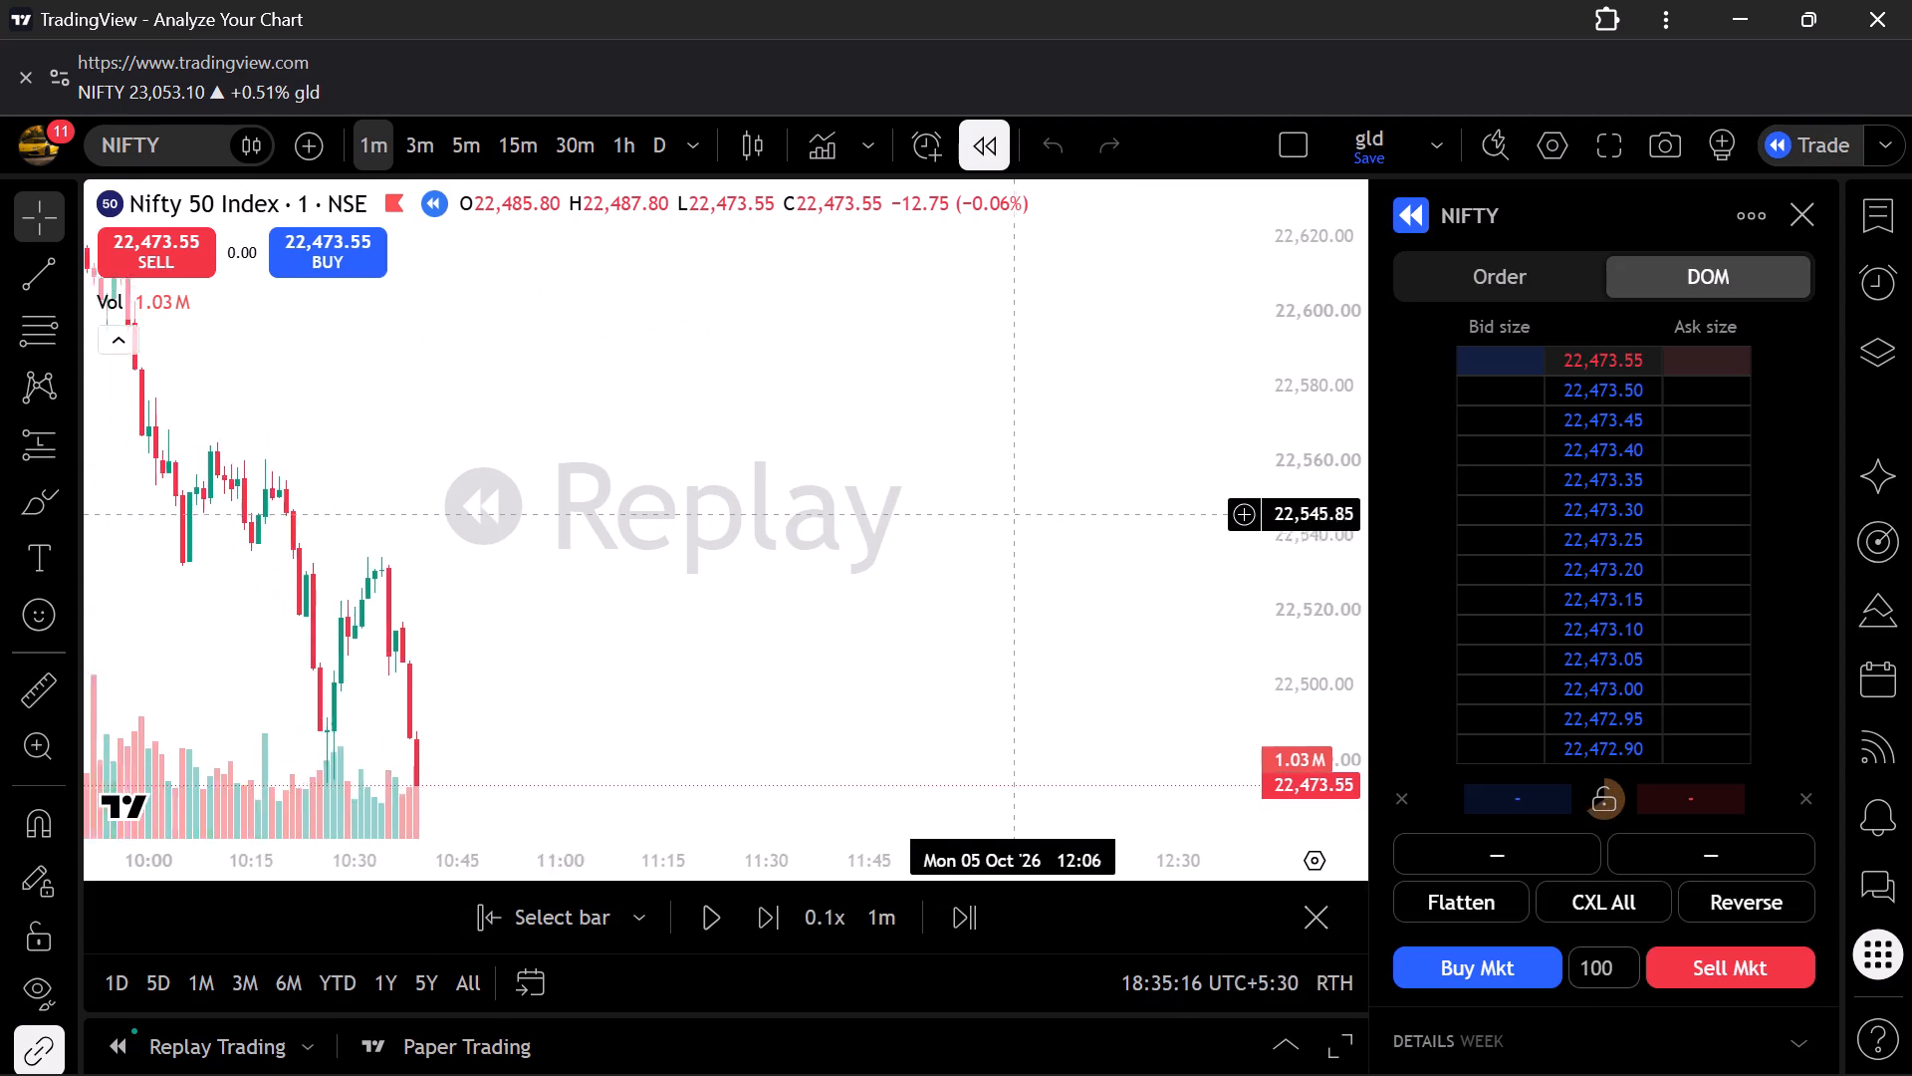
scroll(1013, 514, "down", 1)
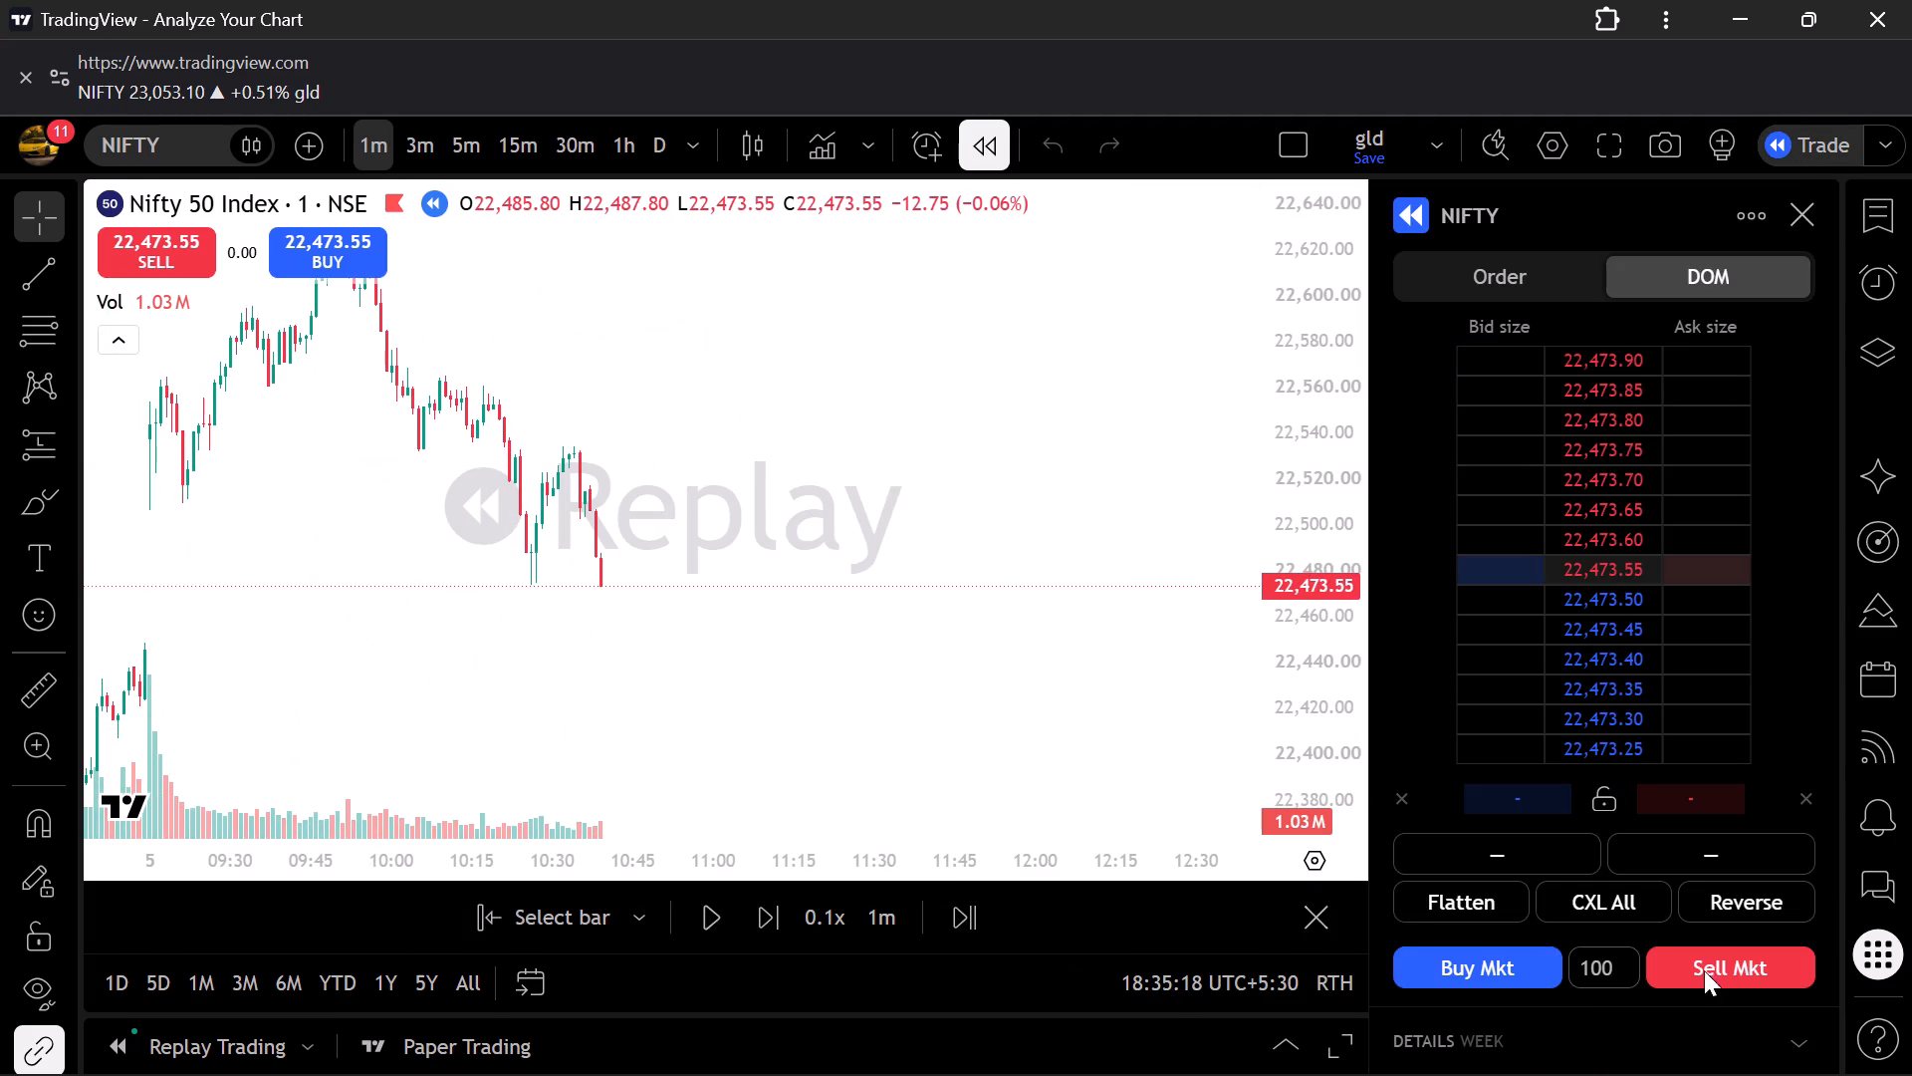
left_click(1762, 979)
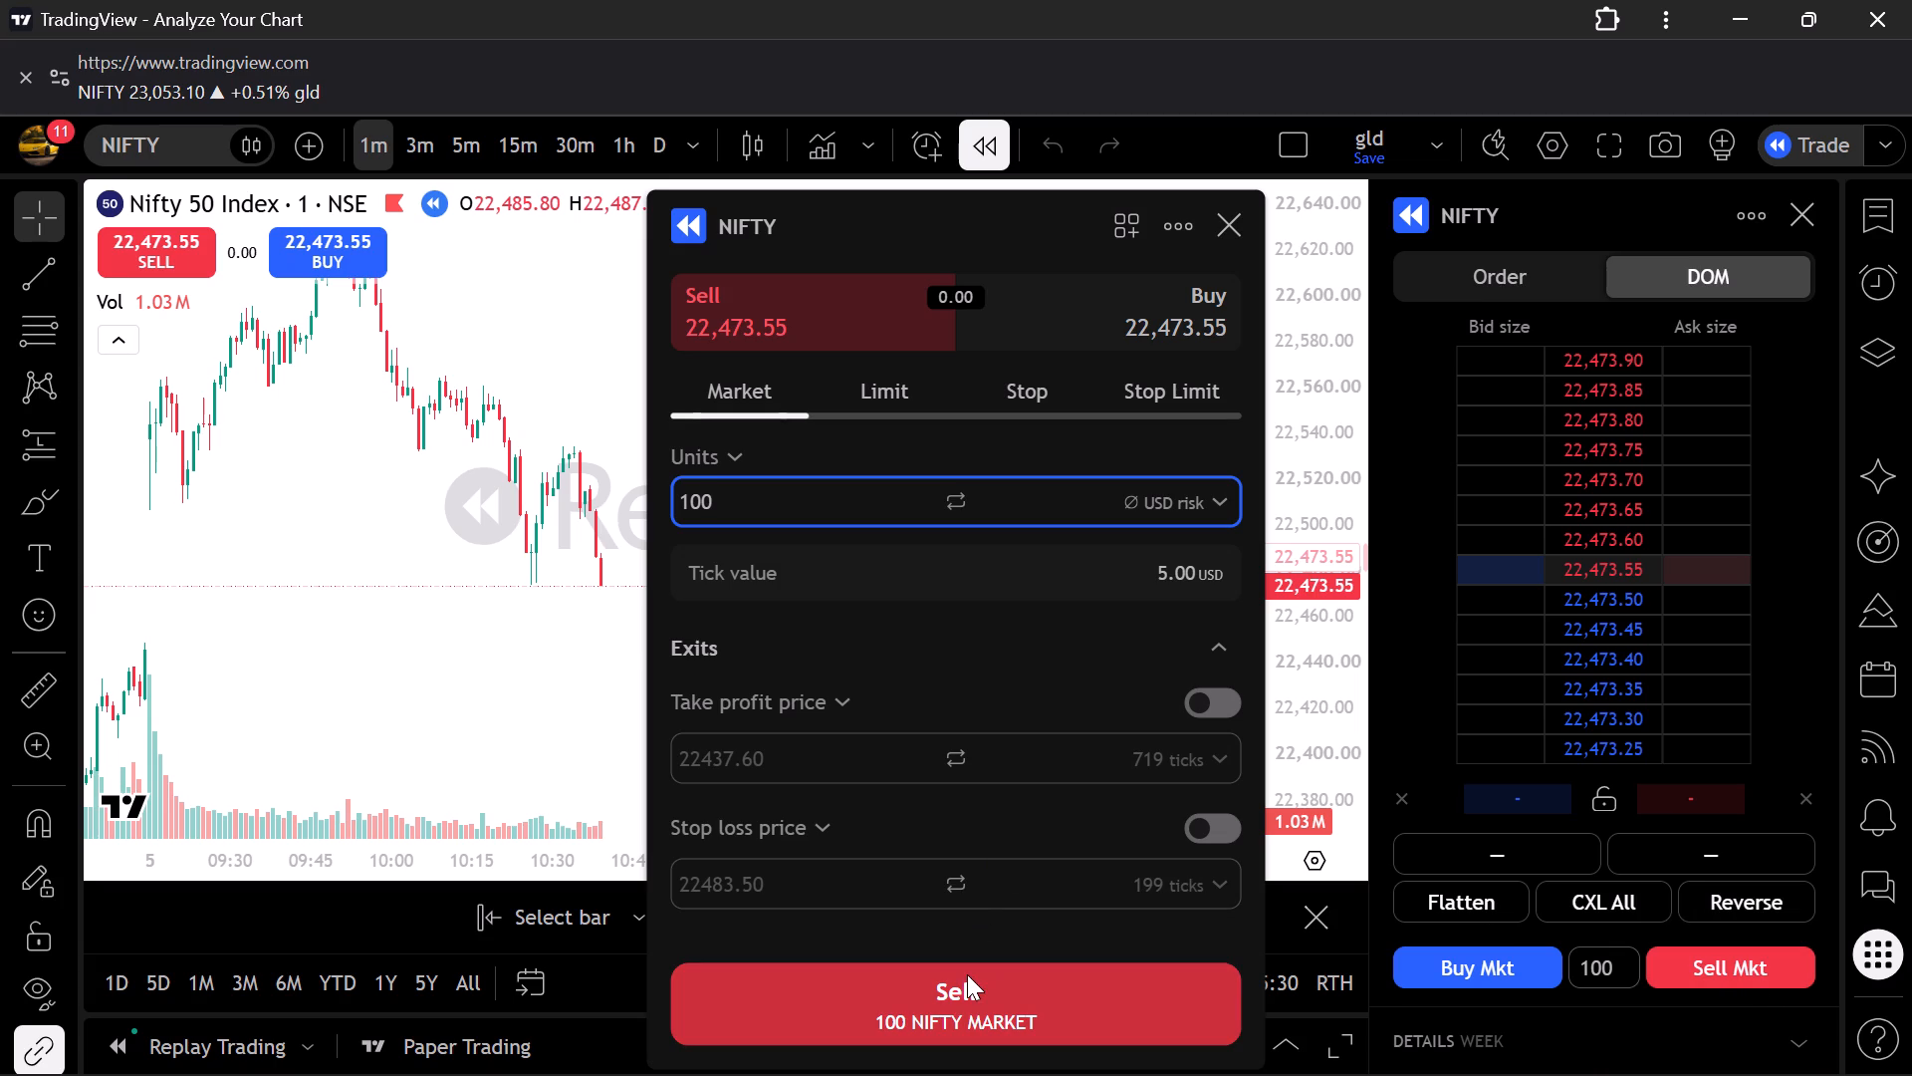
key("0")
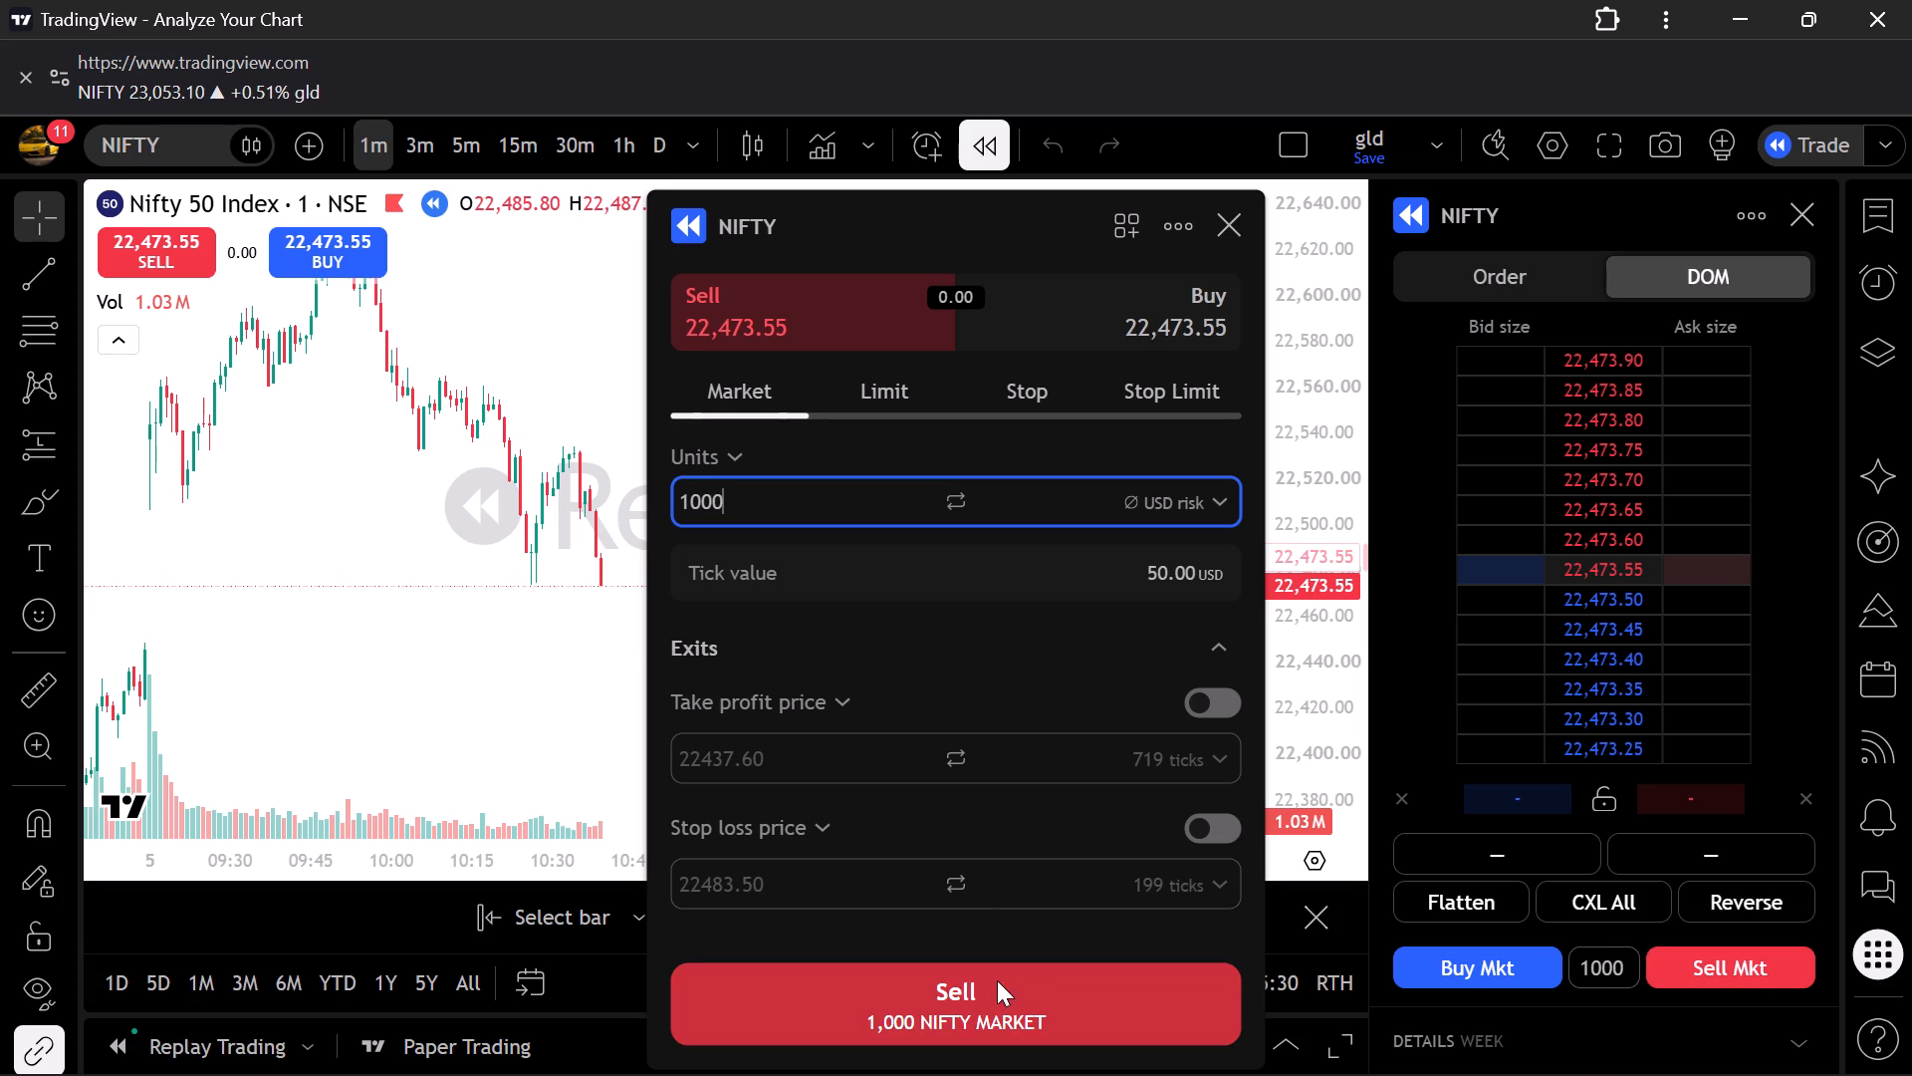
left_click(969, 999)
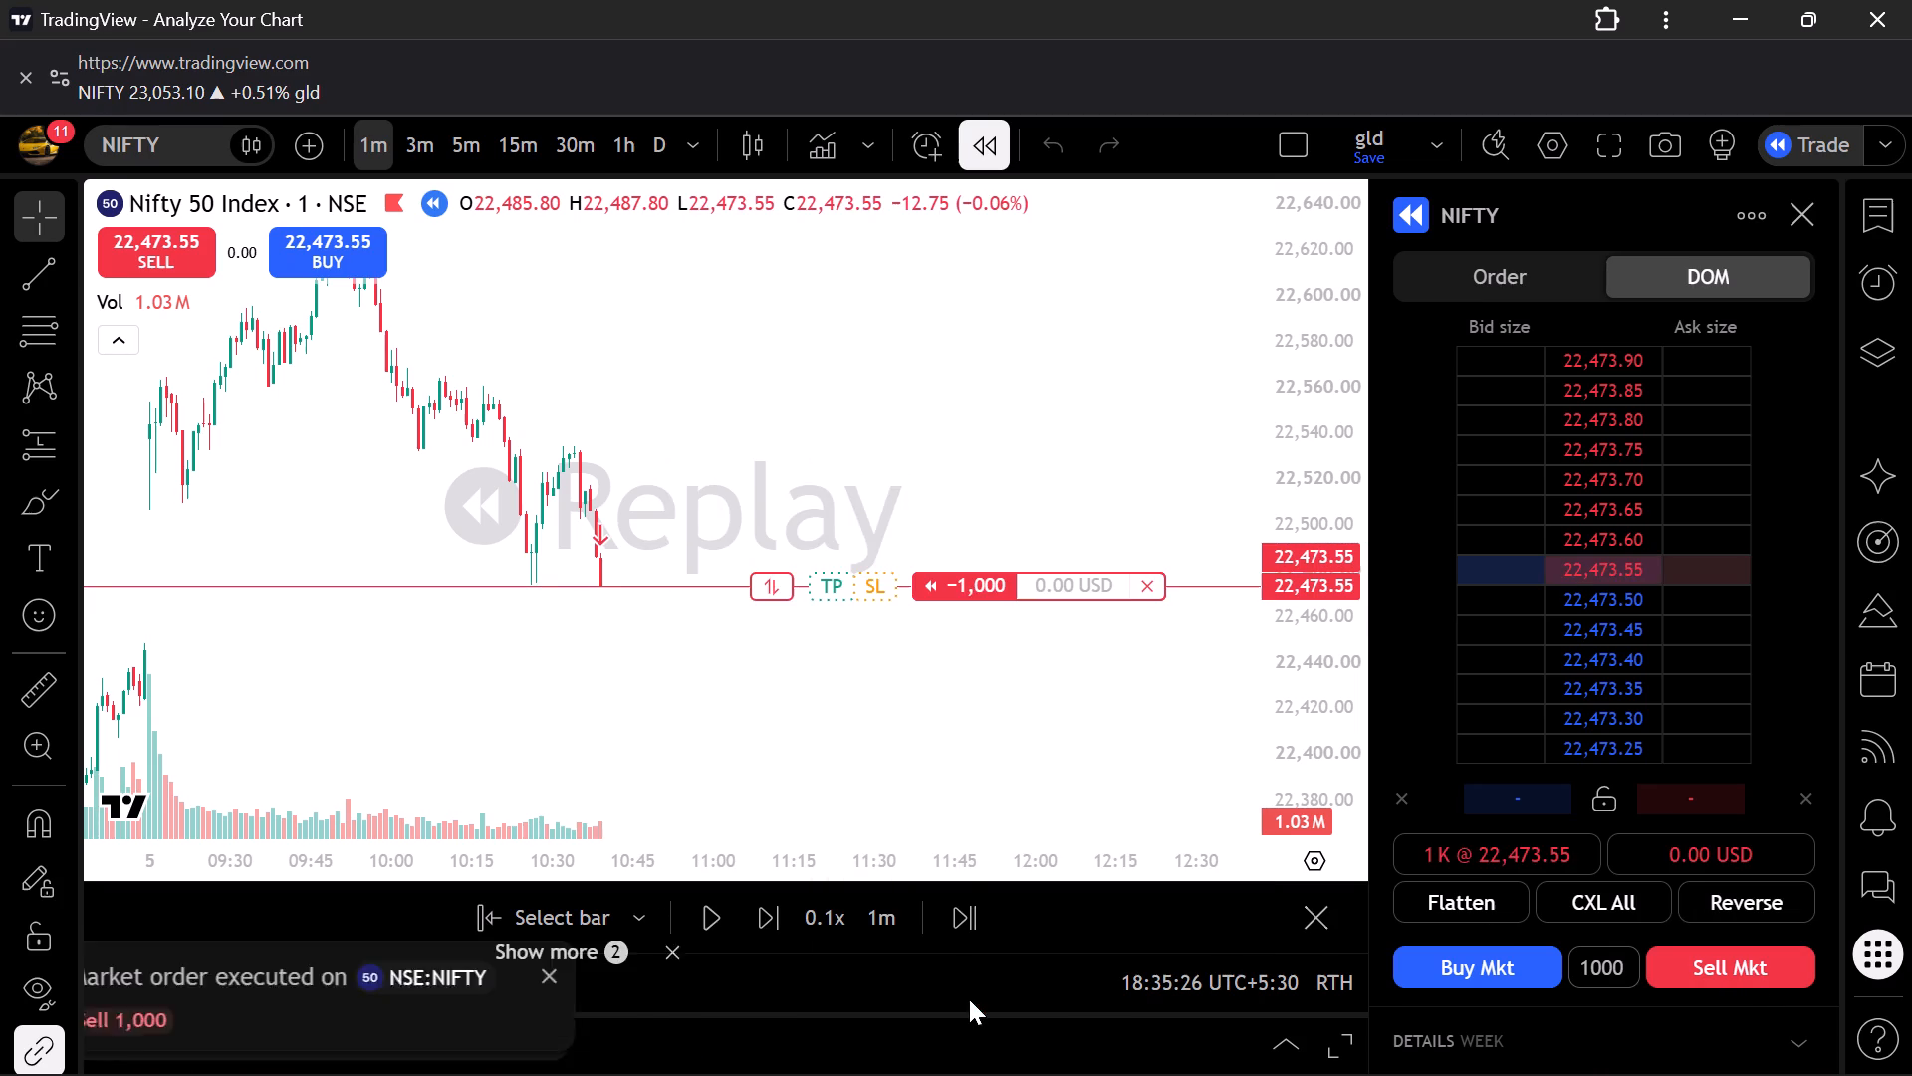
Place a take profit at 22,427.90 and a stop loss at 22,492.35 on the 1,000-unit NIFTY short.
left_click_drag(832, 590, 845, 690)
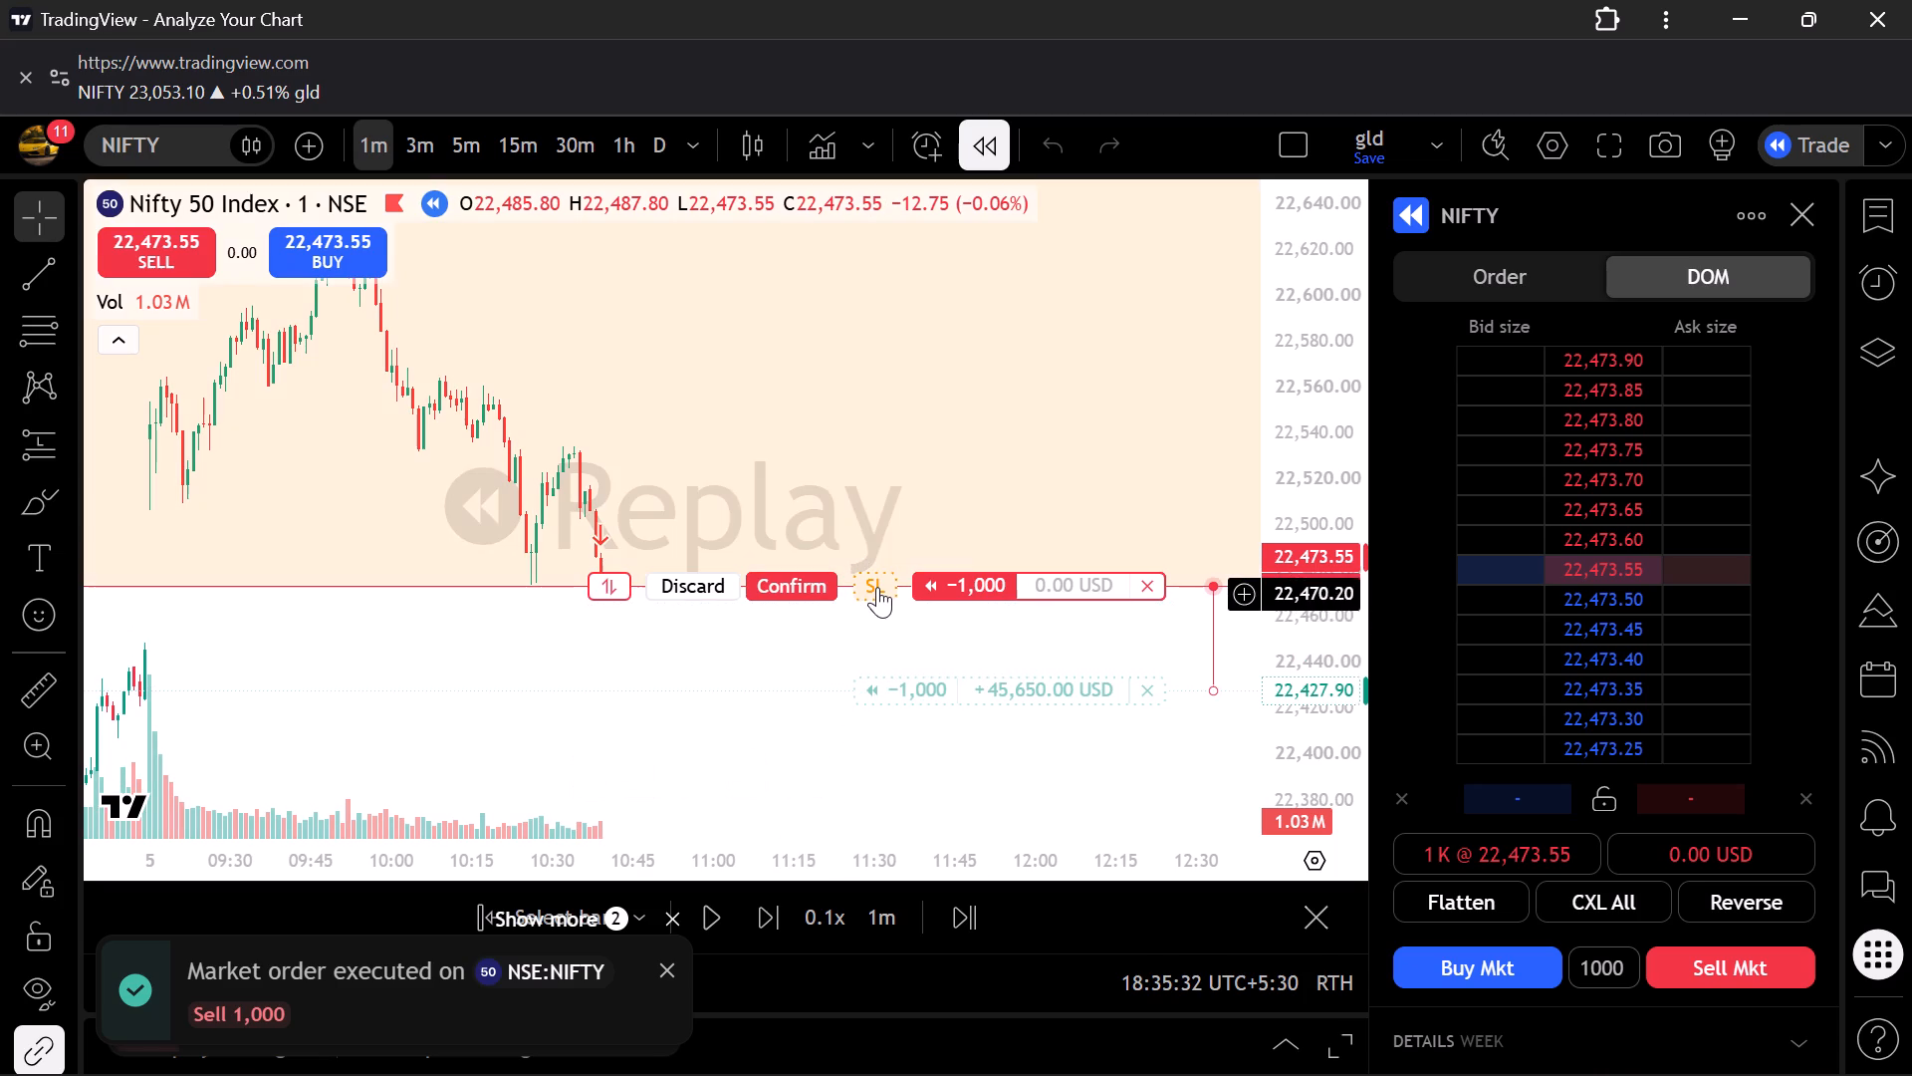
left_click_drag(877, 587, 872, 543)
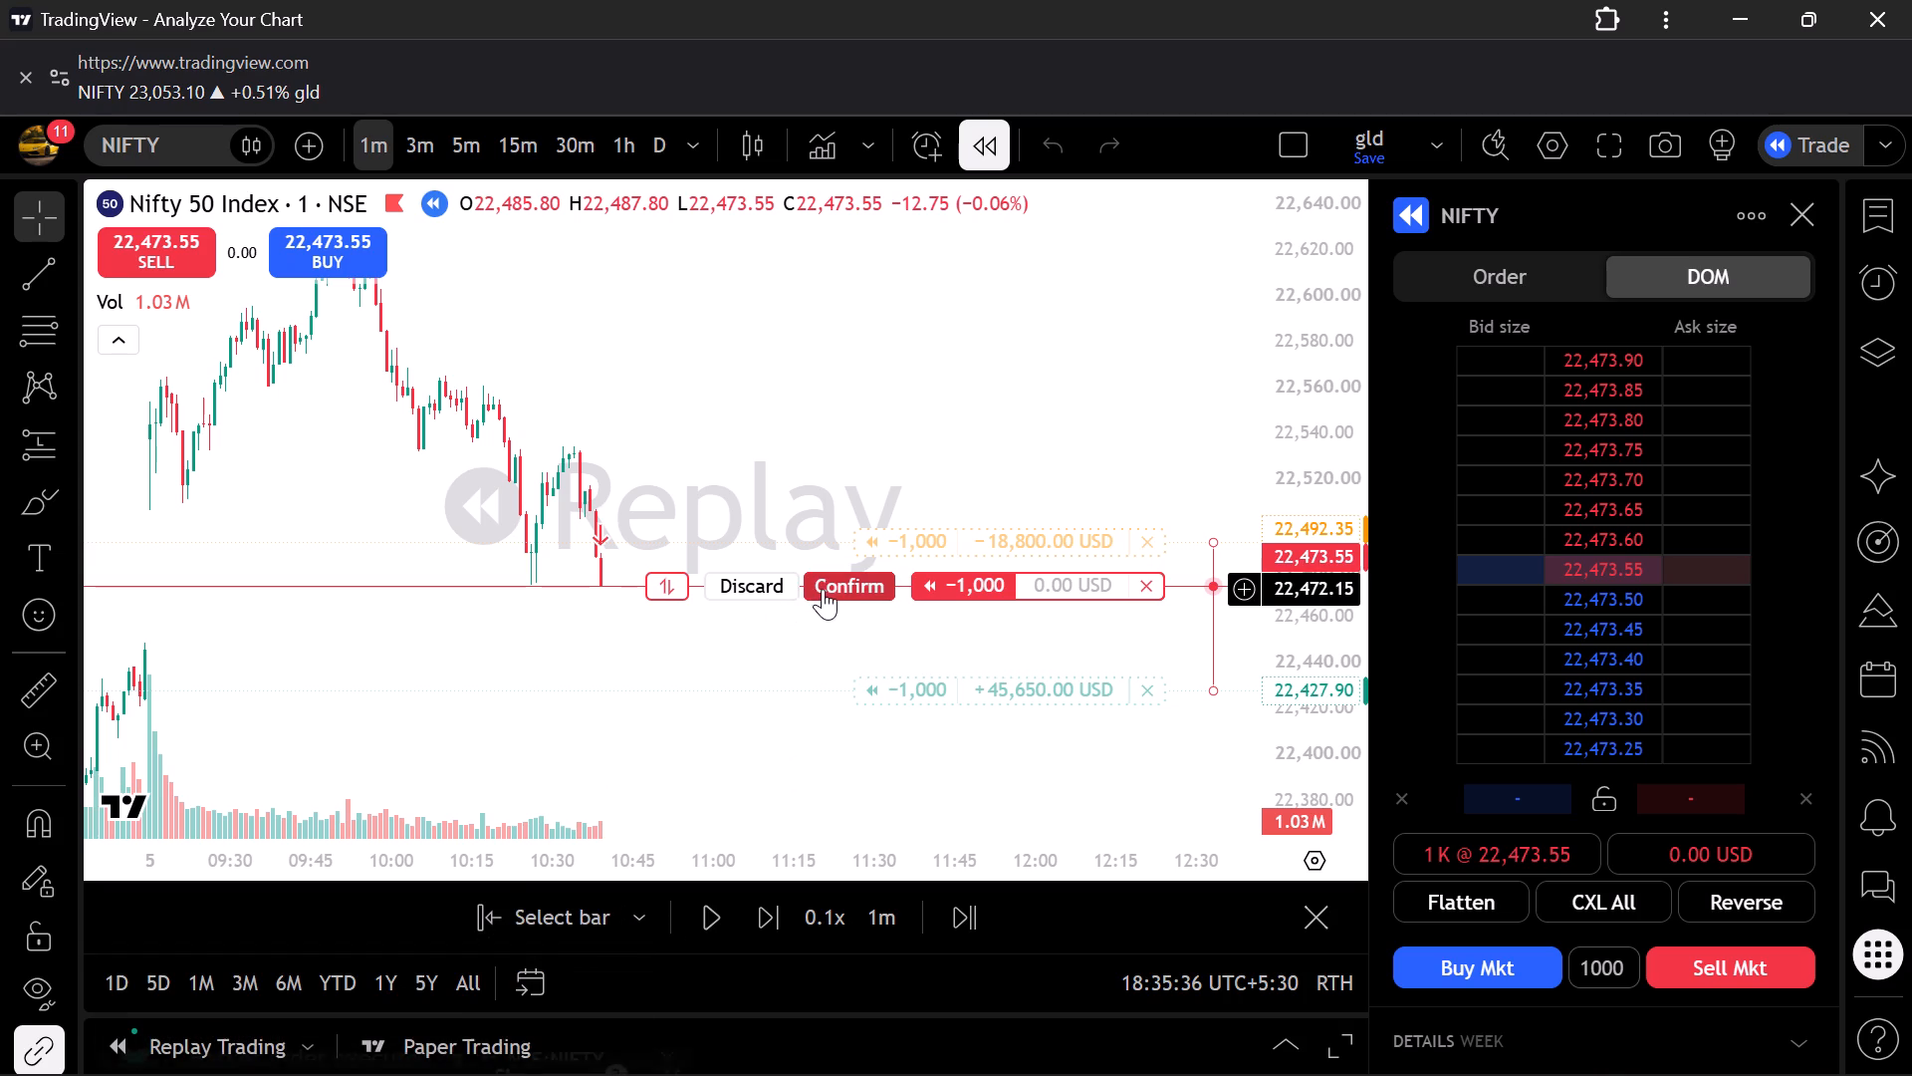
left_click(829, 587)
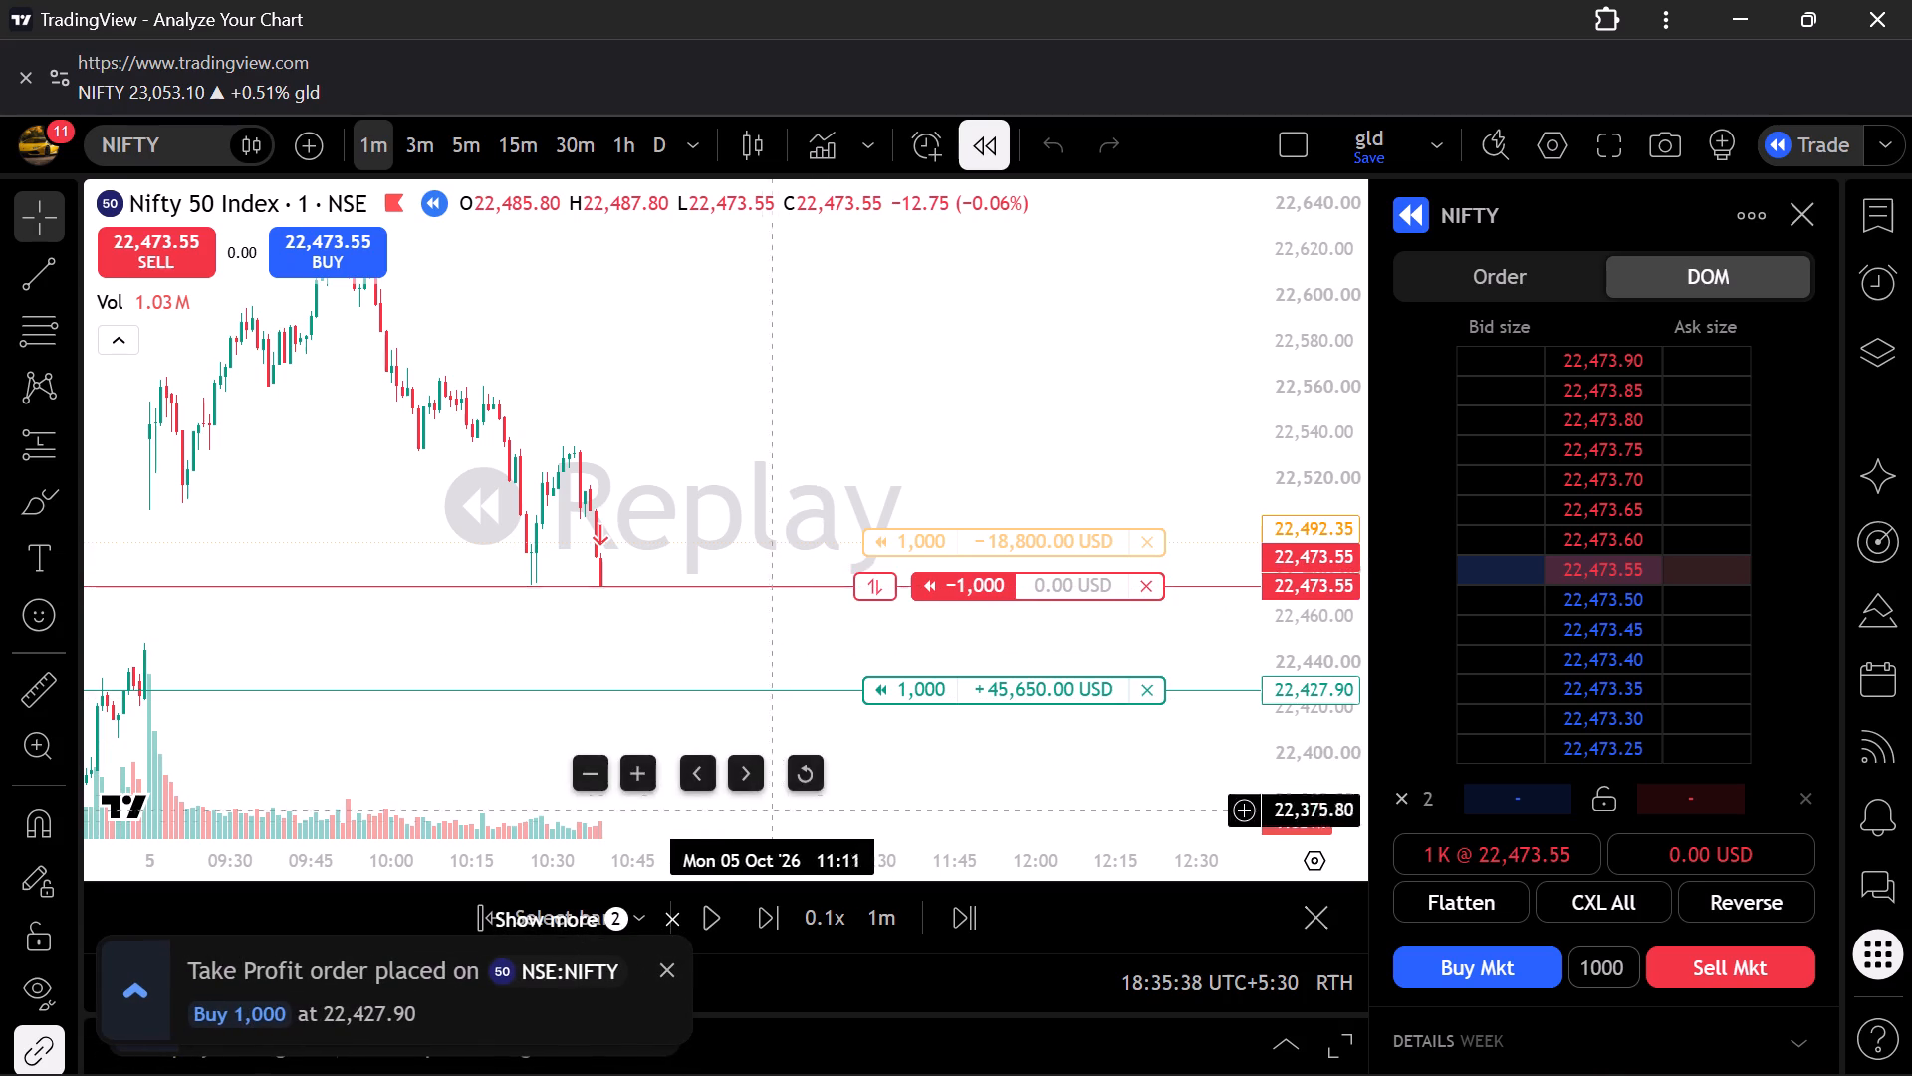
Resume the 1-minute bar replay at 0.1x speed with the bracketed 1,000-unit short open.
left_click(705, 905)
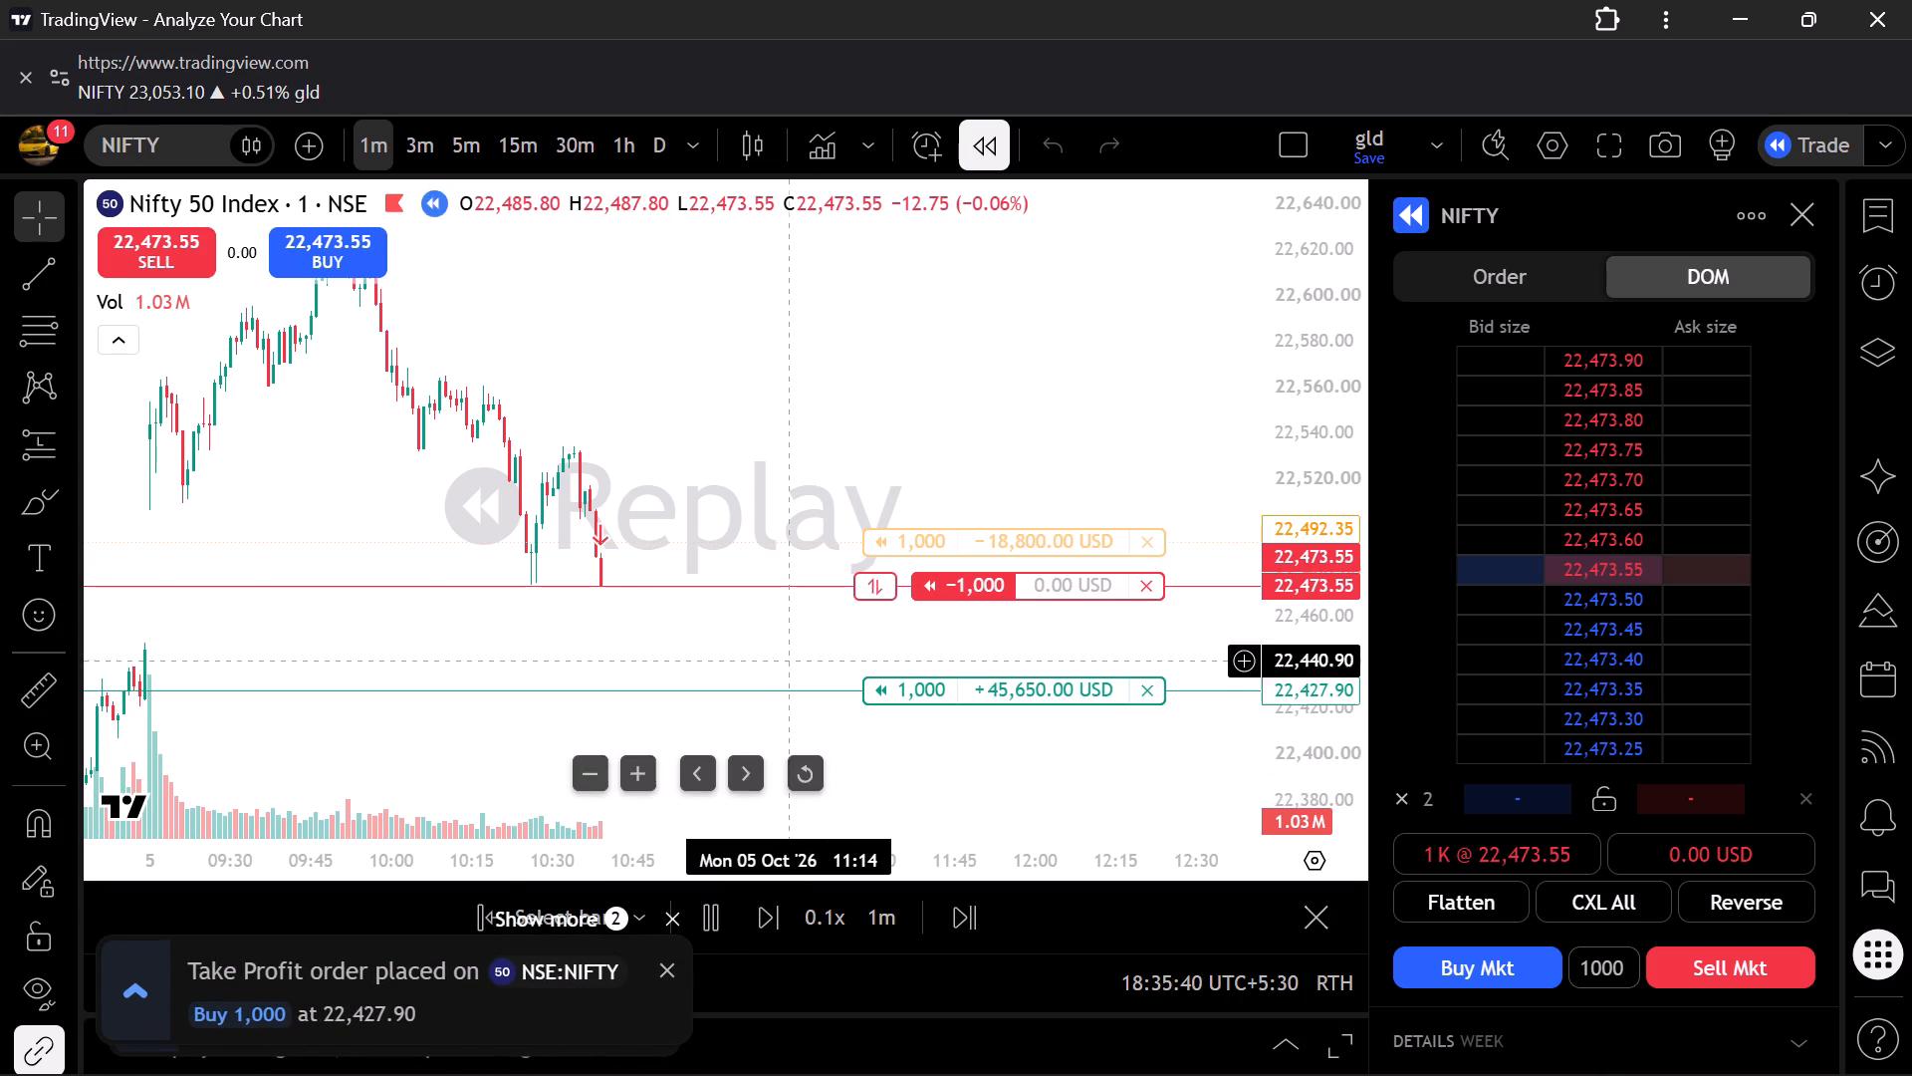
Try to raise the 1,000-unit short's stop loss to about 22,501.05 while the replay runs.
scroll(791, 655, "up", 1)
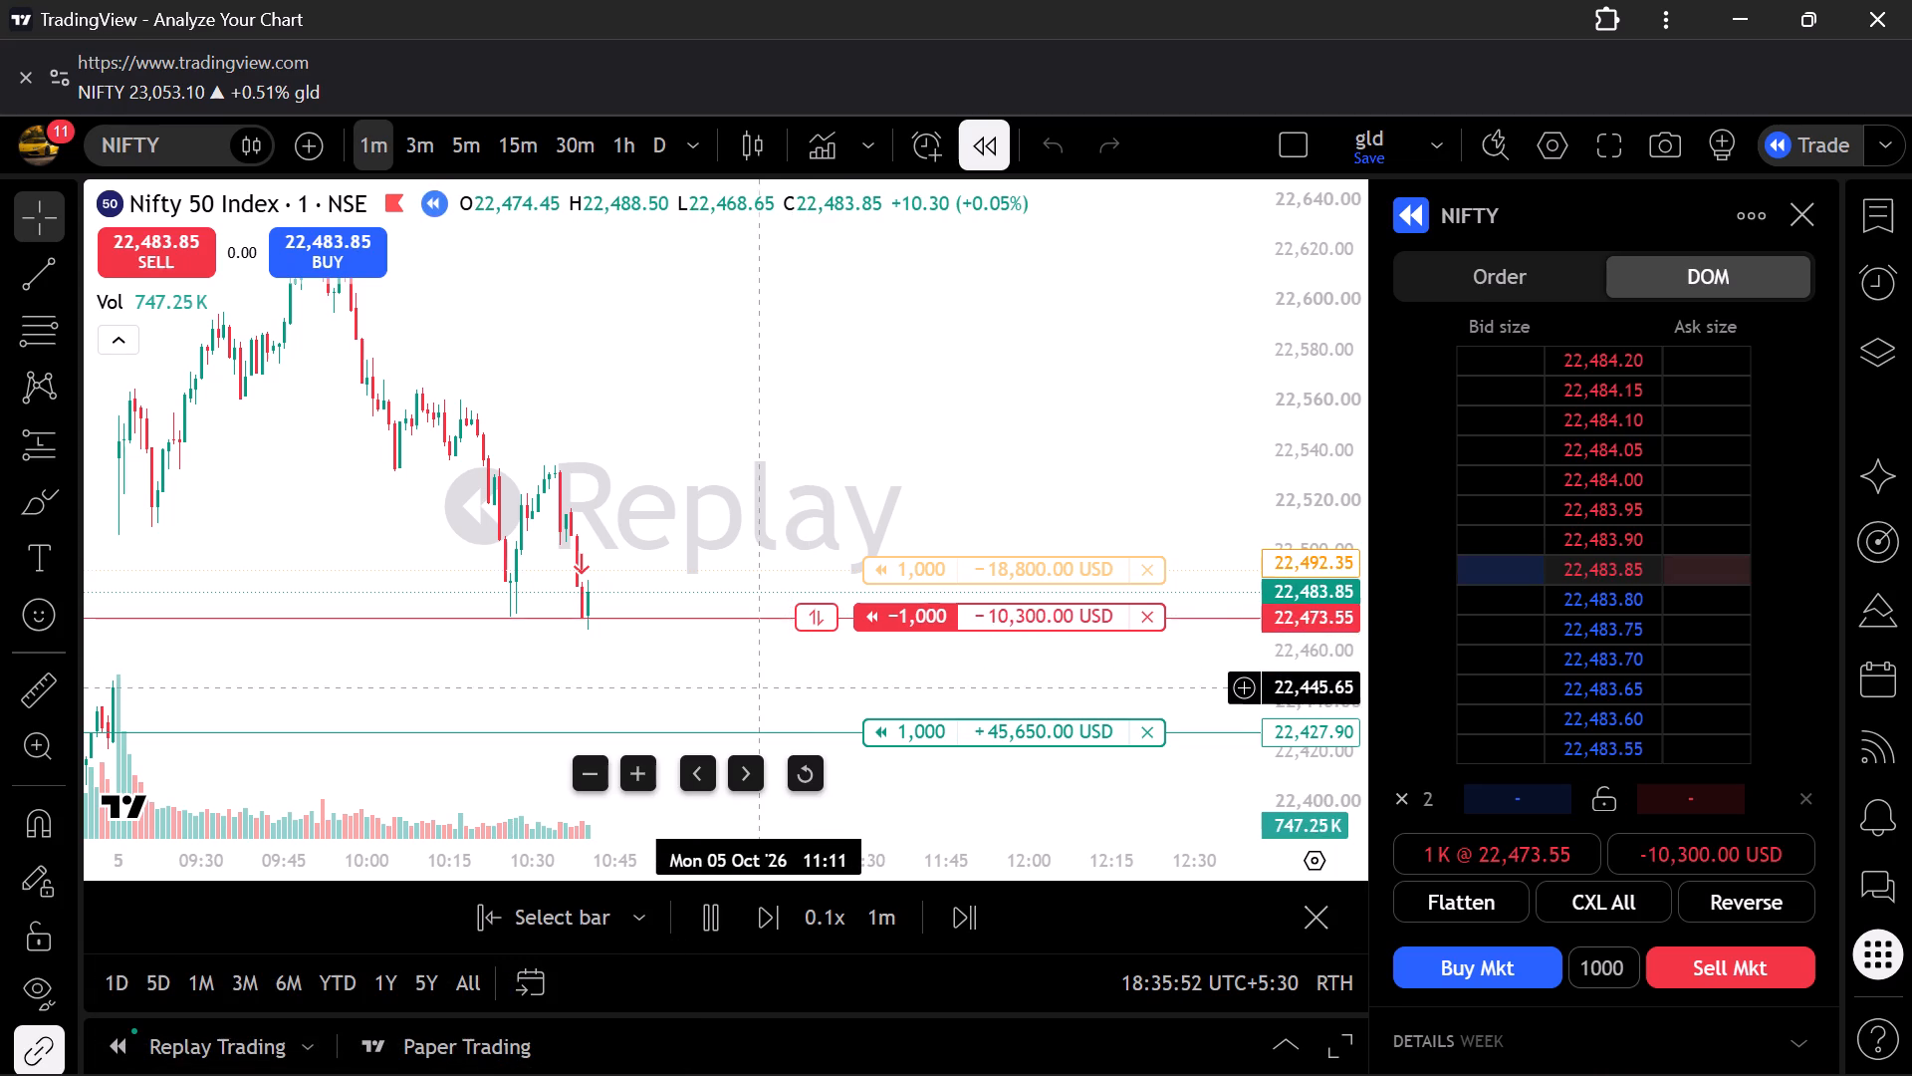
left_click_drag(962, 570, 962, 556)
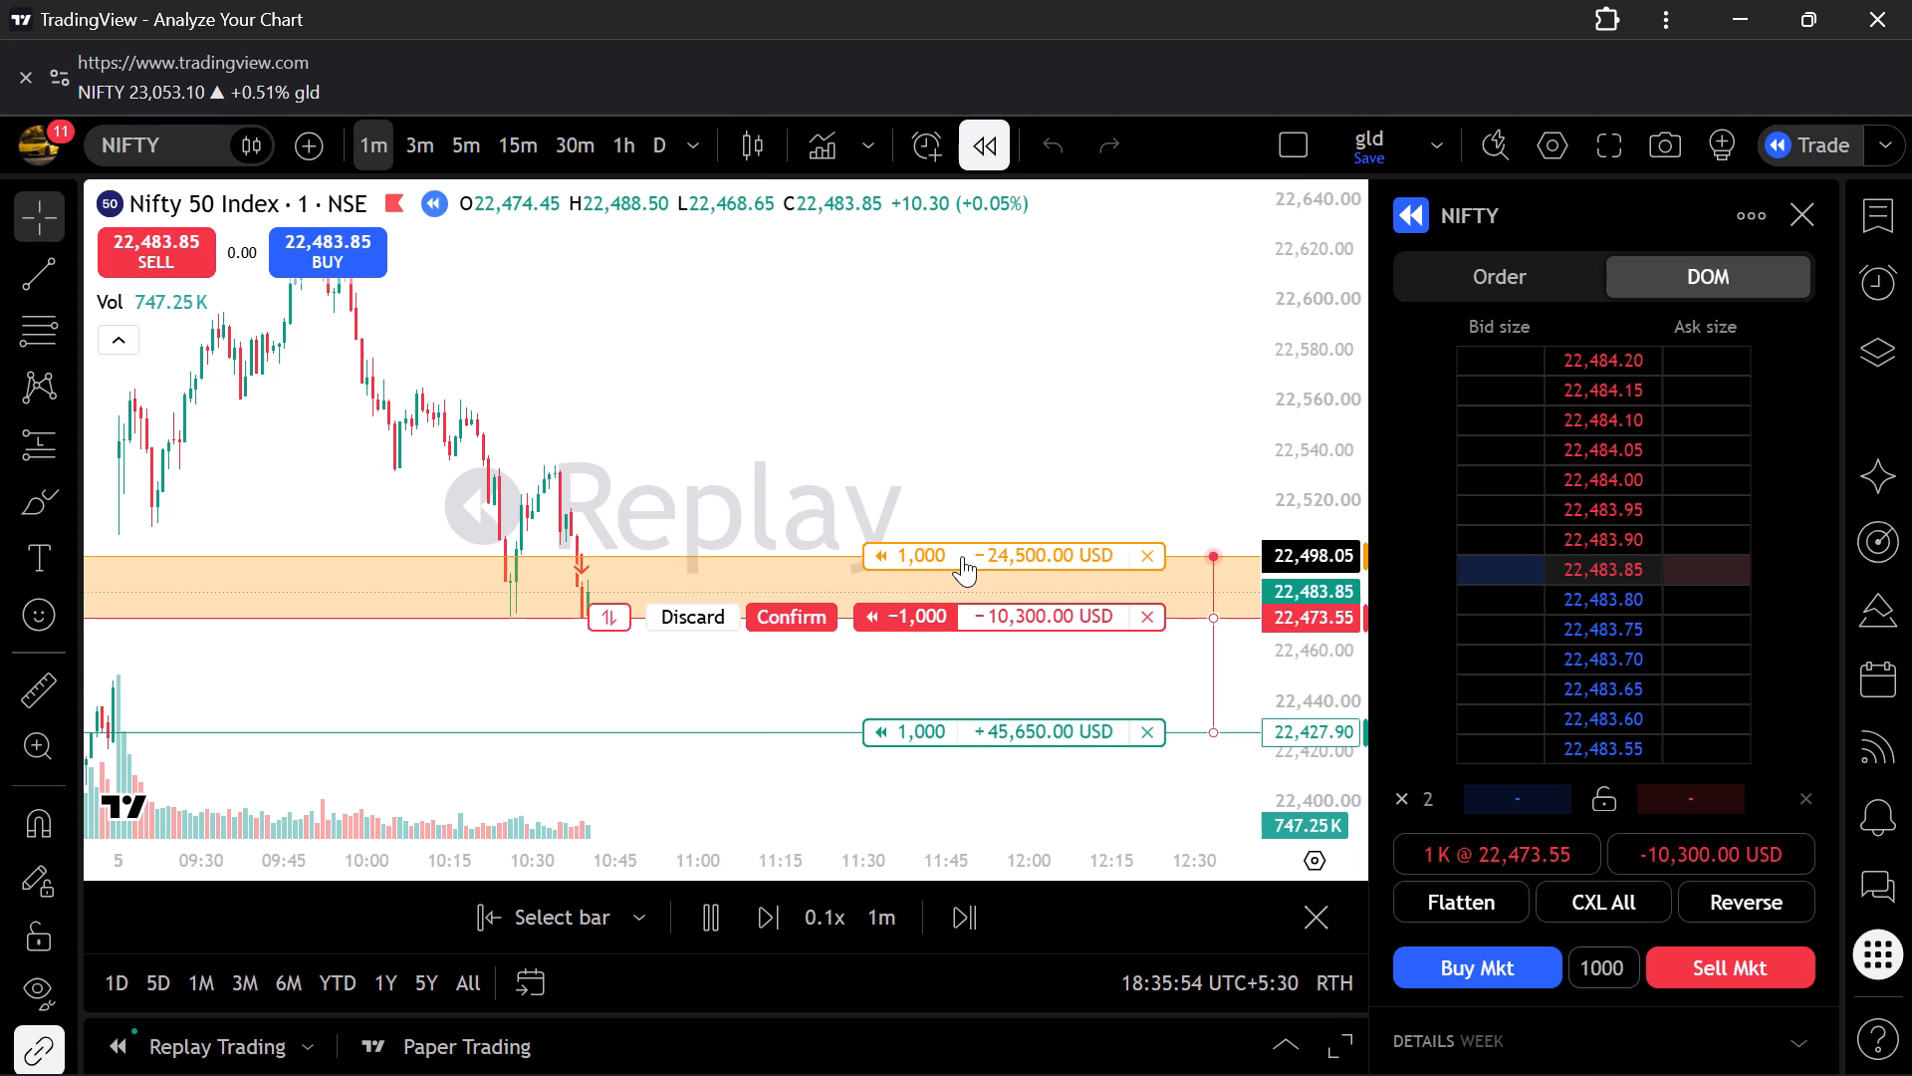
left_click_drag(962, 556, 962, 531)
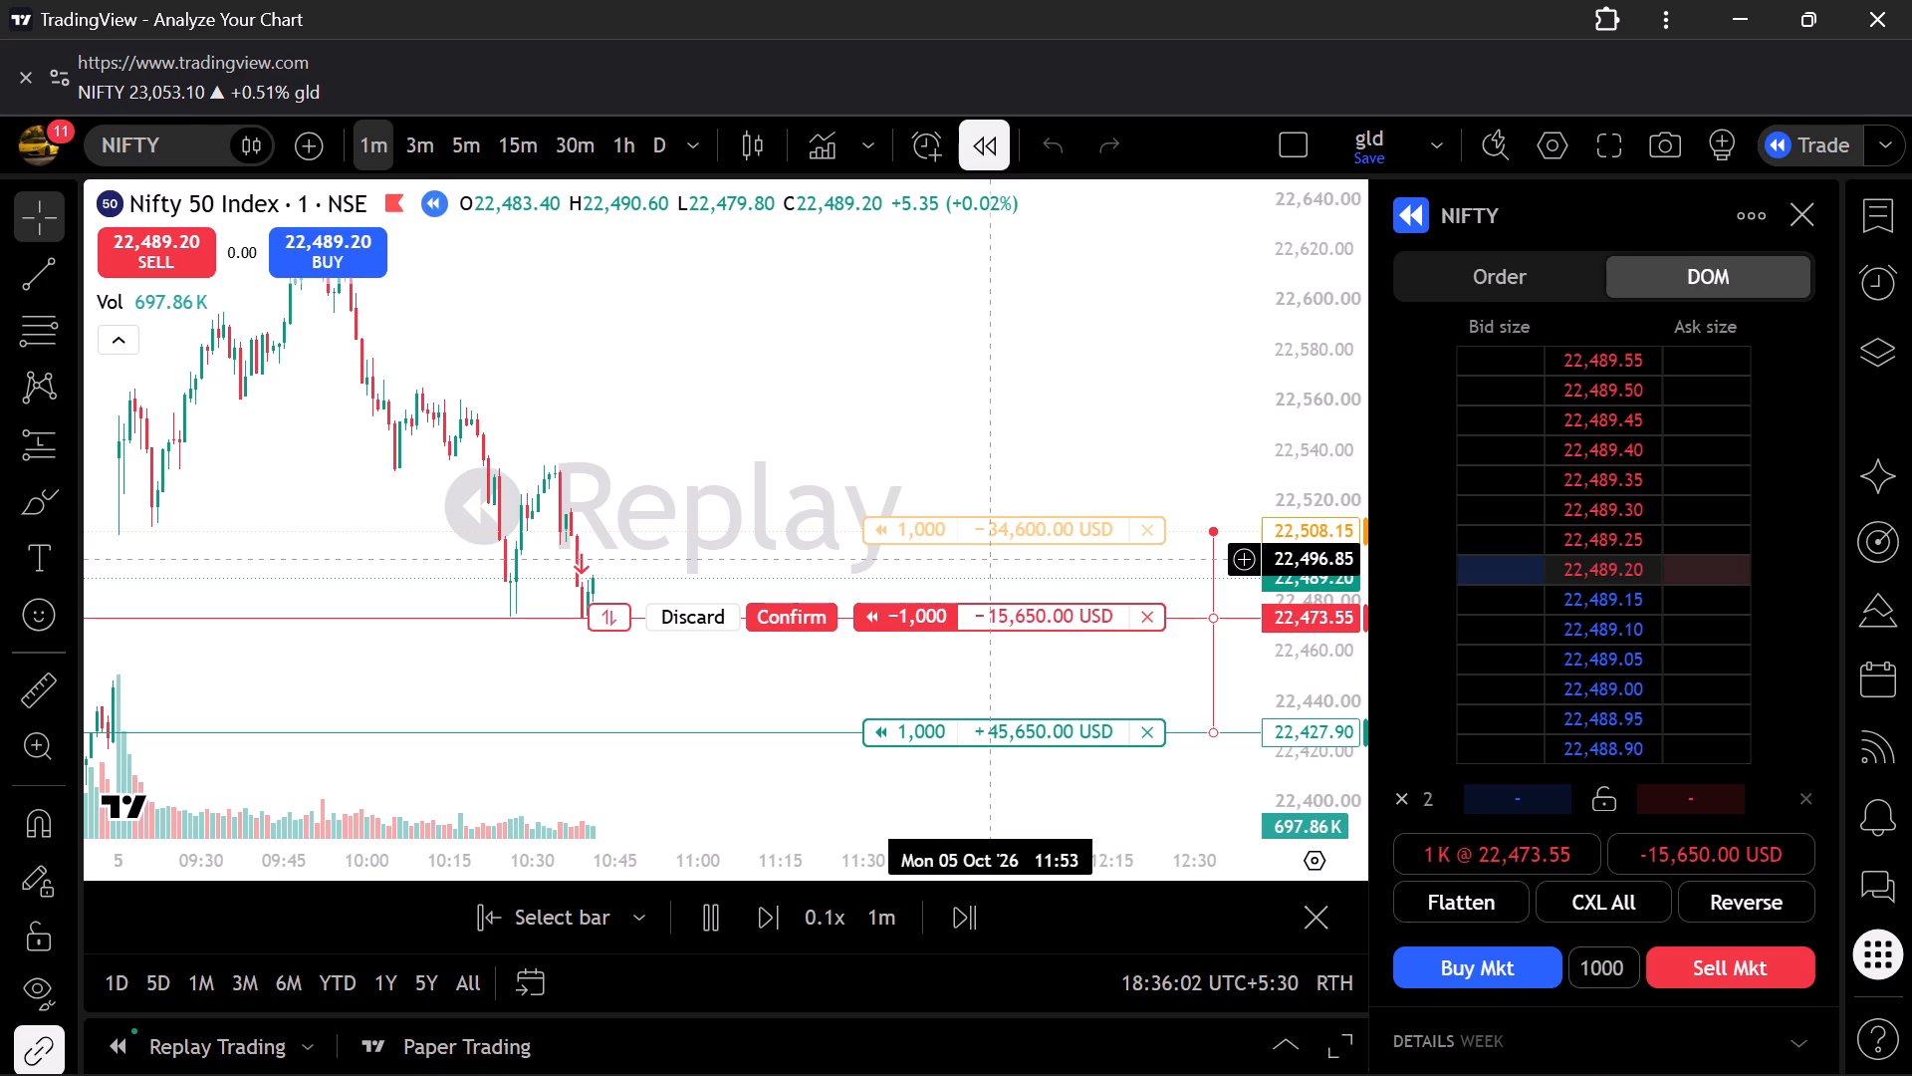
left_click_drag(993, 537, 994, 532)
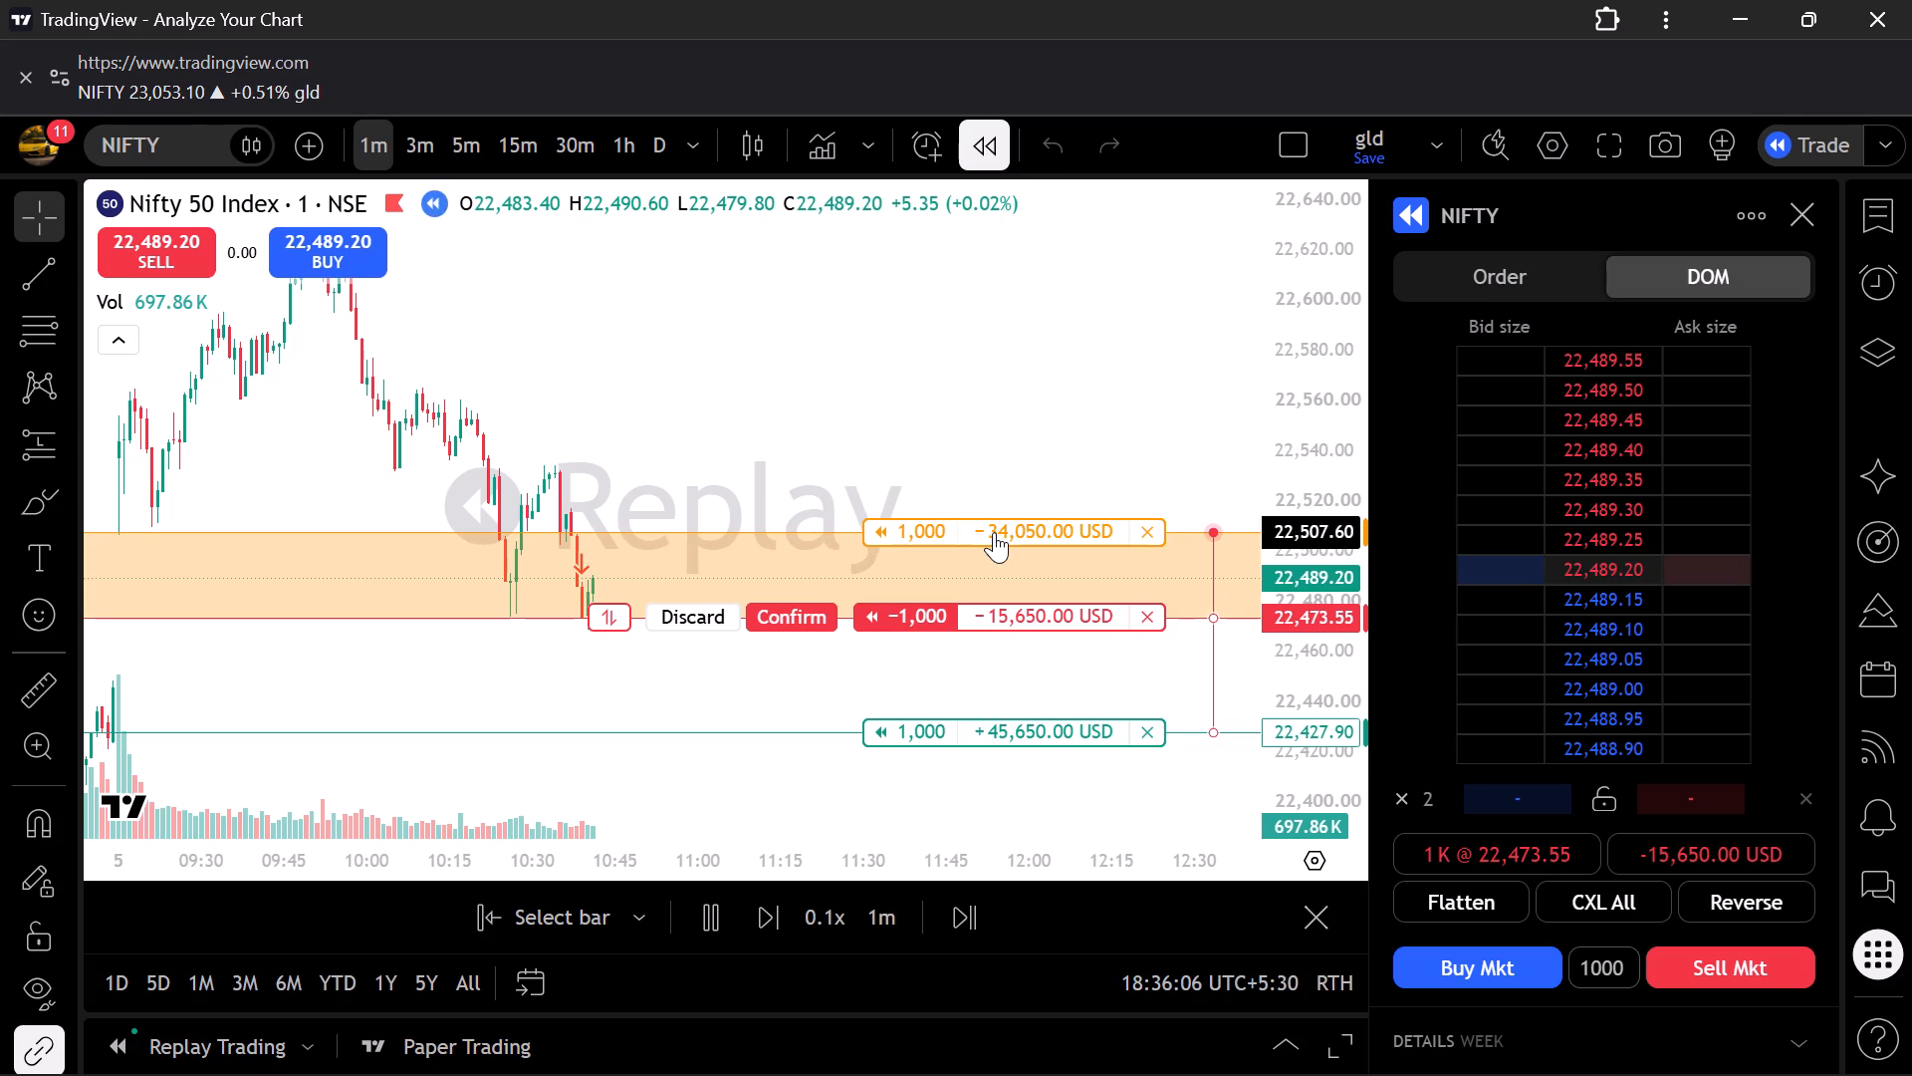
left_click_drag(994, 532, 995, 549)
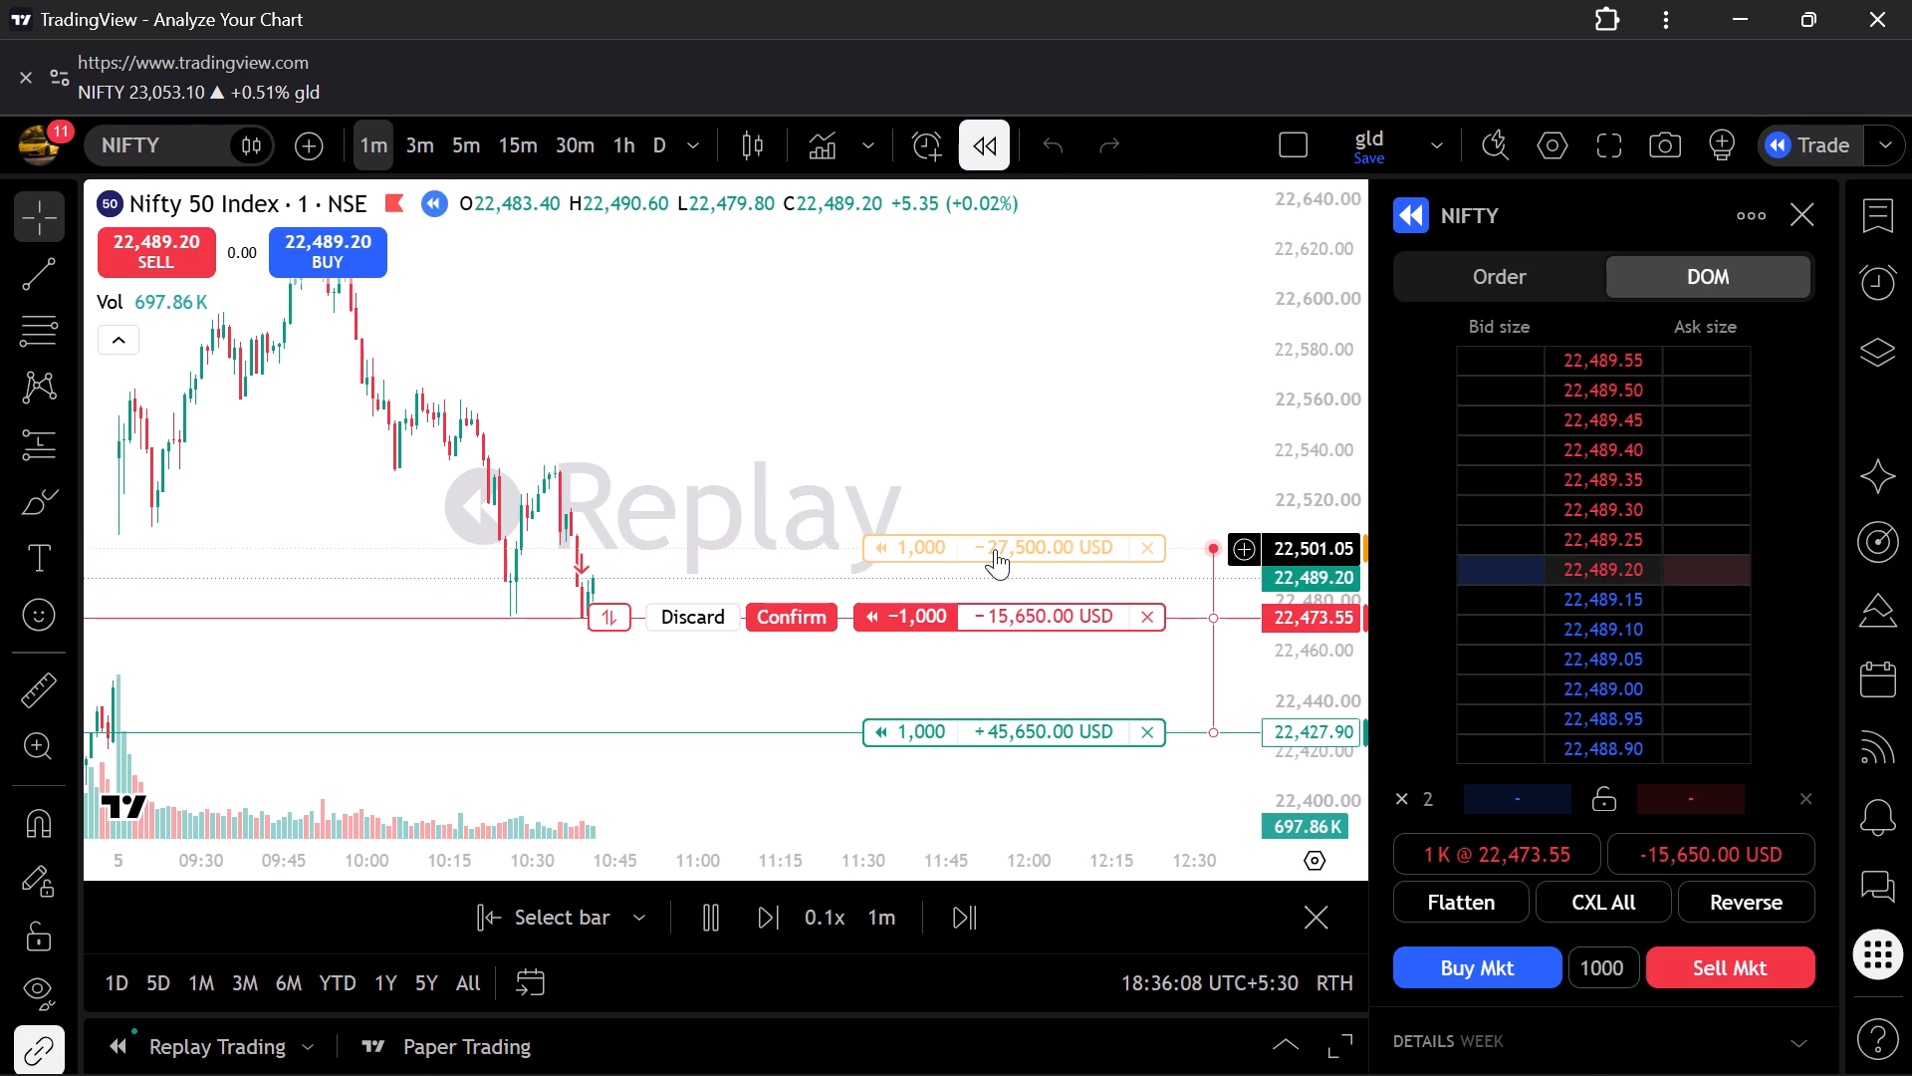
Let the replay run to the 22,490.85 bar and pause it.
scroll(958, 662, "up", 1)
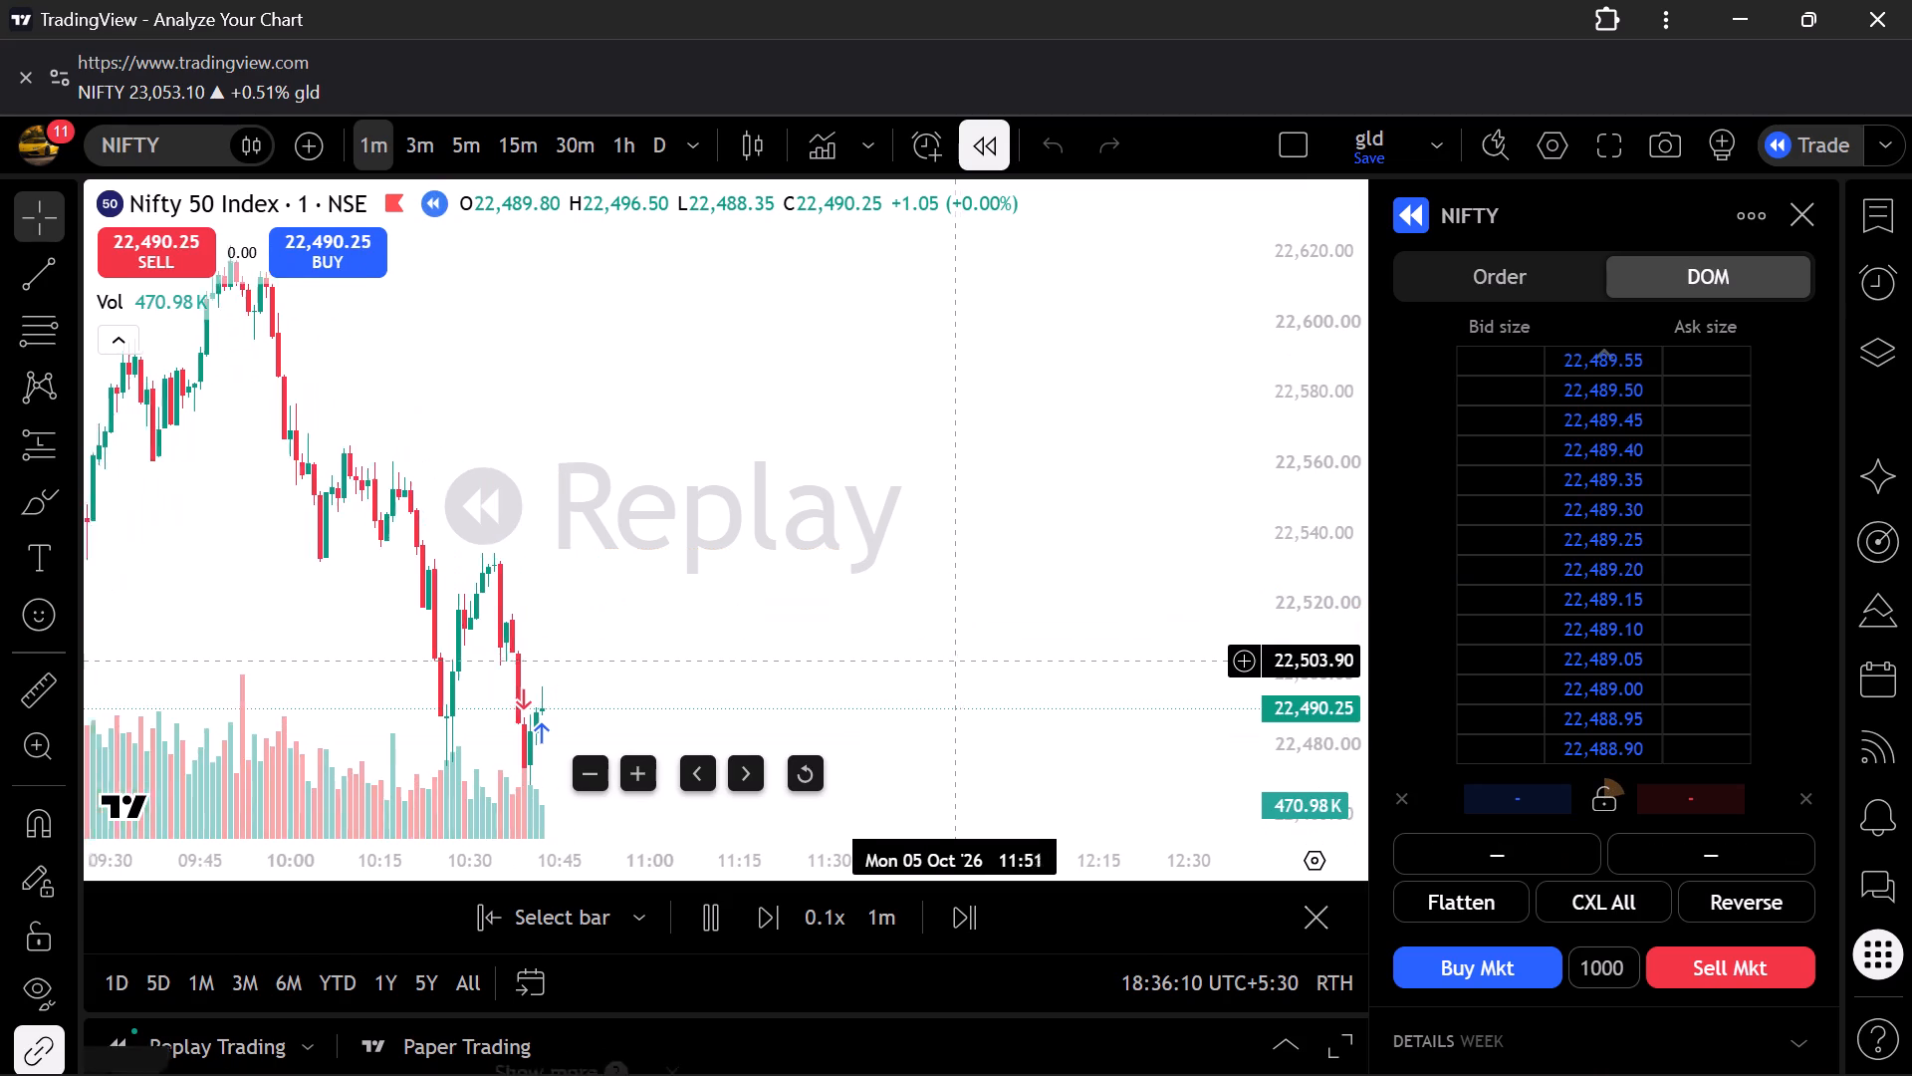
scroll(958, 662, "up", 1)
scroll(958, 662, "down", 1)
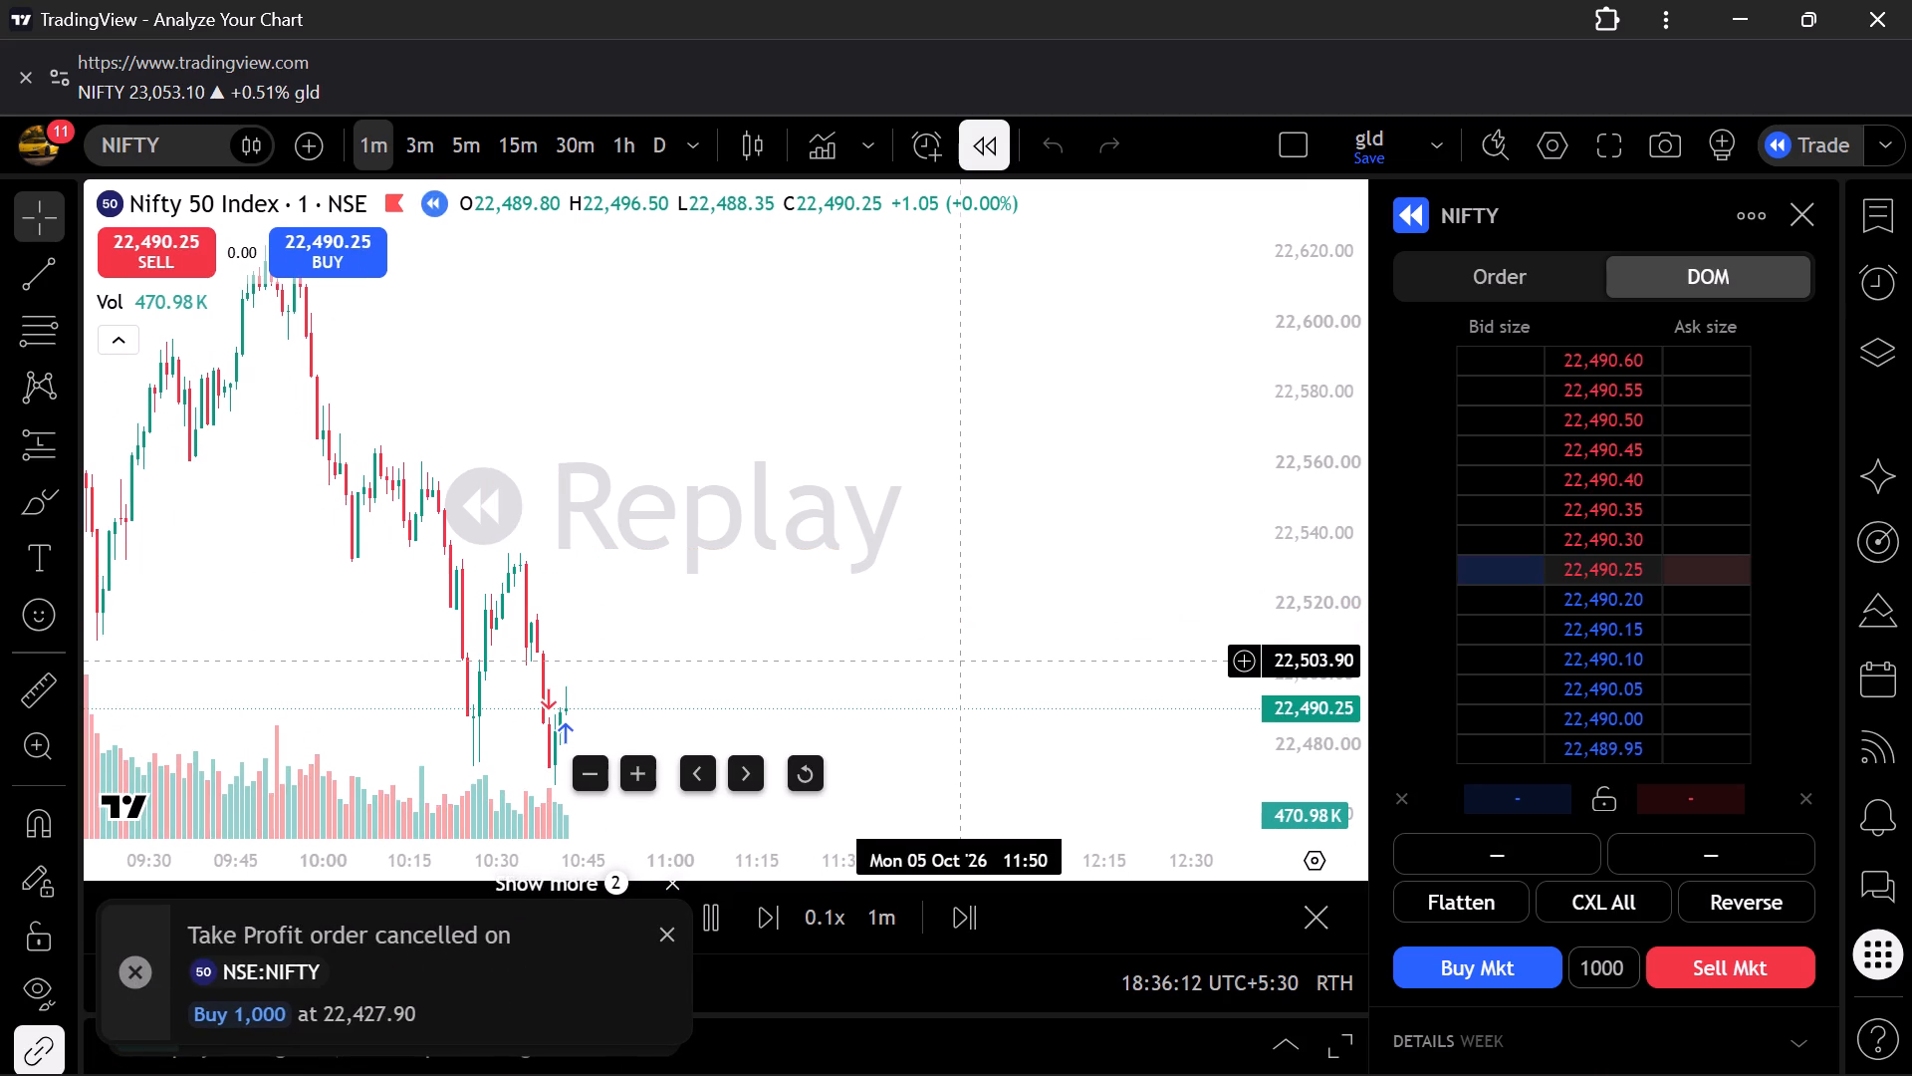
scroll(958, 662, "down", 1)
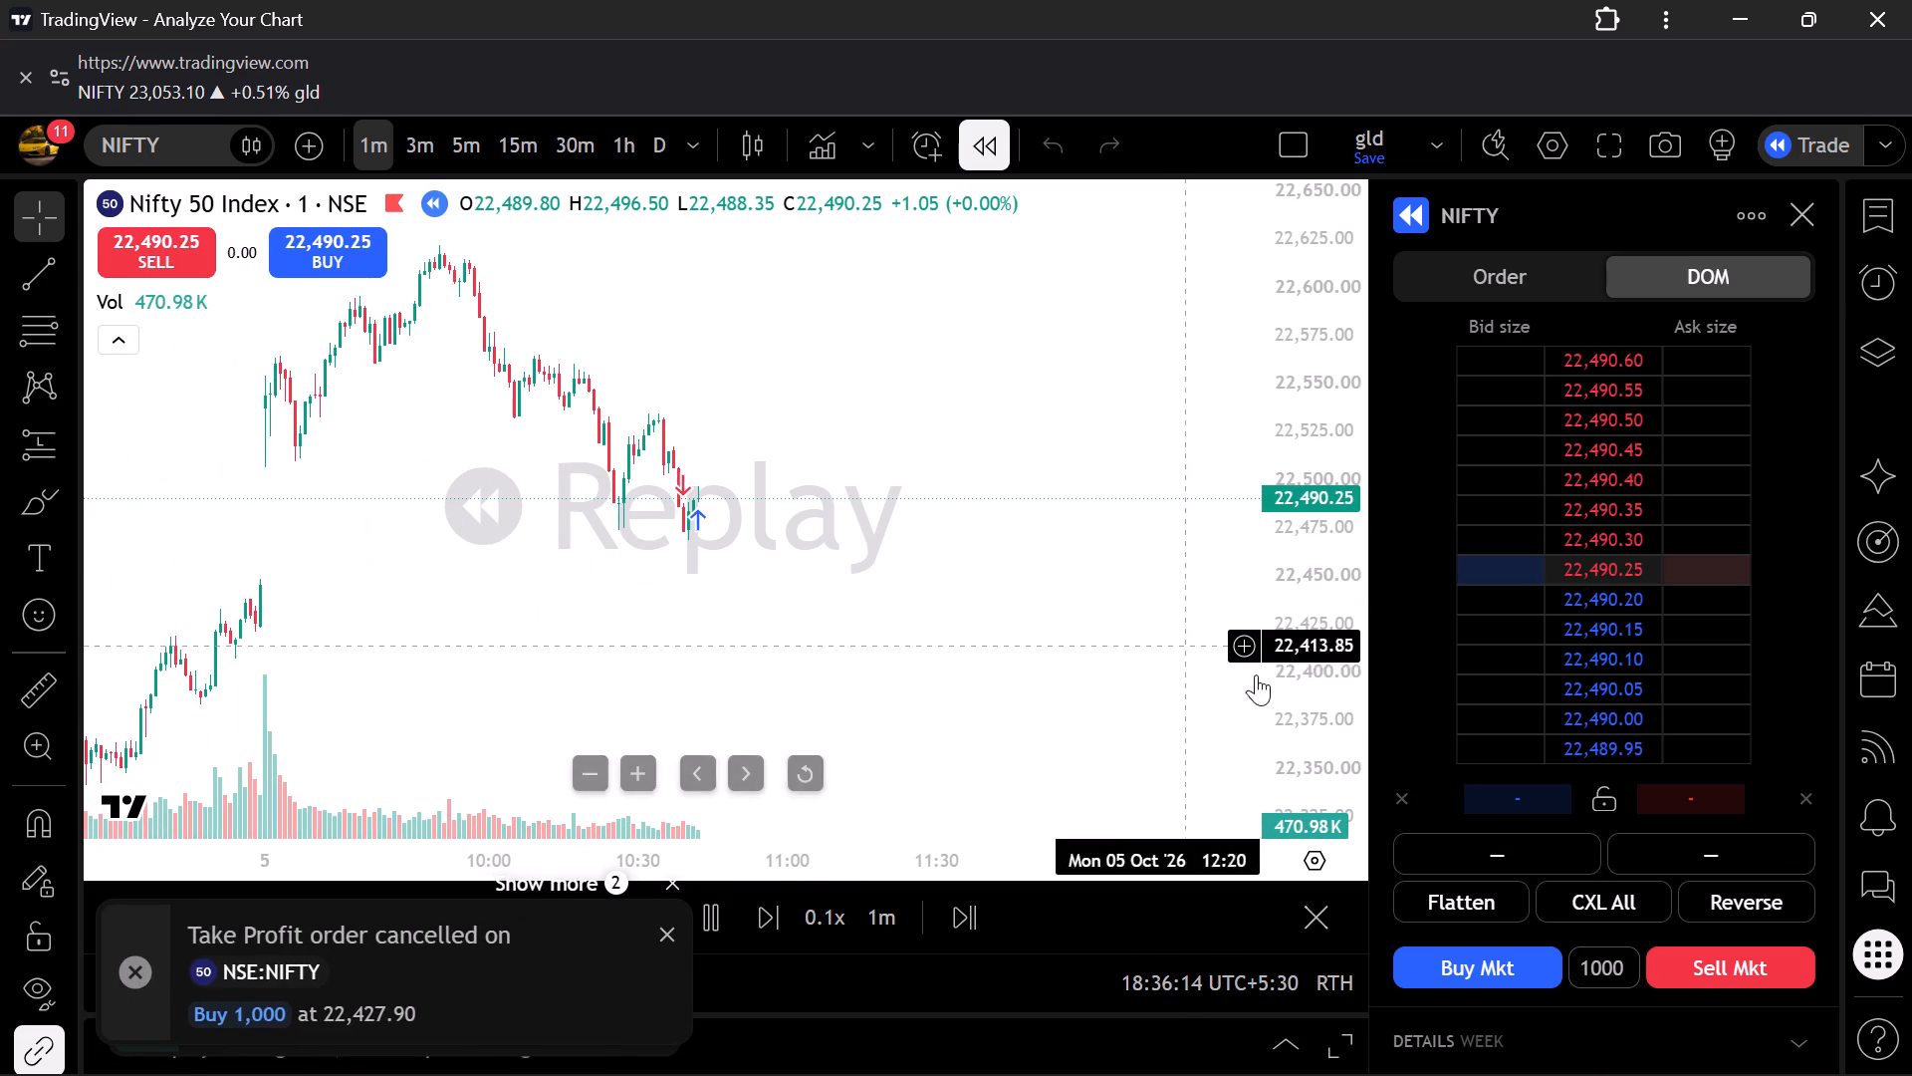
scroll(1013, 685, "up", 1)
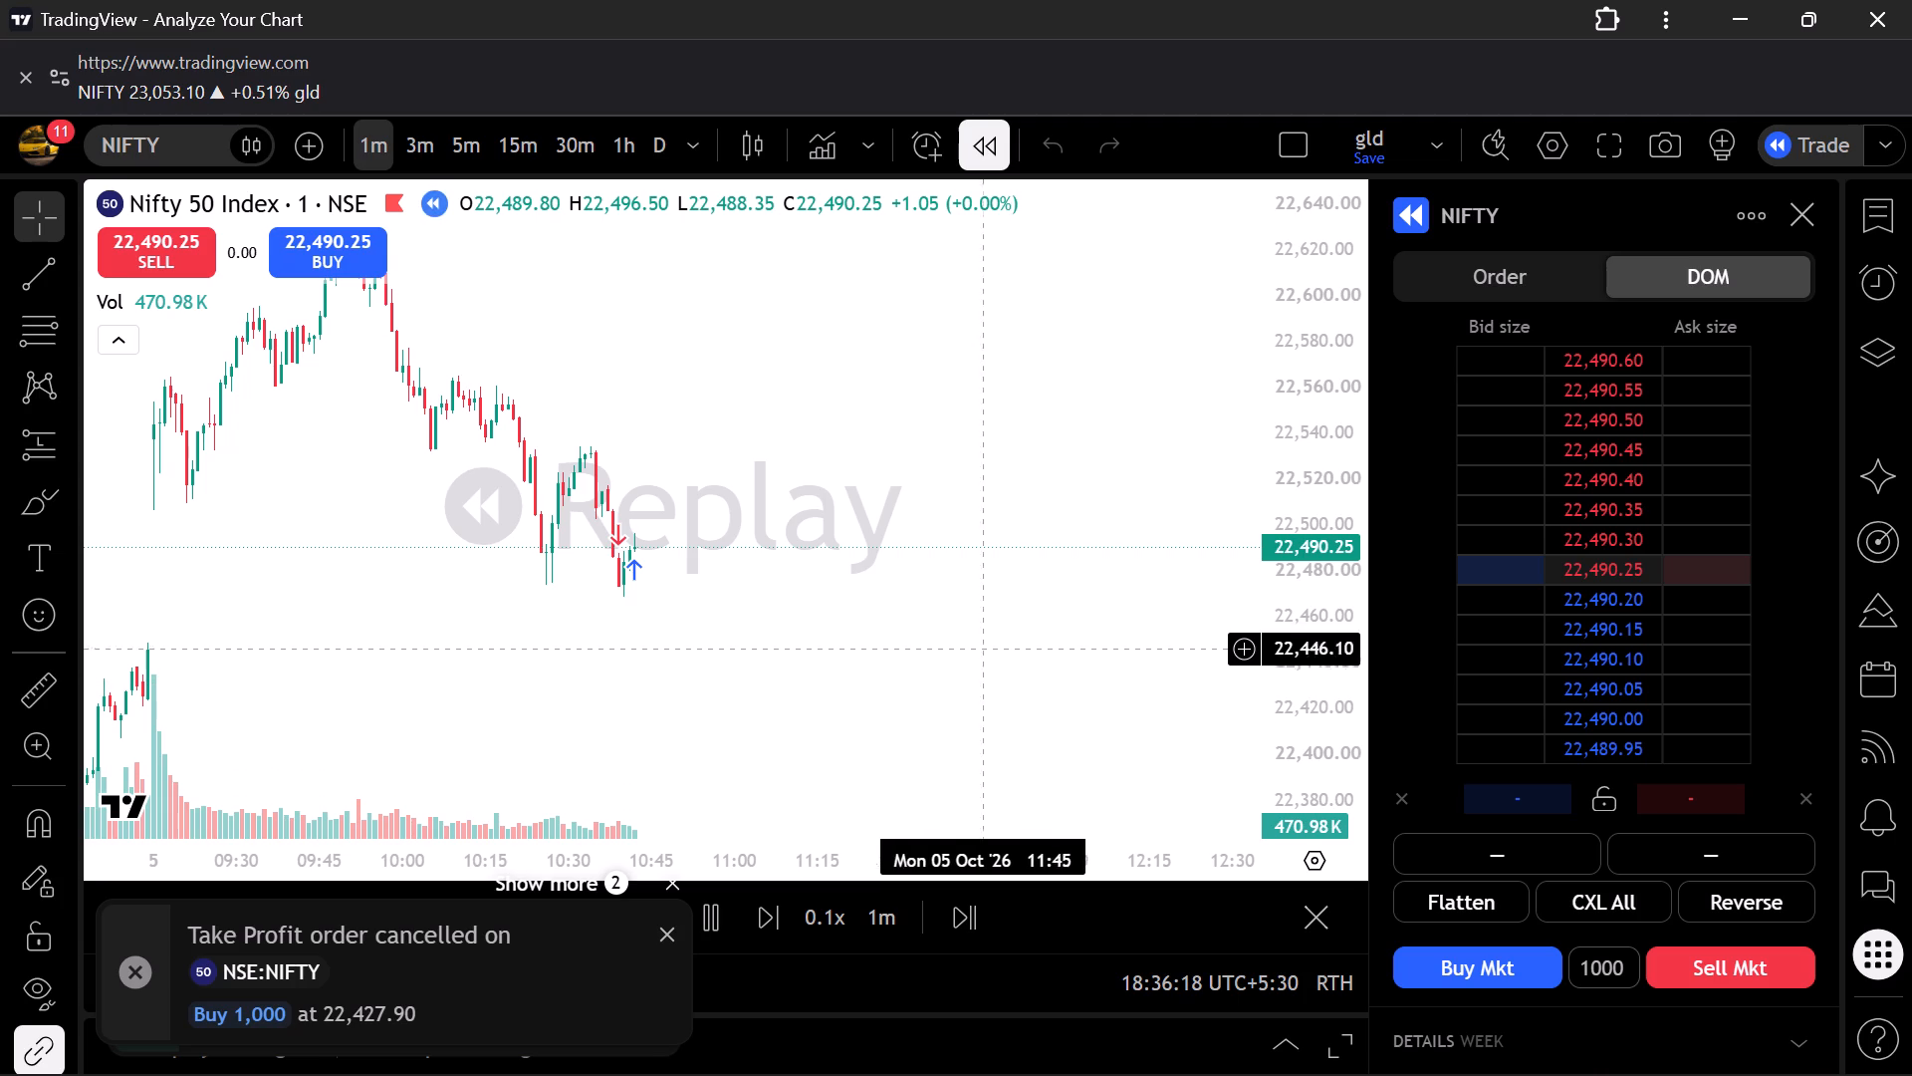
left_click(718, 915)
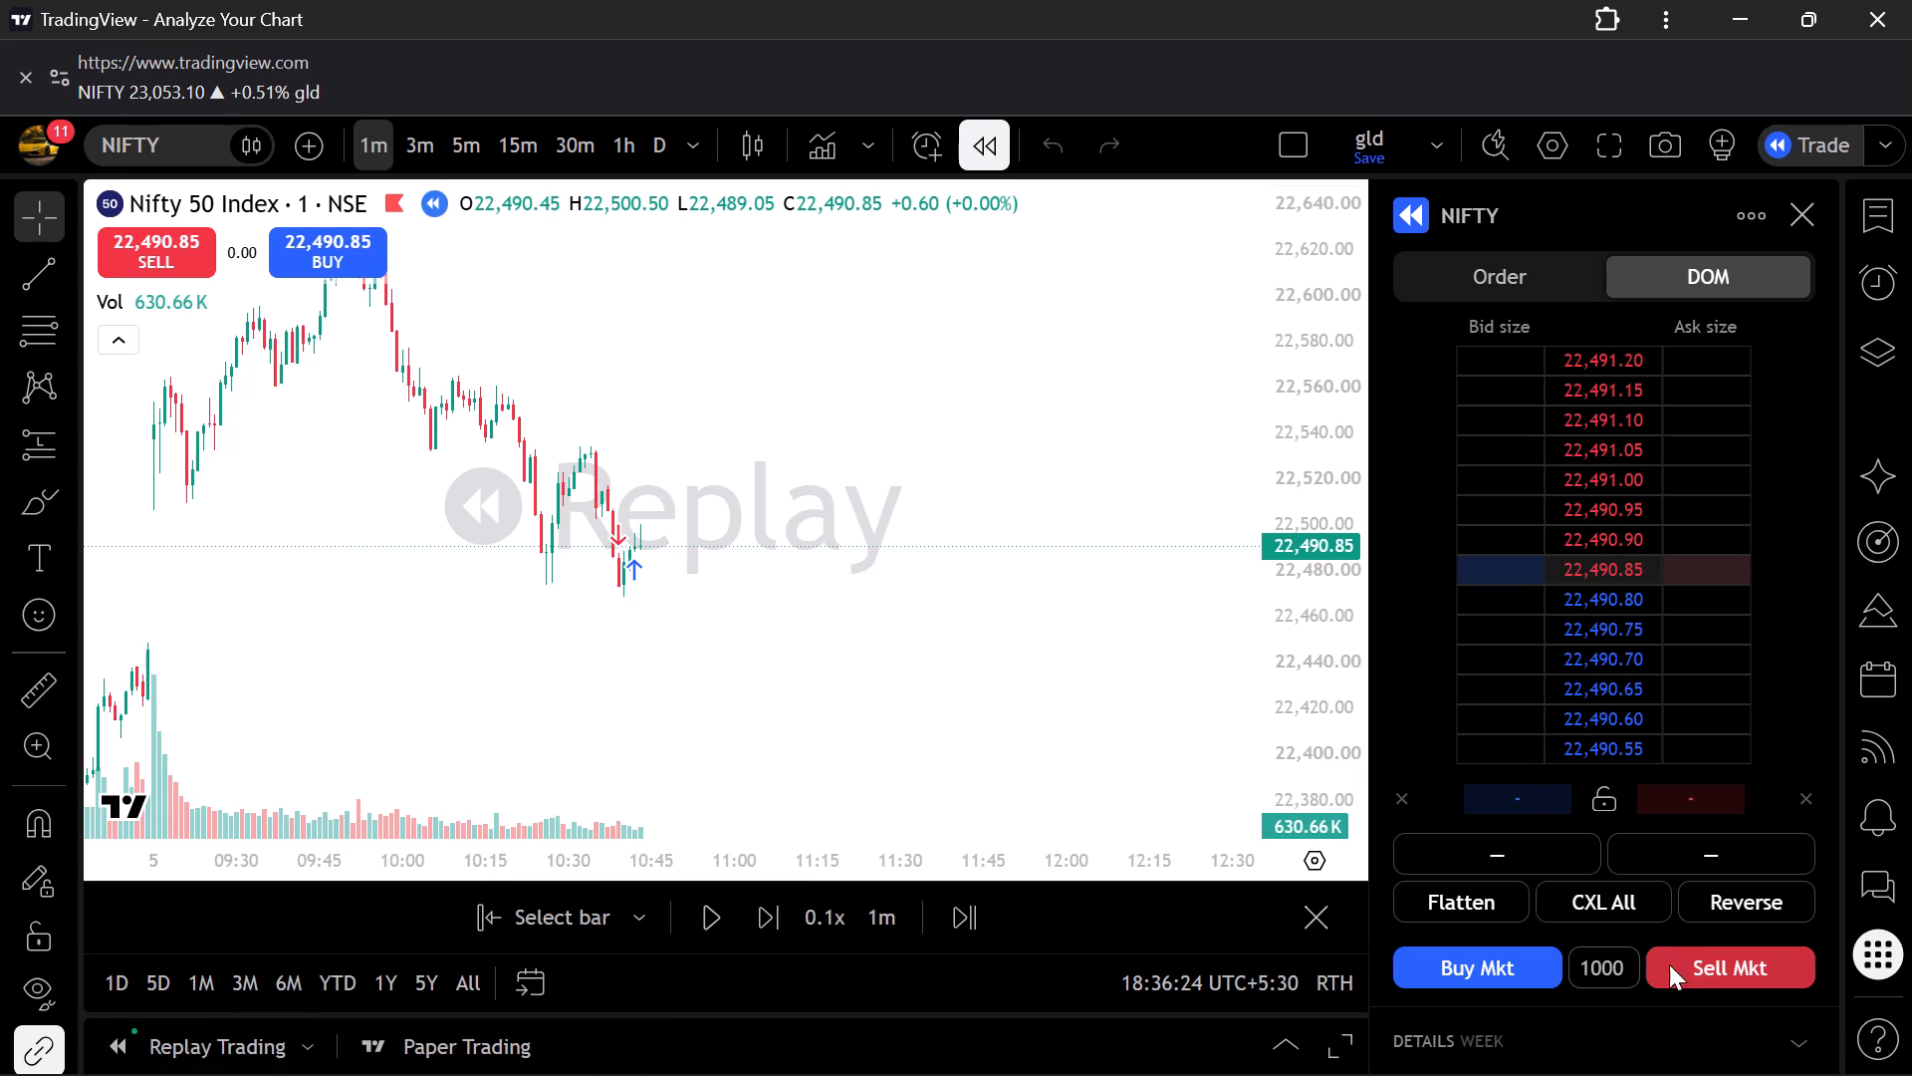
Open a short position of 10,000 NIFTY units with a market sell order.
left_click(1703, 955)
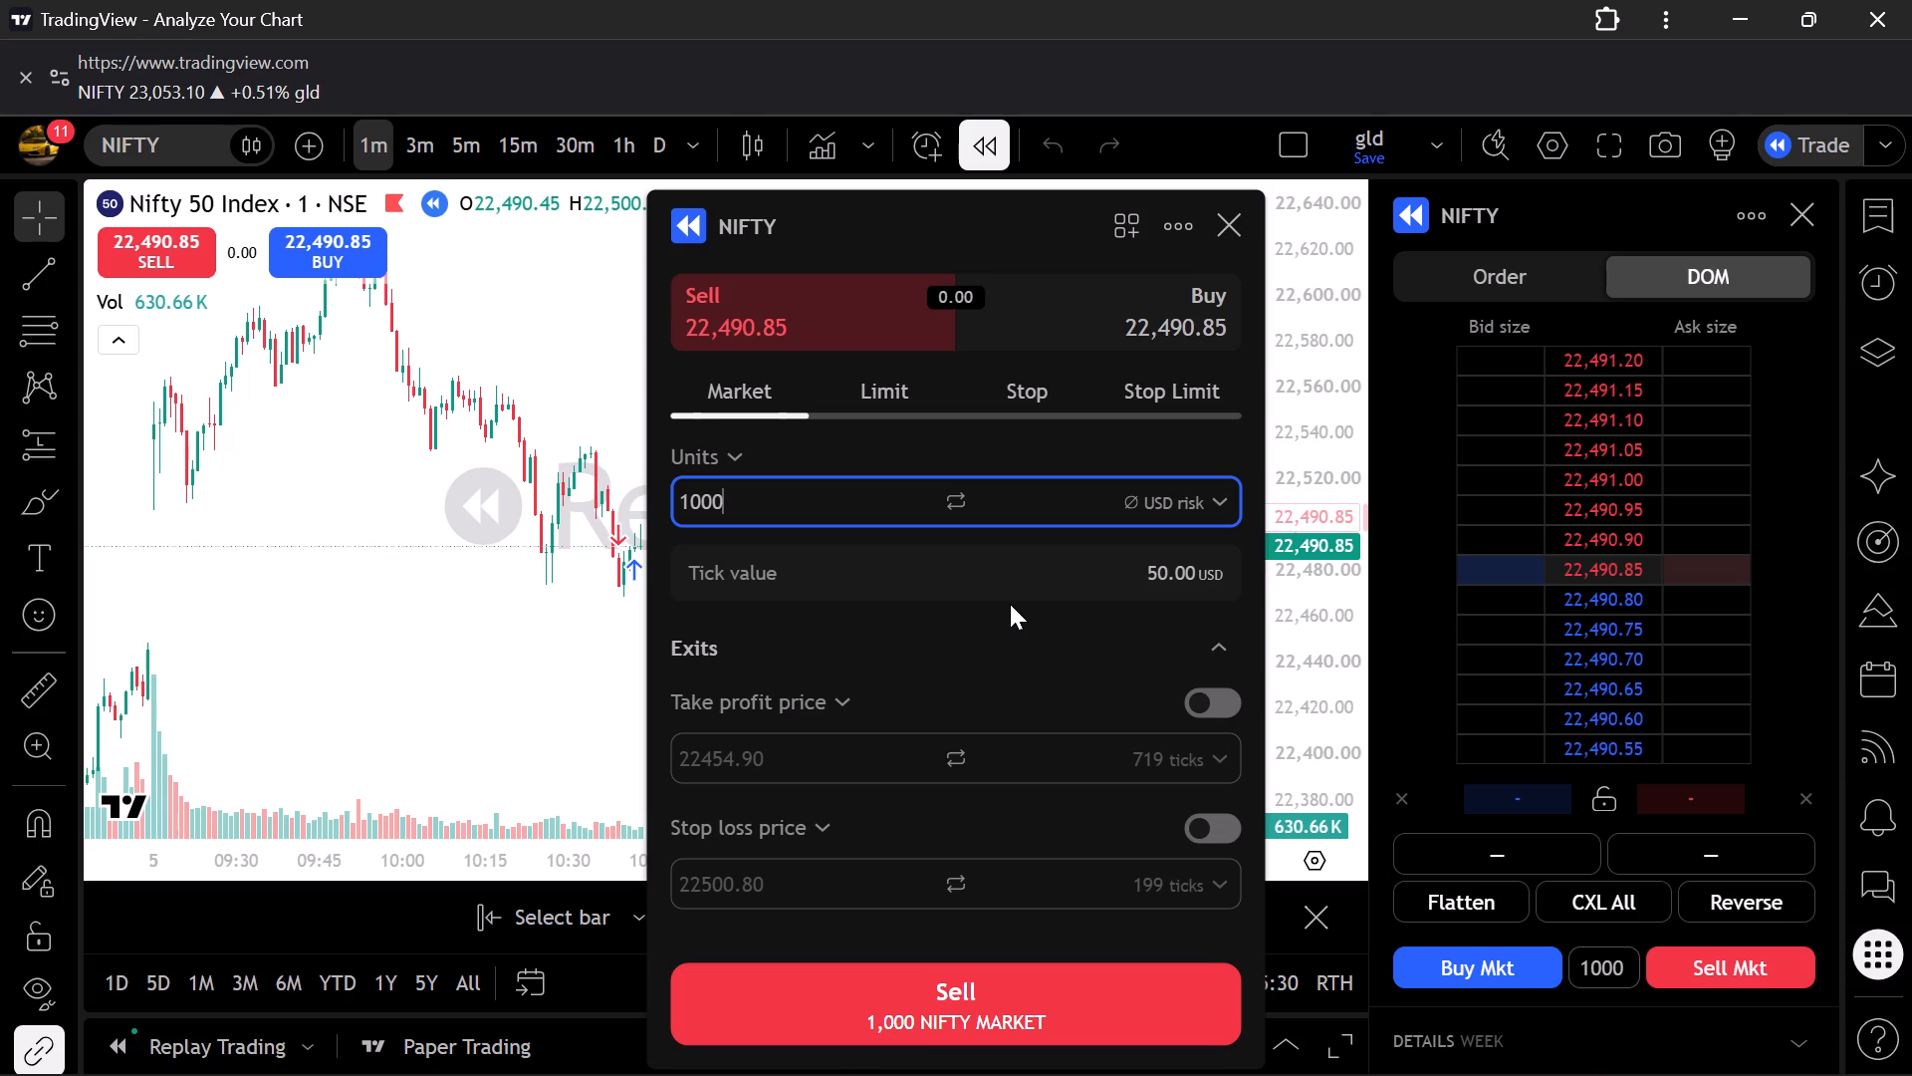
key("0")
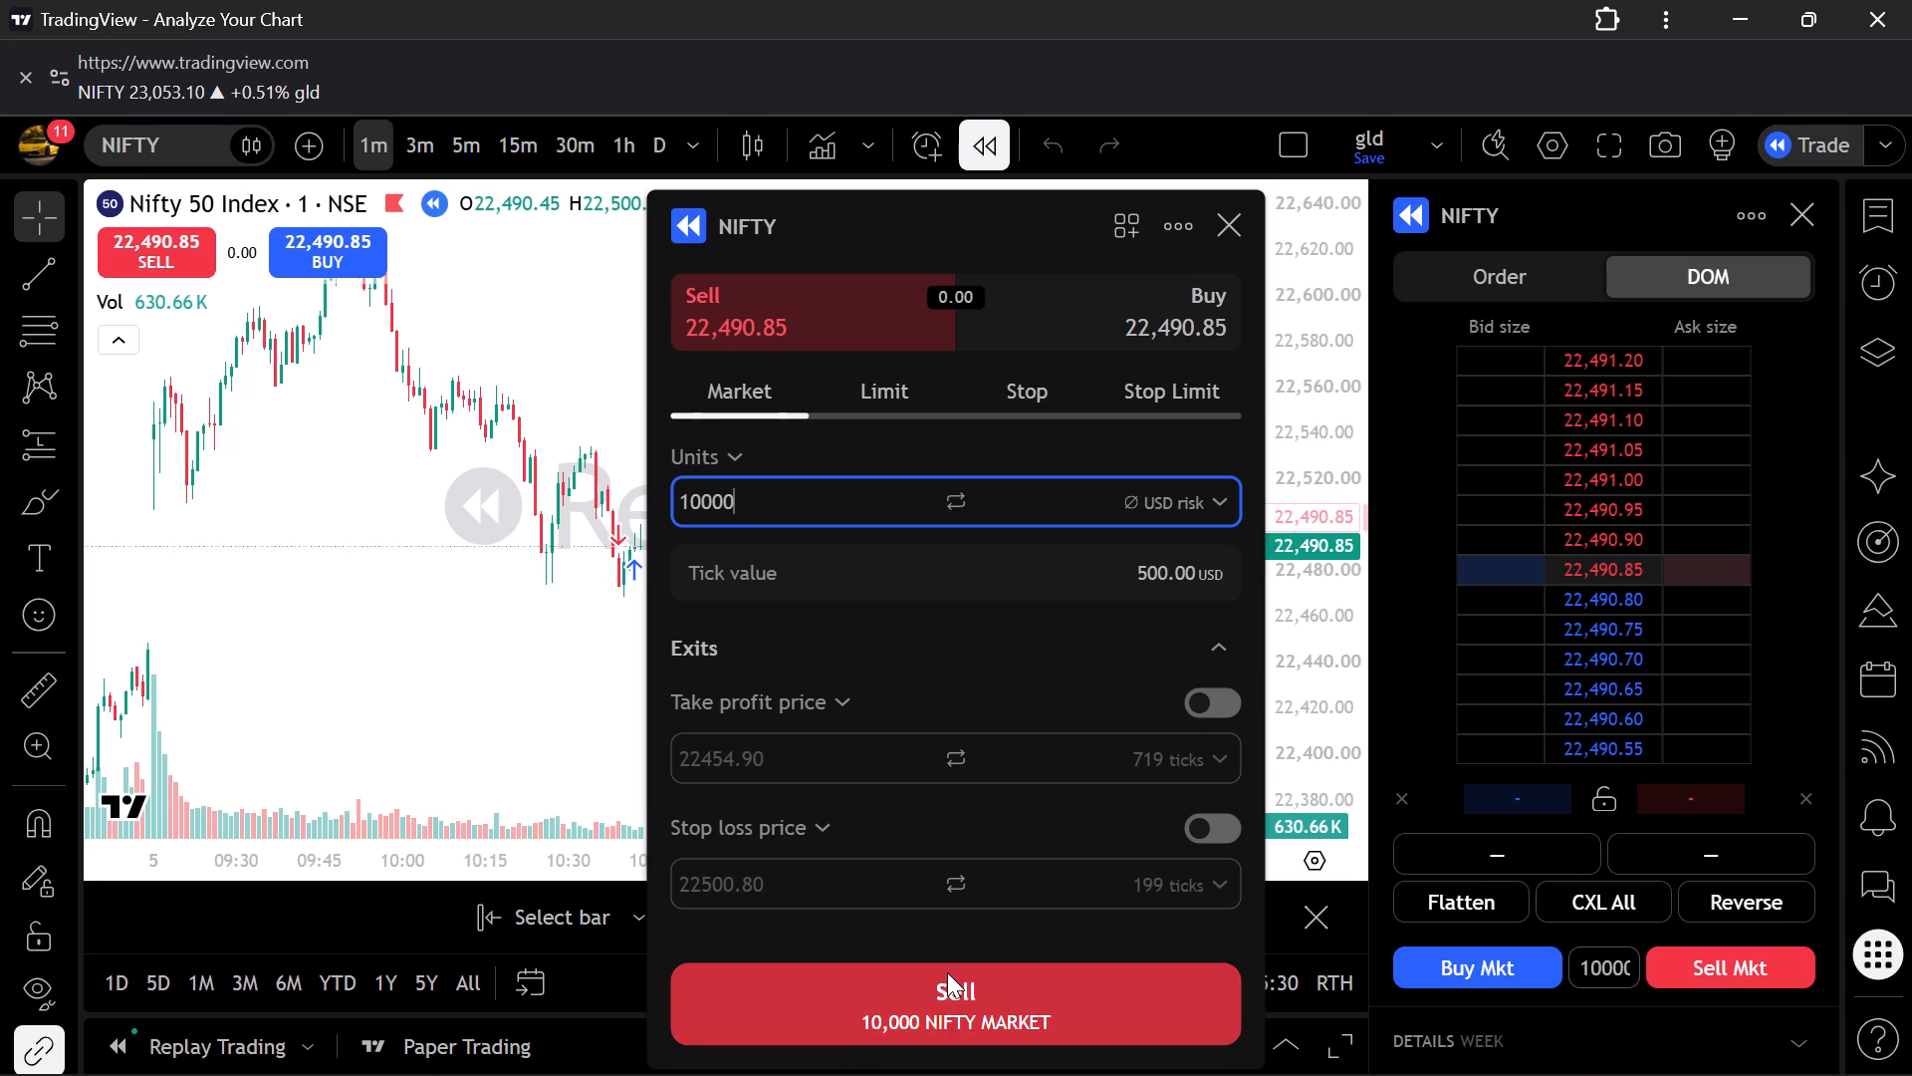
left_click(947, 972)
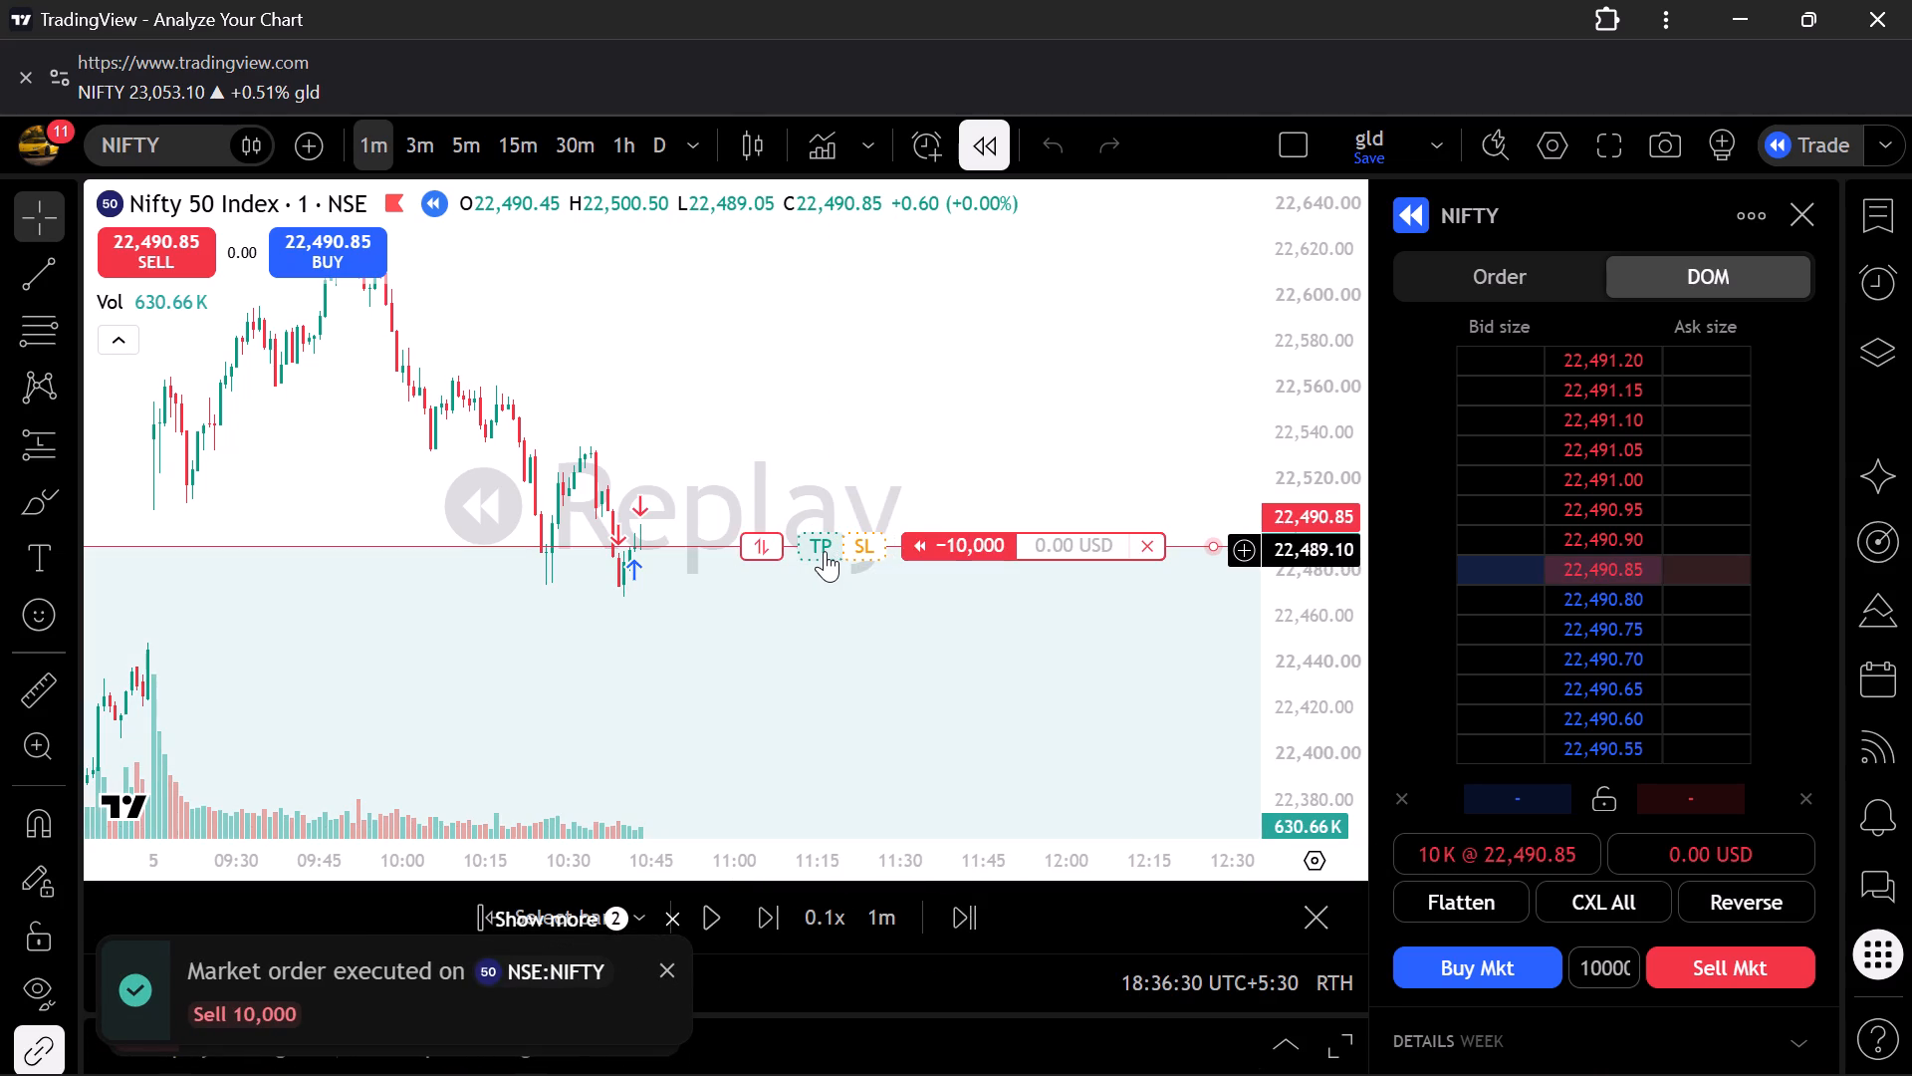
Bracket the 10,000-unit NIFTY short with a take profit at 22,437.00 and a stop loss at 22,511.85.
left_click_drag(825, 551, 849, 671)
left_click_drag(862, 544, 862, 504)
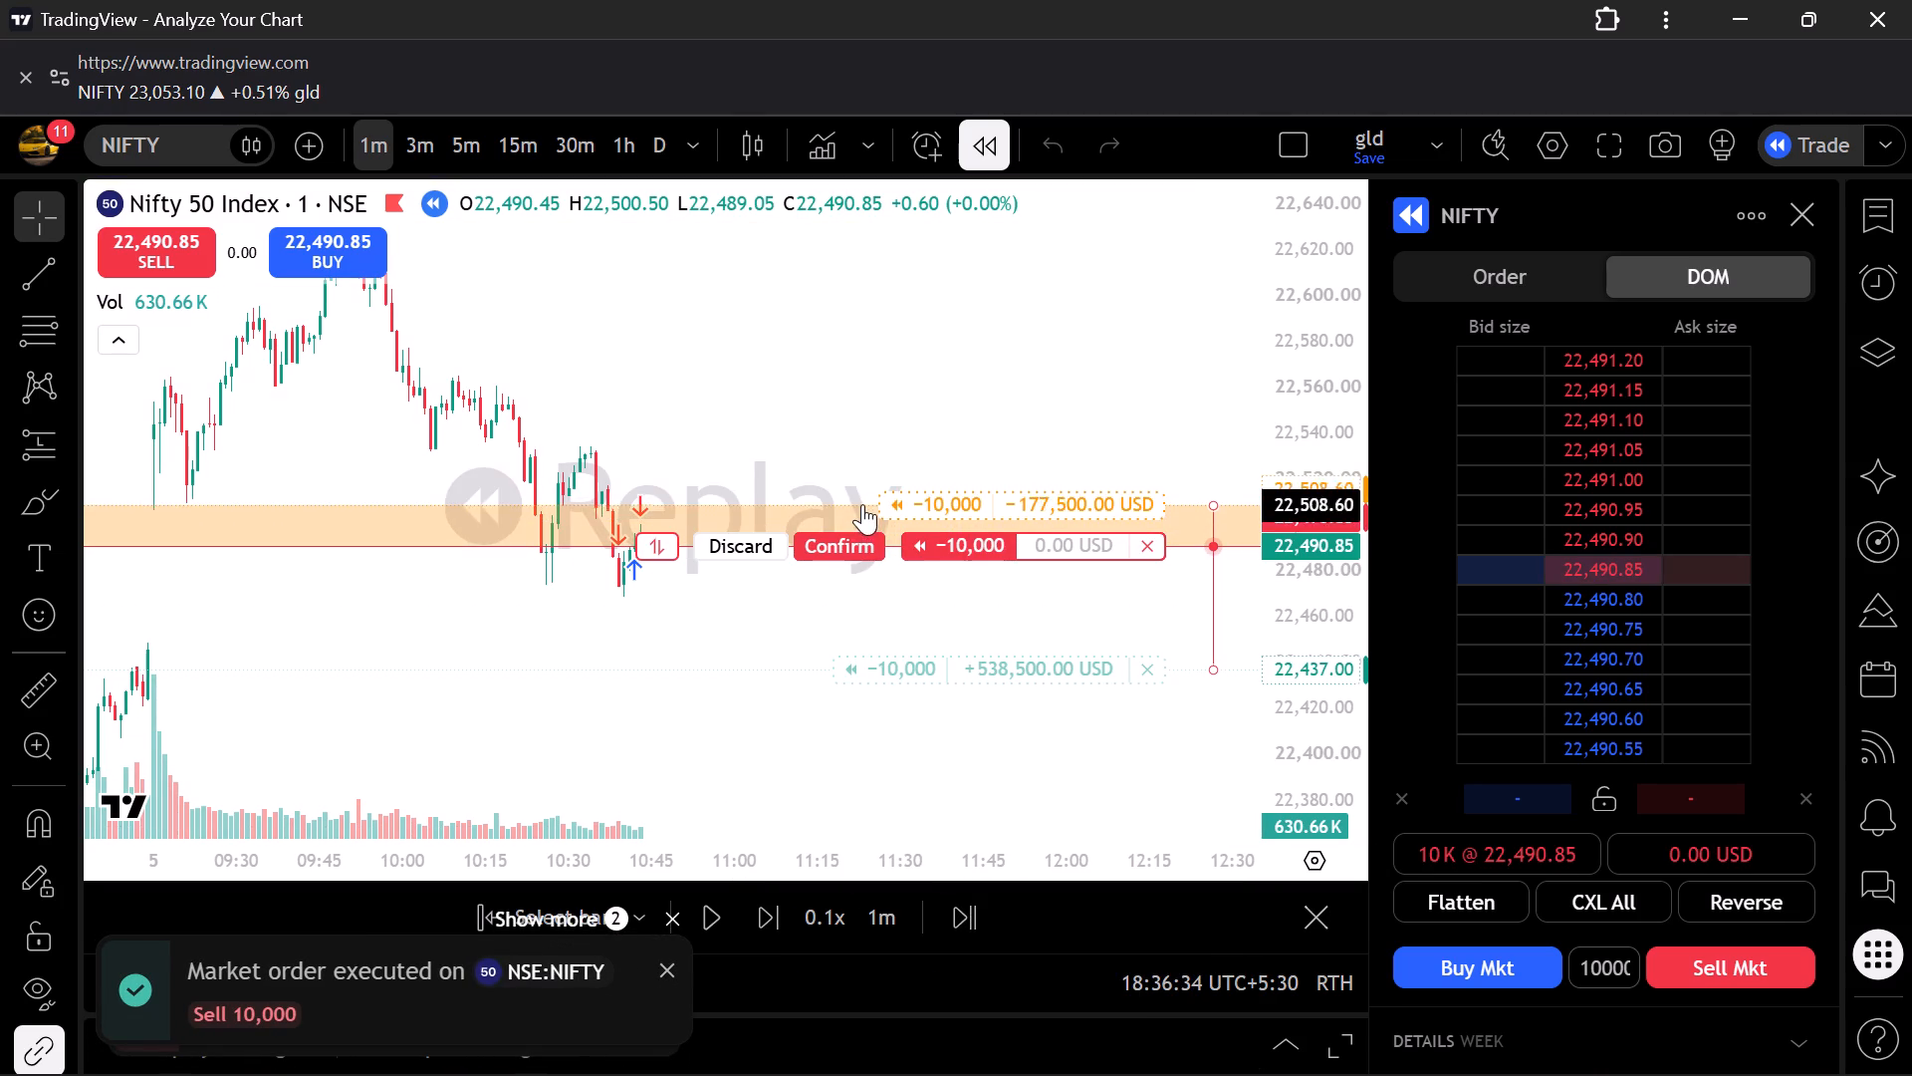
left_click_drag(862, 504, 863, 498)
left_click(816, 543)
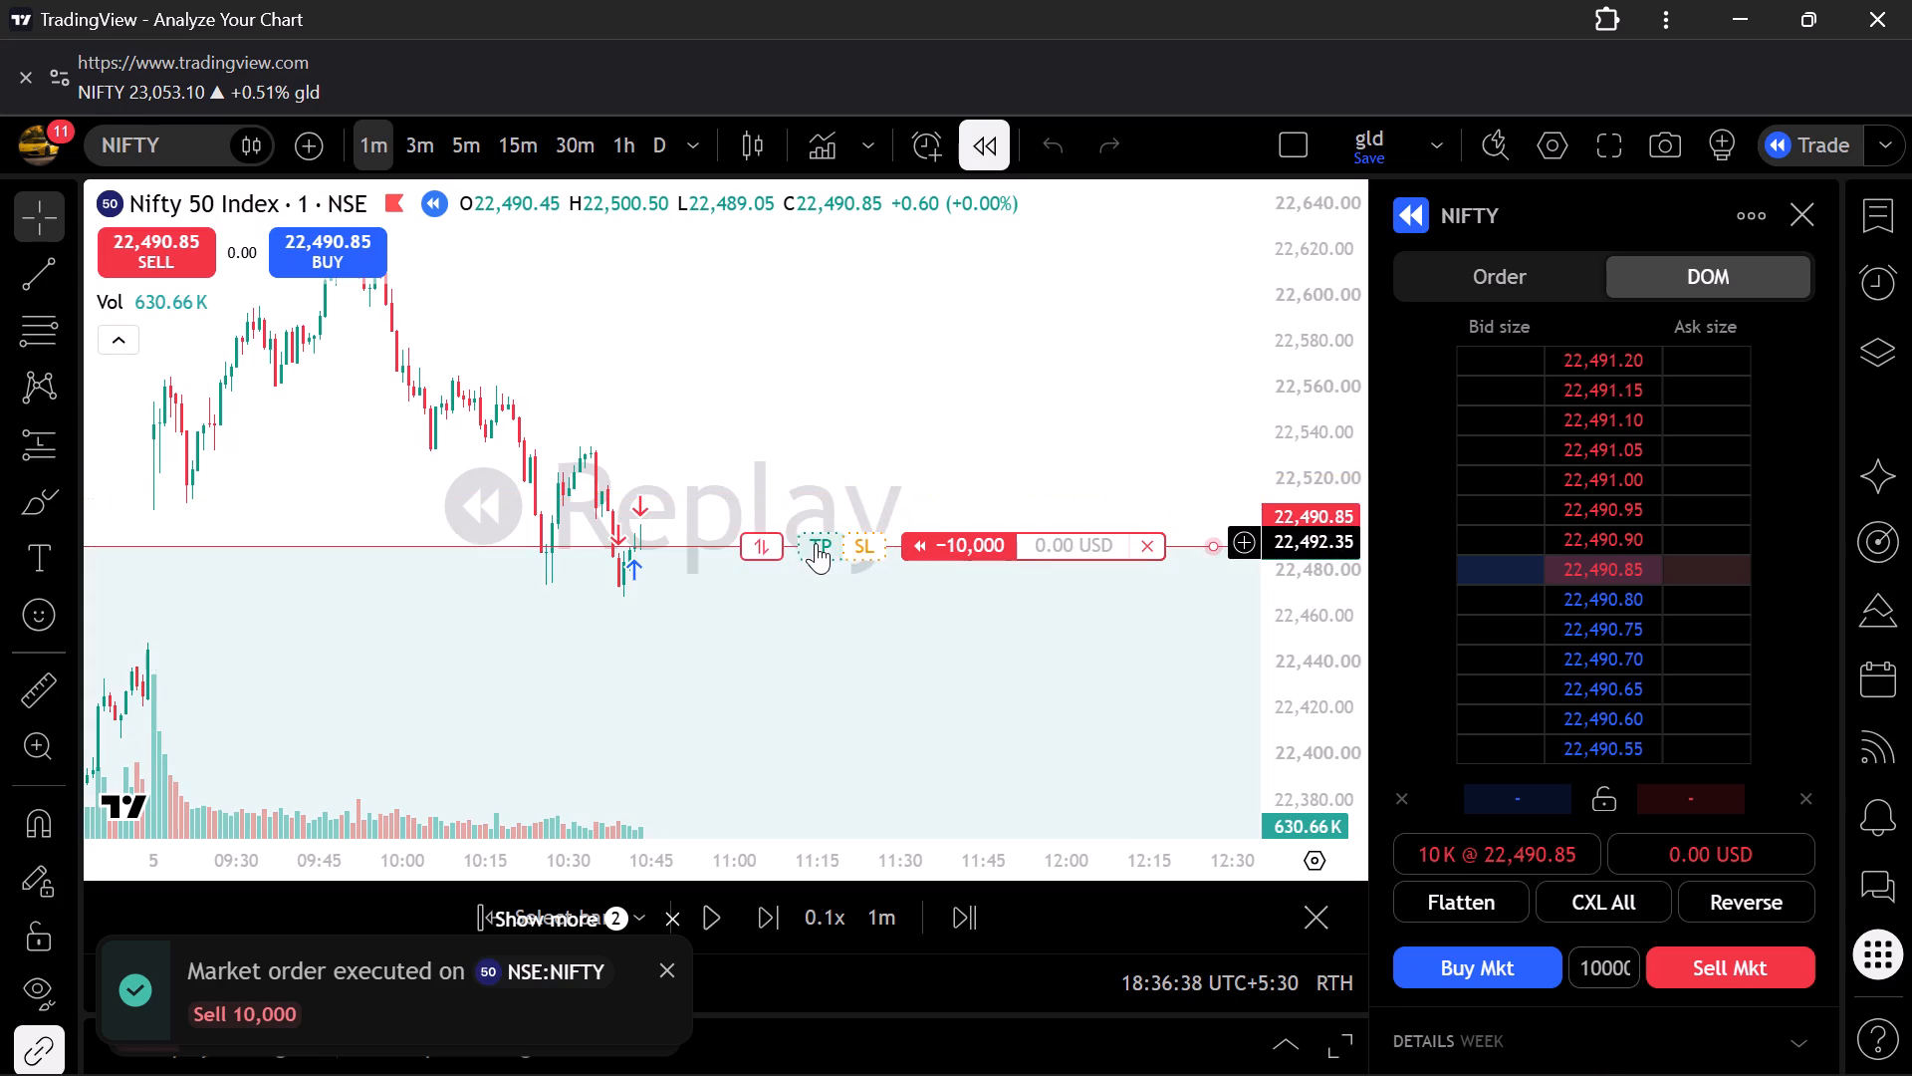
Resume the 1-minute bar replay at 0.1x speed with the bracketed 10,000-unit short open.
left_click(707, 905)
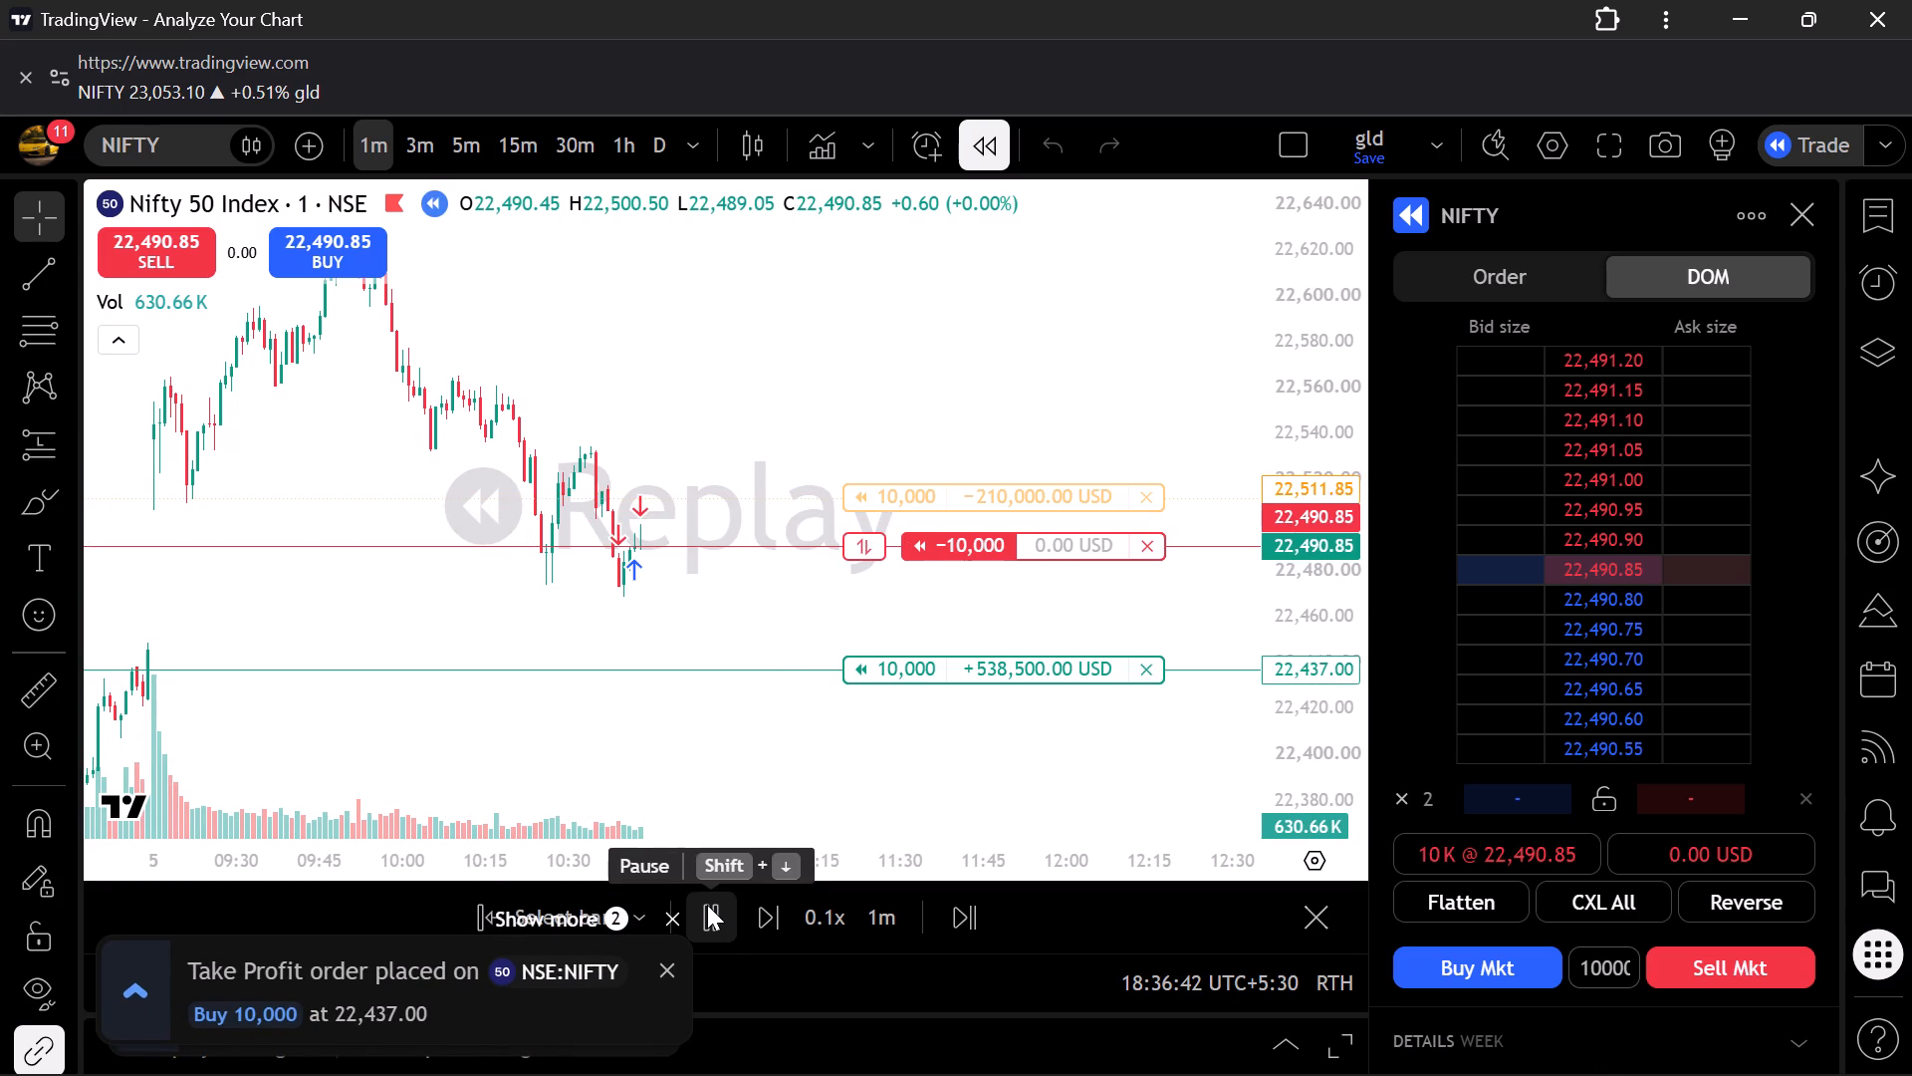
Follow the new 1-minute candles against the short's entry, take-profit and stop-loss levels as the replay runs.
scroll(713, 643, "up", 1)
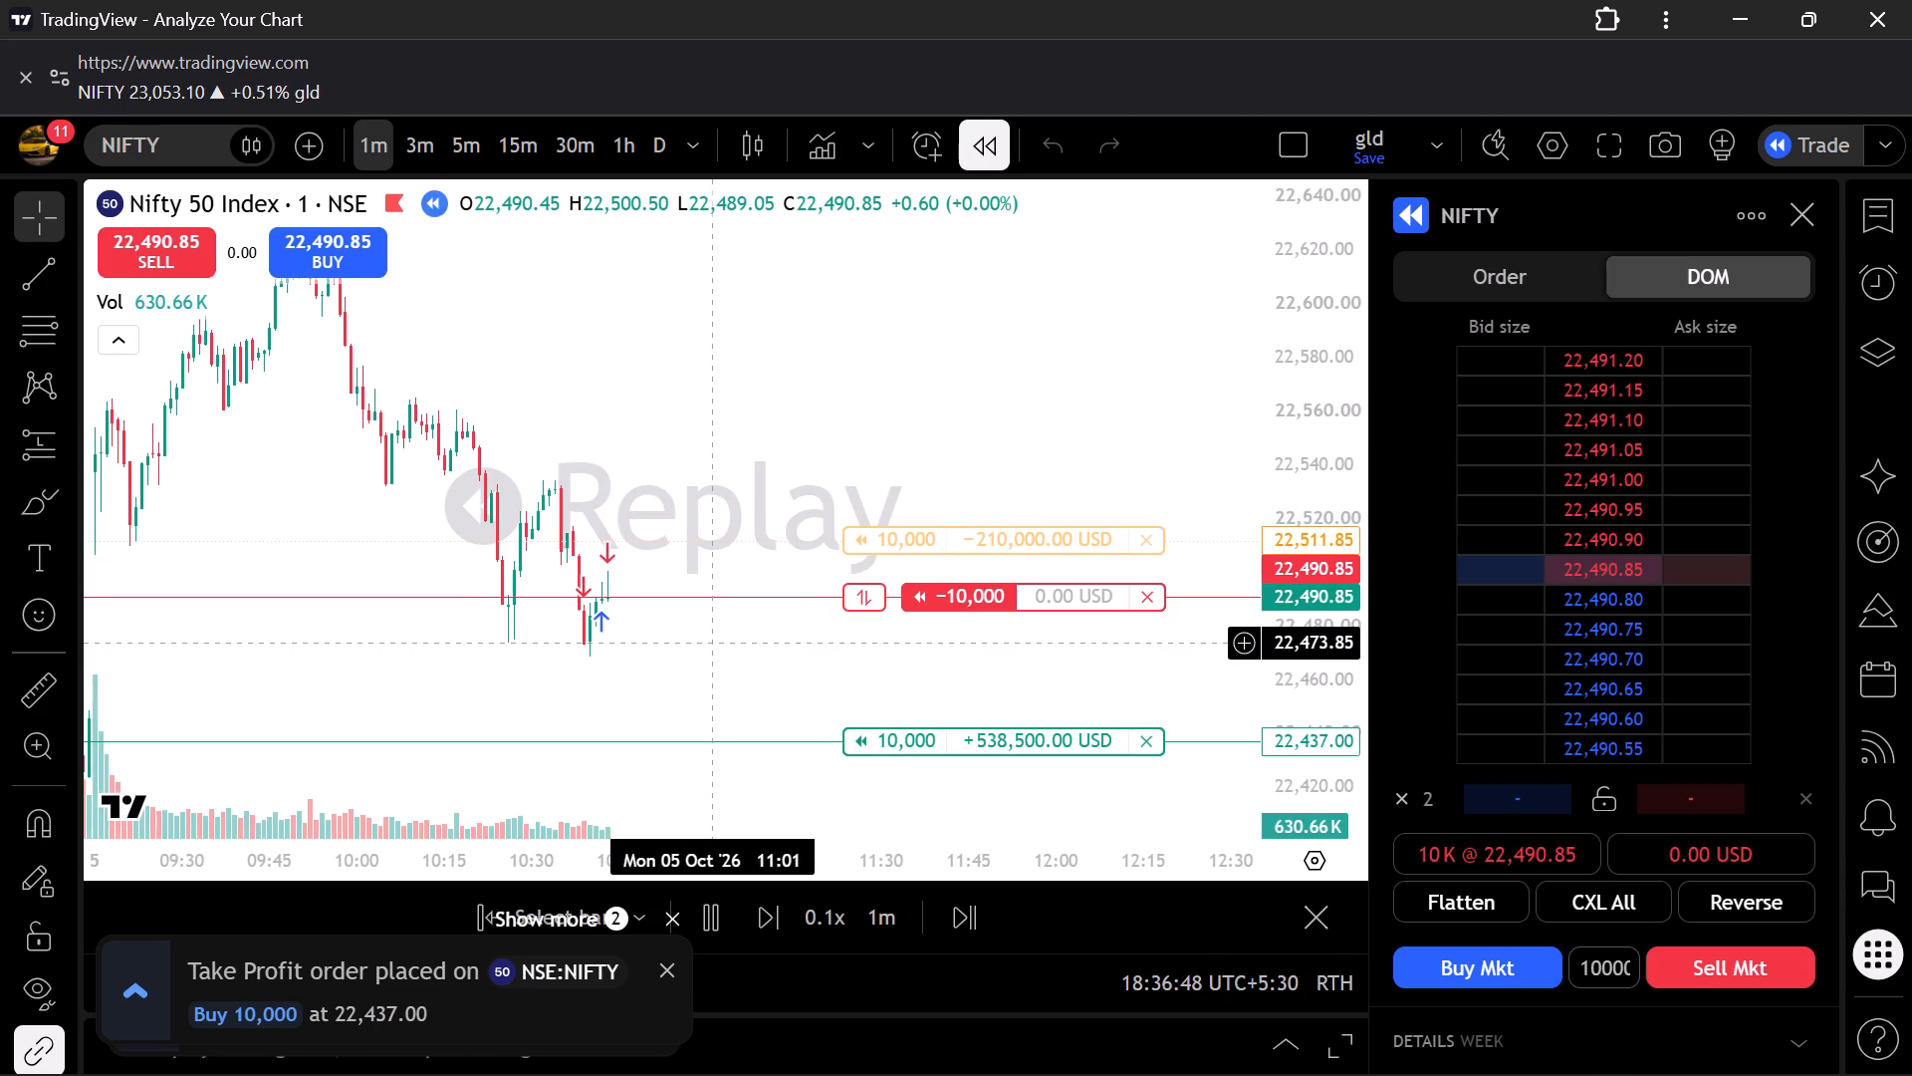
scroll(713, 643, "up", 2)
scroll(713, 643, "right", 2)
scroll(713, 643, "up", 4)
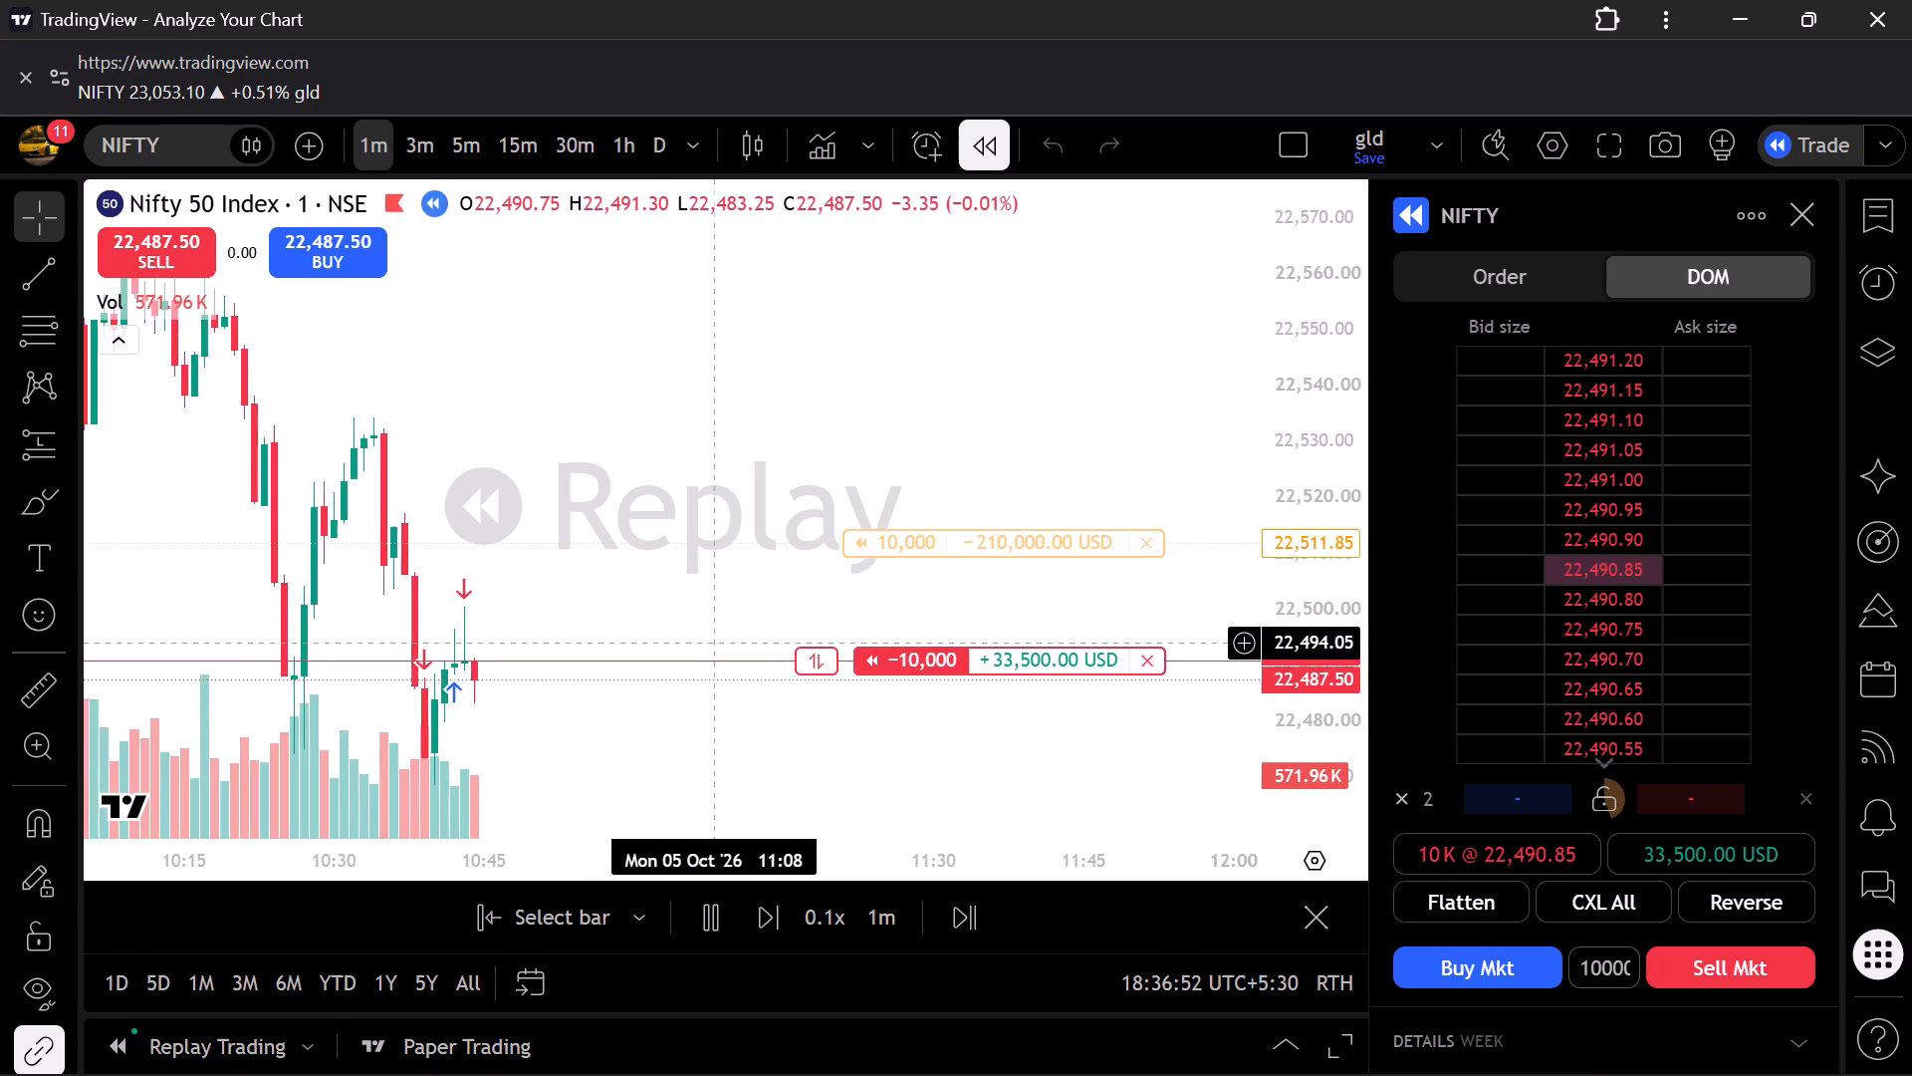
scroll(713, 643, "up", 1)
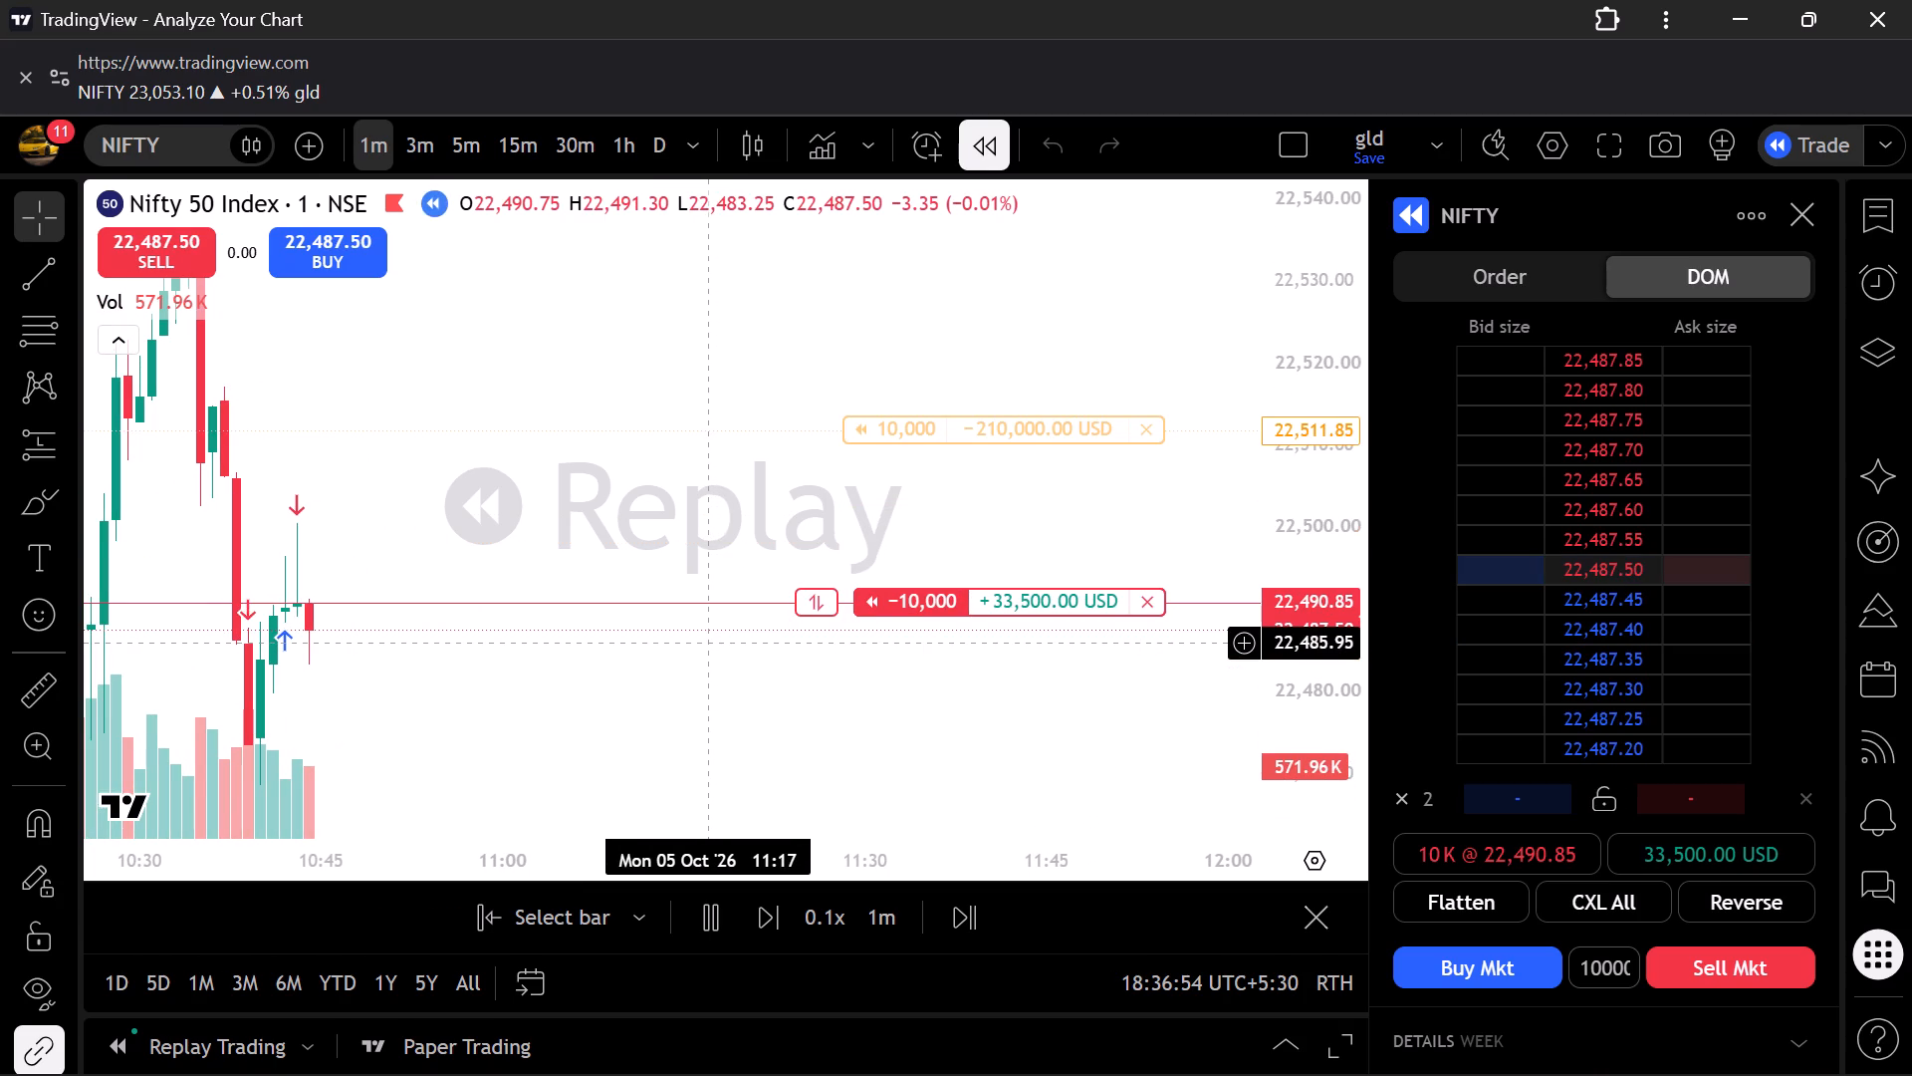
scroll(713, 643, "right", 1)
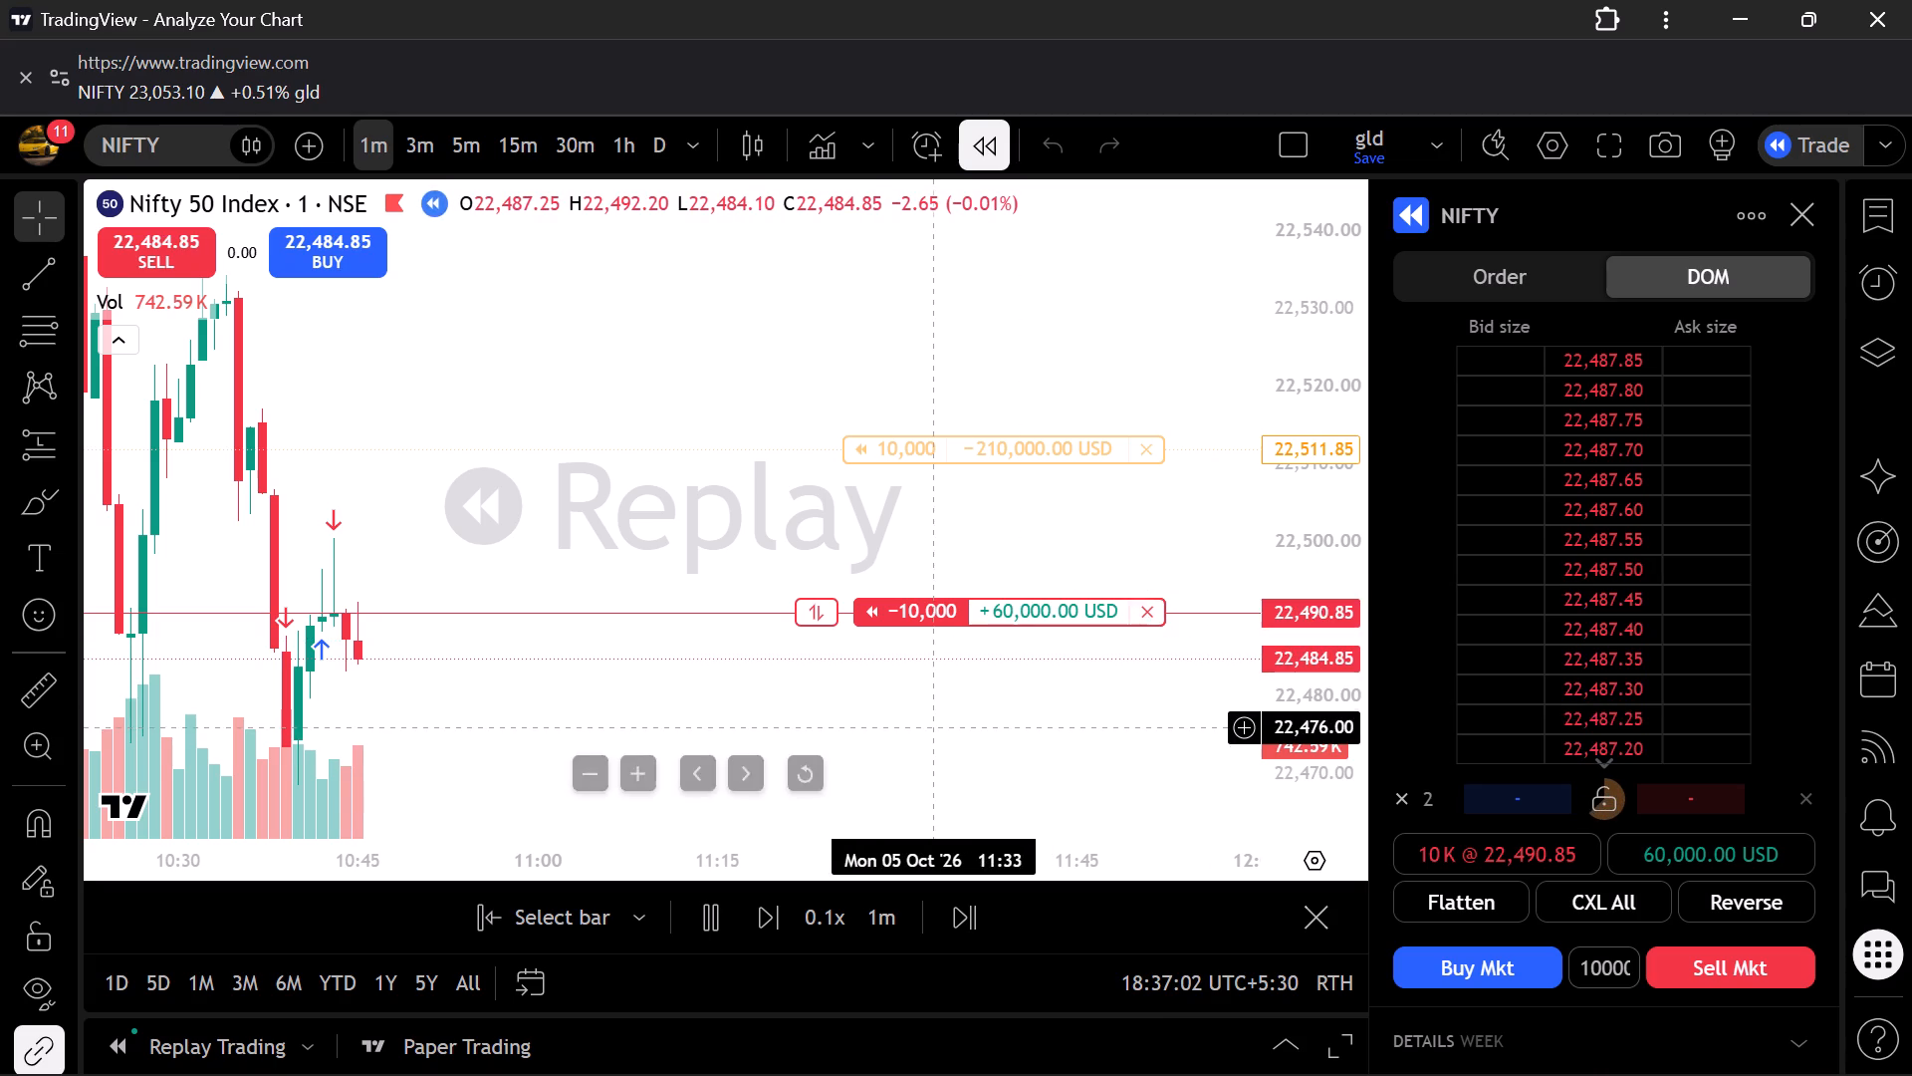
scroll(935, 728, "down", 3)
scroll(1365, 653, "up", 3)
left_click_drag(1070, 549, 1067, 455)
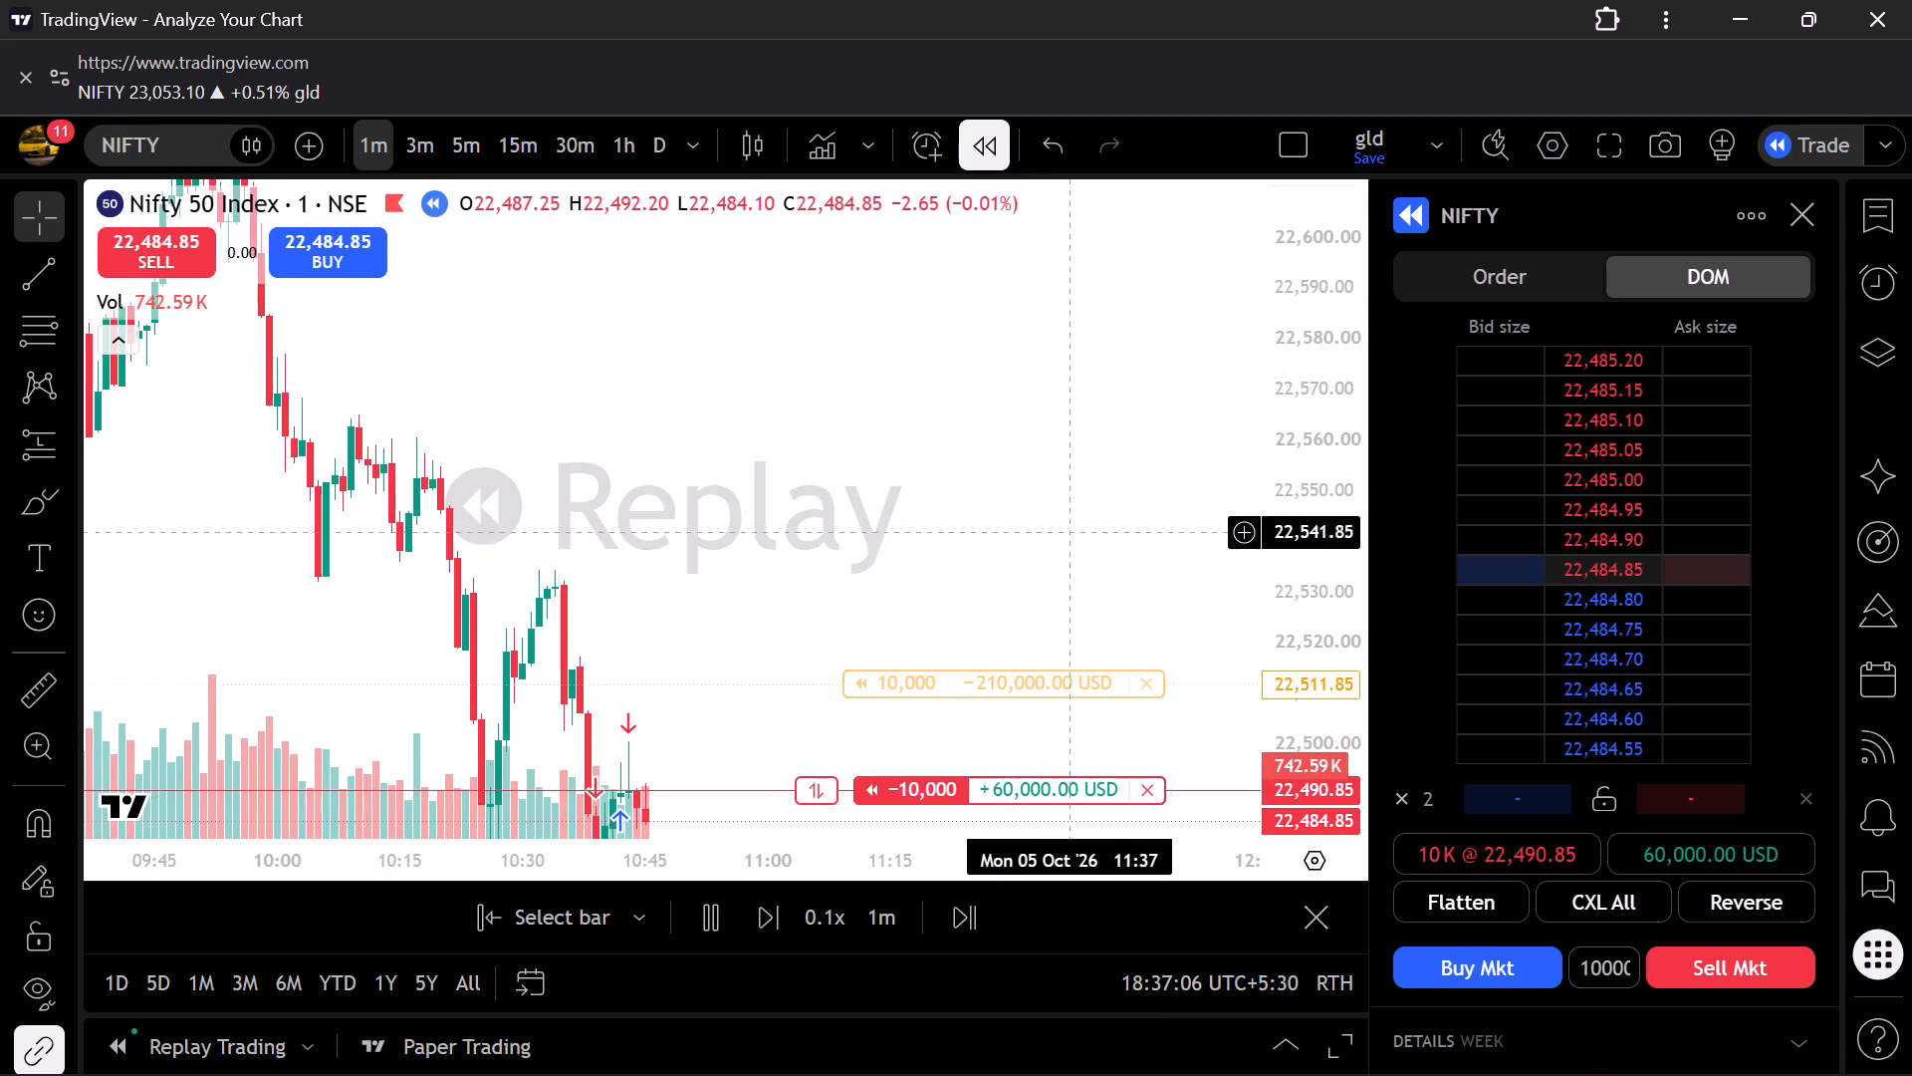
left_click_drag(1067, 455, 1058, 304)
scroll(912, 692, "up", 1)
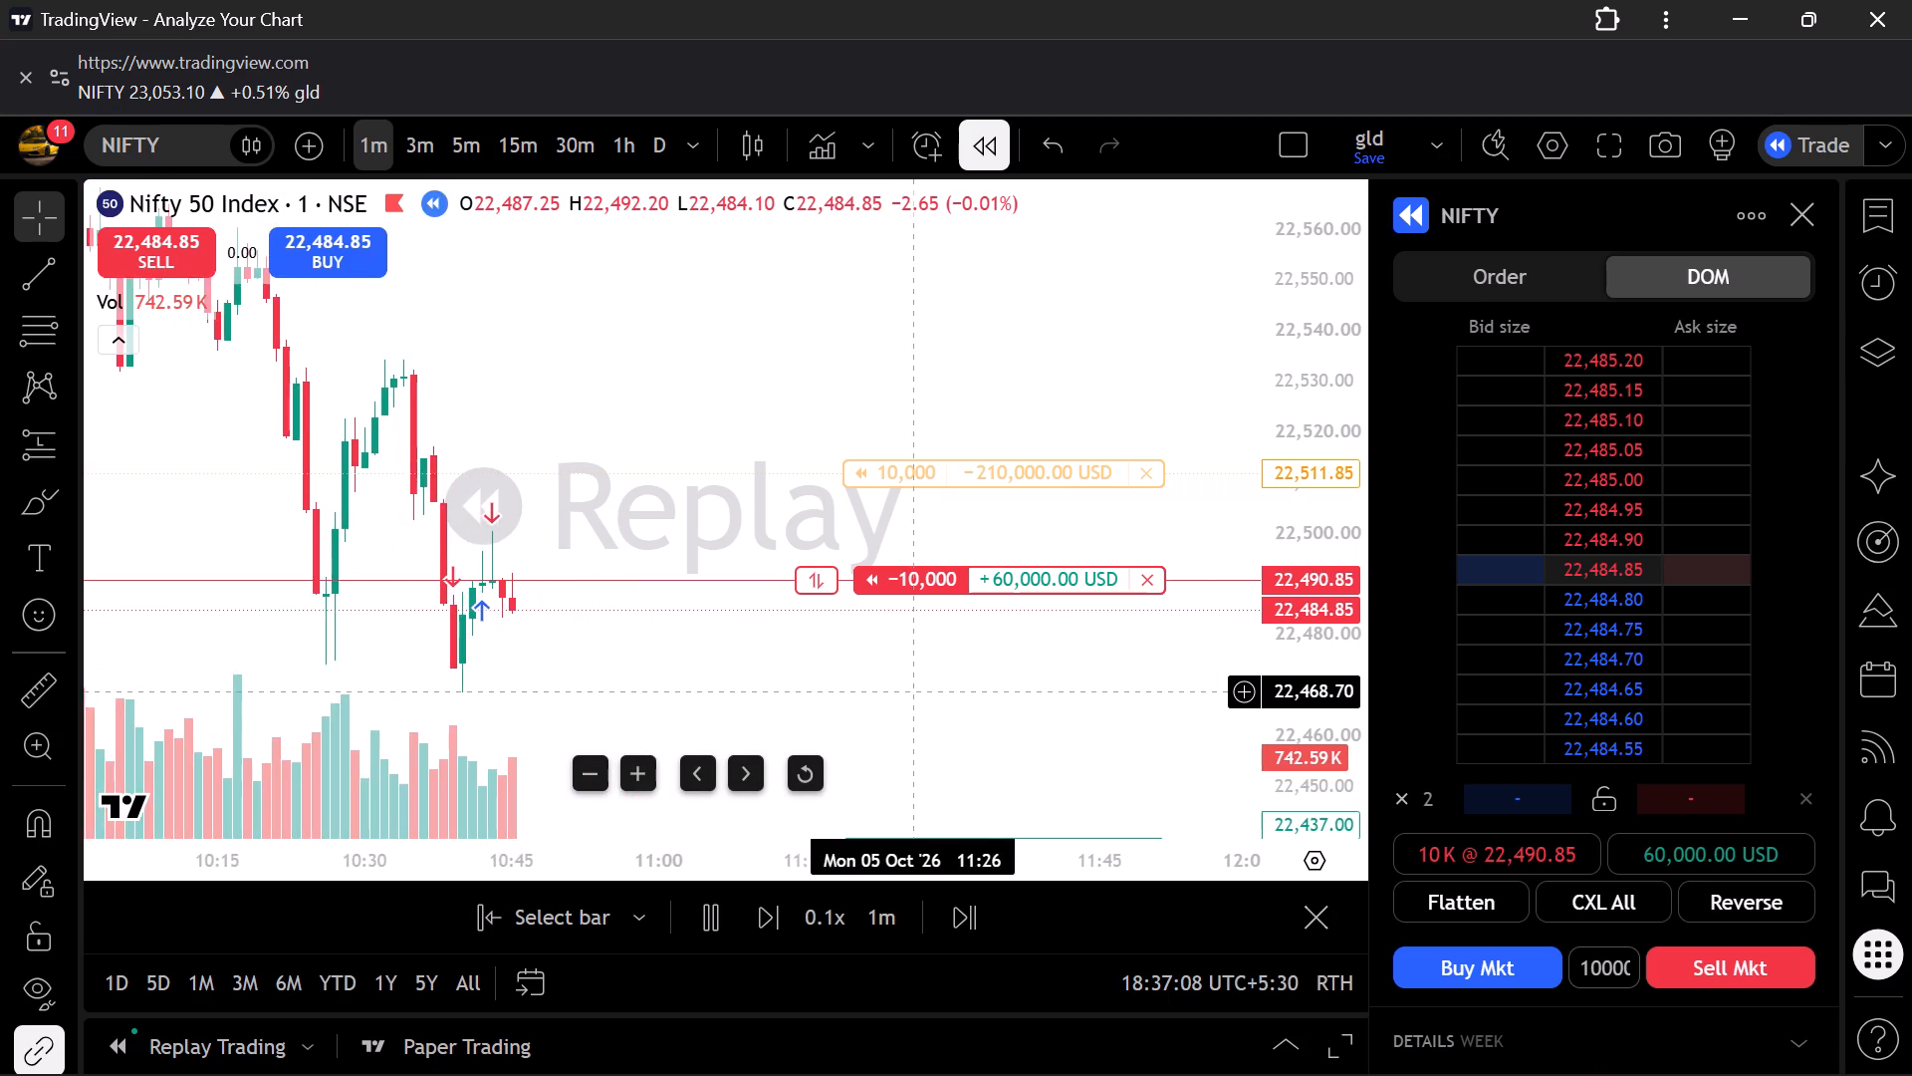
scroll(912, 692, "up", 3)
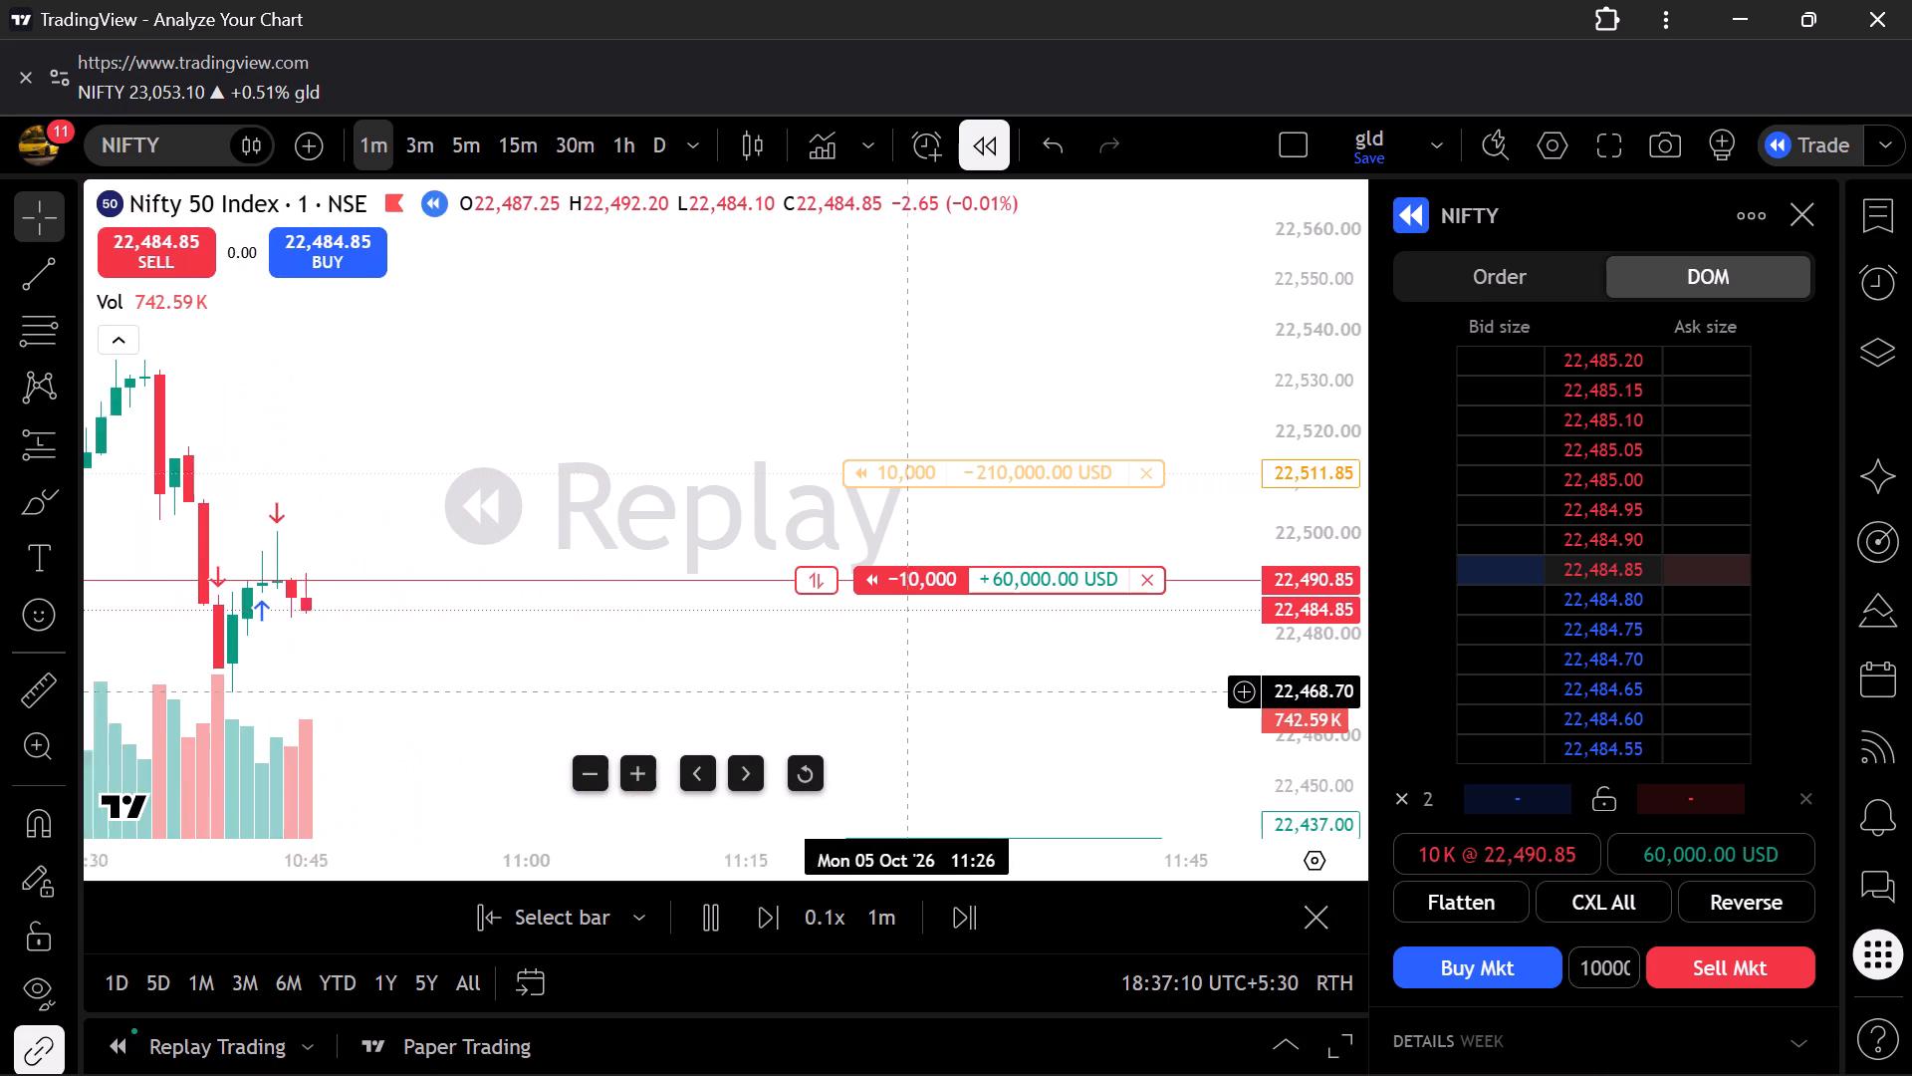
scroll(912, 692, "up", 1)
scroll(912, 692, "right", 1)
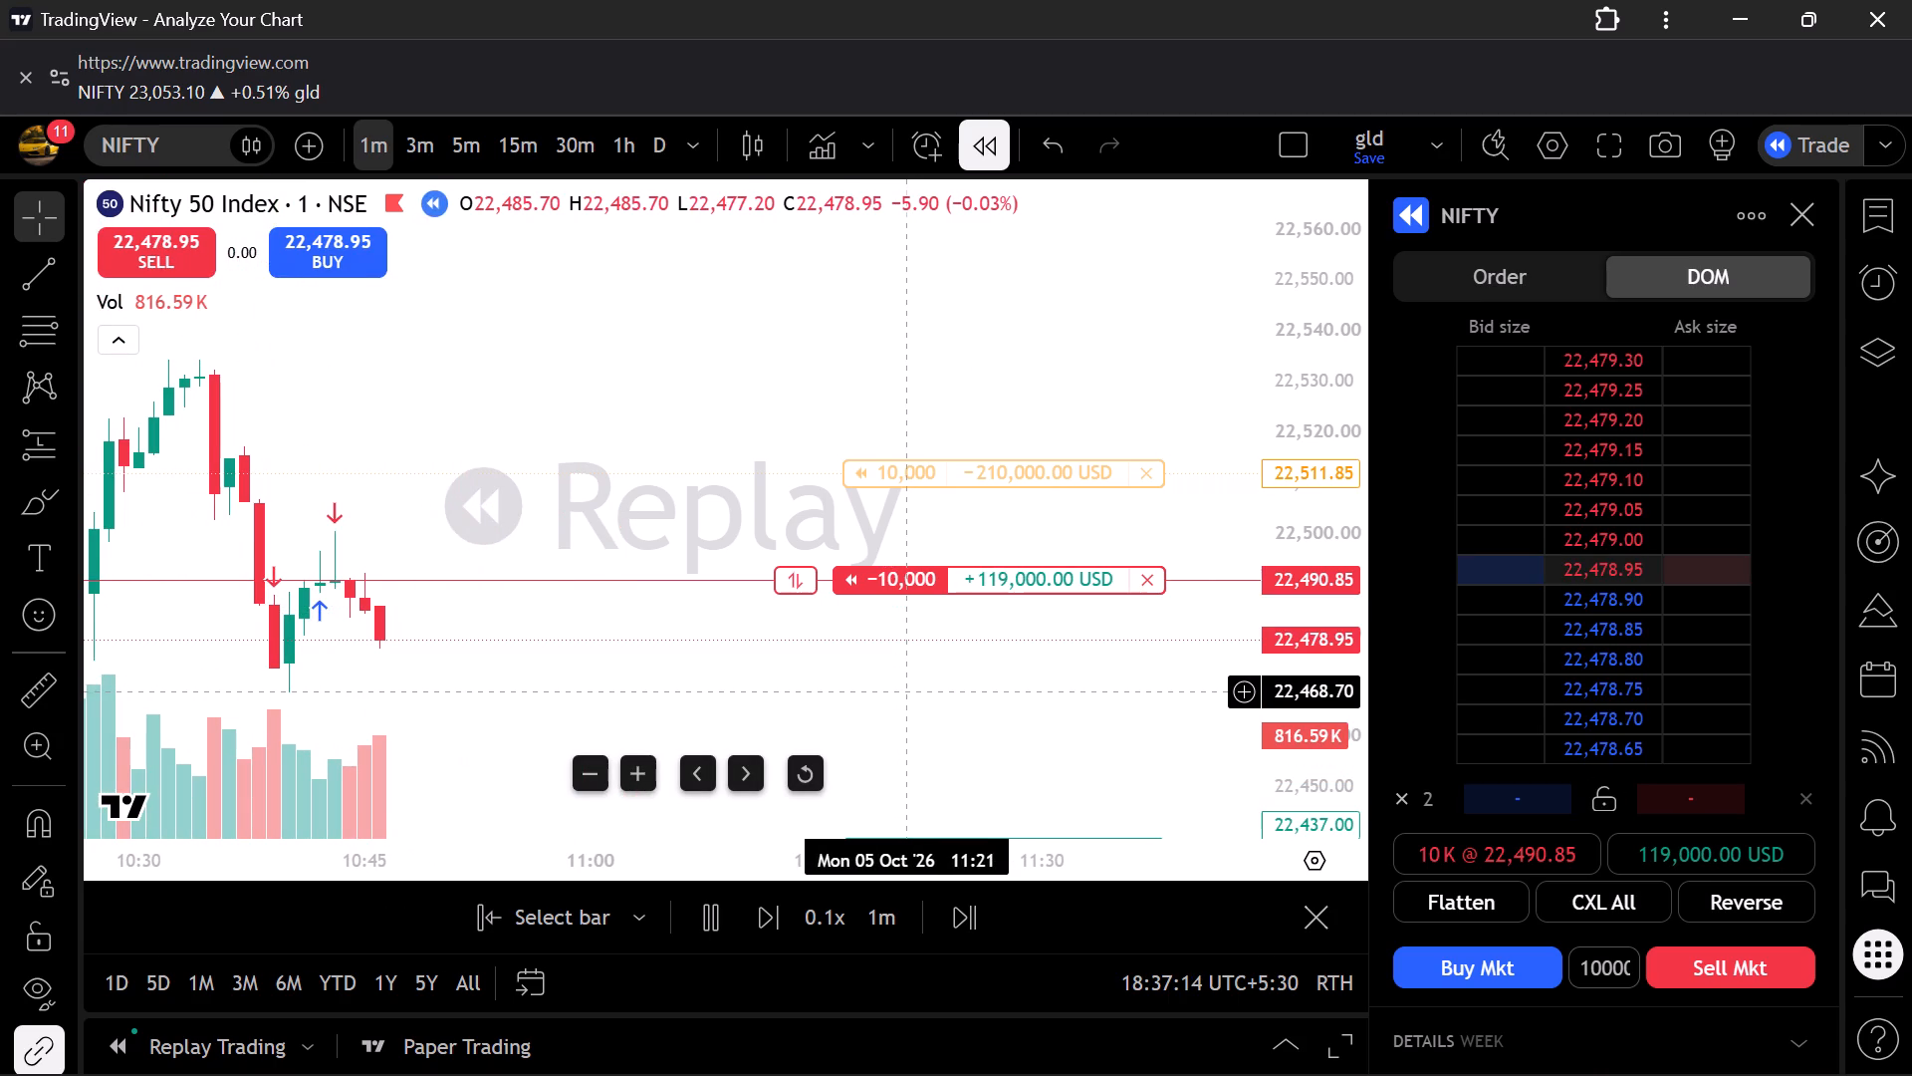
scroll(912, 692, "up", 1)
scroll(912, 692, "right", 1)
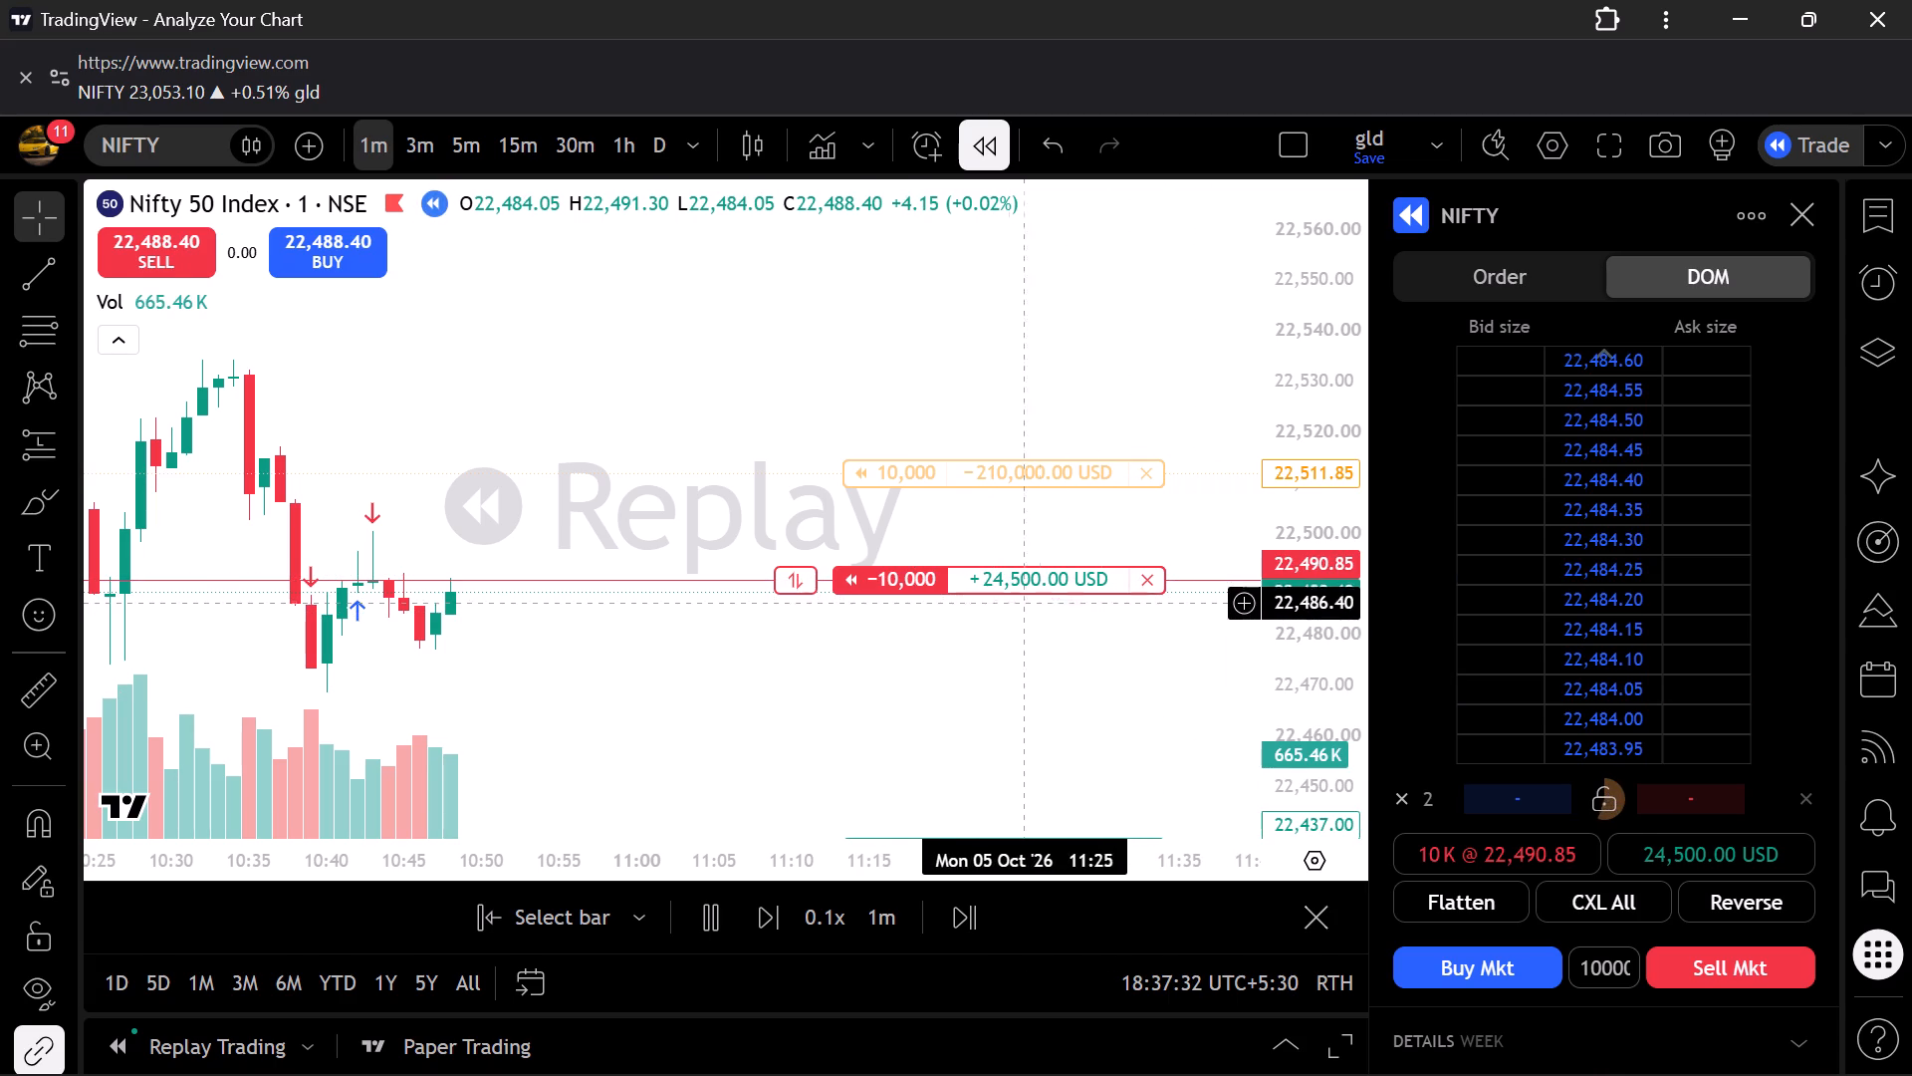
Close the entire 10,000-unit NIFTY short position while the replay runs.
left_click(1147, 592)
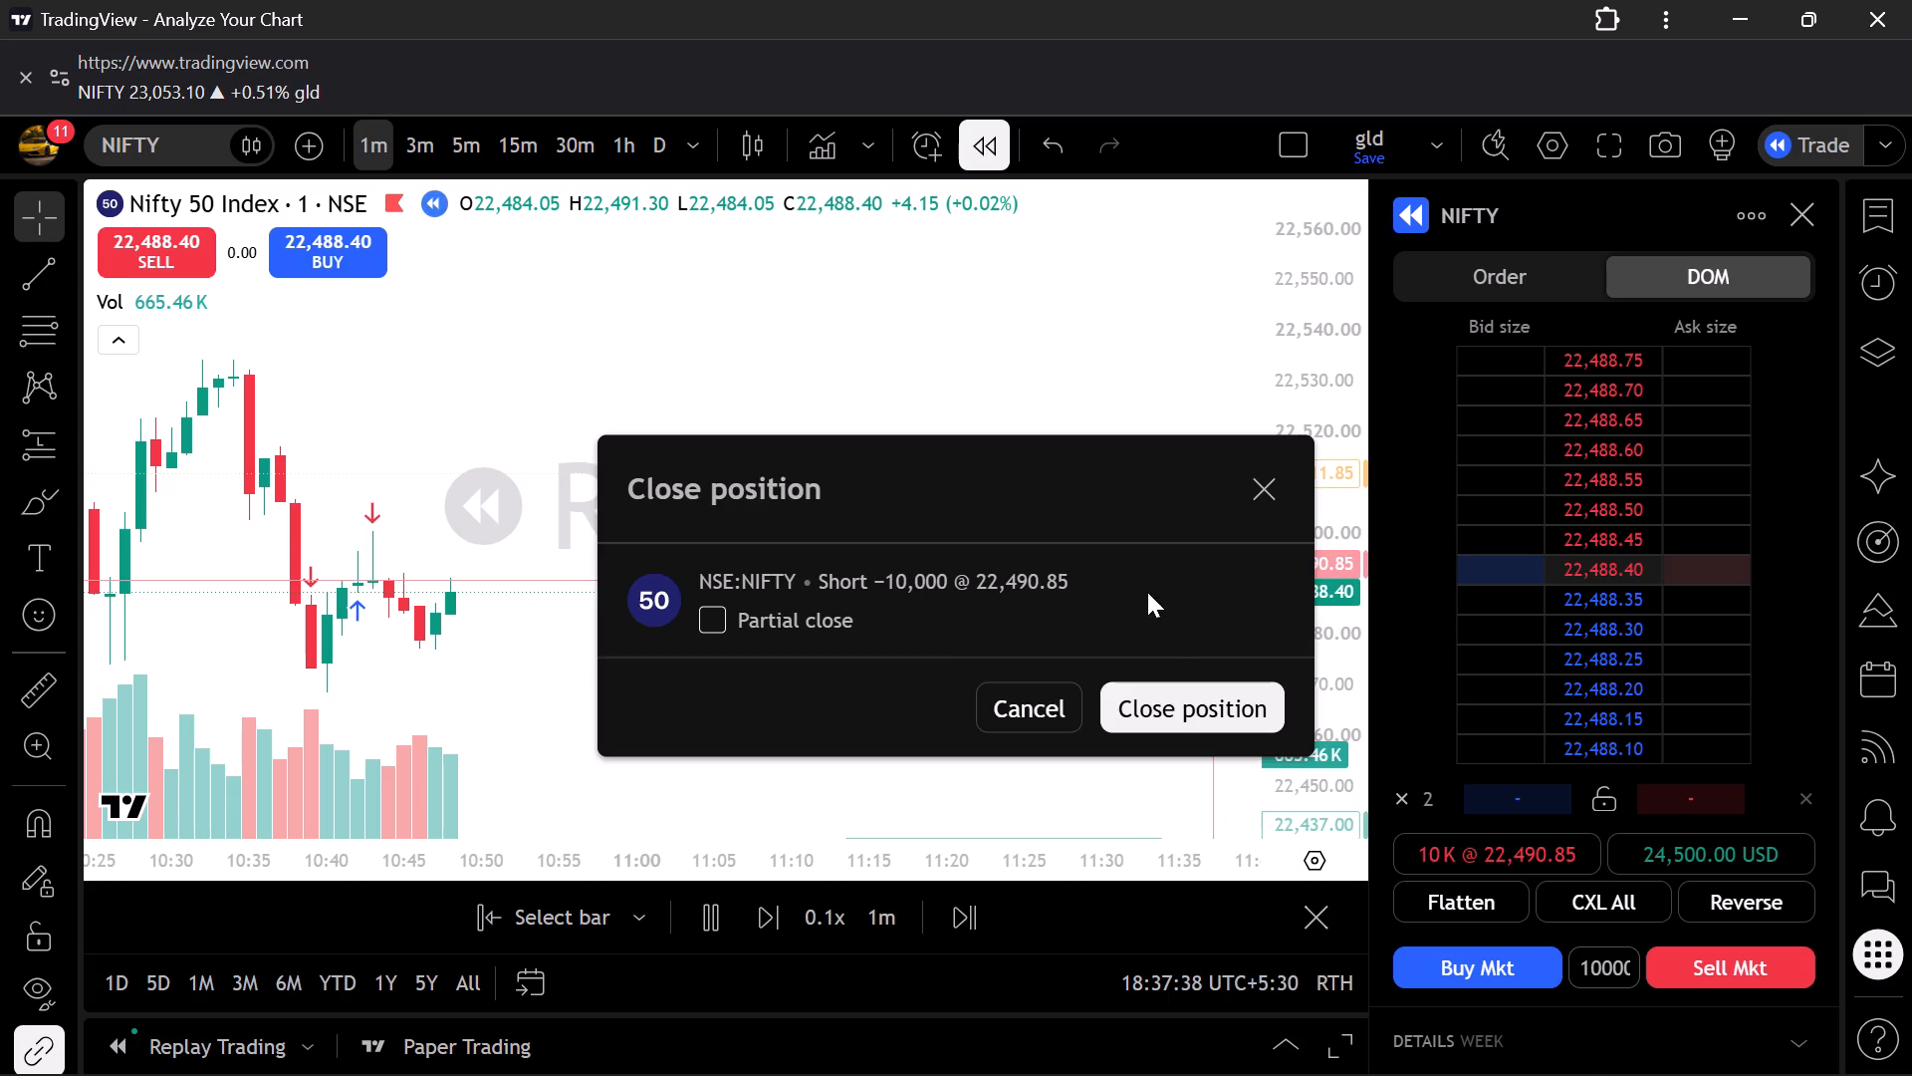
left_click(1176, 706)
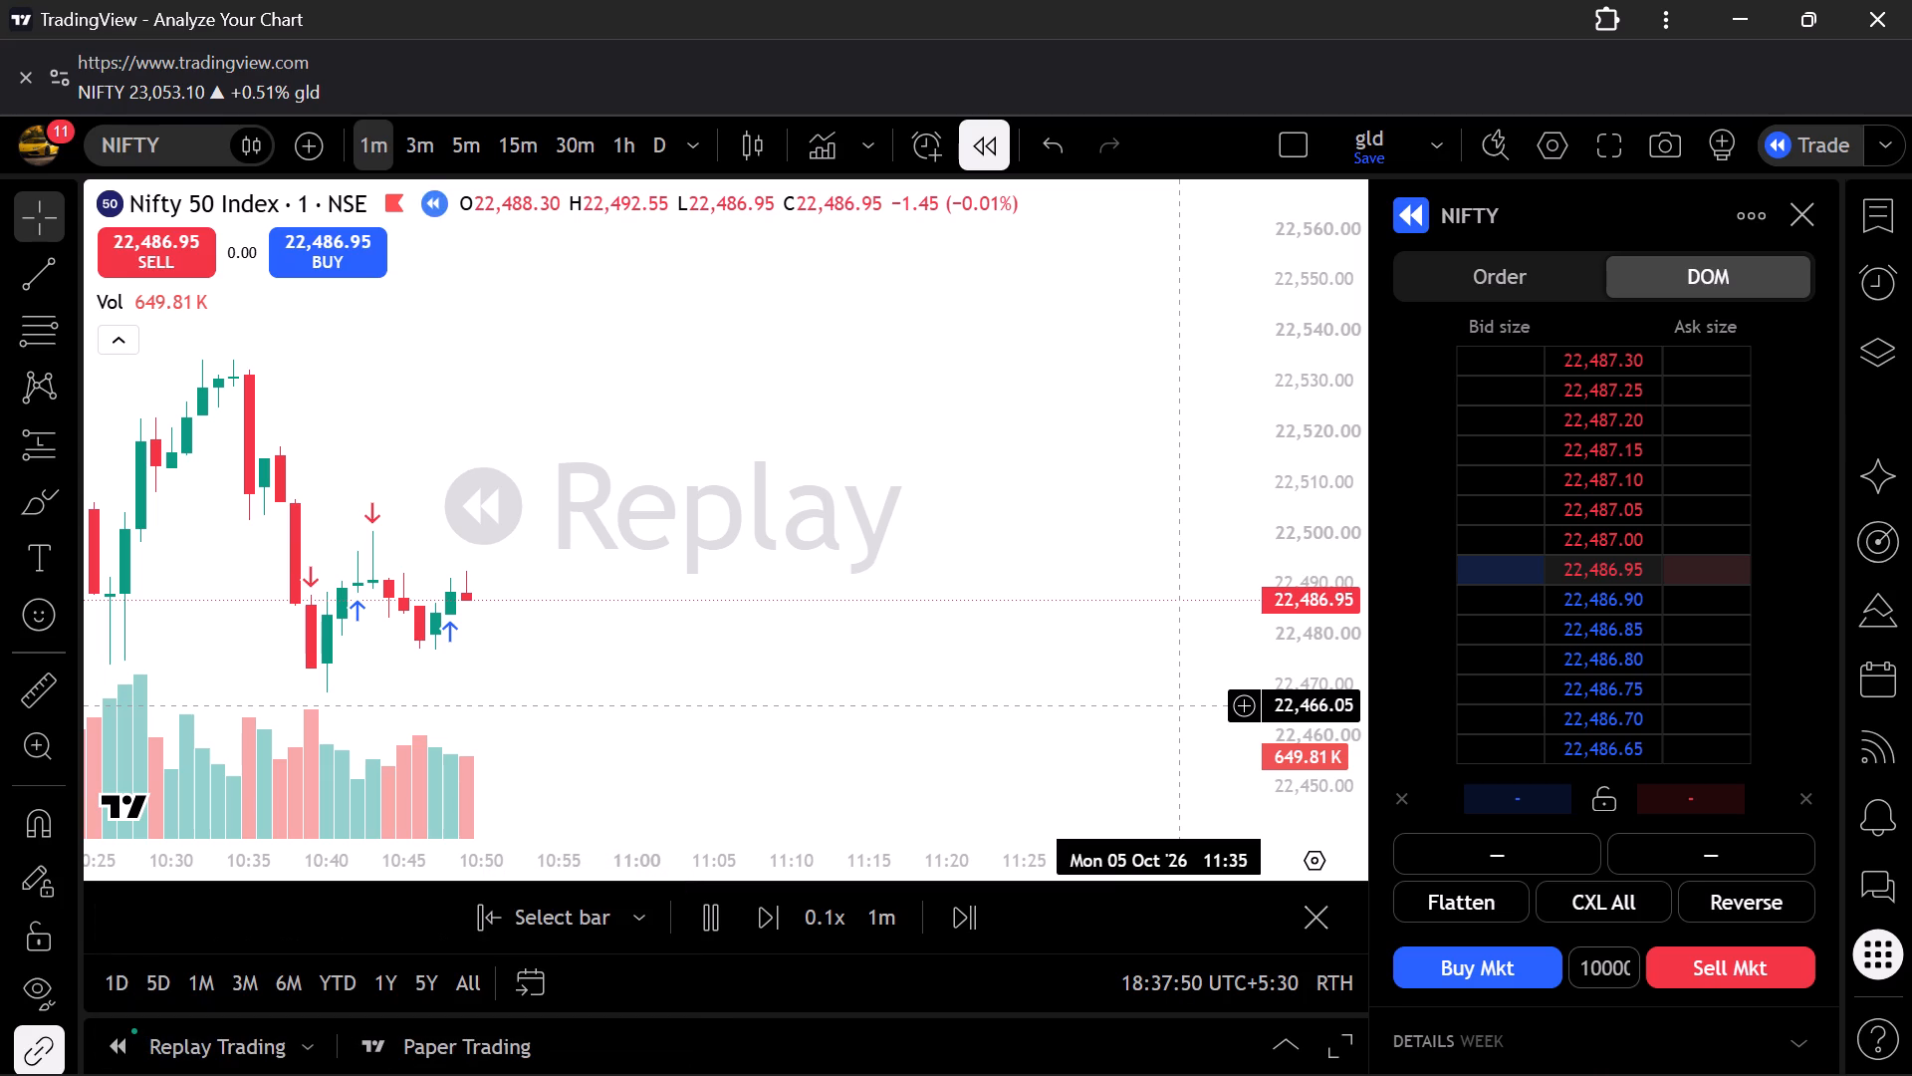
Leave the current bar replay, saving it for continuation.
left_click(988, 140)
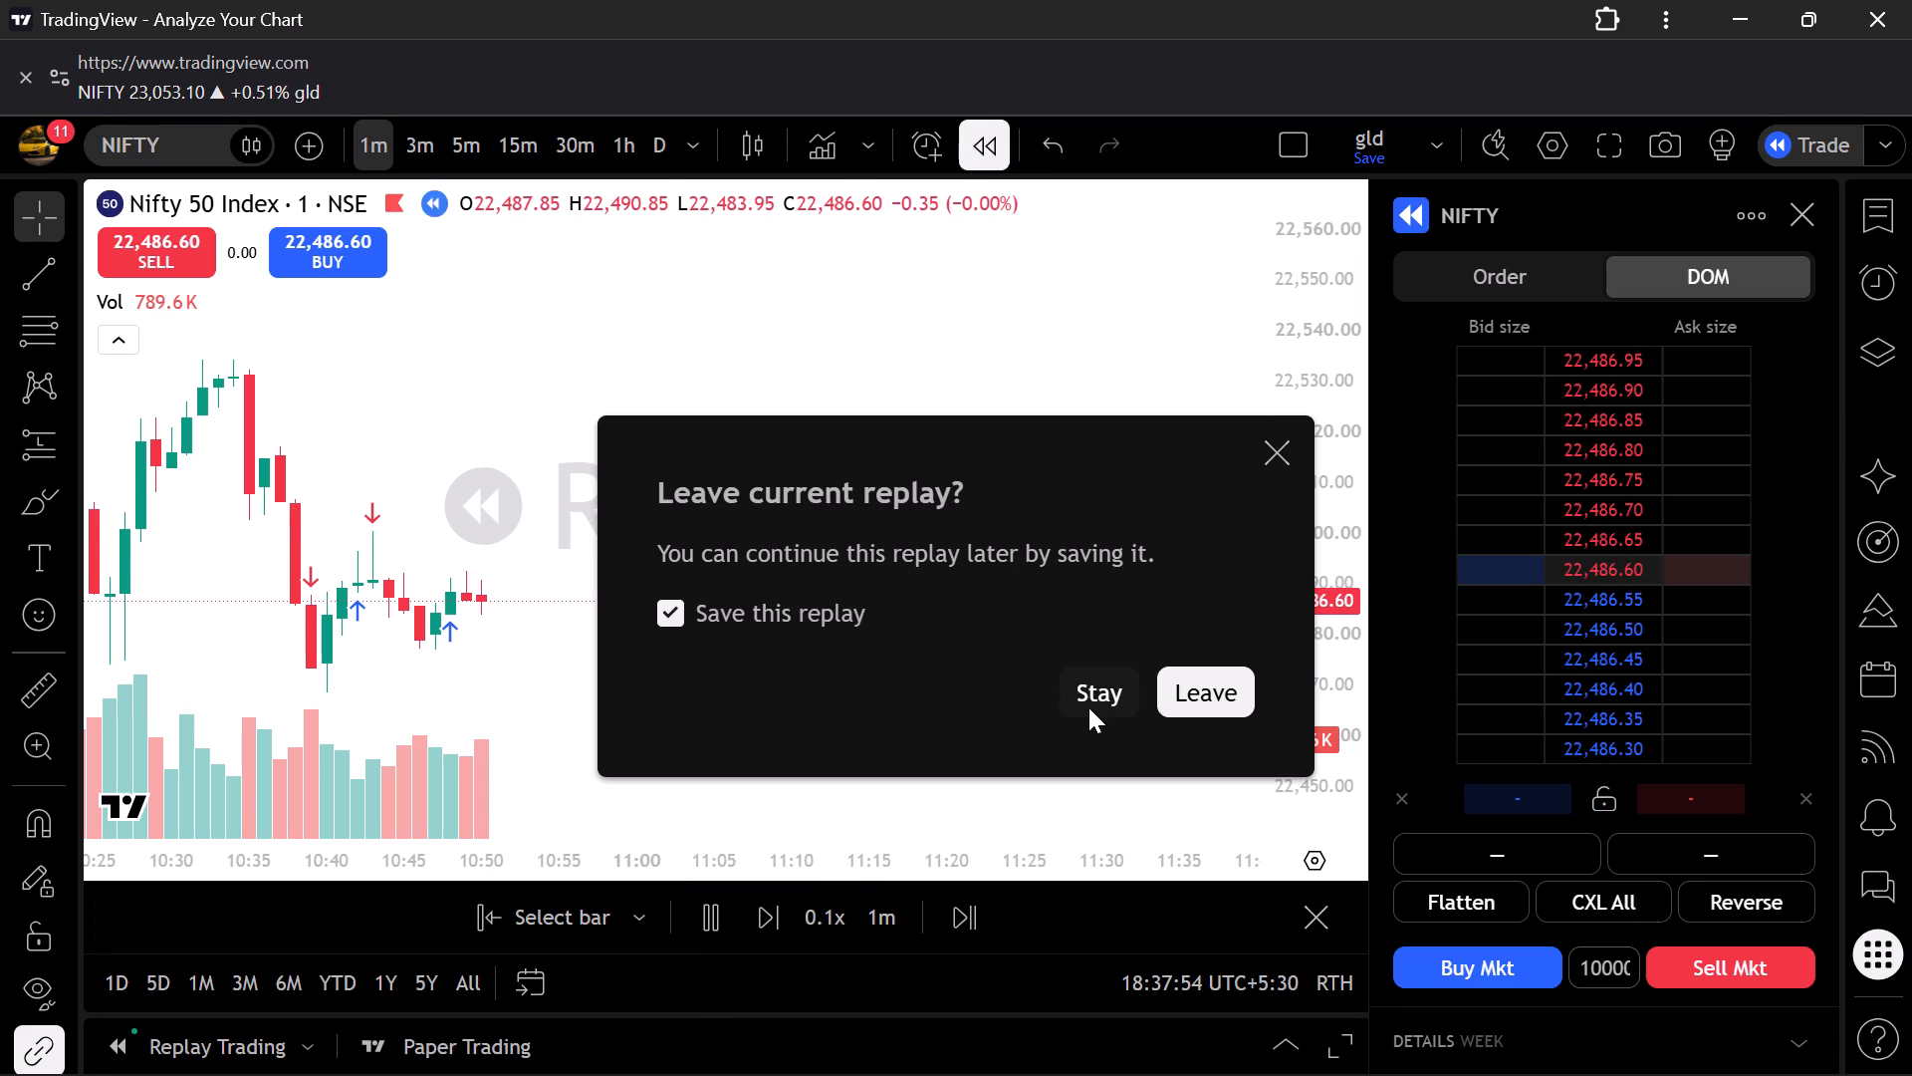
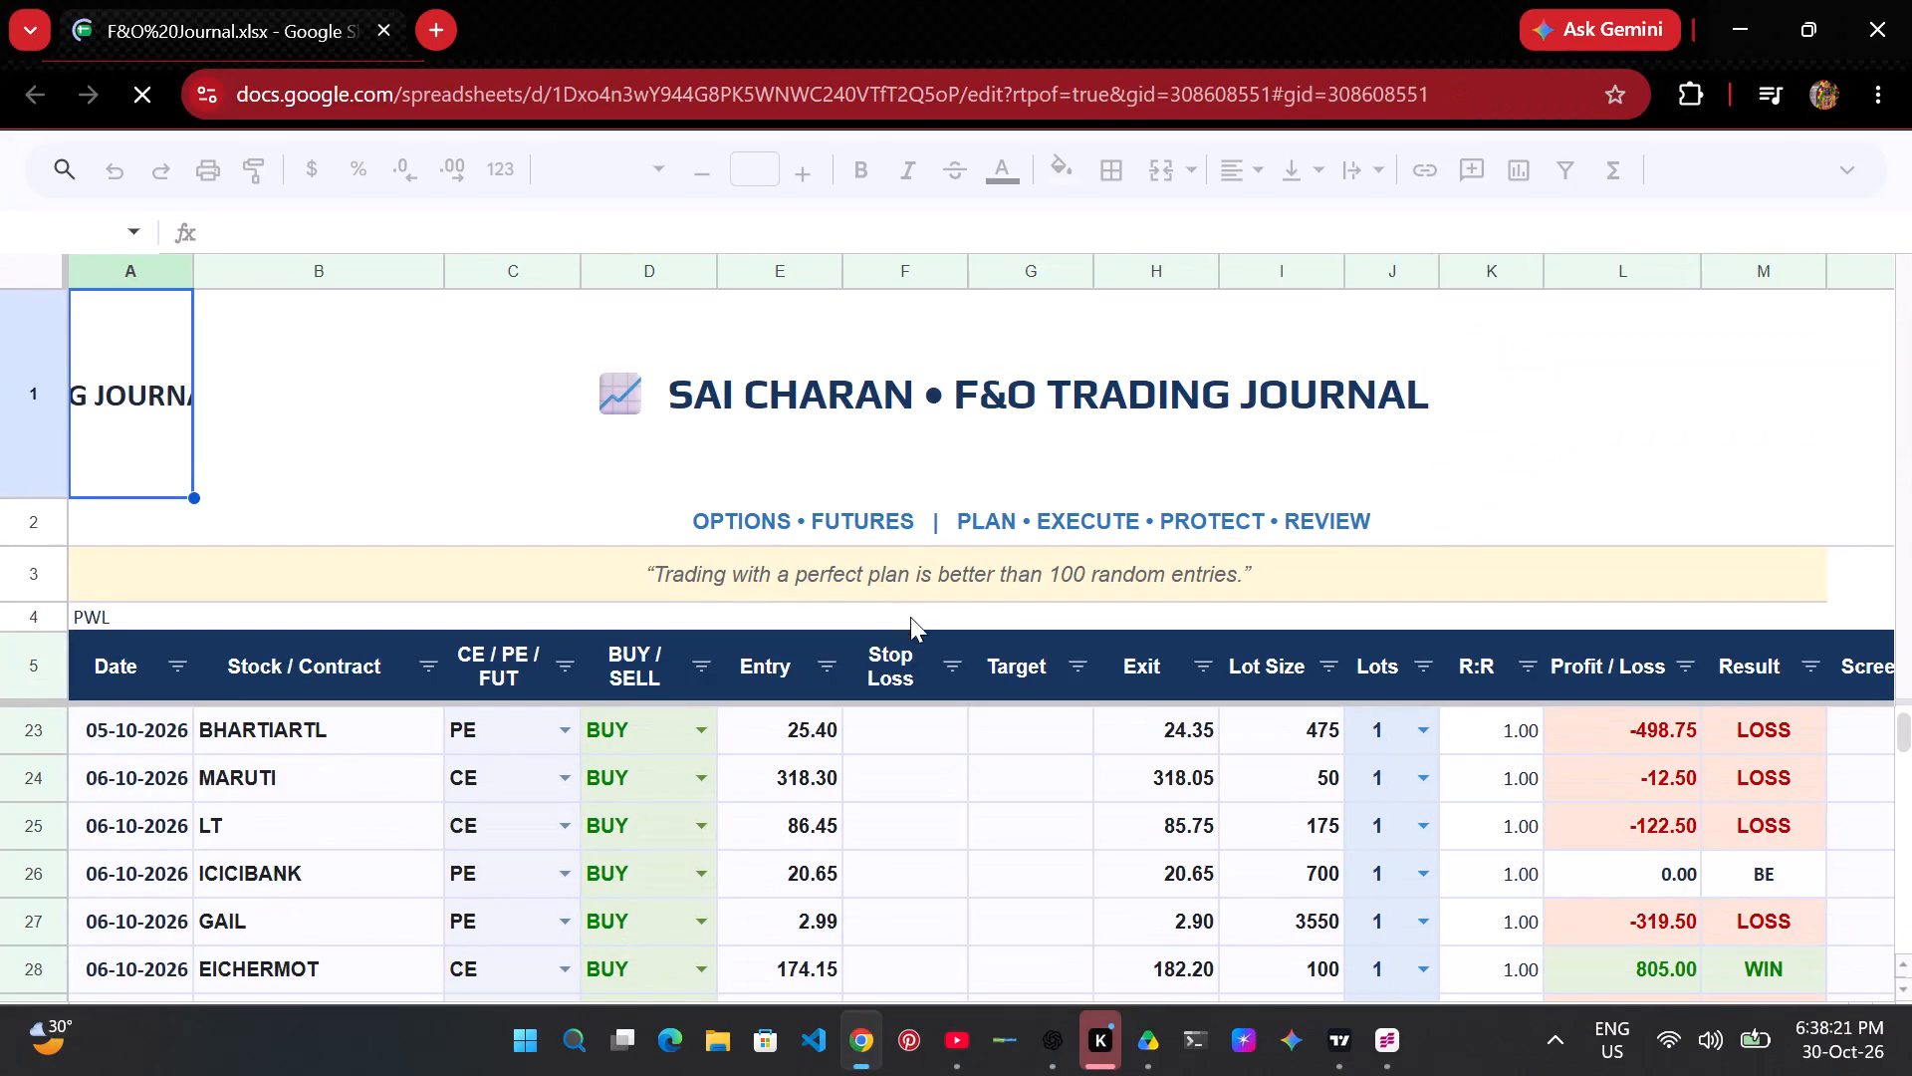
Review the October 2026 option trades in the F&O journal from 5 to 15 October, checking lots, profit or loss and results.
scroll(1026, 494, "down", 1)
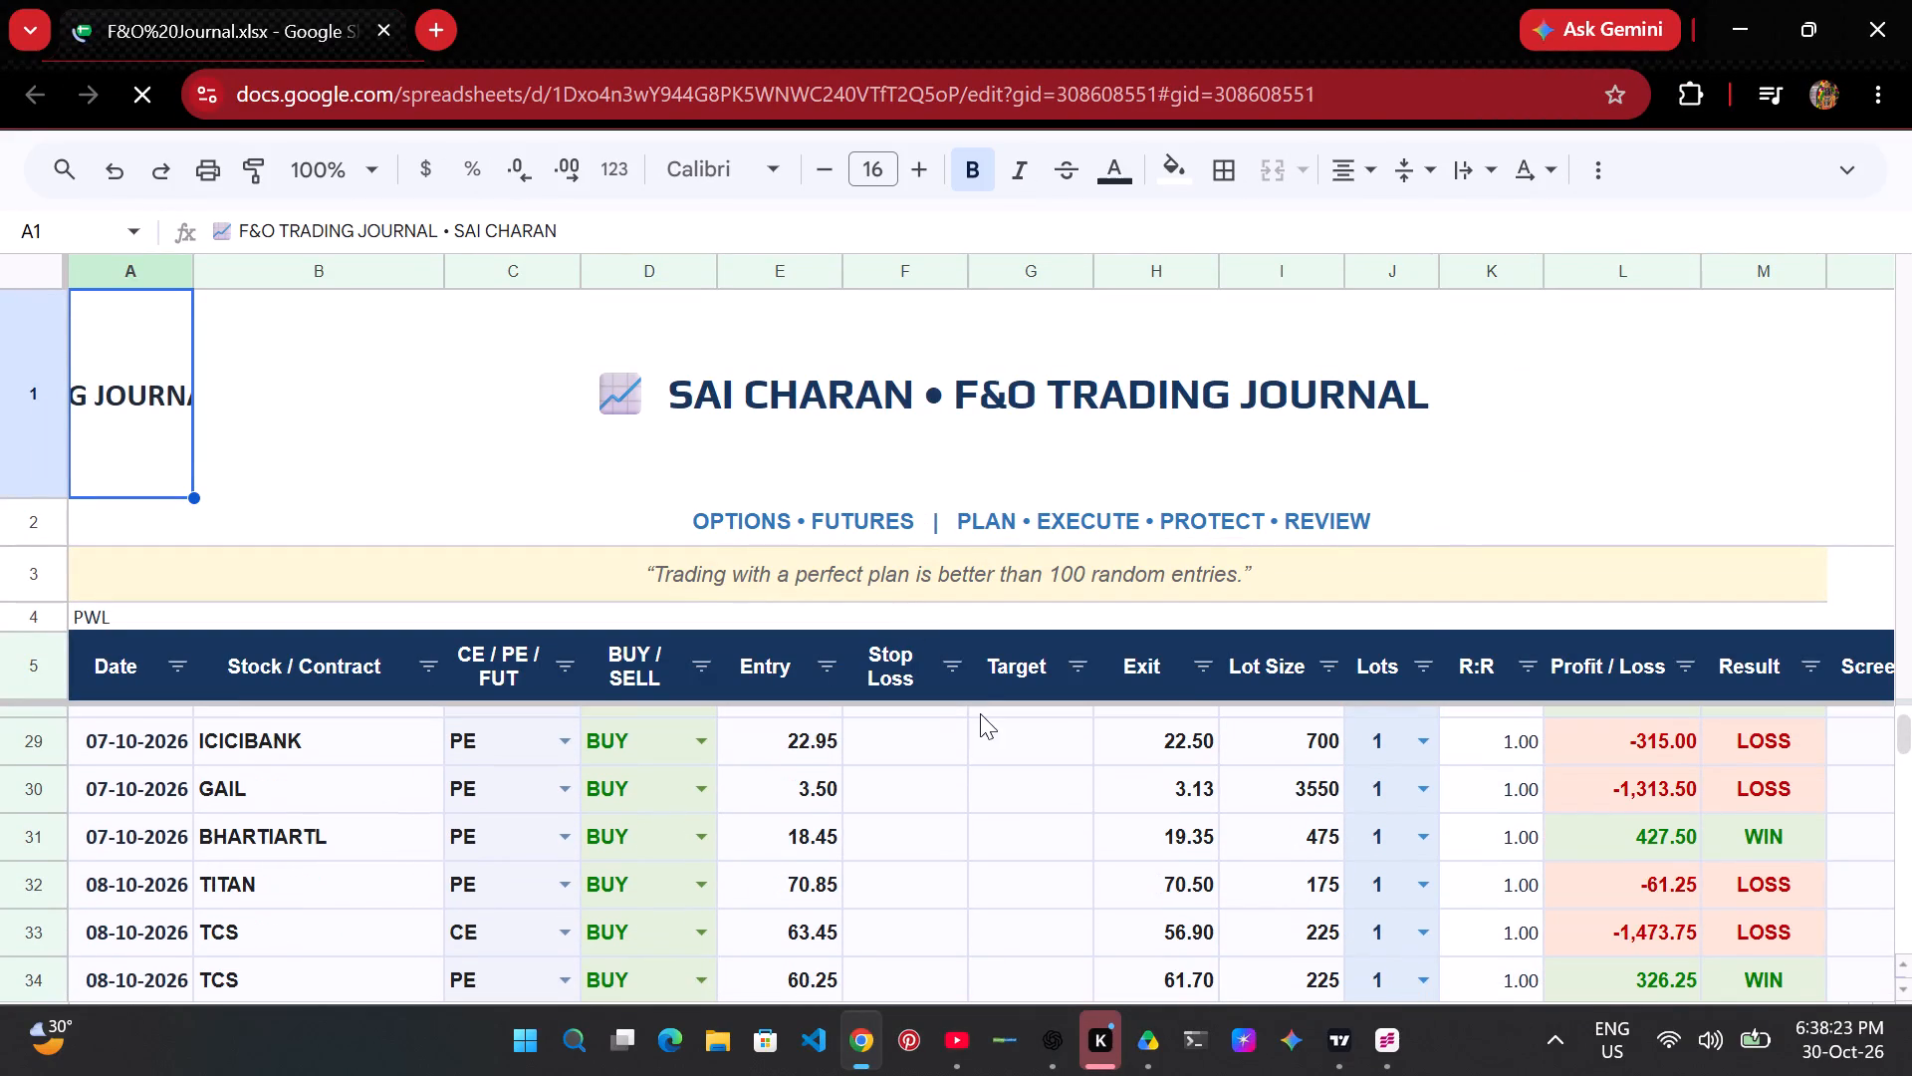
scroll(972, 778, "down", 3)
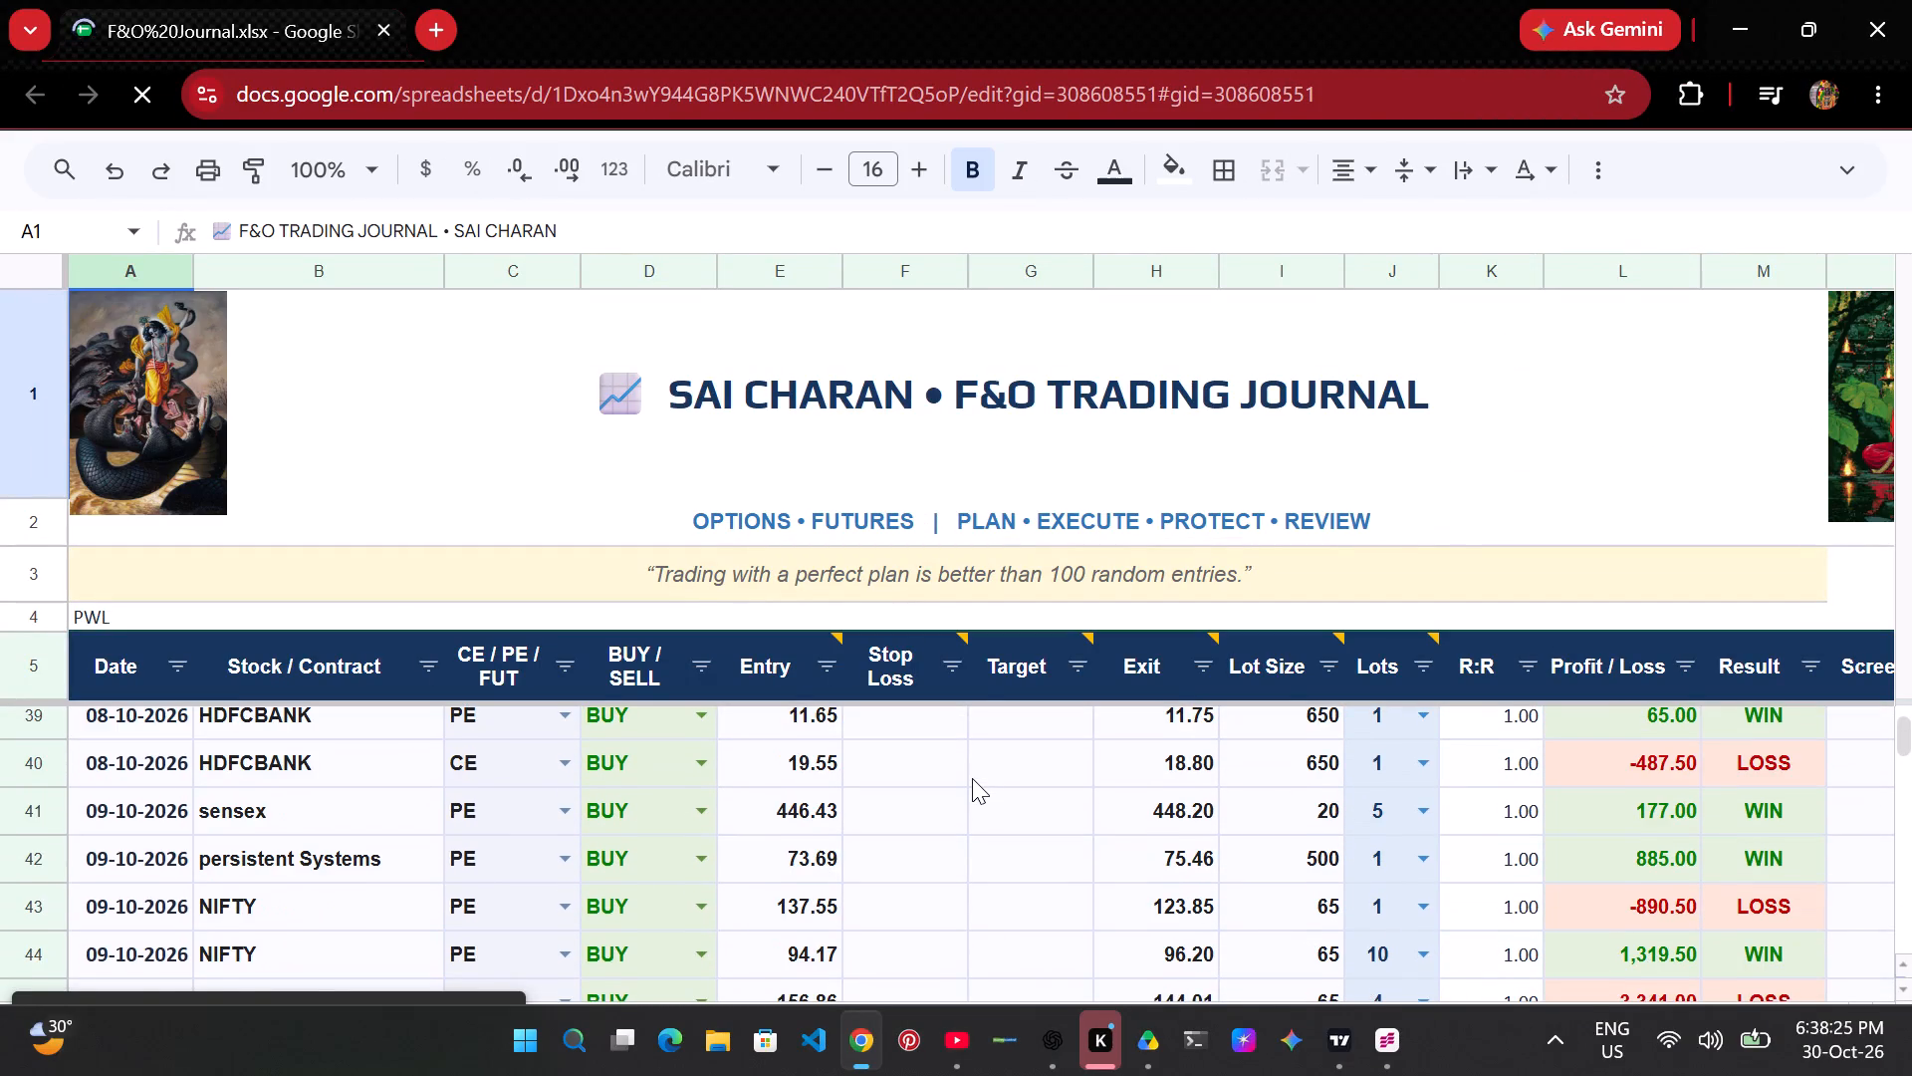
scroll(972, 778, "down", 3)
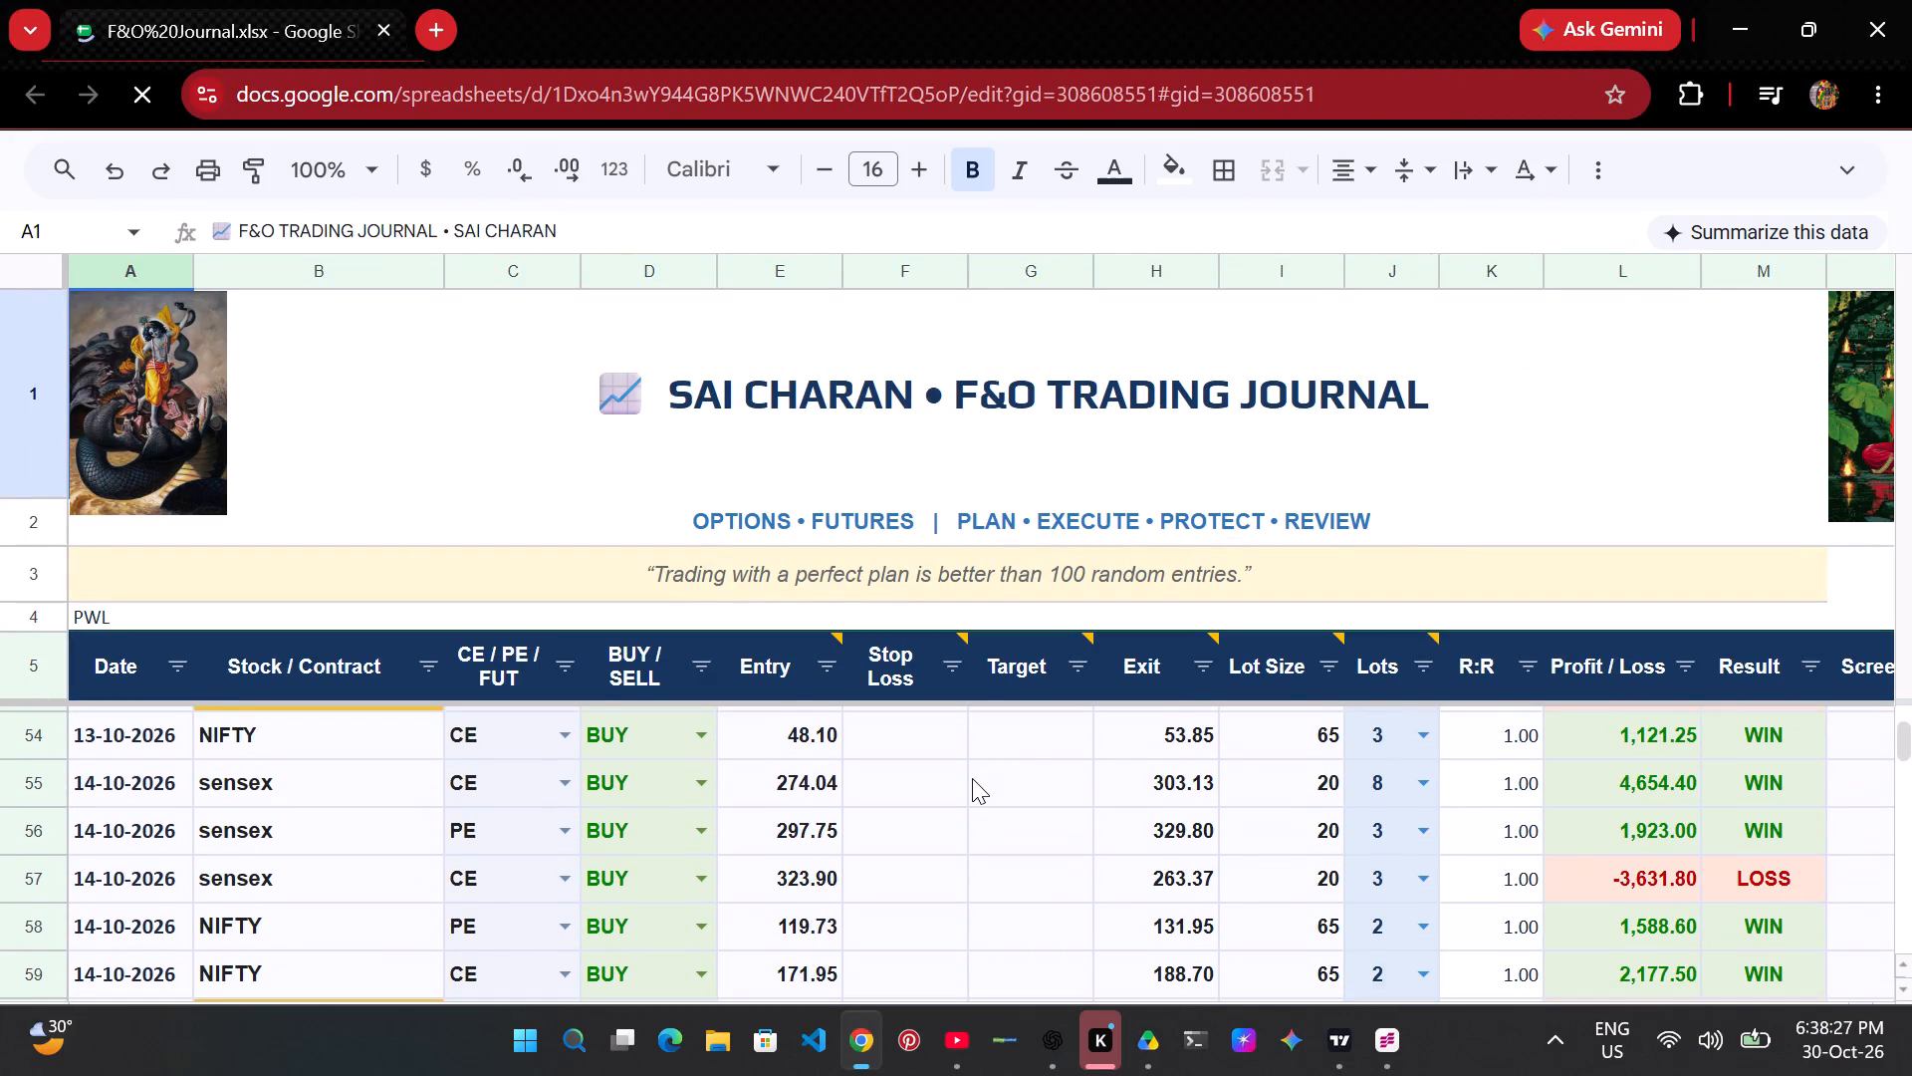
scroll(972, 778, "down", 1)
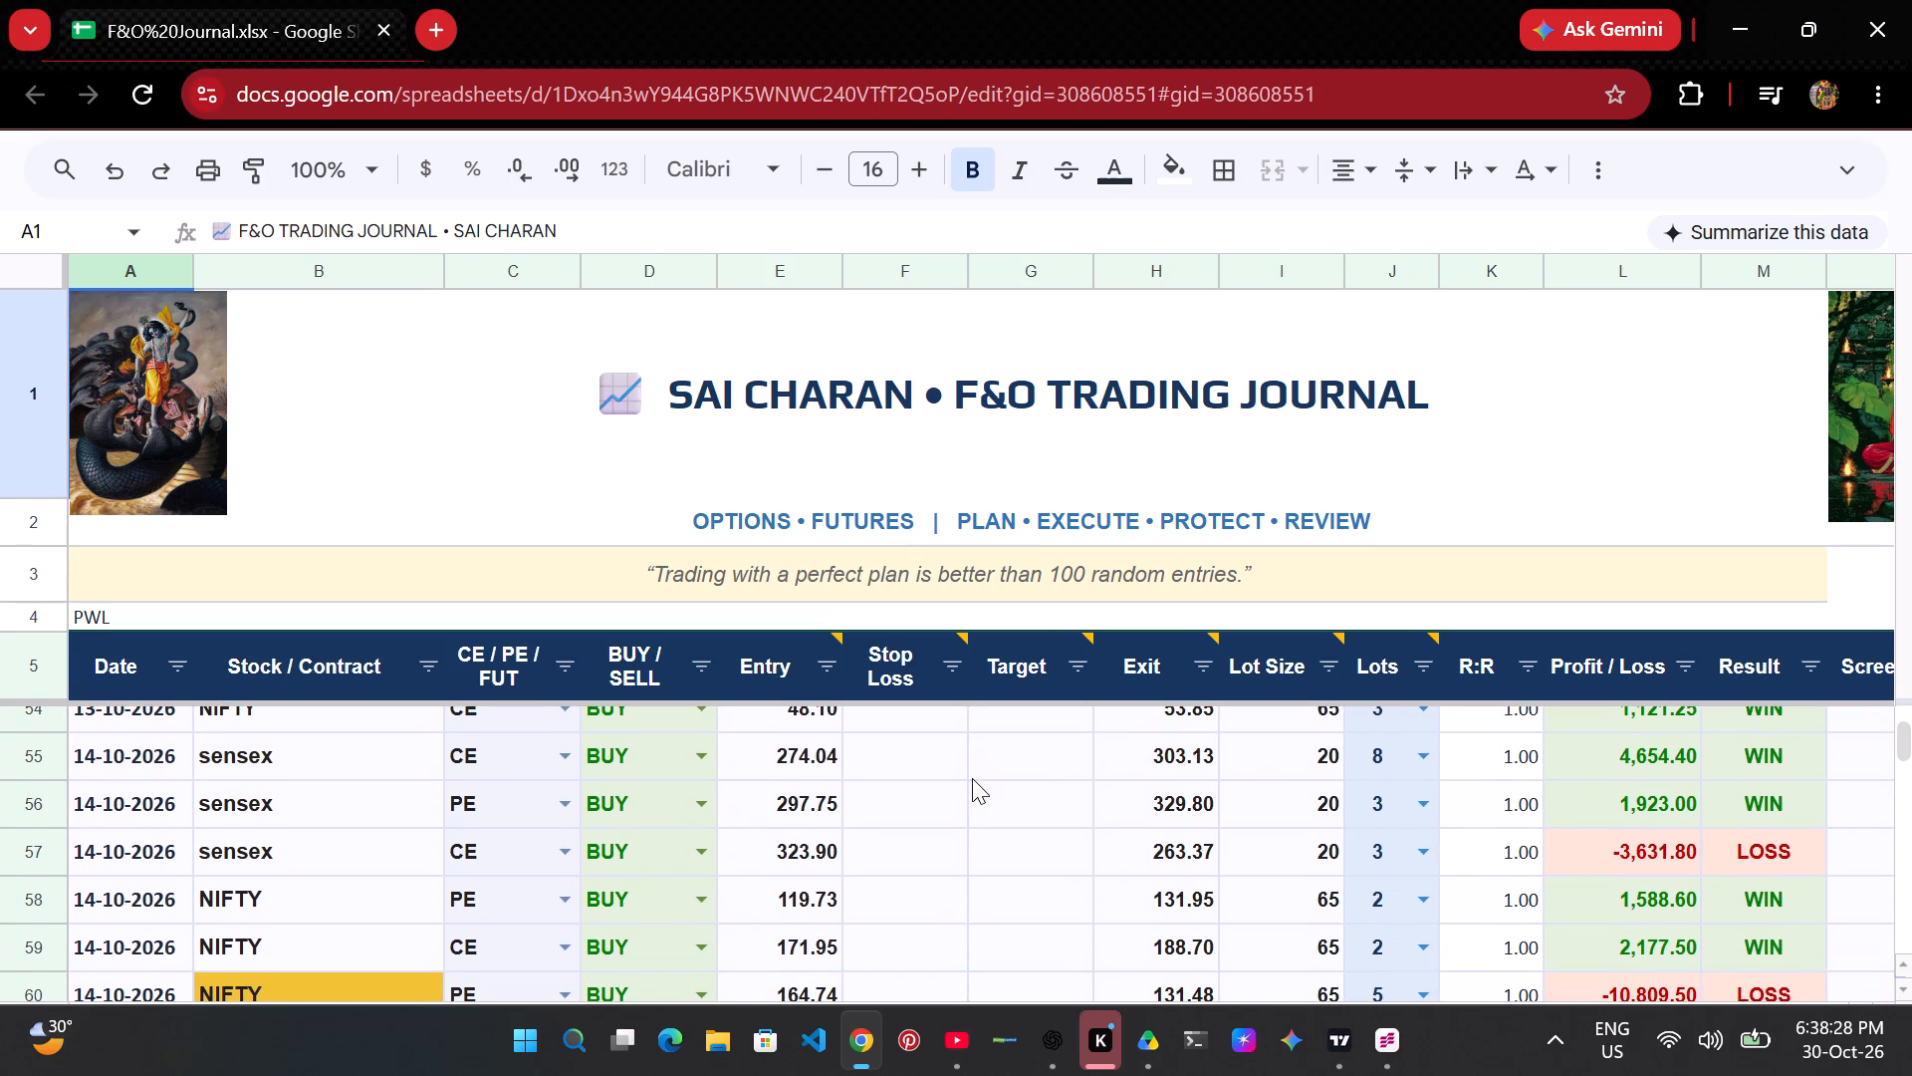
scroll(972, 778, "down", 1)
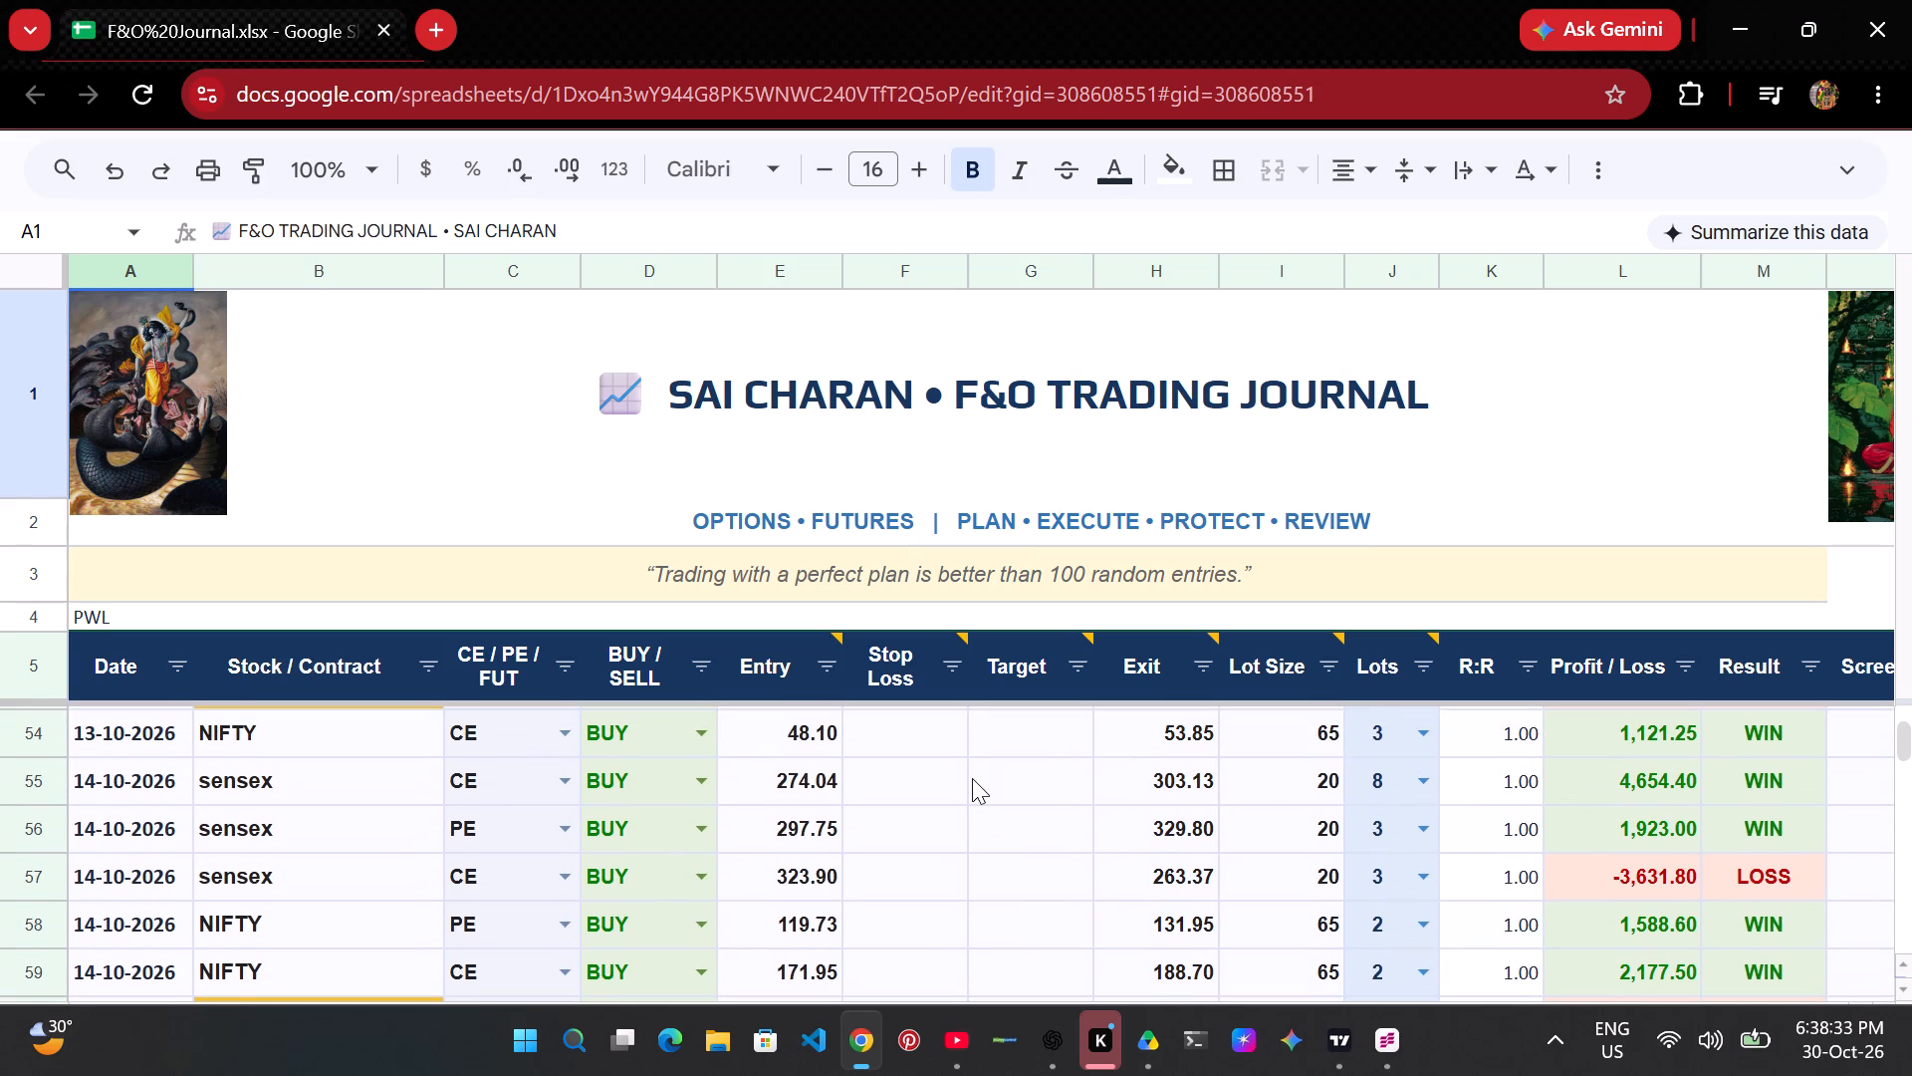
scroll(972, 778, "down", 1)
scroll(972, 778, "up", 1)
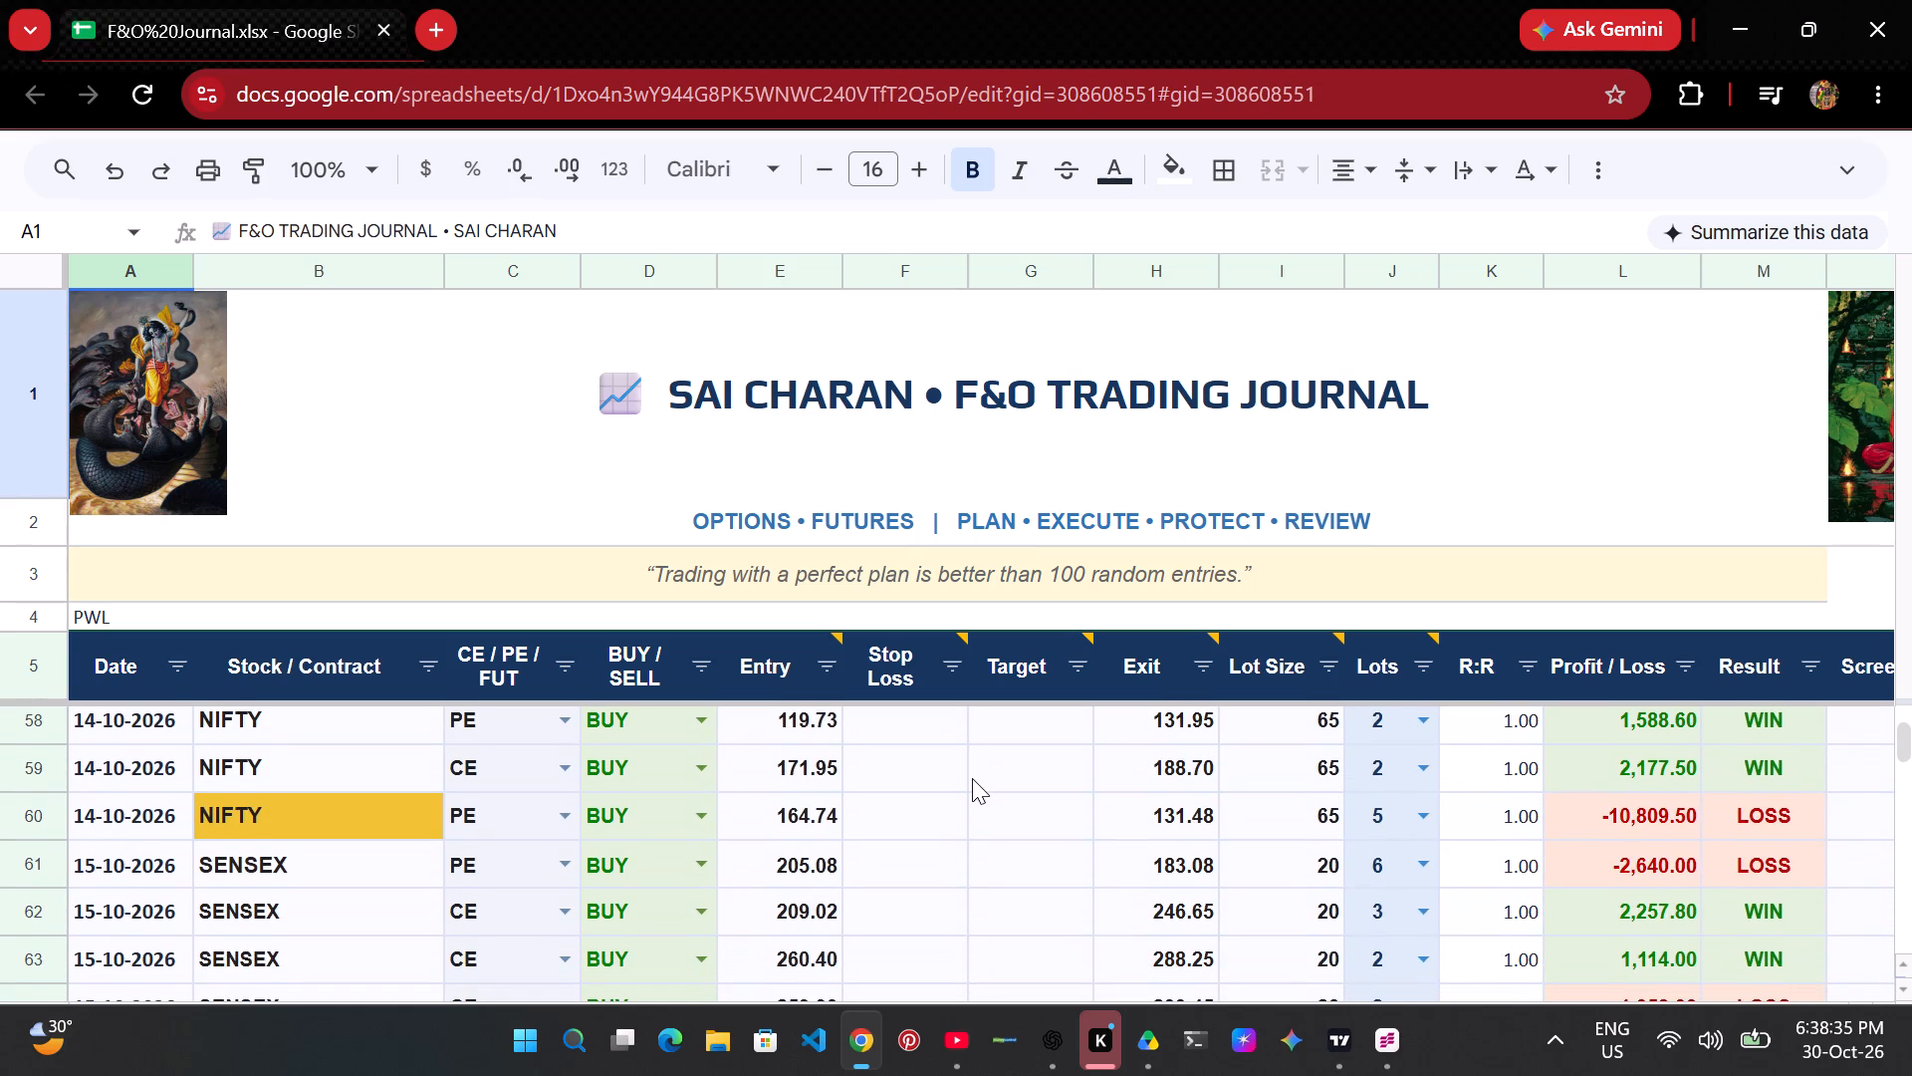
scroll(972, 778, "up", 2)
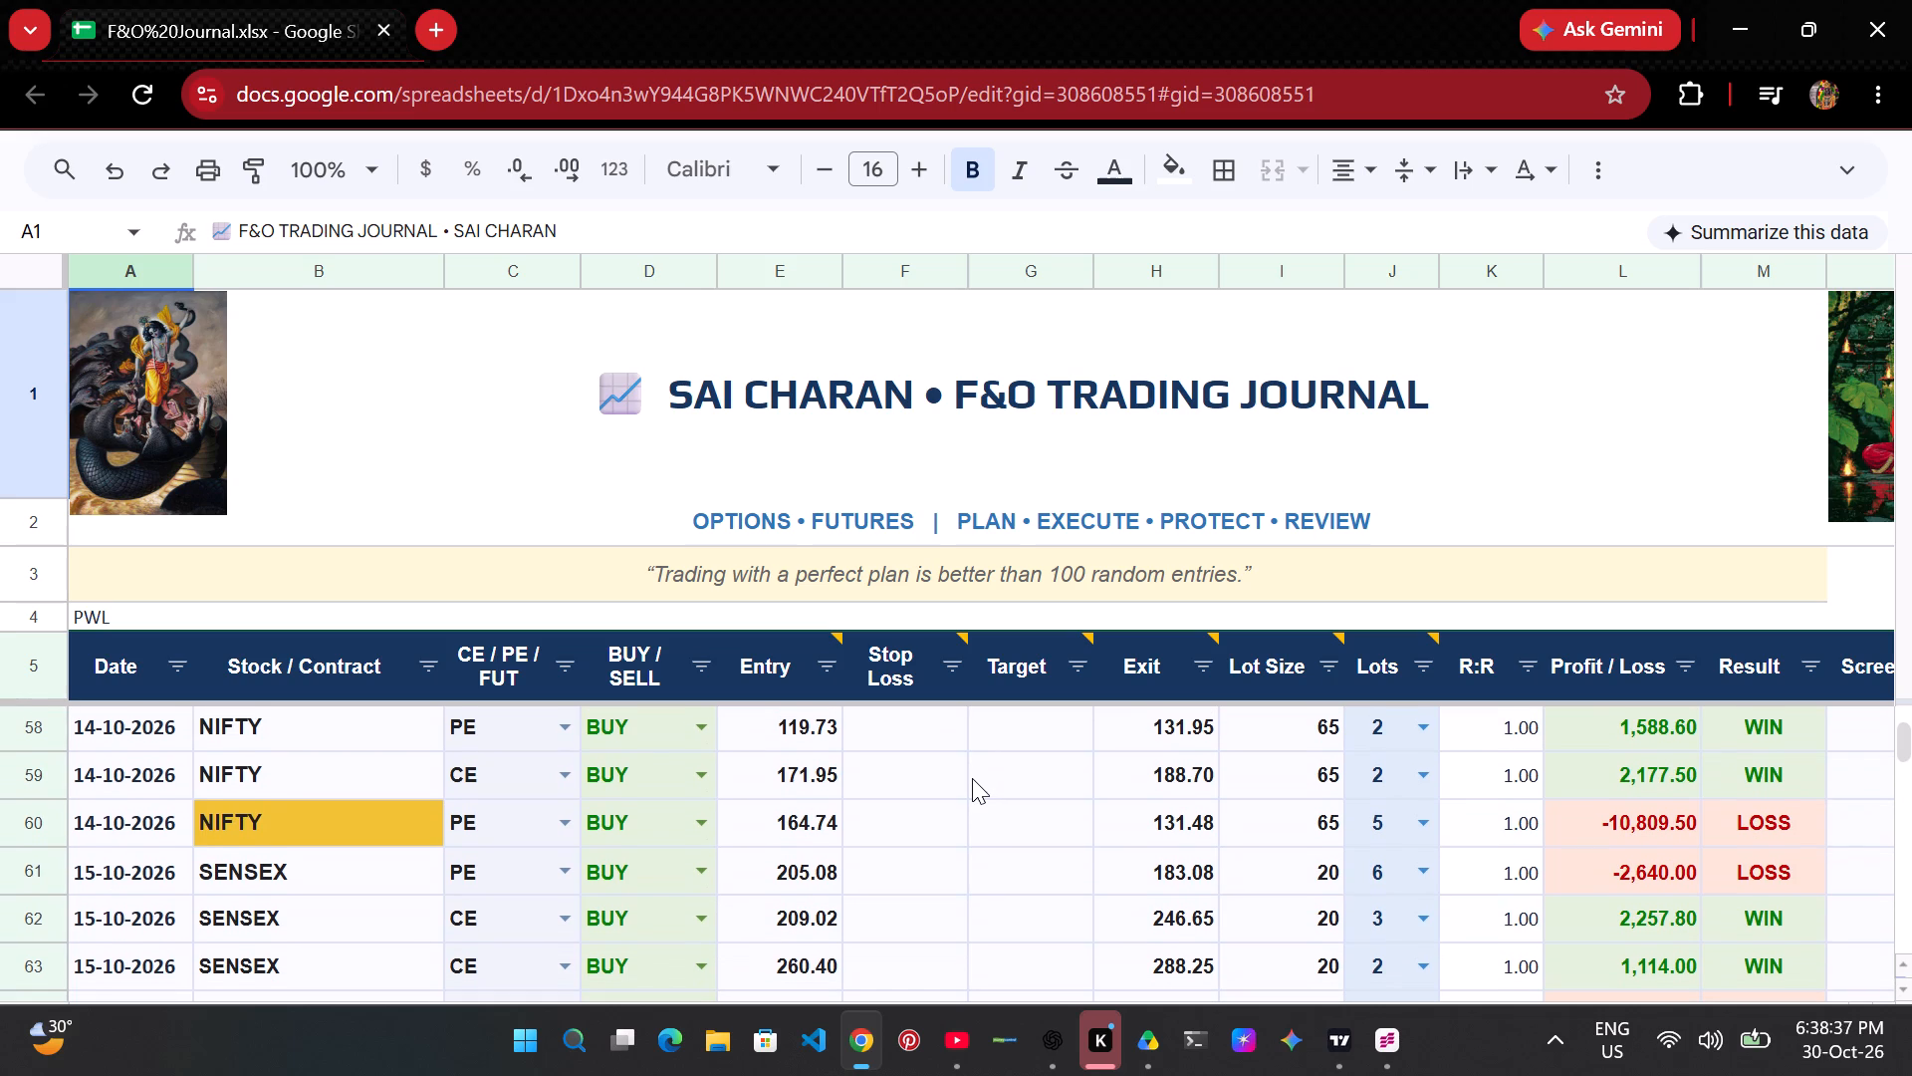
scroll(972, 778, "up", 2)
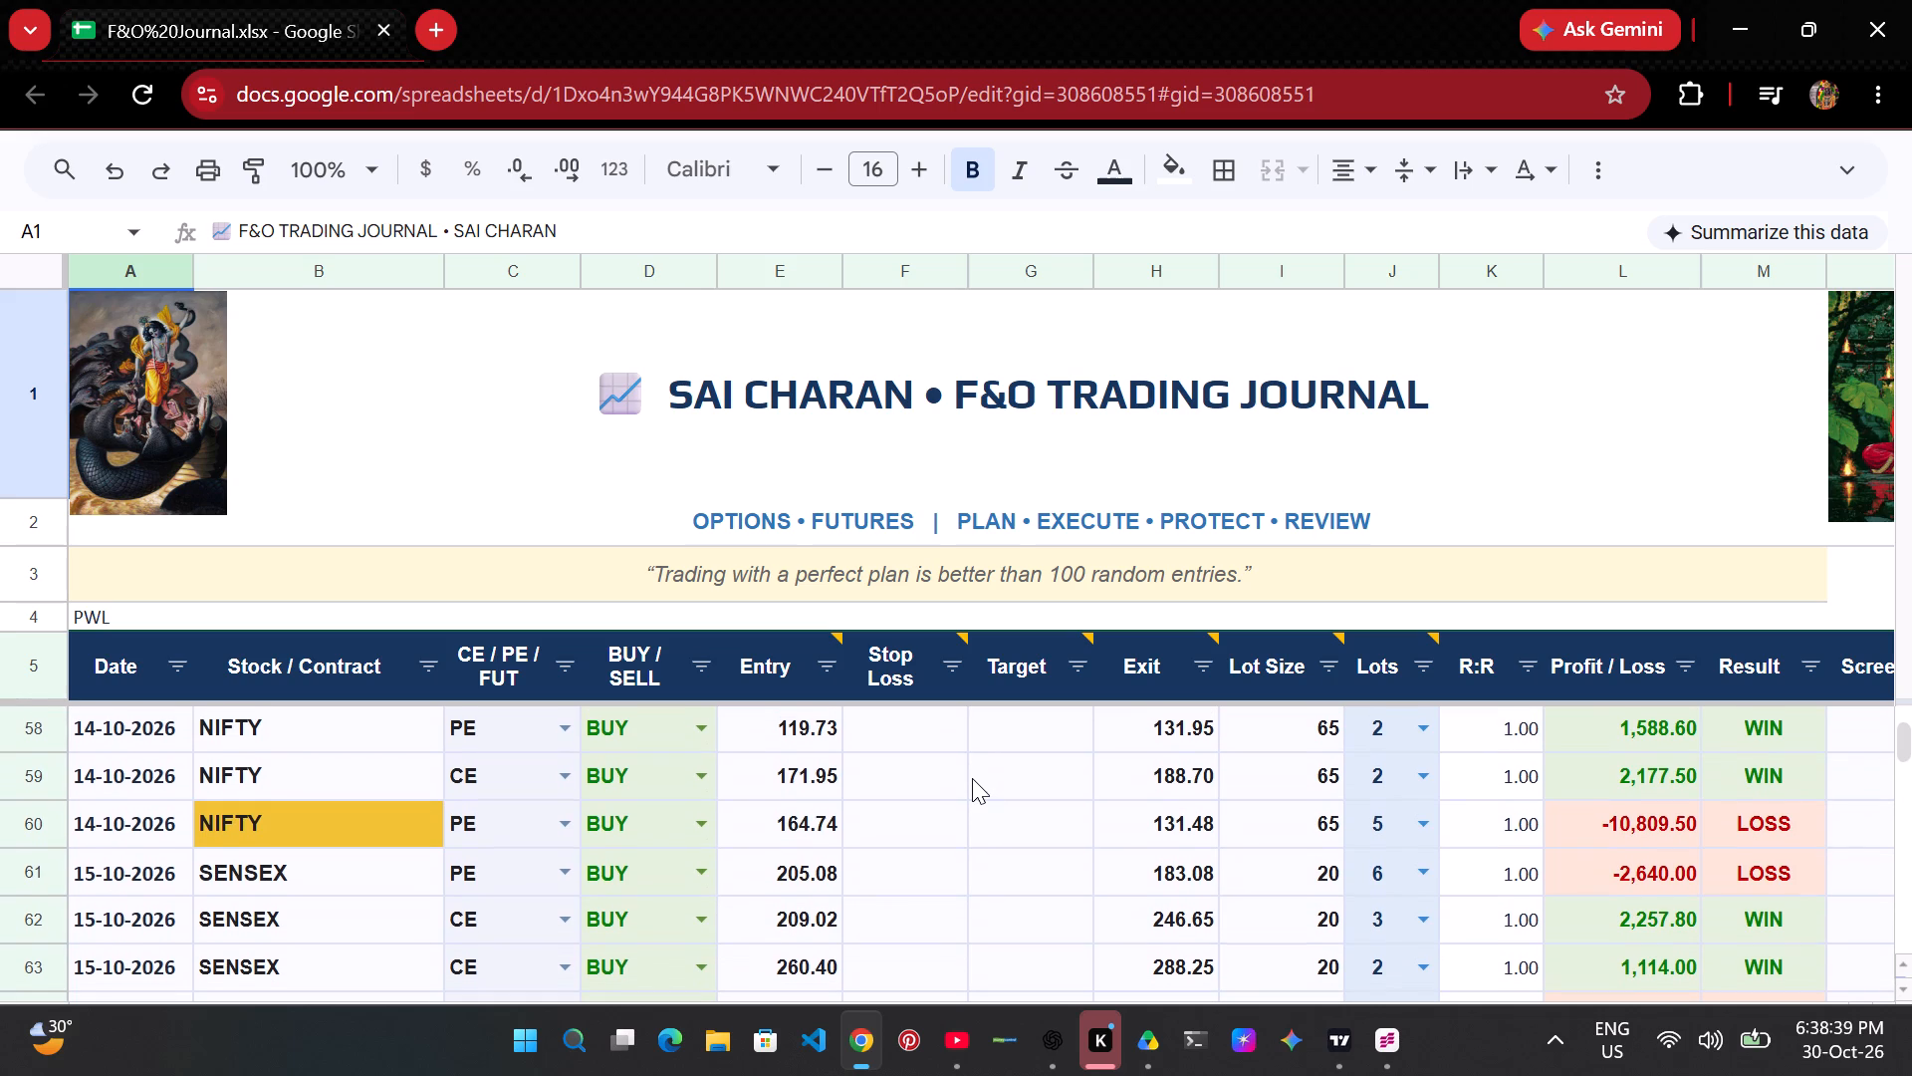
scroll(972, 778, "up", 3)
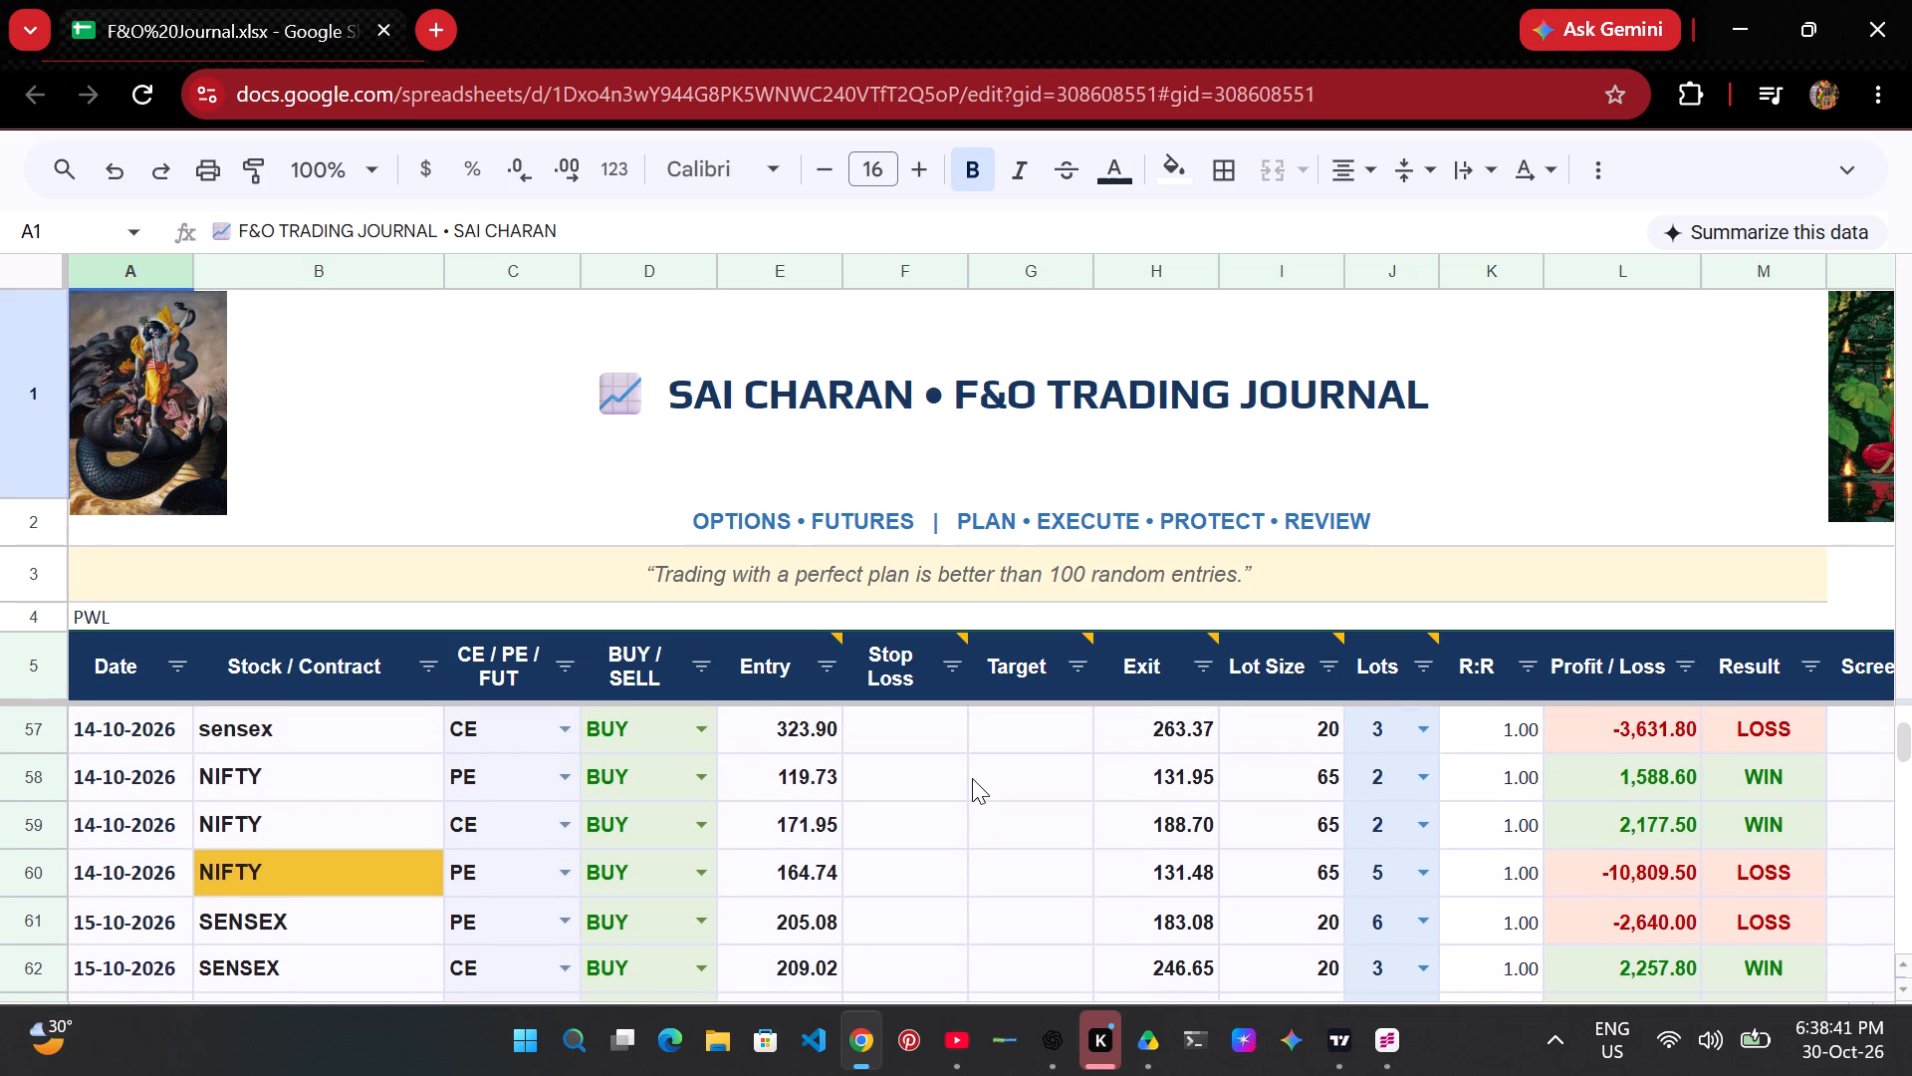
scroll(972, 778, "up", 3)
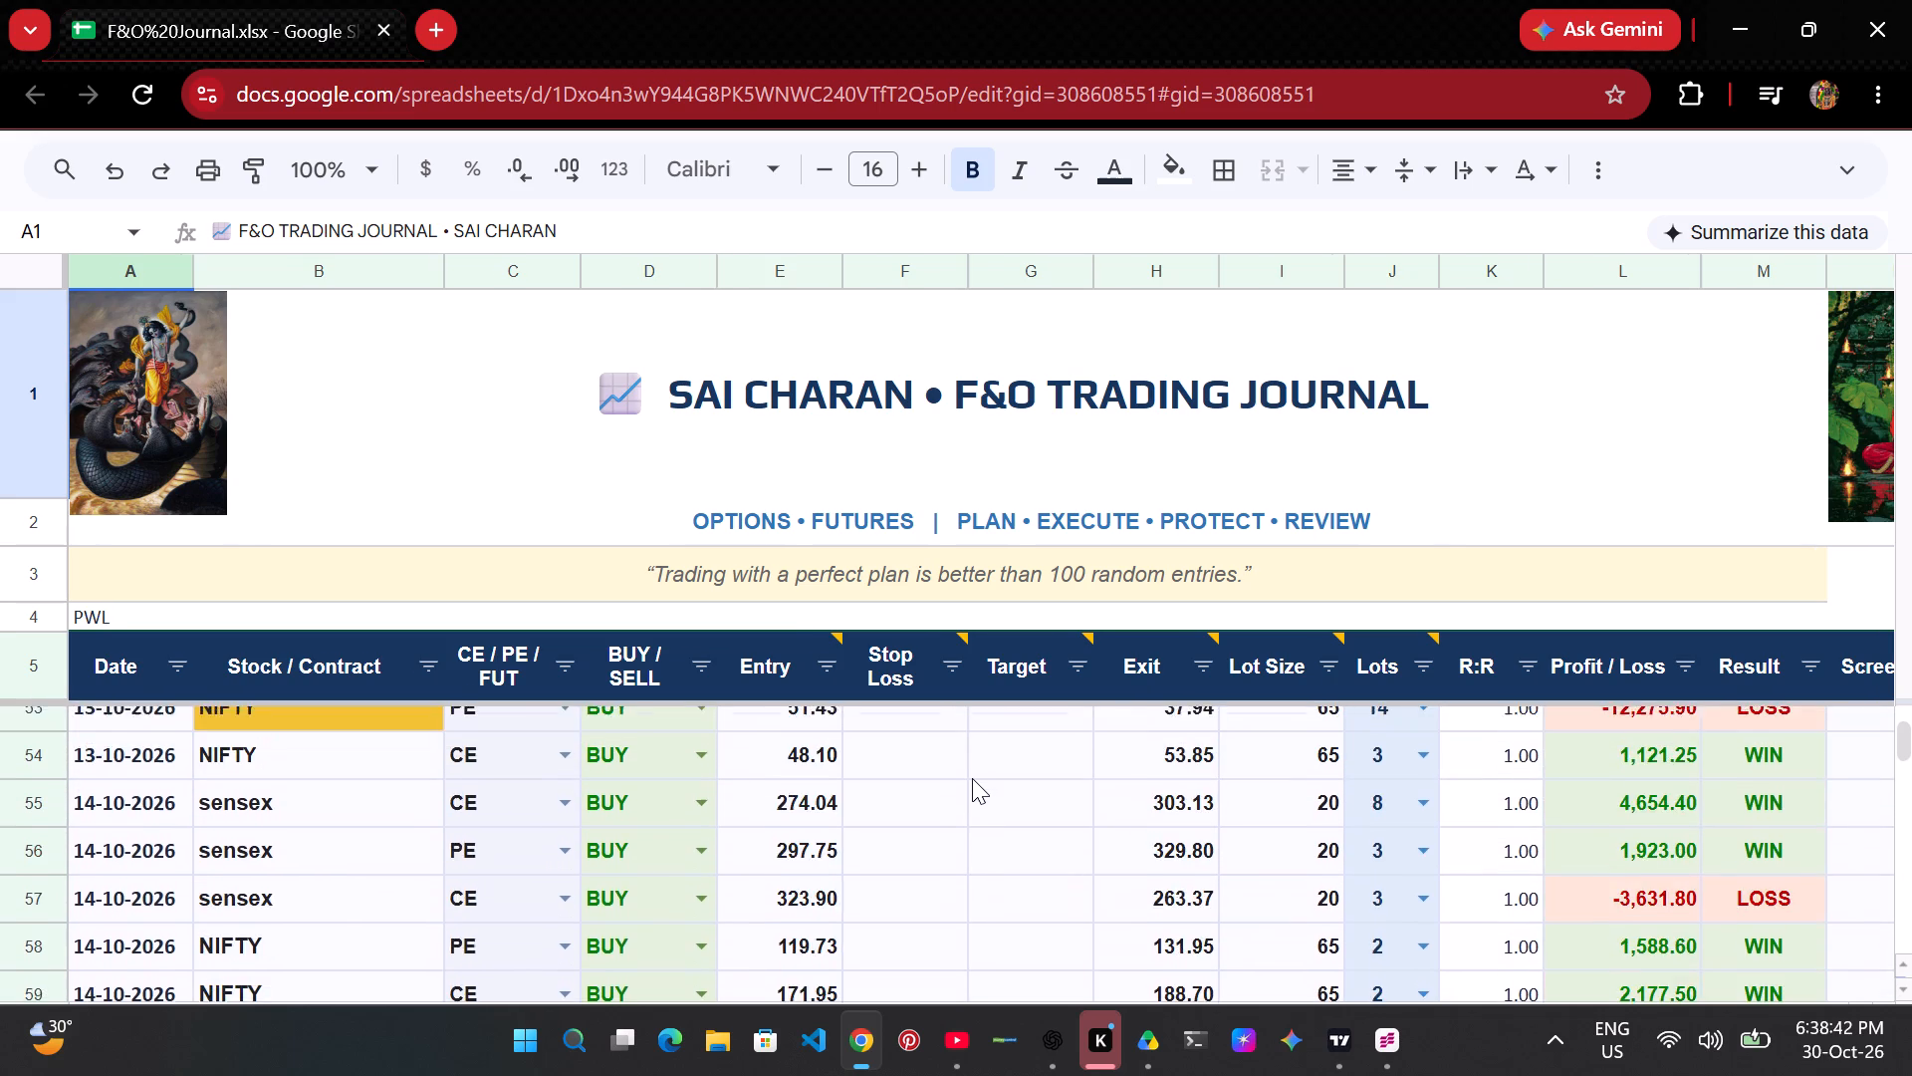
scroll(972, 778, "up", 2)
Examine the journal's remaining trades through the last 29 October entries, comparing lots and profit or loss with the early October rows.
scroll(972, 778, "down", 1)
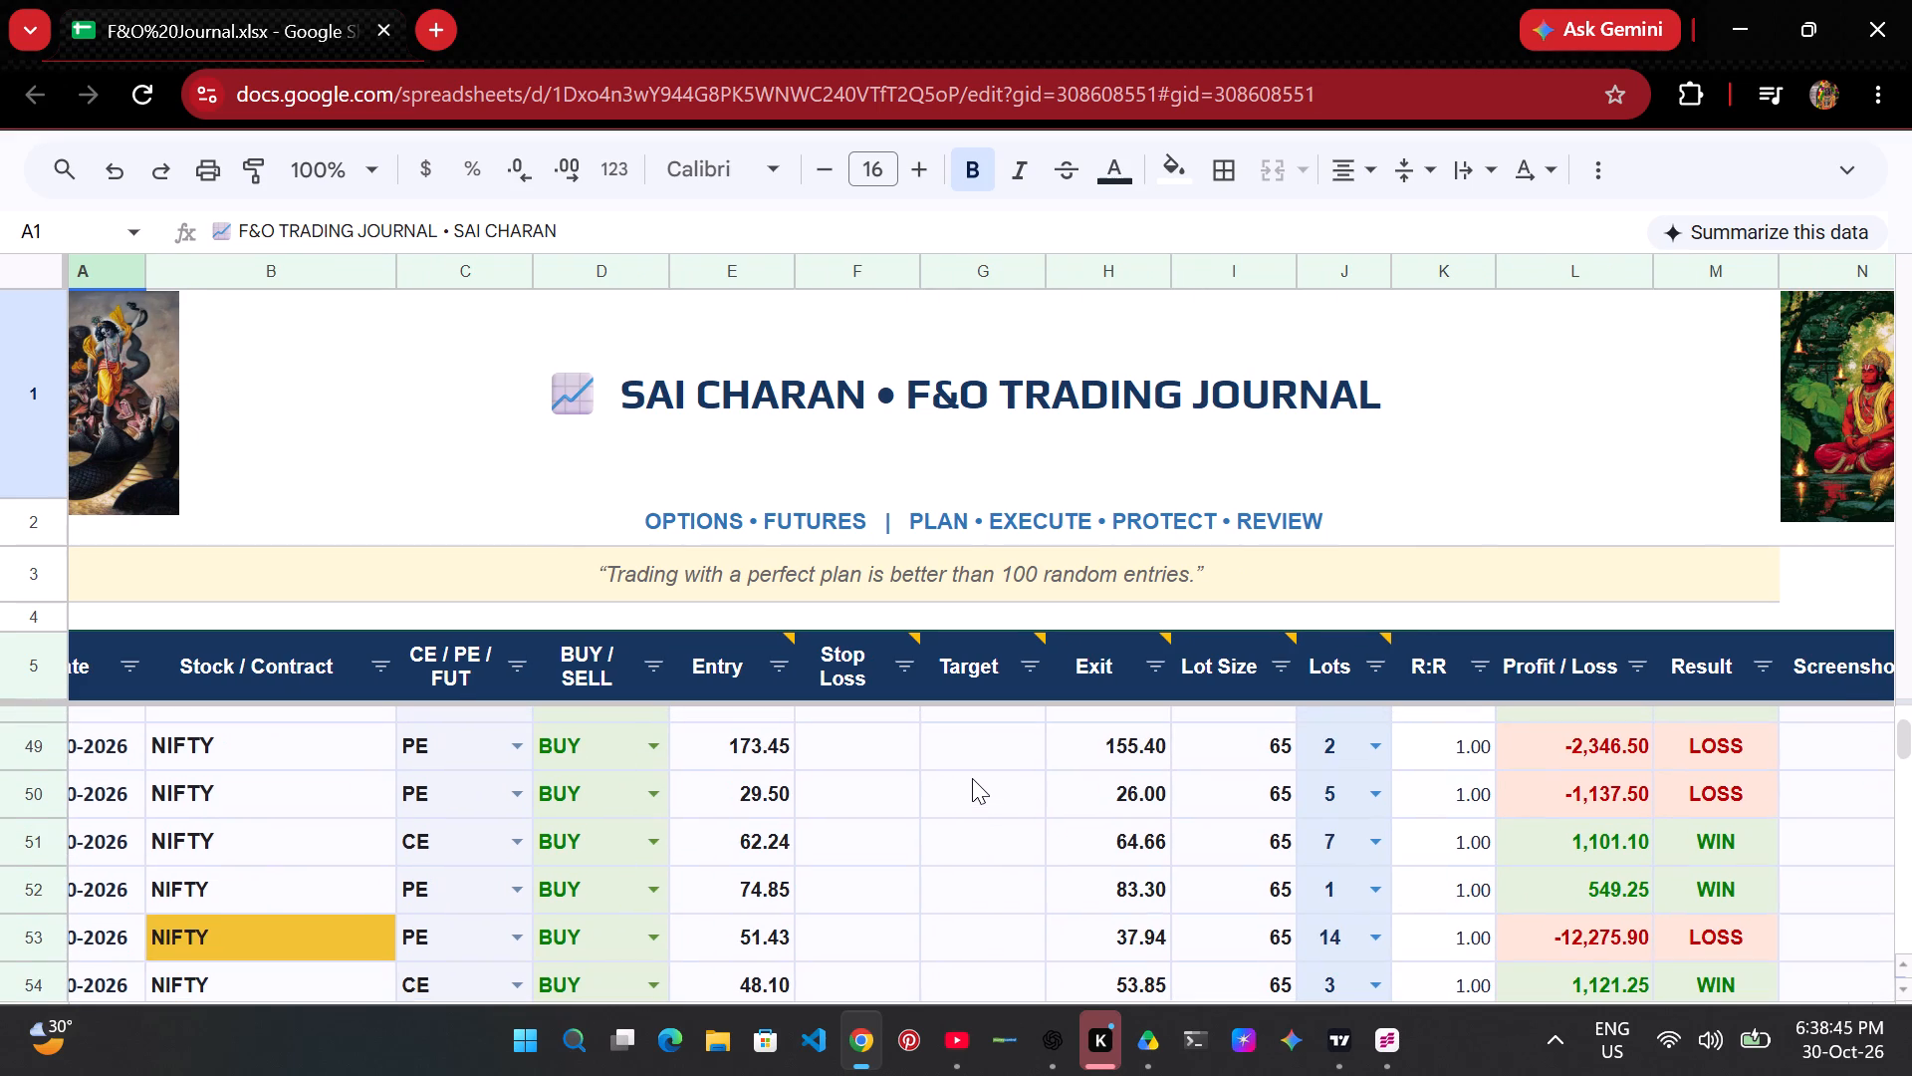
scroll(972, 778, "down", 4)
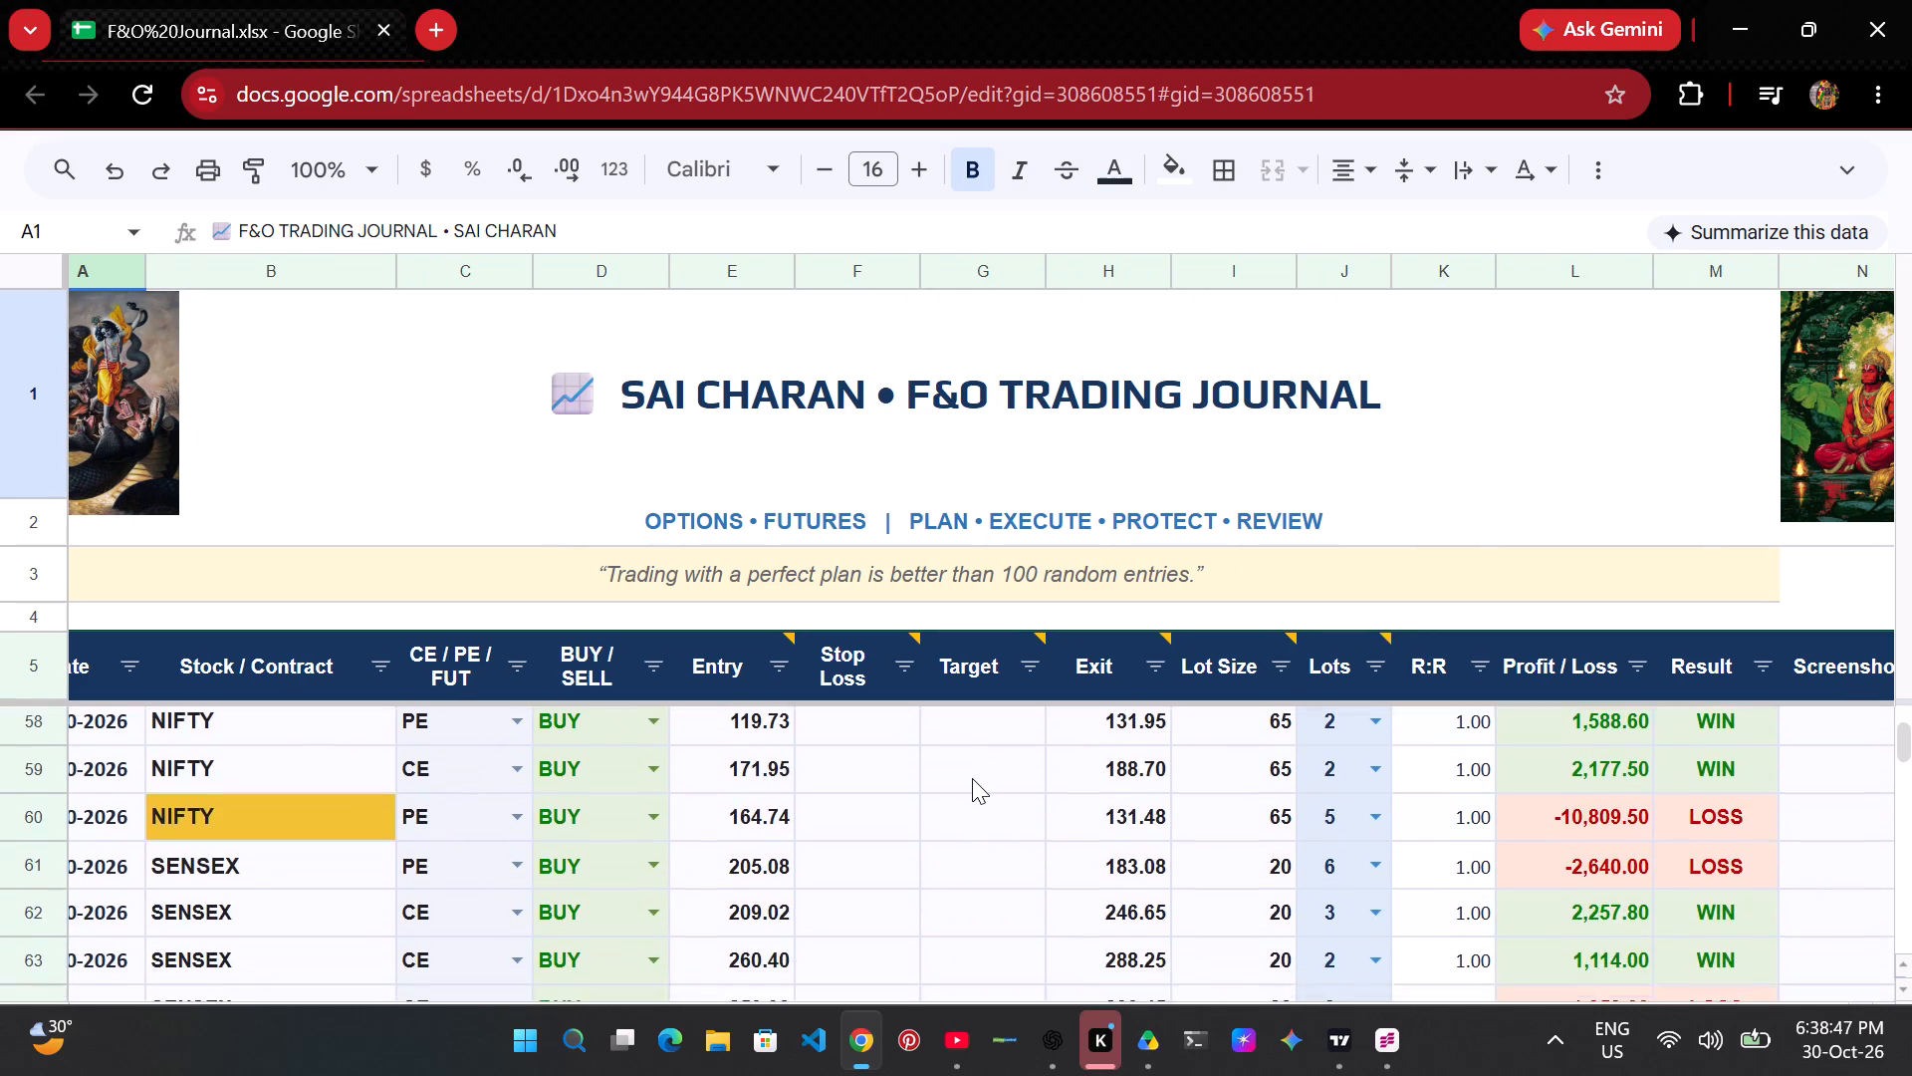
scroll(972, 778, "down", 2)
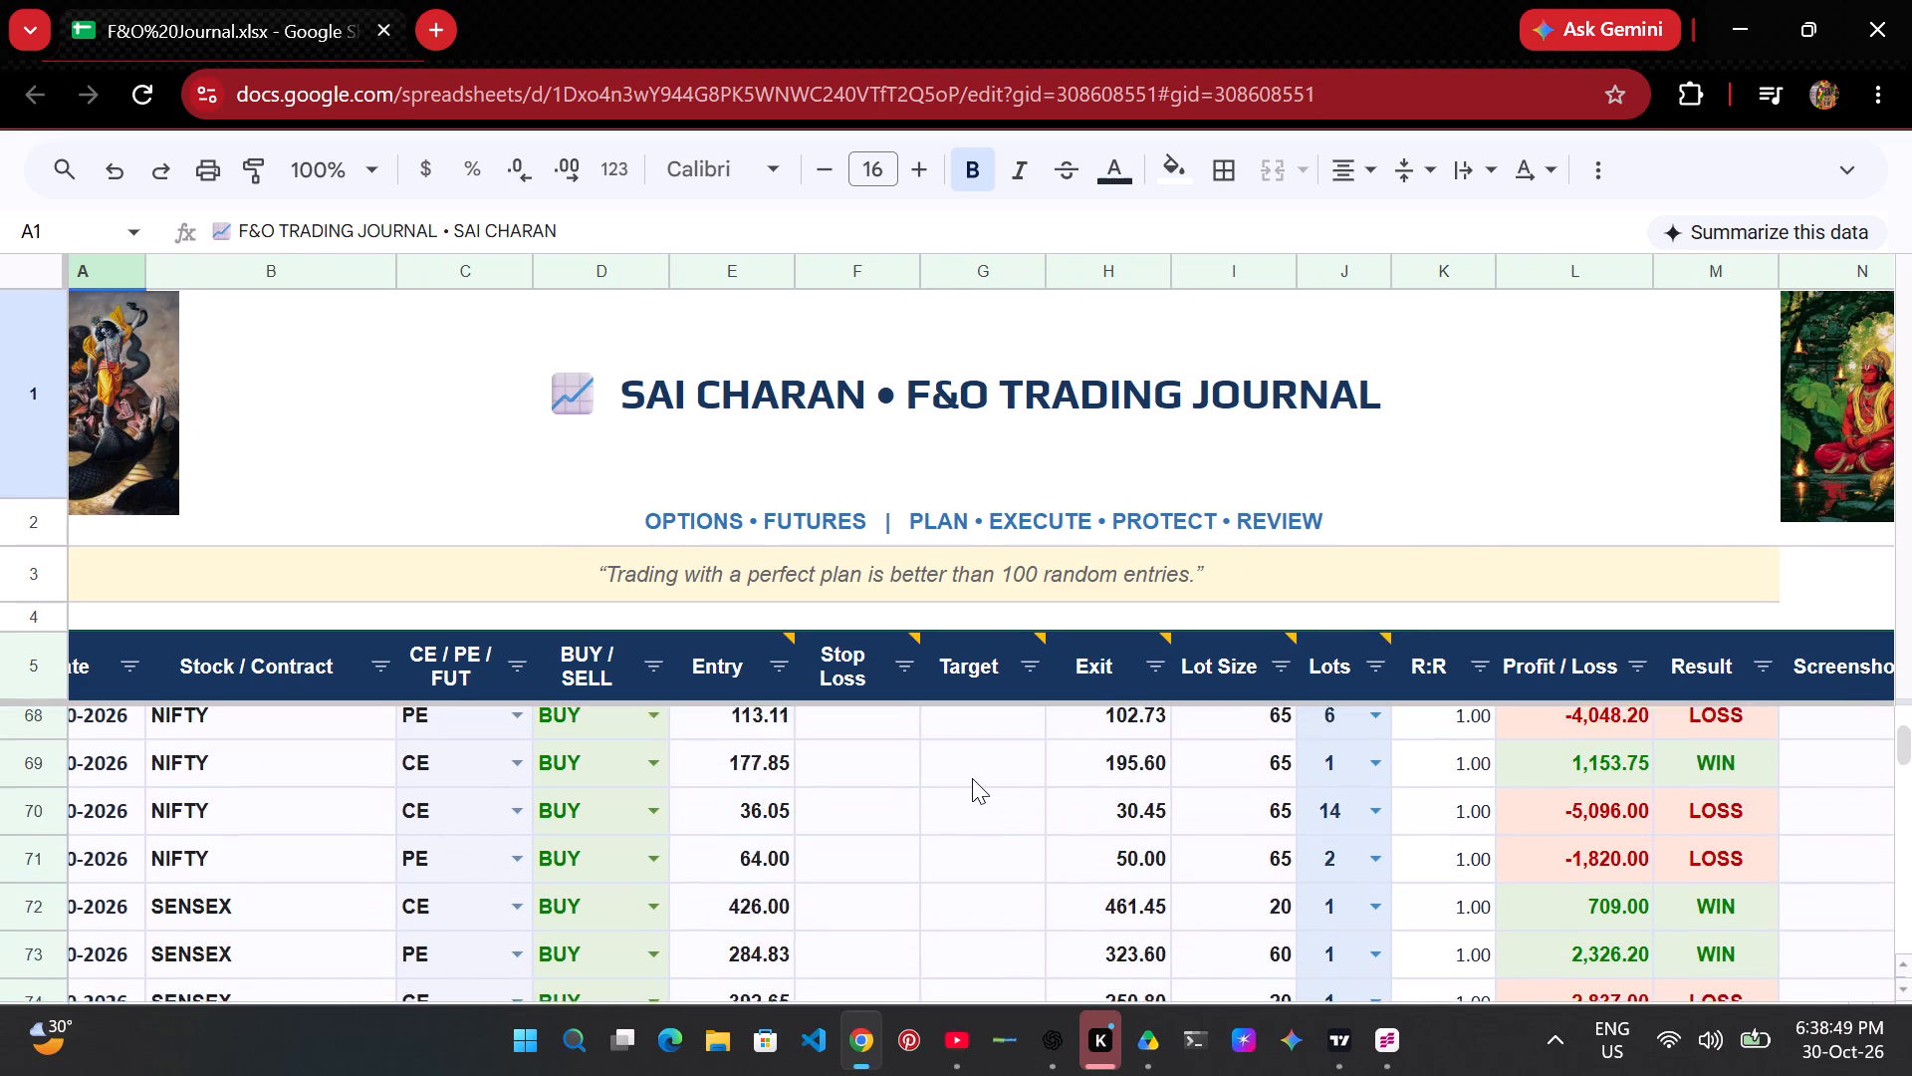
scroll(972, 778, "down", 3)
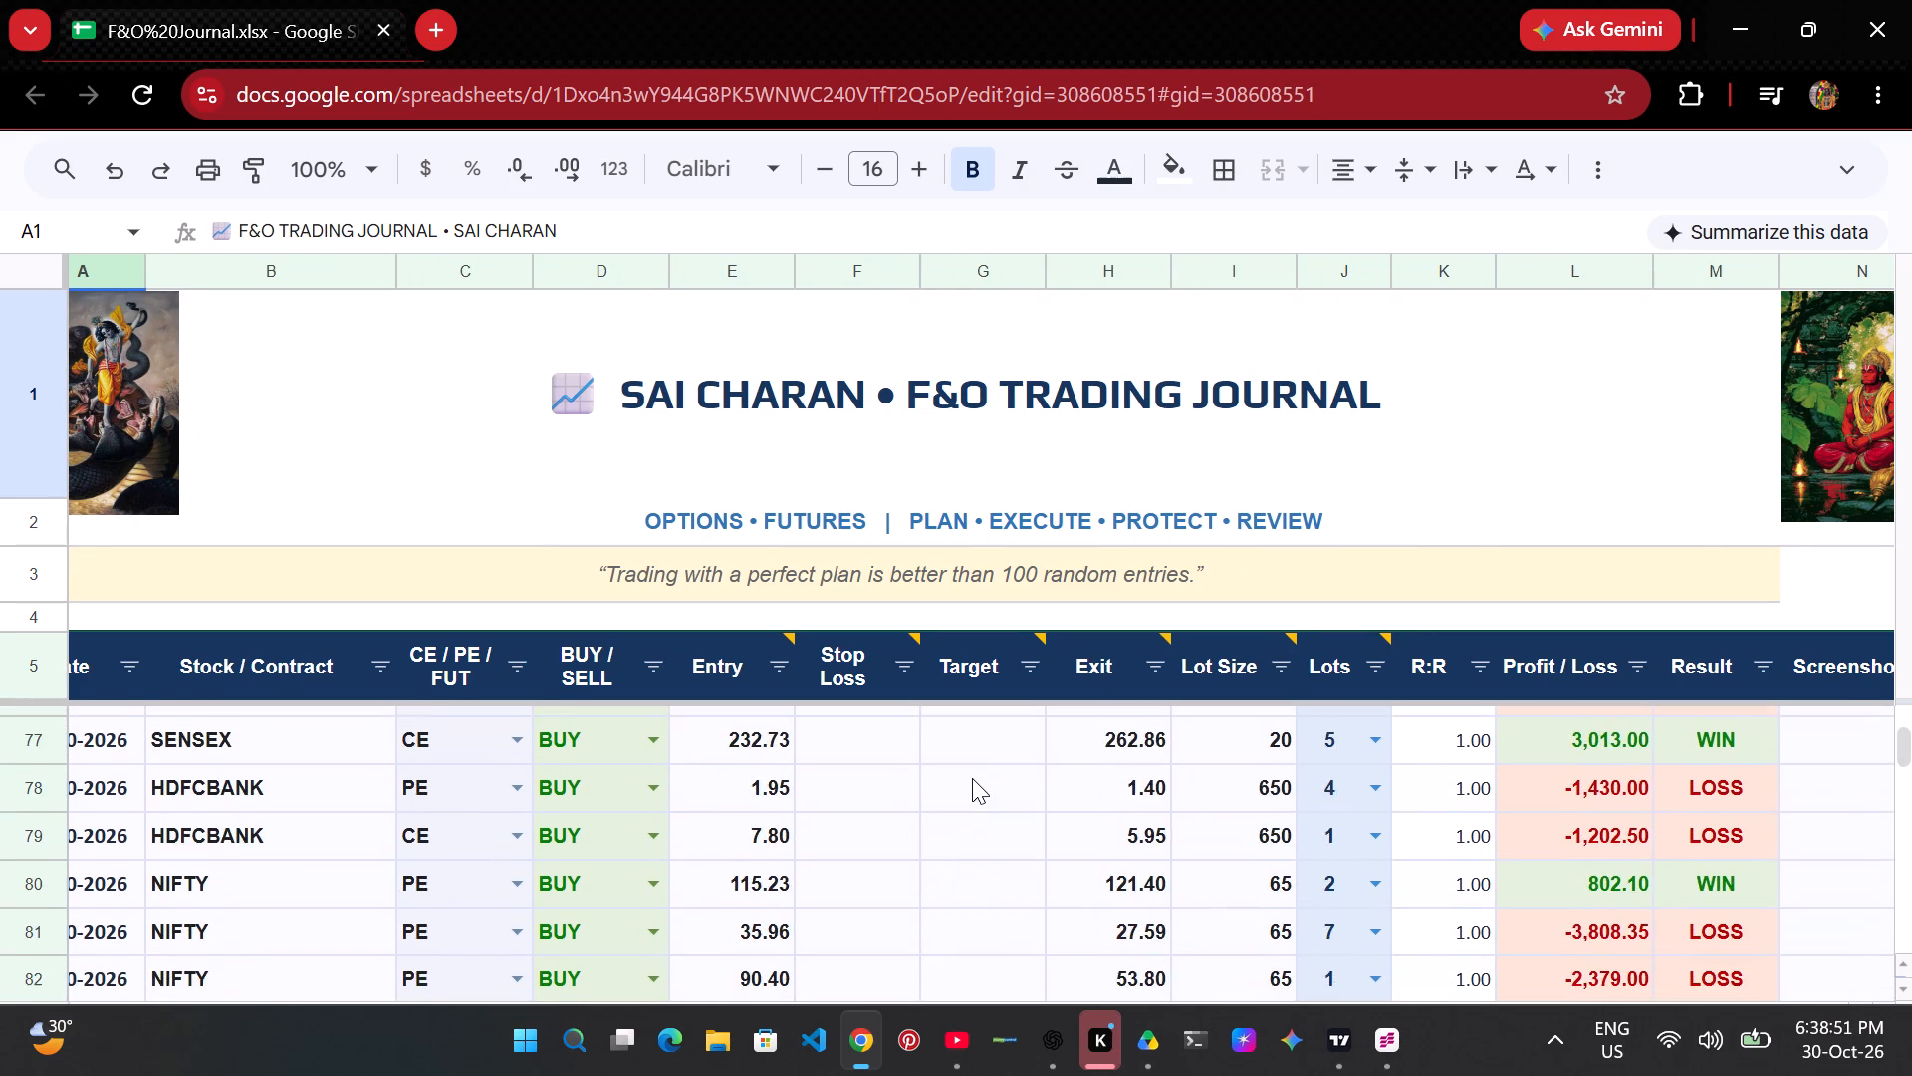
scroll(972, 778, "down", 2)
scroll(972, 778, "up", 1)
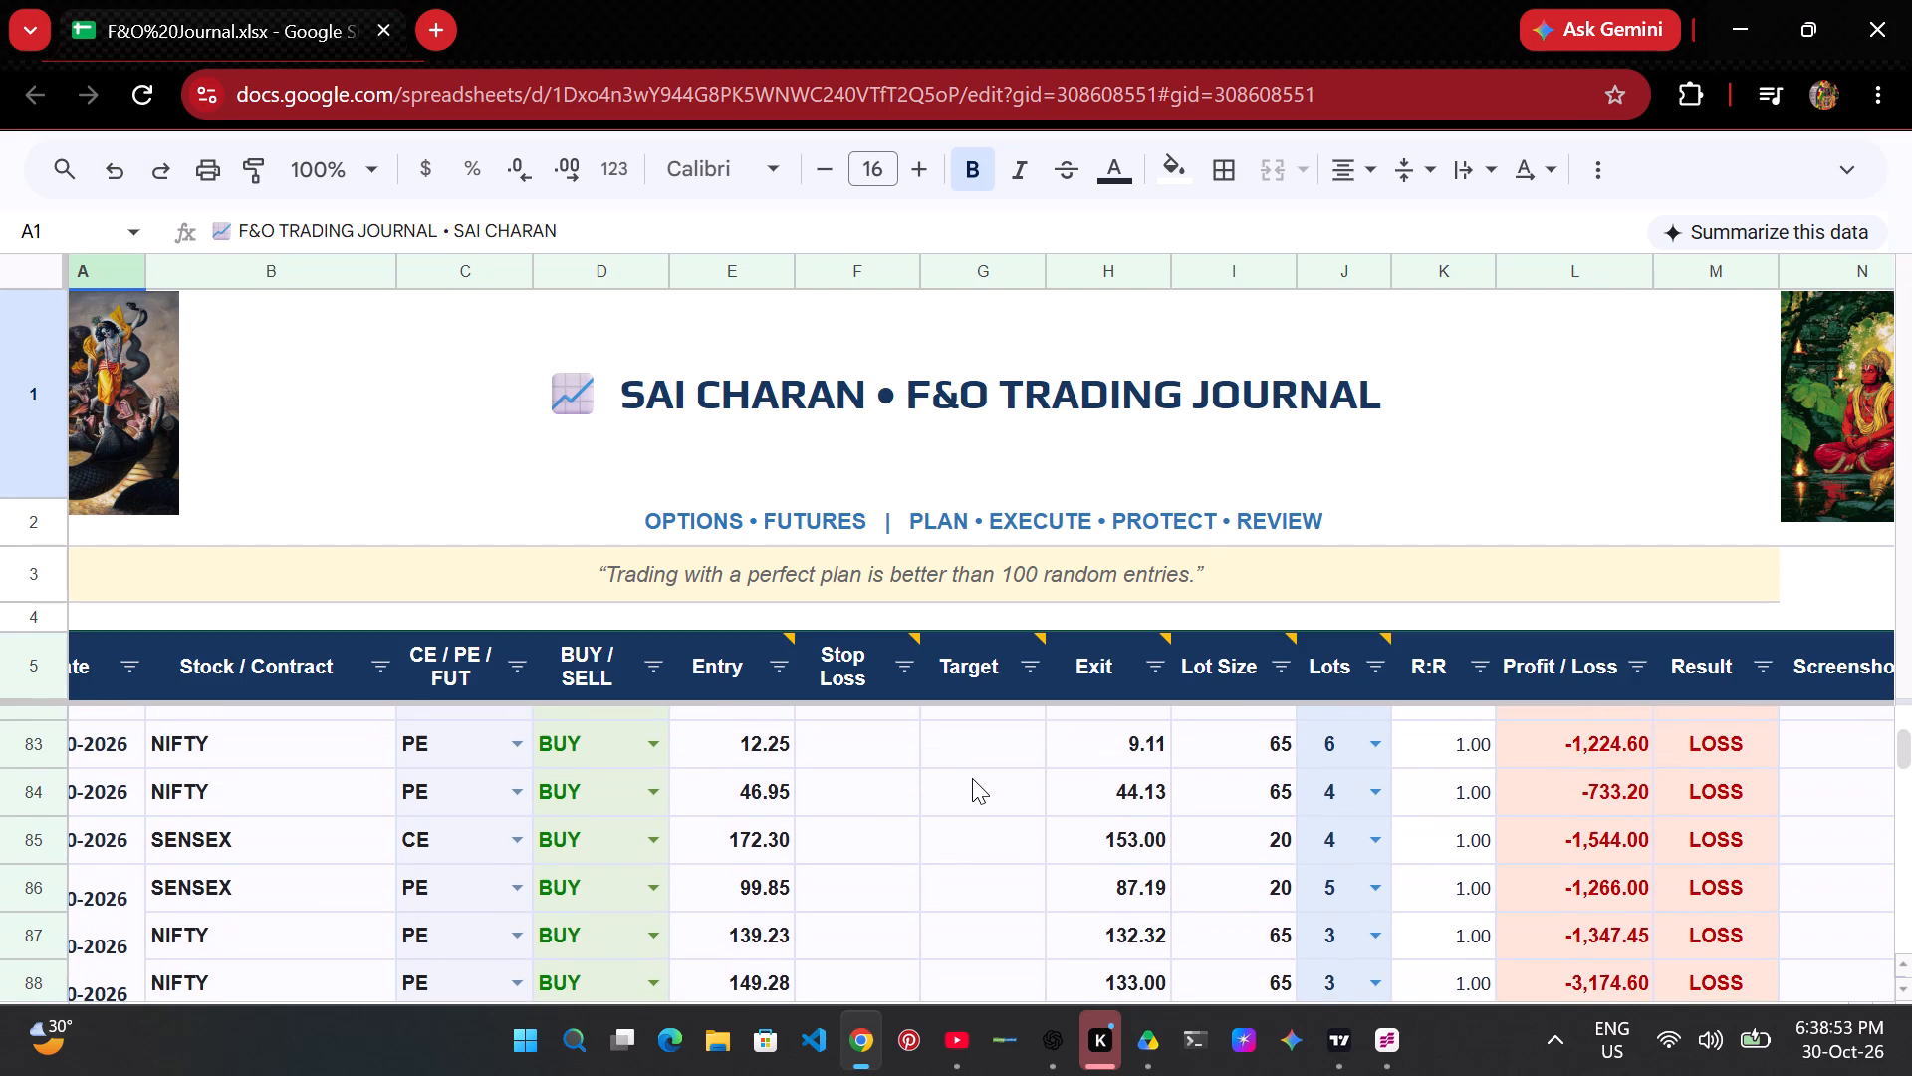
scroll(972, 778, "down", 1)
scroll(972, 778, "up", 1)
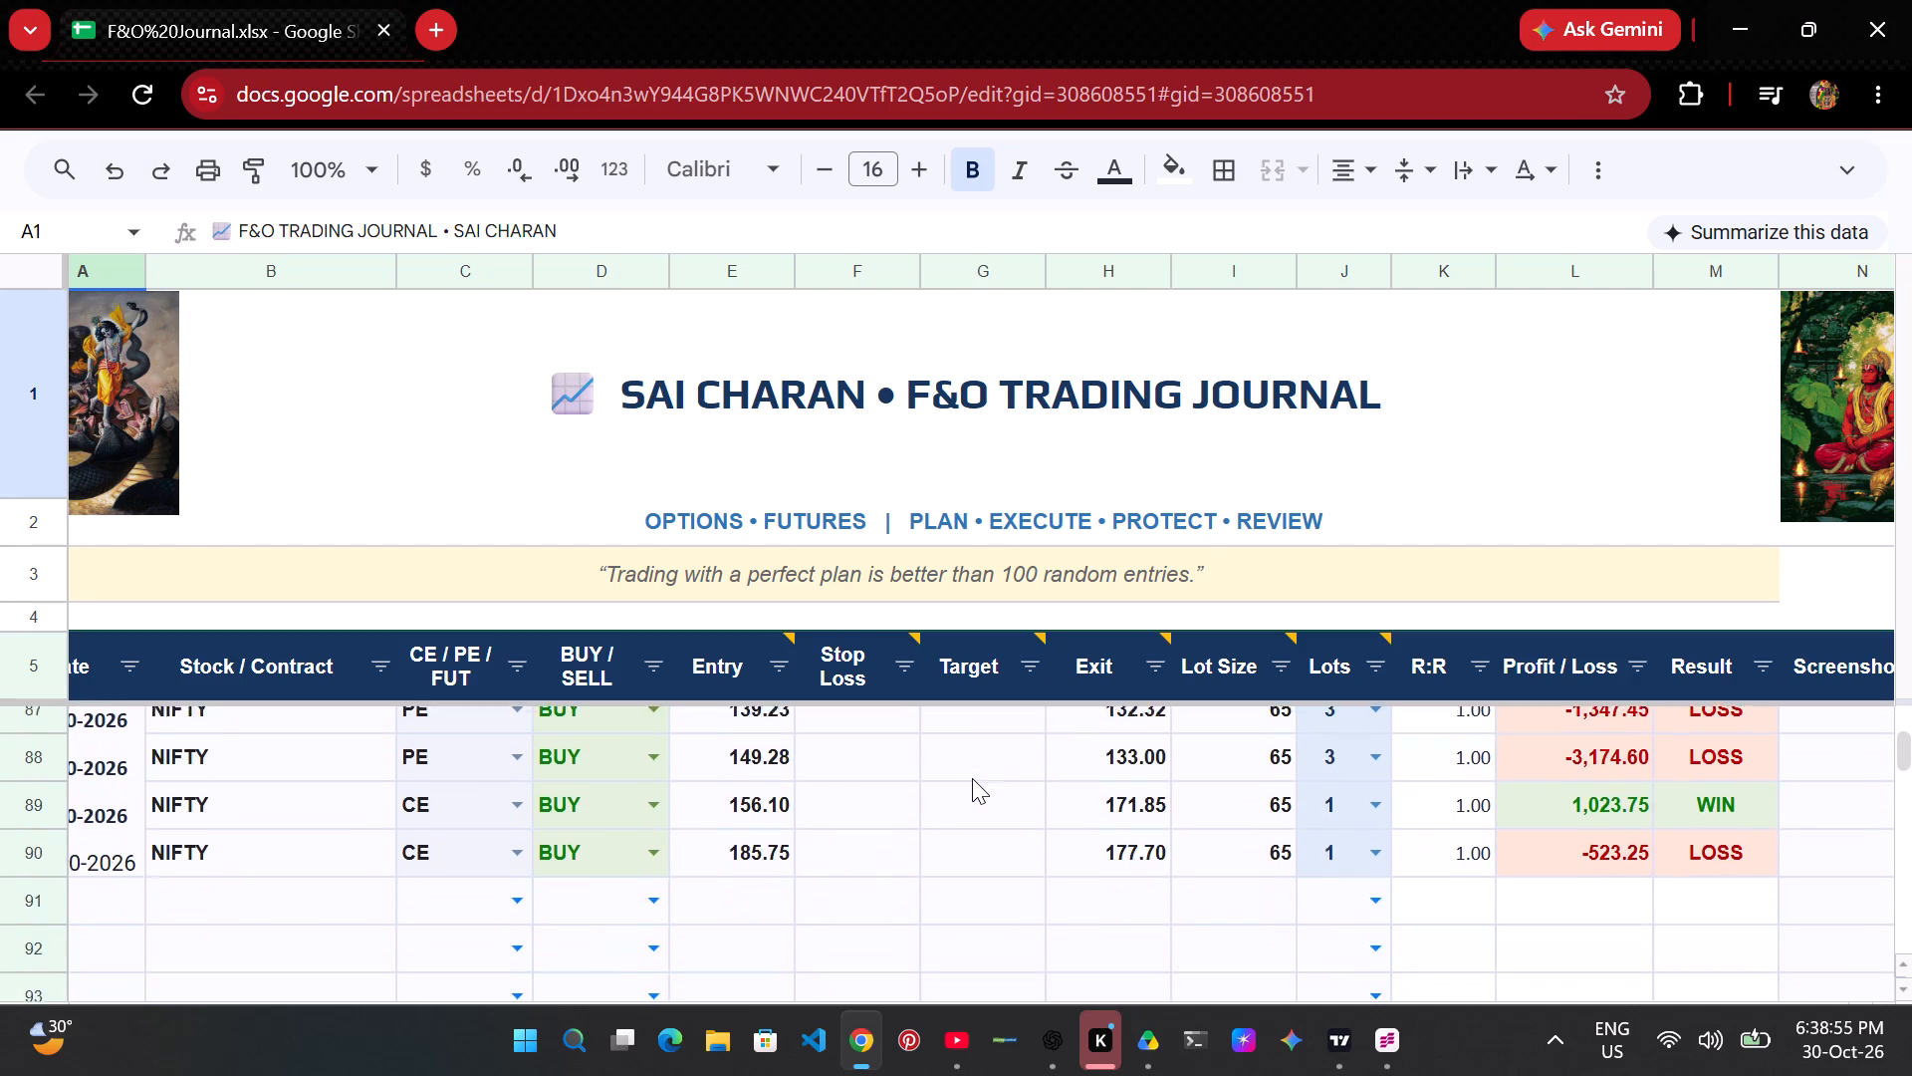
scroll(972, 778, "up", 1)
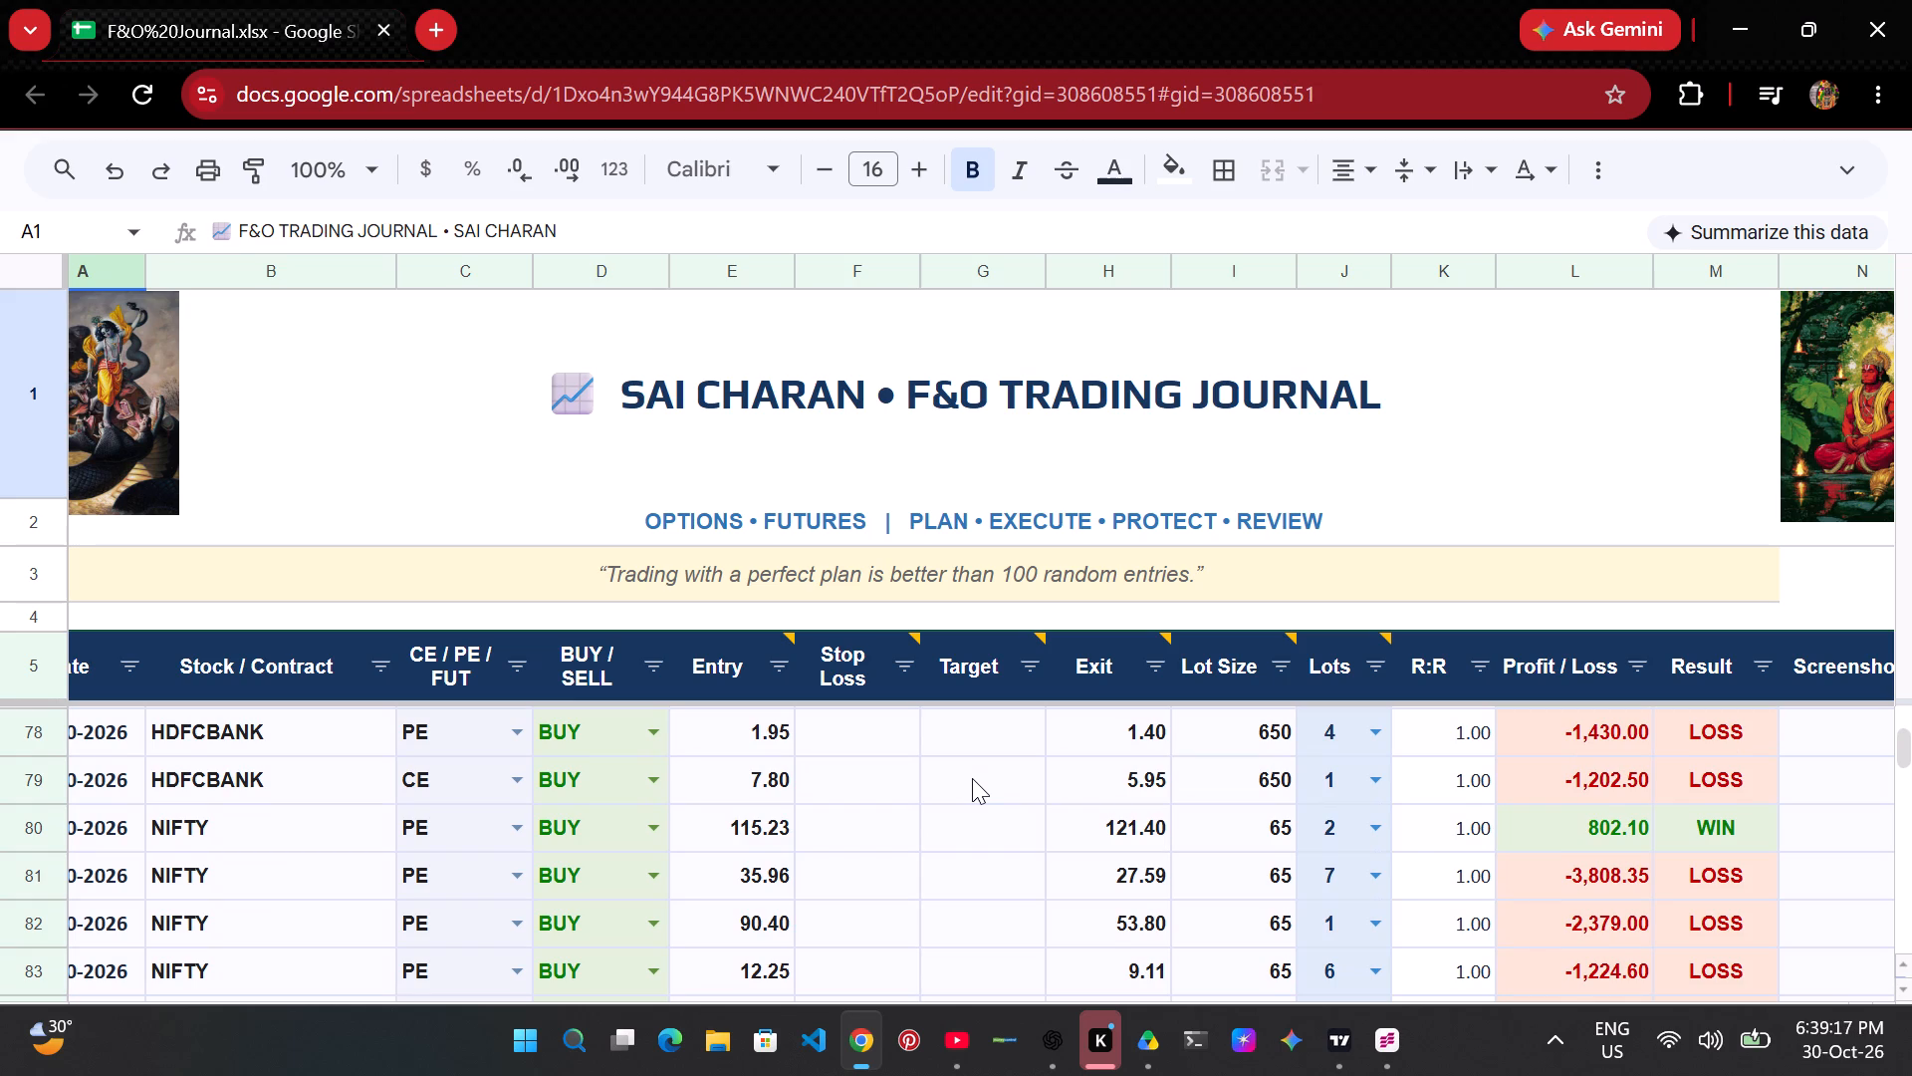
scroll(972, 778, "down", 3)
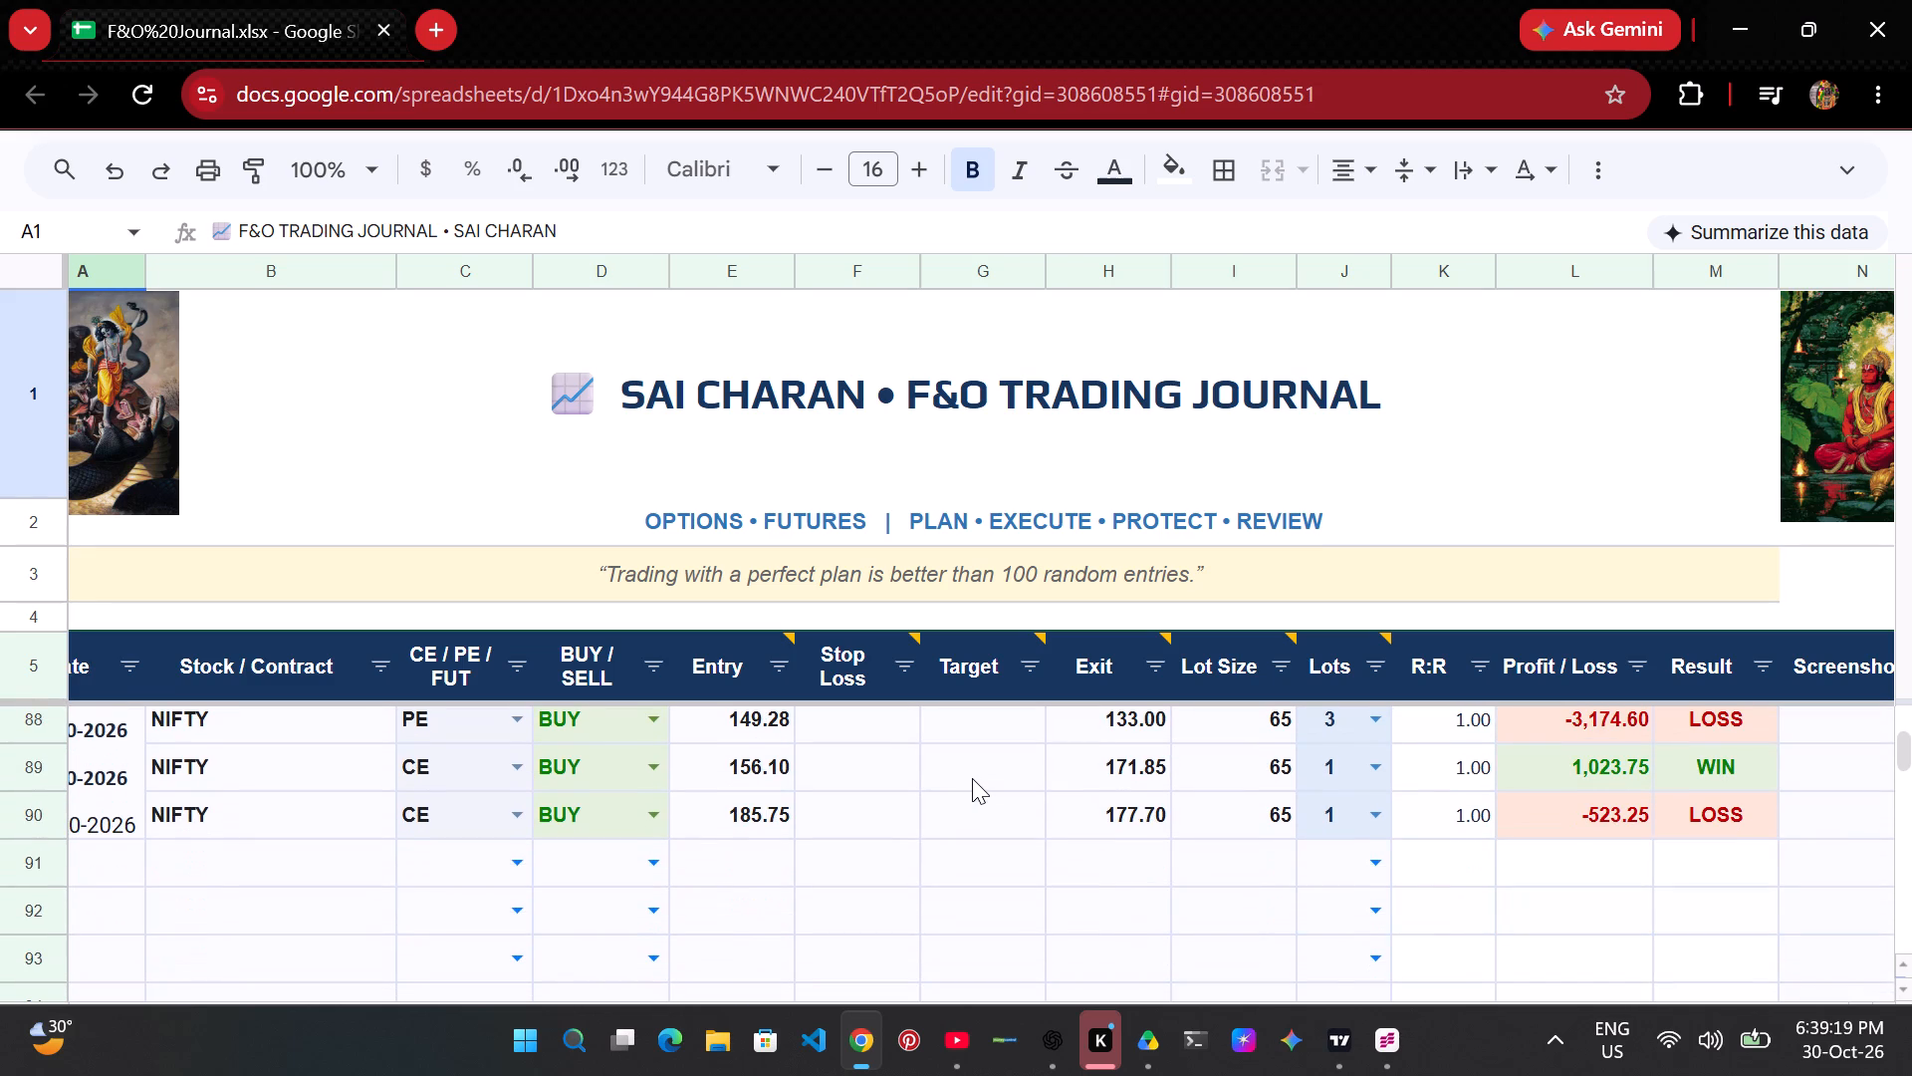
scroll(889, 861, "down", 1)
scroll(889, 861, "right", 1)
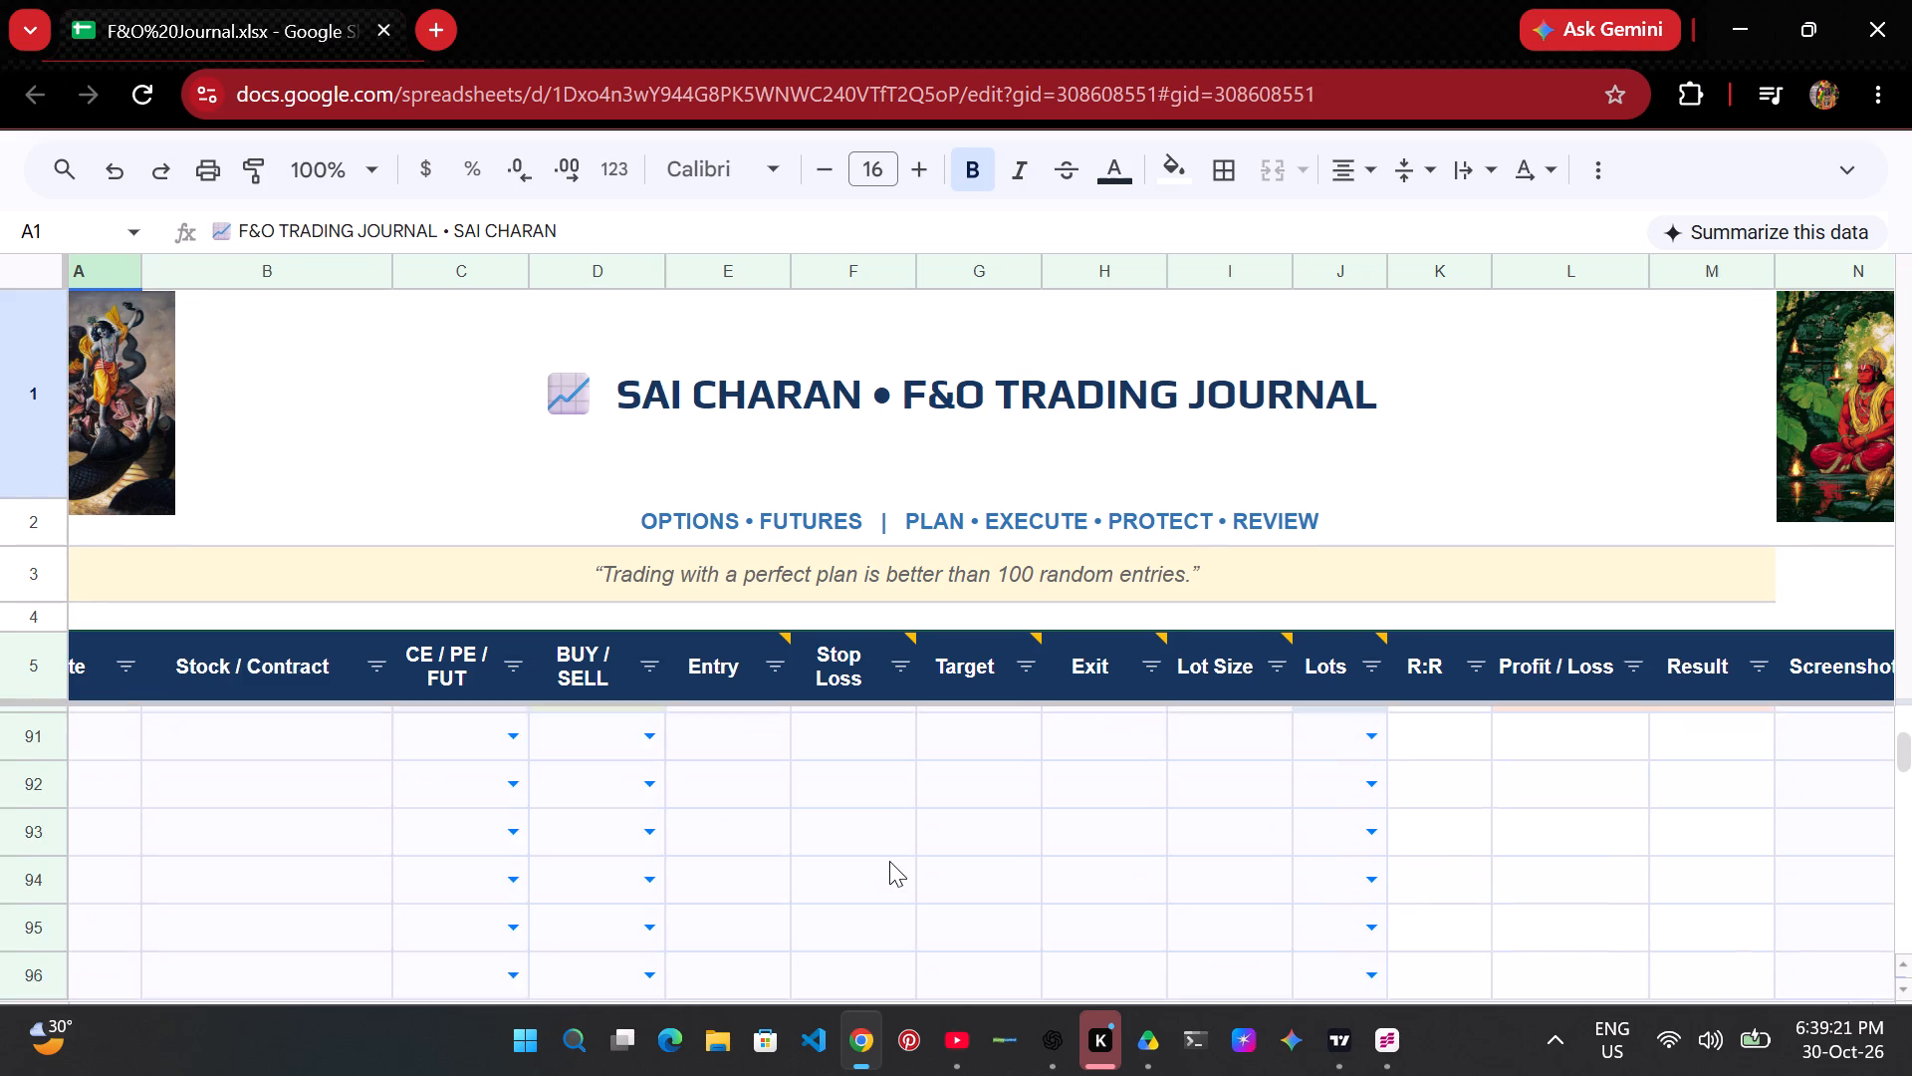
scroll(889, 861, "right", 2)
scroll(889, 861, "up", 1)
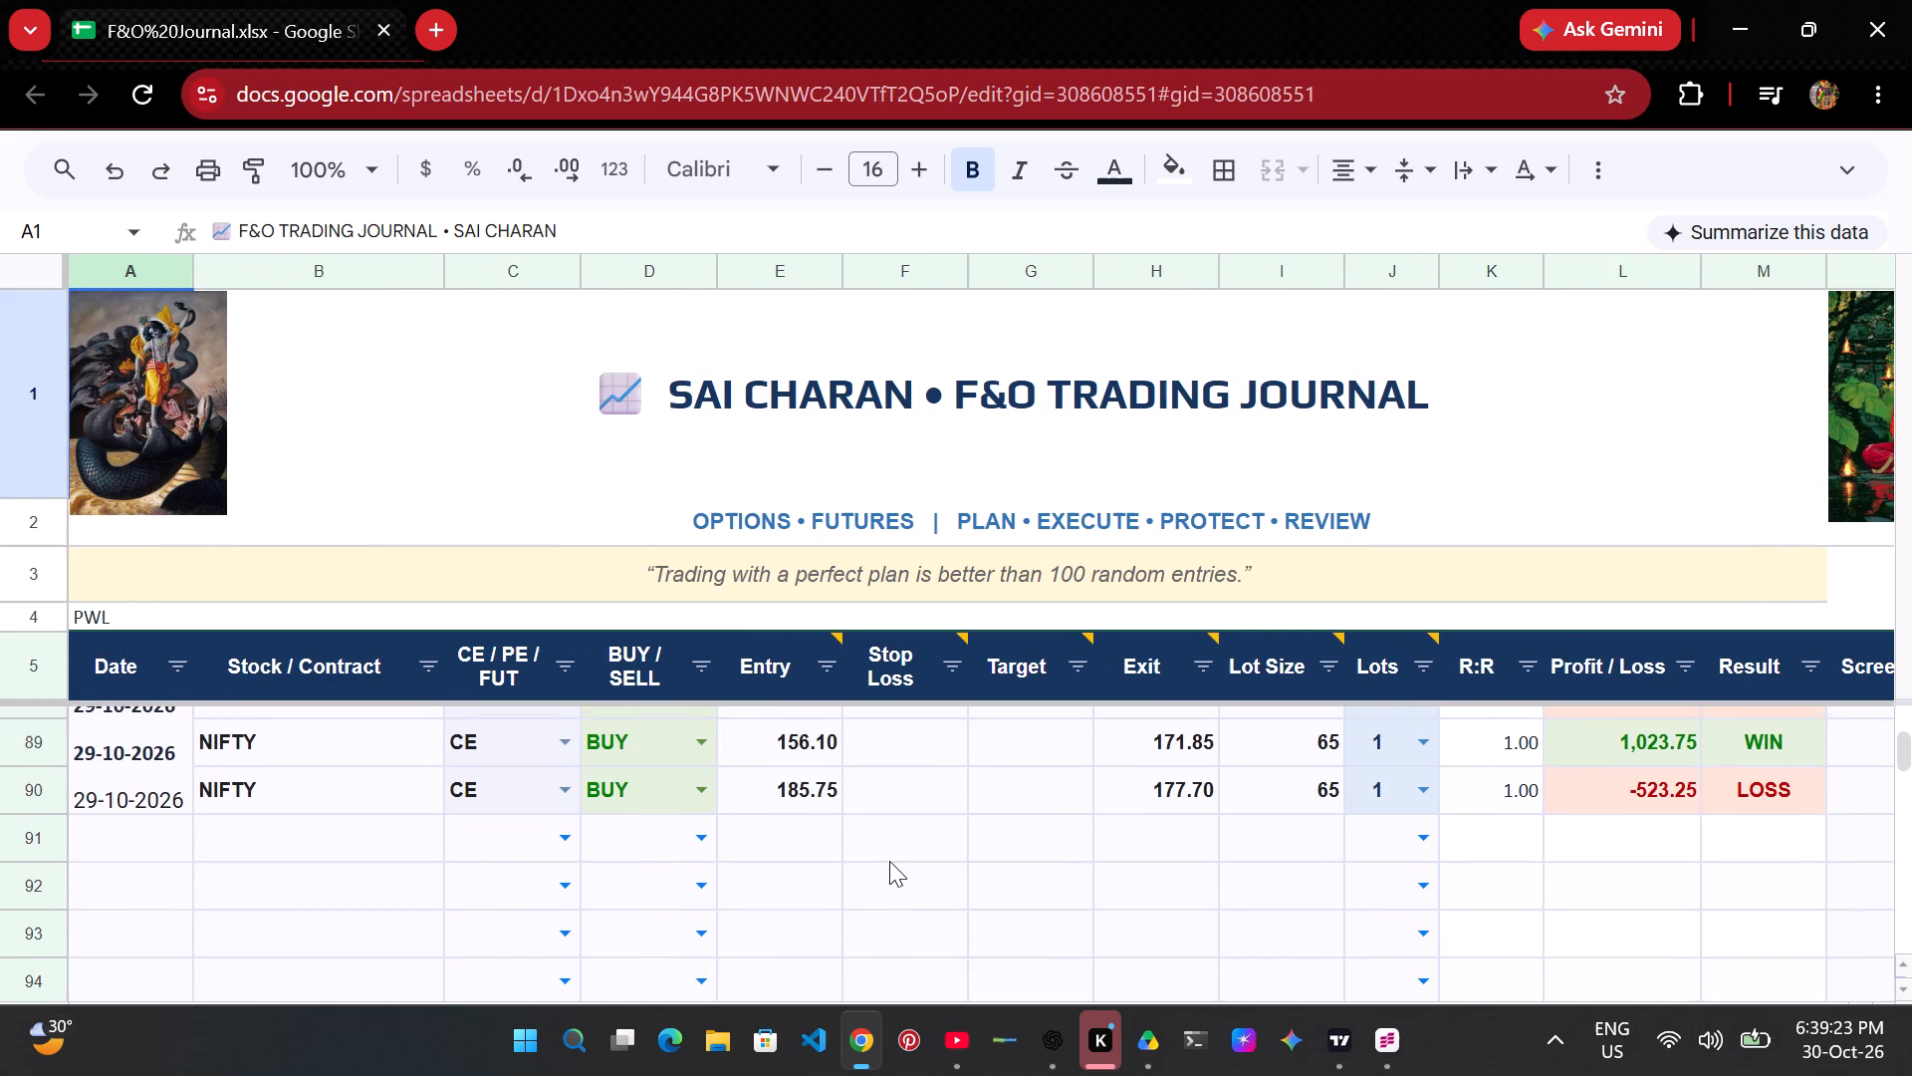
scroll(889, 861, "up", 1)
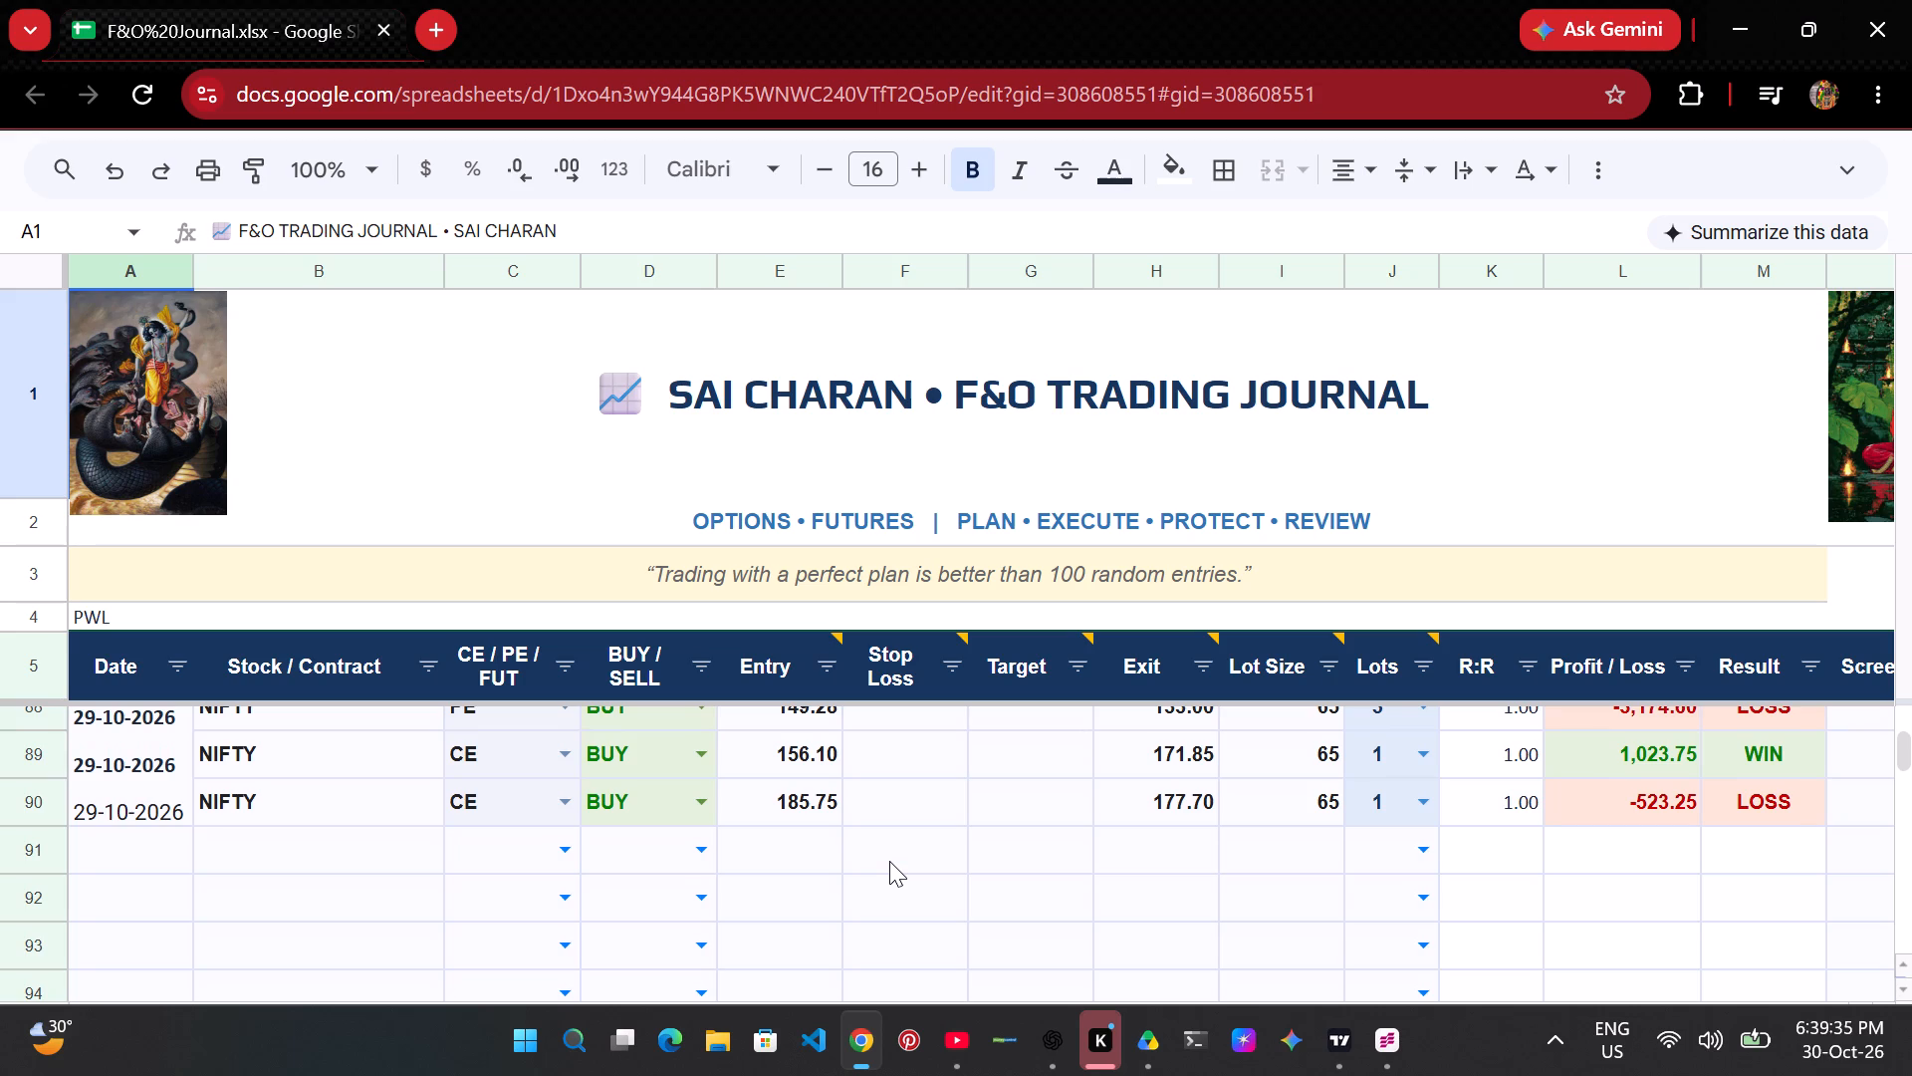
scroll(889, 861, "up", 8)
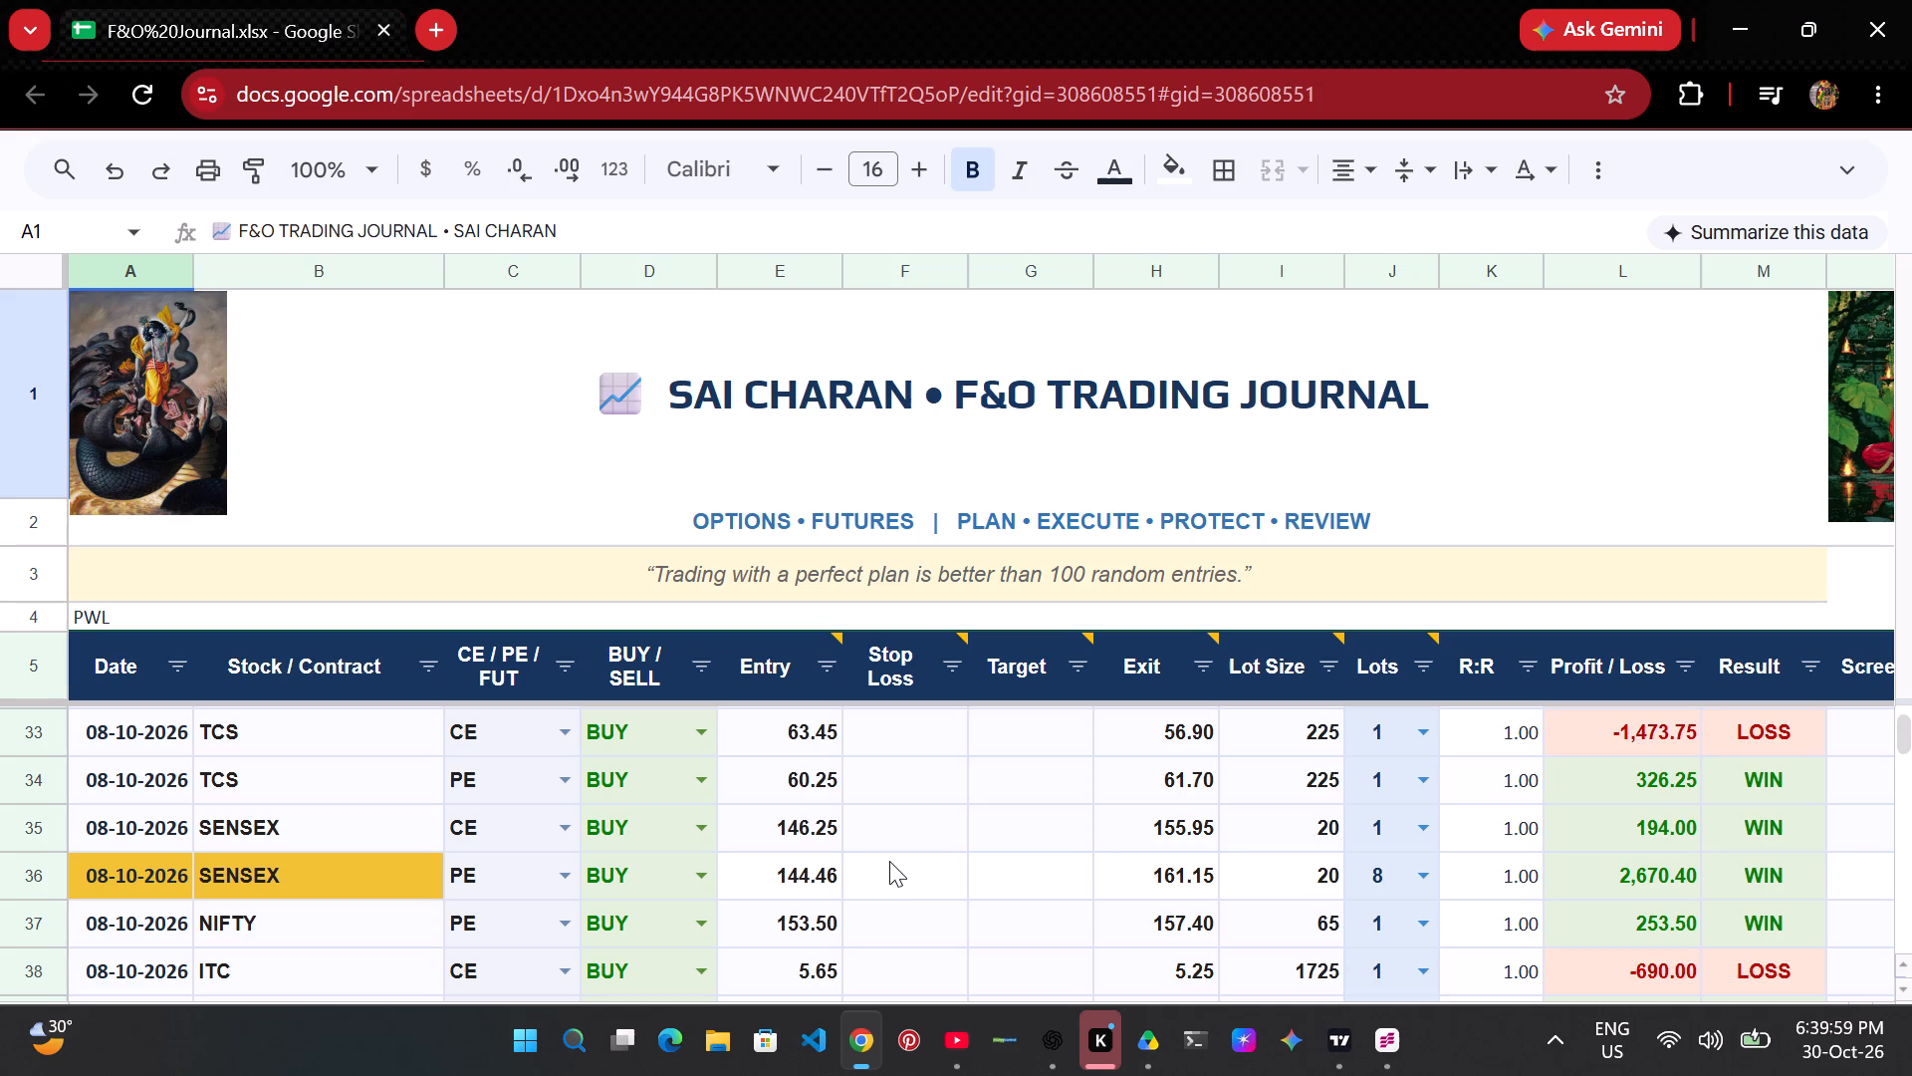
Switch to TradingView and start a new Nifty 50 bar replay on the 15-minute chart from about 11:30 on 22 October 2026.
left_click(1326, 1029)
scroll(998, 426, "down", 1)
scroll(998, 426, "up", 1)
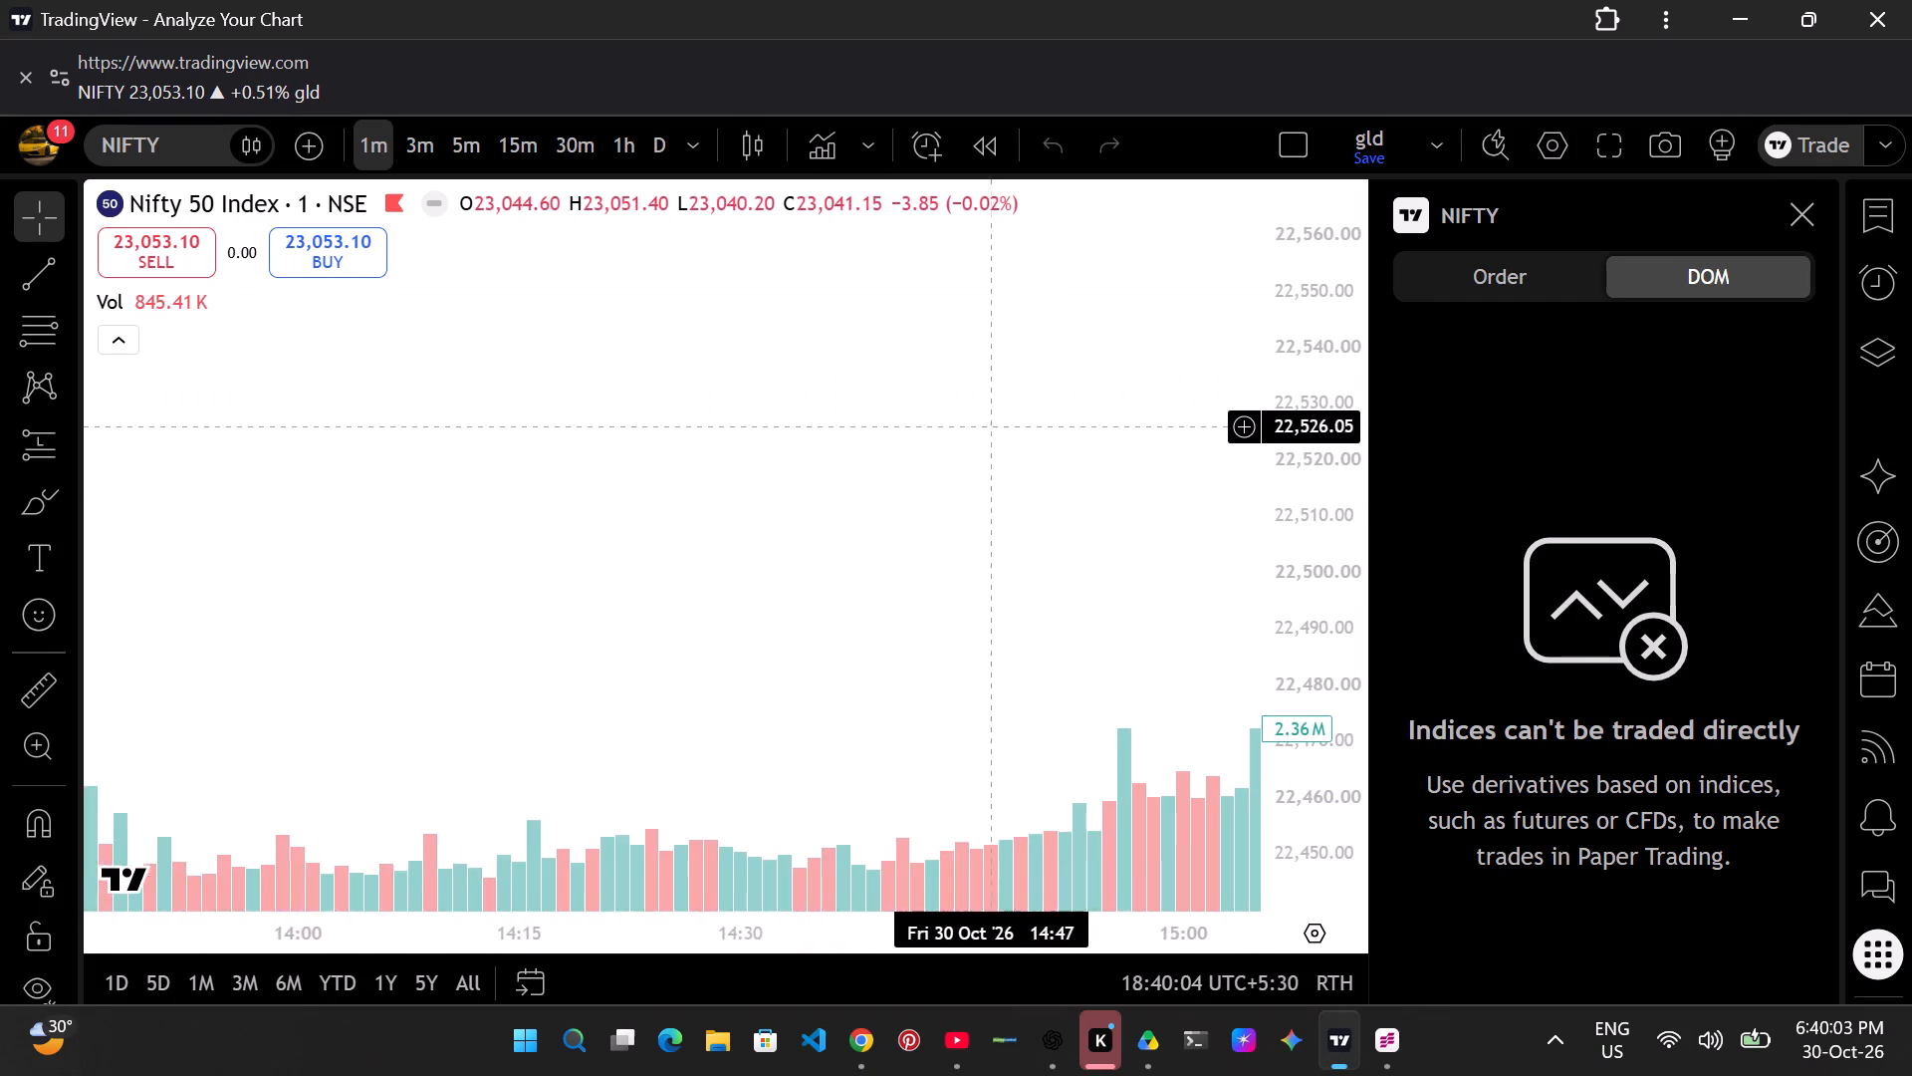
scroll(998, 426, "up", 1)
left_click(798, 847)
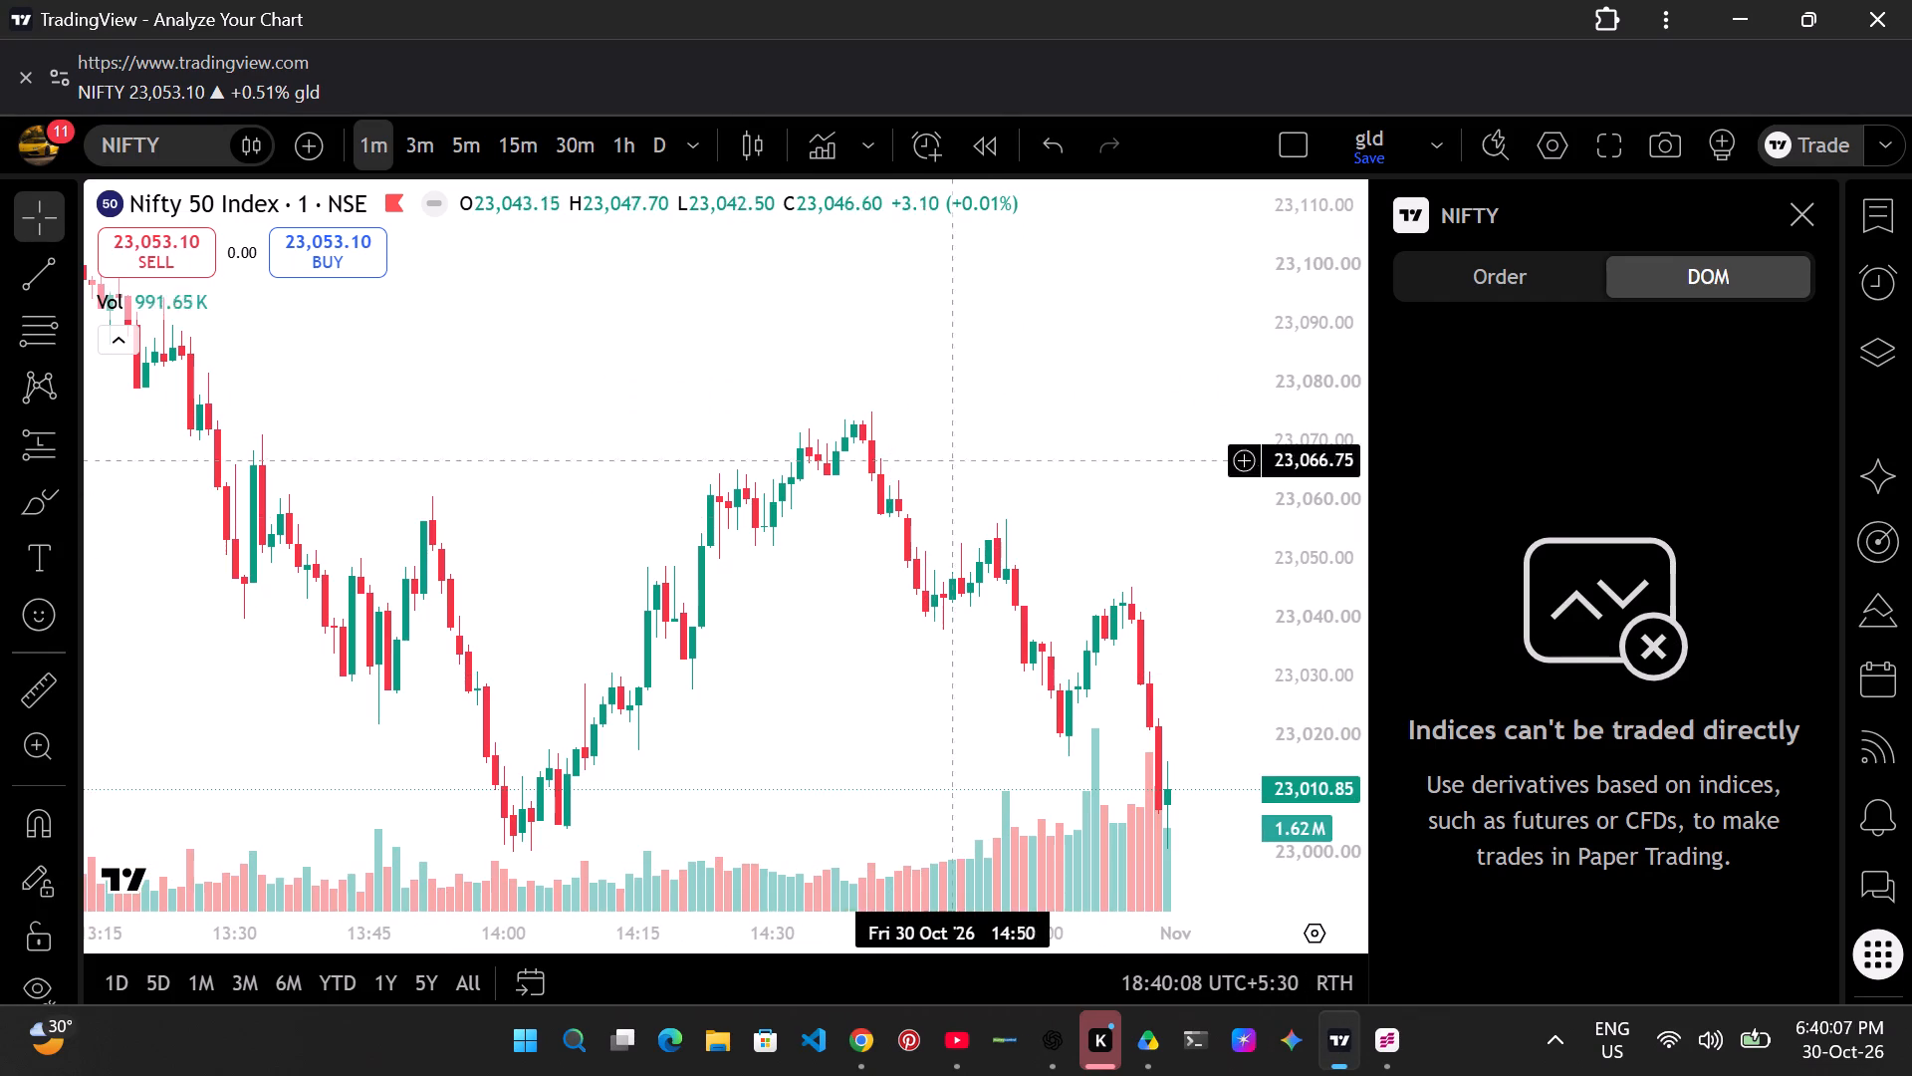
left_click(995, 153)
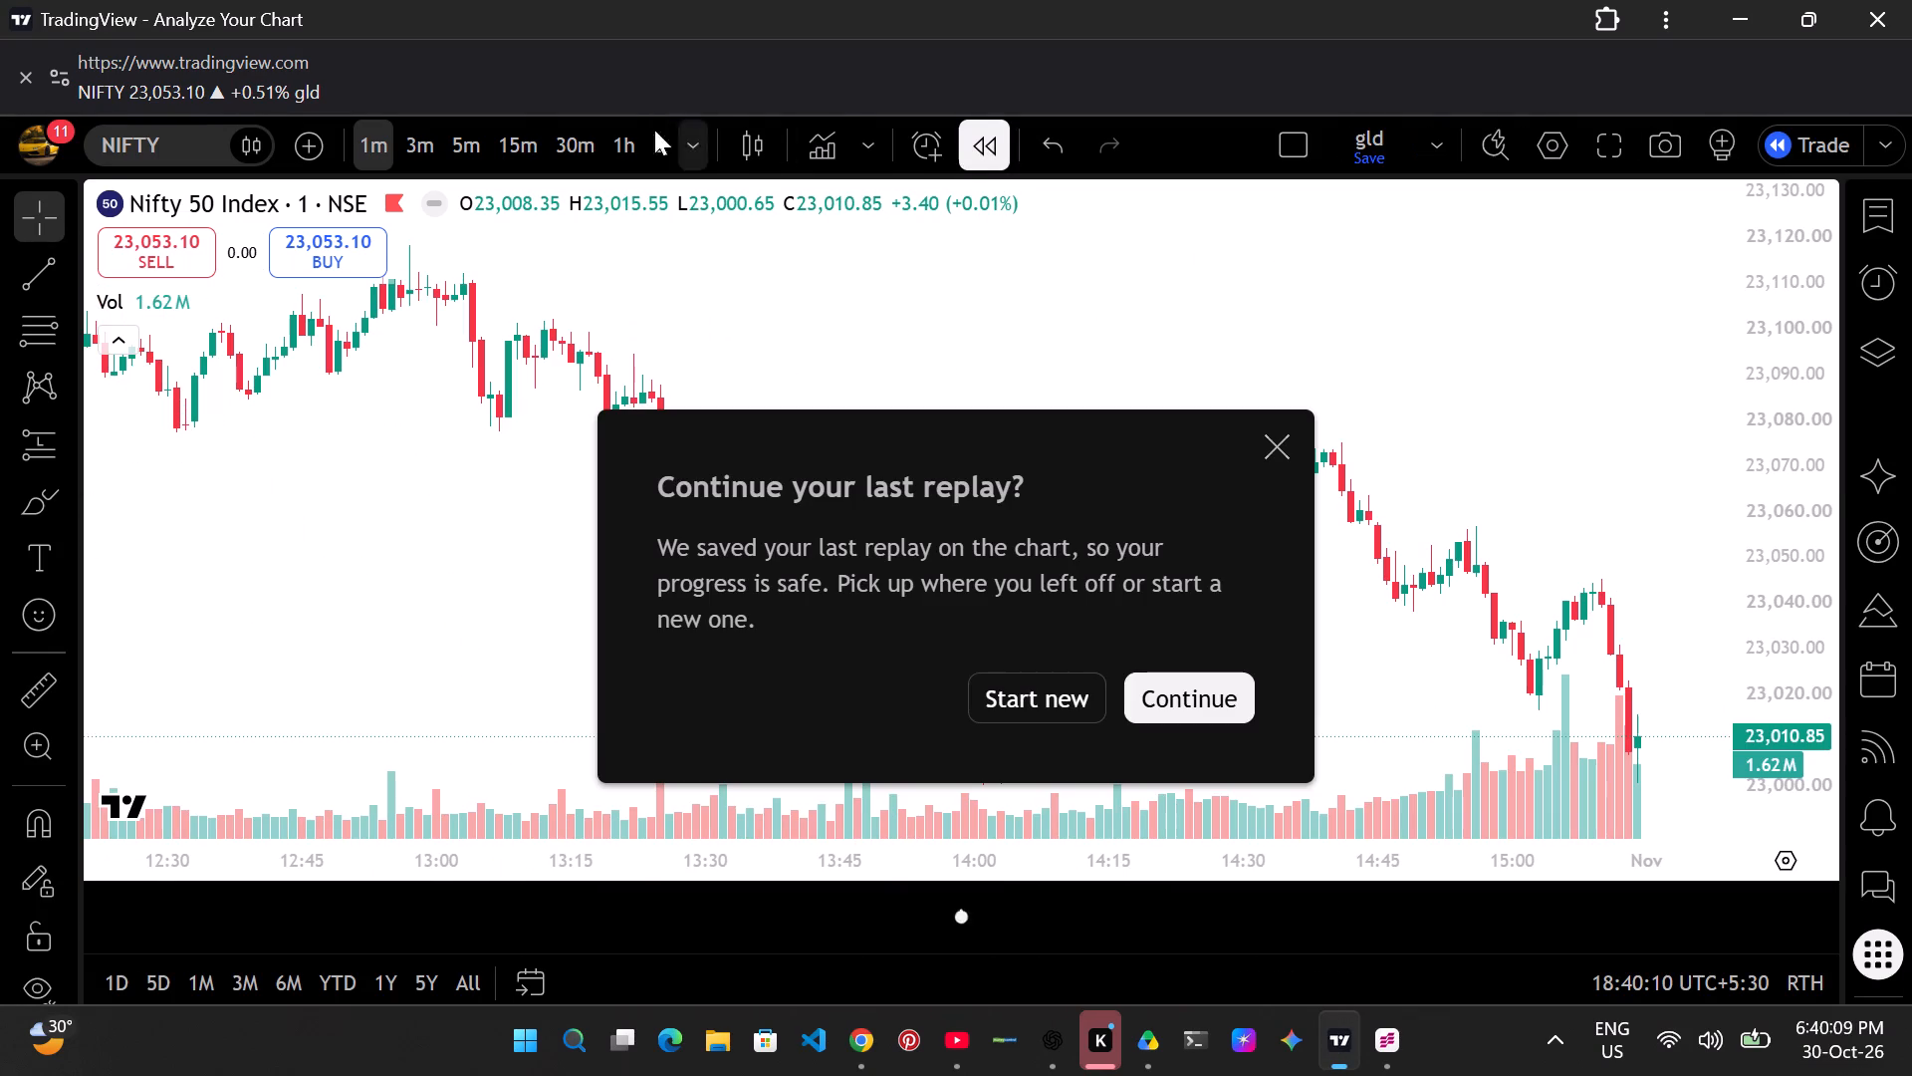
left_click(538, 143)
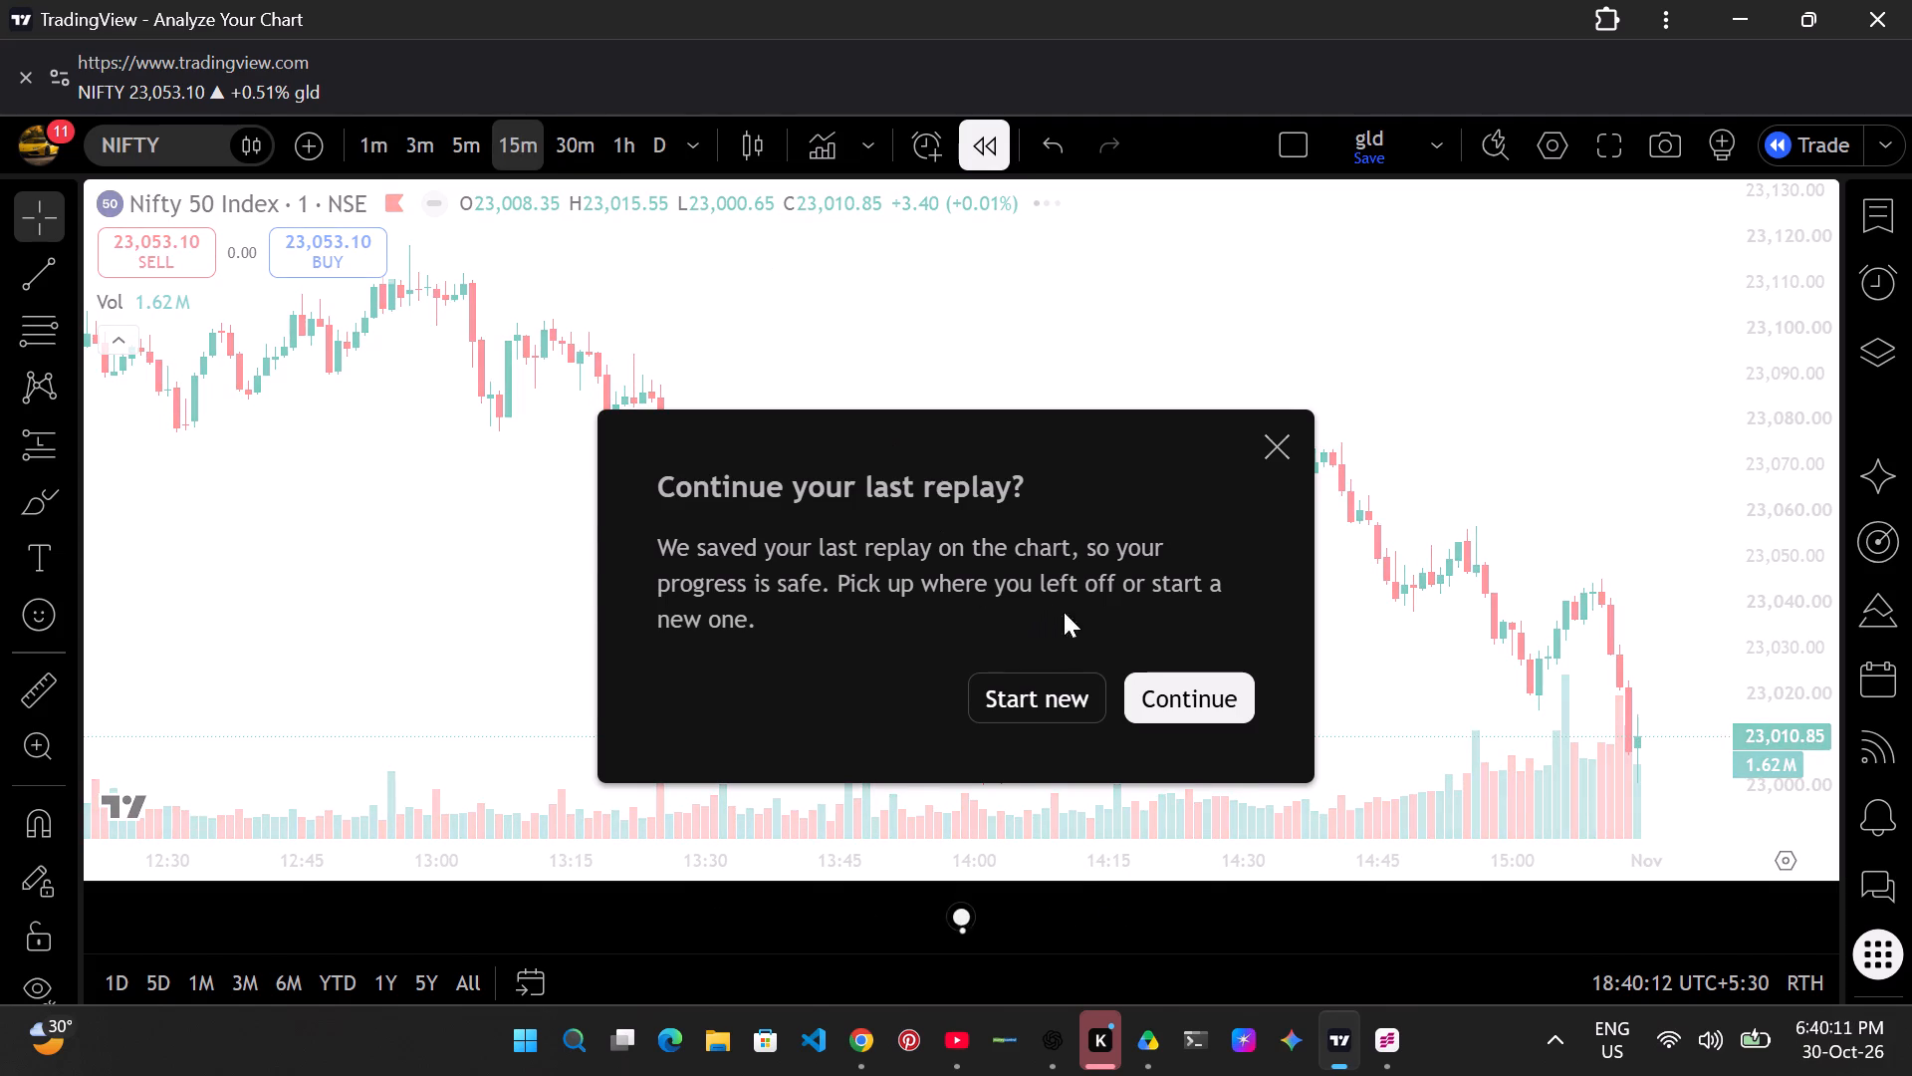
left_click(1082, 688)
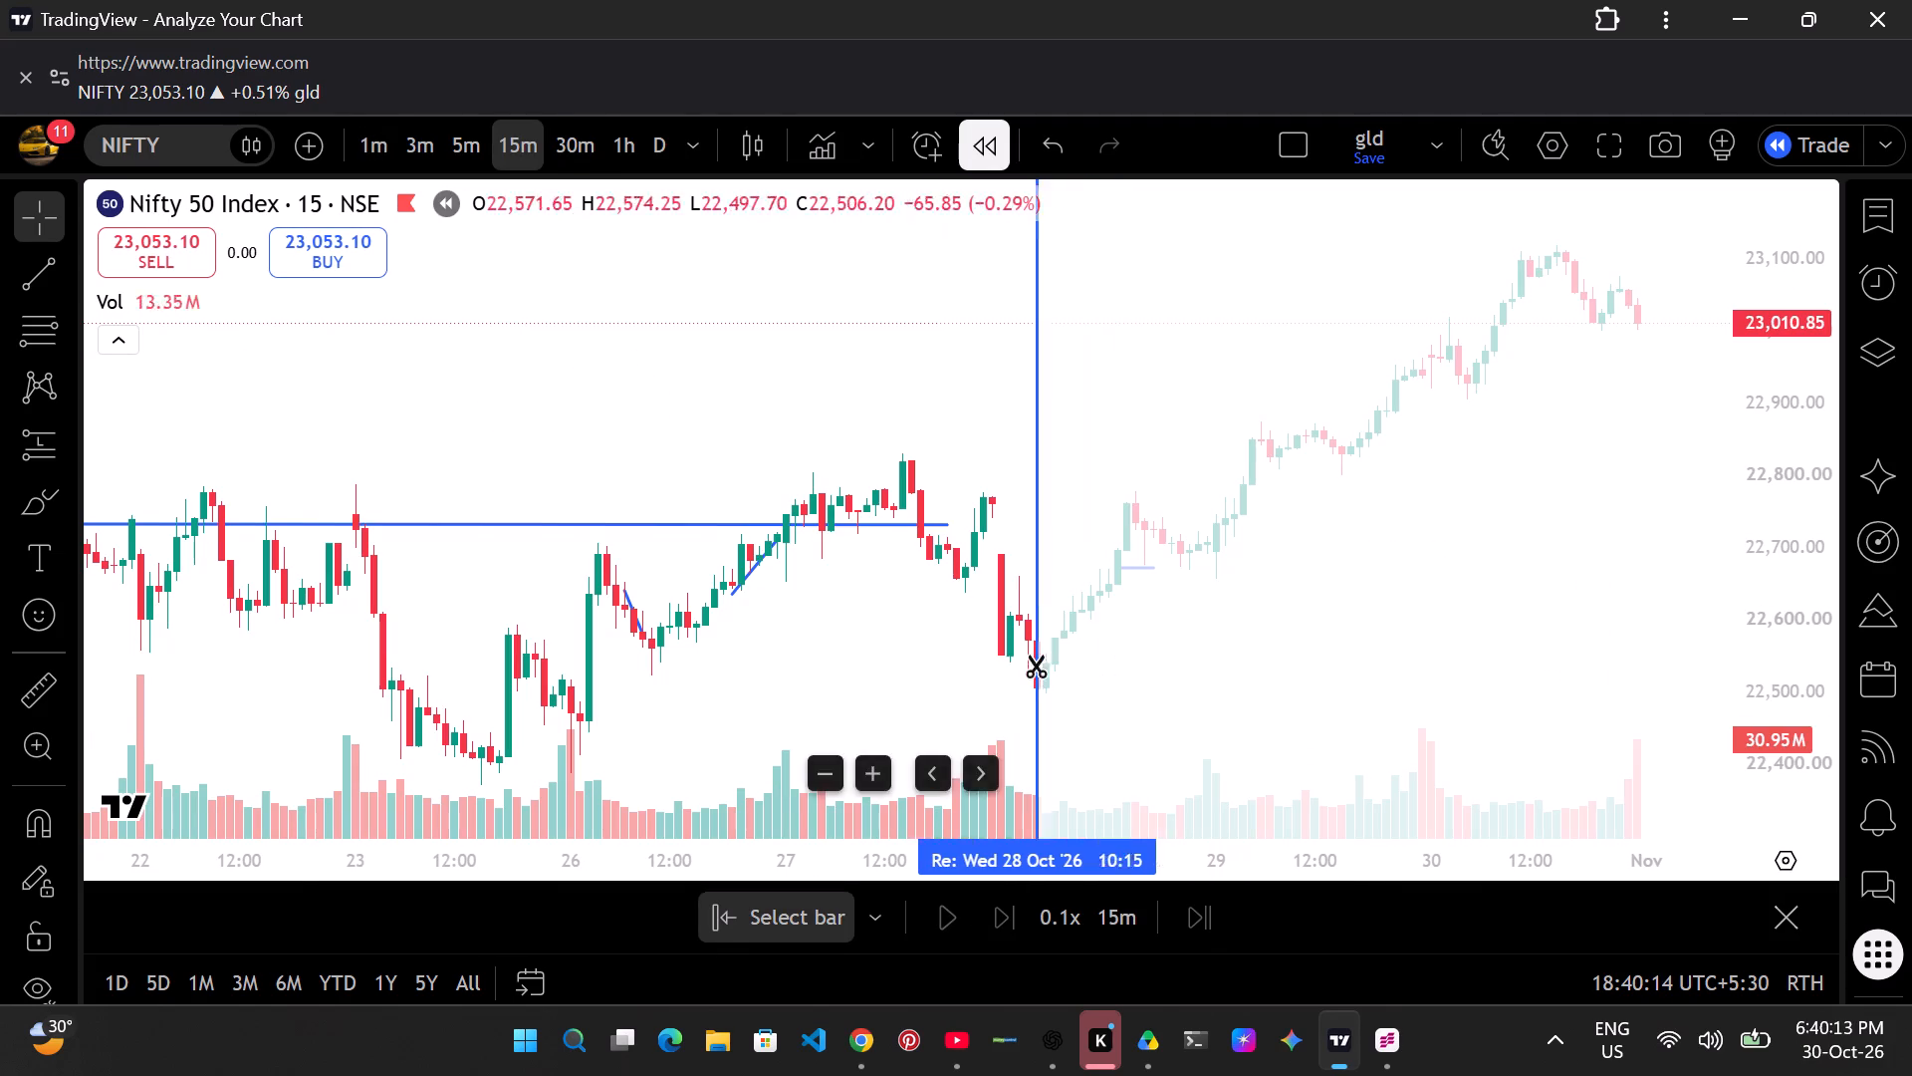
left_click(234, 558)
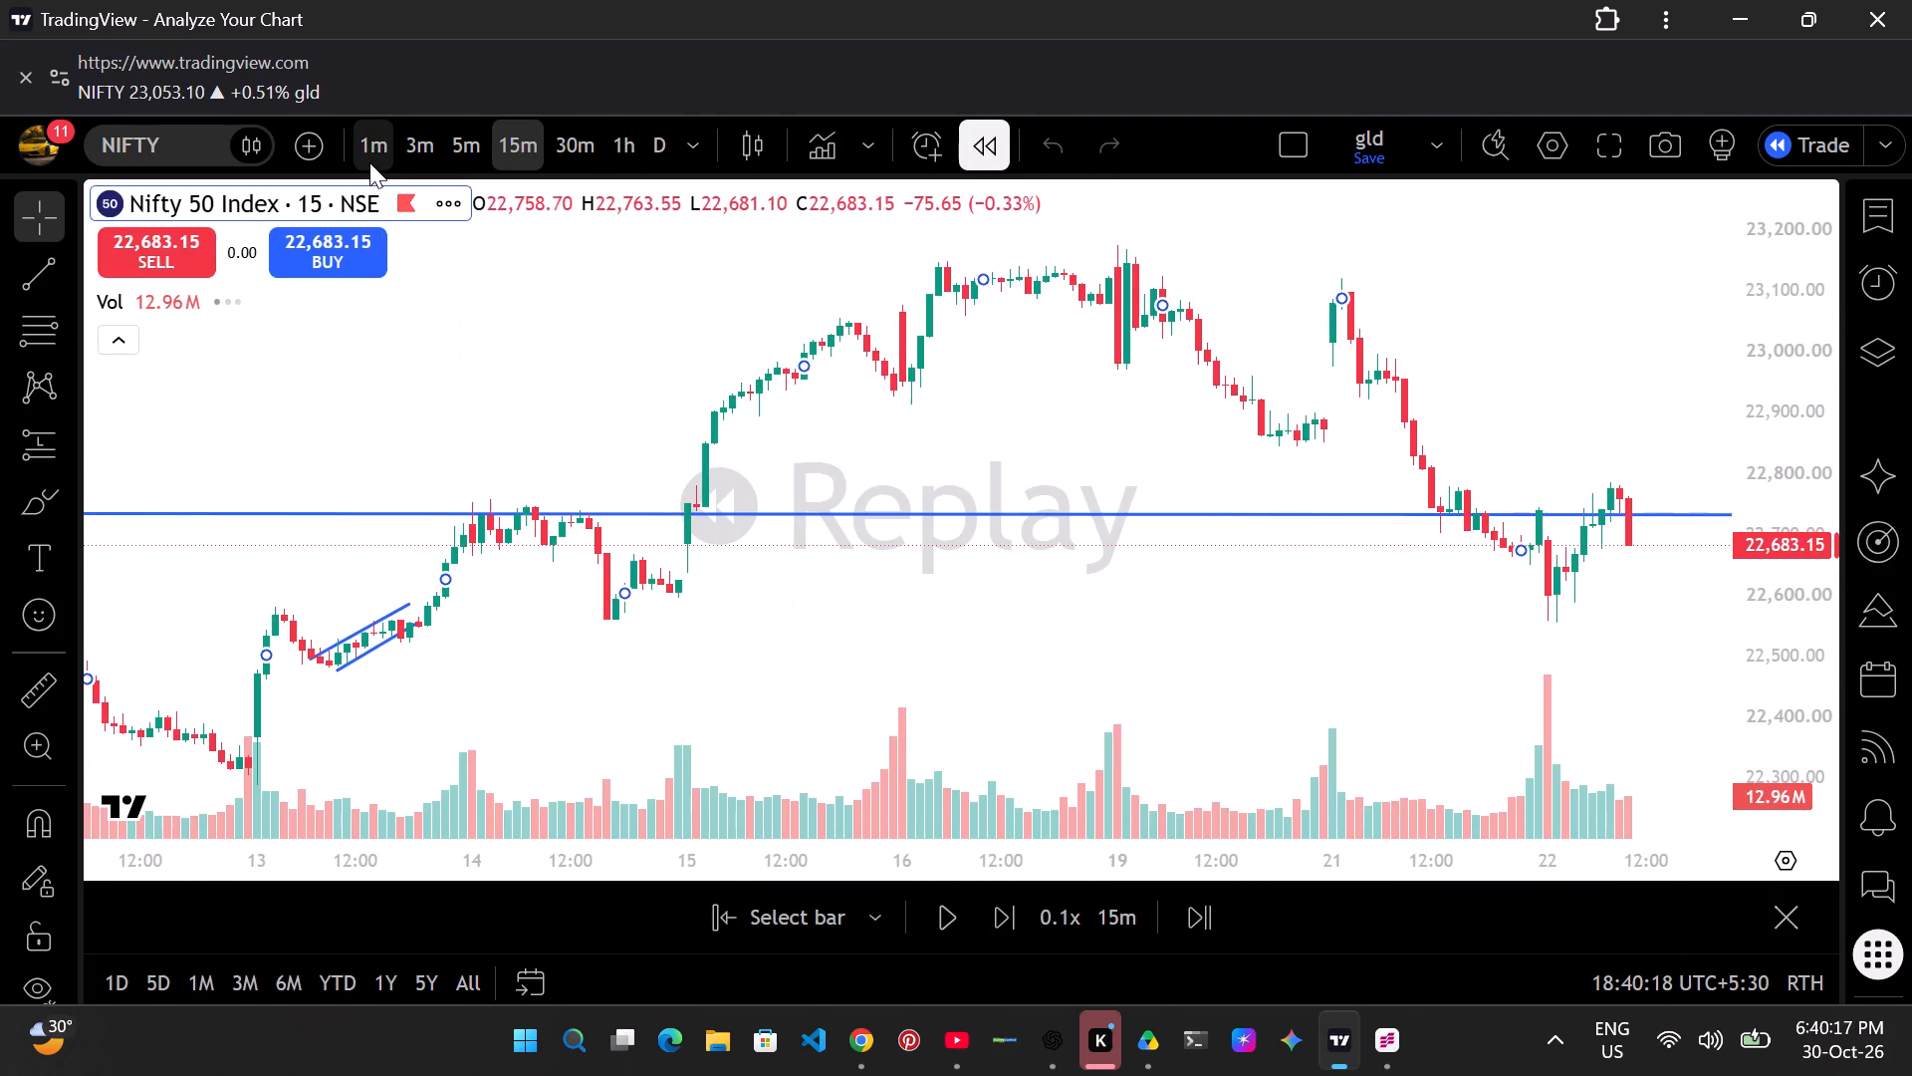
Change the replay chart to the 1-minute timeframe and play the replay at 0.1x, pausing and resuming it once.
left_click(369, 162)
scroll(736, 368, "left", 3)
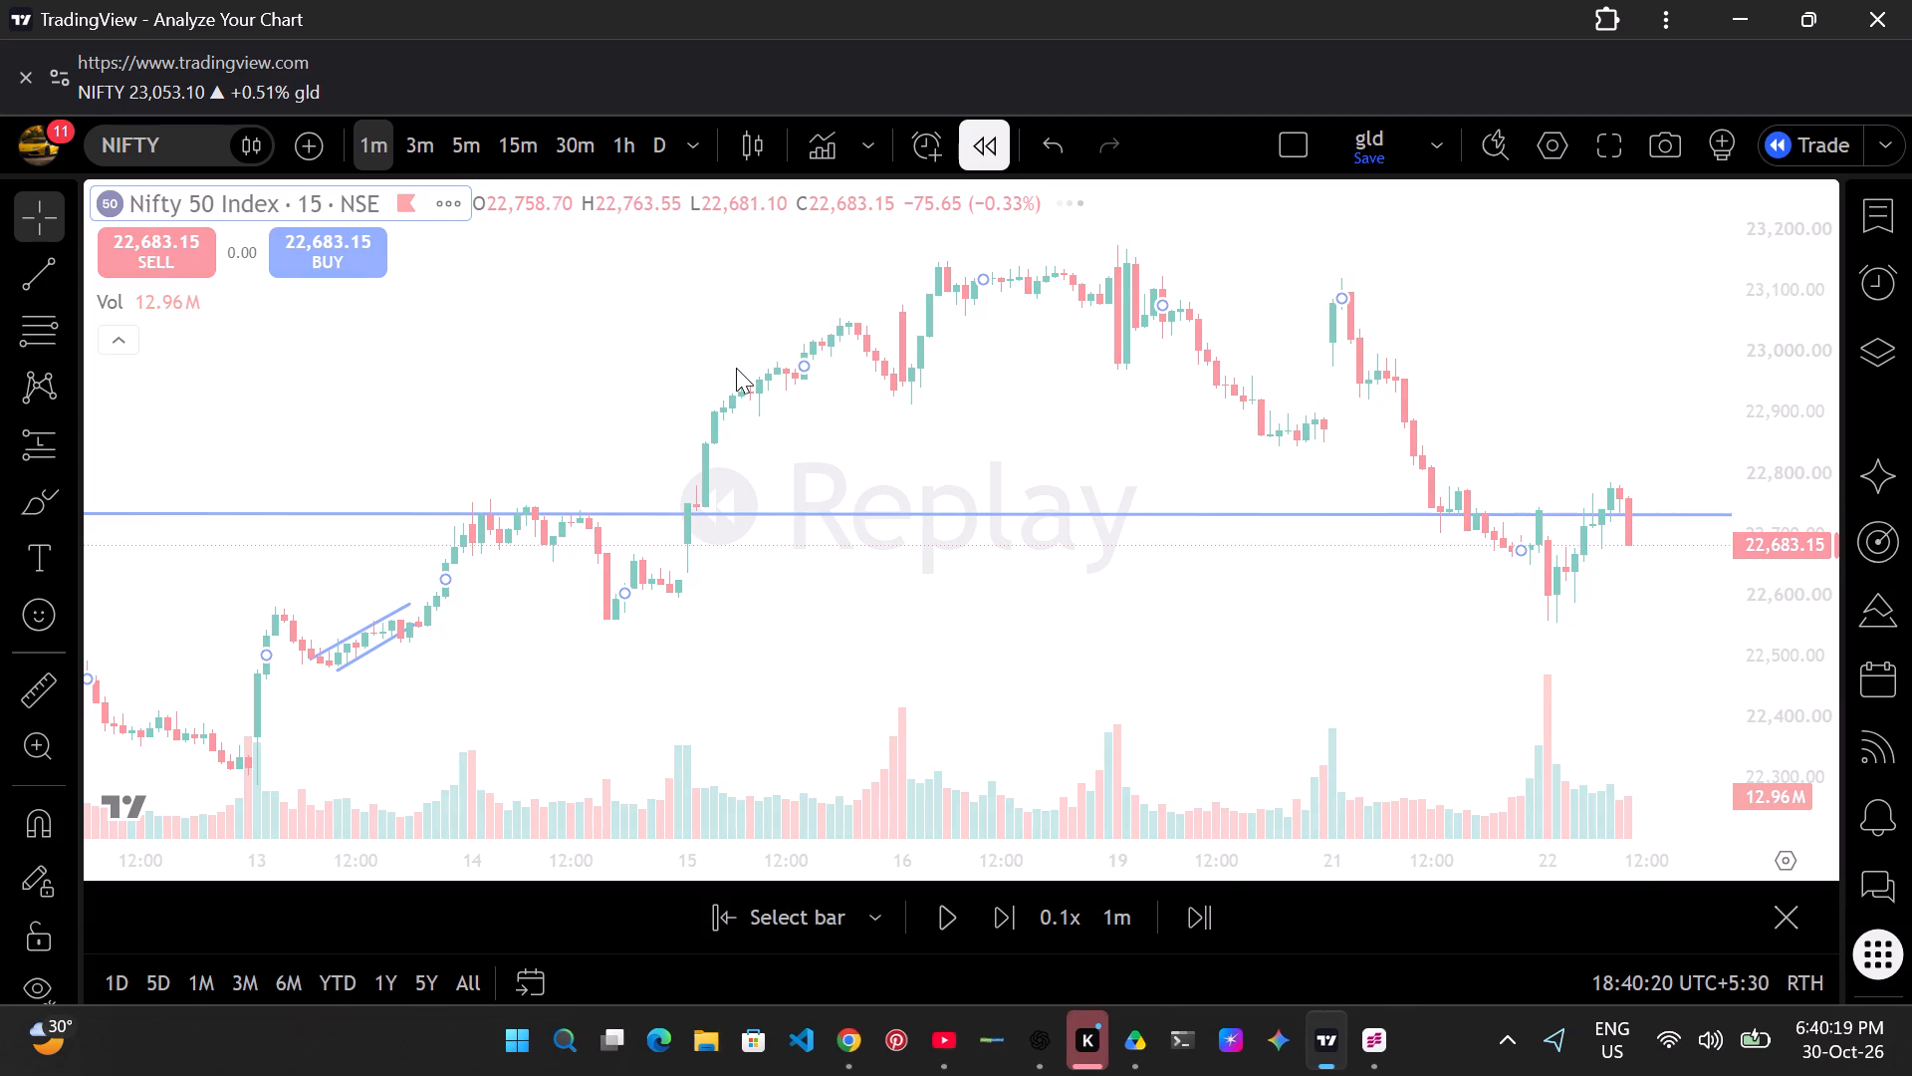
scroll(1141, 334, "up", 2)
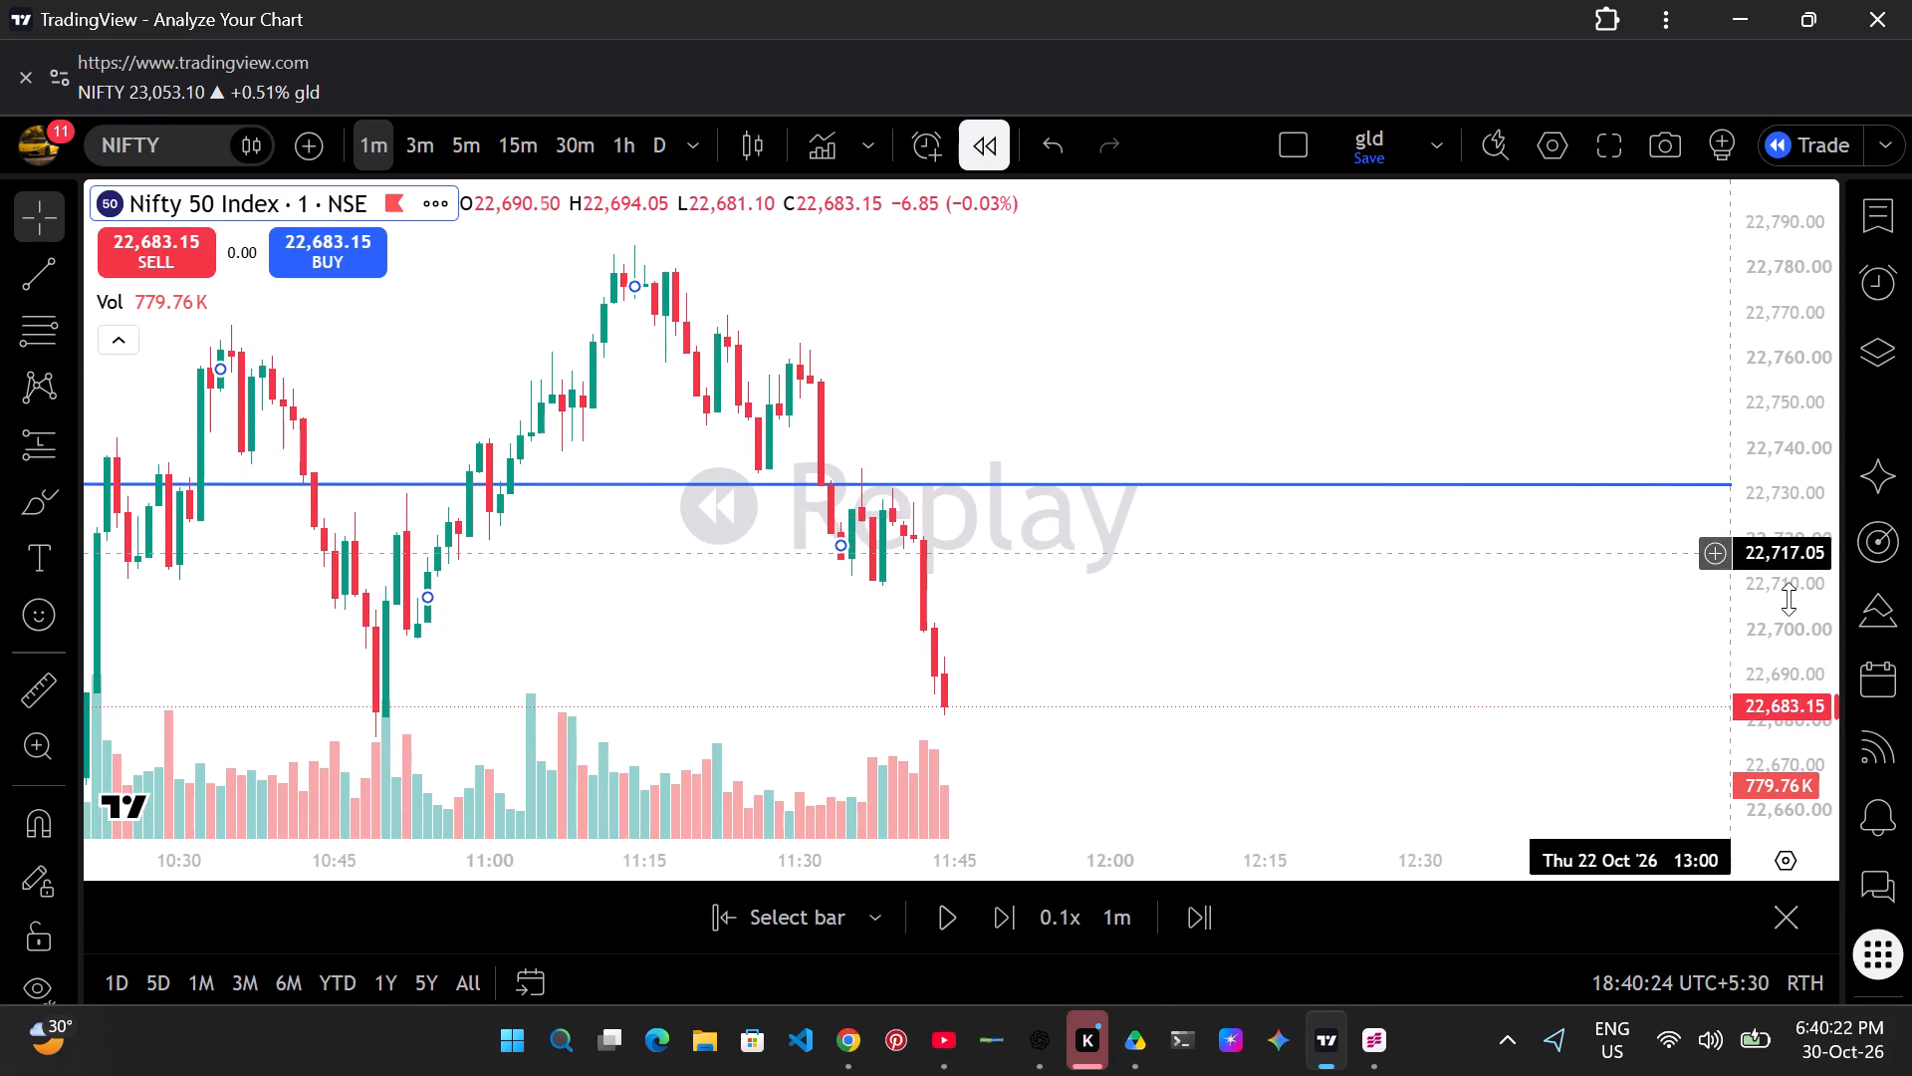
scroll(1789, 599, "down", 1)
left_click_drag(1416, 631, 1400, 485)
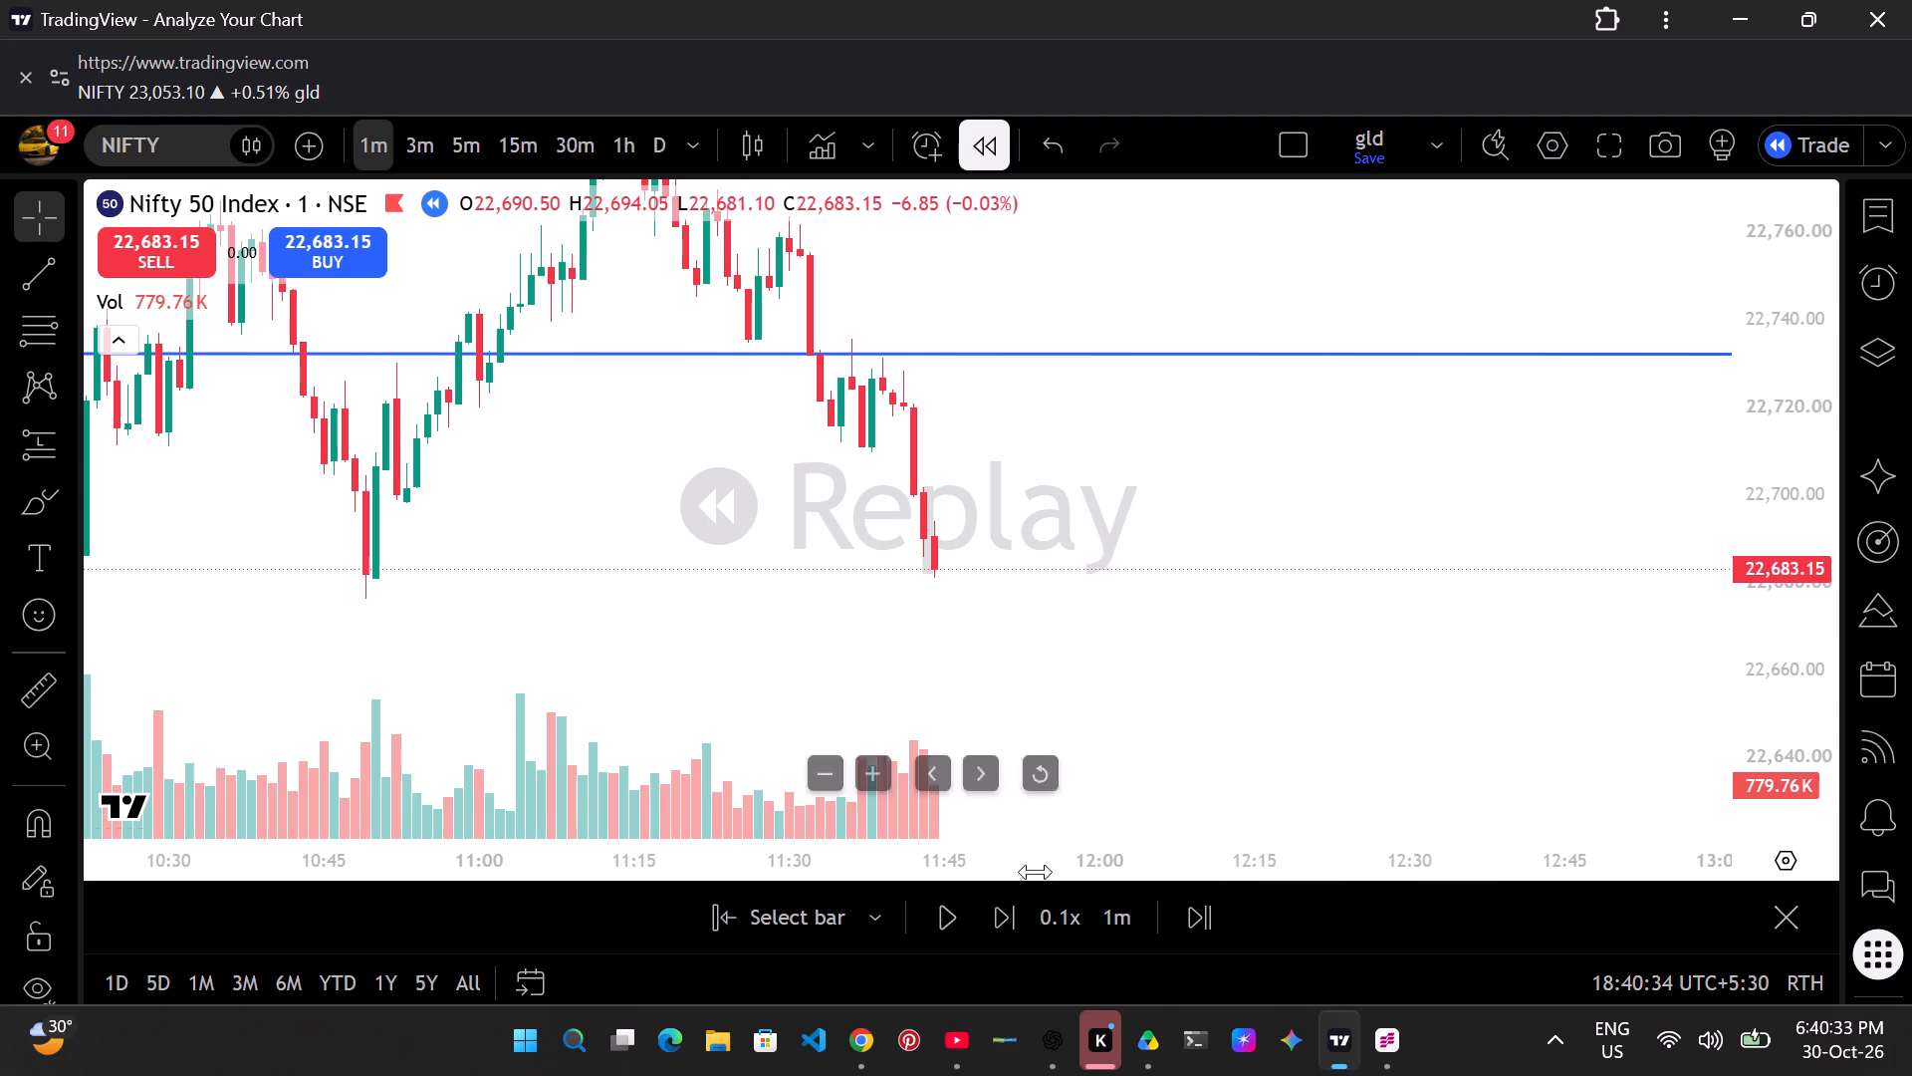
left_click(956, 910)
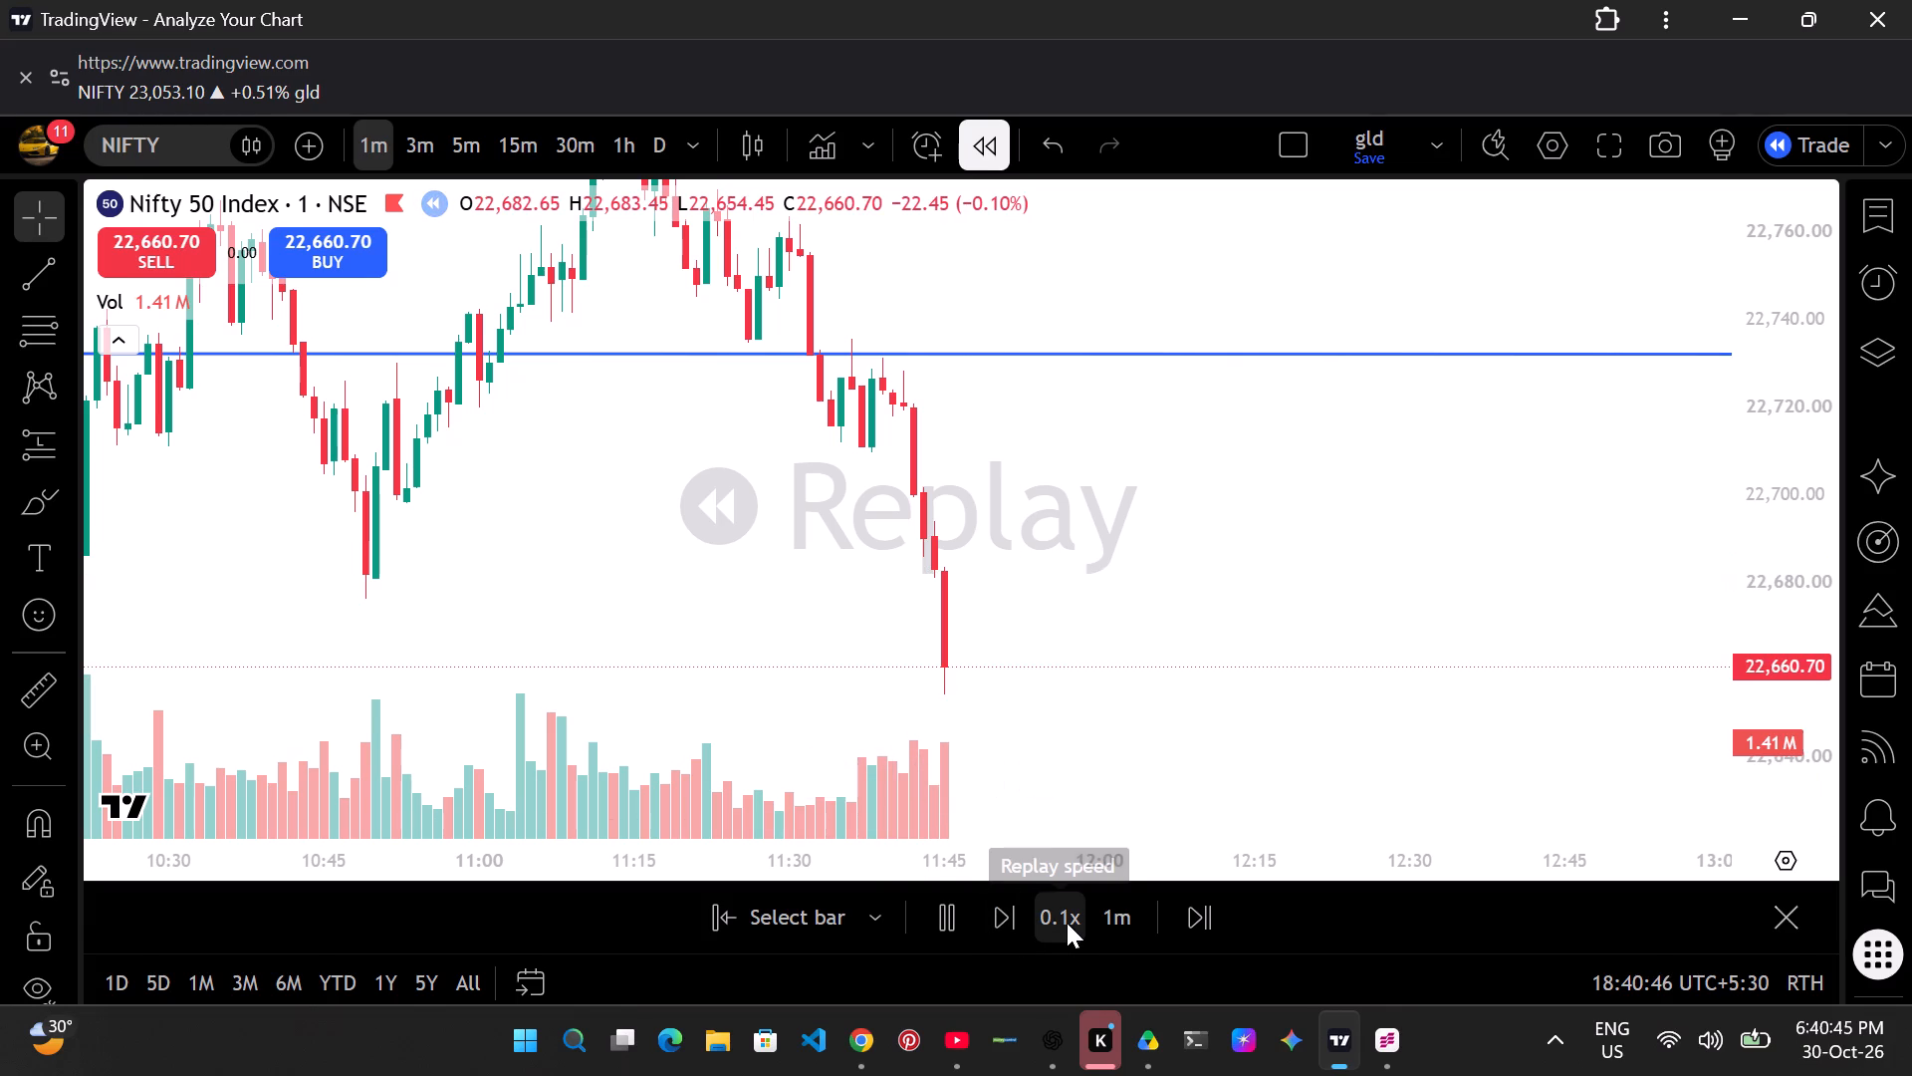
left_click(957, 930)
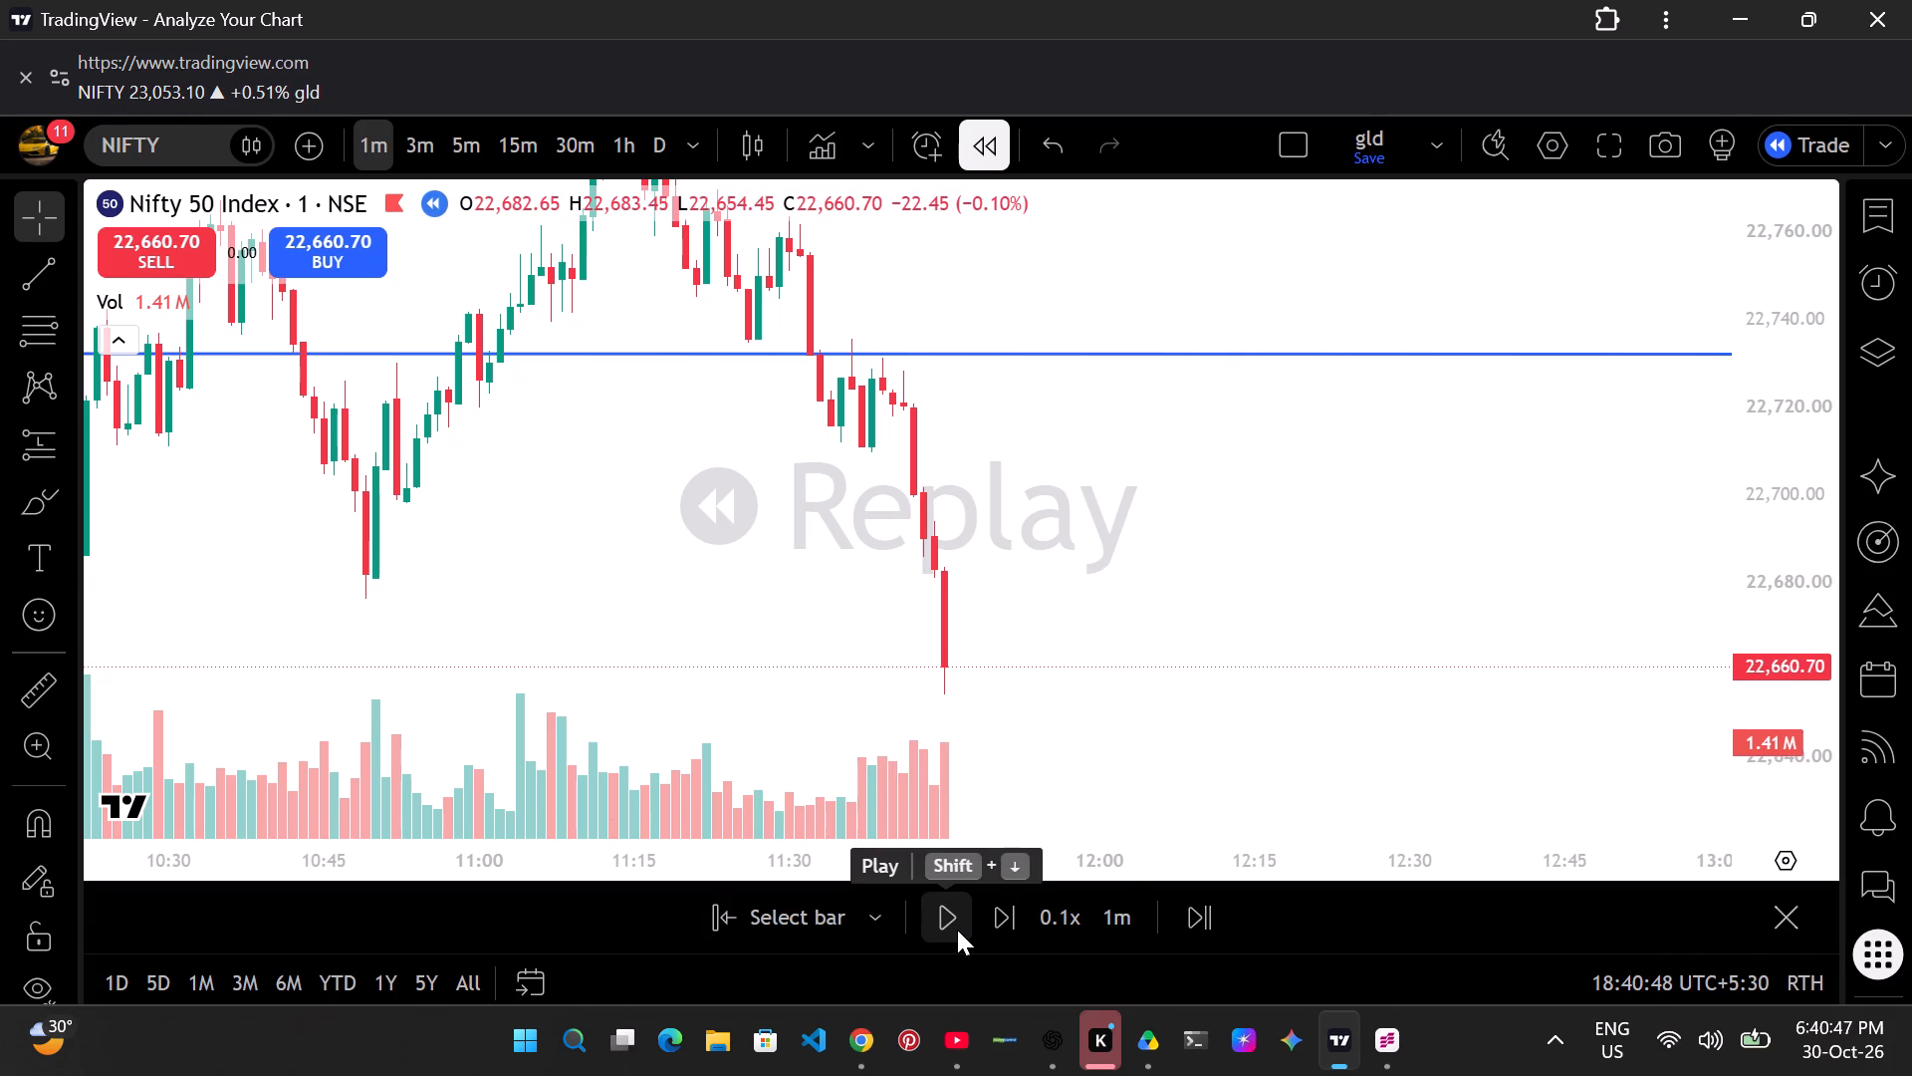
left_click(957, 930)
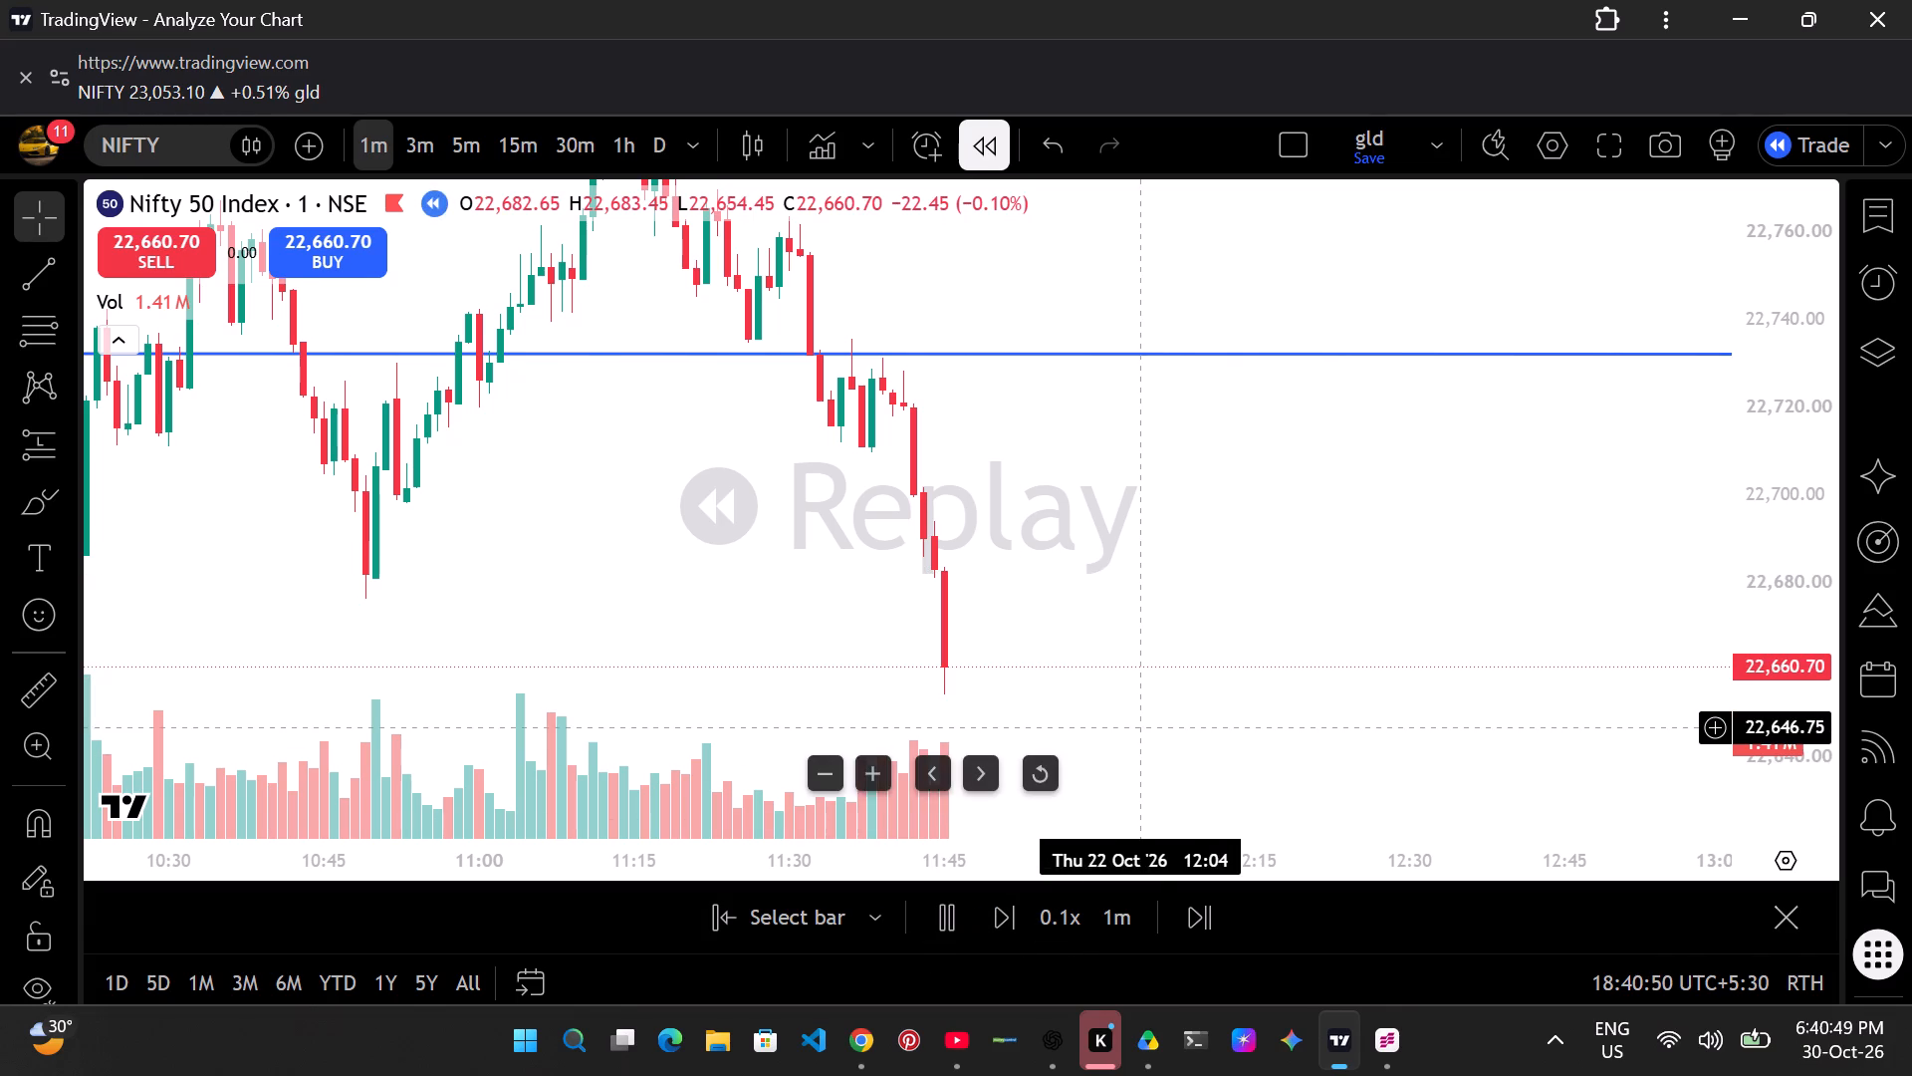
Examine the falling 1-minute candles from about 11:45 to 11:53 on 22 October as the replay plays.
scroll(1142, 728, "down", 2)
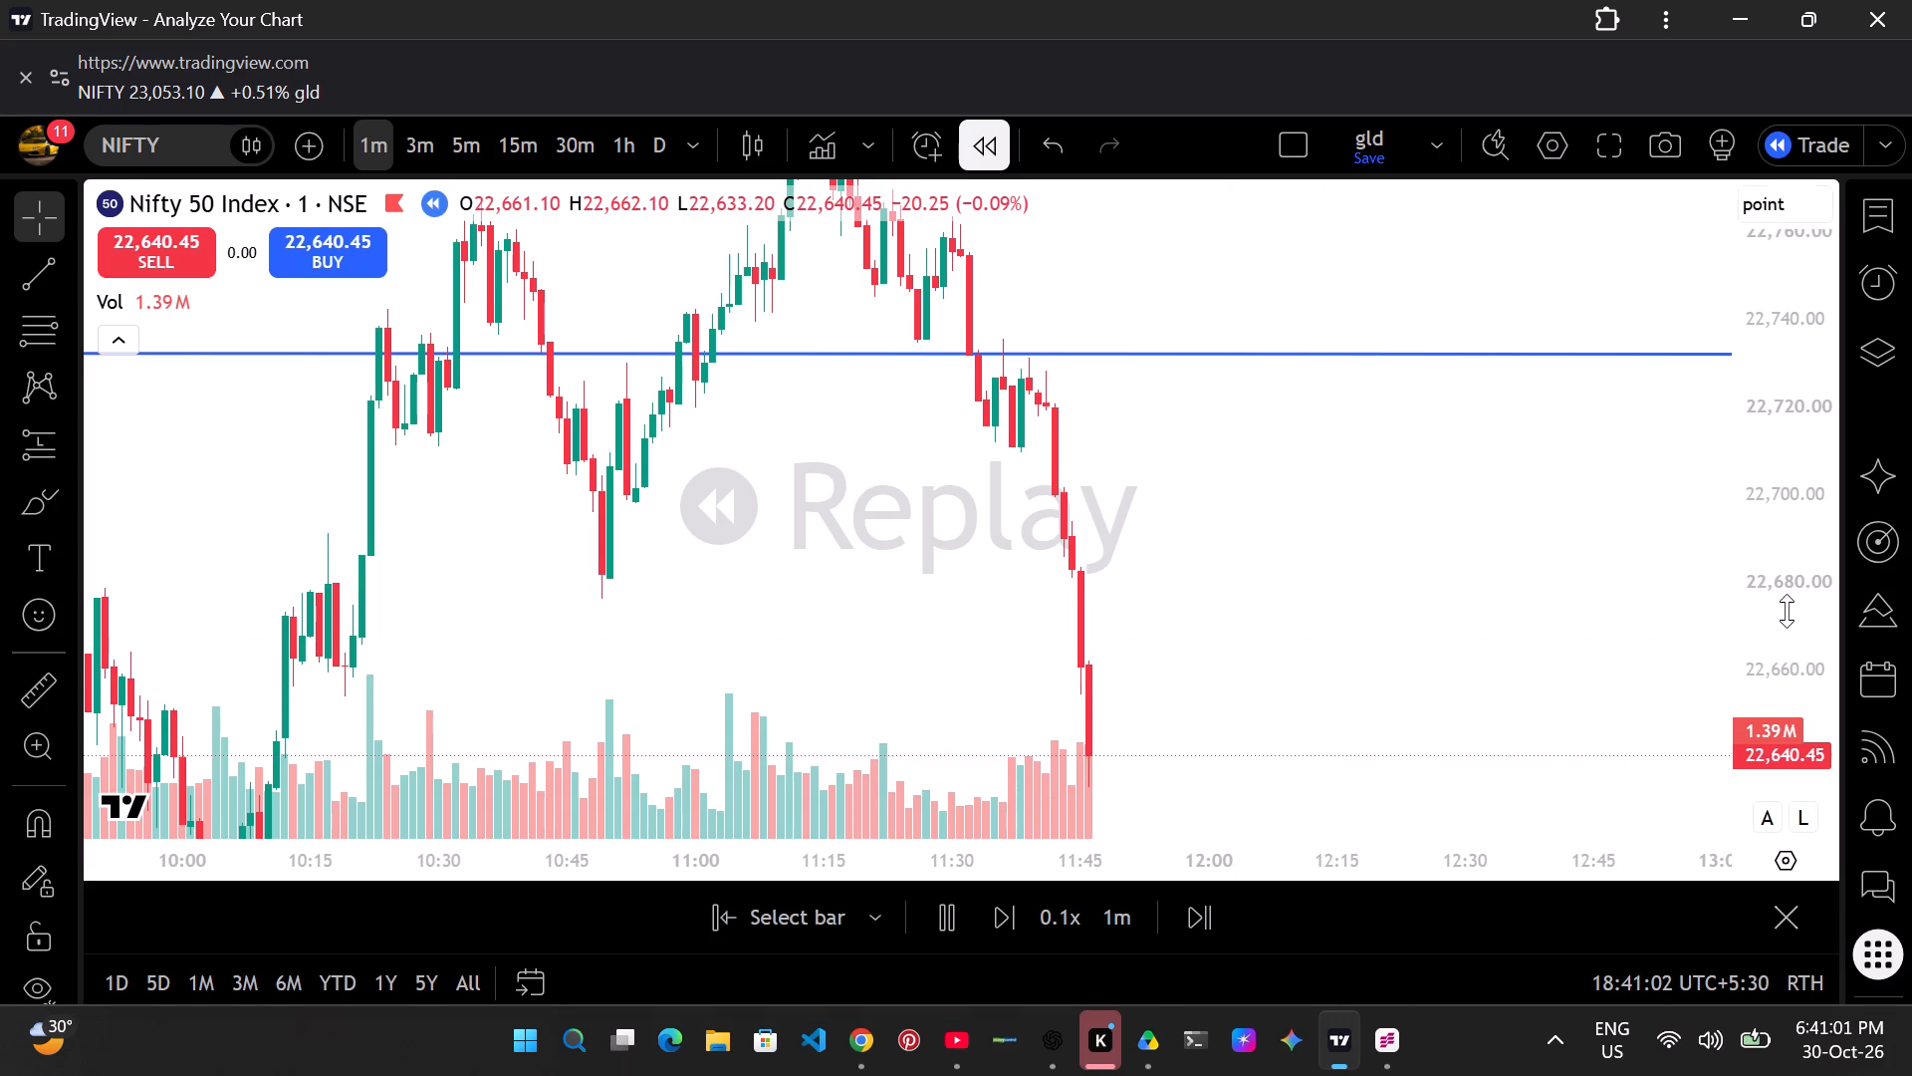
scroll(1787, 611, "down", 3)
left_click_drag(1367, 615, 1381, 468)
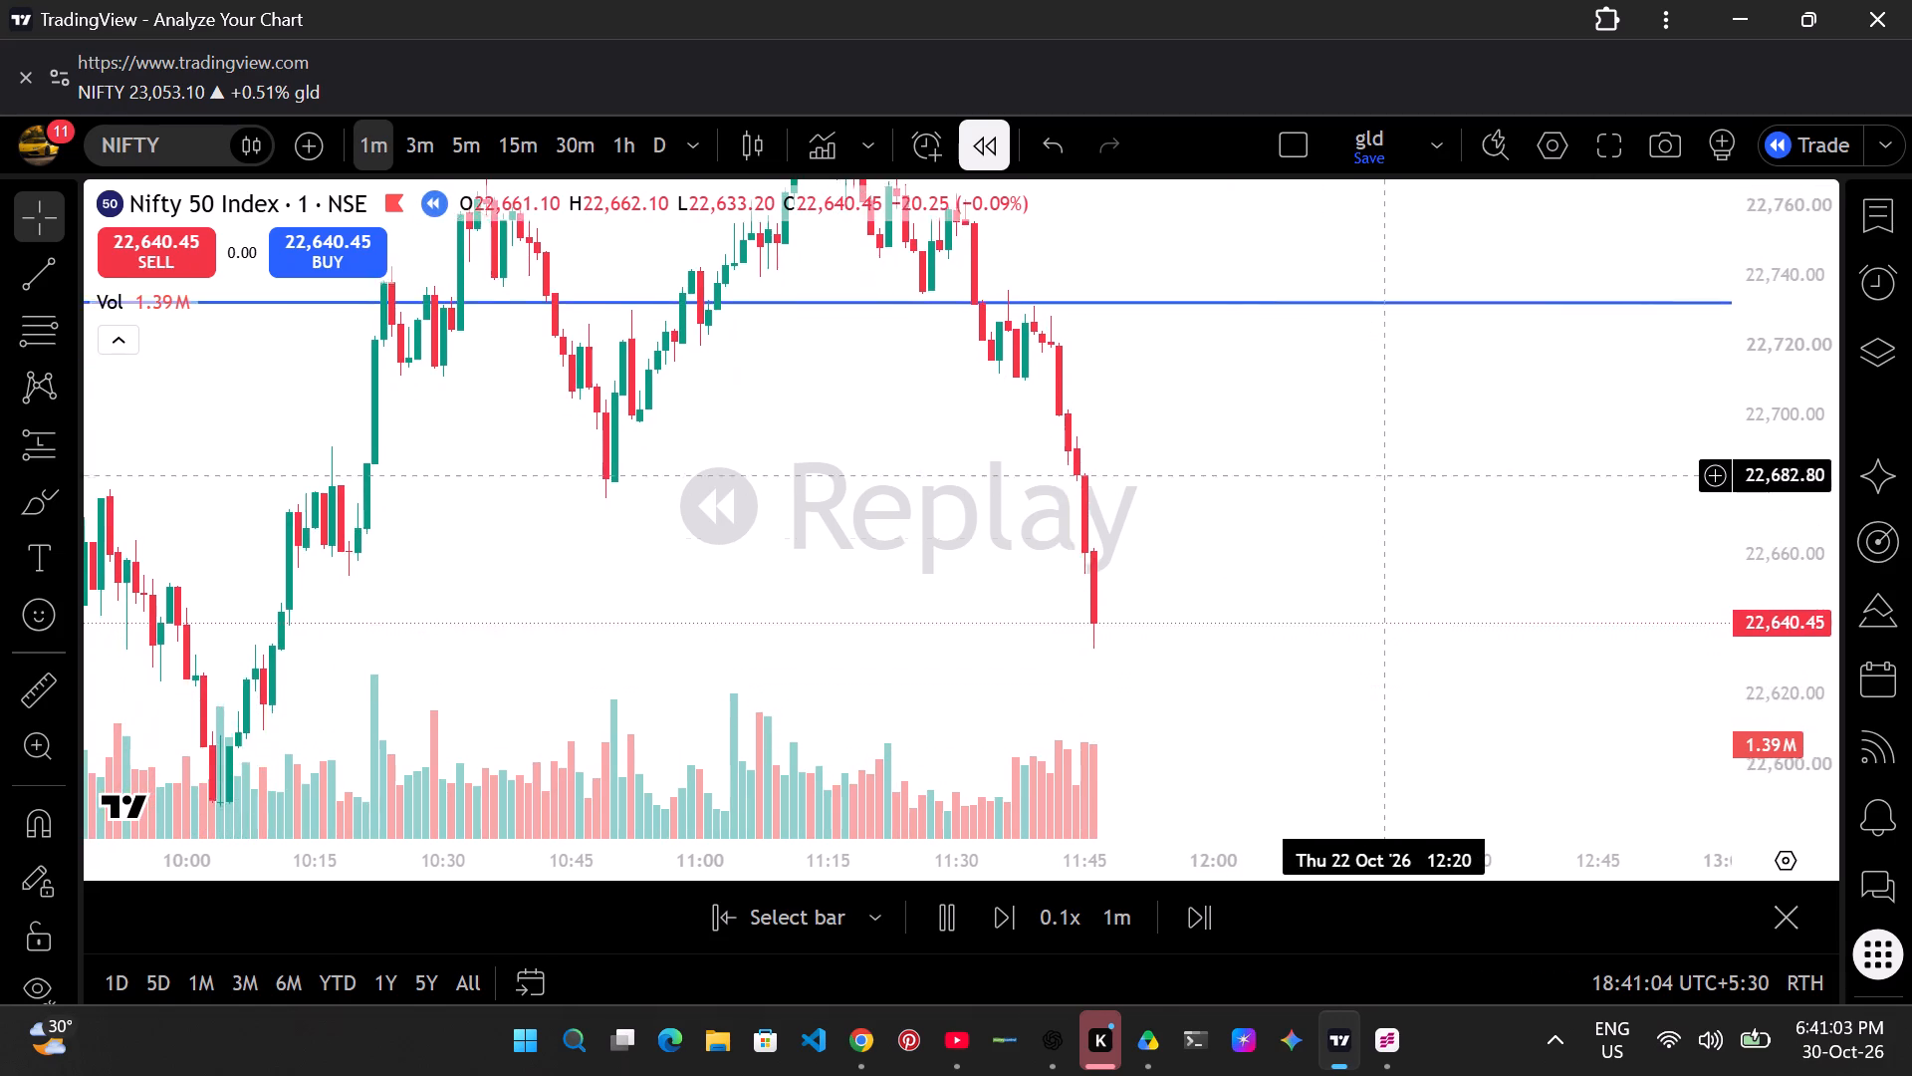
left_click_drag(1381, 468, 1362, 375)
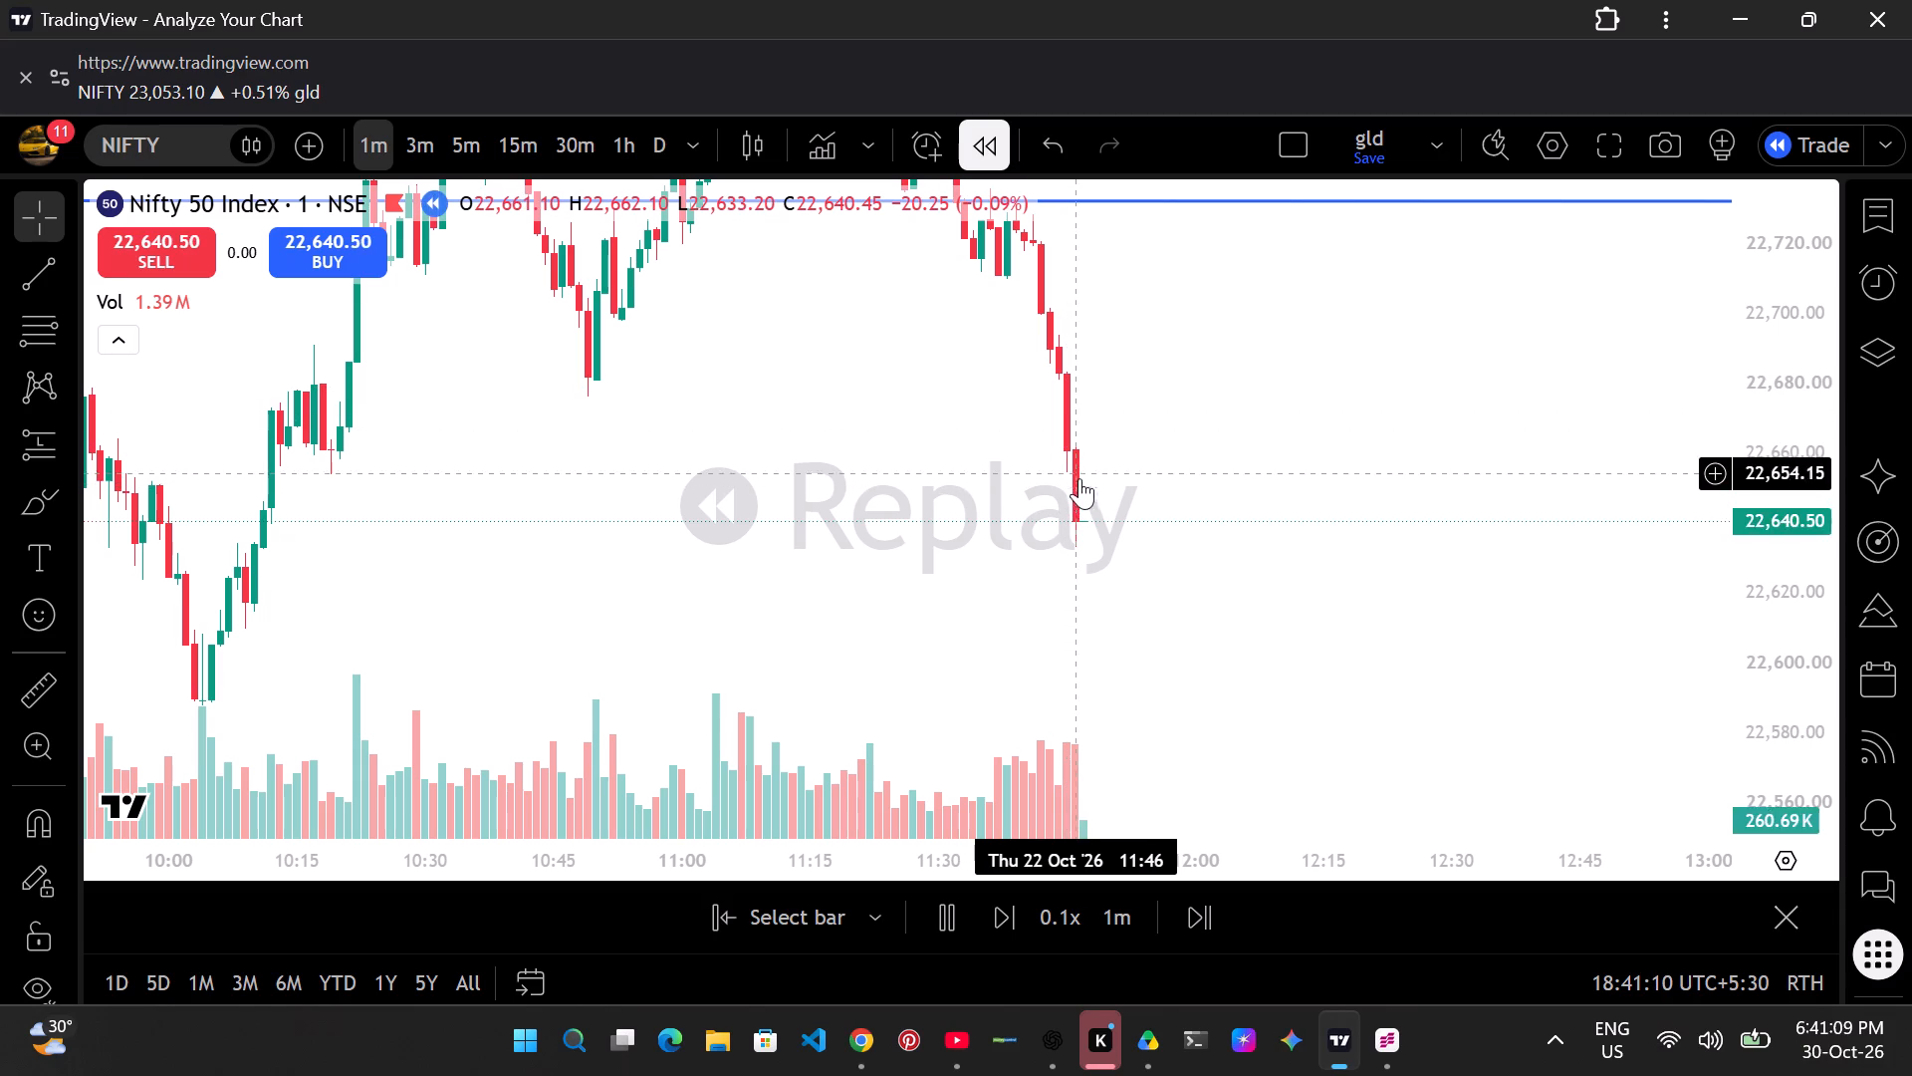
scroll(1099, 569, "down", 1)
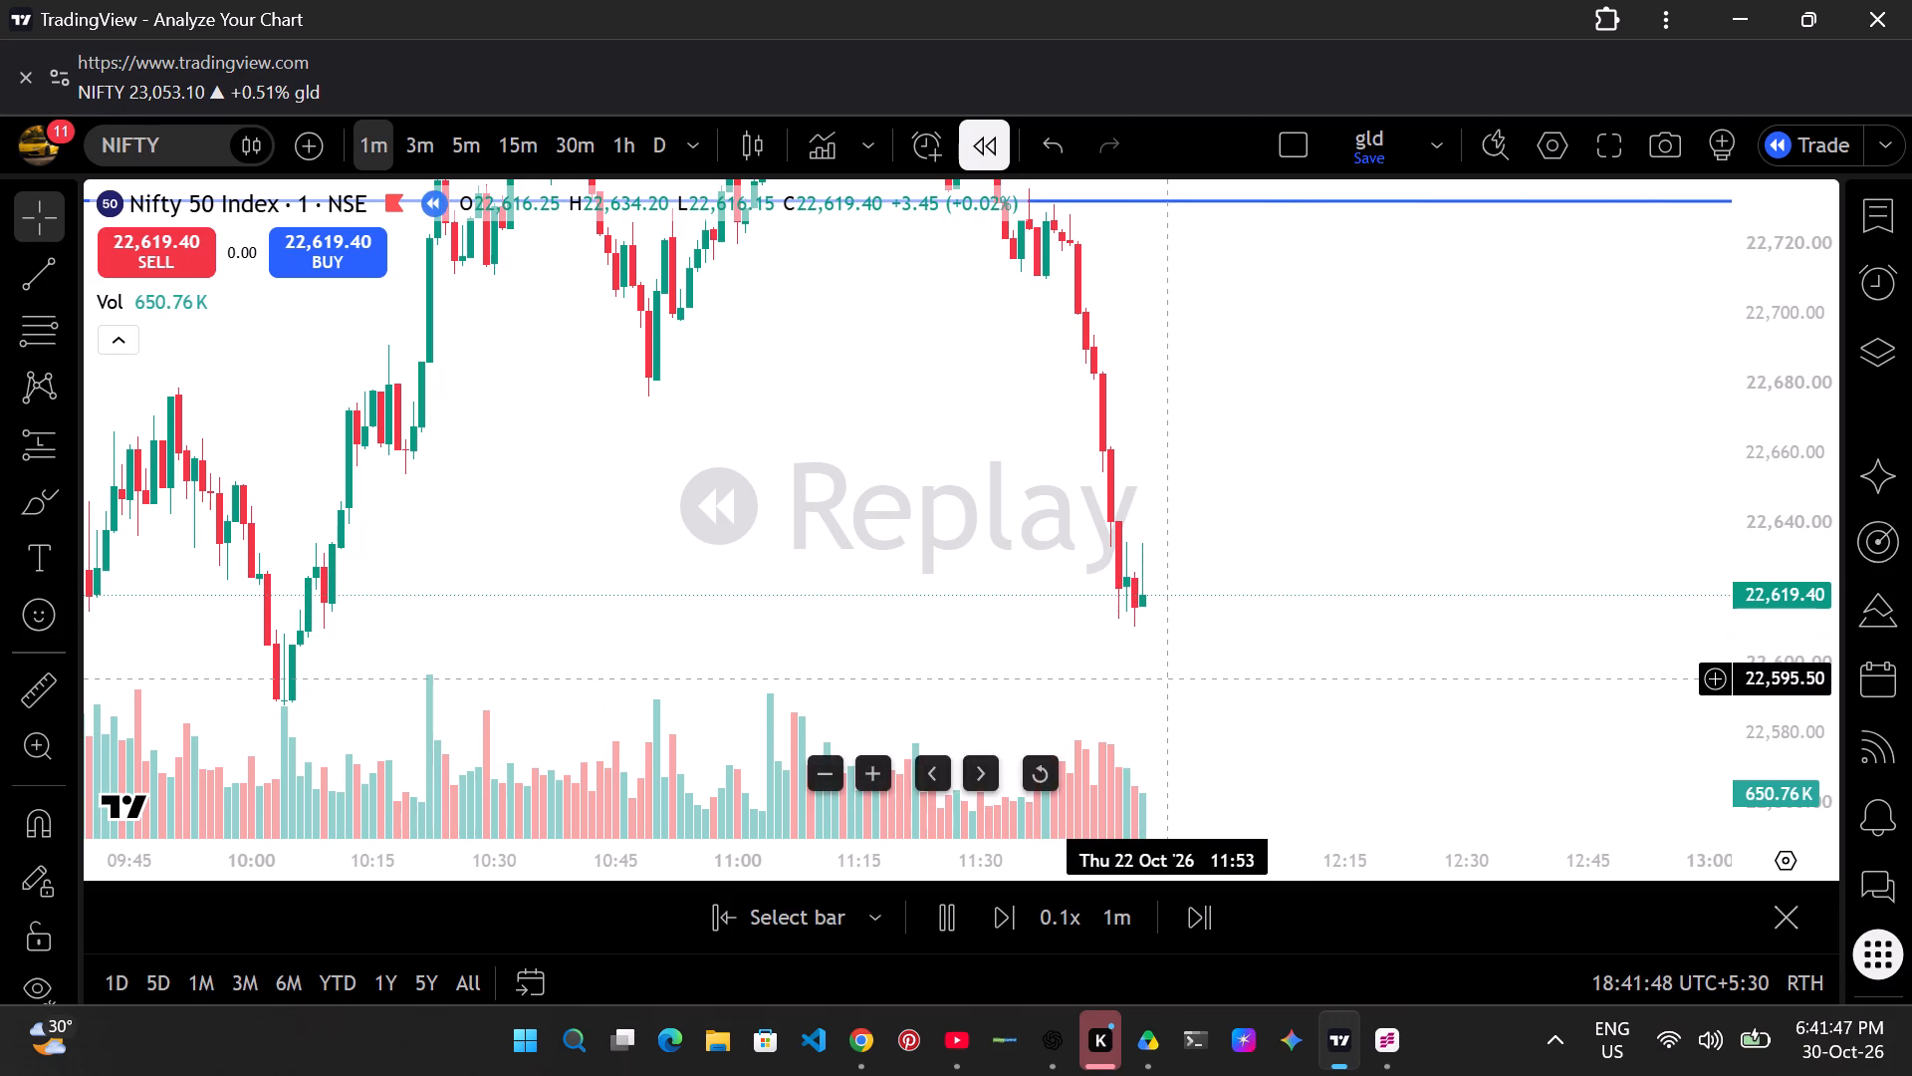
scroll(1227, 658, "down", 1)
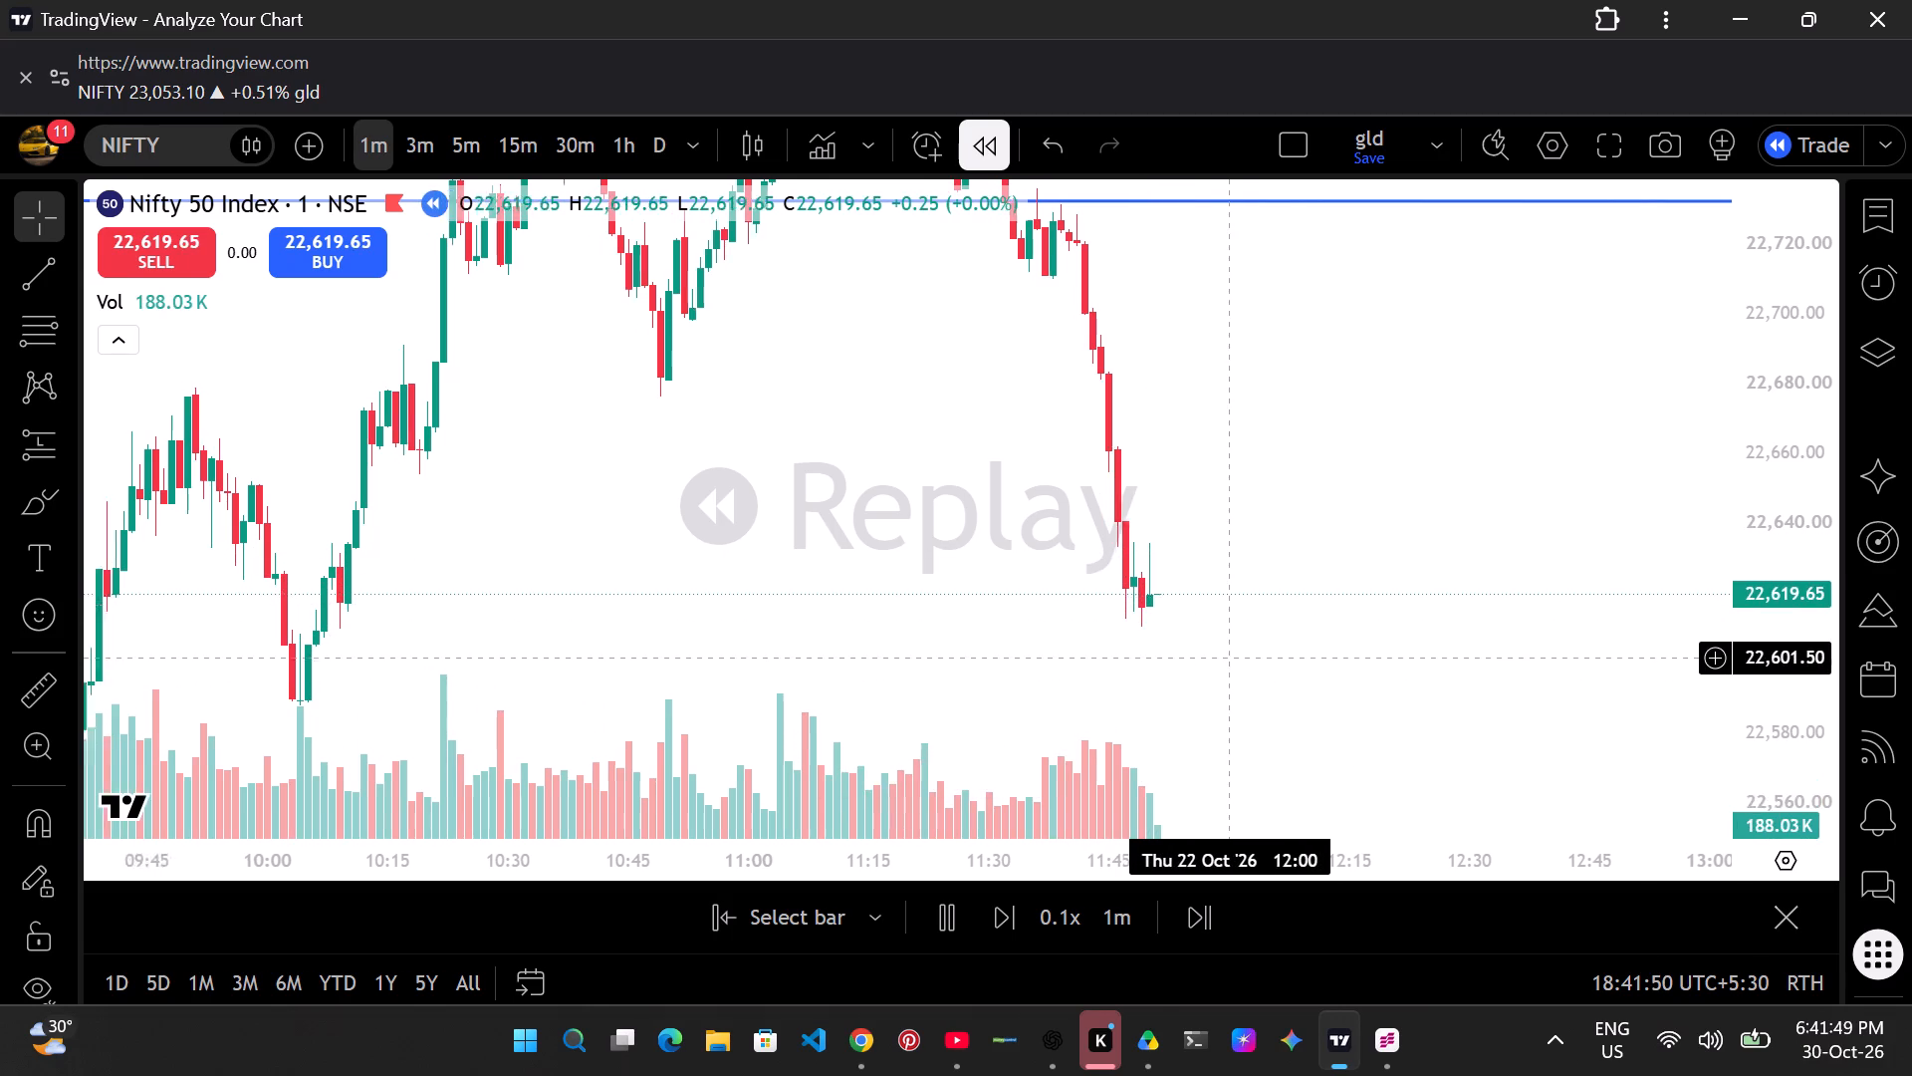
scroll(1227, 658, "down", 1)
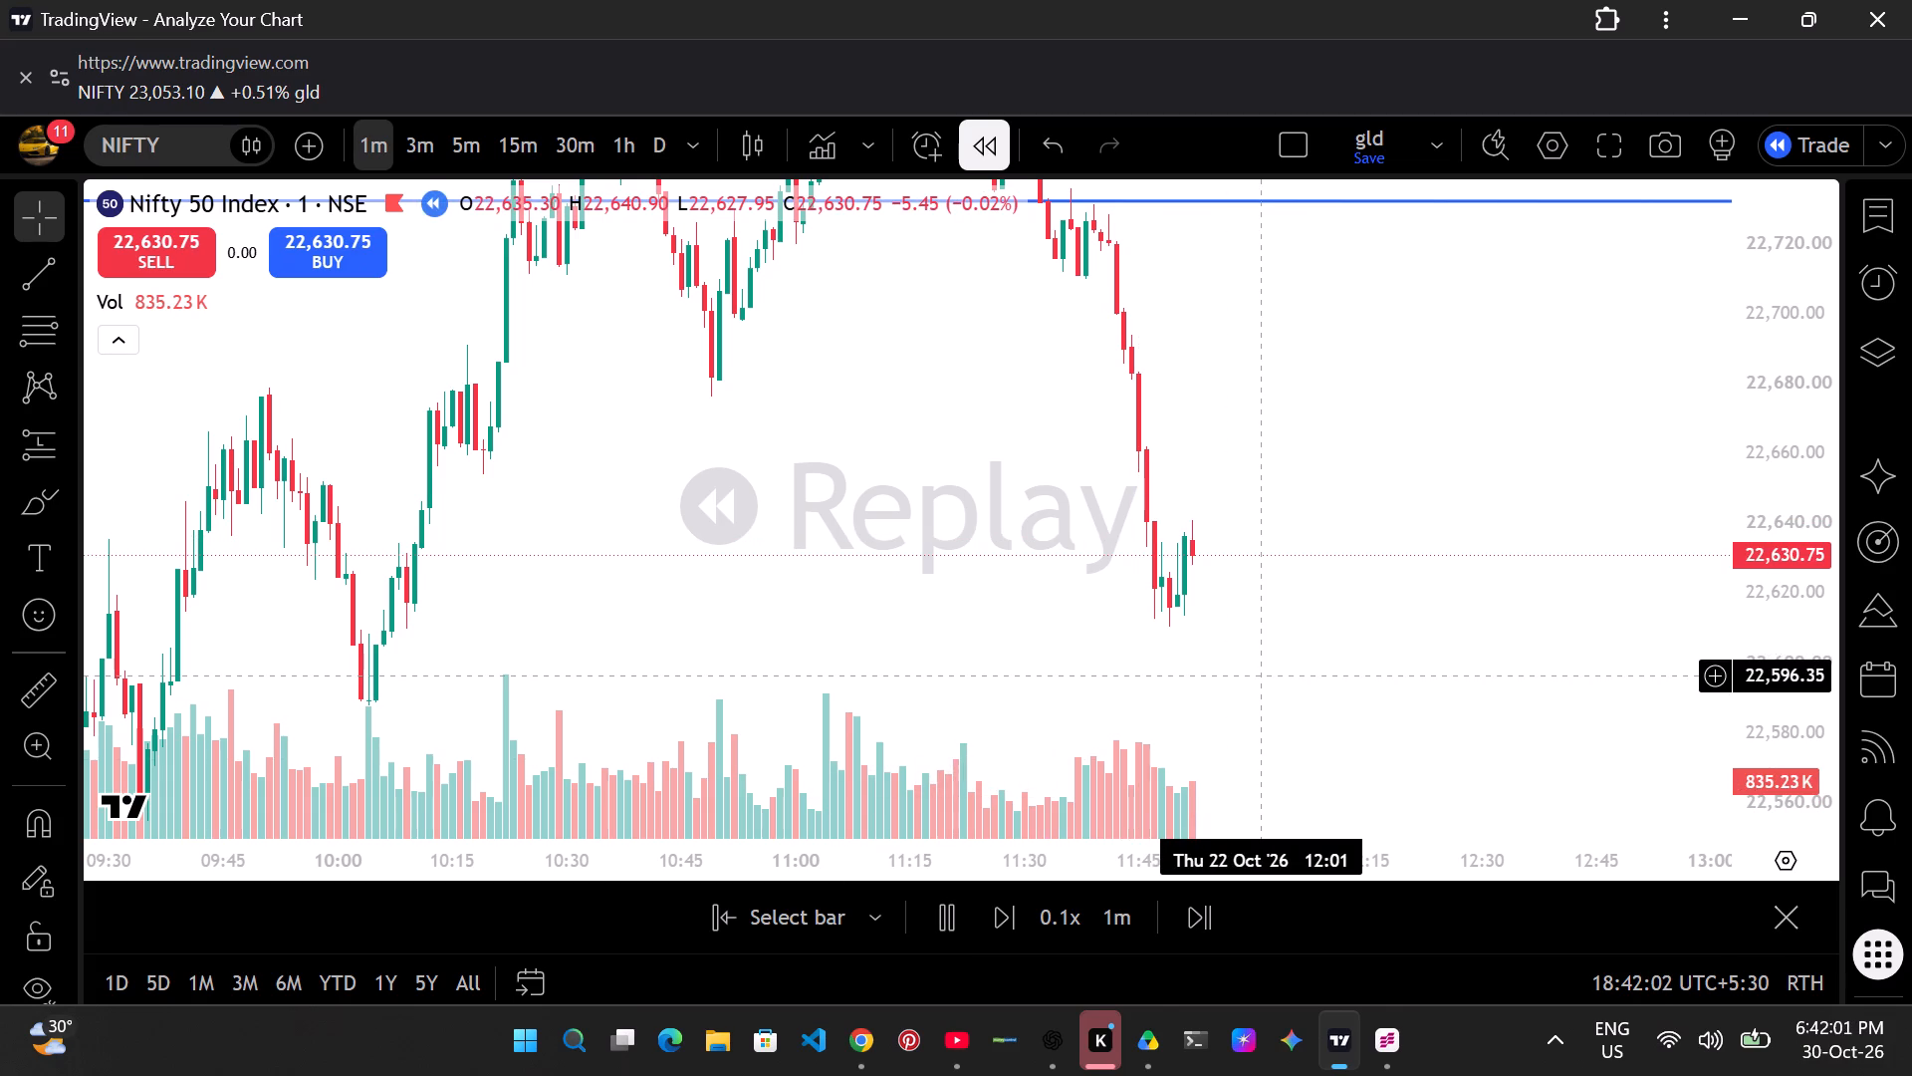
scroll(1263, 675, "up", 1)
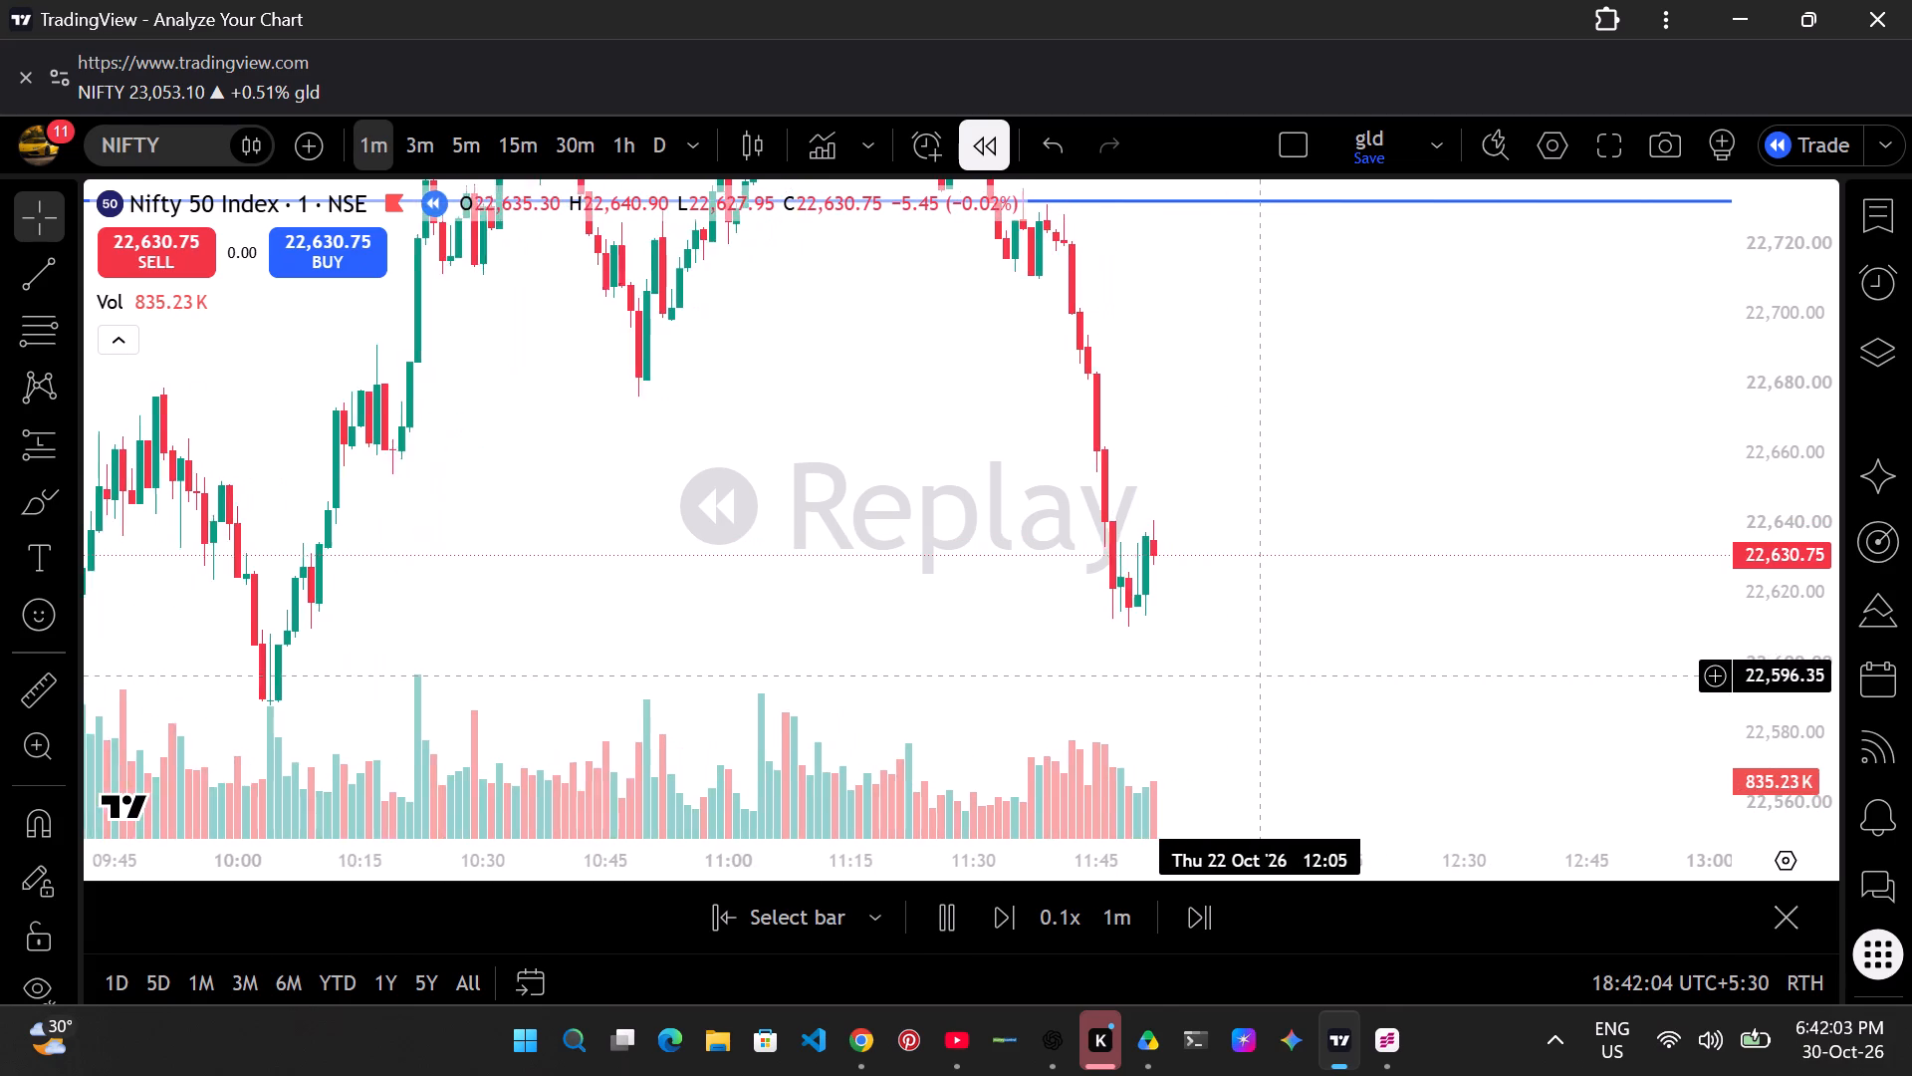
scroll(1263, 675, "up", 2)
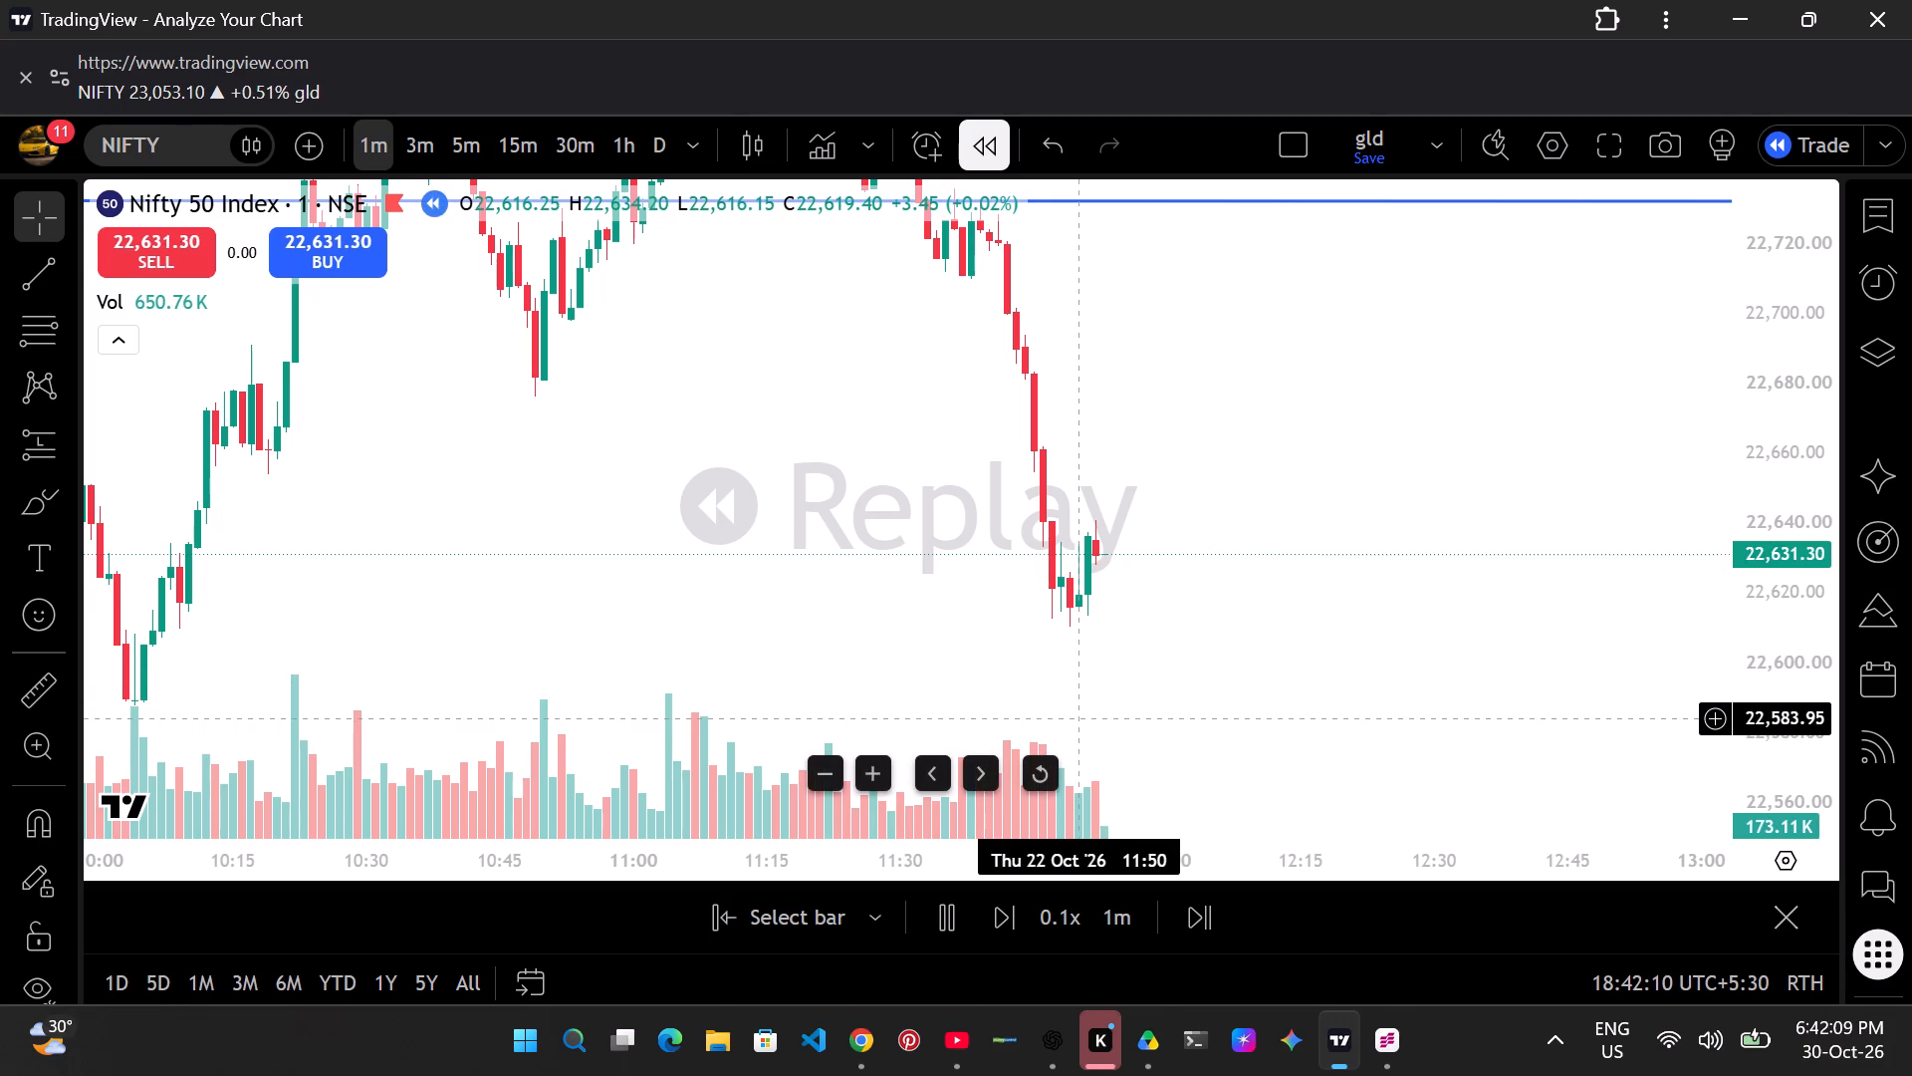
Pause the replay and place a market order to sell 10,000 units of NIFTY.
left_click(954, 905)
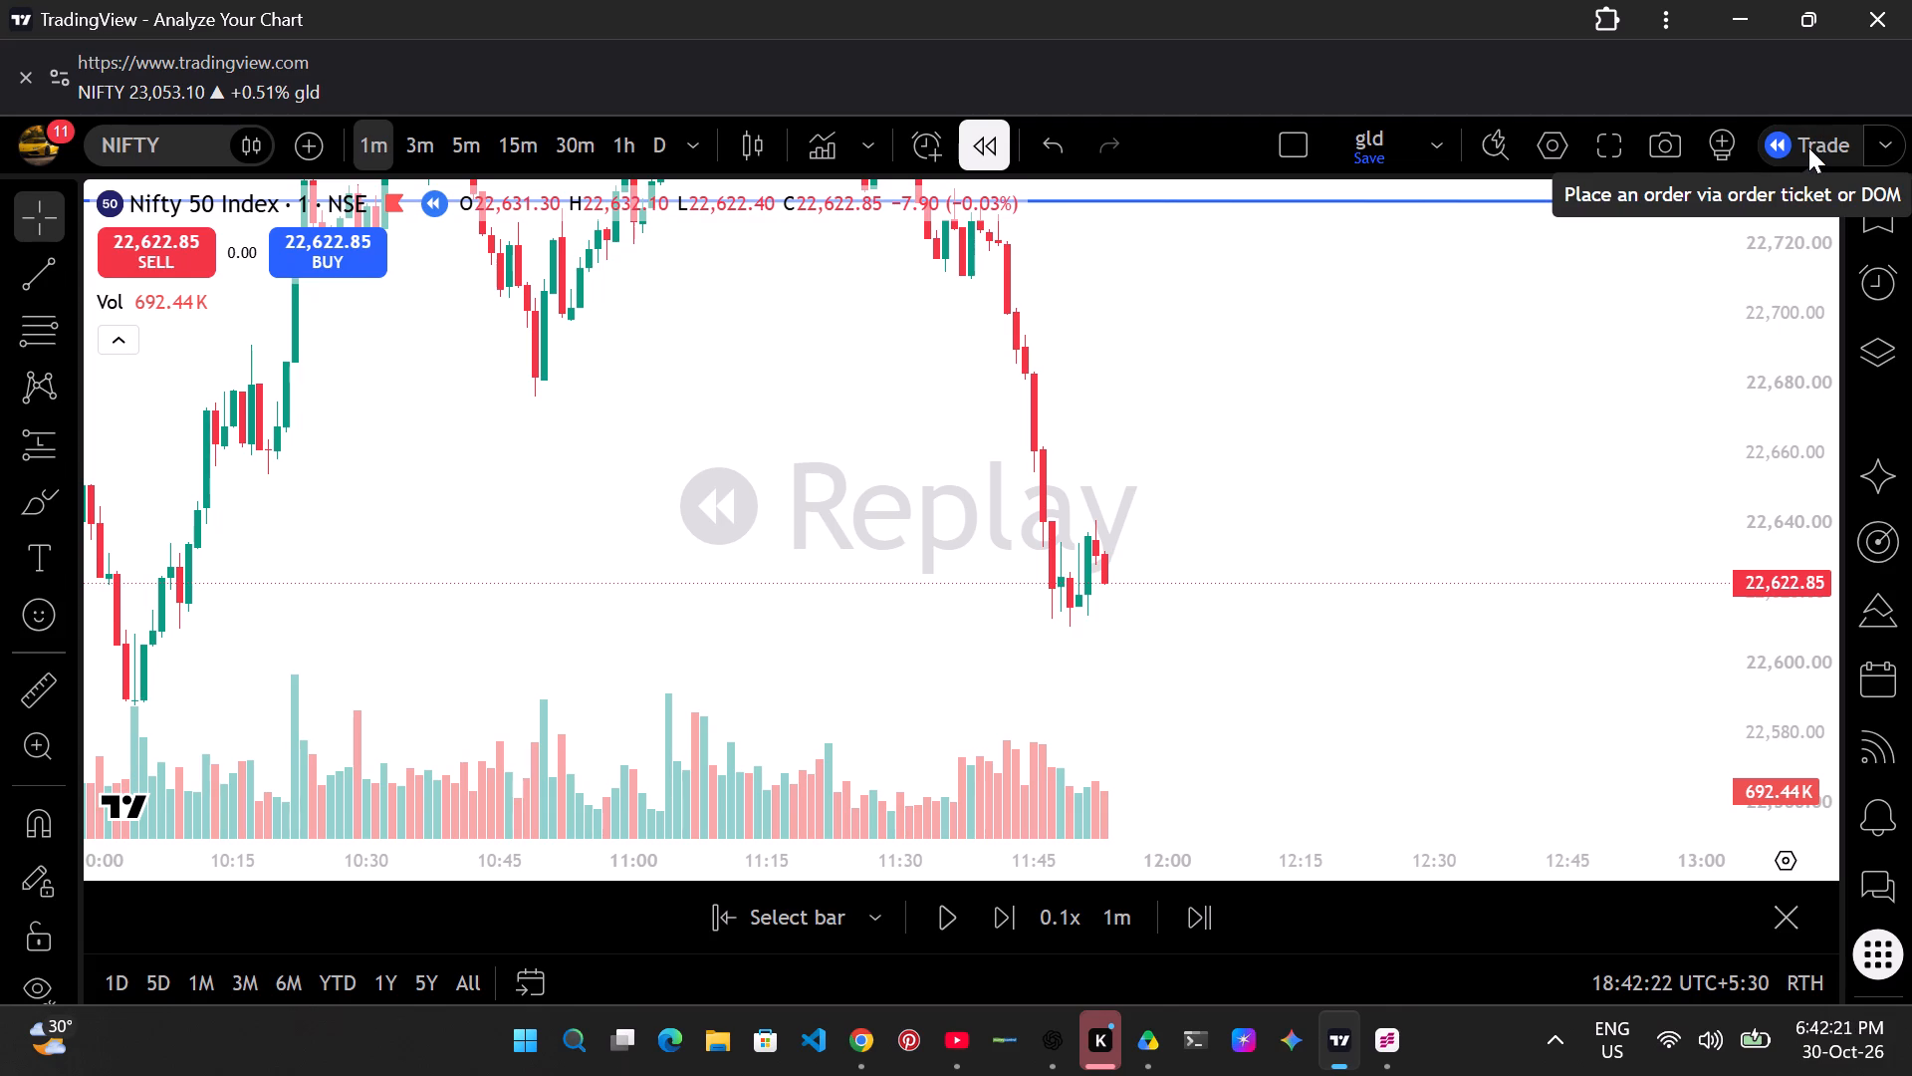
left_click(1808, 147)
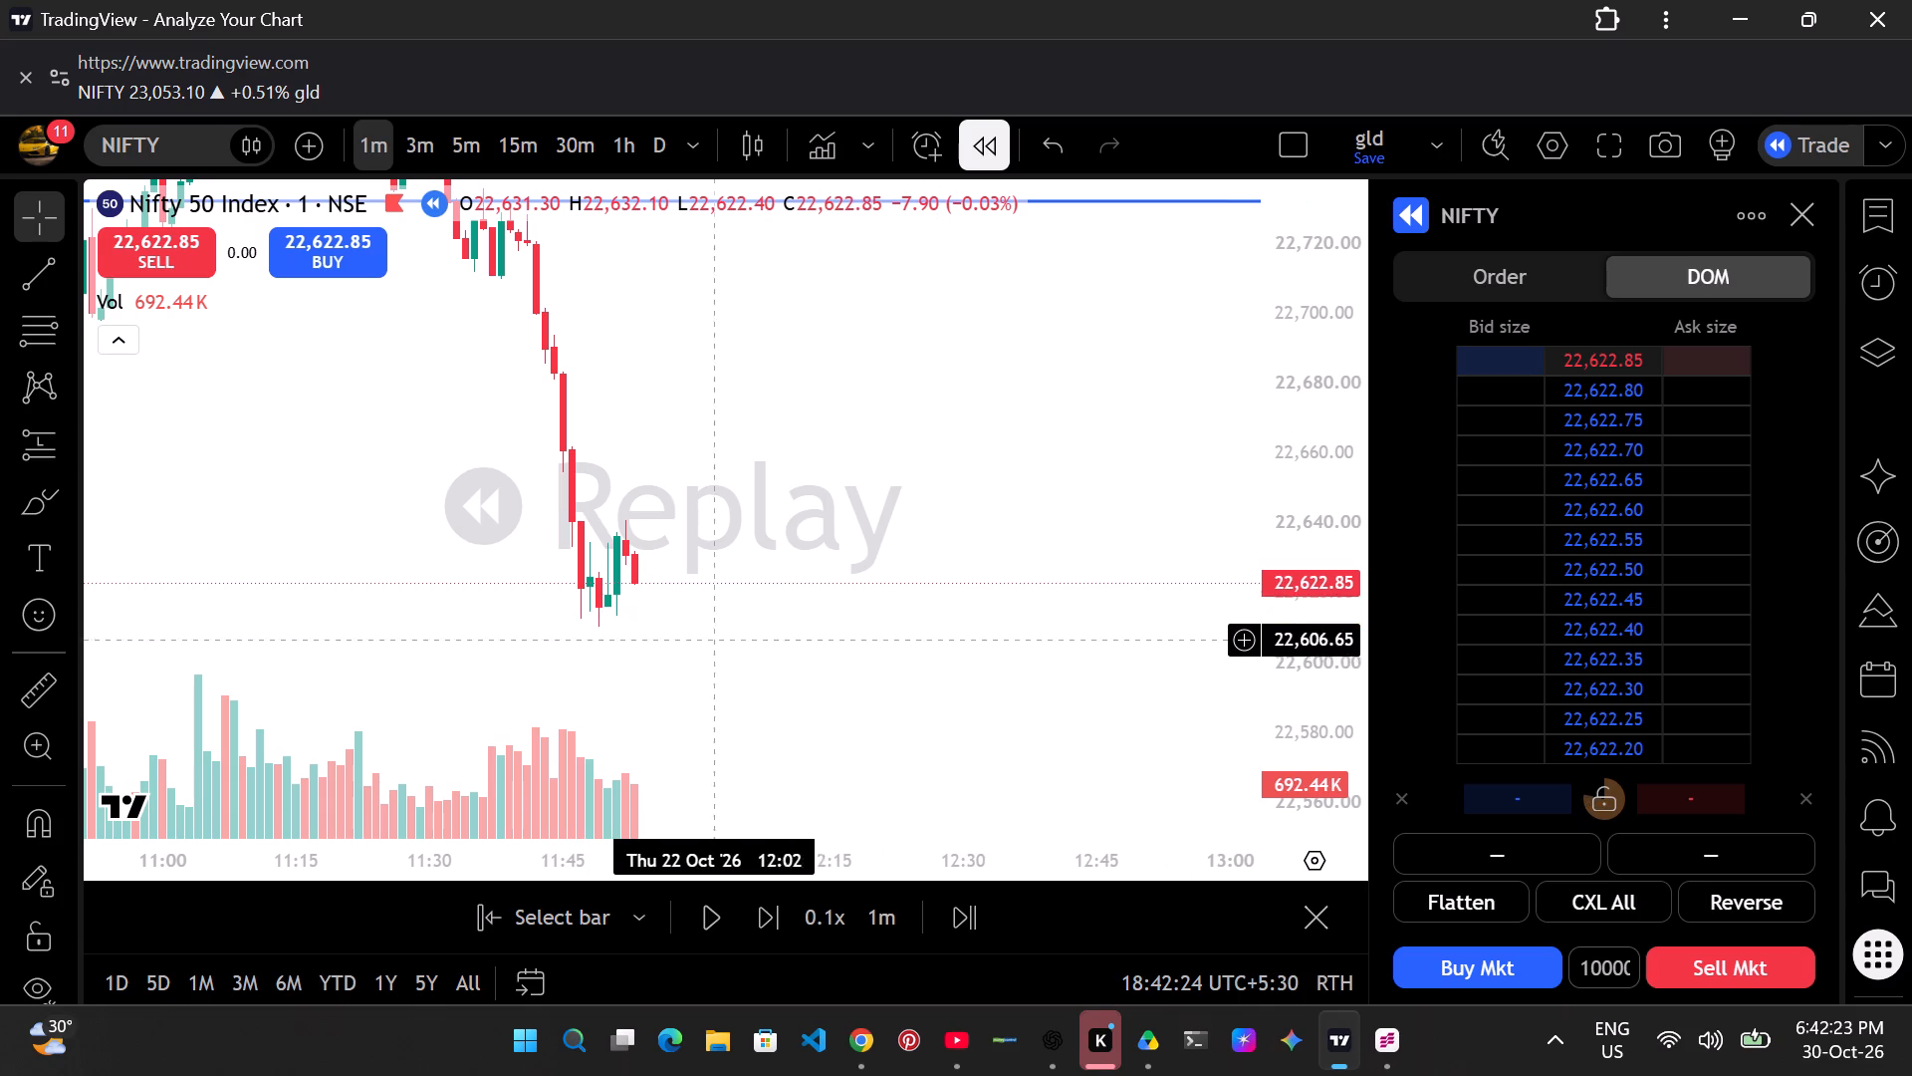
left_click(1727, 974)
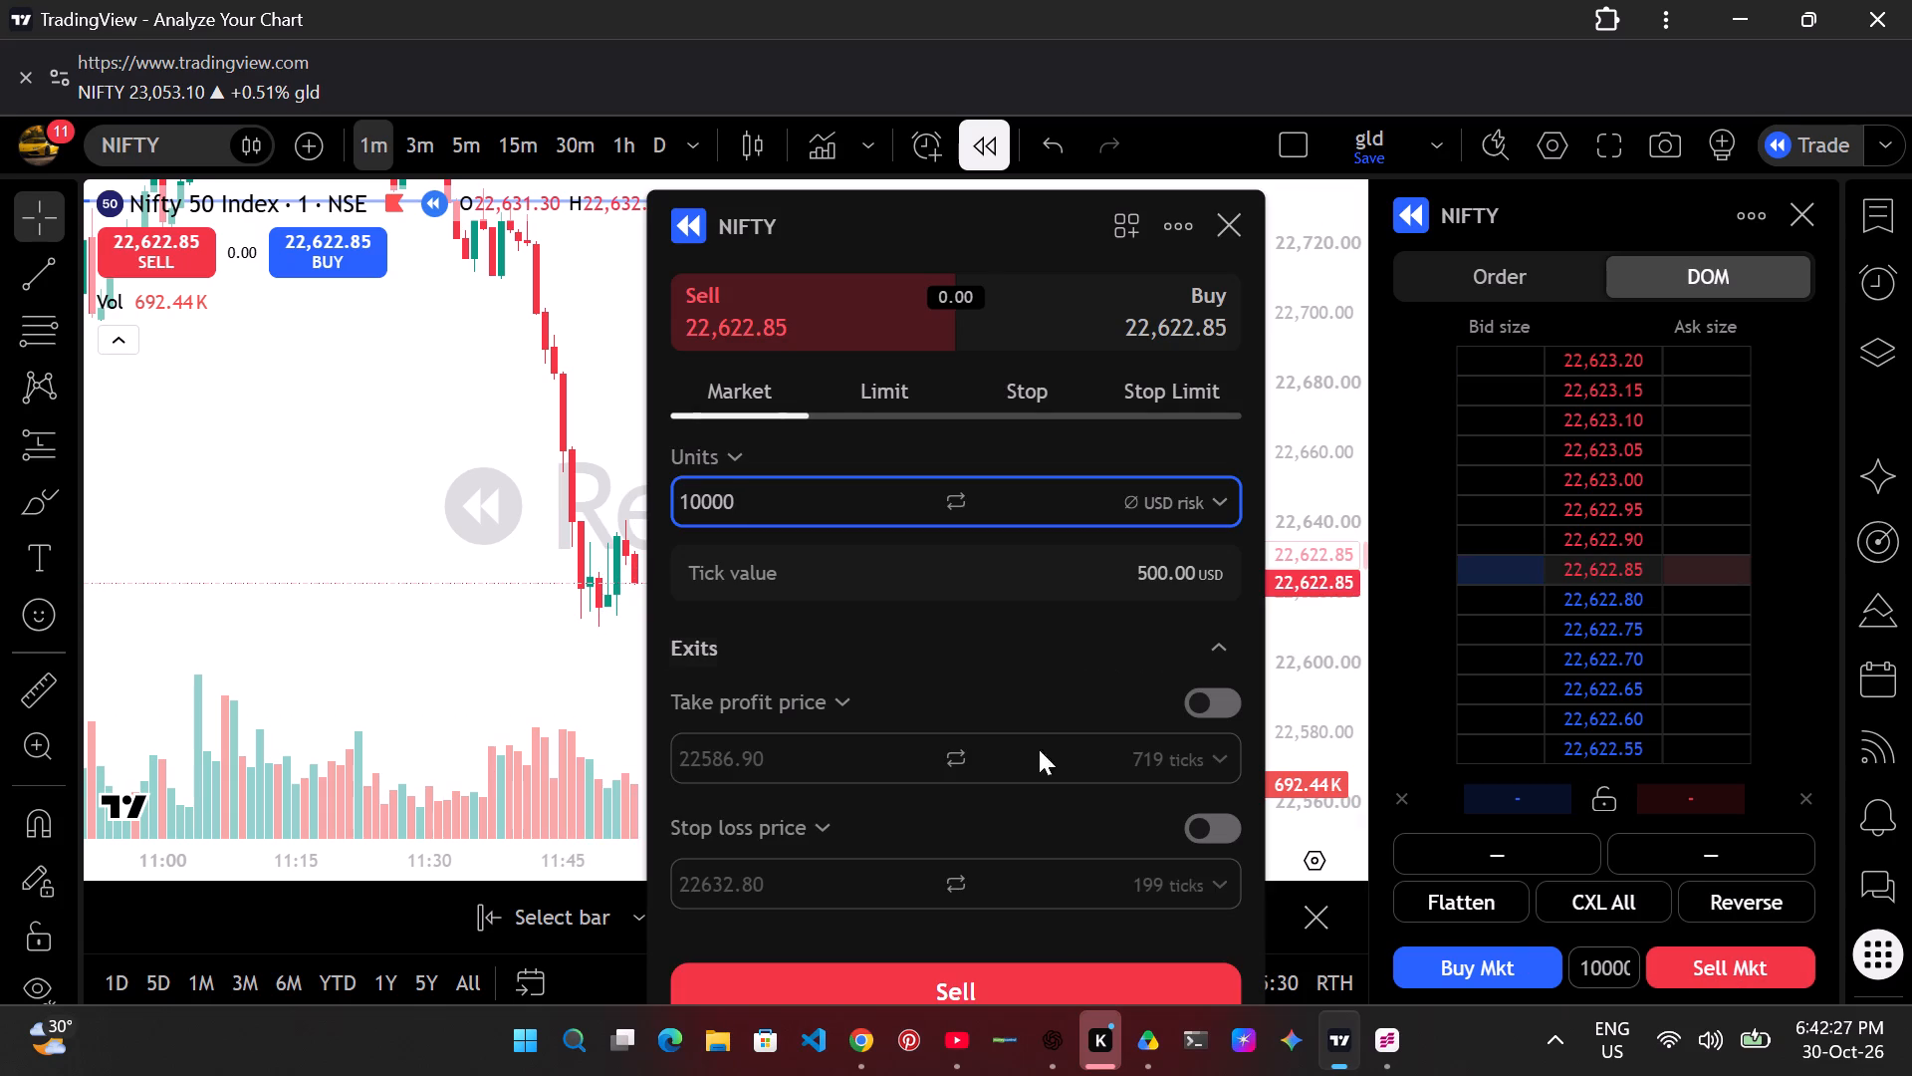
left_click(932, 997)
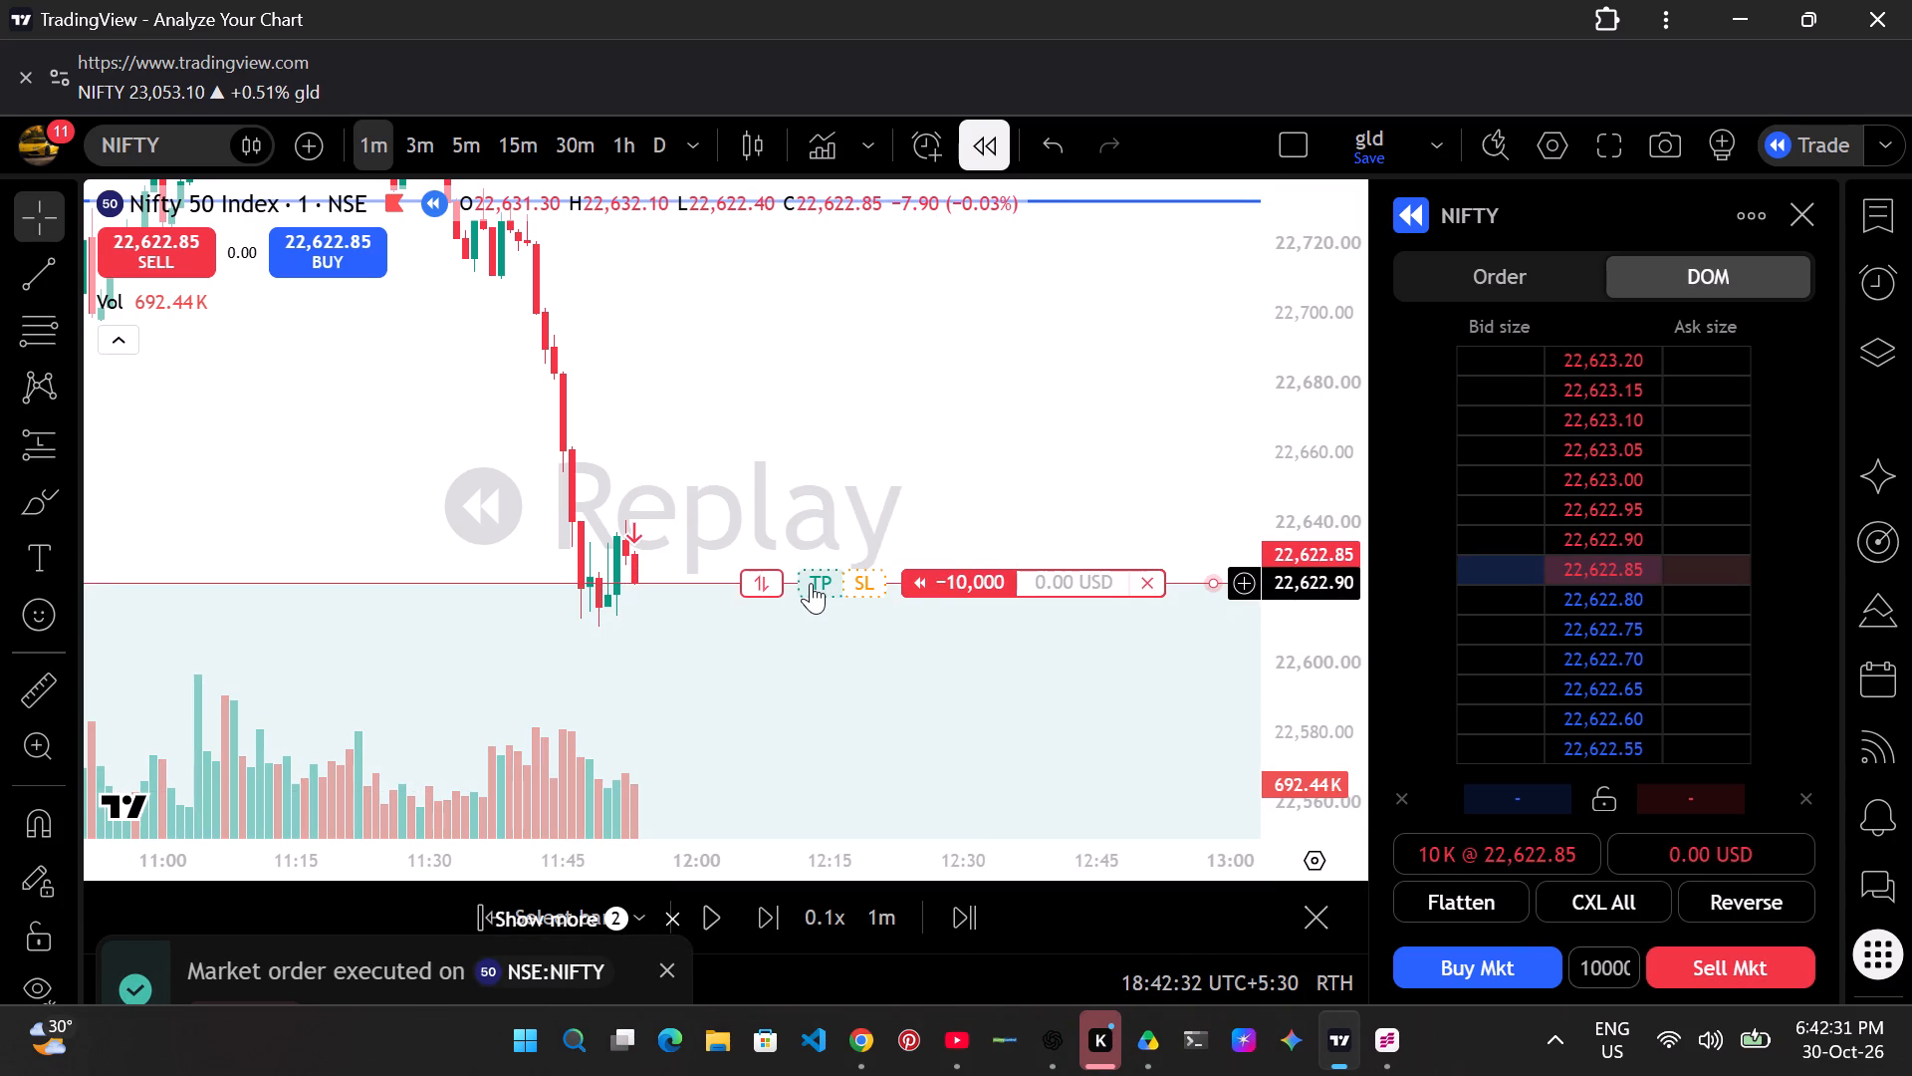
Attach a take profit at 22,584.40 and a stop loss at 22,639.60 to the 10,000-unit short position, and resume the replay.
left_click_drag(811, 583, 820, 667)
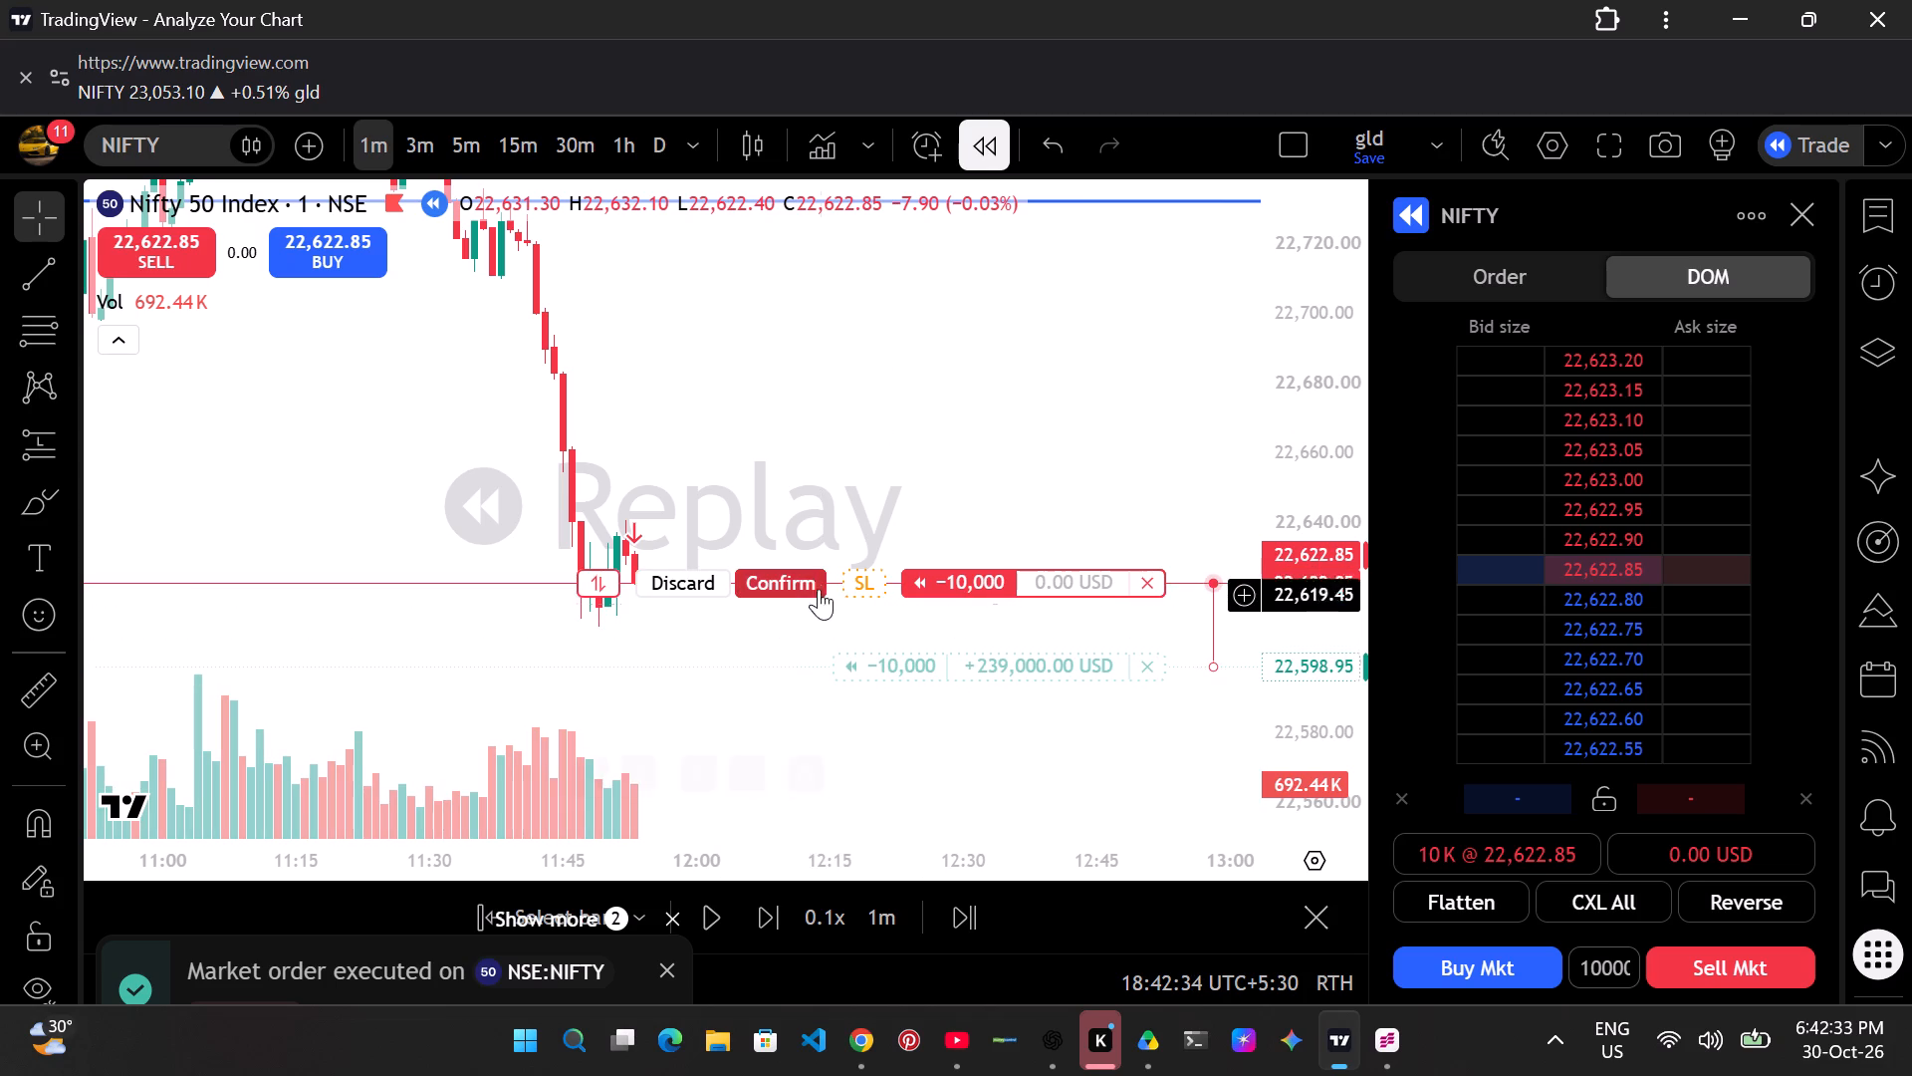
left_click_drag(877, 585, 875, 578)
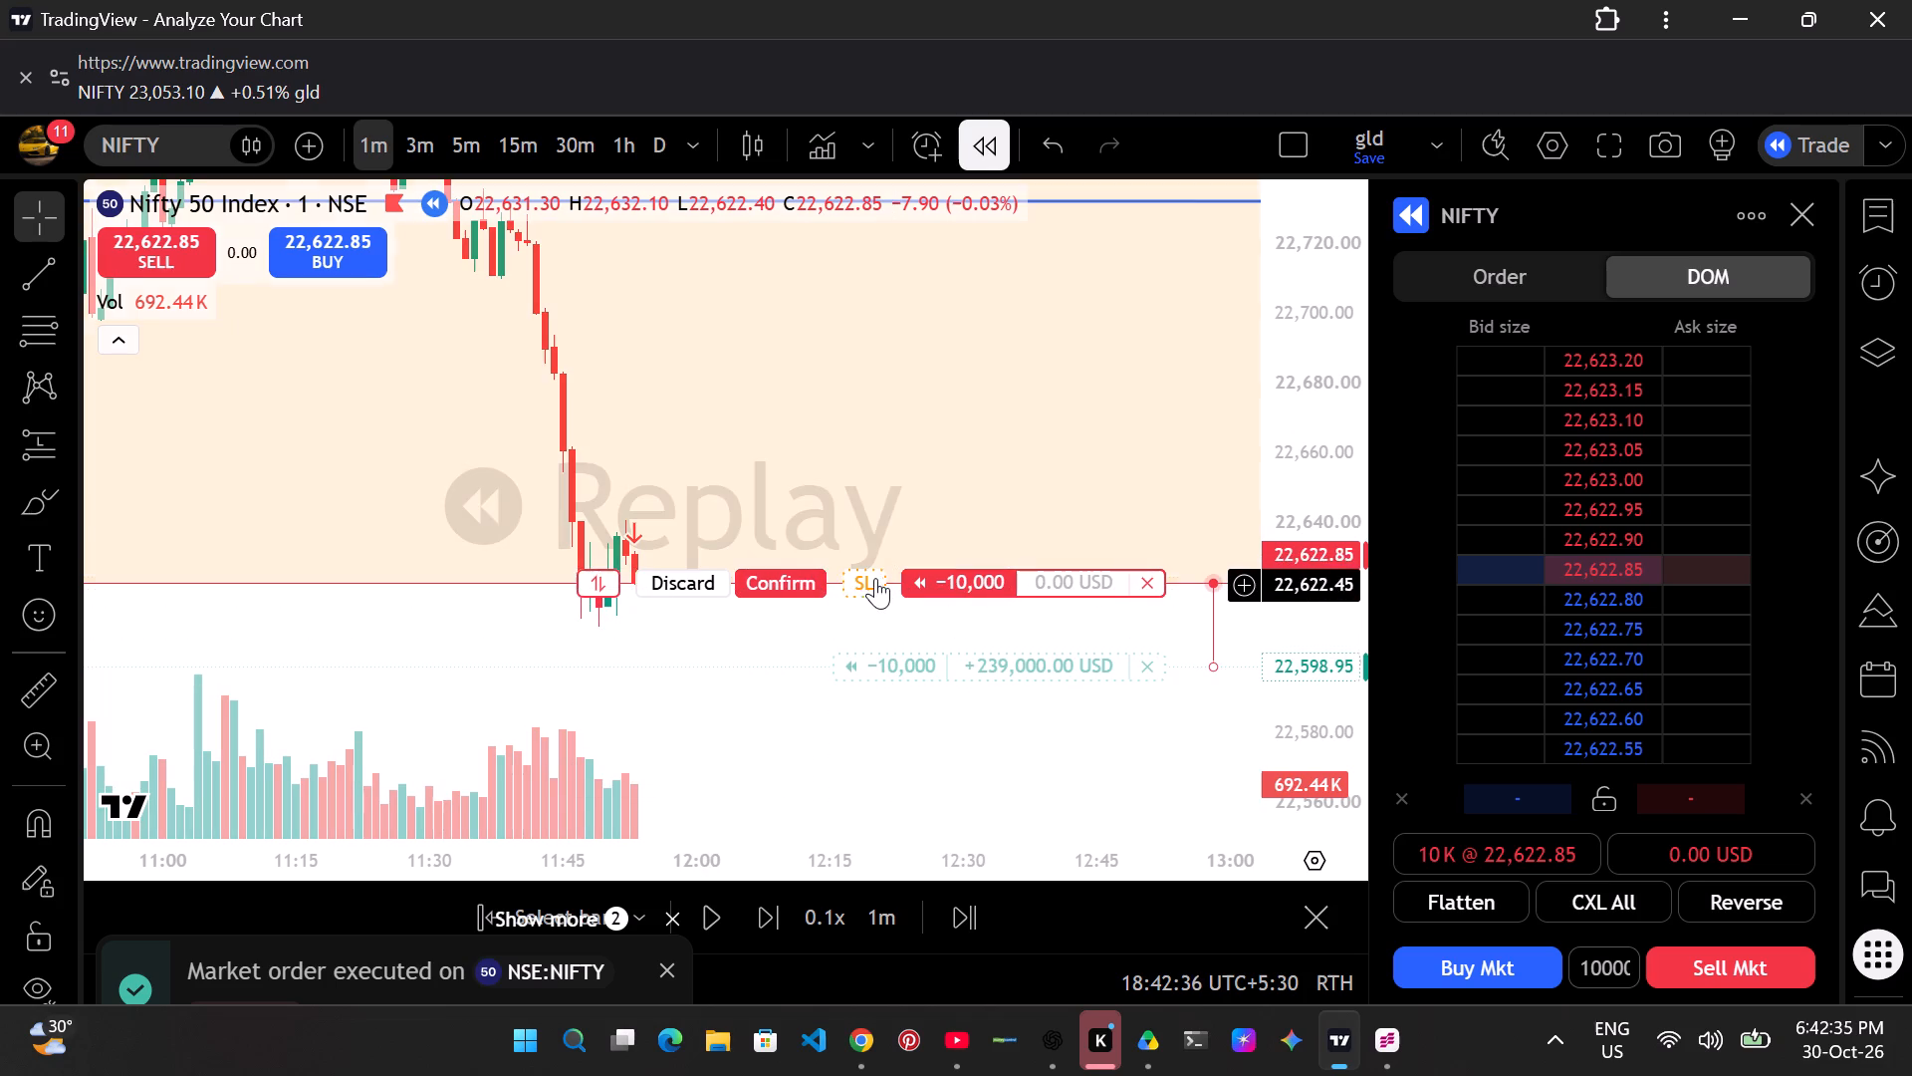
left_click_drag(875, 578, 870, 525)
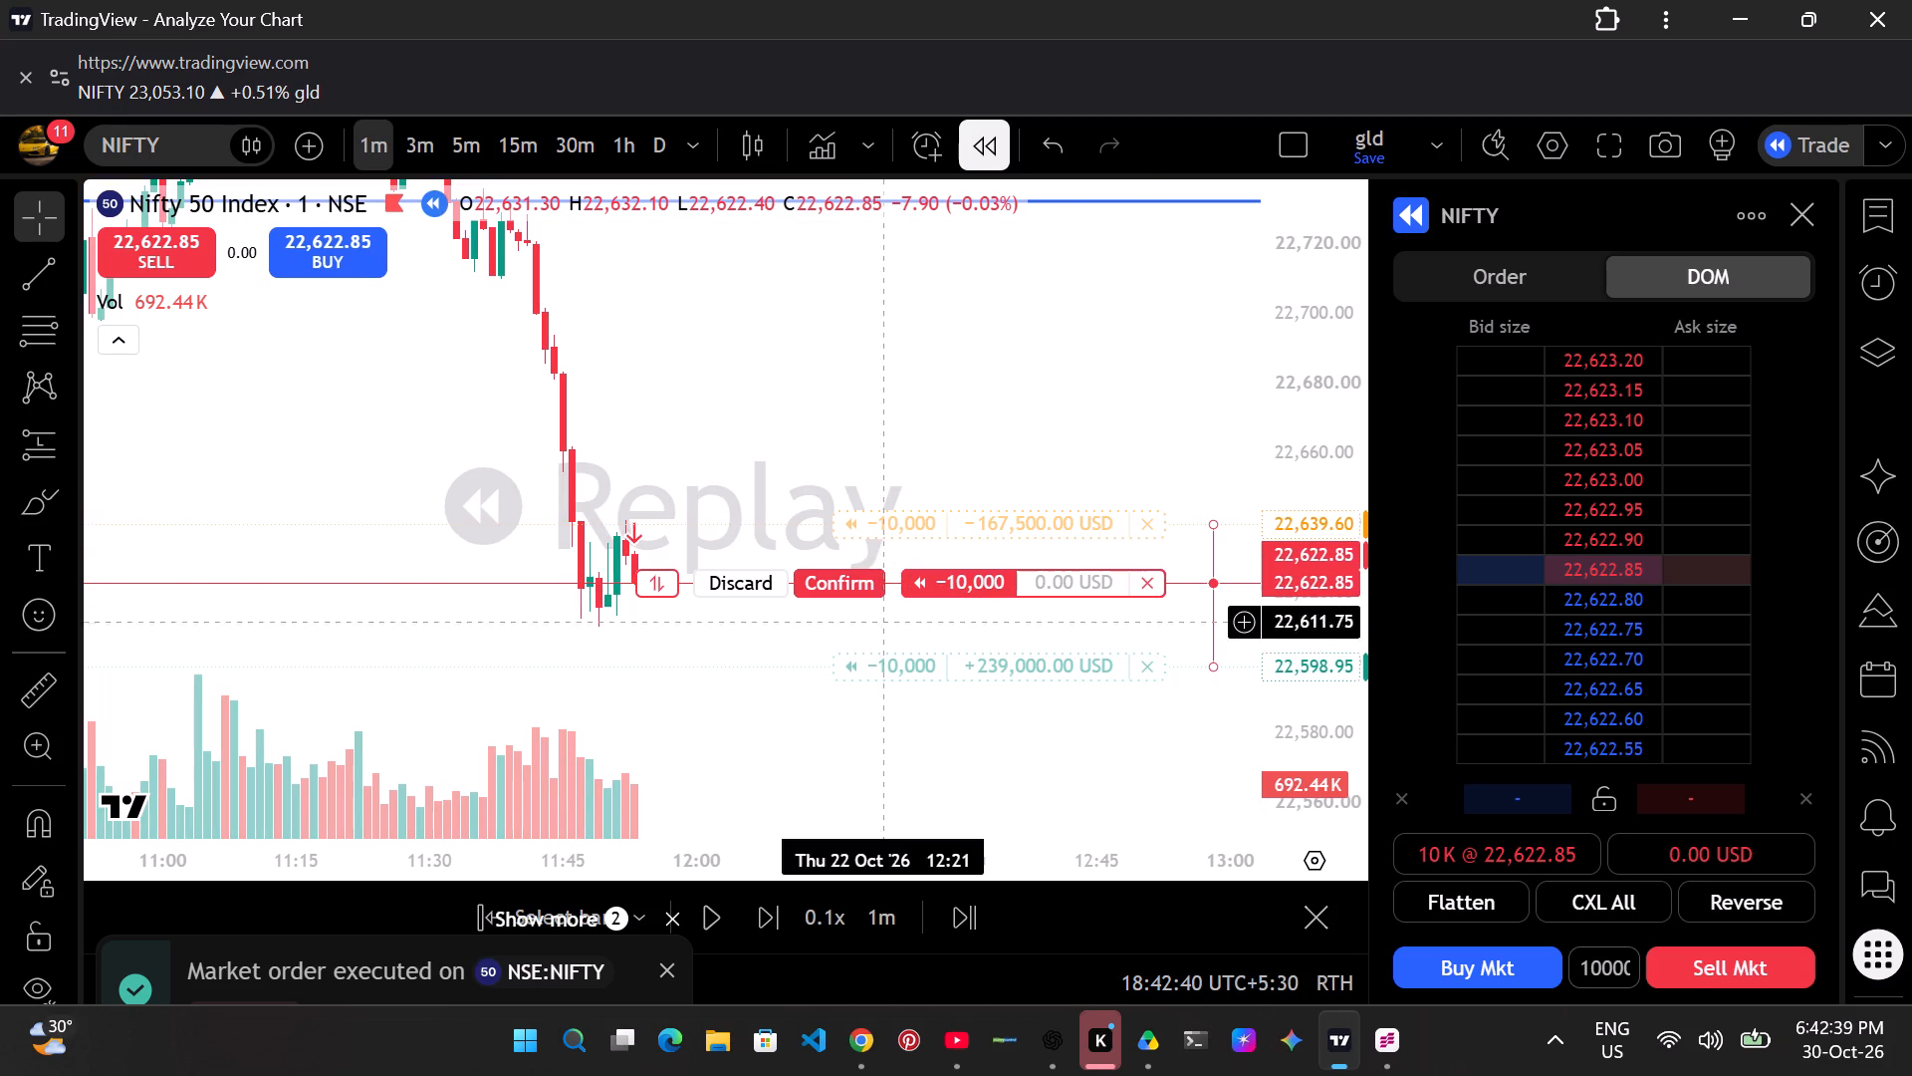
left_click_drag(874, 668, 876, 717)
scroll(909, 643, "down", 1)
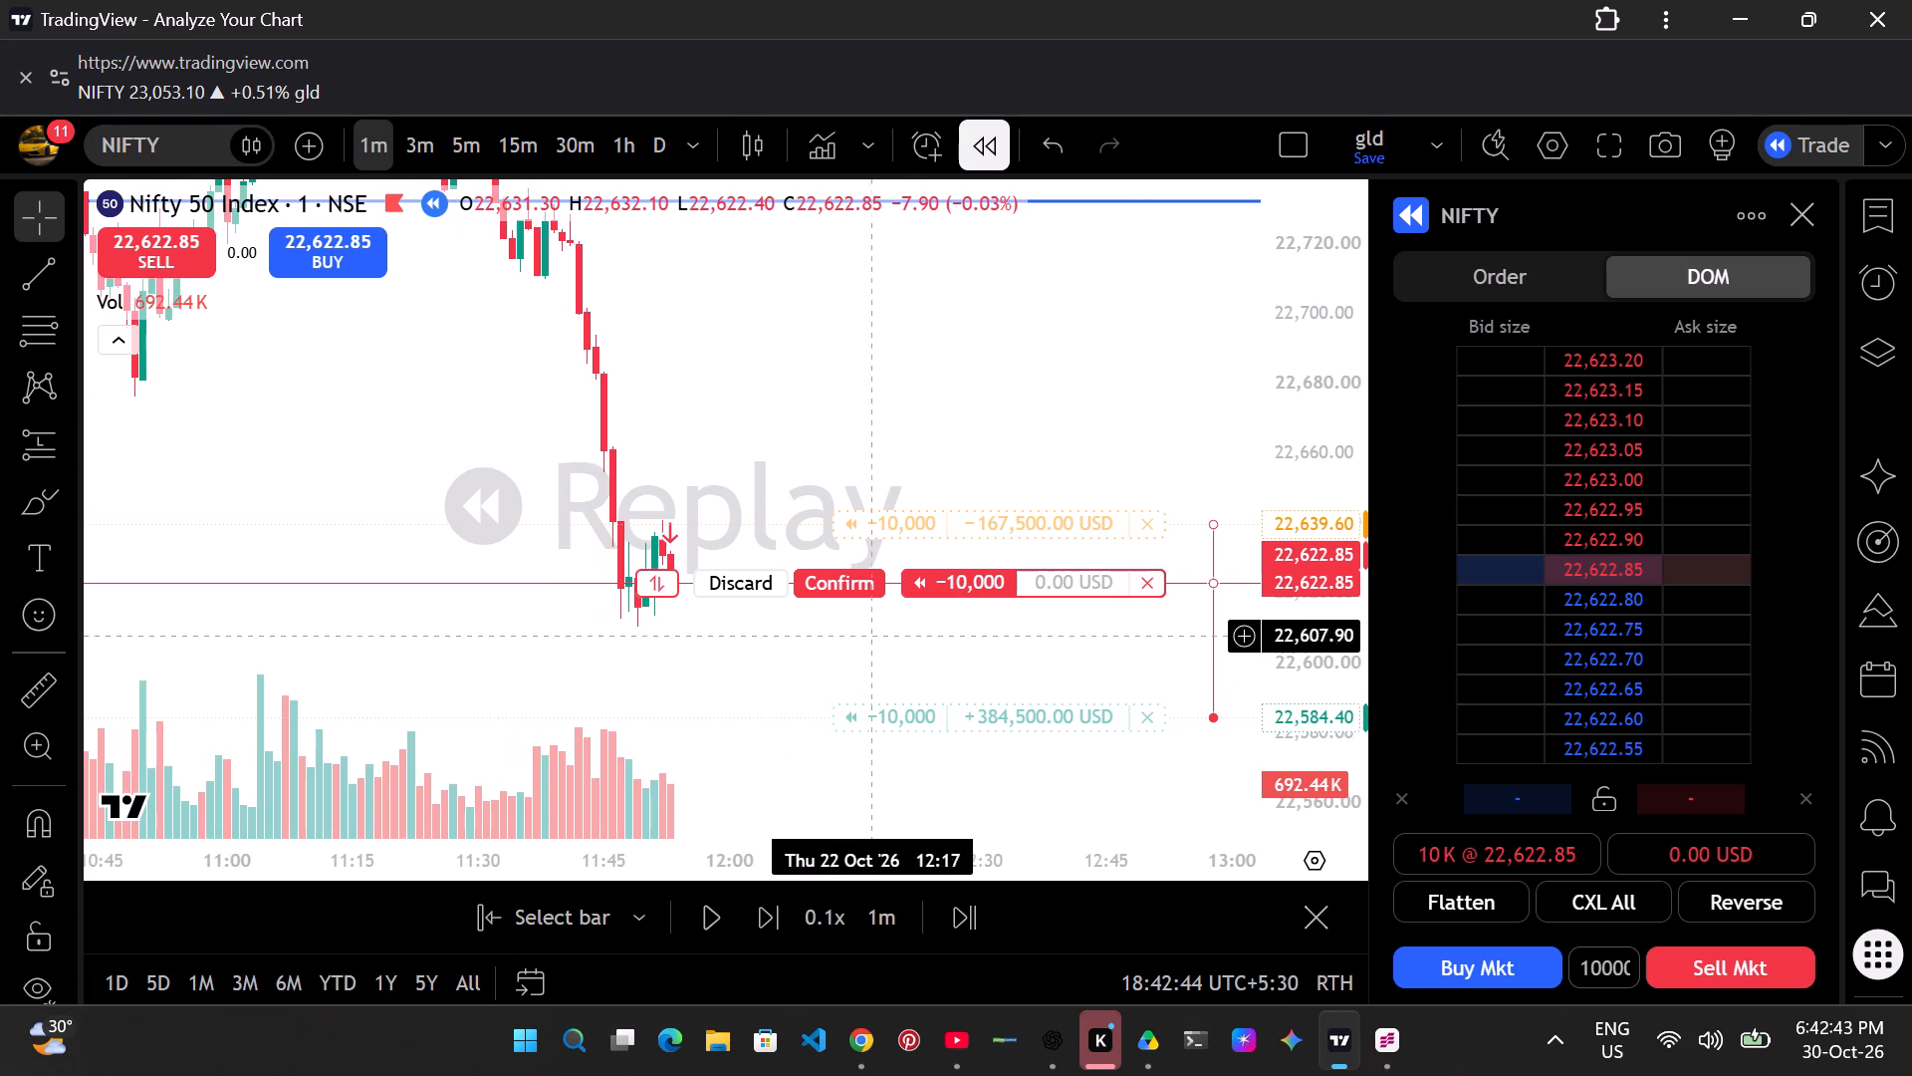
left_click(862, 579)
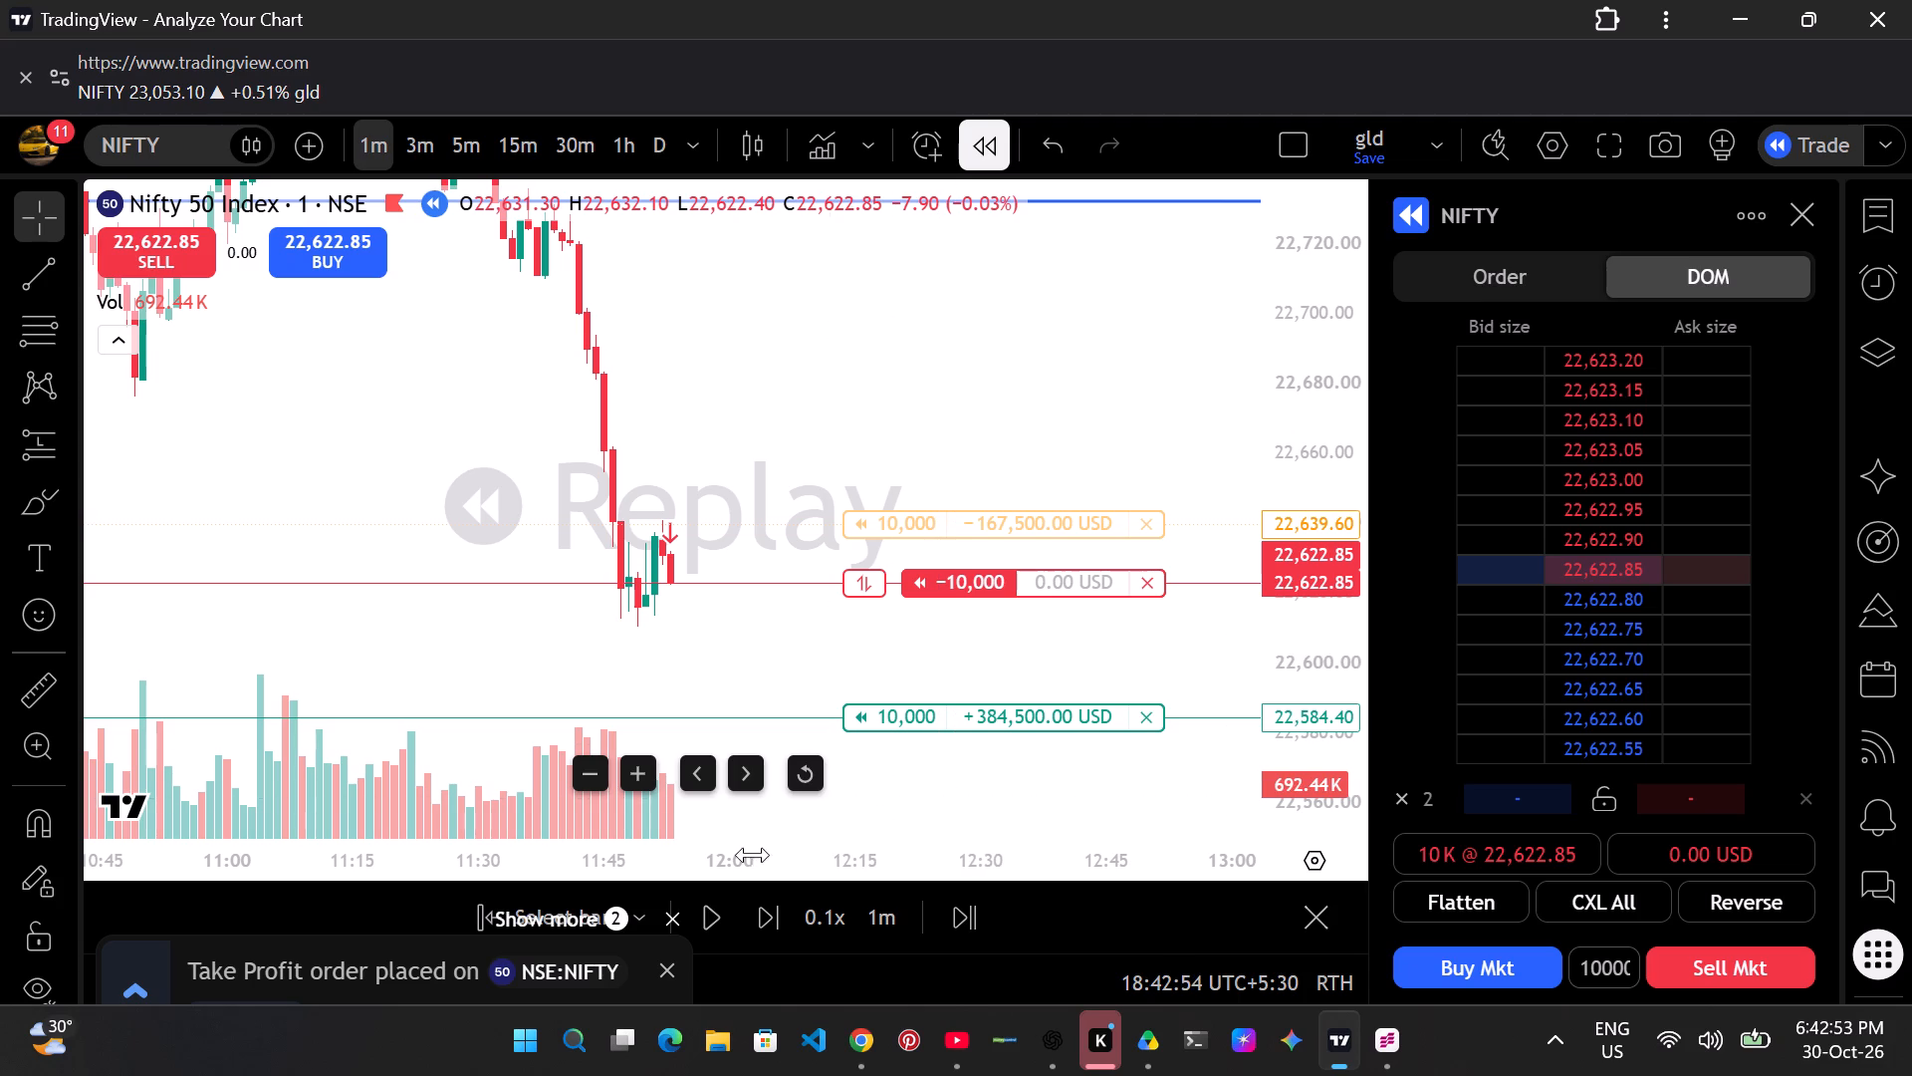
left_click(714, 911)
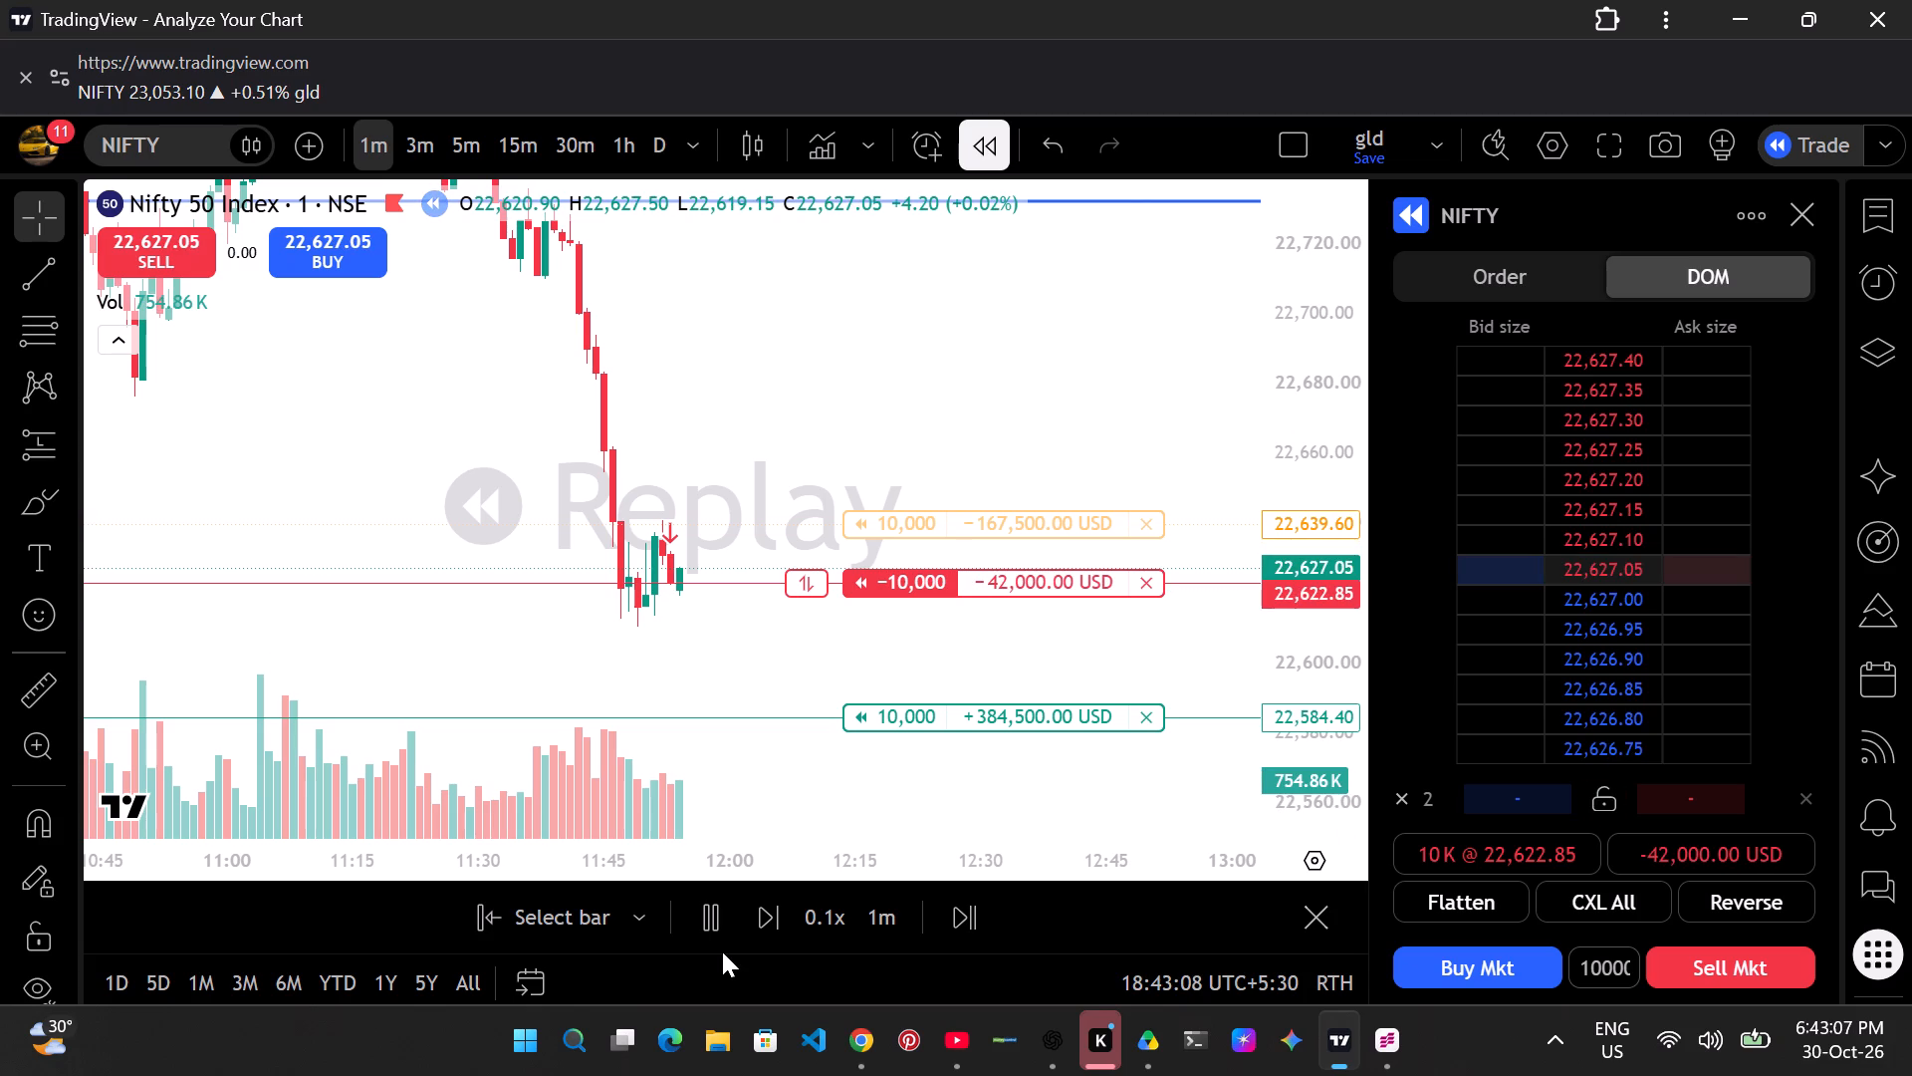
scroll(785, 658, "left", 1)
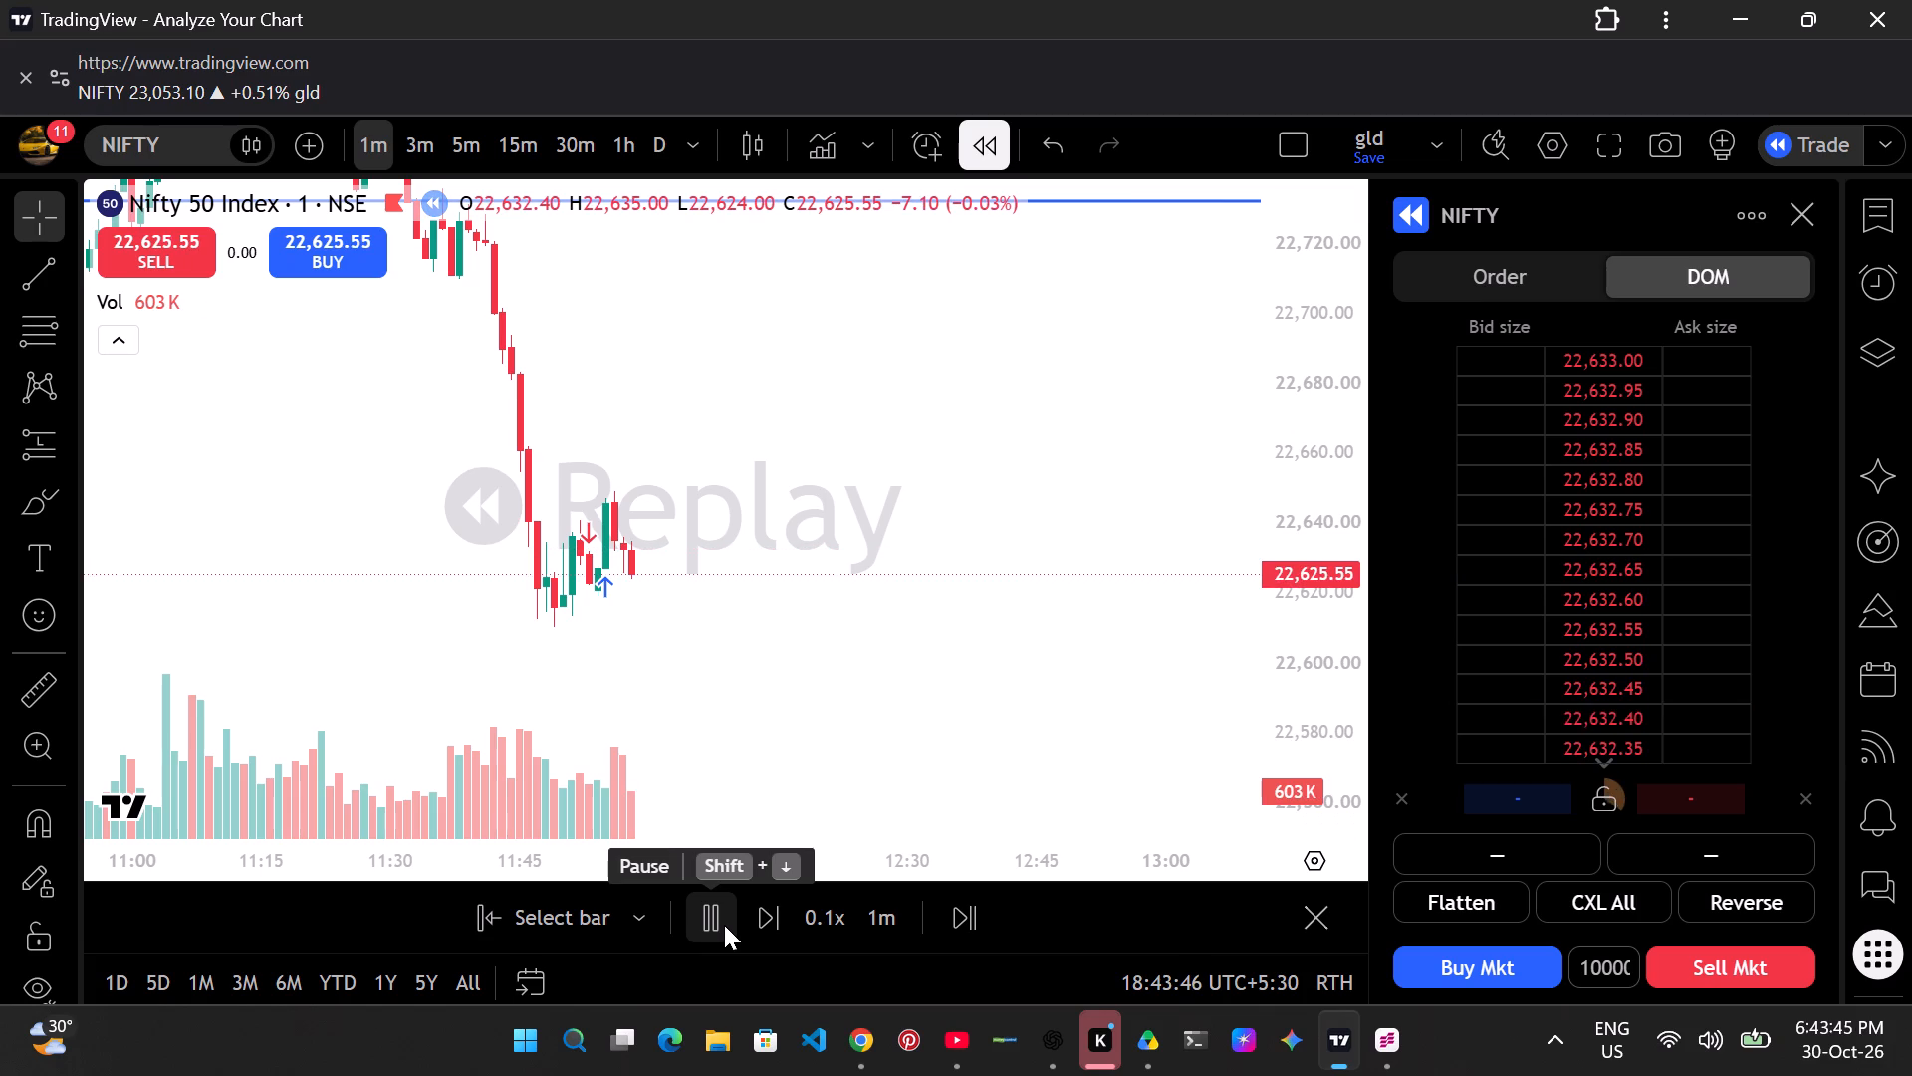
Pause the replay and place a market order to sell 10 units of NIFTY.
left_click(724, 925)
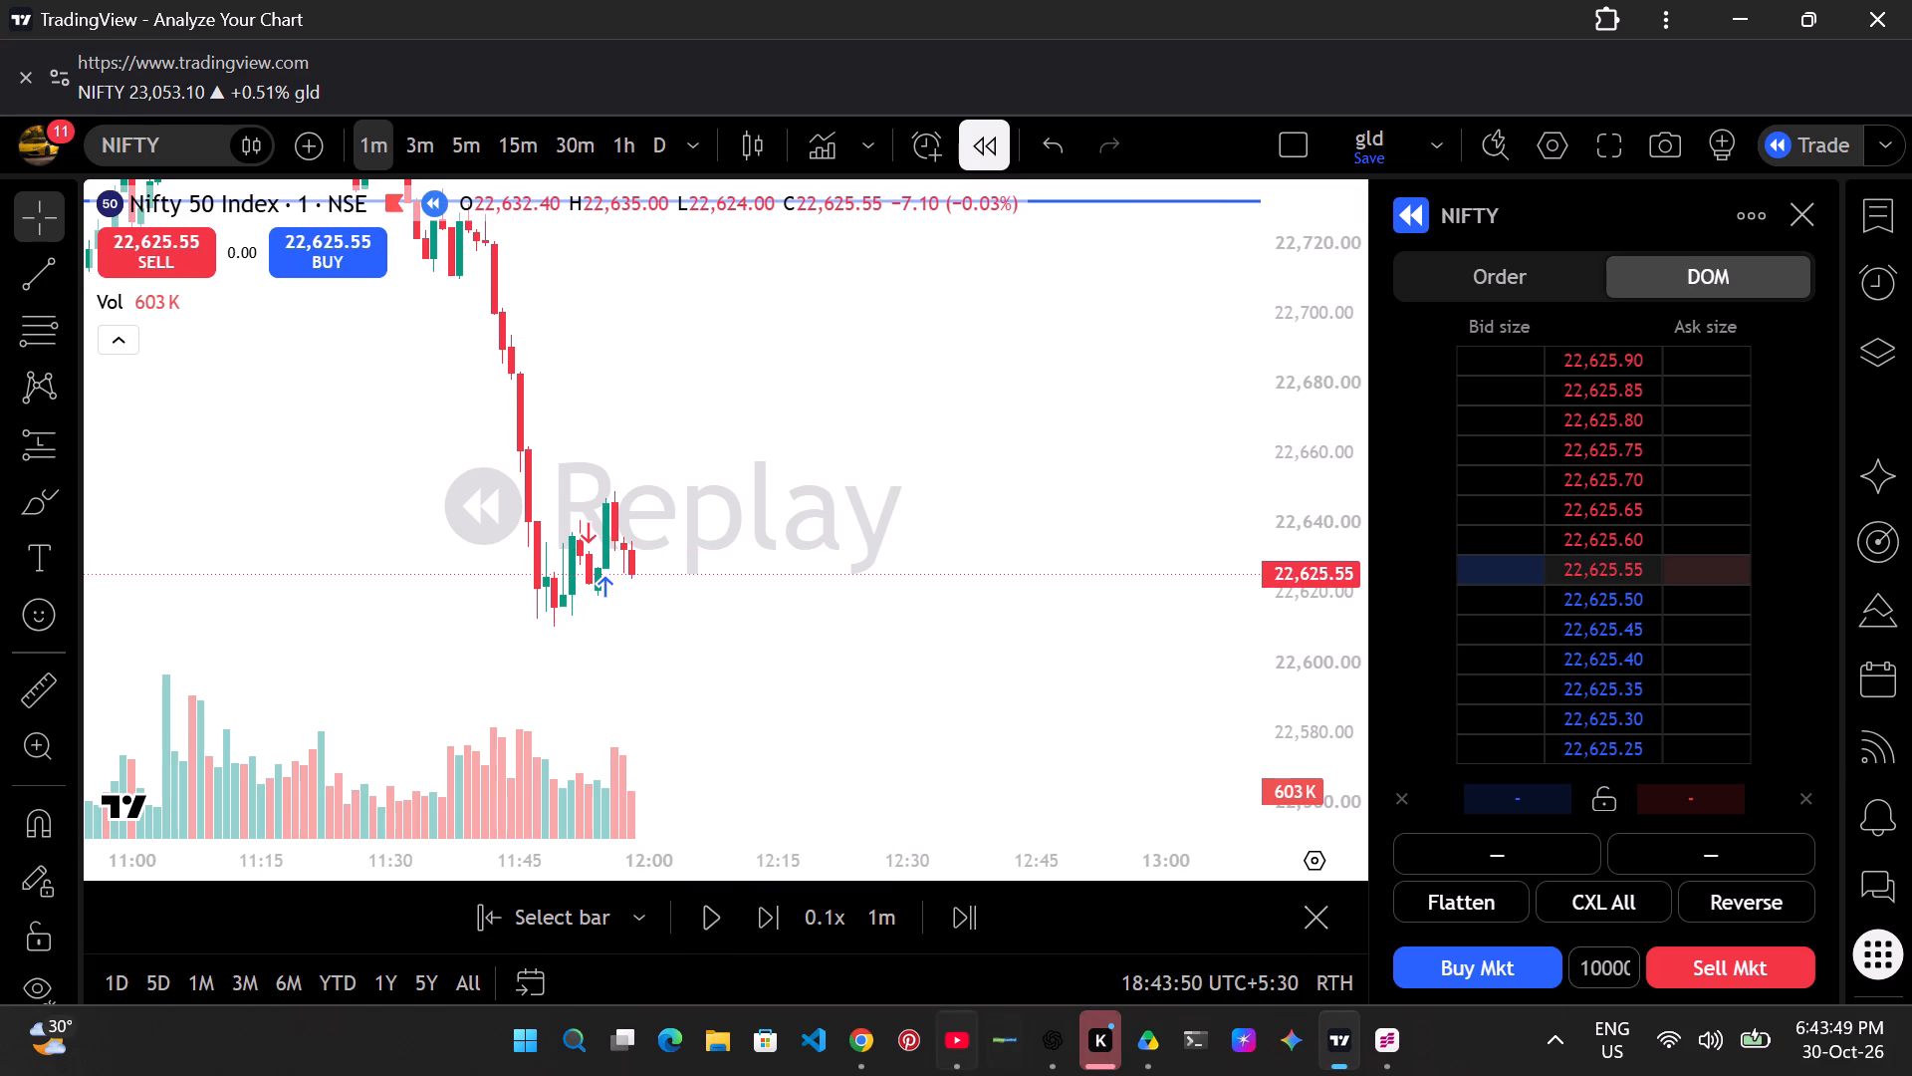
left_click(1695, 973)
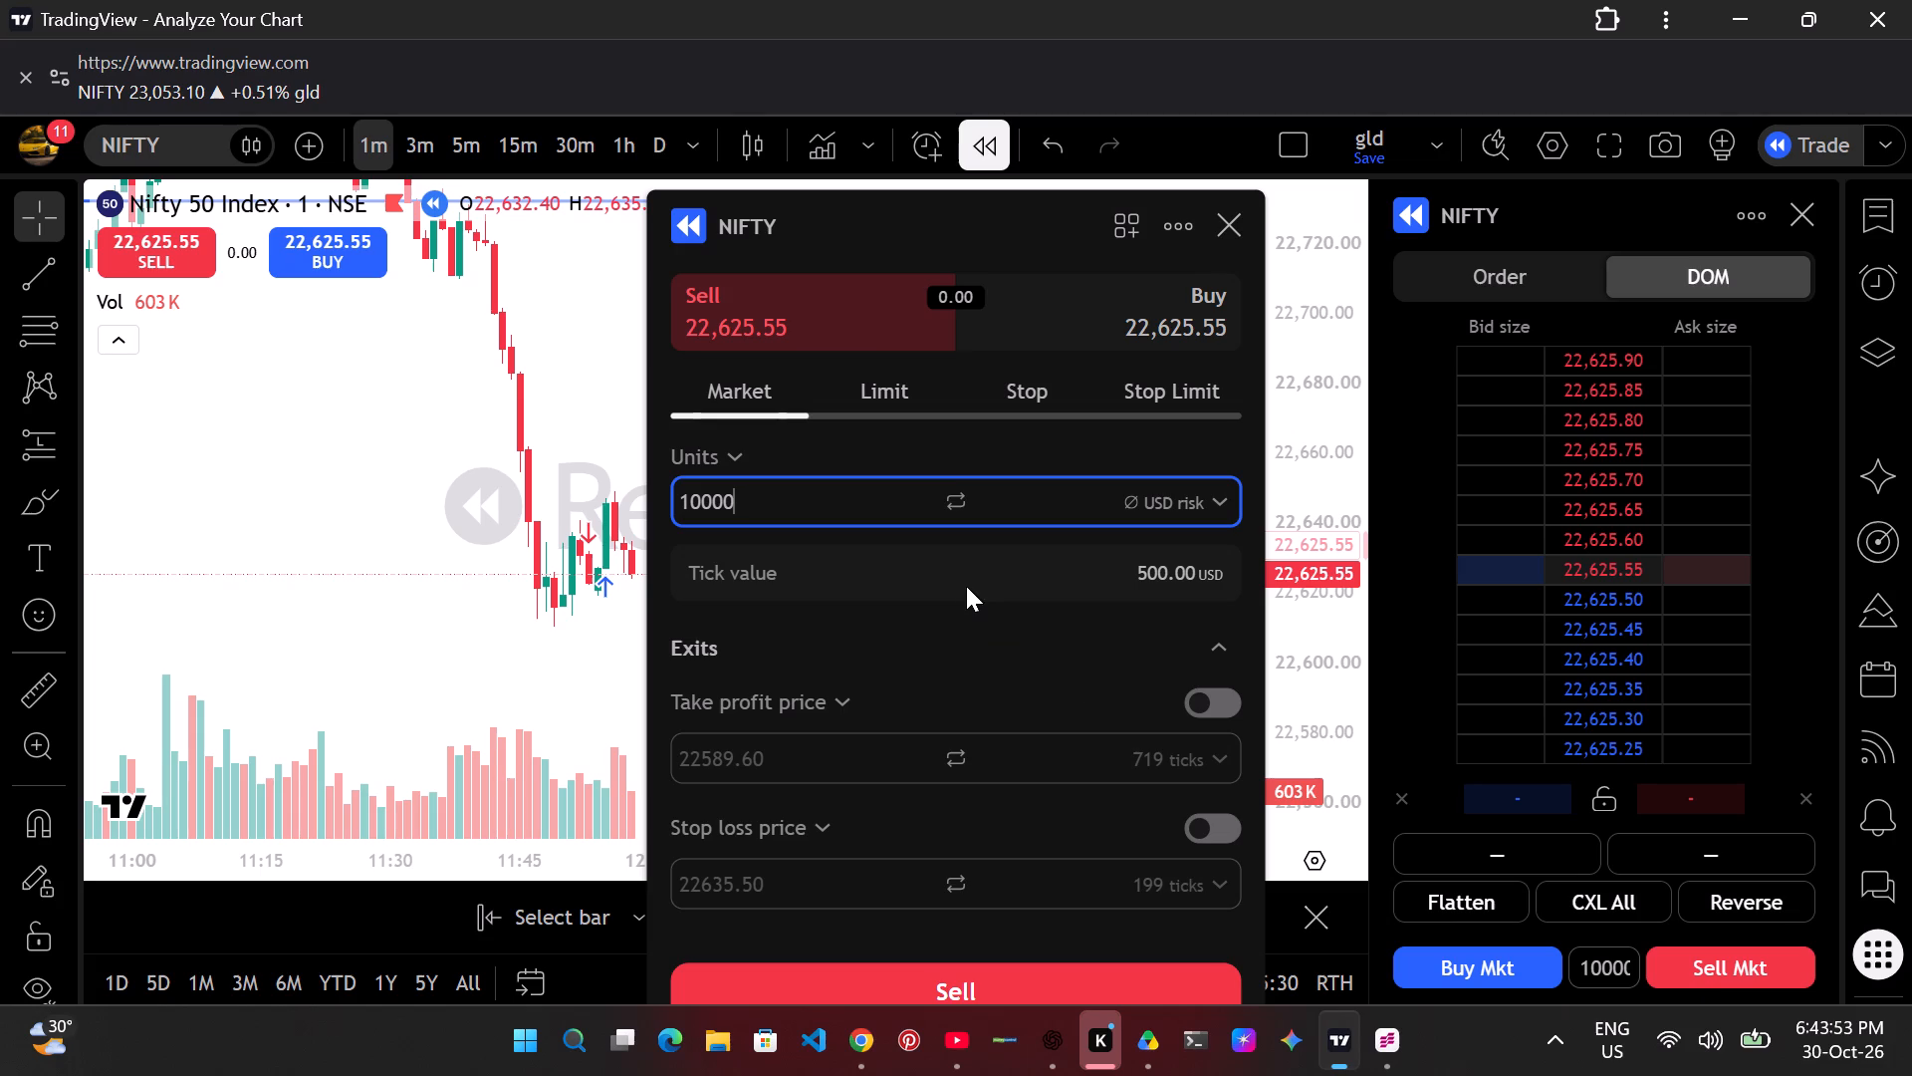
key("BackSpace")
key("BackSpace")
key("BackSpace")
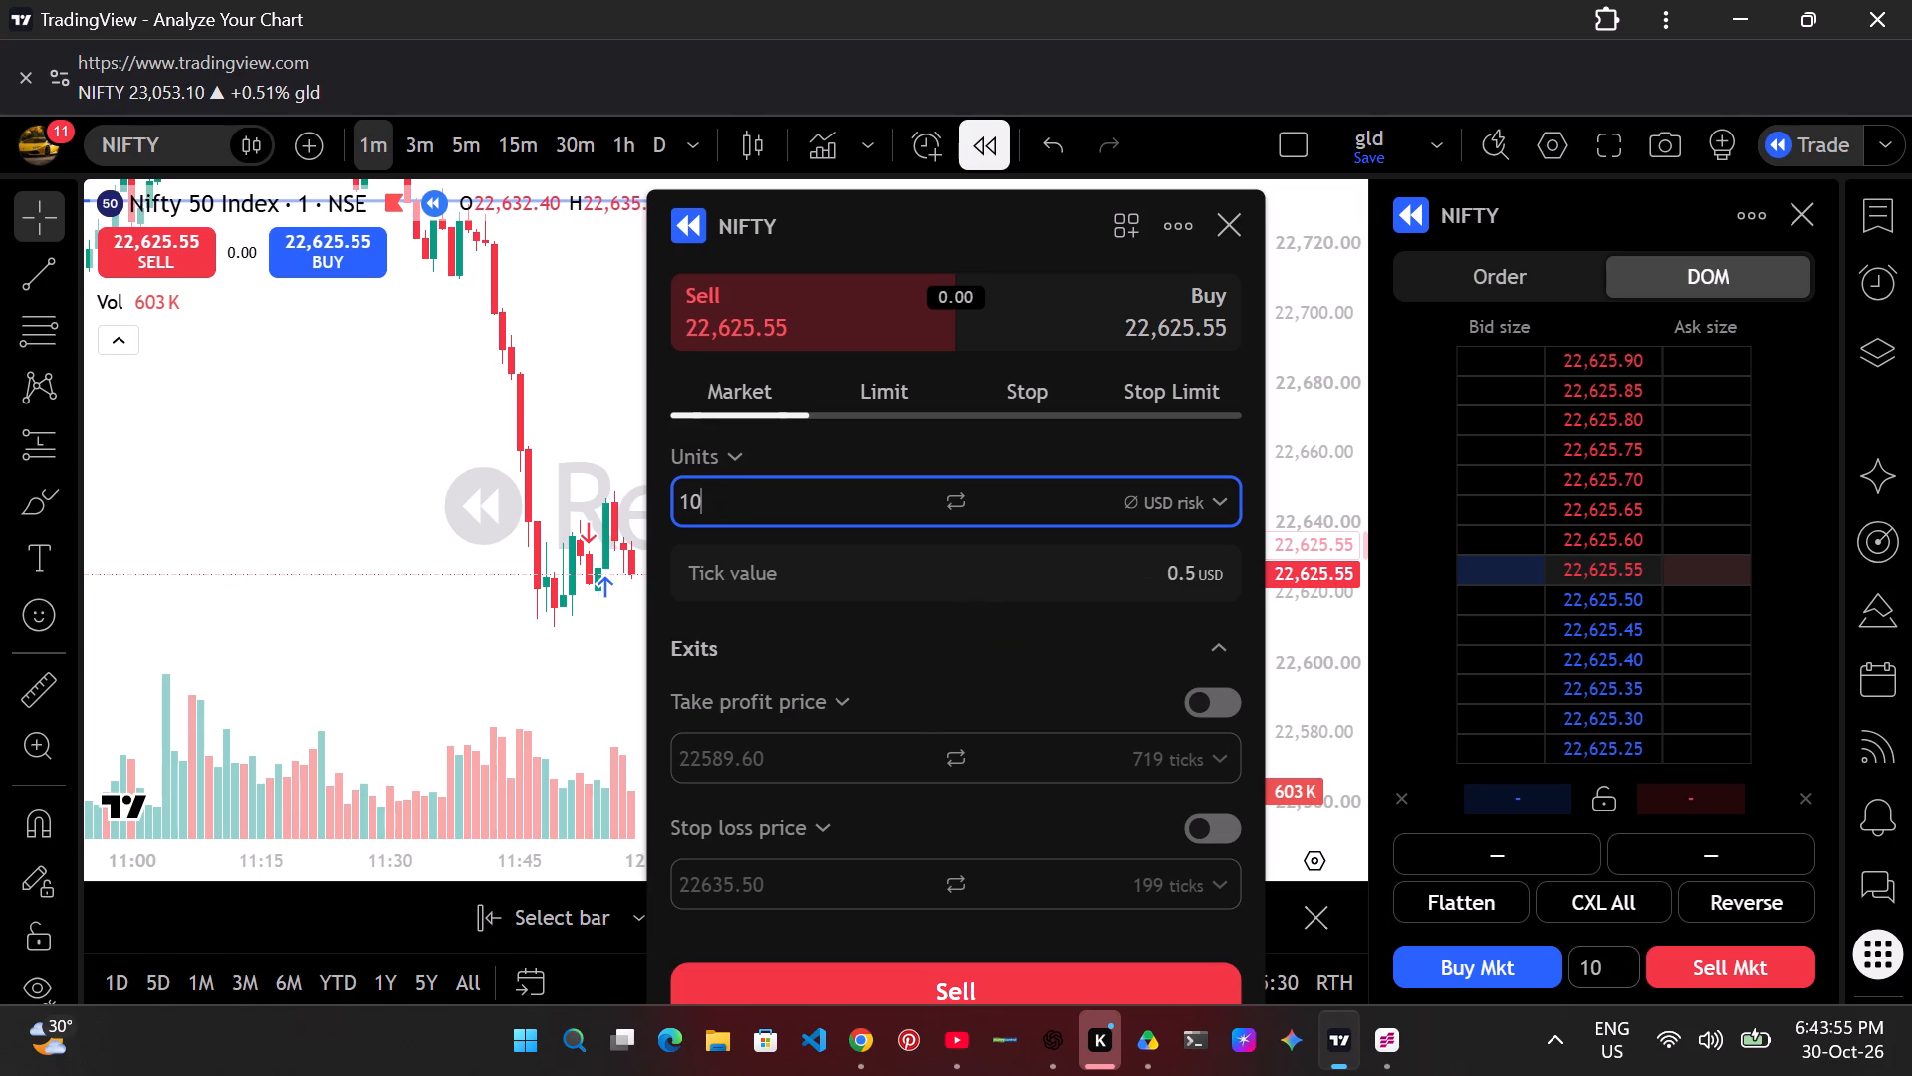
left_click(1008, 982)
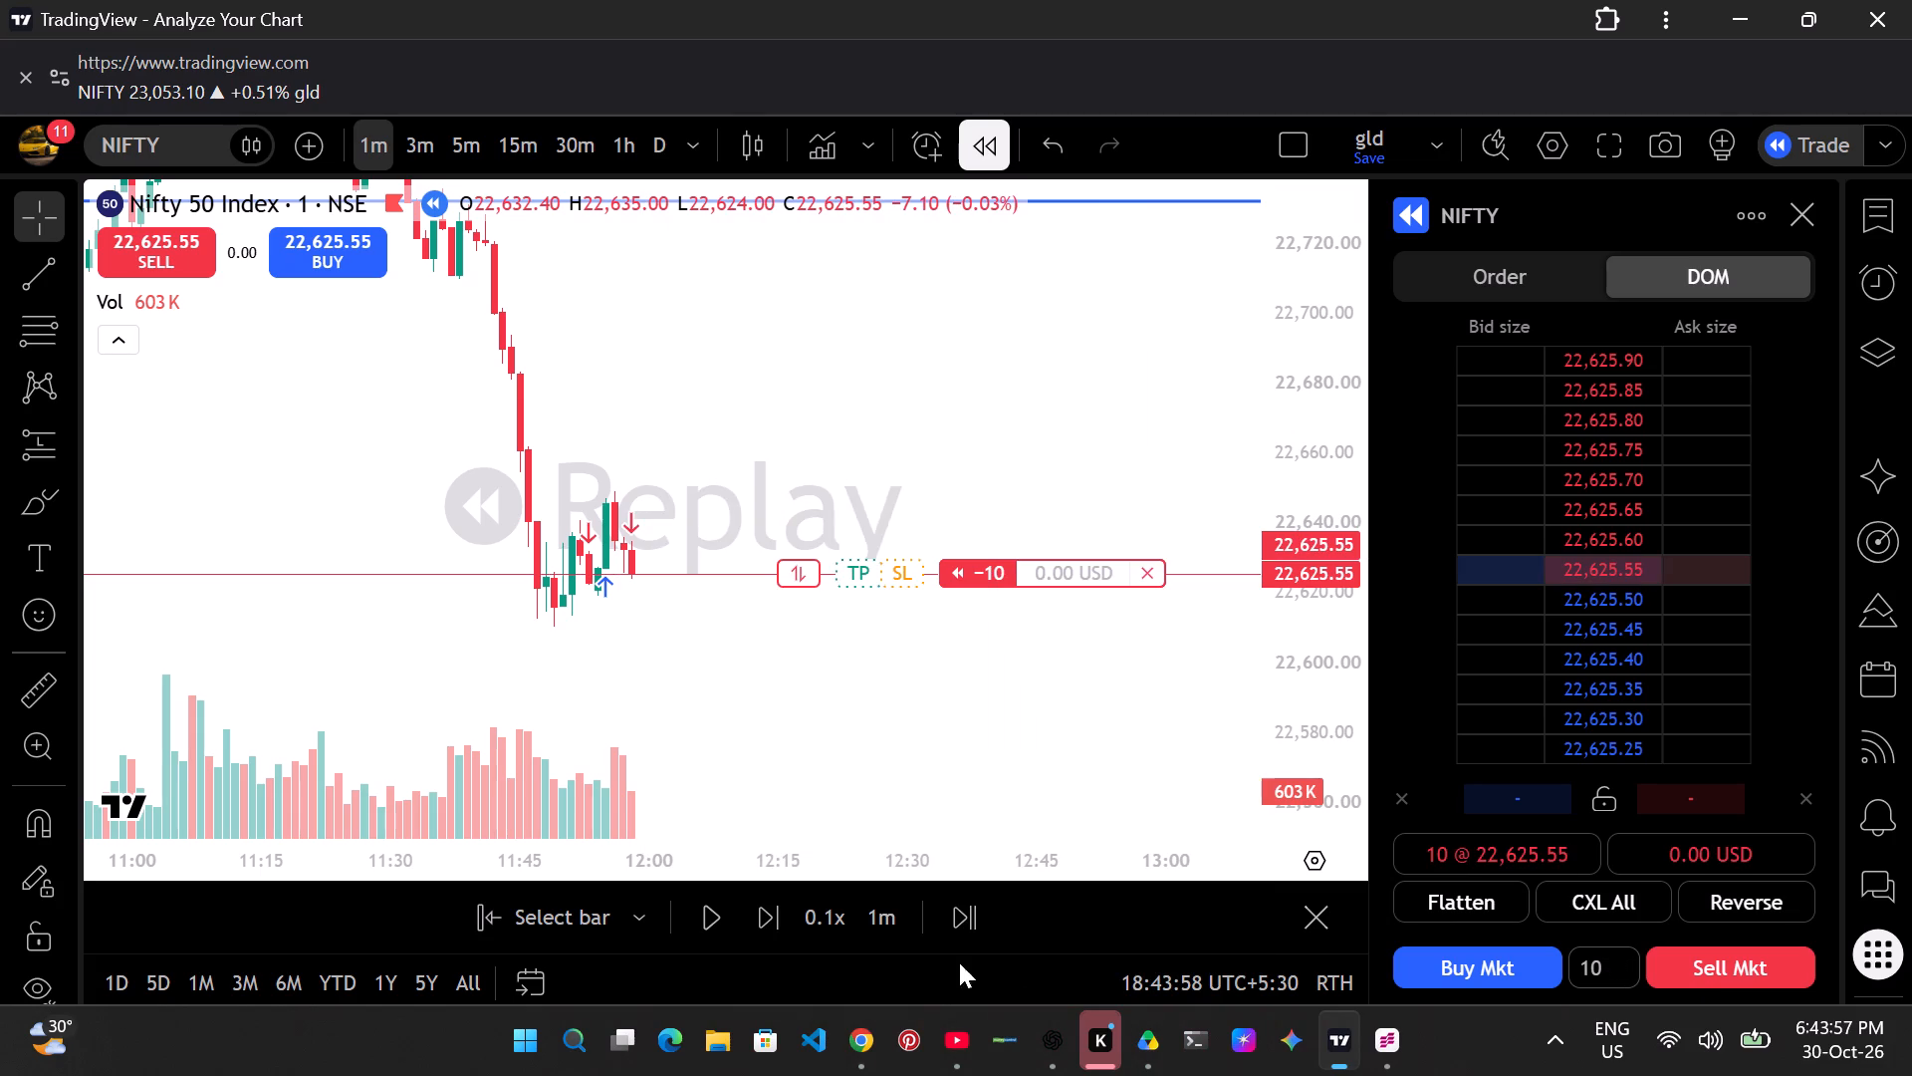
Attach a take profit at 22,595.50 and a stop loss at 22,638.75 to the 10-unit short position, and resume the replay.
left_click_drag(855, 577, 862, 679)
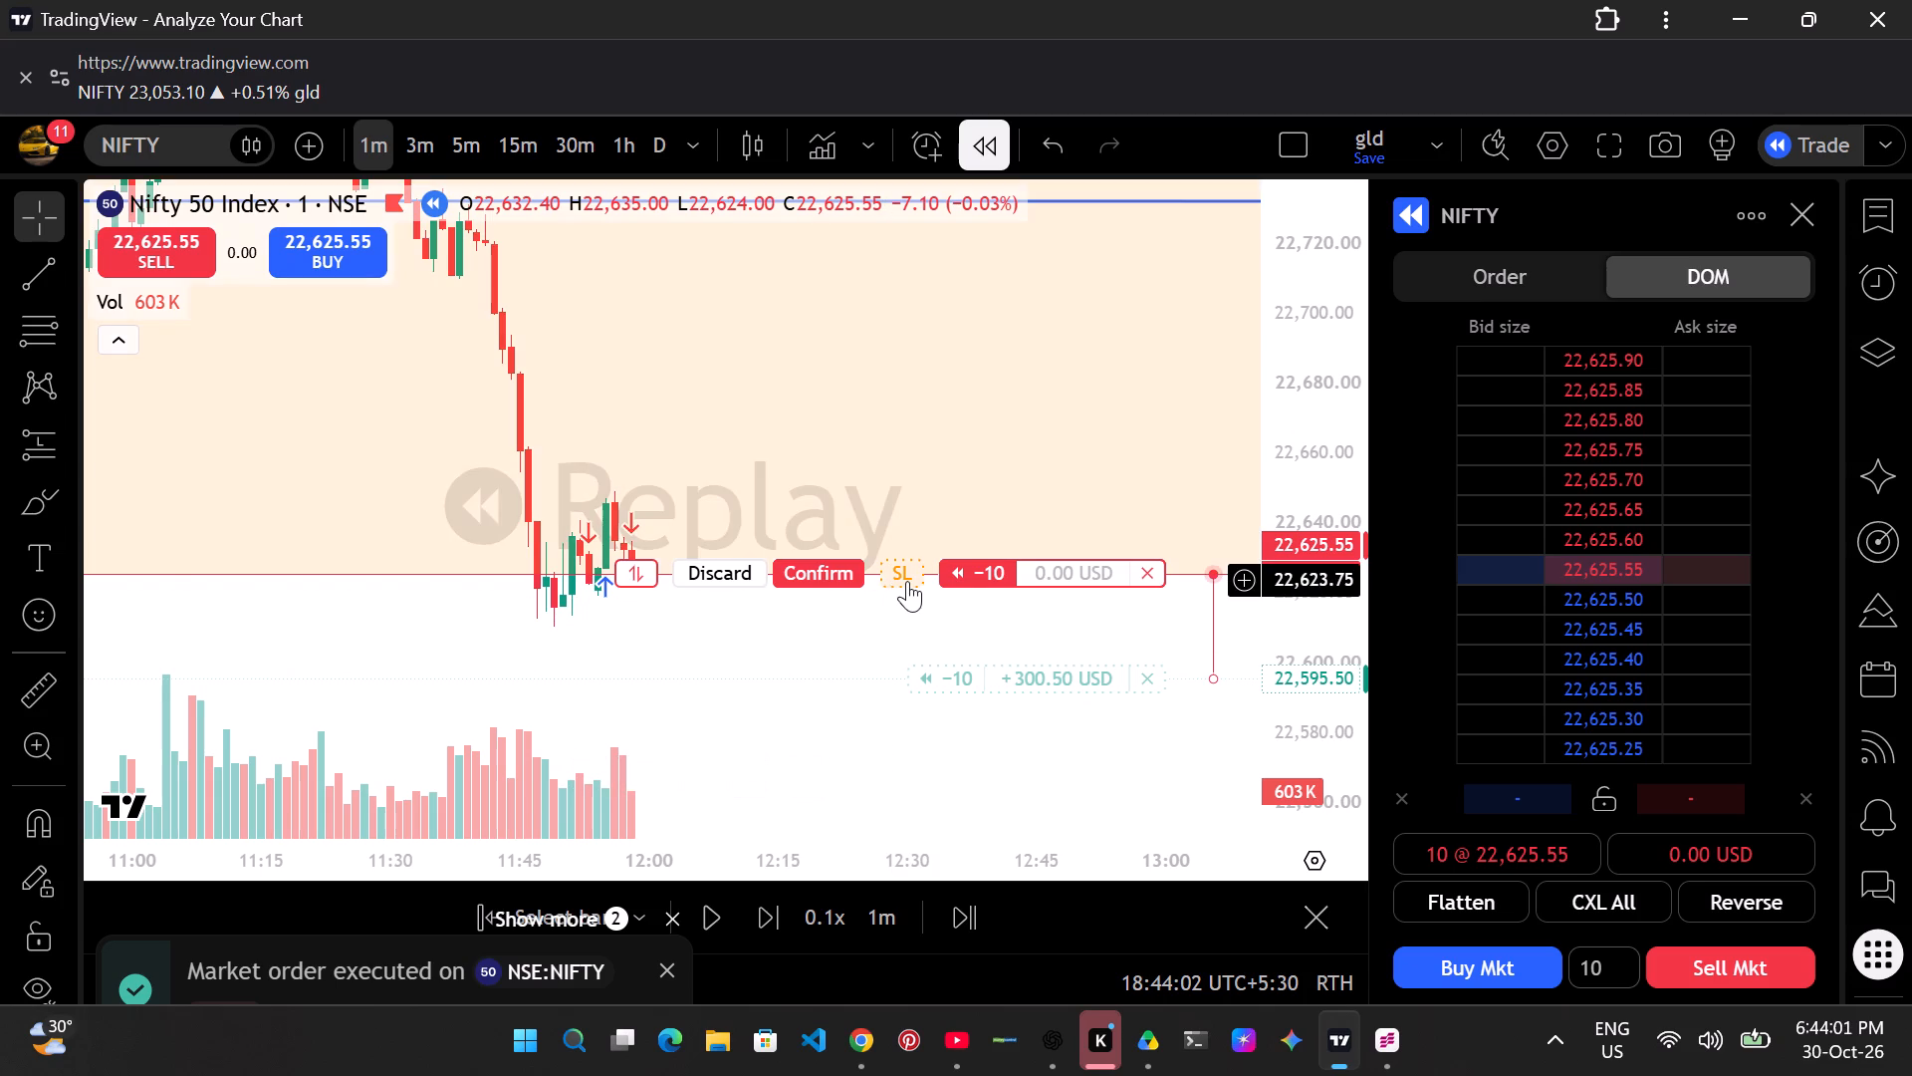
left_click_drag(907, 581, 897, 528)
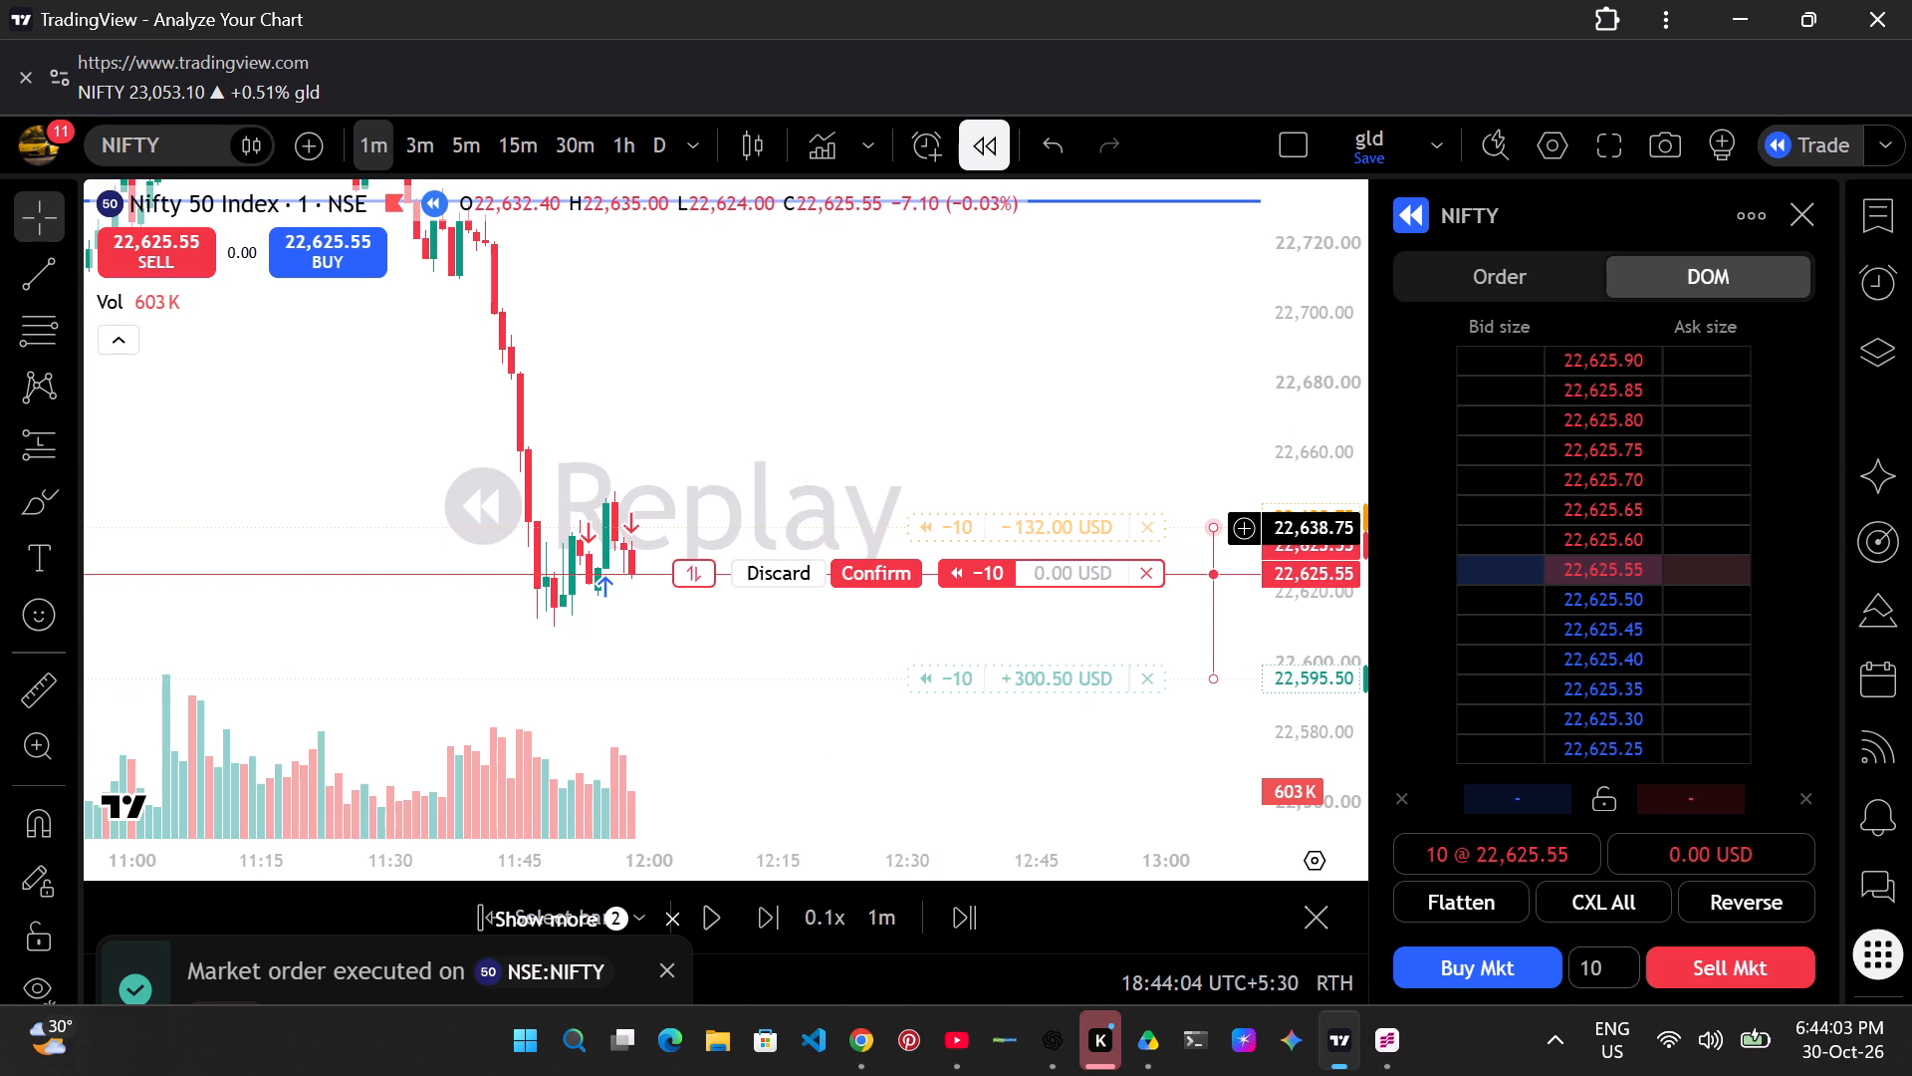
left_click(848, 568)
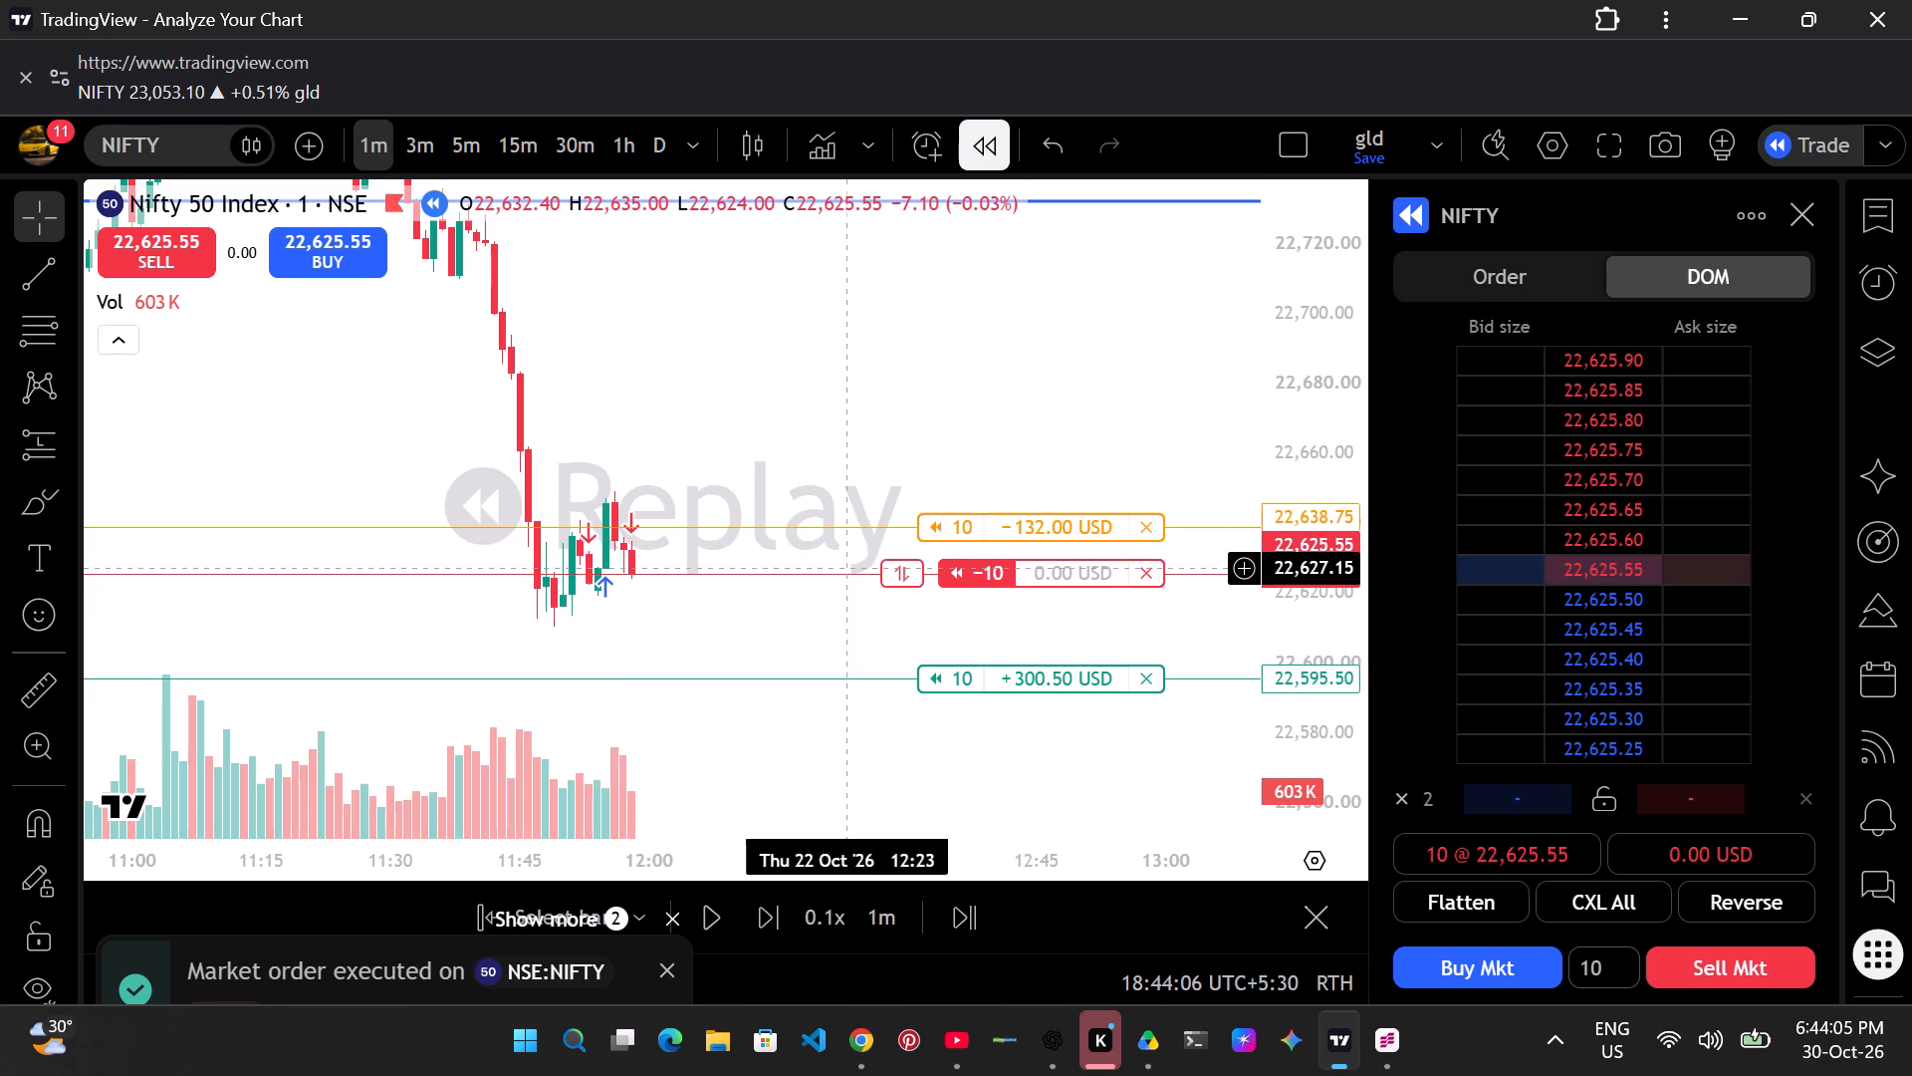
left_click(721, 904)
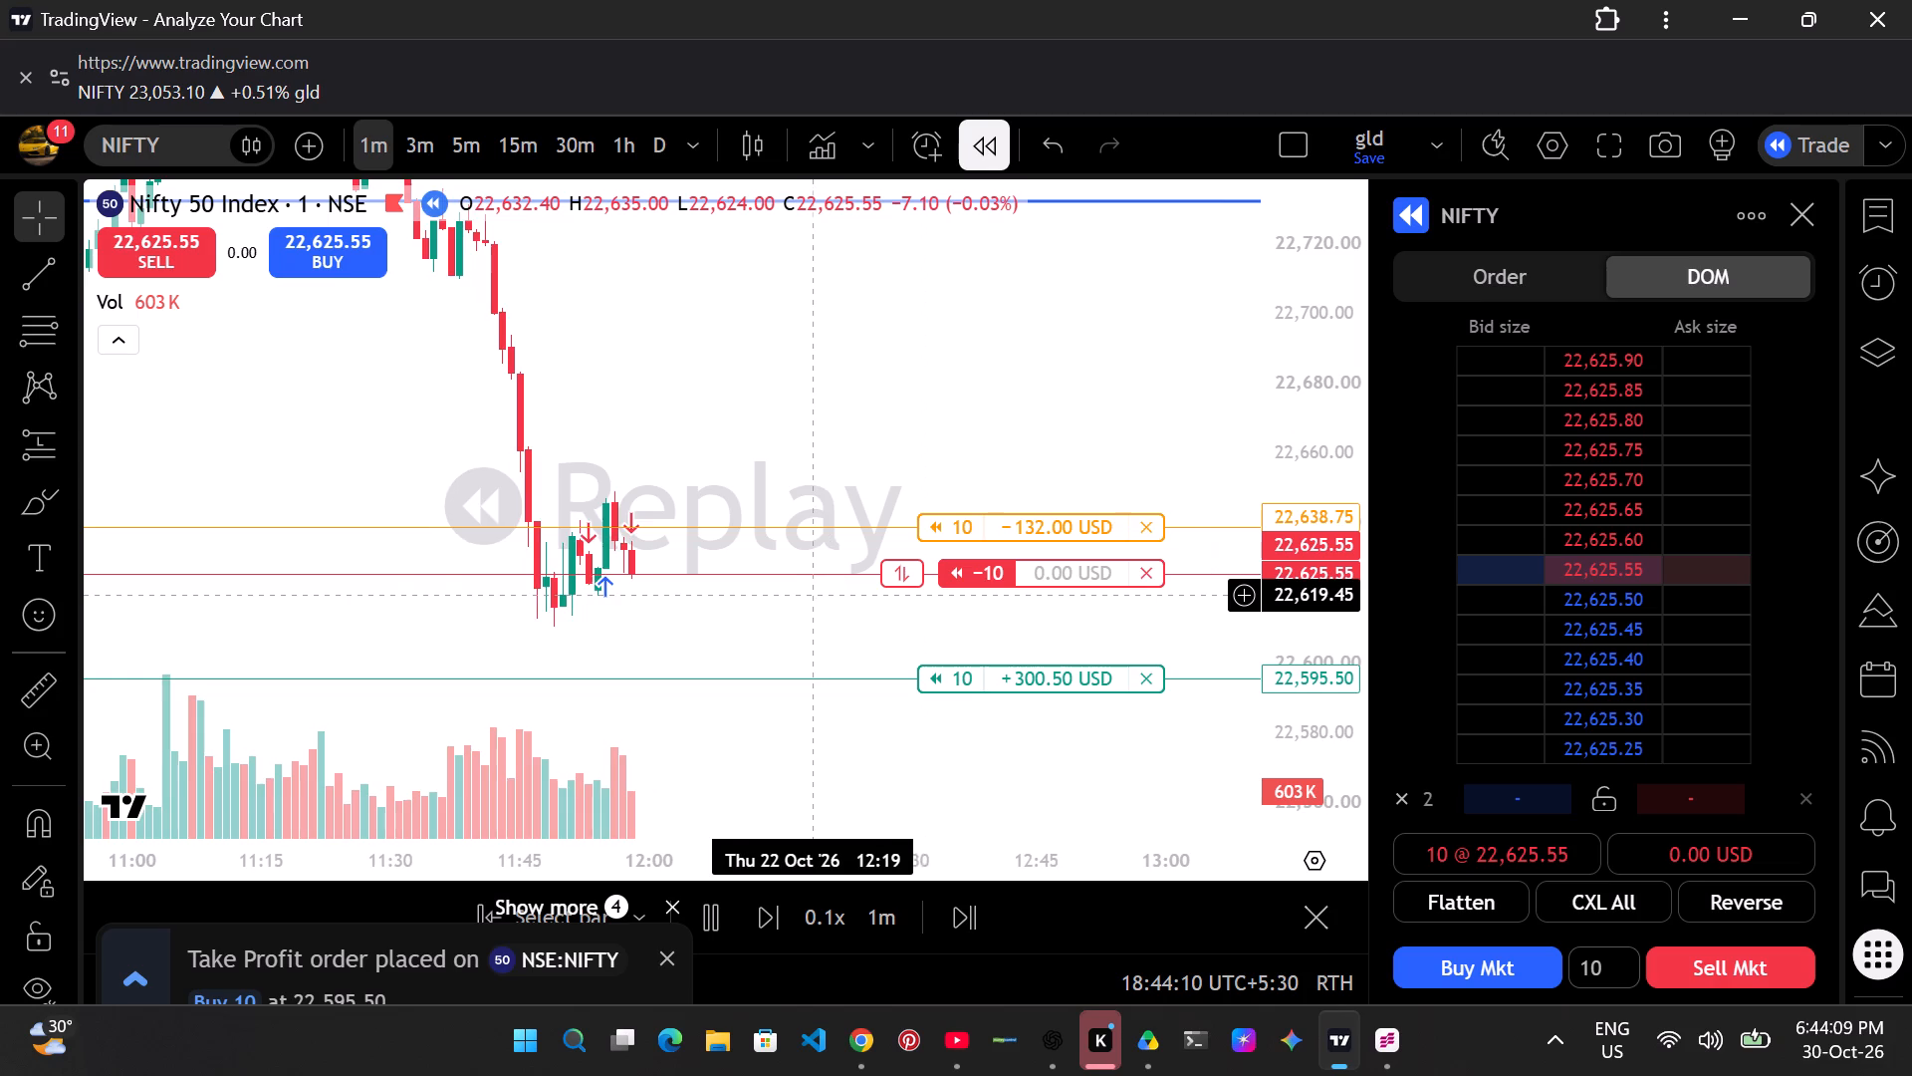
Examine the candles around the 10-unit short trade up to about 12:00 as the replay plays.
scroll(812, 595, "up", 2)
scroll(812, 595, "right", 2)
scroll(812, 595, "up", 3)
scroll(812, 595, "right", 1)
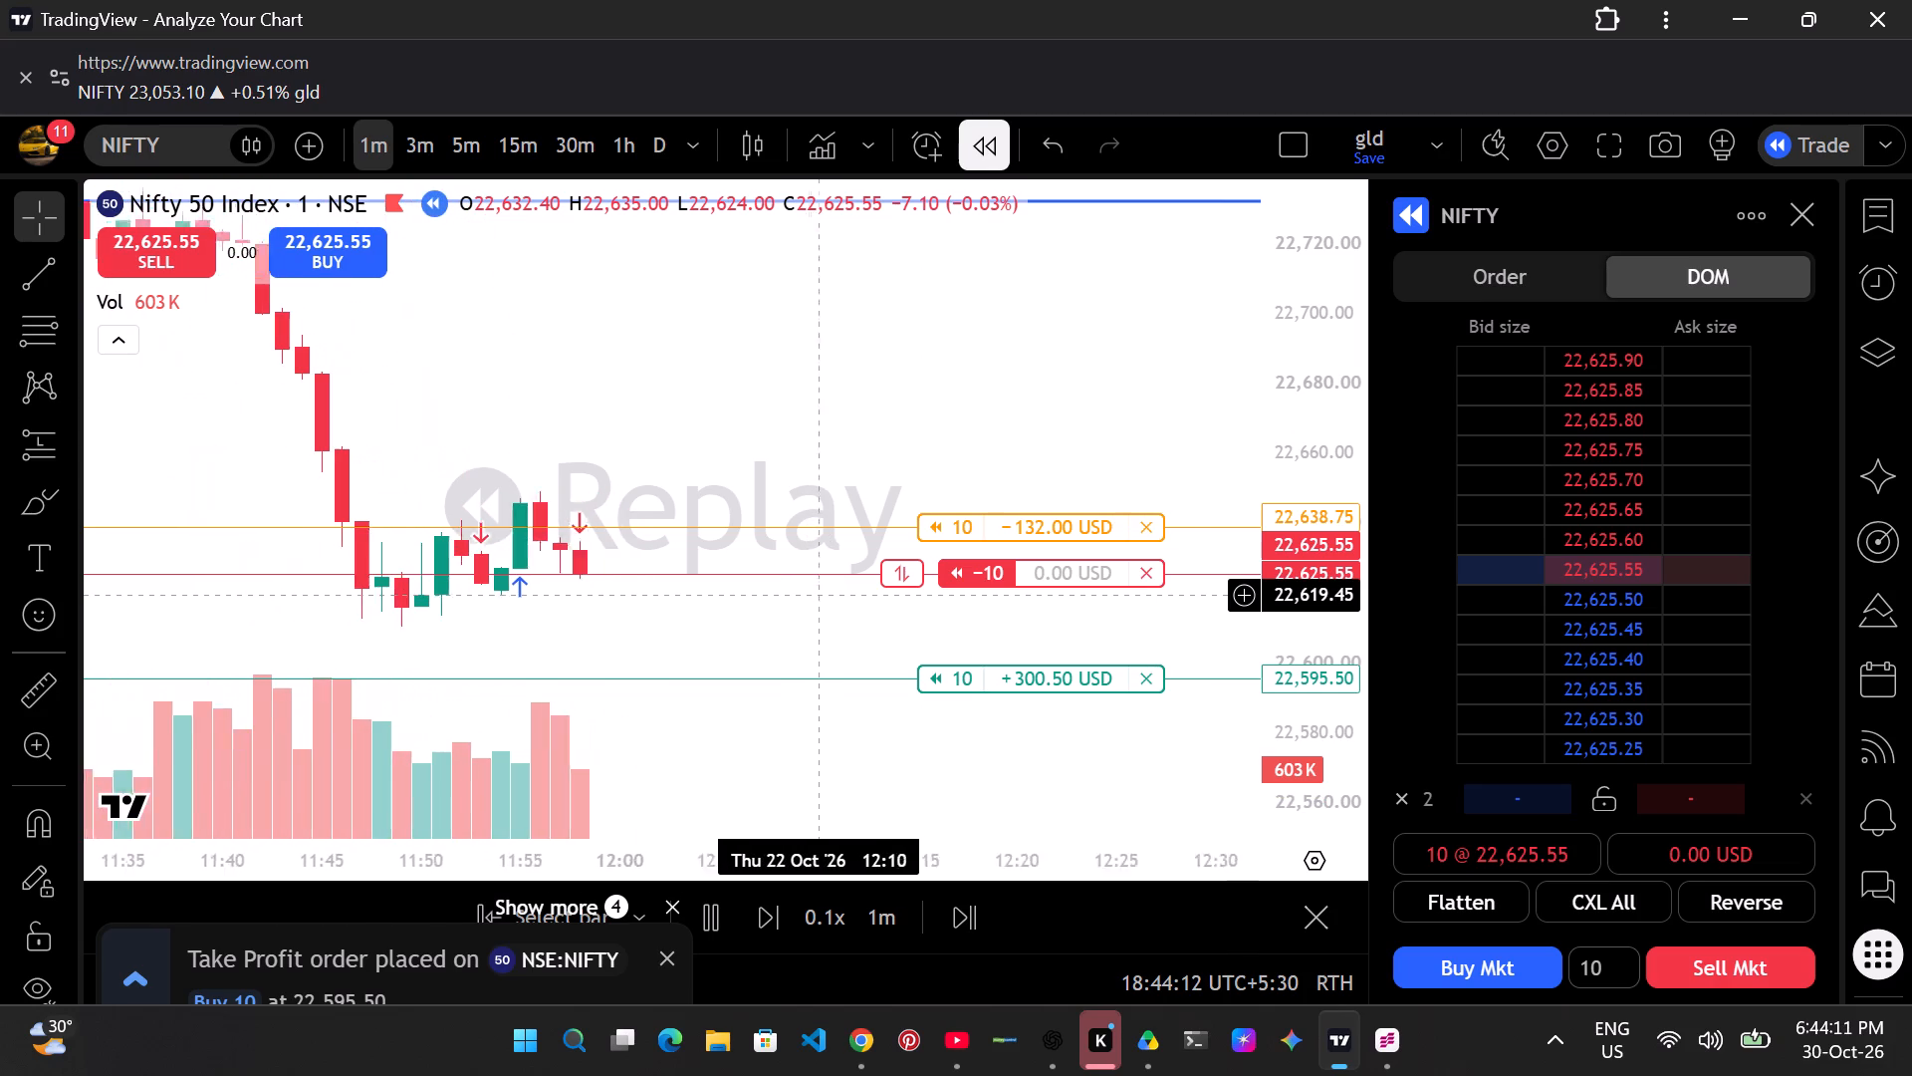
scroll(812, 595, "right", 1)
scroll(812, 595, "up", 2)
scroll(812, 595, "right", 1)
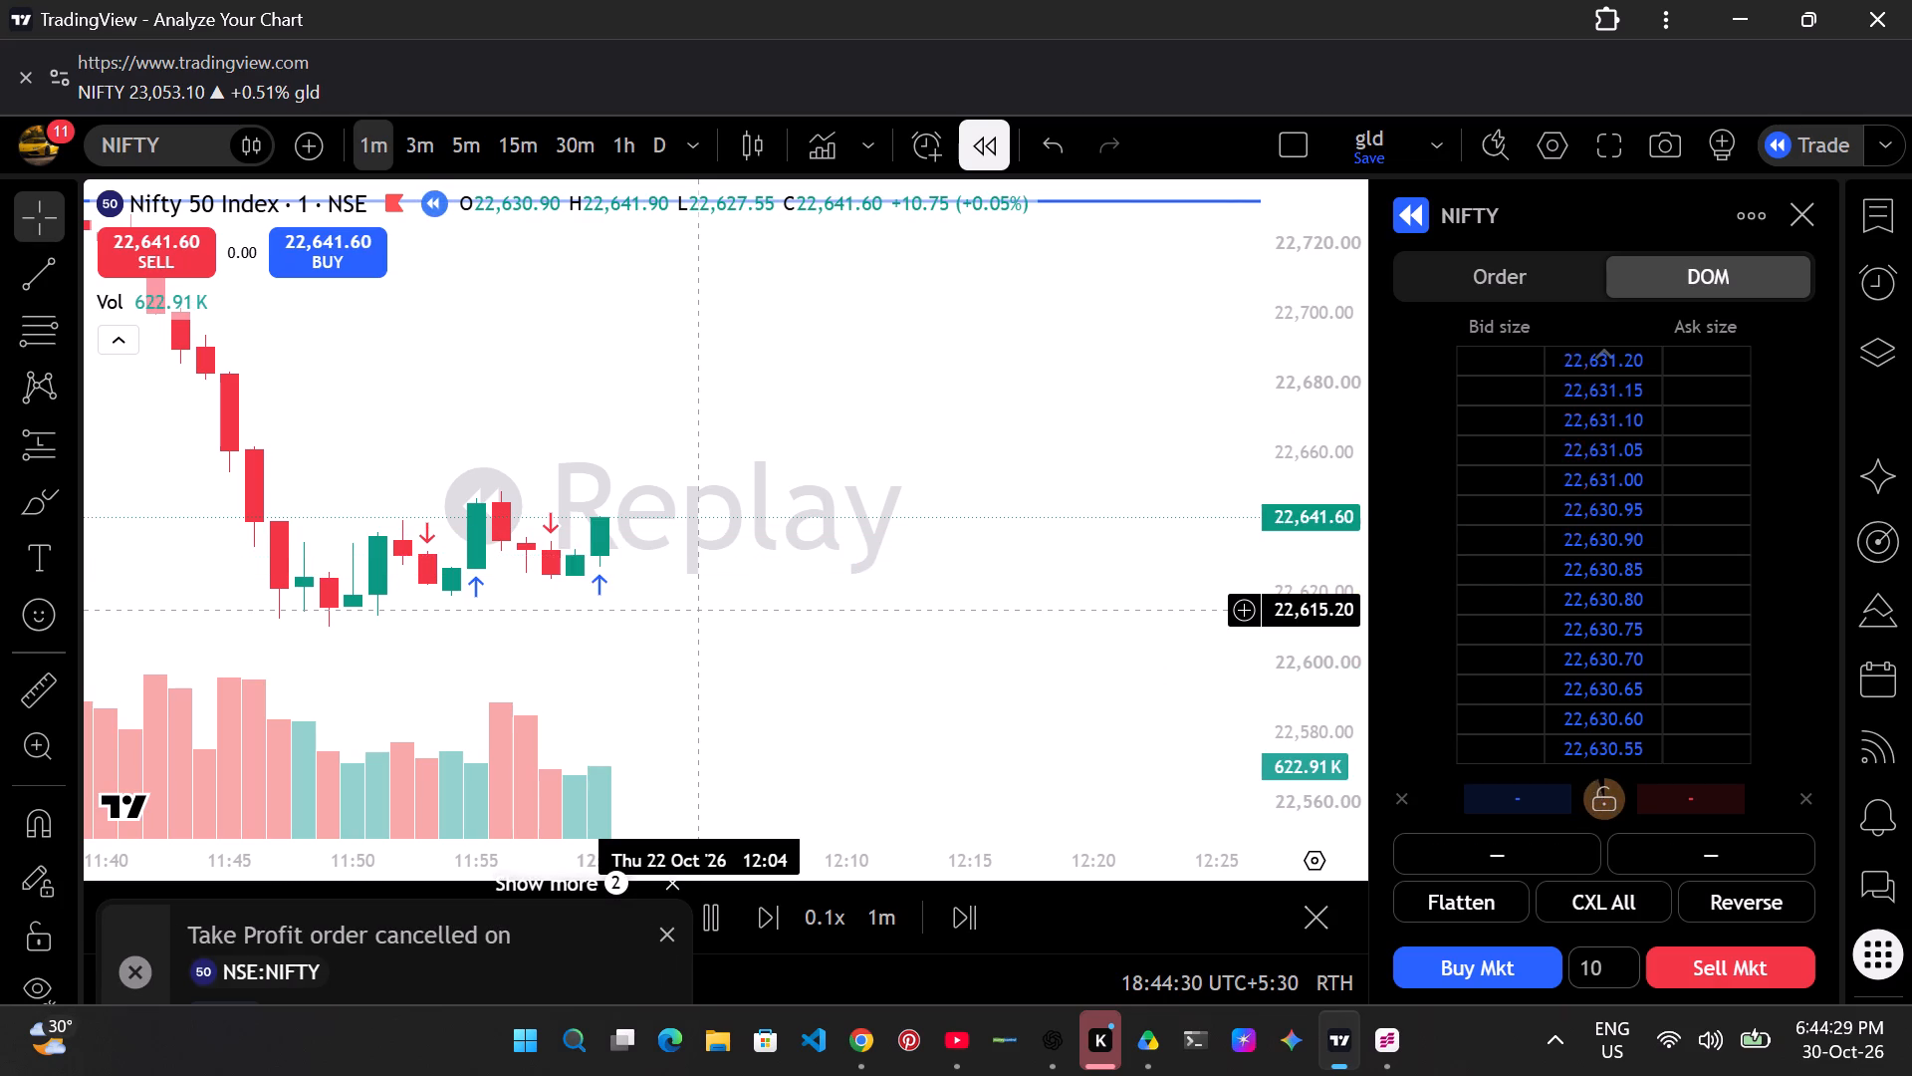
scroll(703, 611, "down", 3)
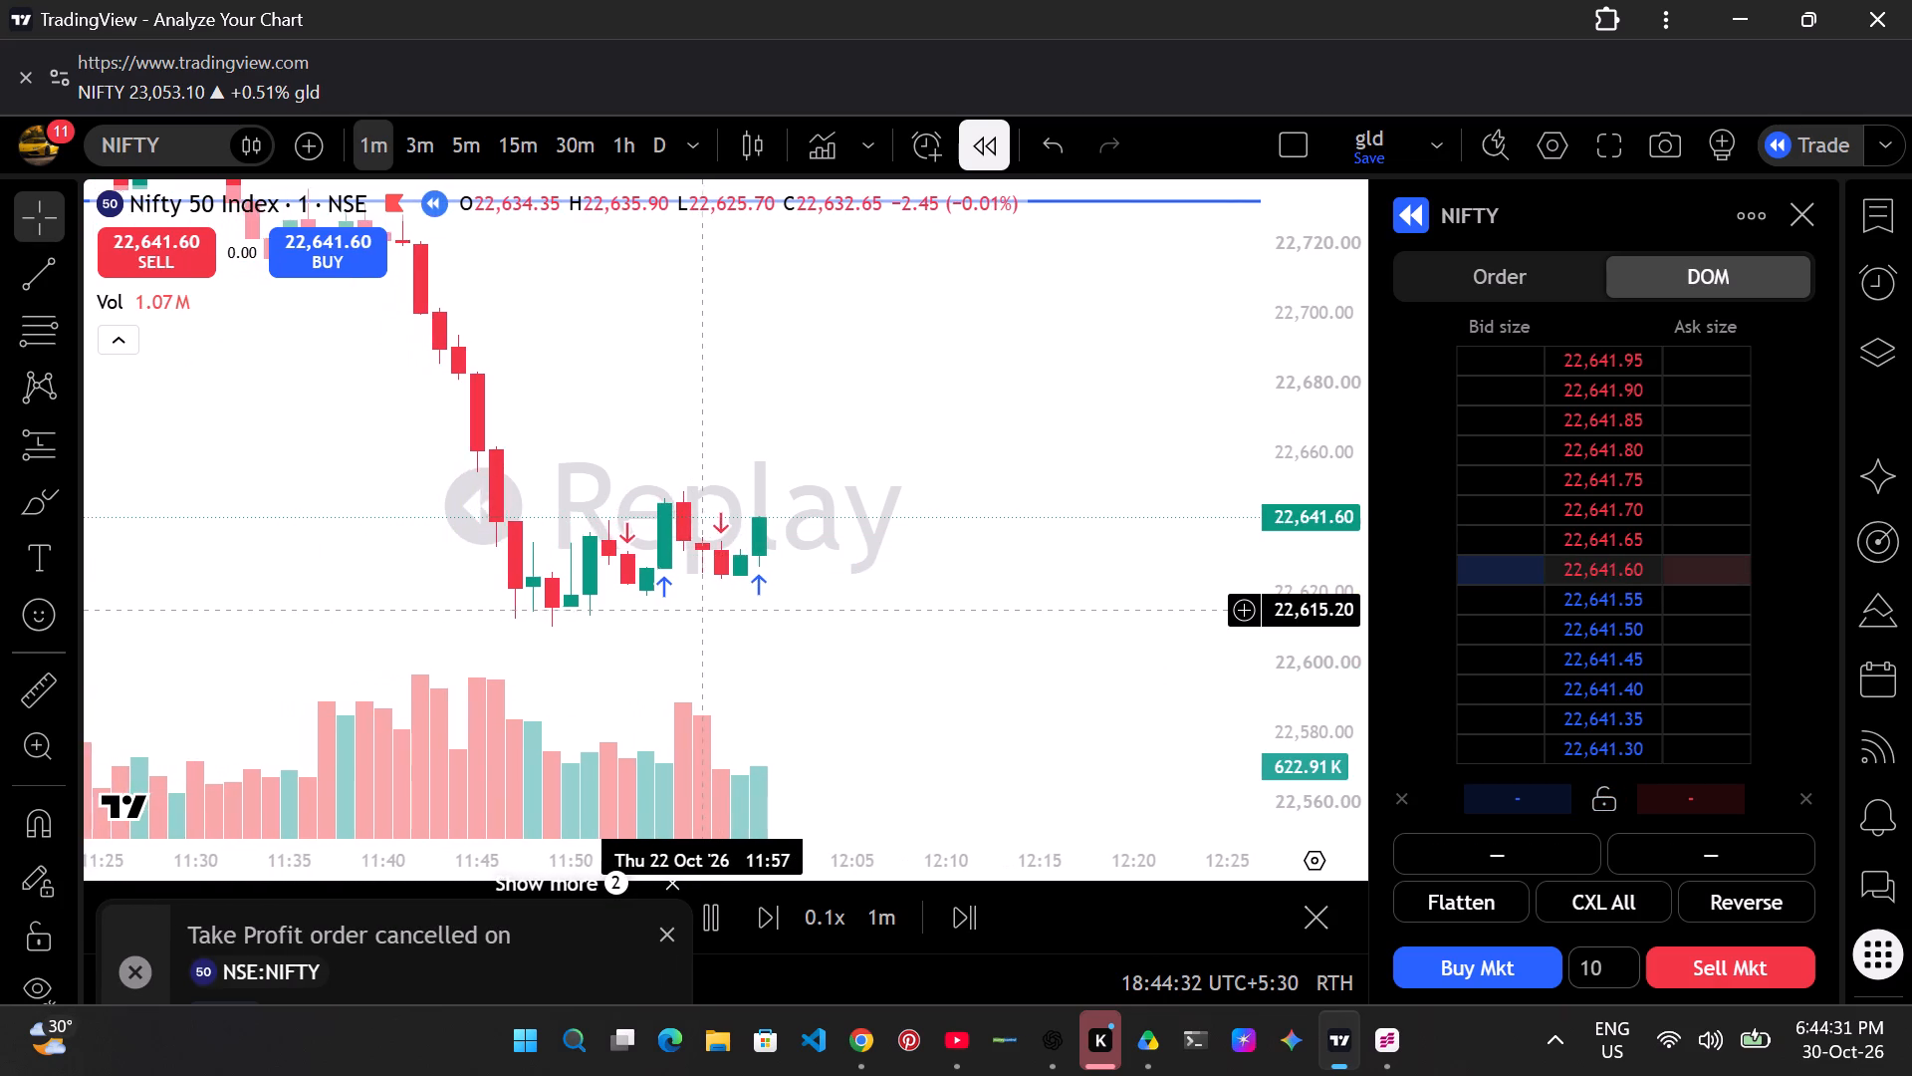
scroll(703, 611, "down", 1)
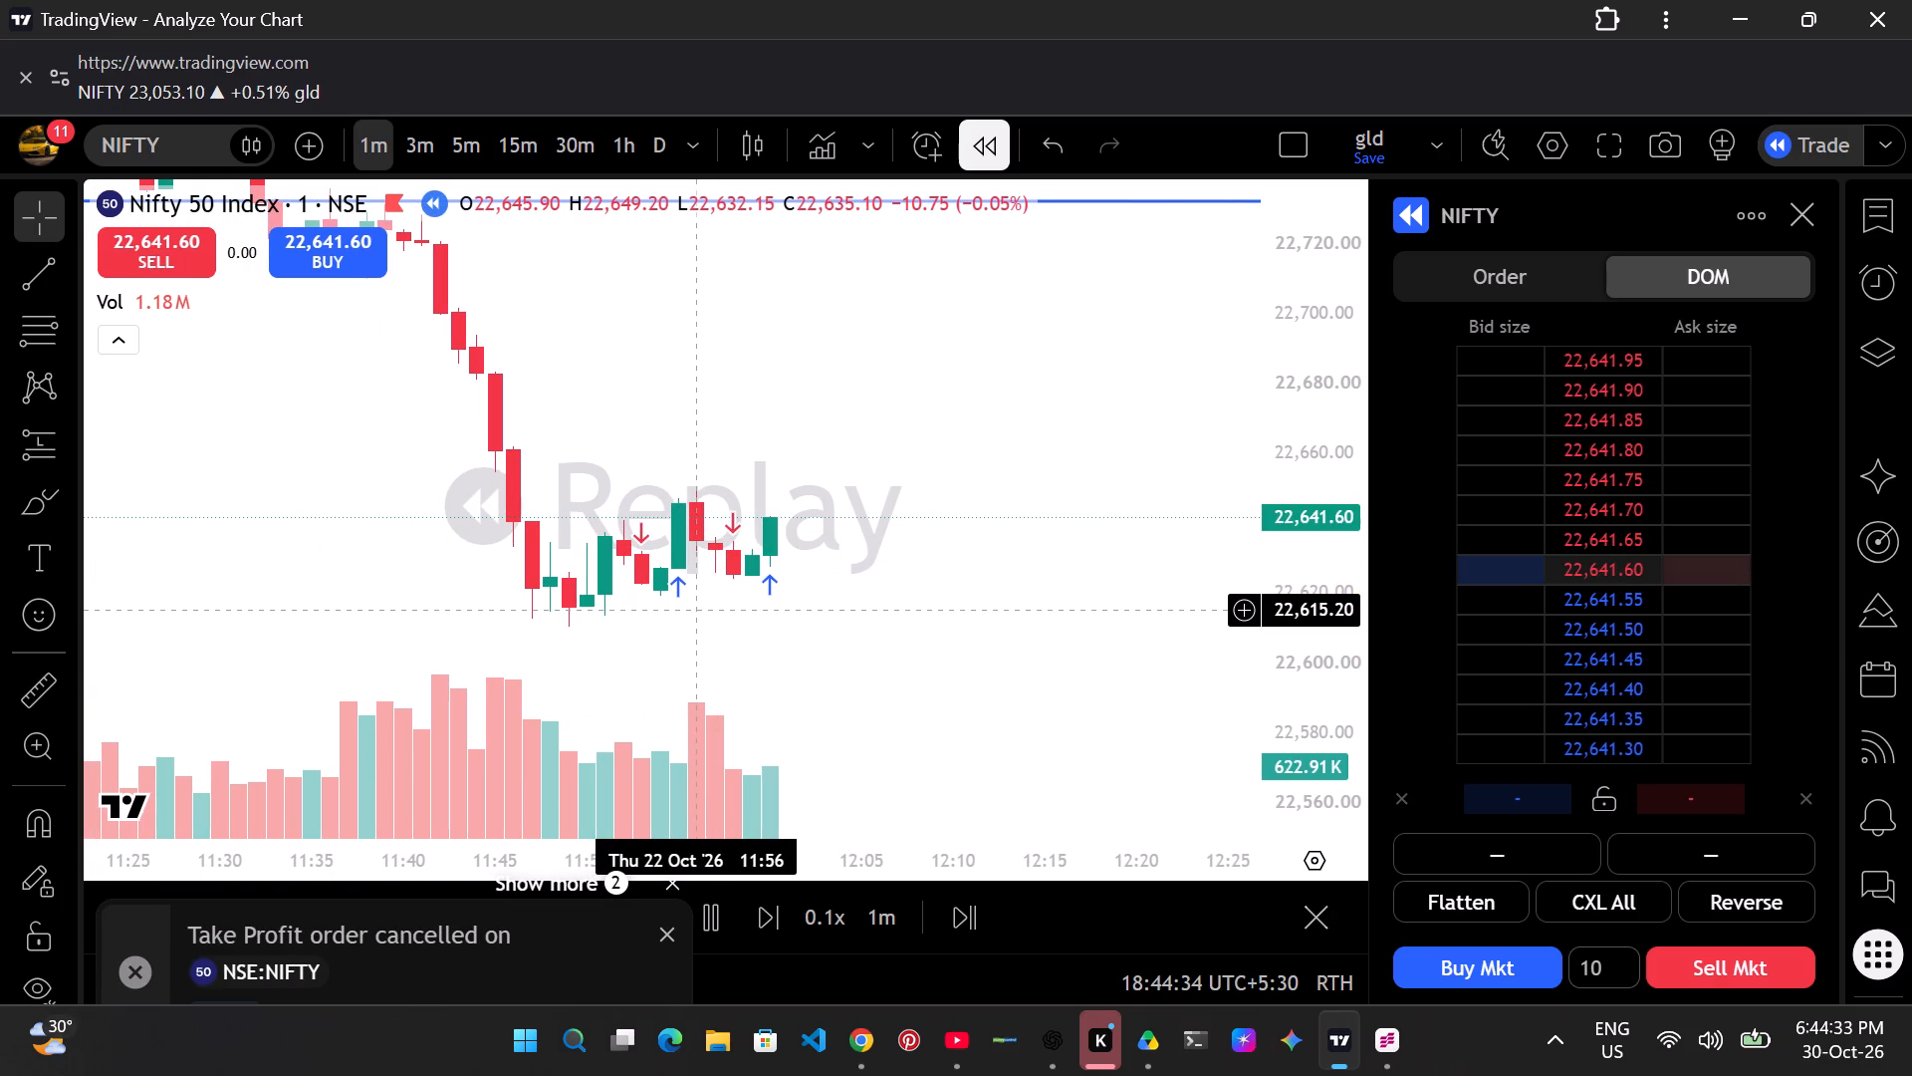
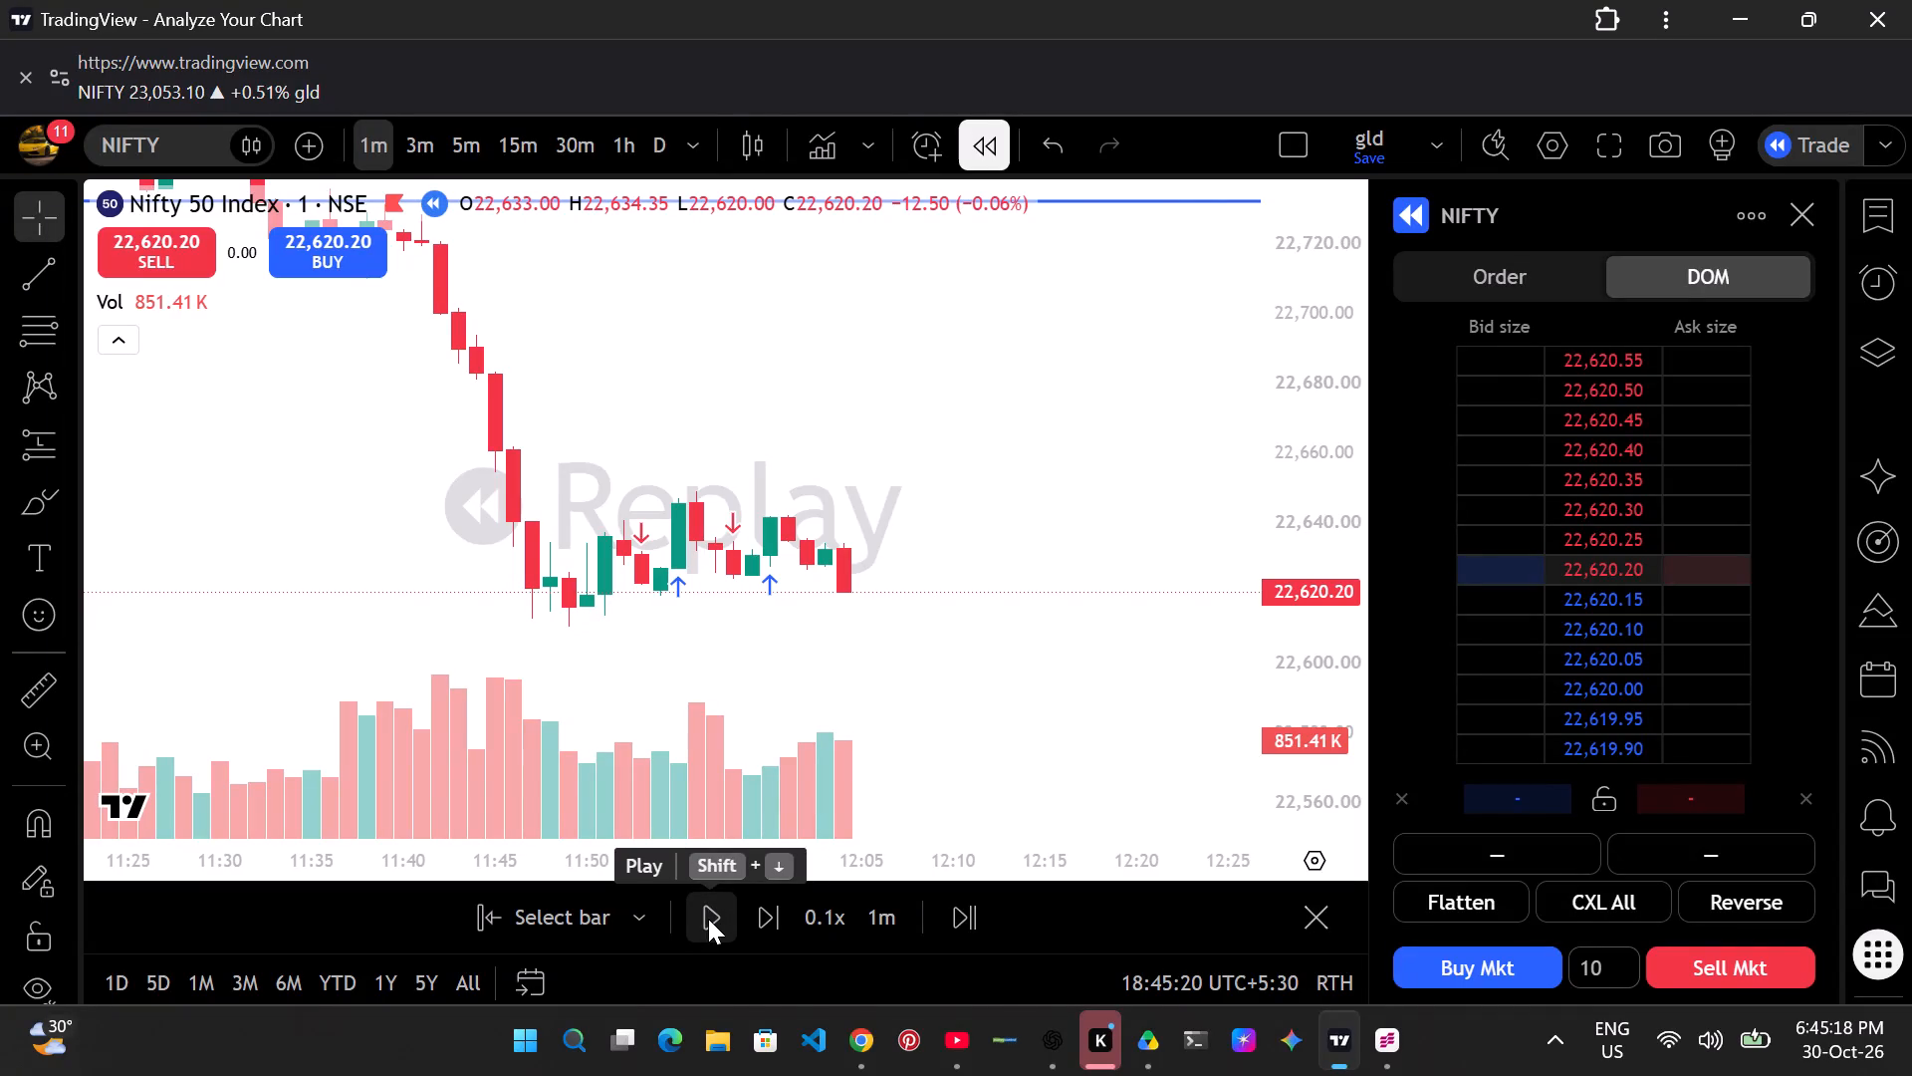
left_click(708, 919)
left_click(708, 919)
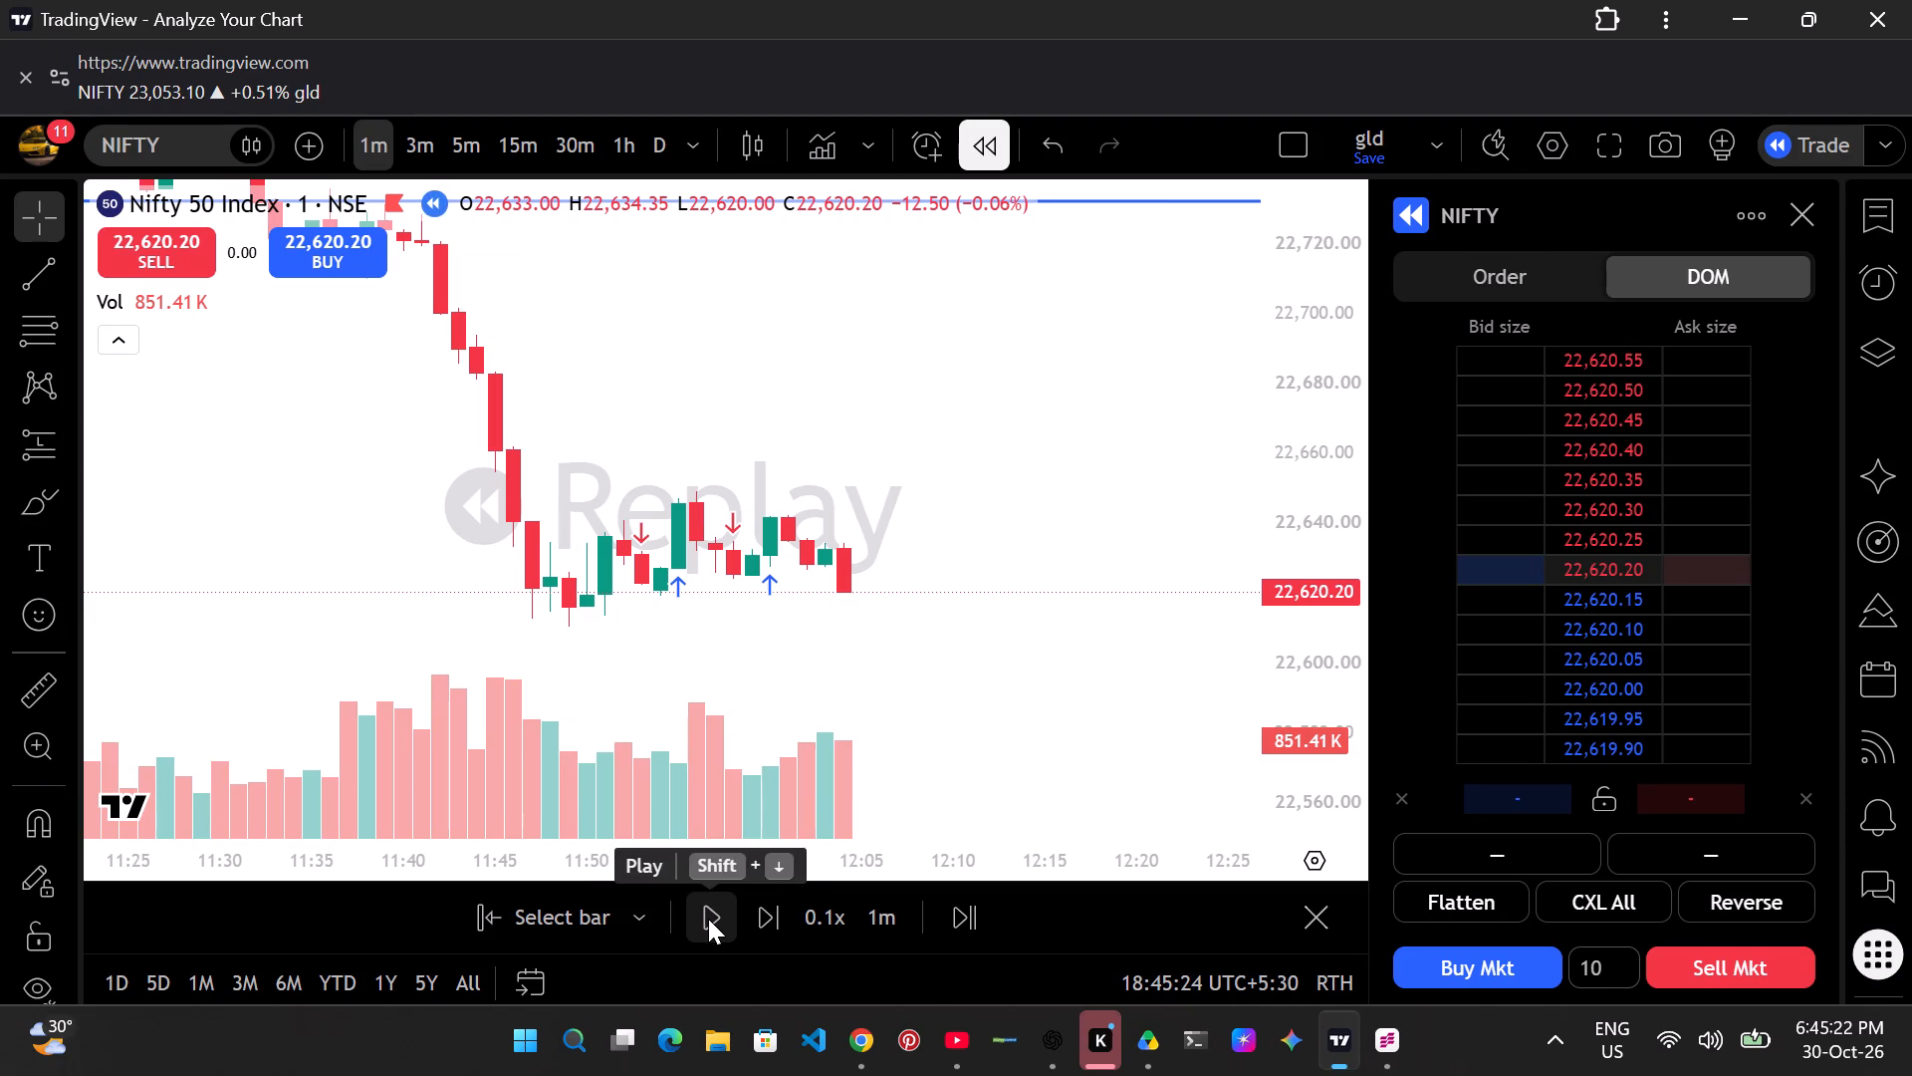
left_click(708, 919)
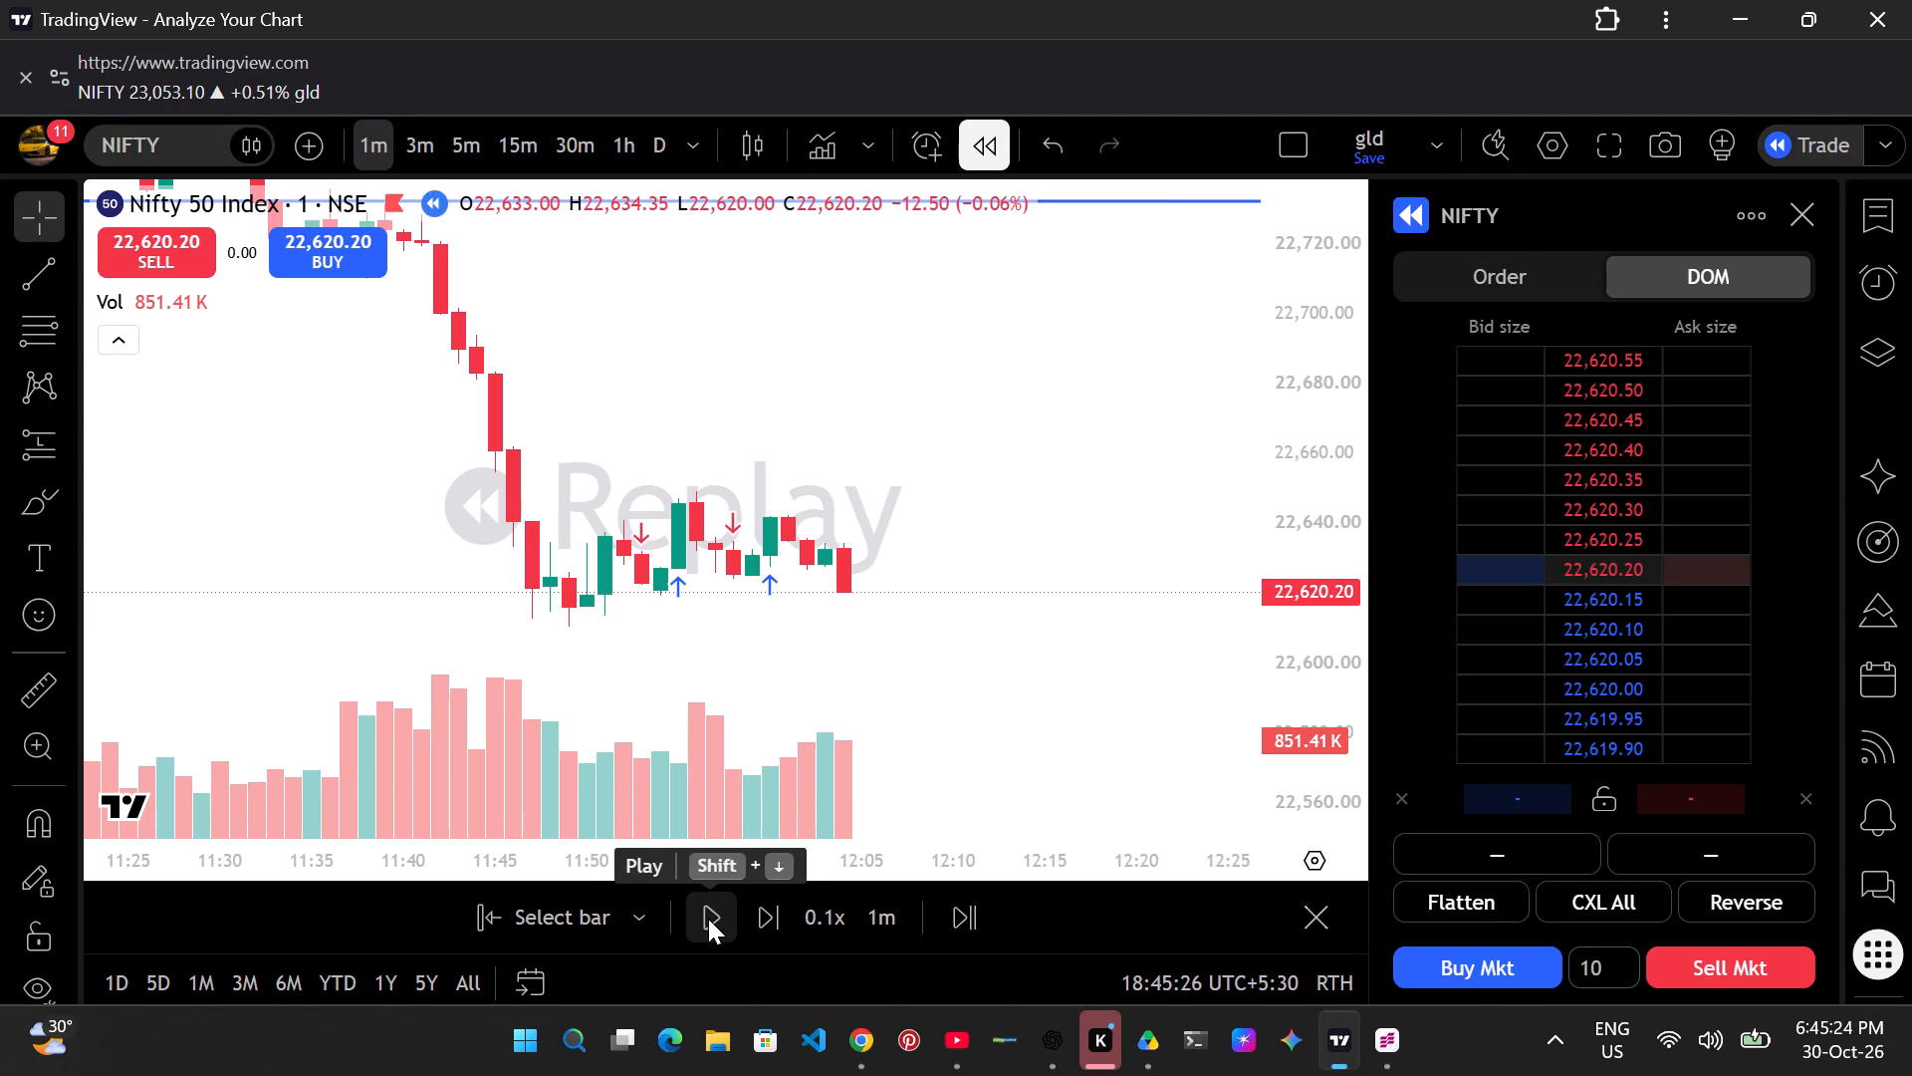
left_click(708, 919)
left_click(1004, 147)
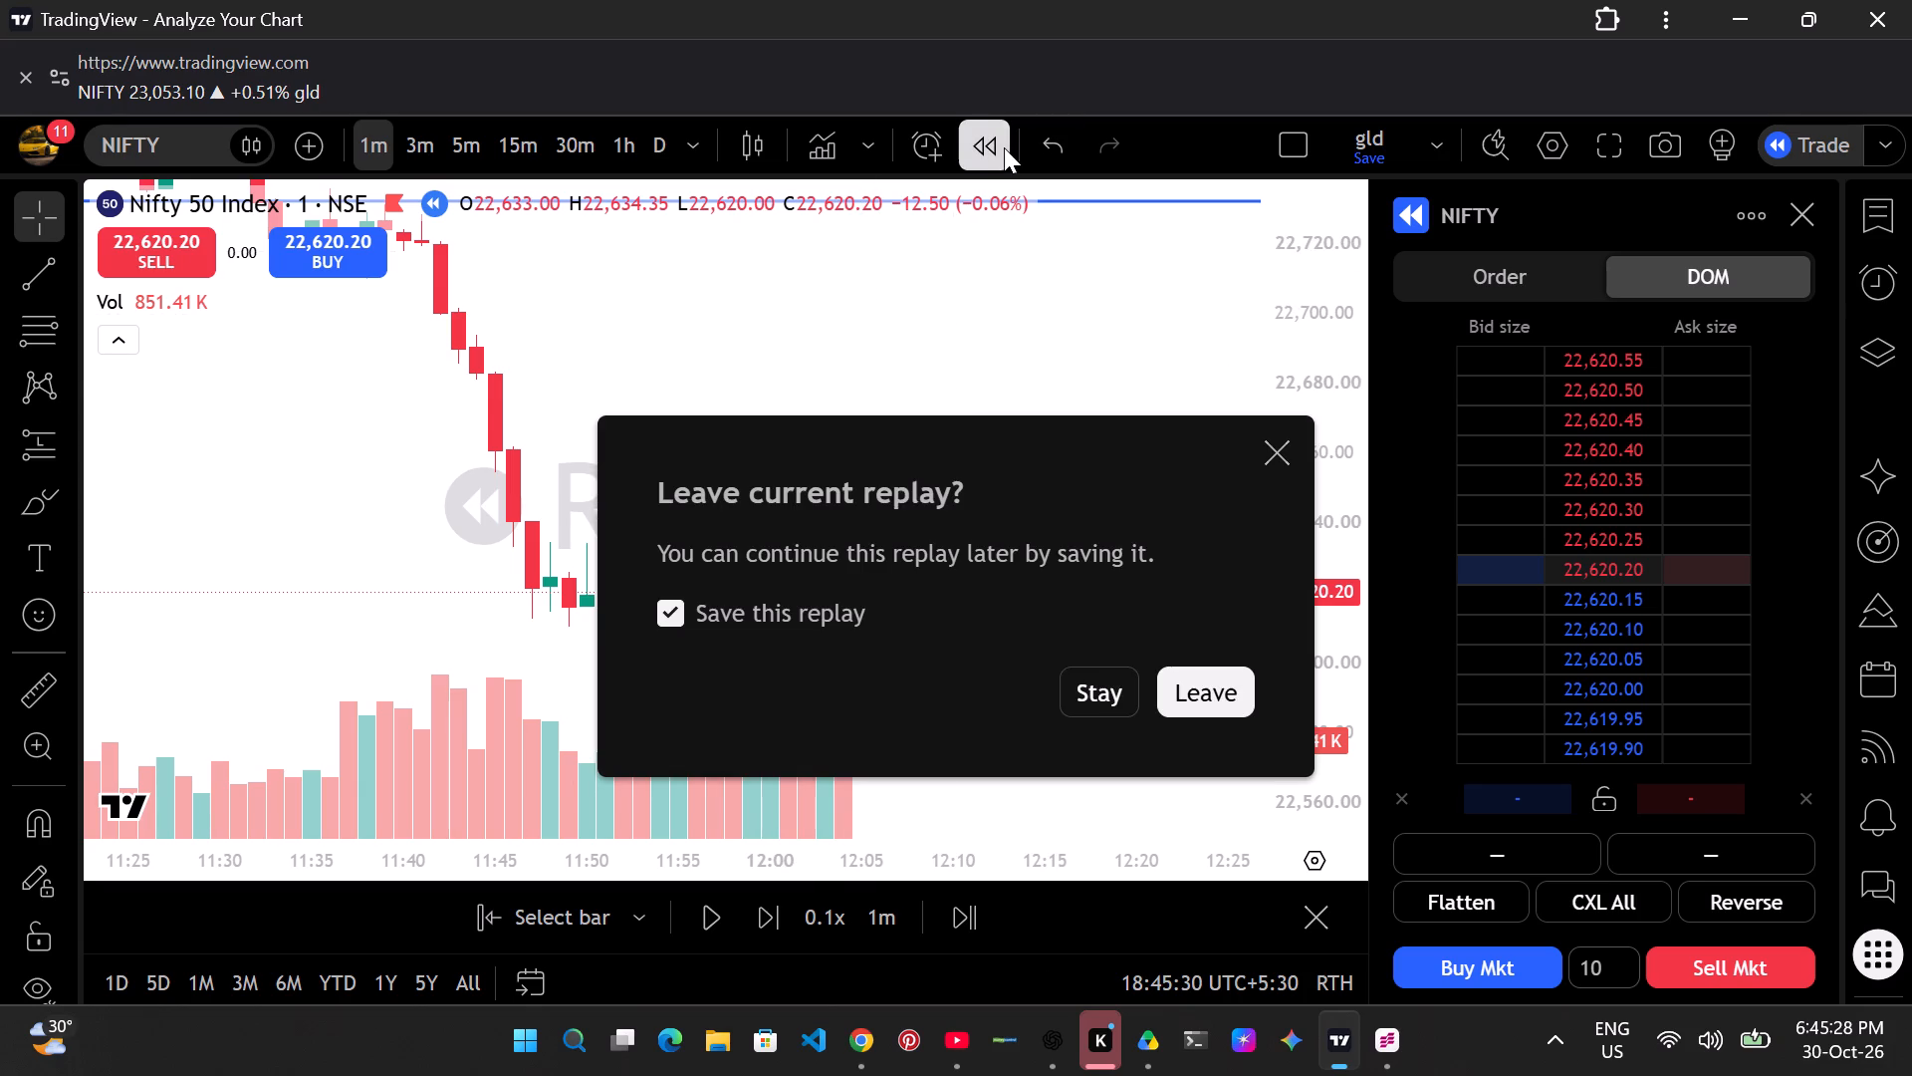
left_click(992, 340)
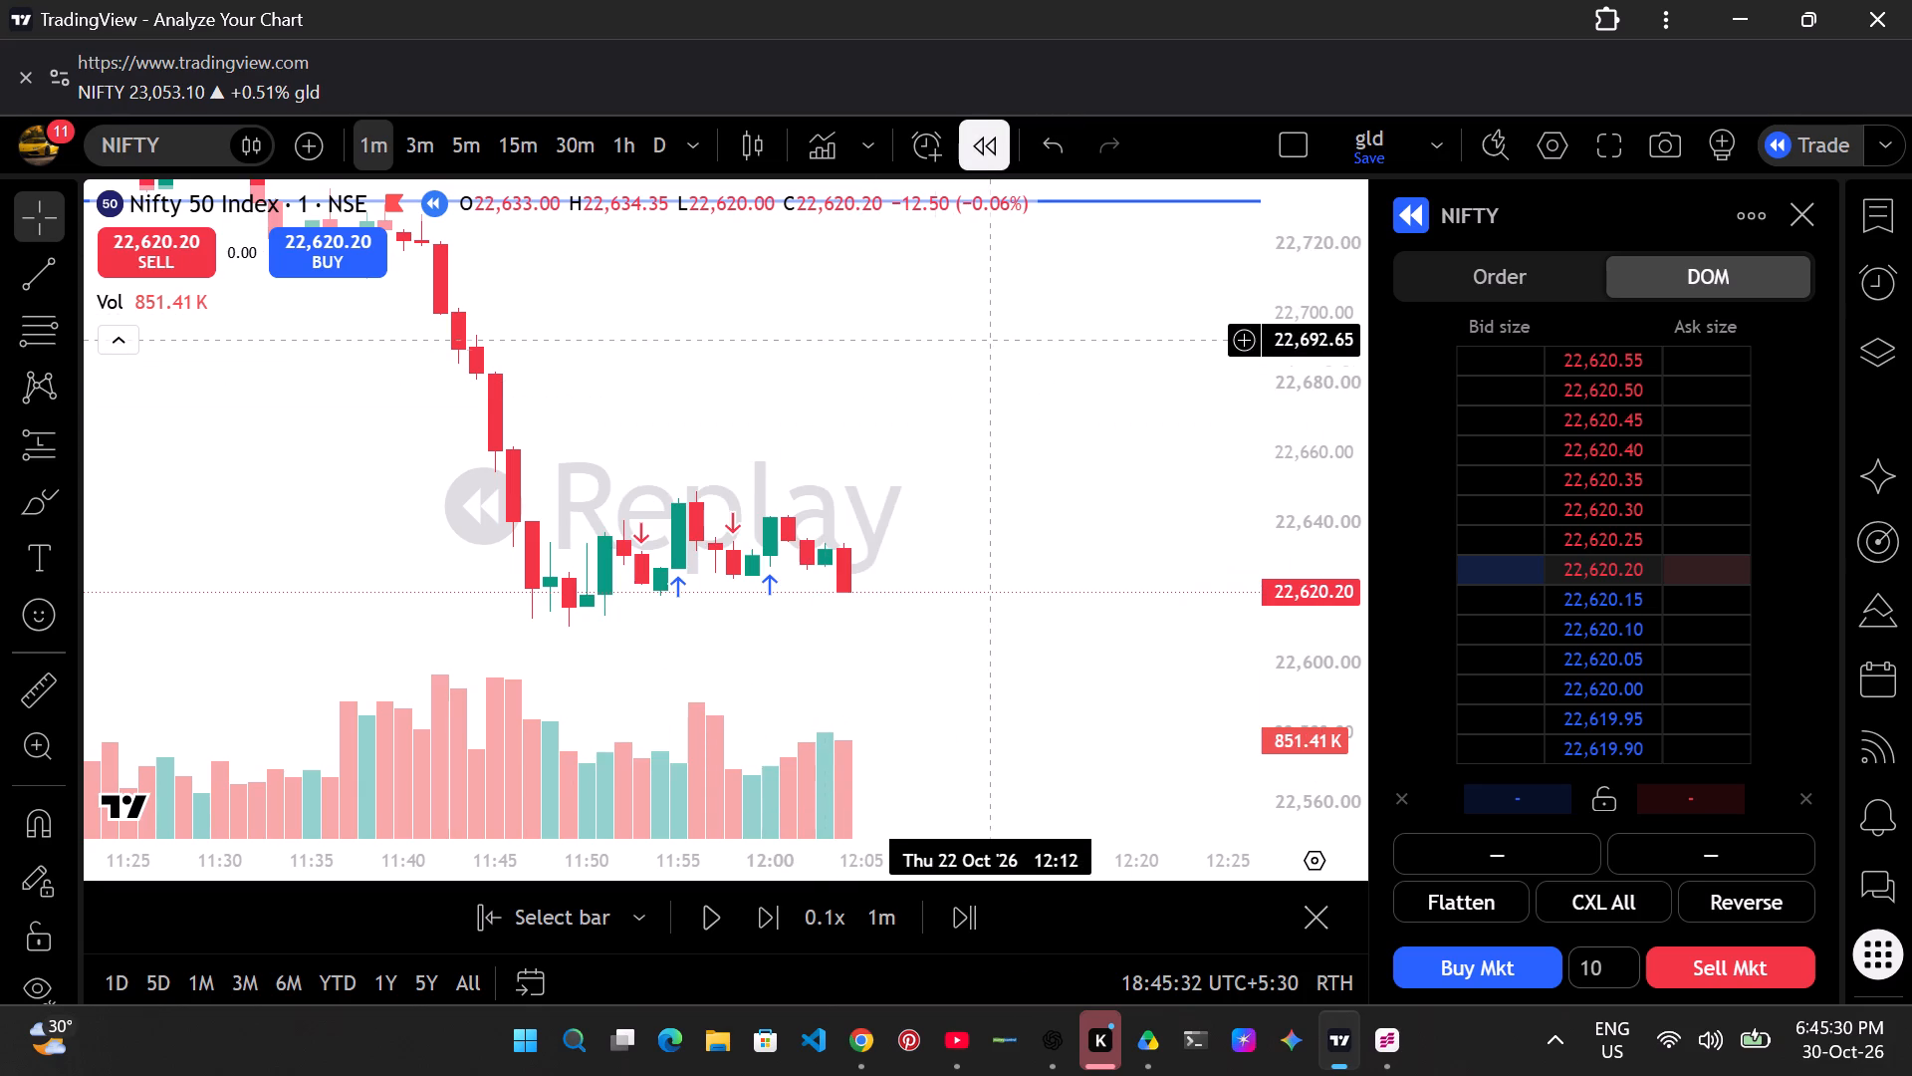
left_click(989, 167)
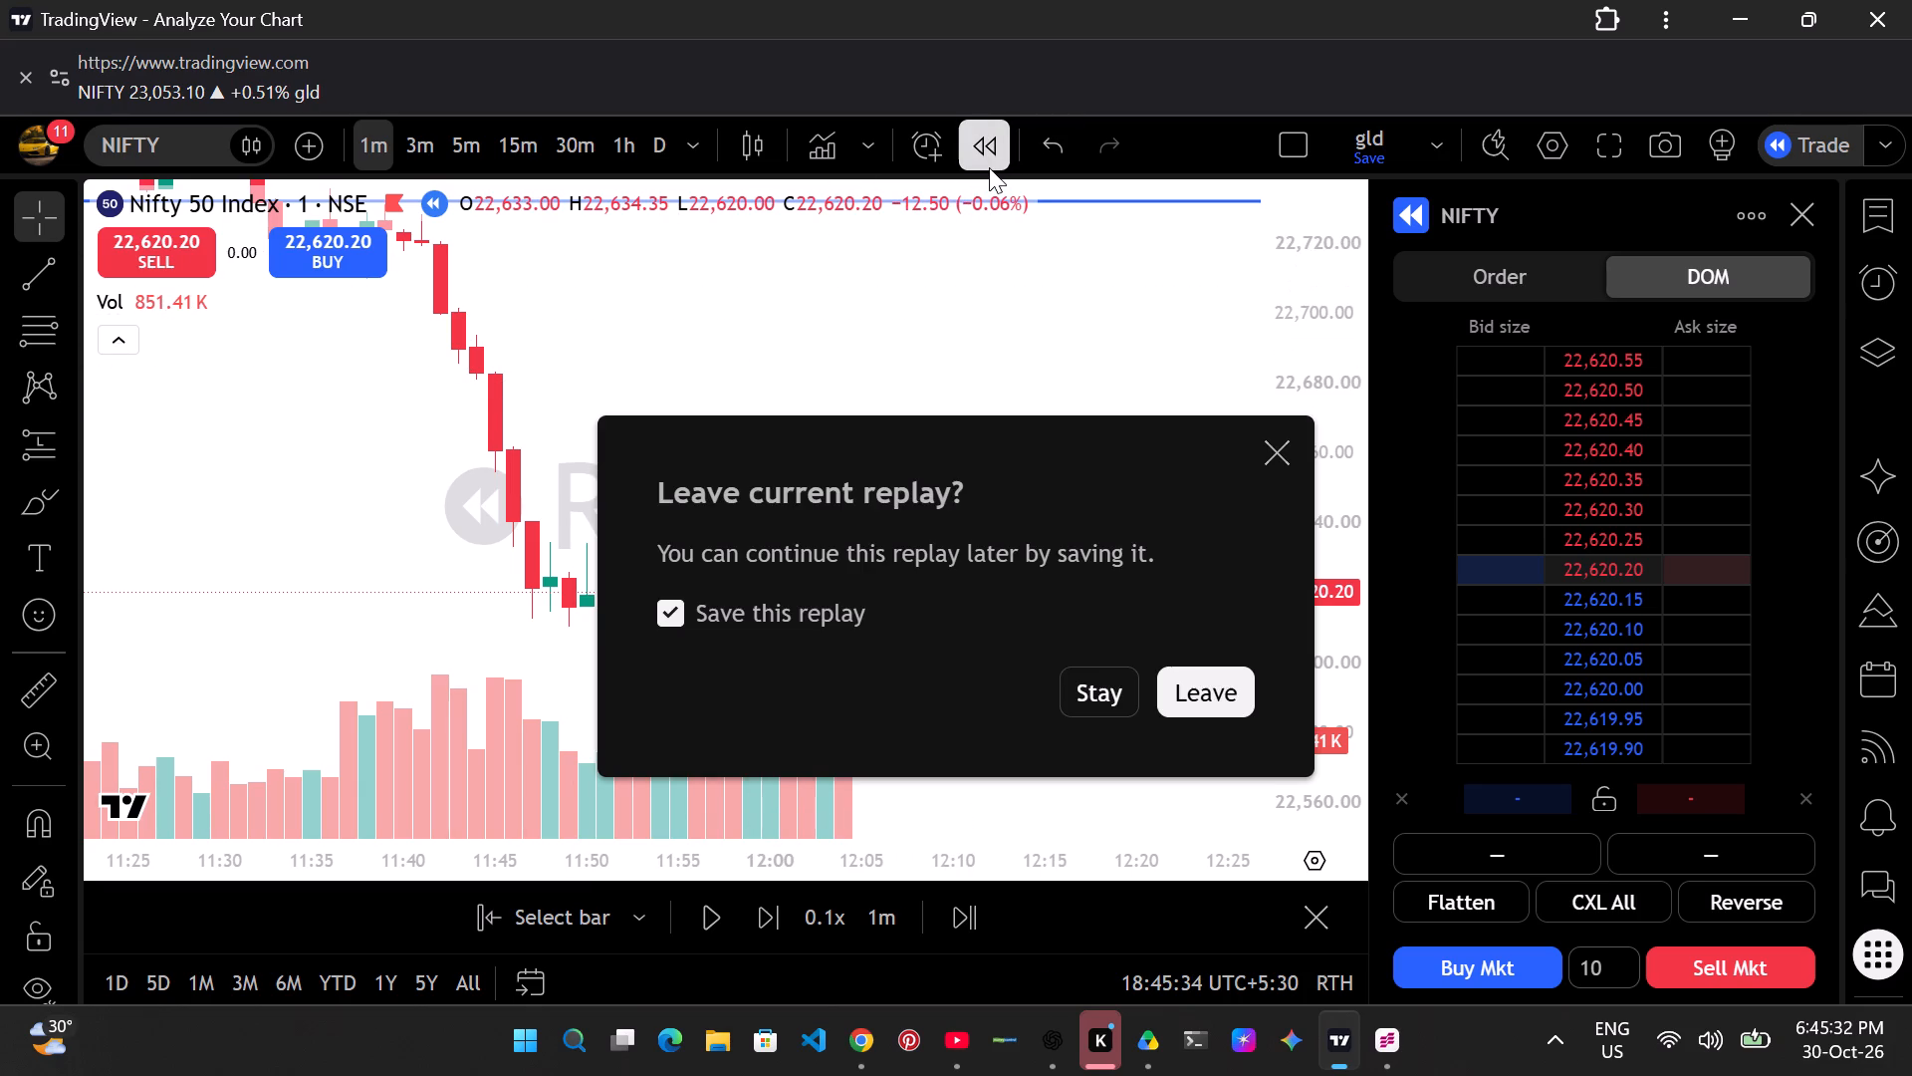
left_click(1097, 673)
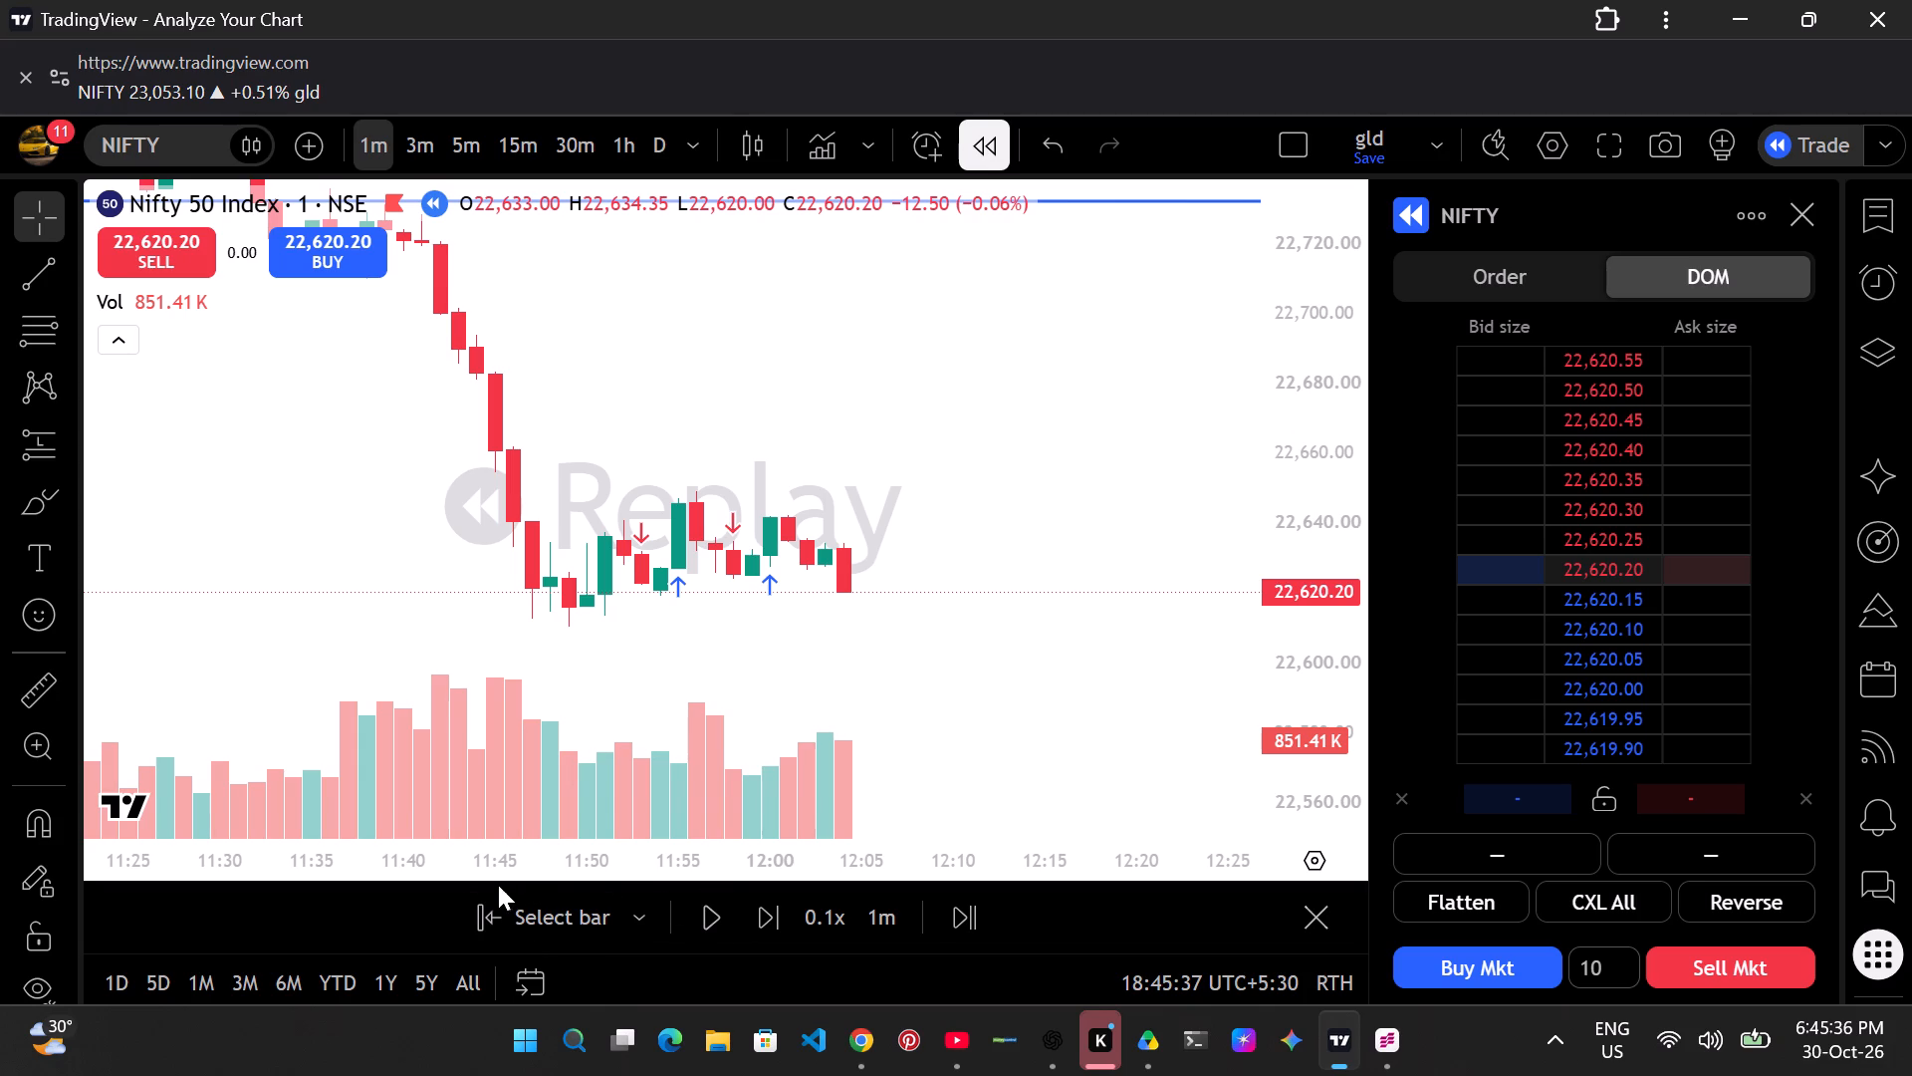
Restart the replay from the 11:29 bar on Thu 22 Oct '26 and start playback.
left_click(485, 917)
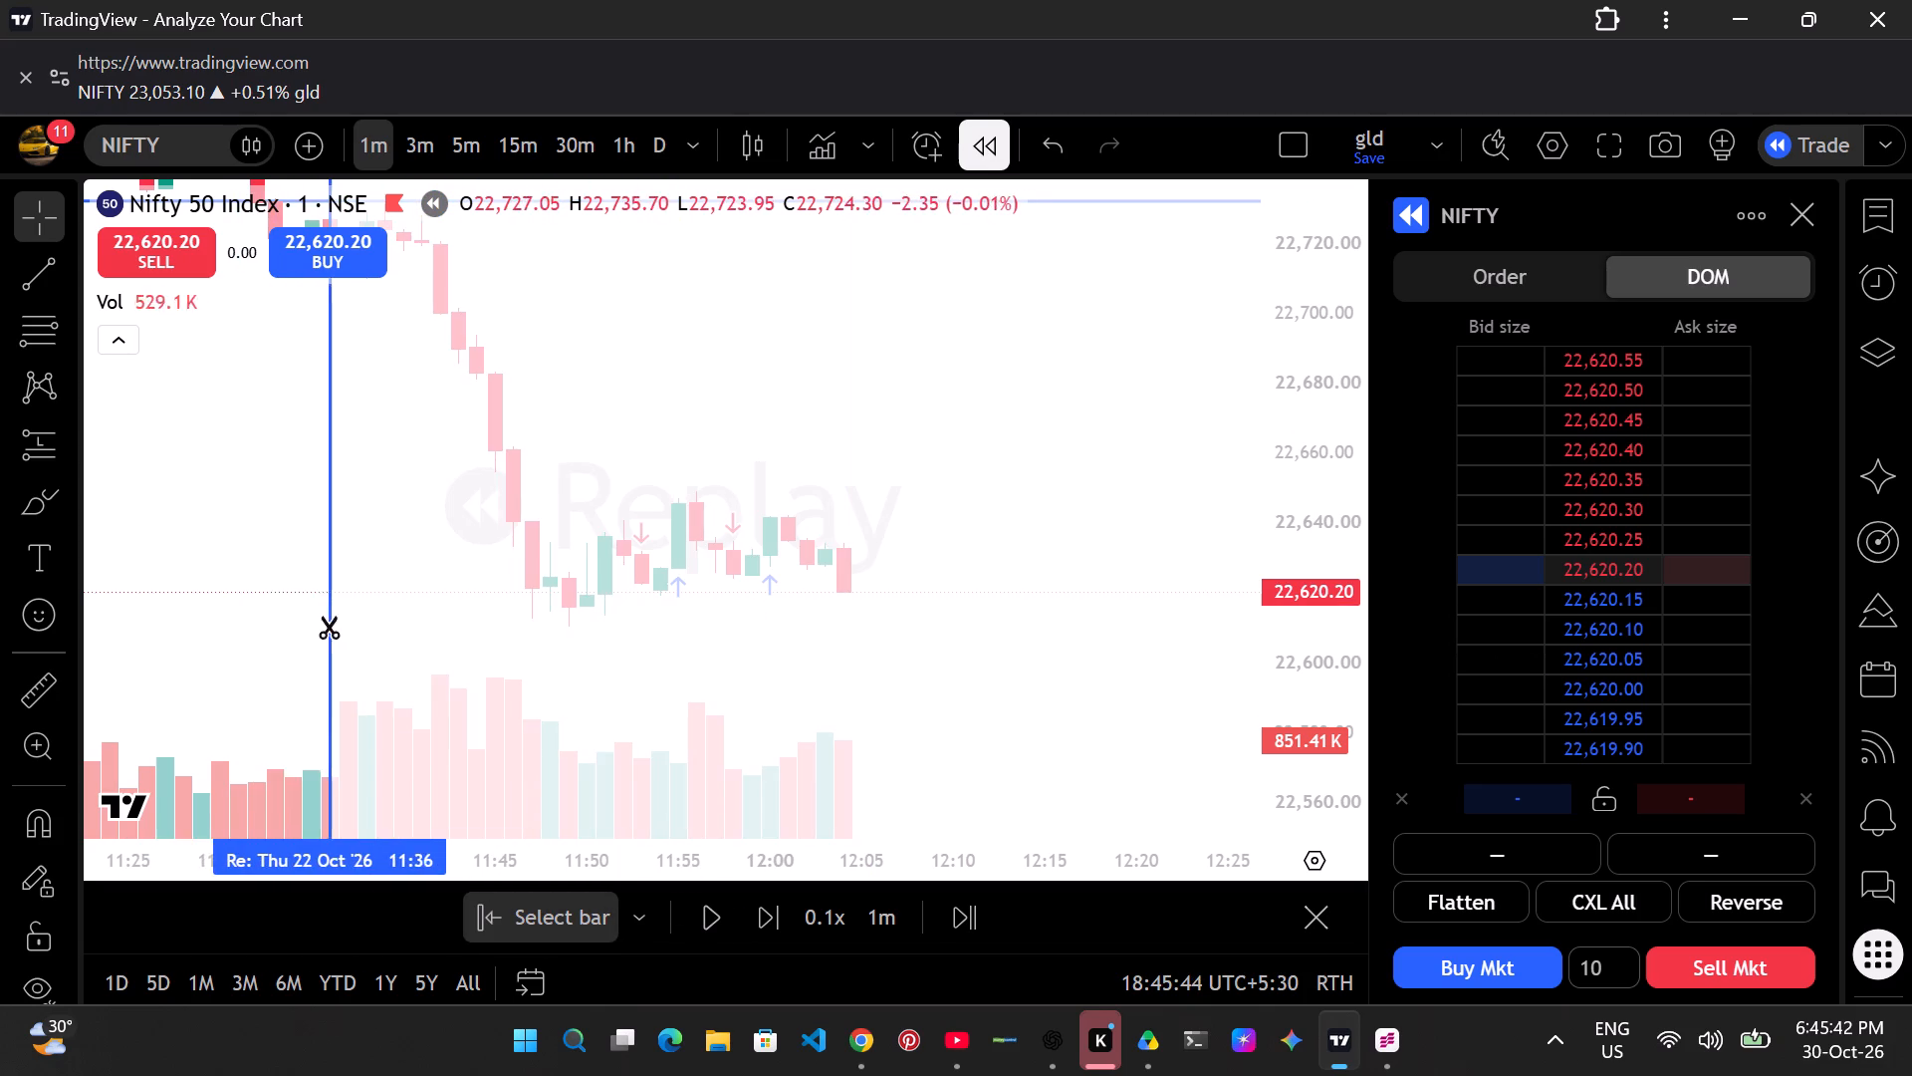
left_click(207, 628)
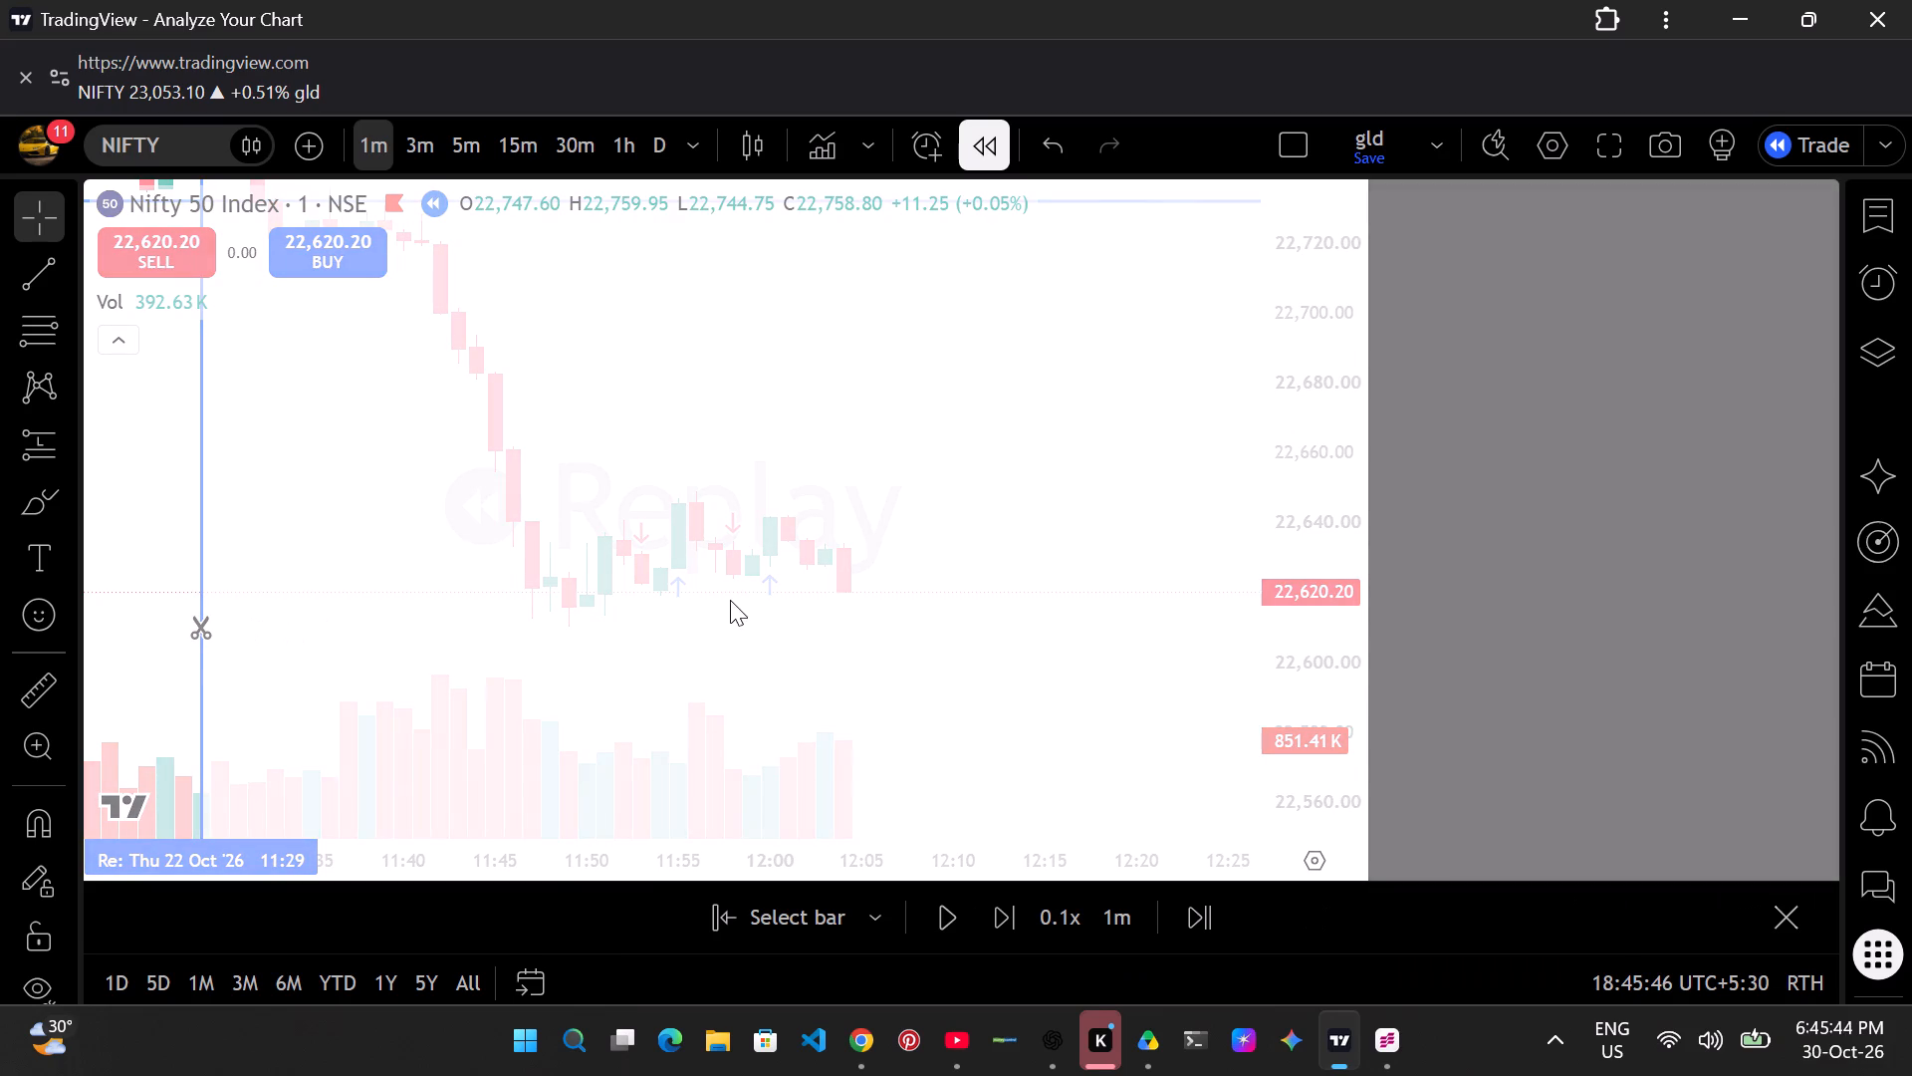
scroll(1072, 498, "left", 1)
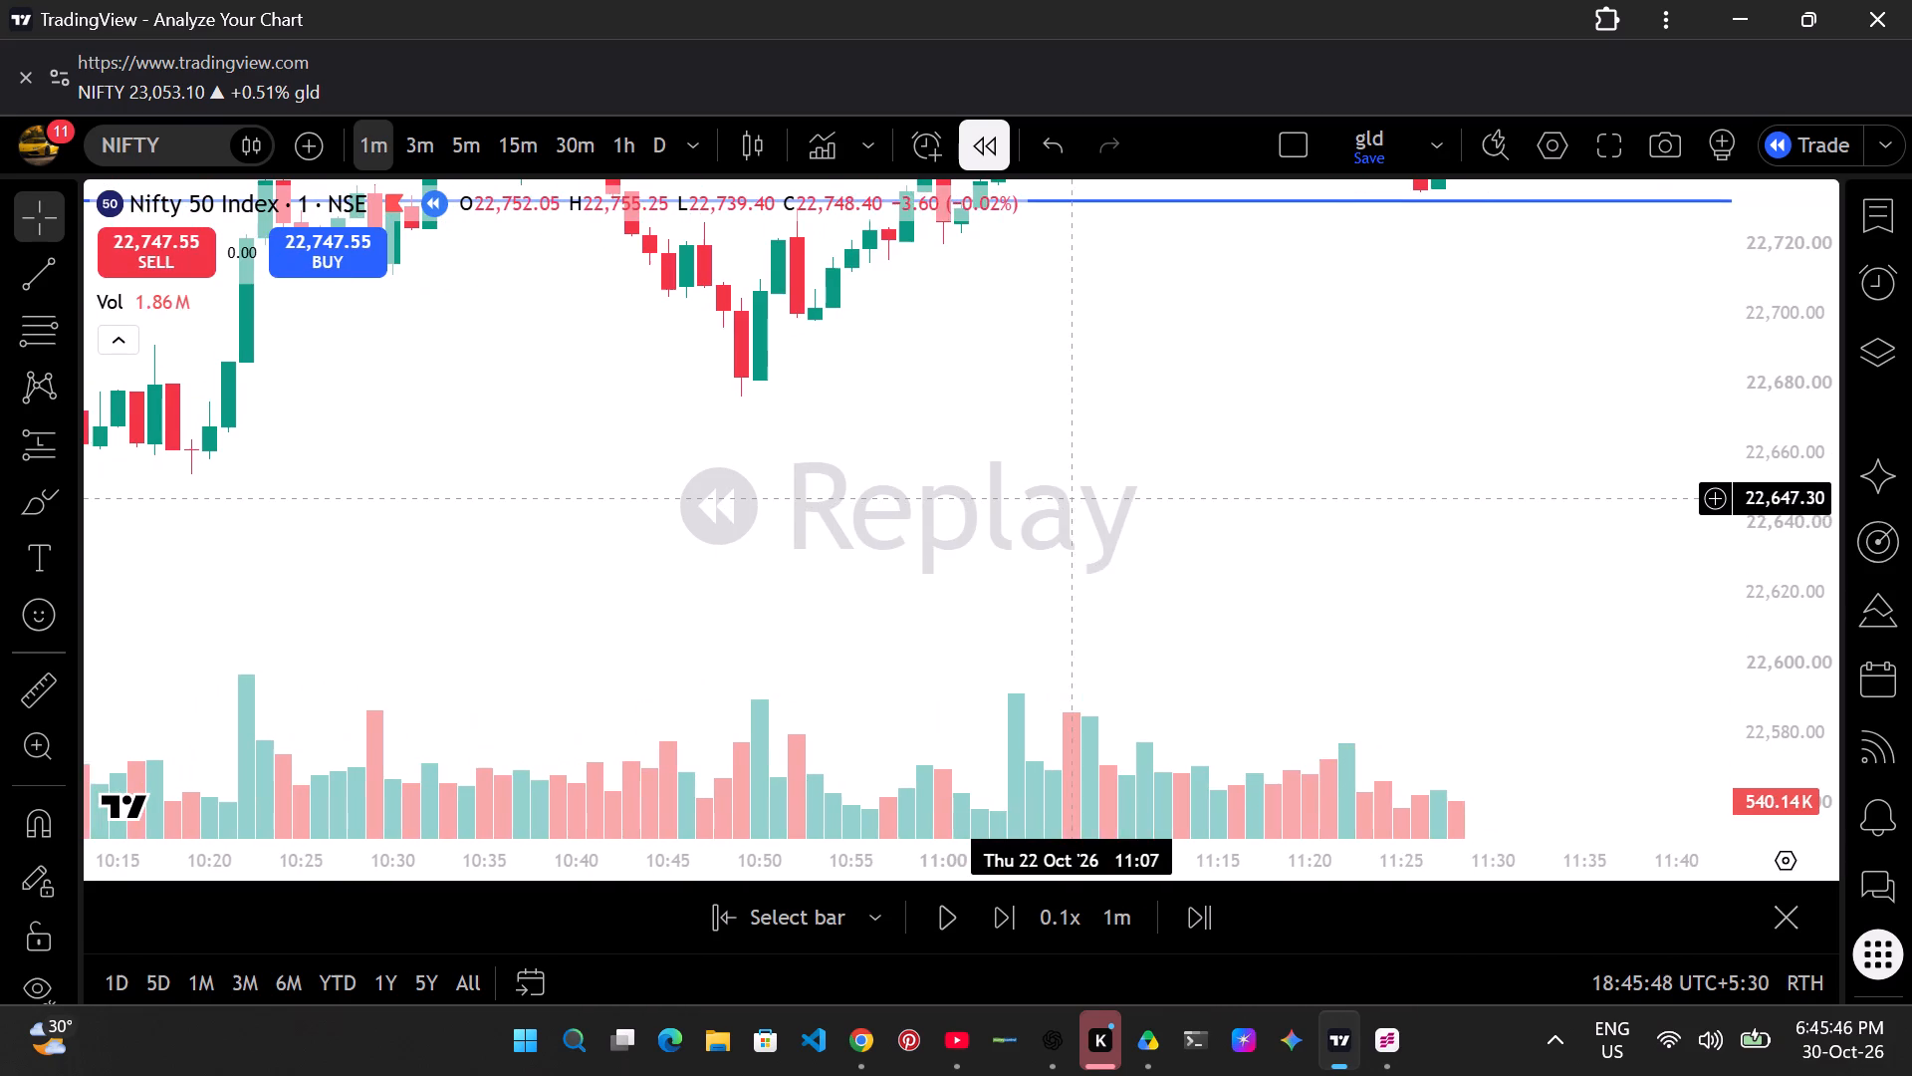
scroll(1774, 445, "up", 3)
scroll(1774, 445, "down", 6)
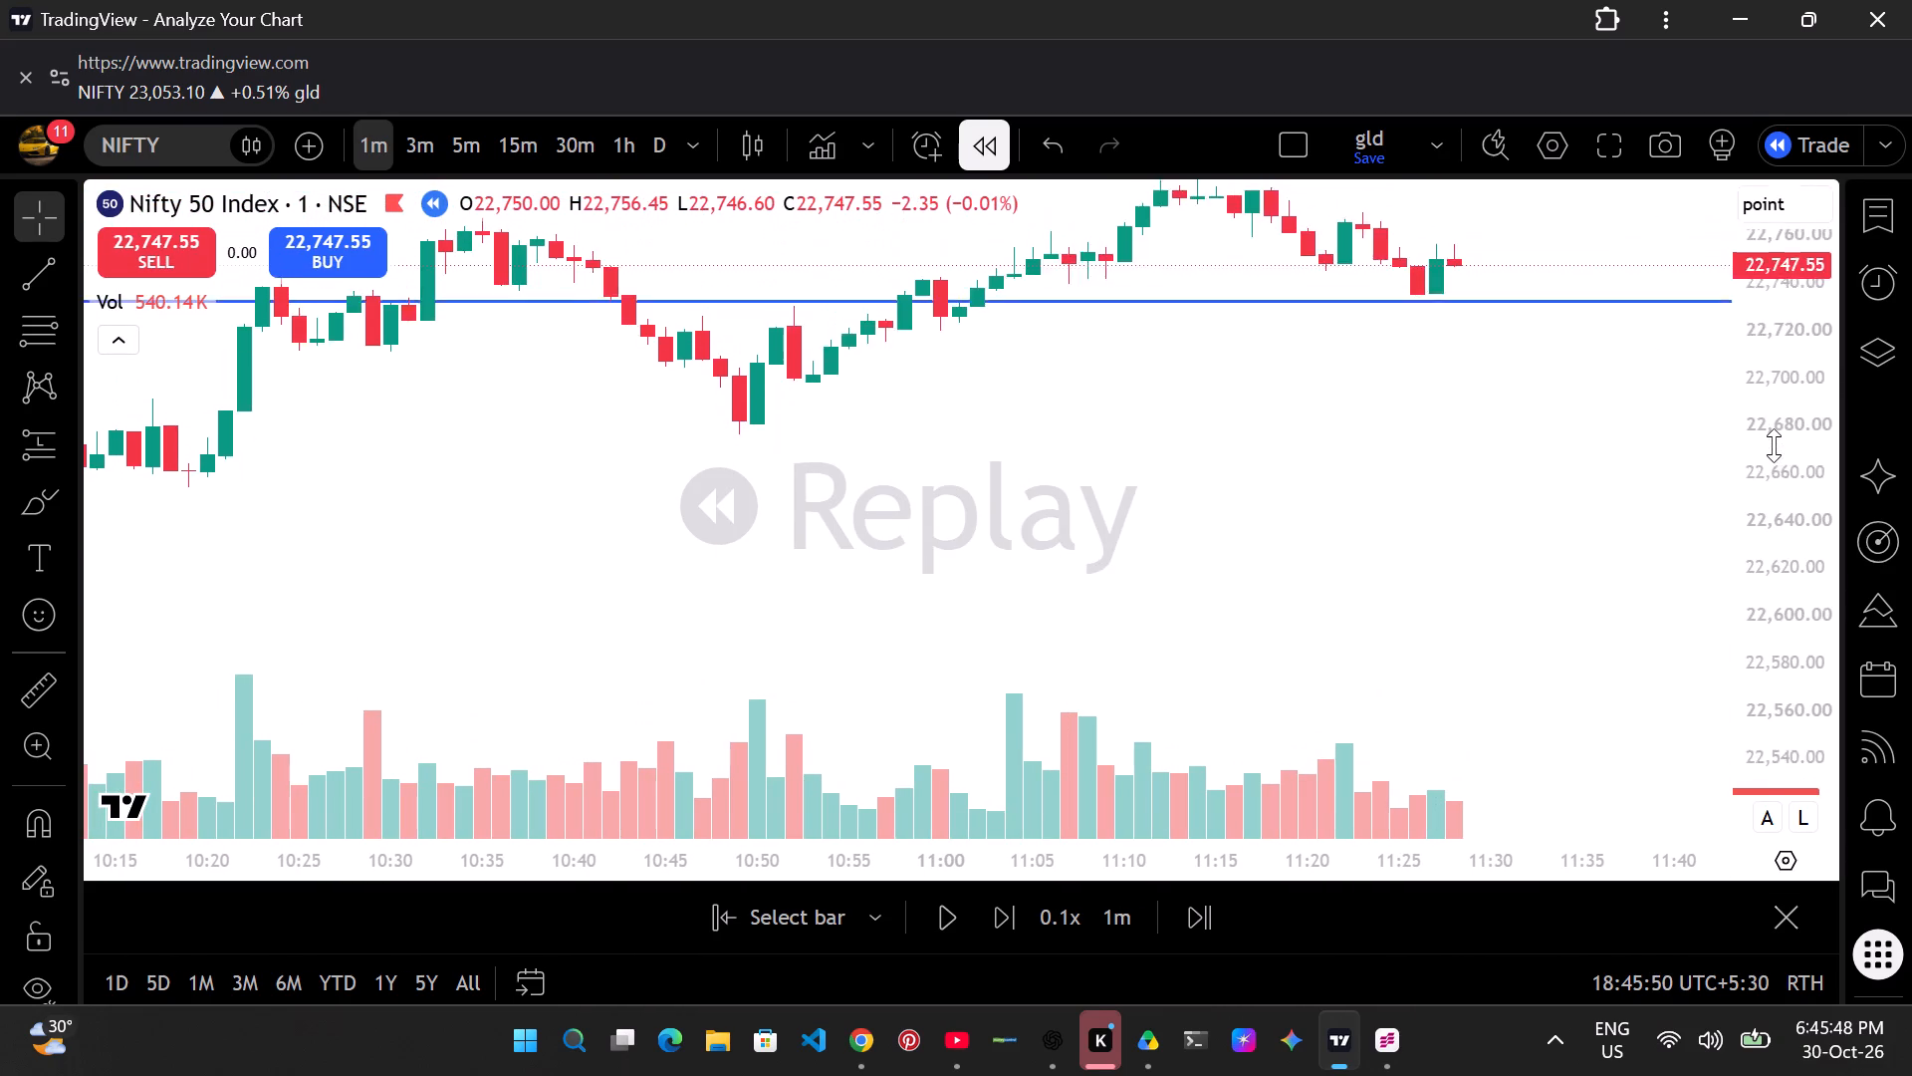
scroll(1774, 445, "down", 2)
scroll(1331, 514, "up", 3)
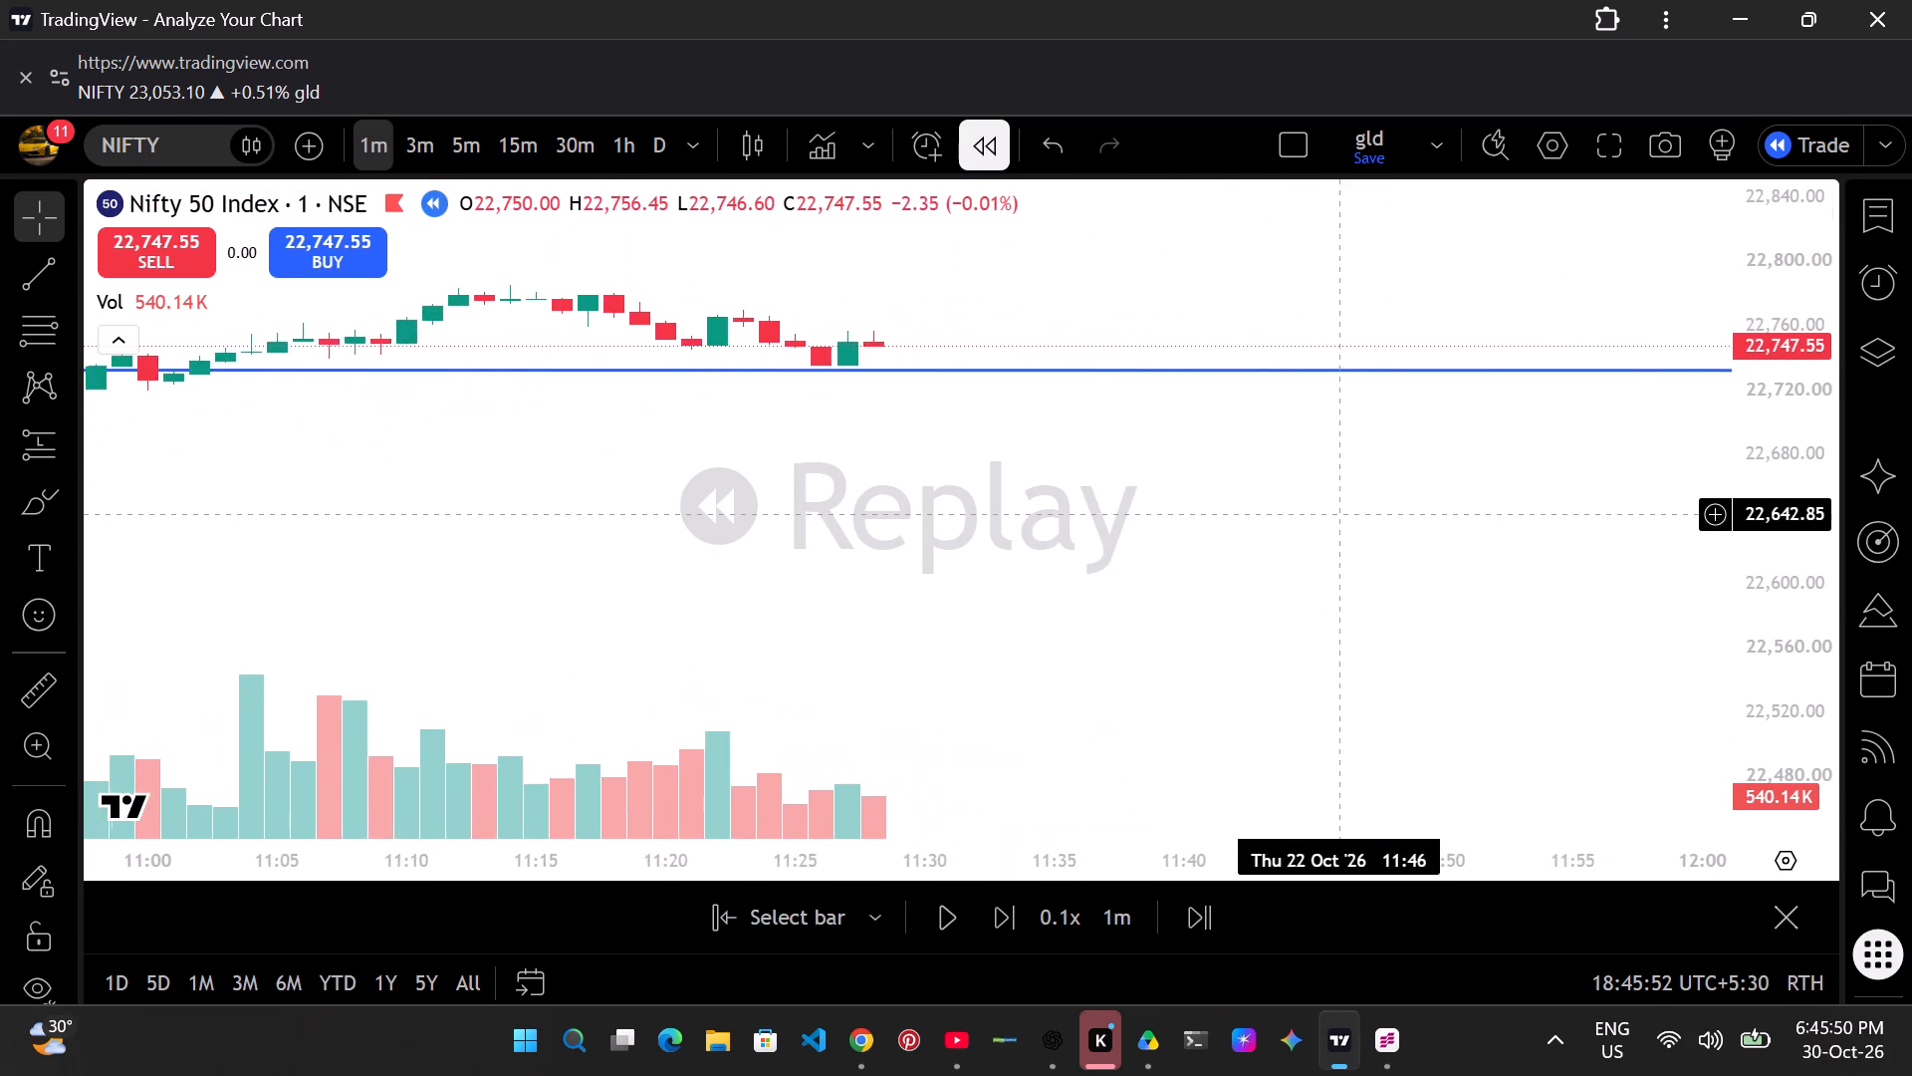
scroll(1331, 514, "down", 7)
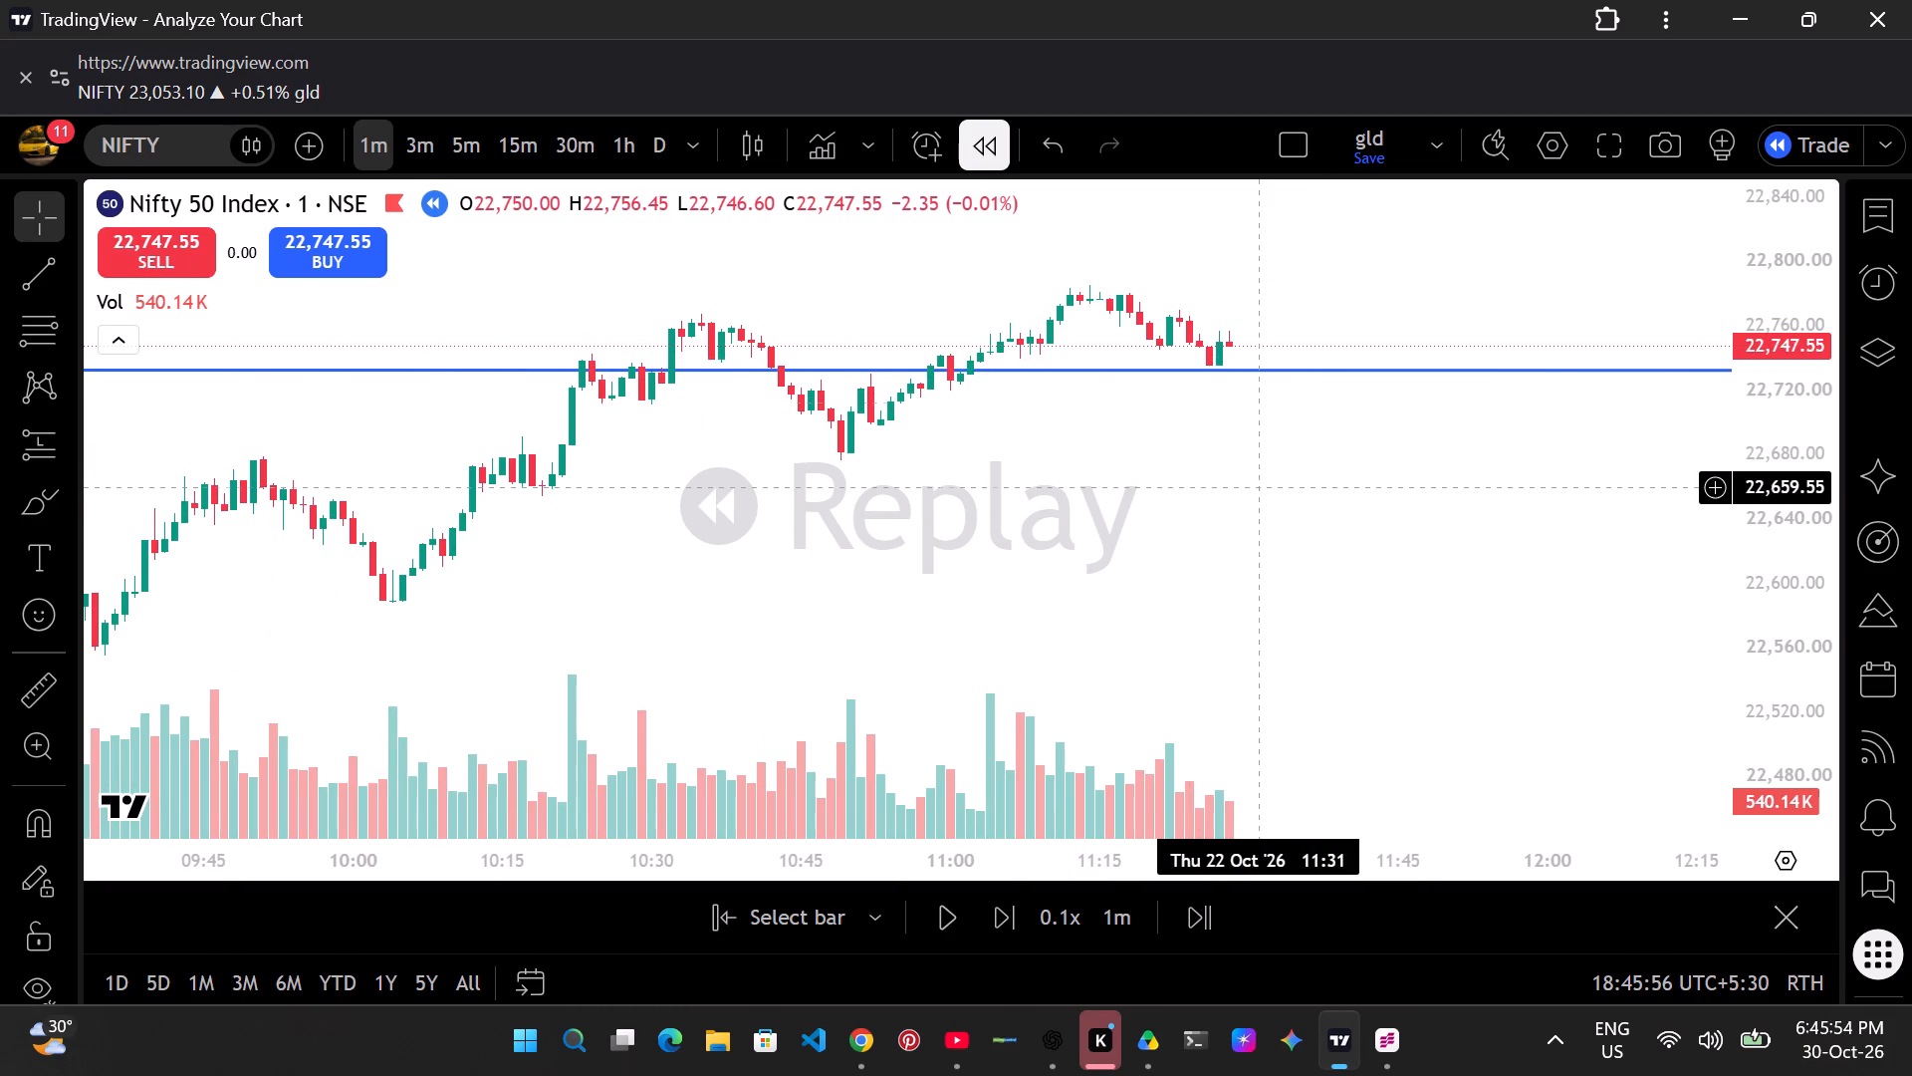
scroll(1263, 491, "up", 1)
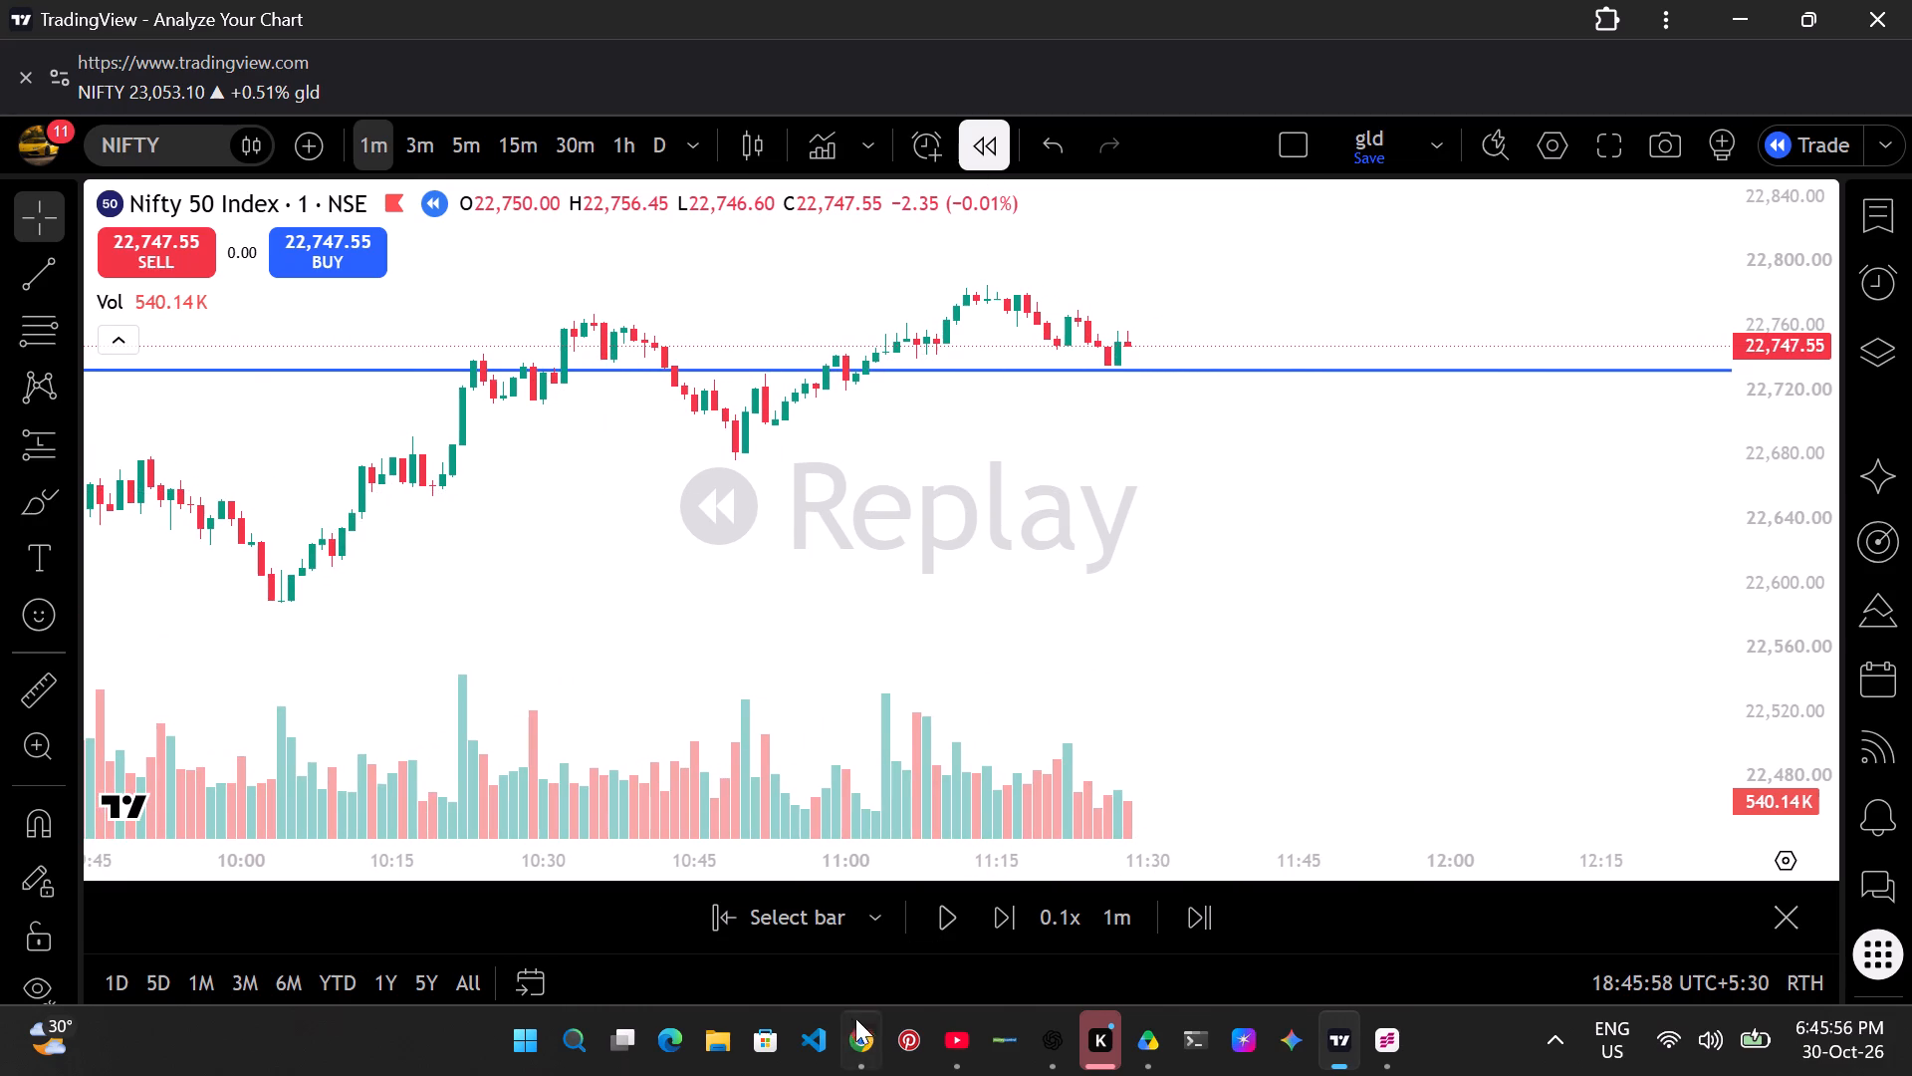
left_click(942, 939)
Examine the candles around the blue horizontal level up to about 11:32 as the replay plays.
scroll(1065, 642, "left", 1)
scroll(1065, 642, "down", 1)
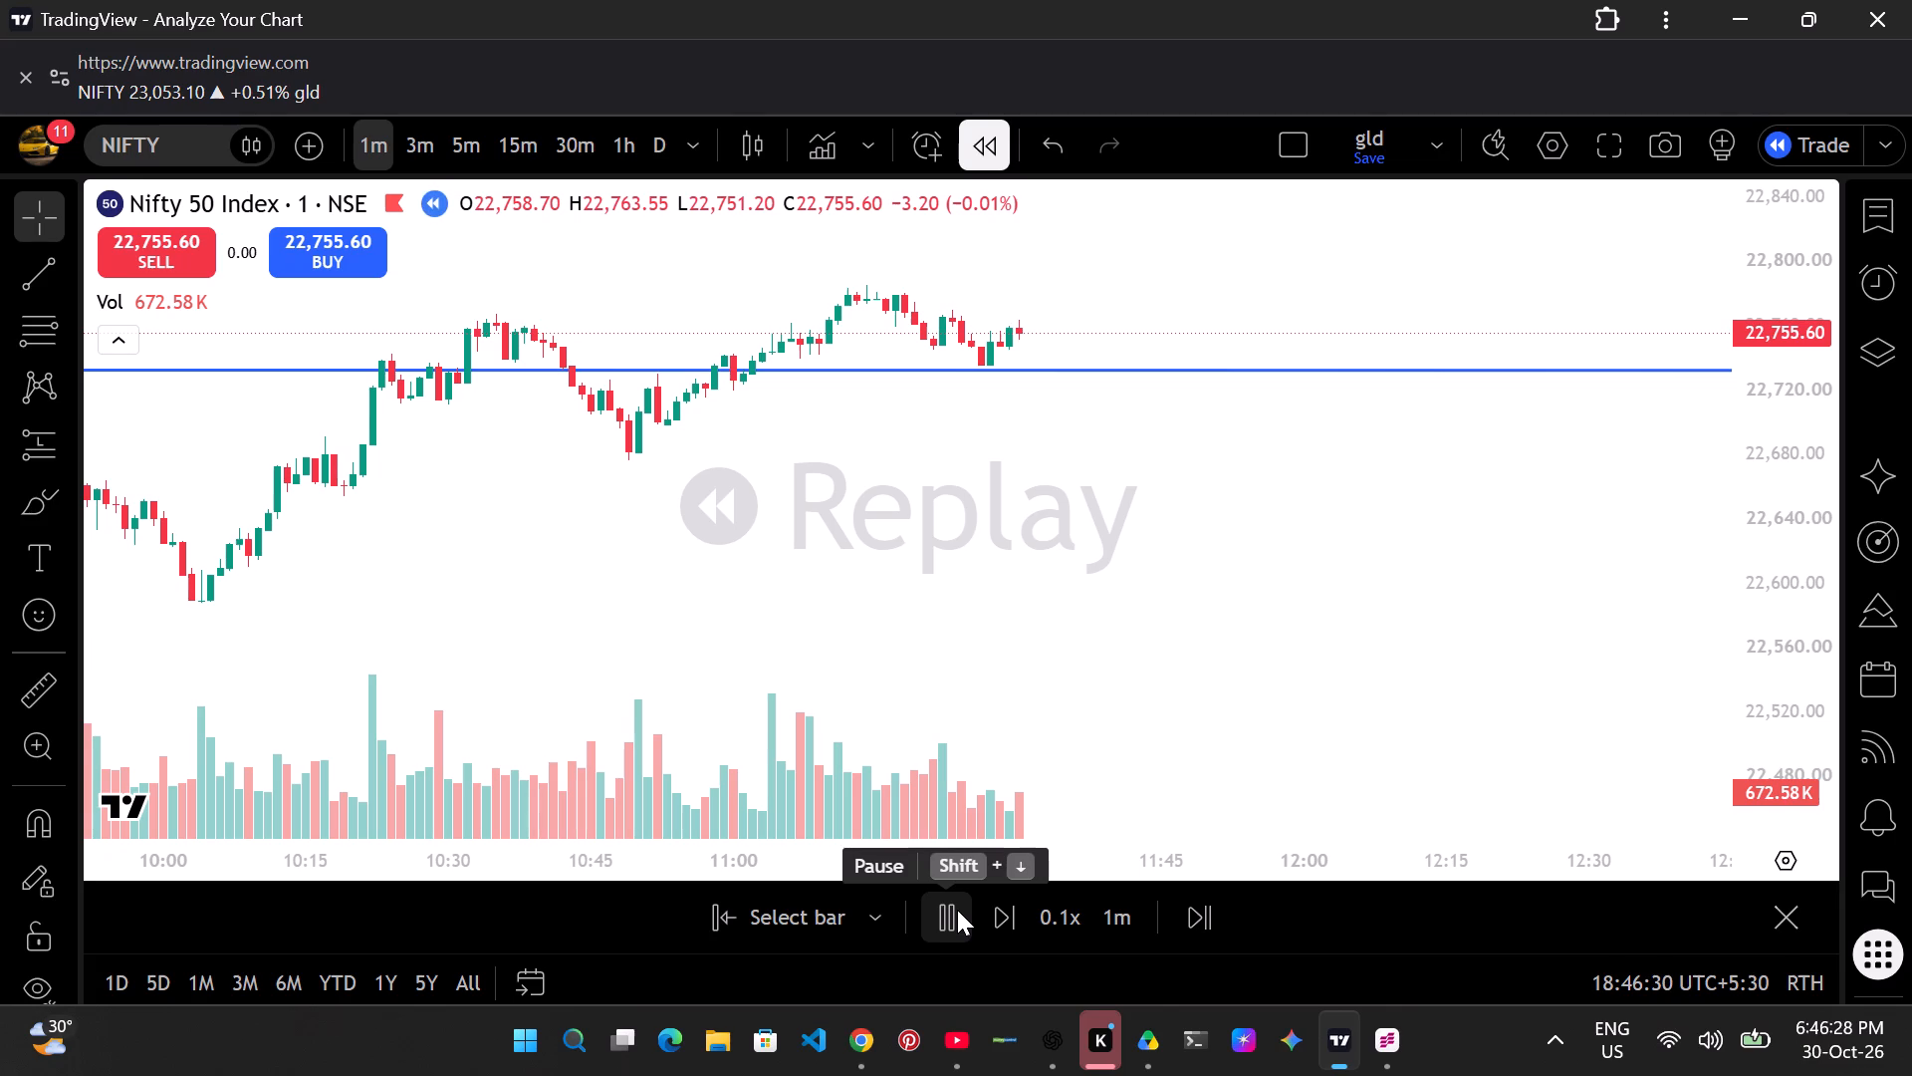
scroll(984, 601, "up", 1)
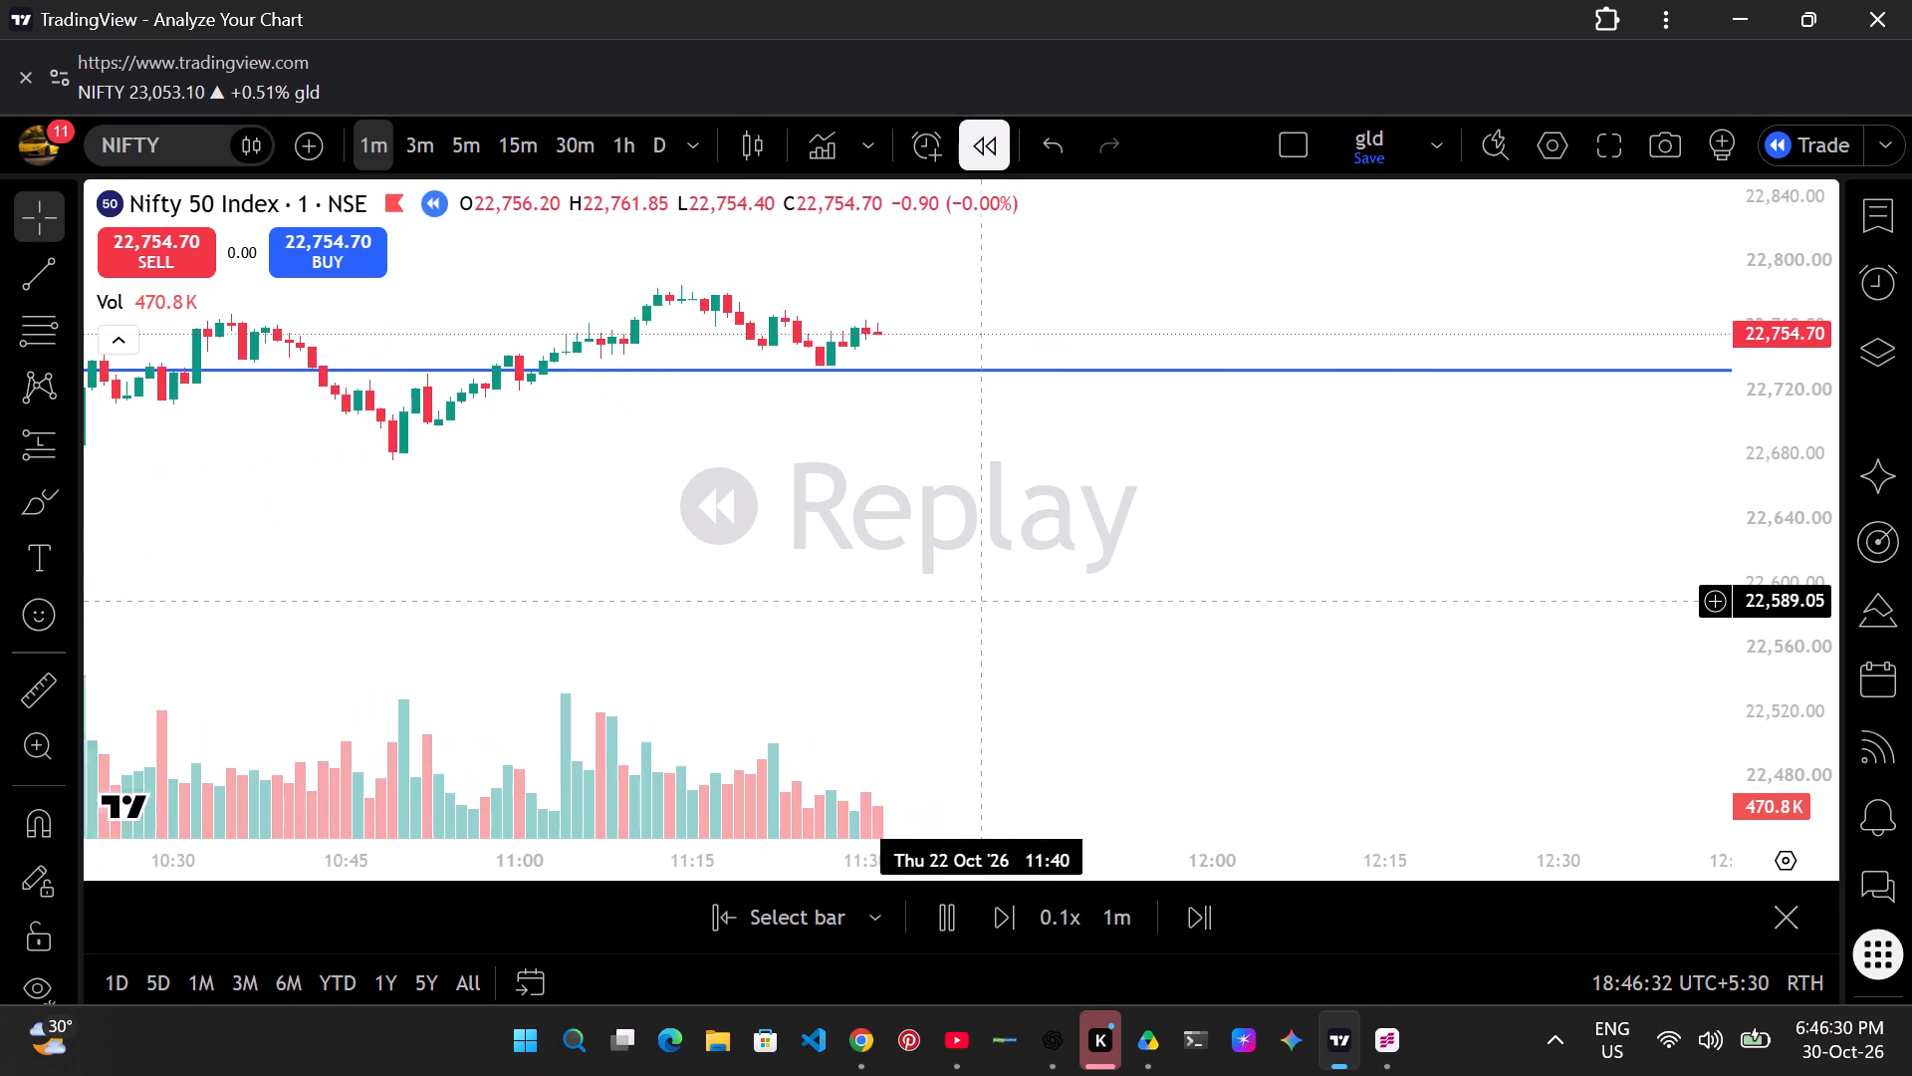
scroll(984, 601, "up", 1)
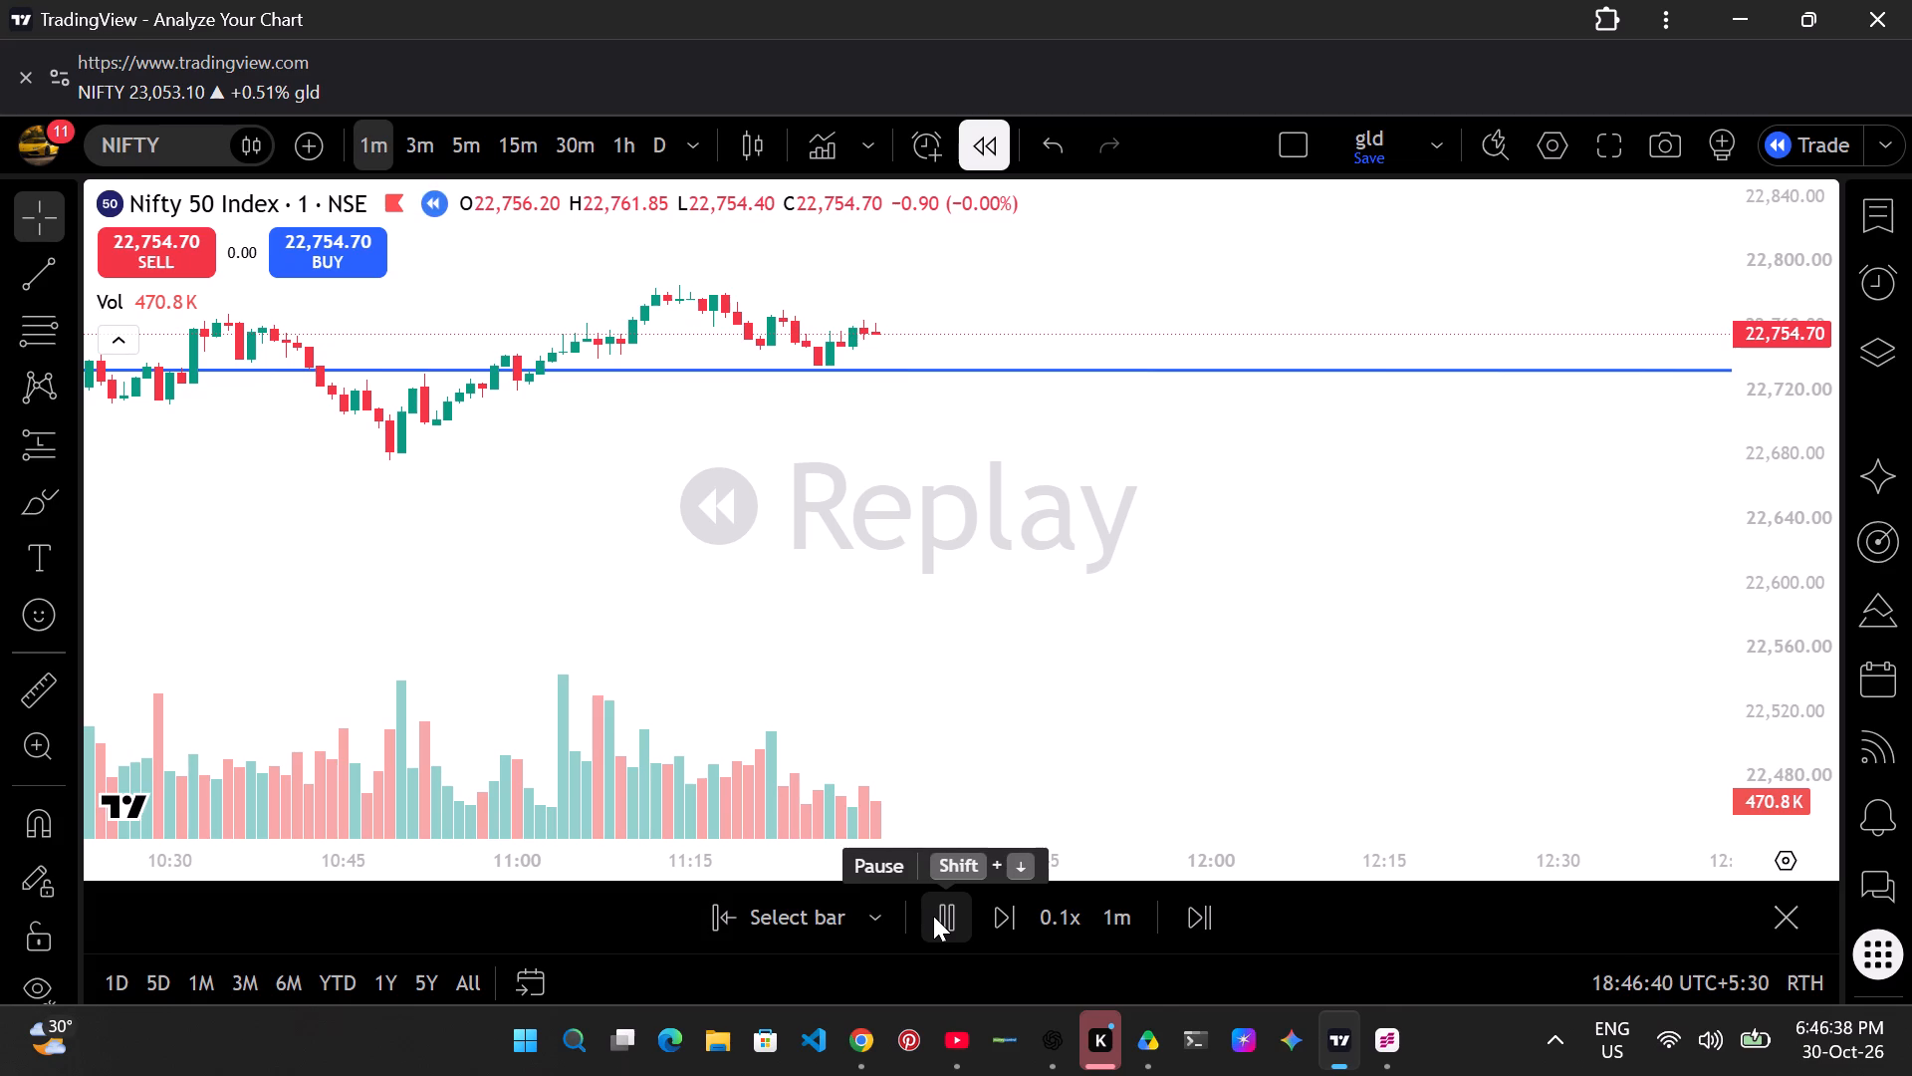
scroll(933, 916, "left", 1)
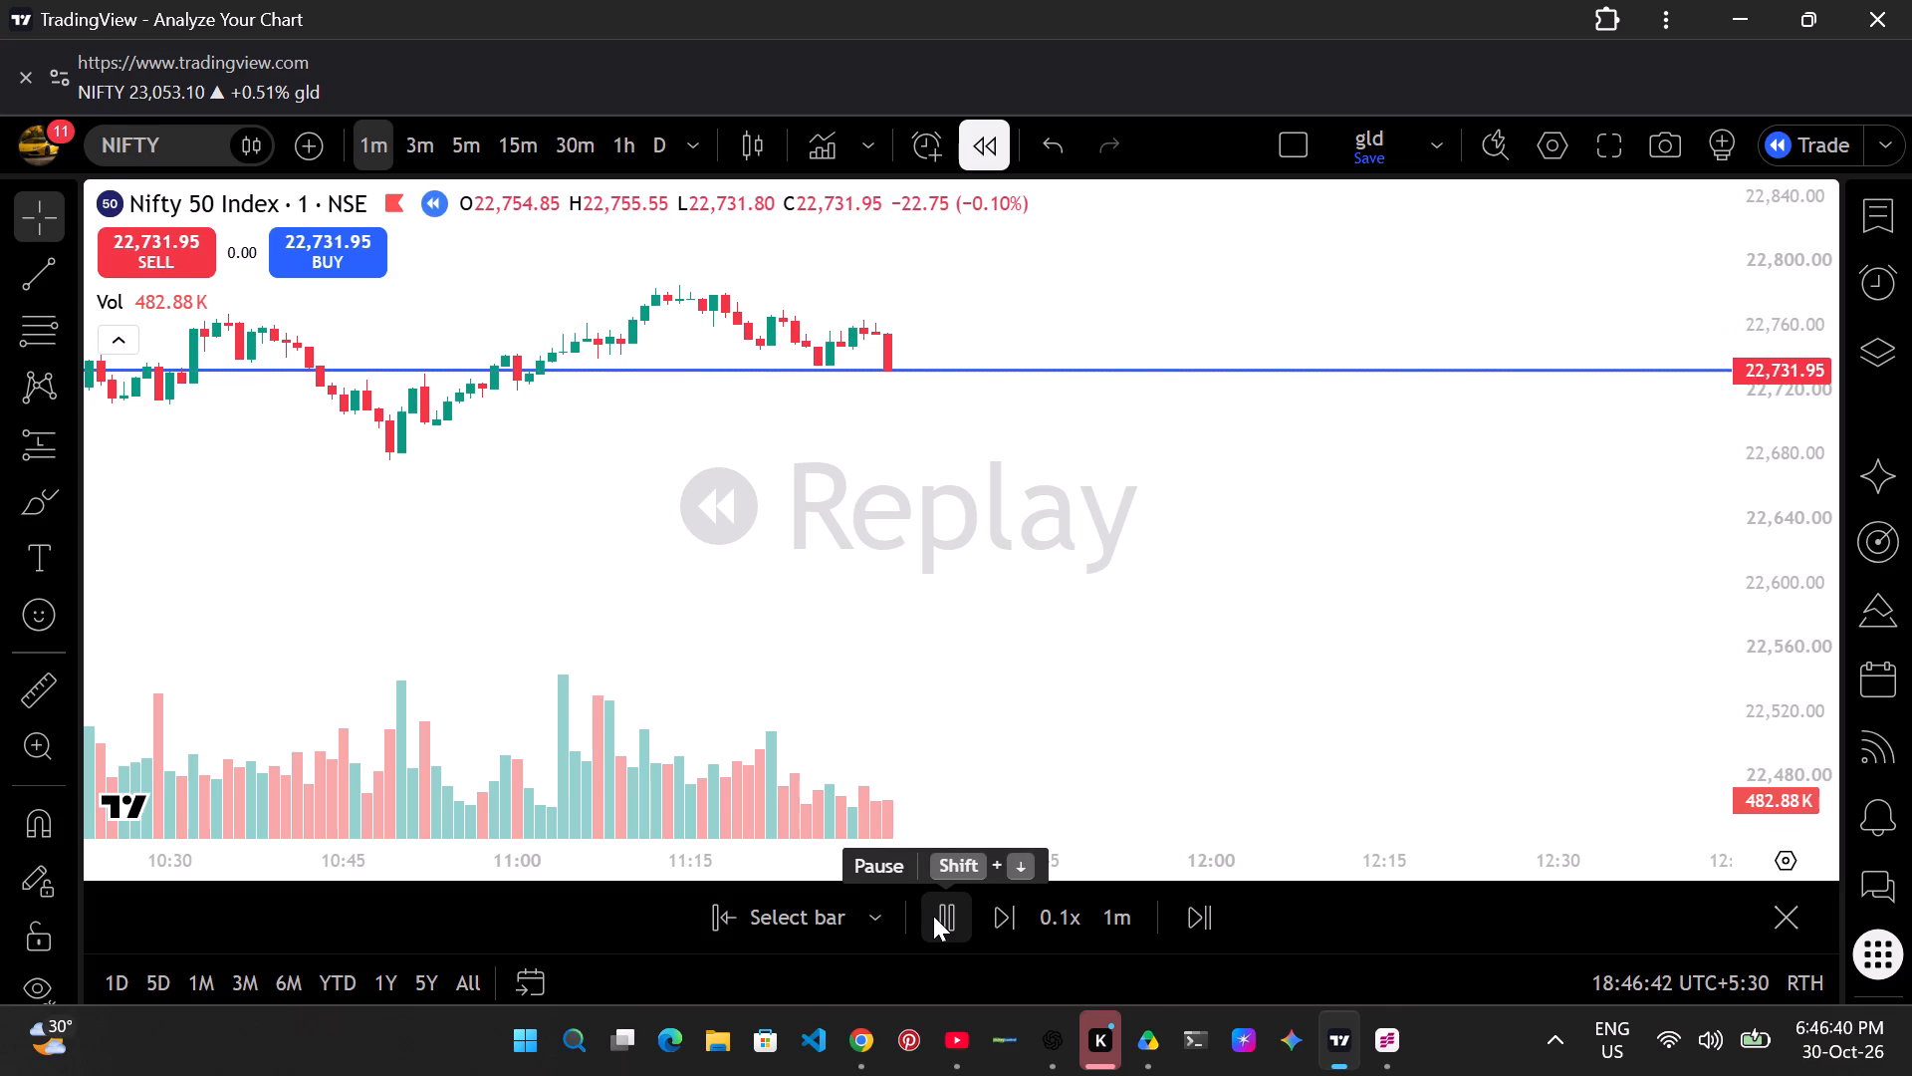
scroll(929, 689, "up", 2)
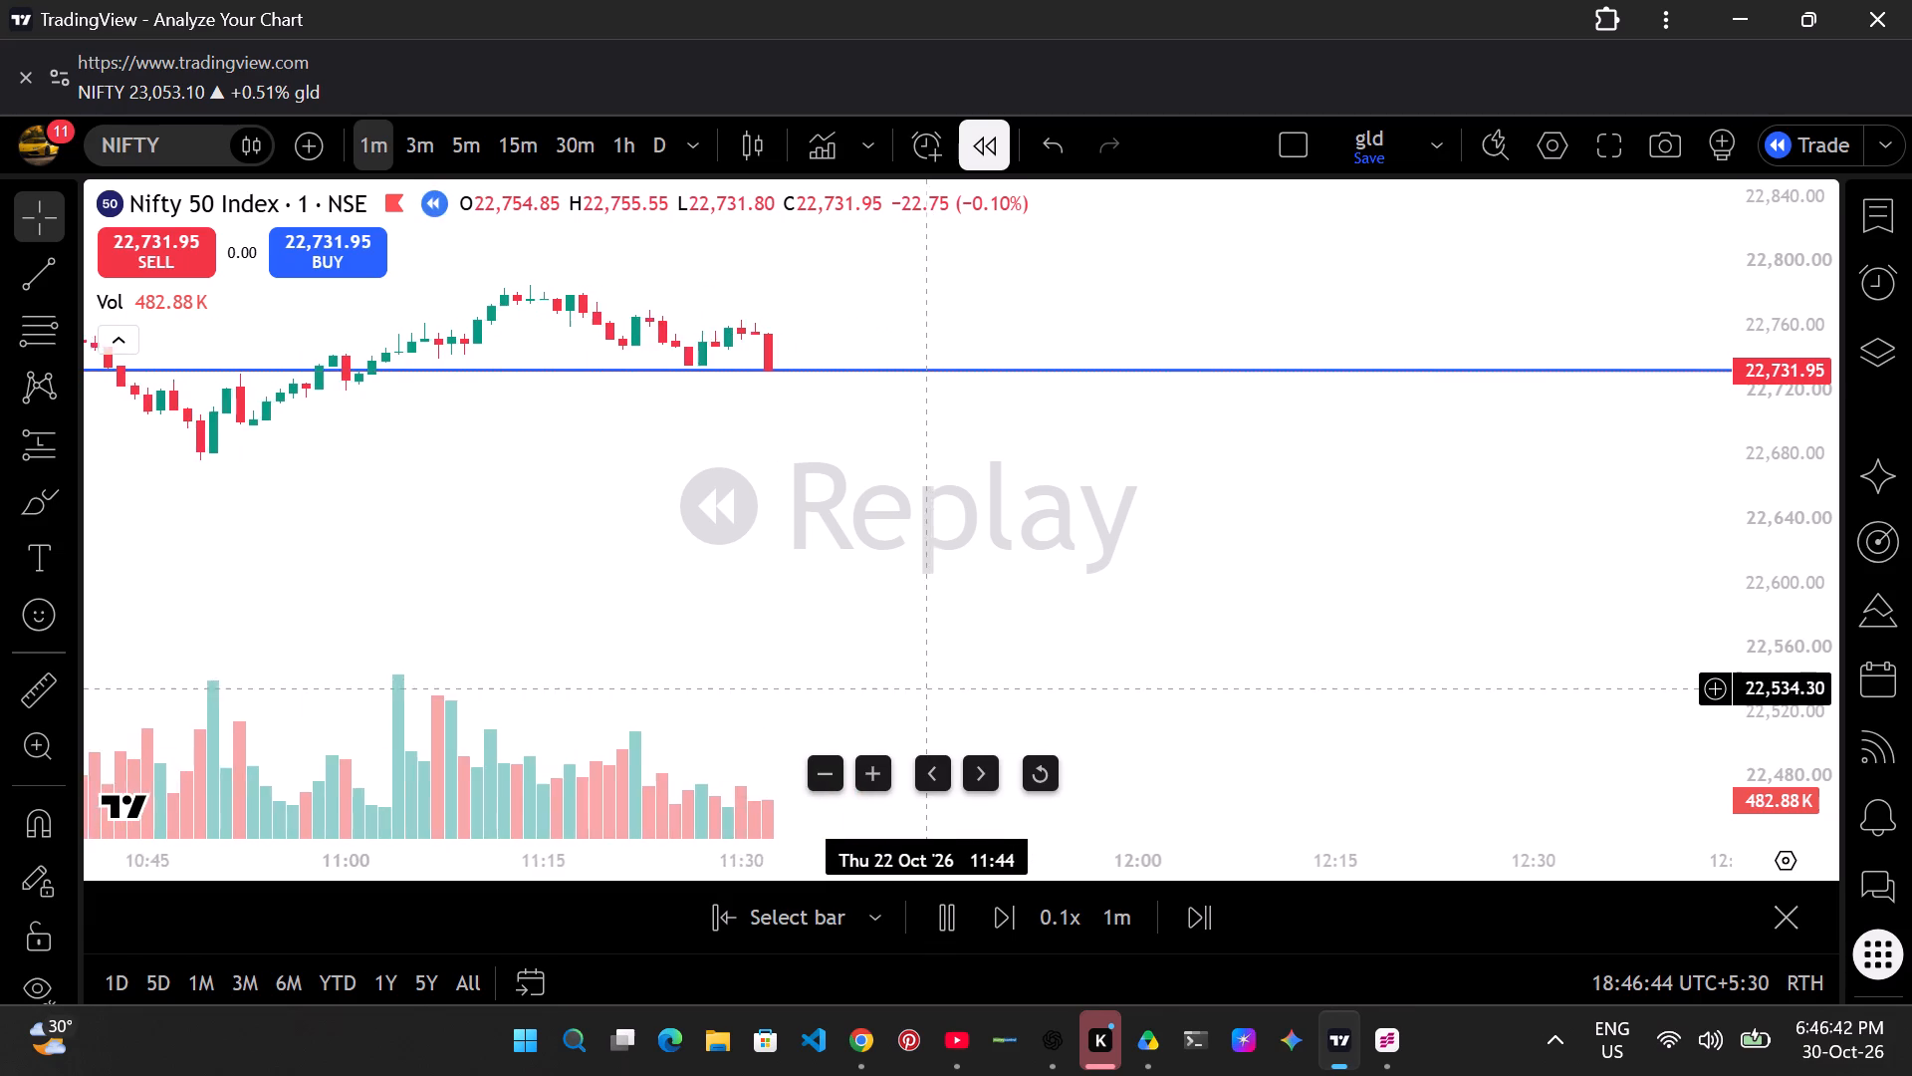
scroll(929, 689, "up", 1)
scroll(1818, 466, "up", 2)
left_click_drag(877, 525, 1115, 494)
scroll(1115, 494, "down", 3)
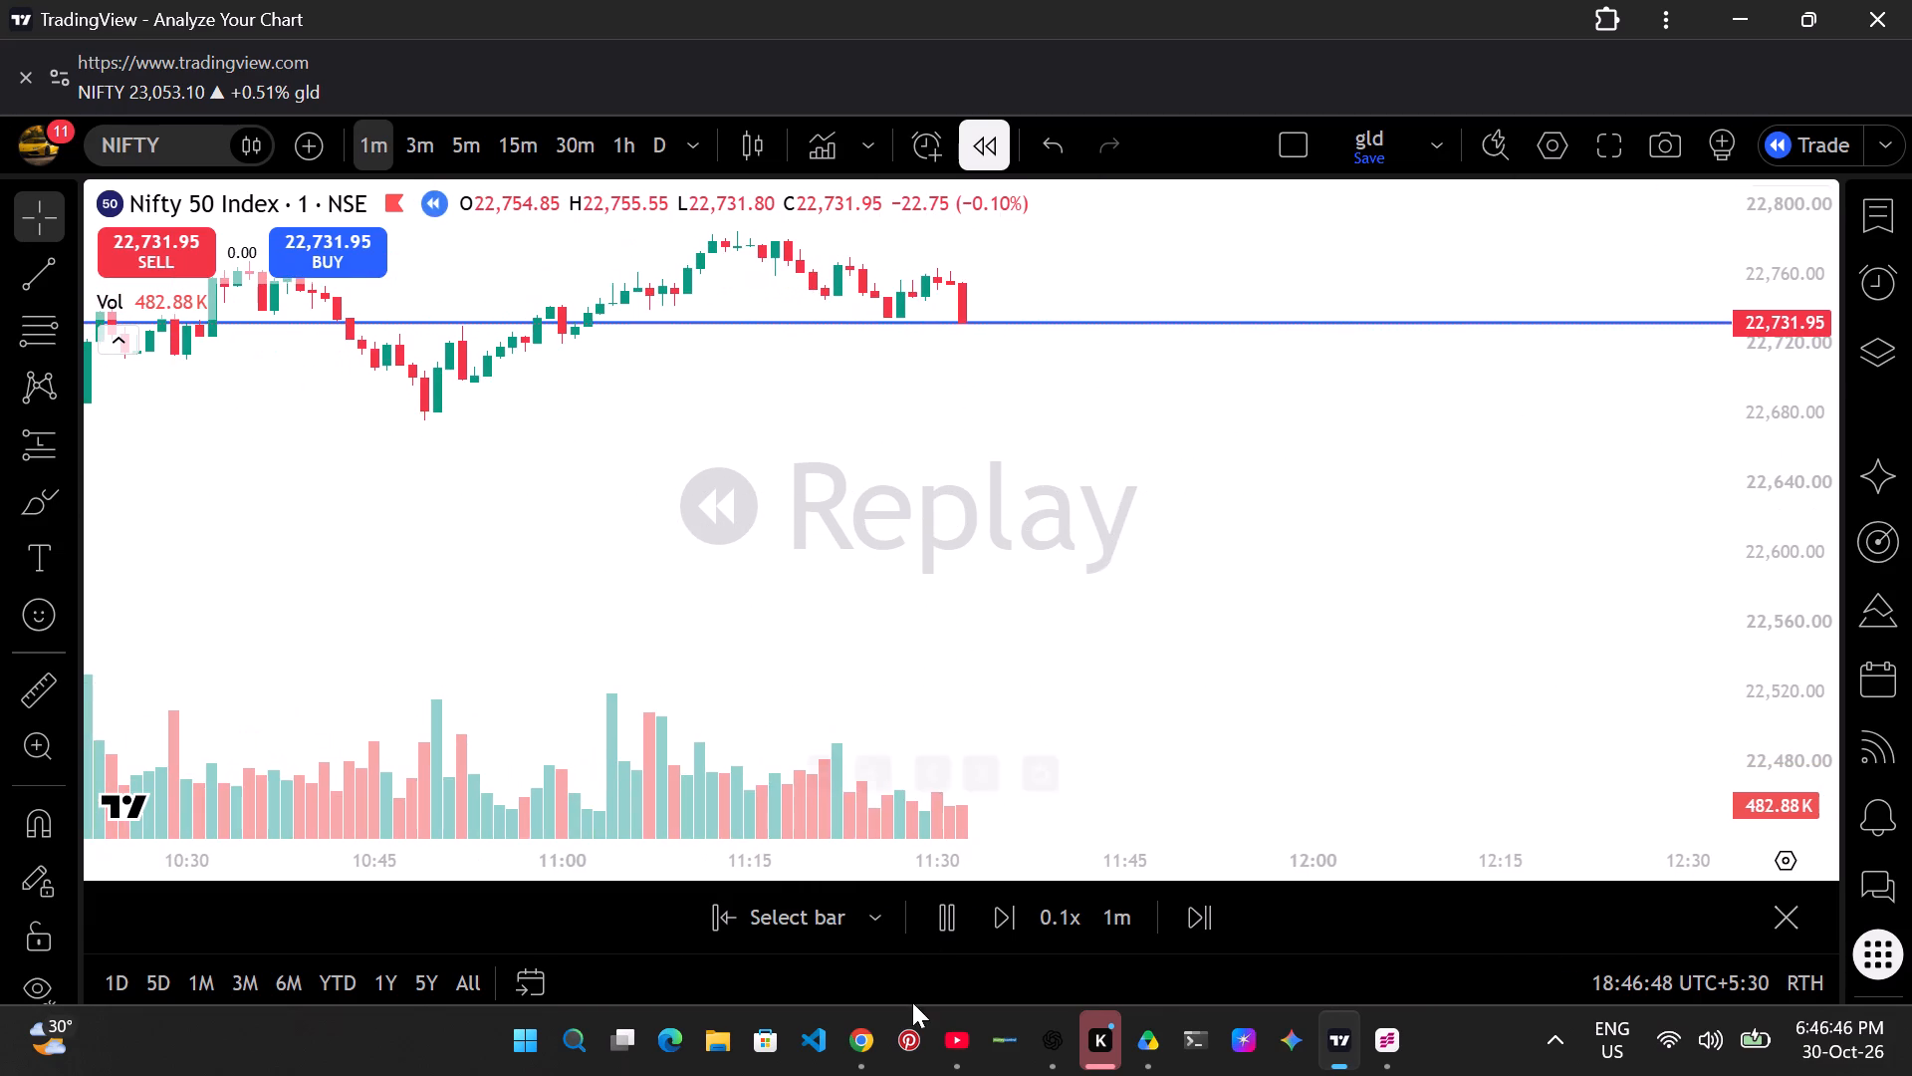
Pause the replay and place a market order to sell 100,000 units of NIFTY.
left_click(951, 916)
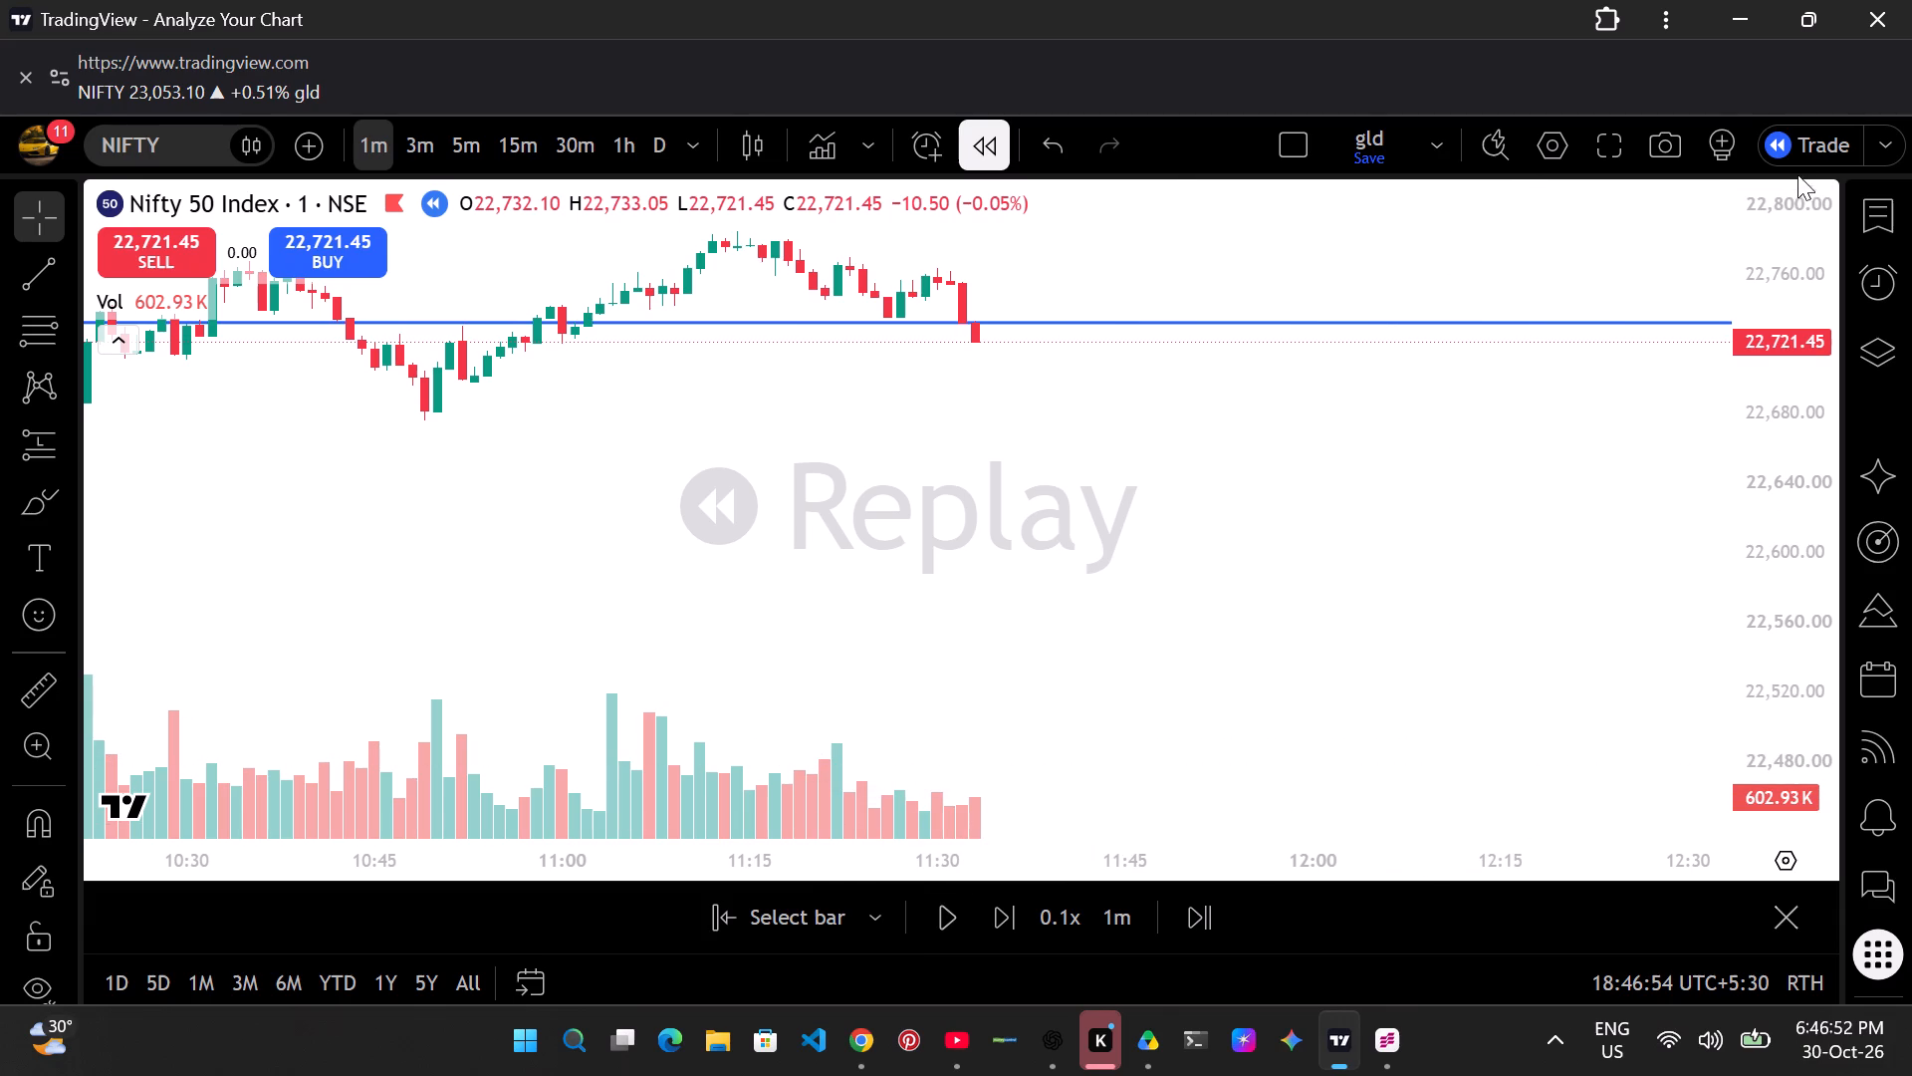
left_click(1818, 136)
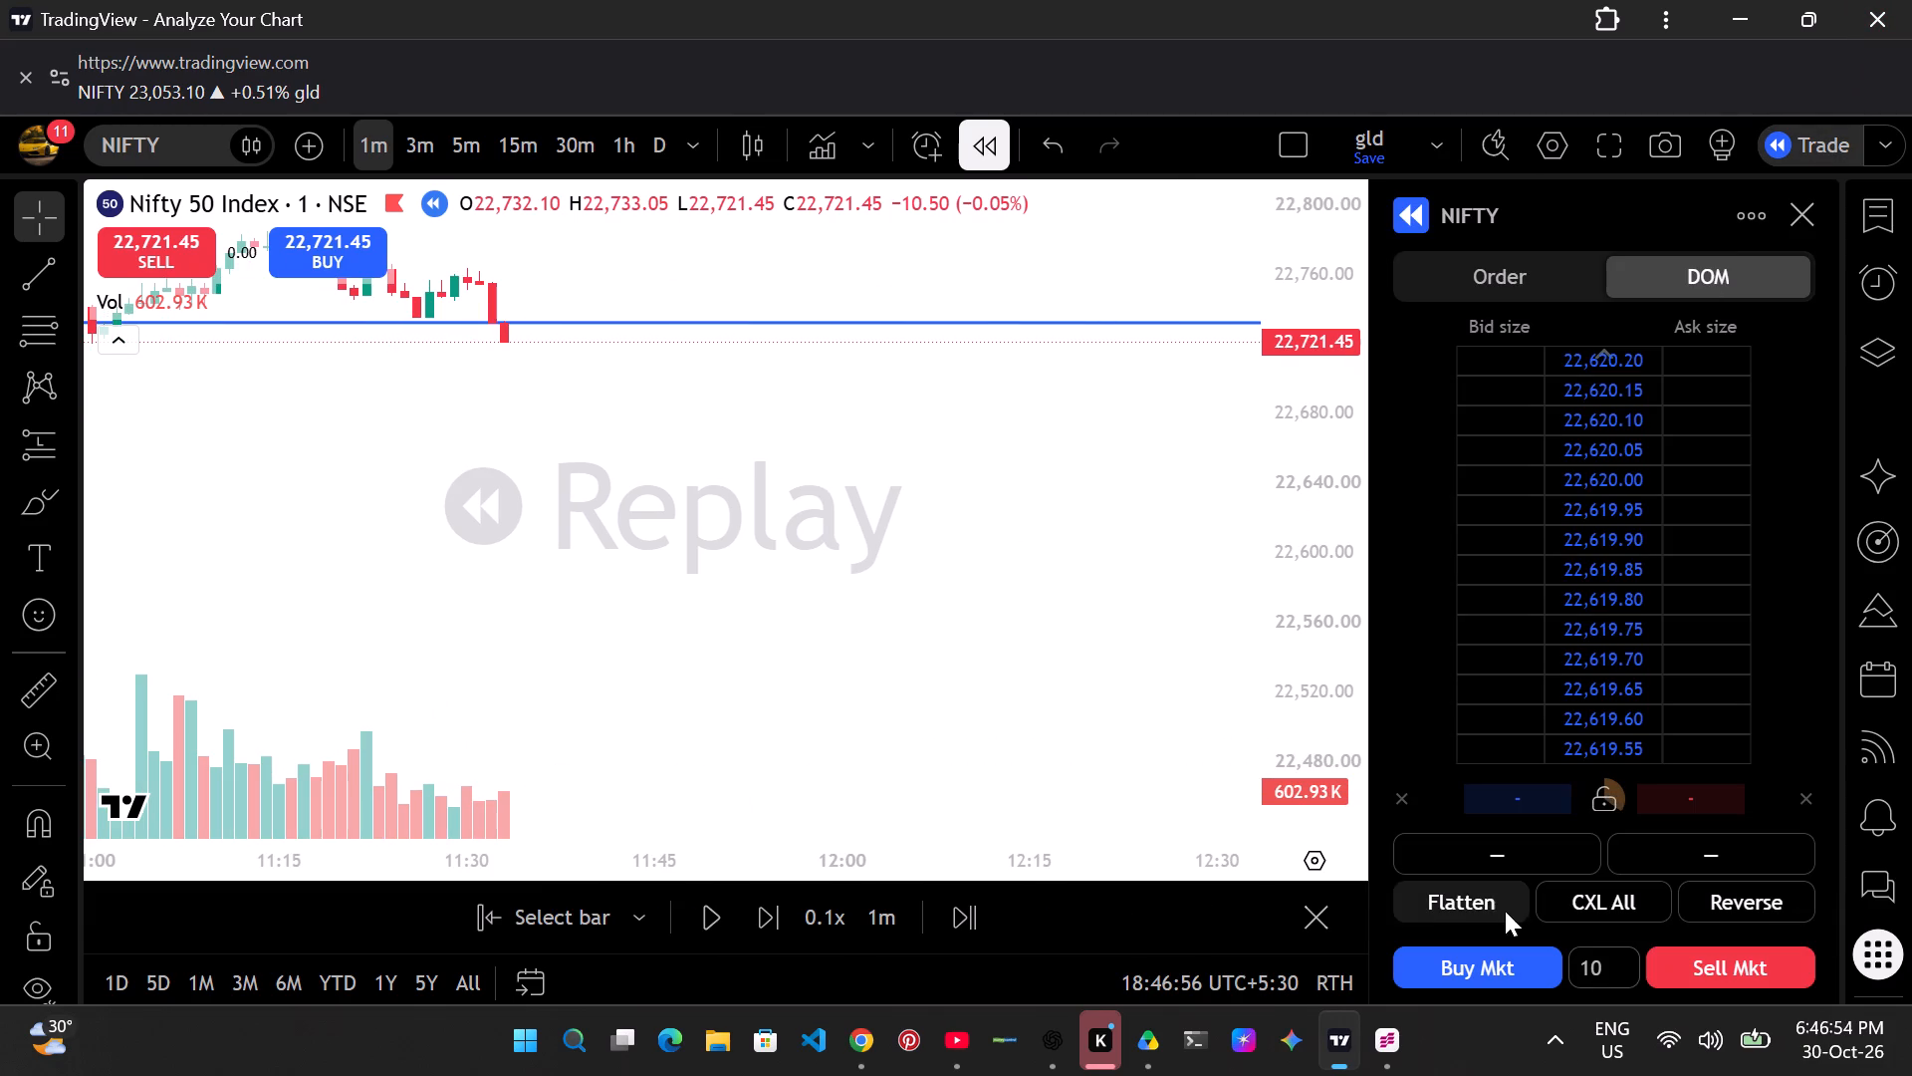
left_click(1709, 956)
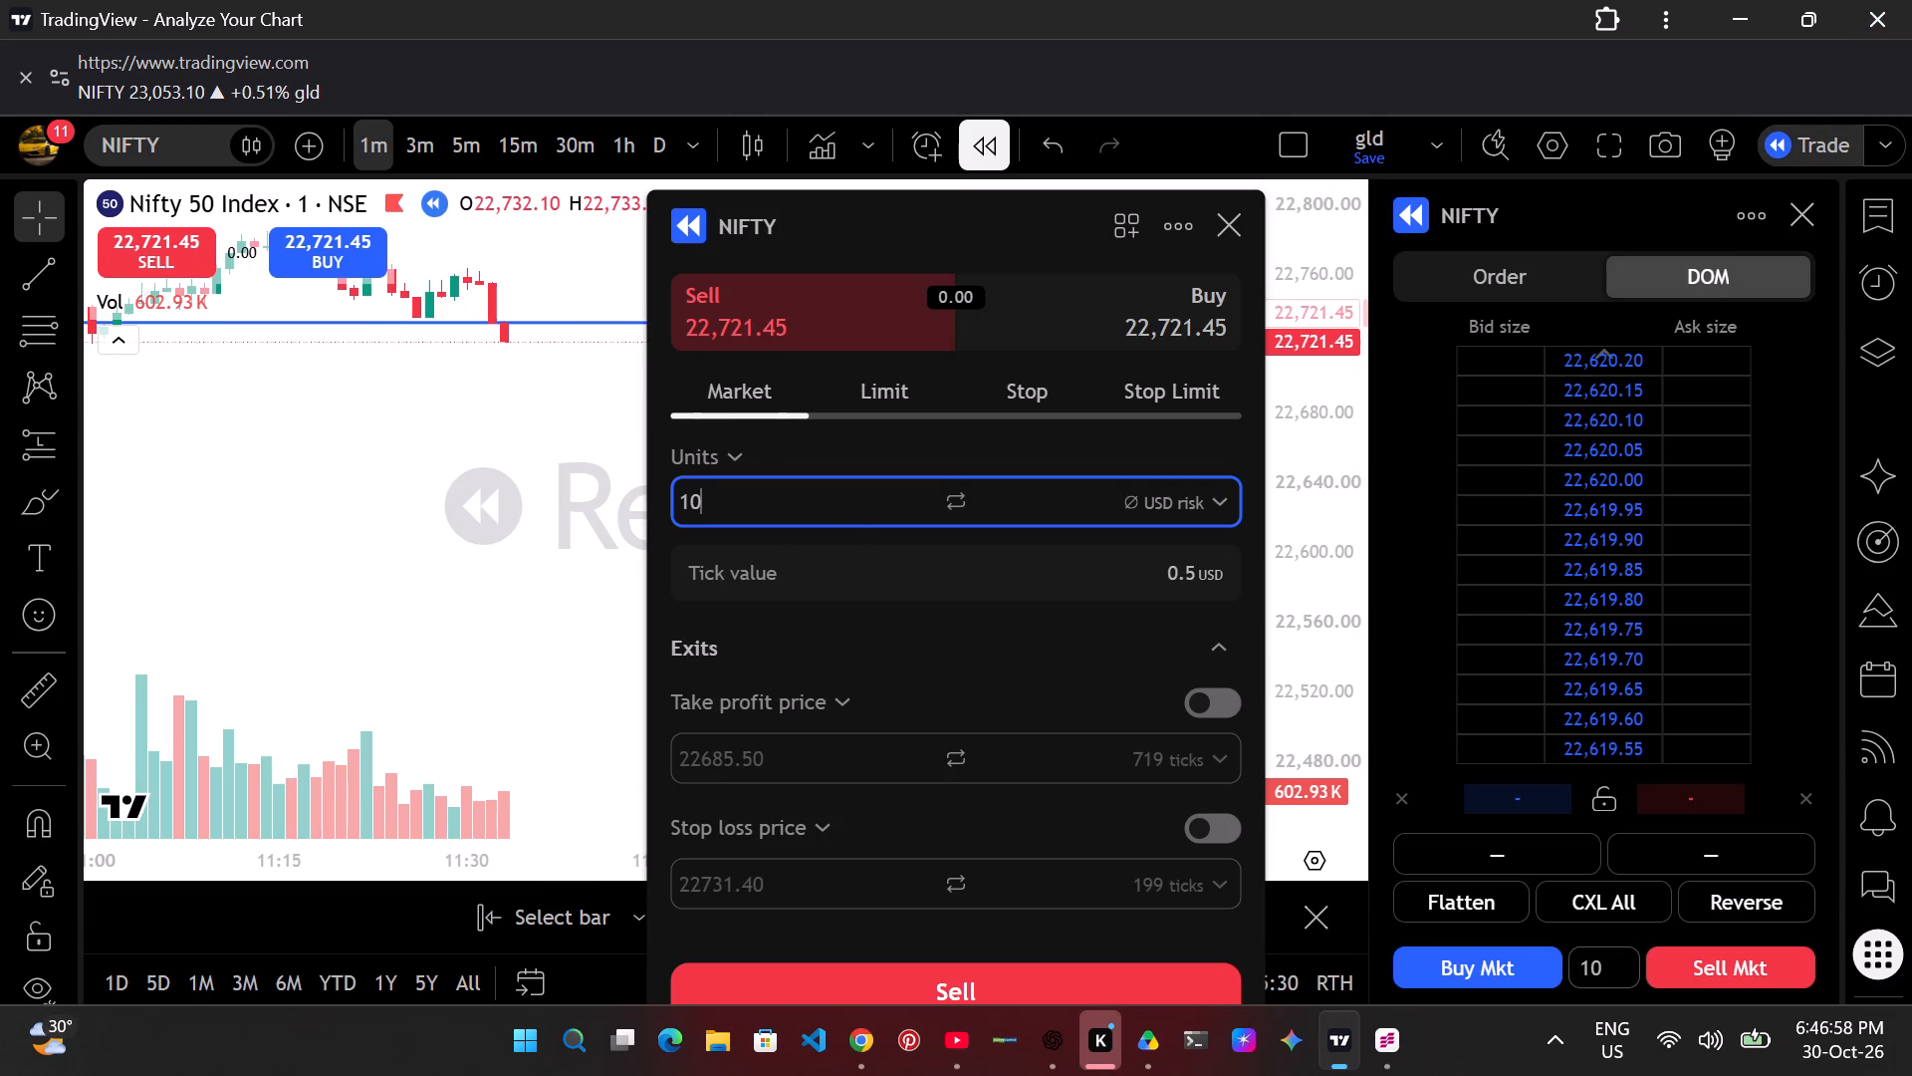
type("0000")
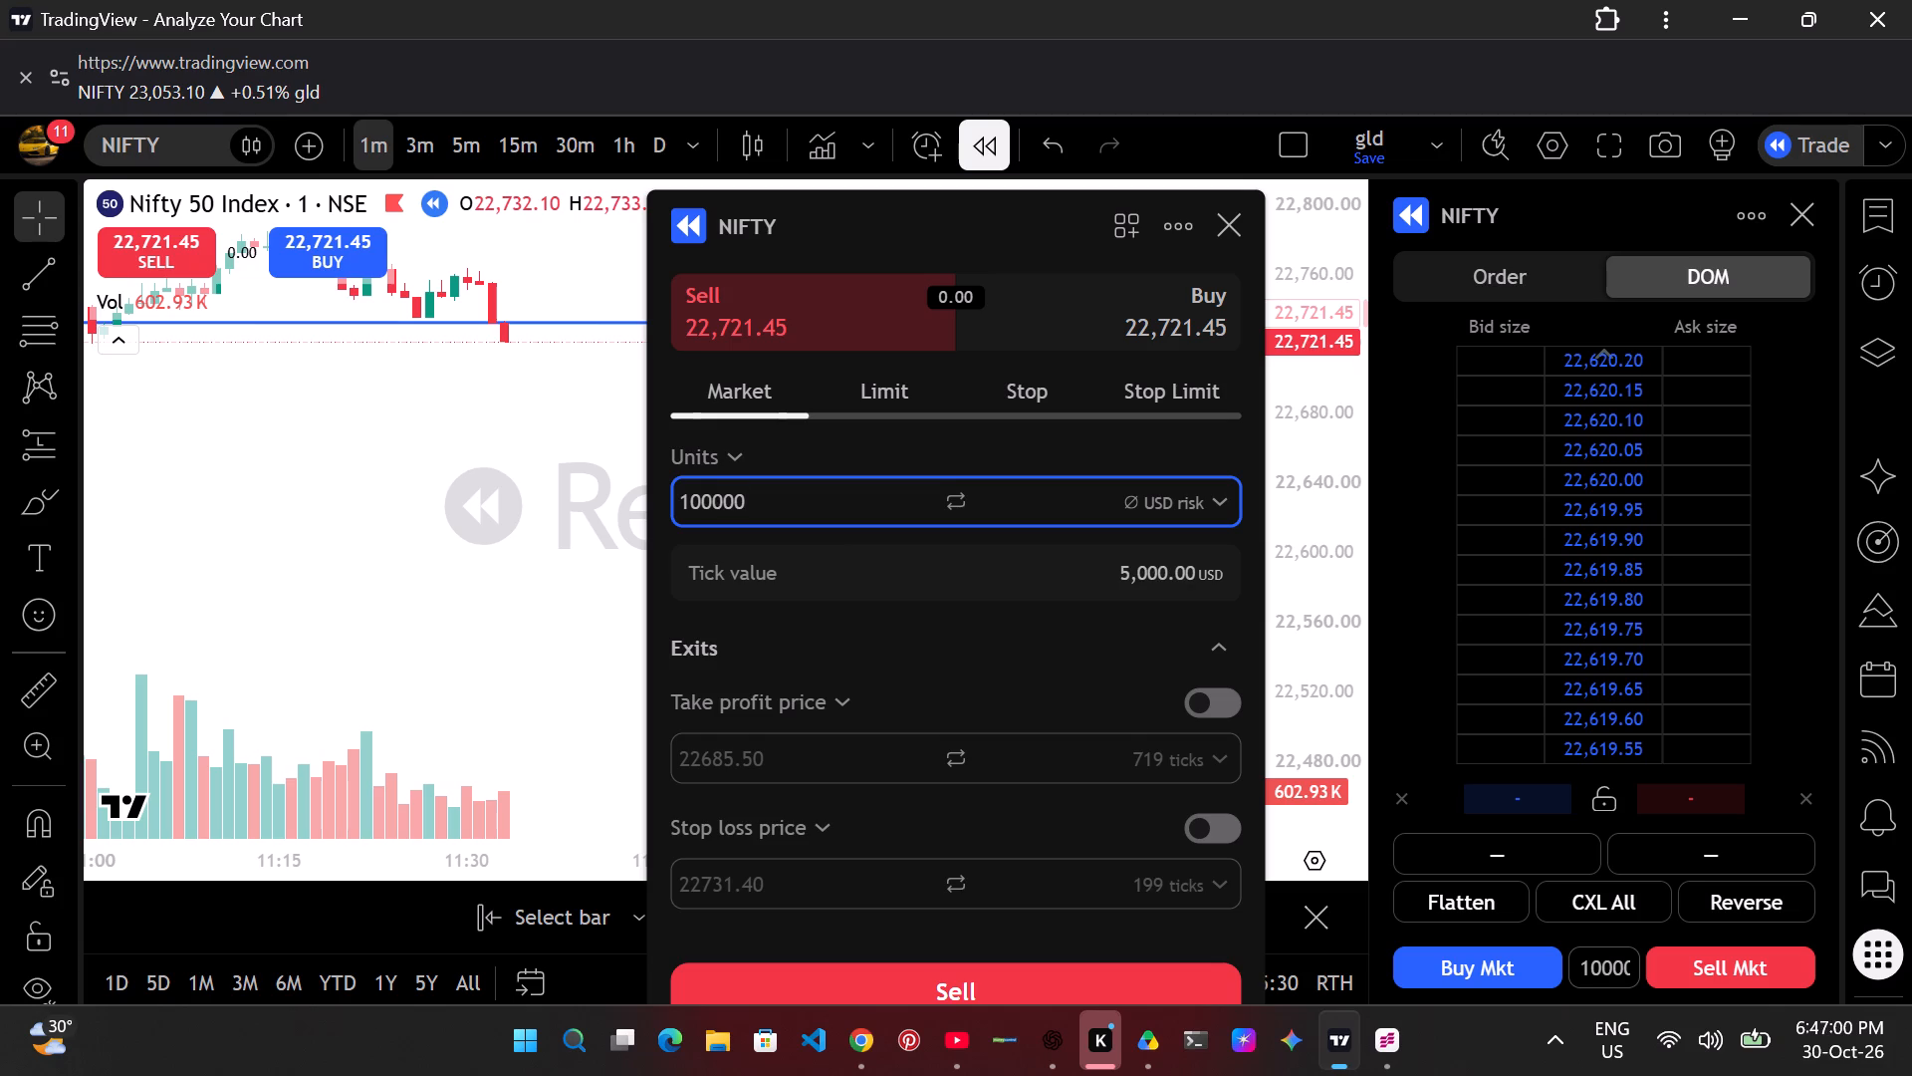
left_click(902, 982)
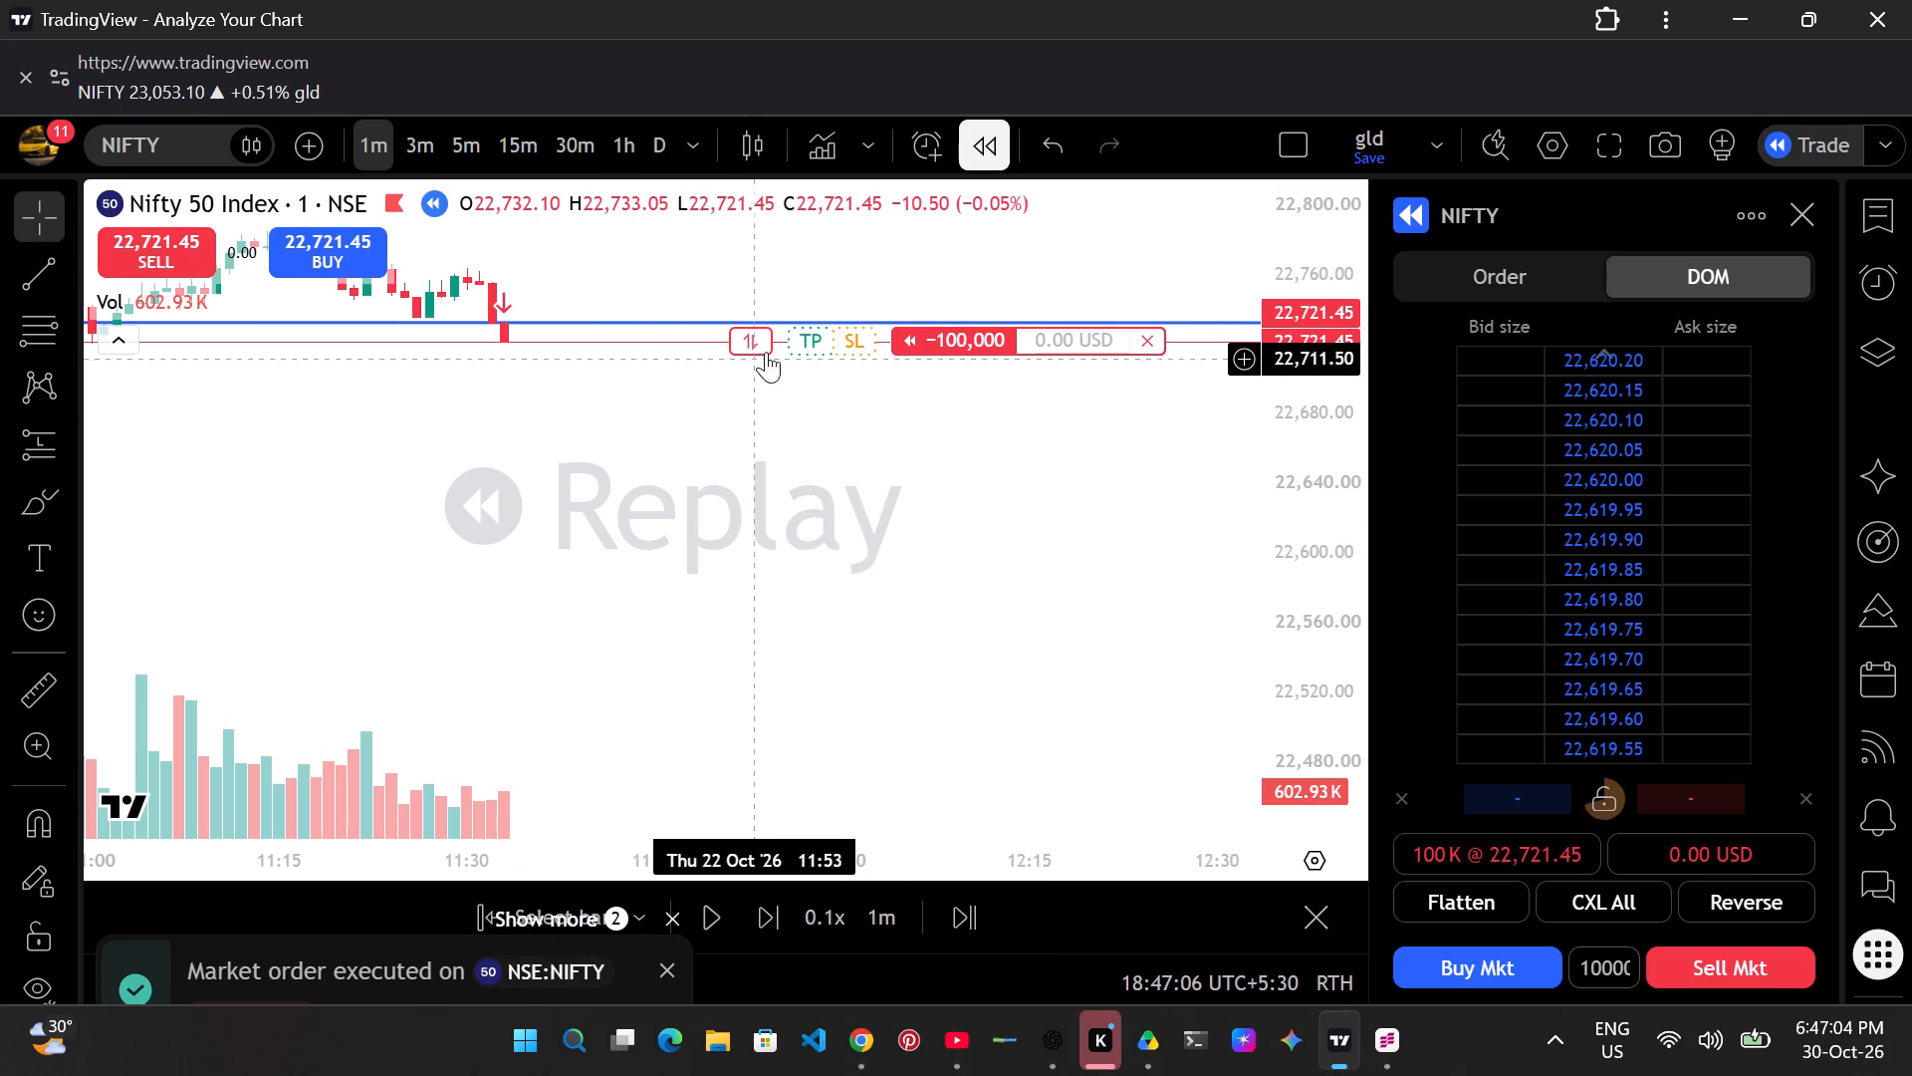
Attach a take profit at 22,474.55 and a stop loss at 22,769.90 to the 100,000-unit short position, and resume the replay.
left_click_drag(795, 338, 902, 749)
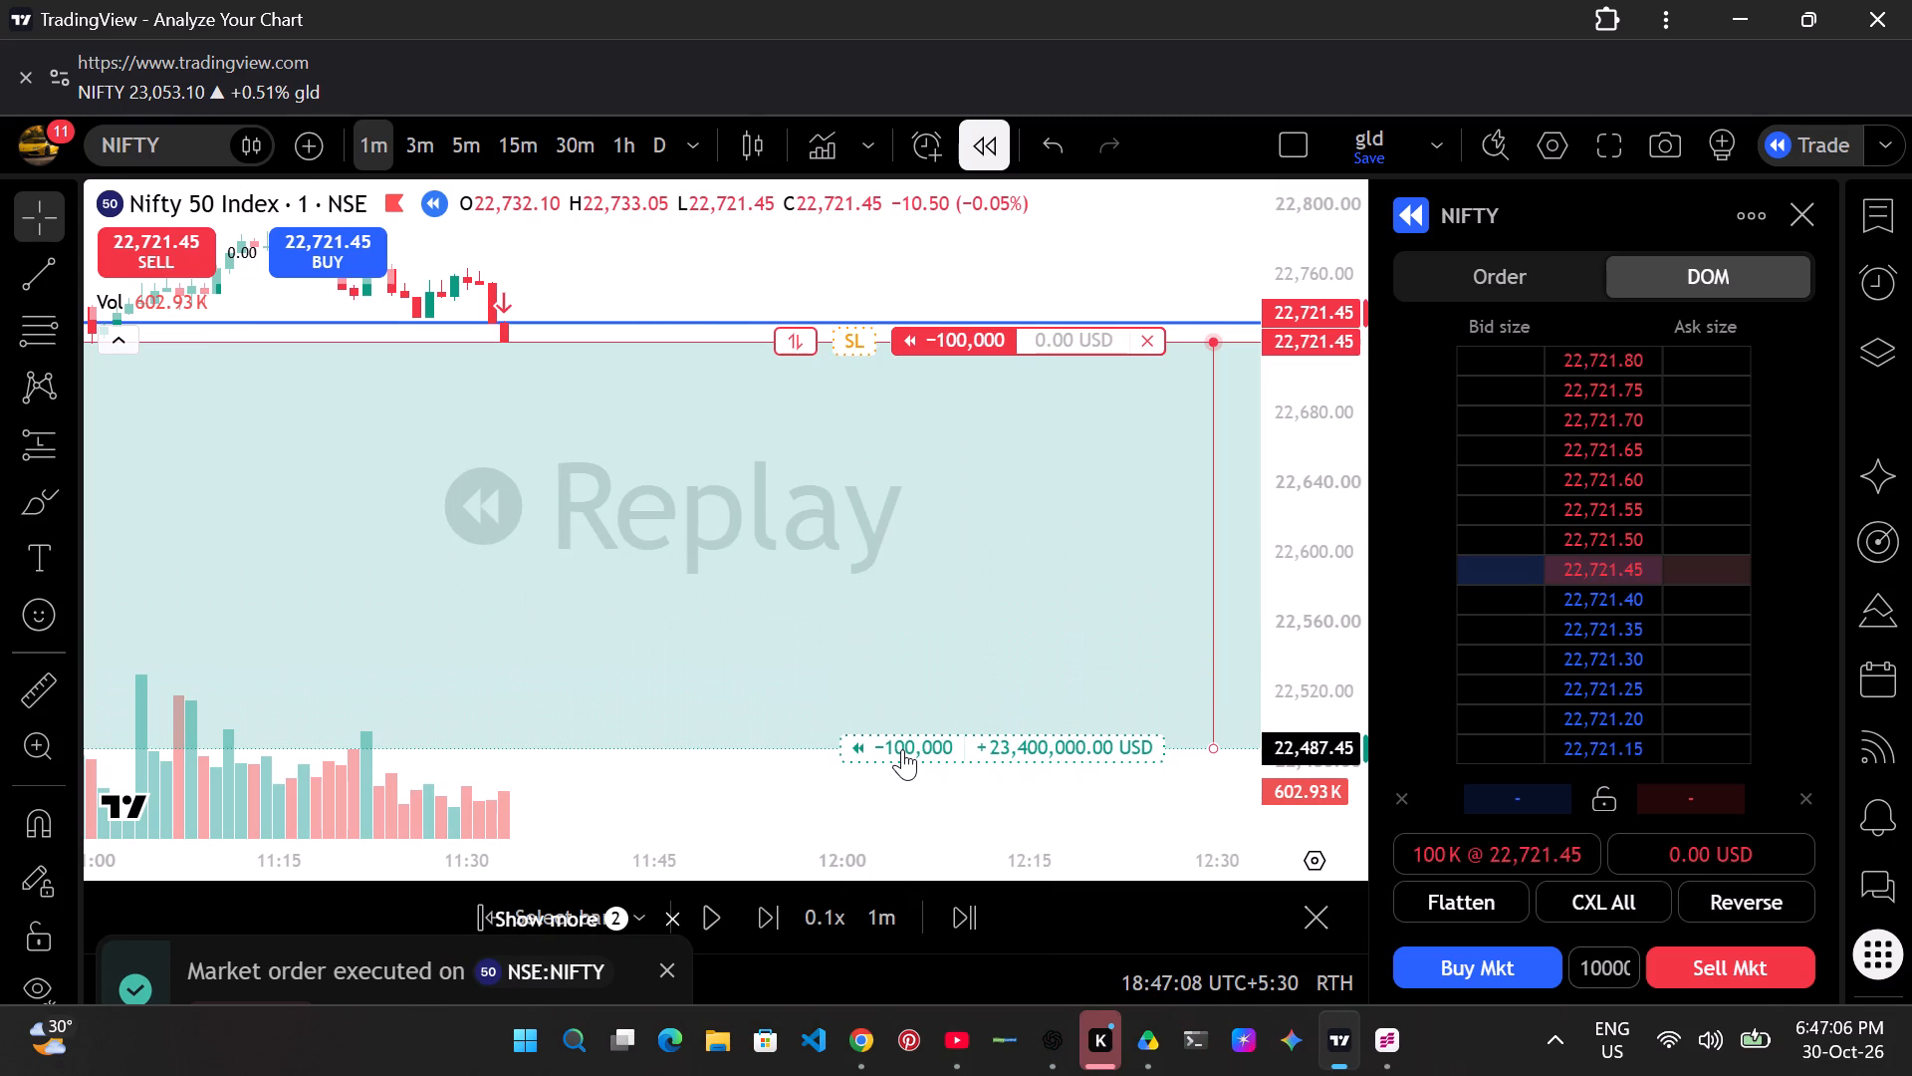
left_click_drag(902, 749, 902, 771)
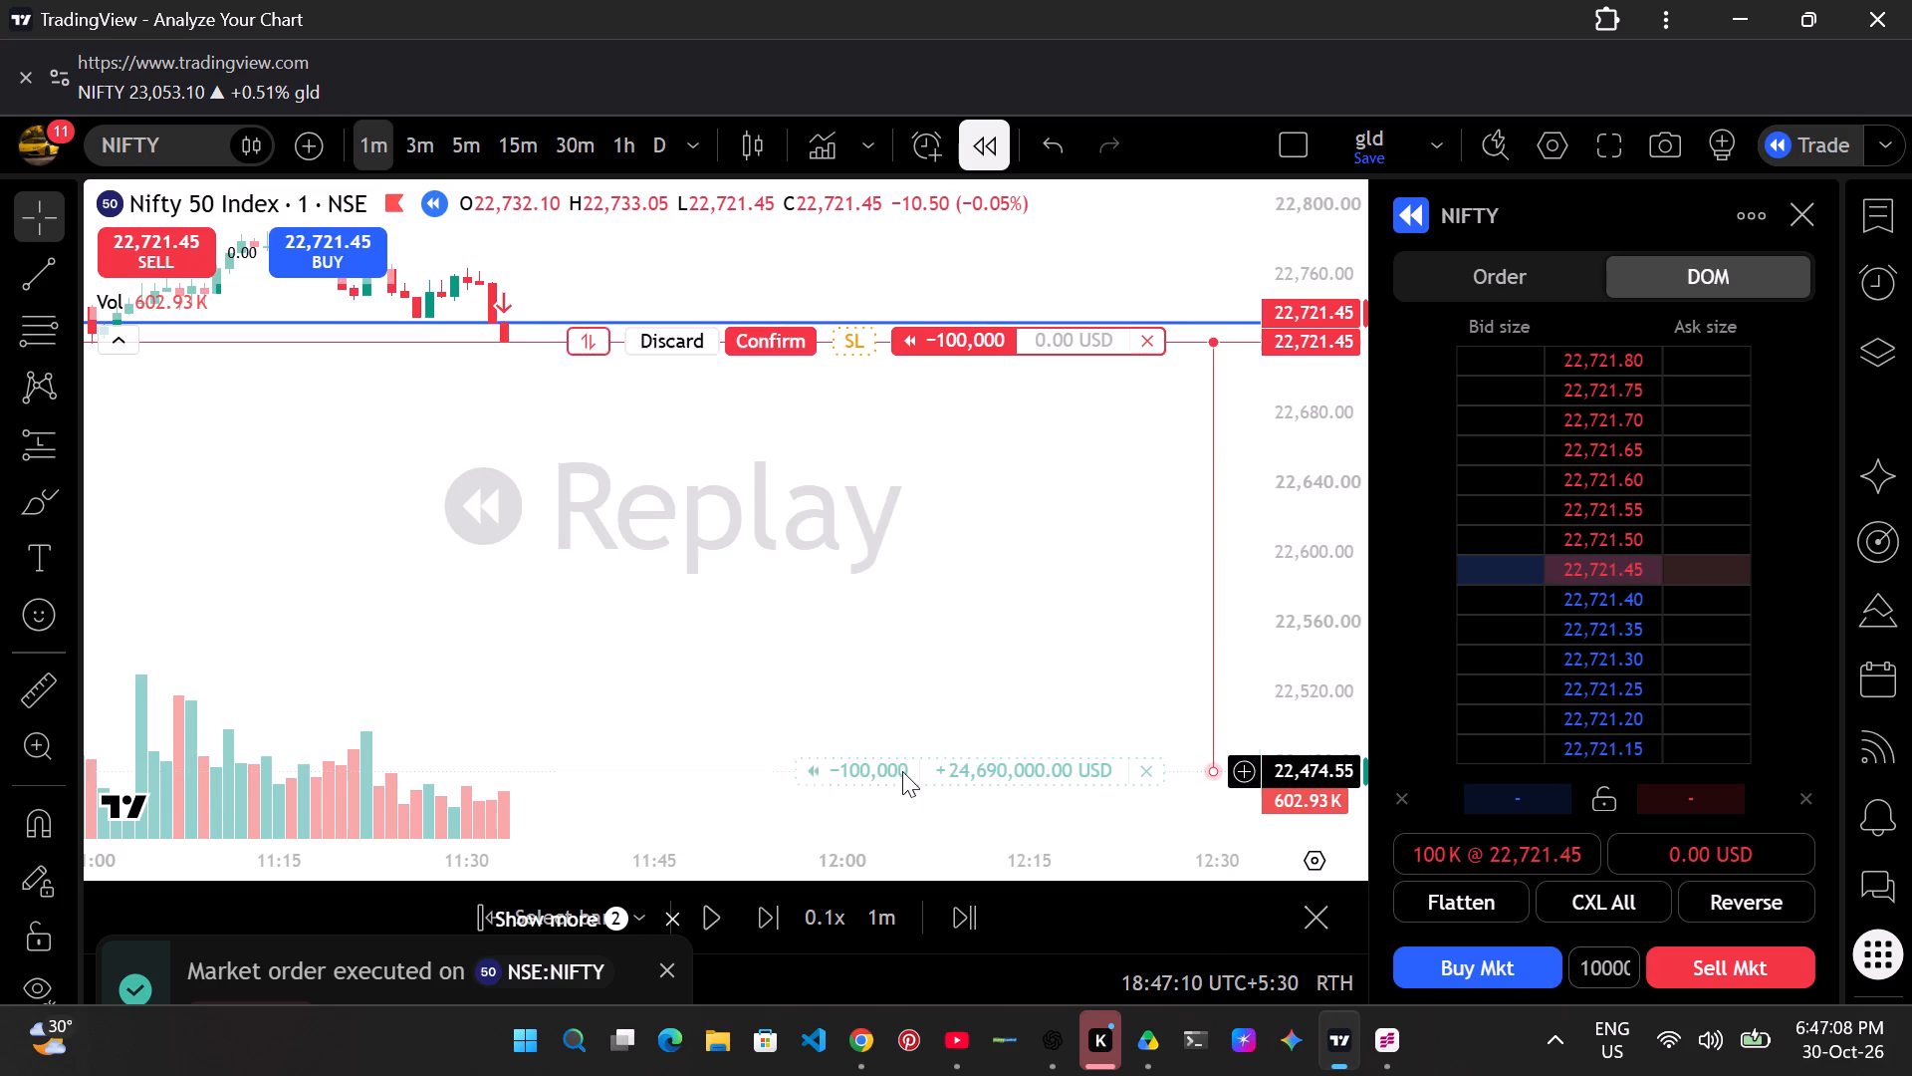
left_click_drag(848, 347, 827, 278)
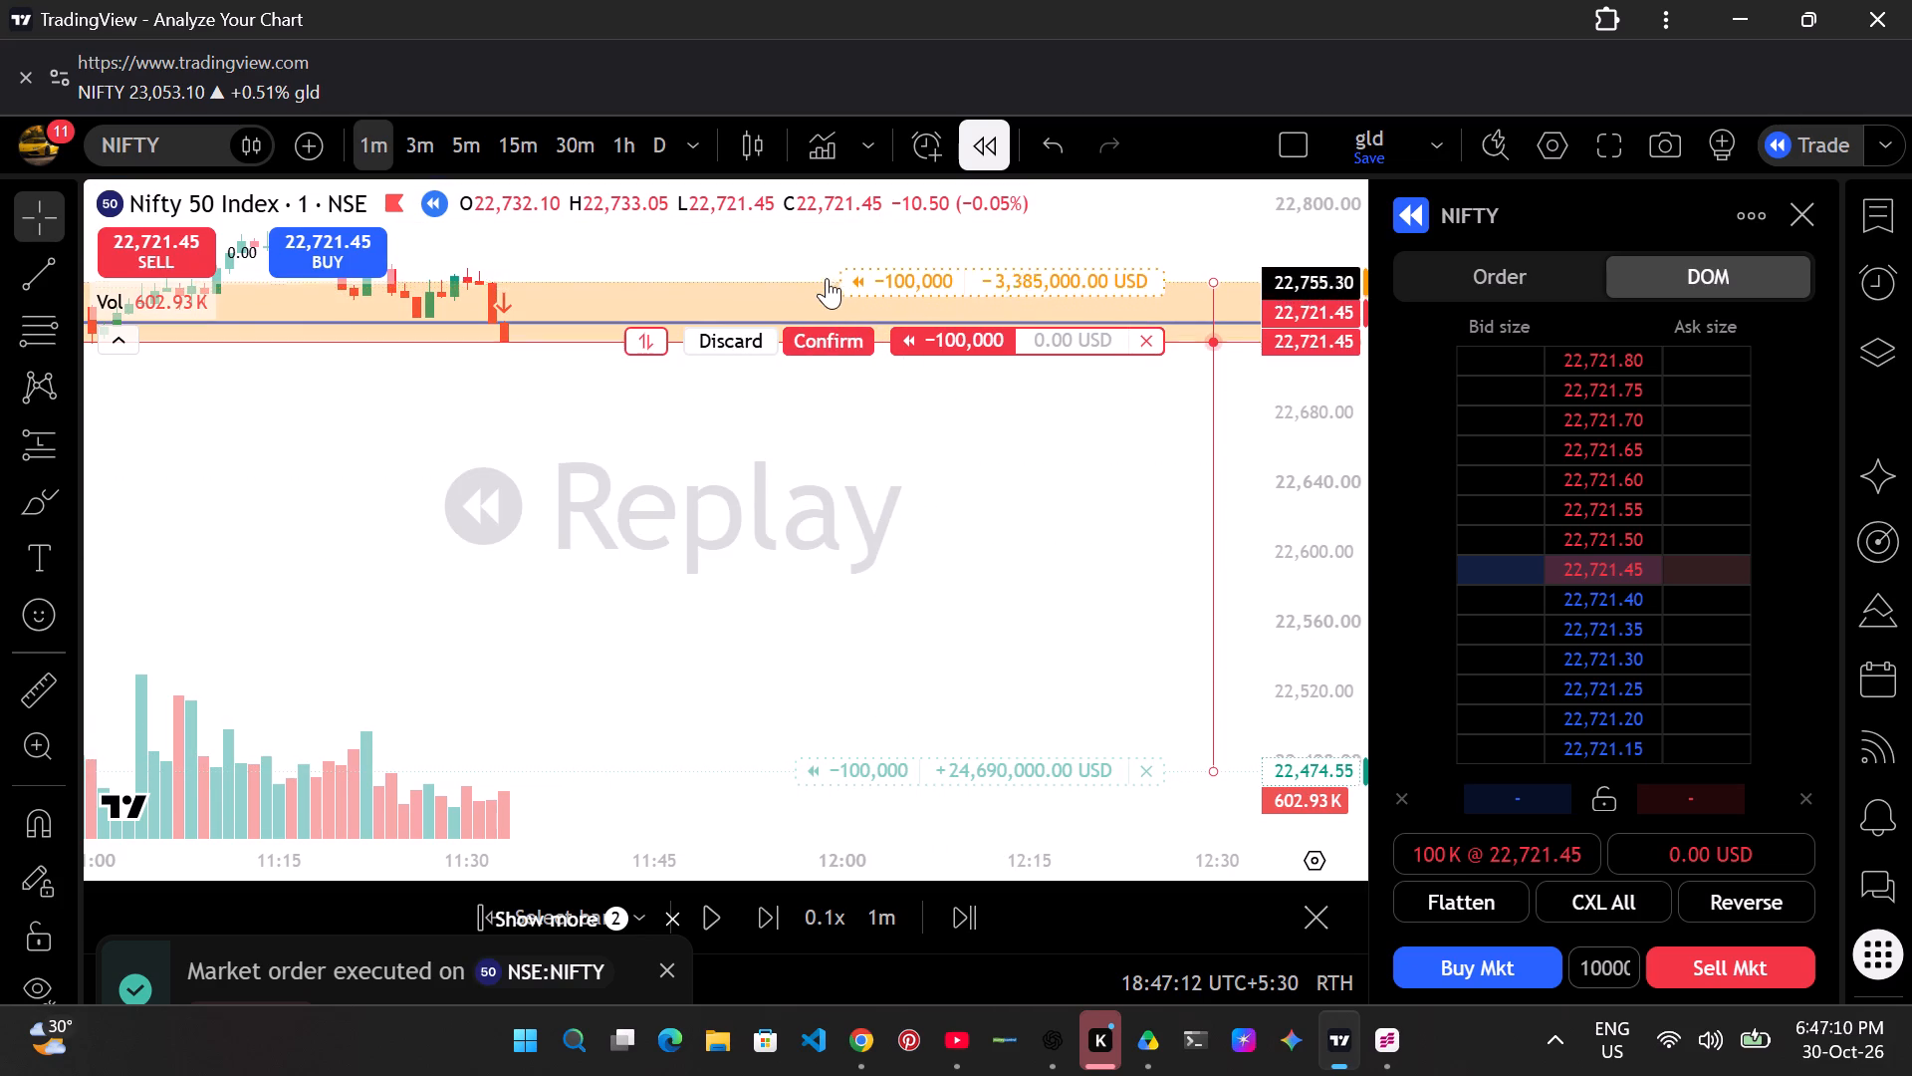
left_click_drag(827, 278, 824, 258)
scroll(787, 514, "down", 1)
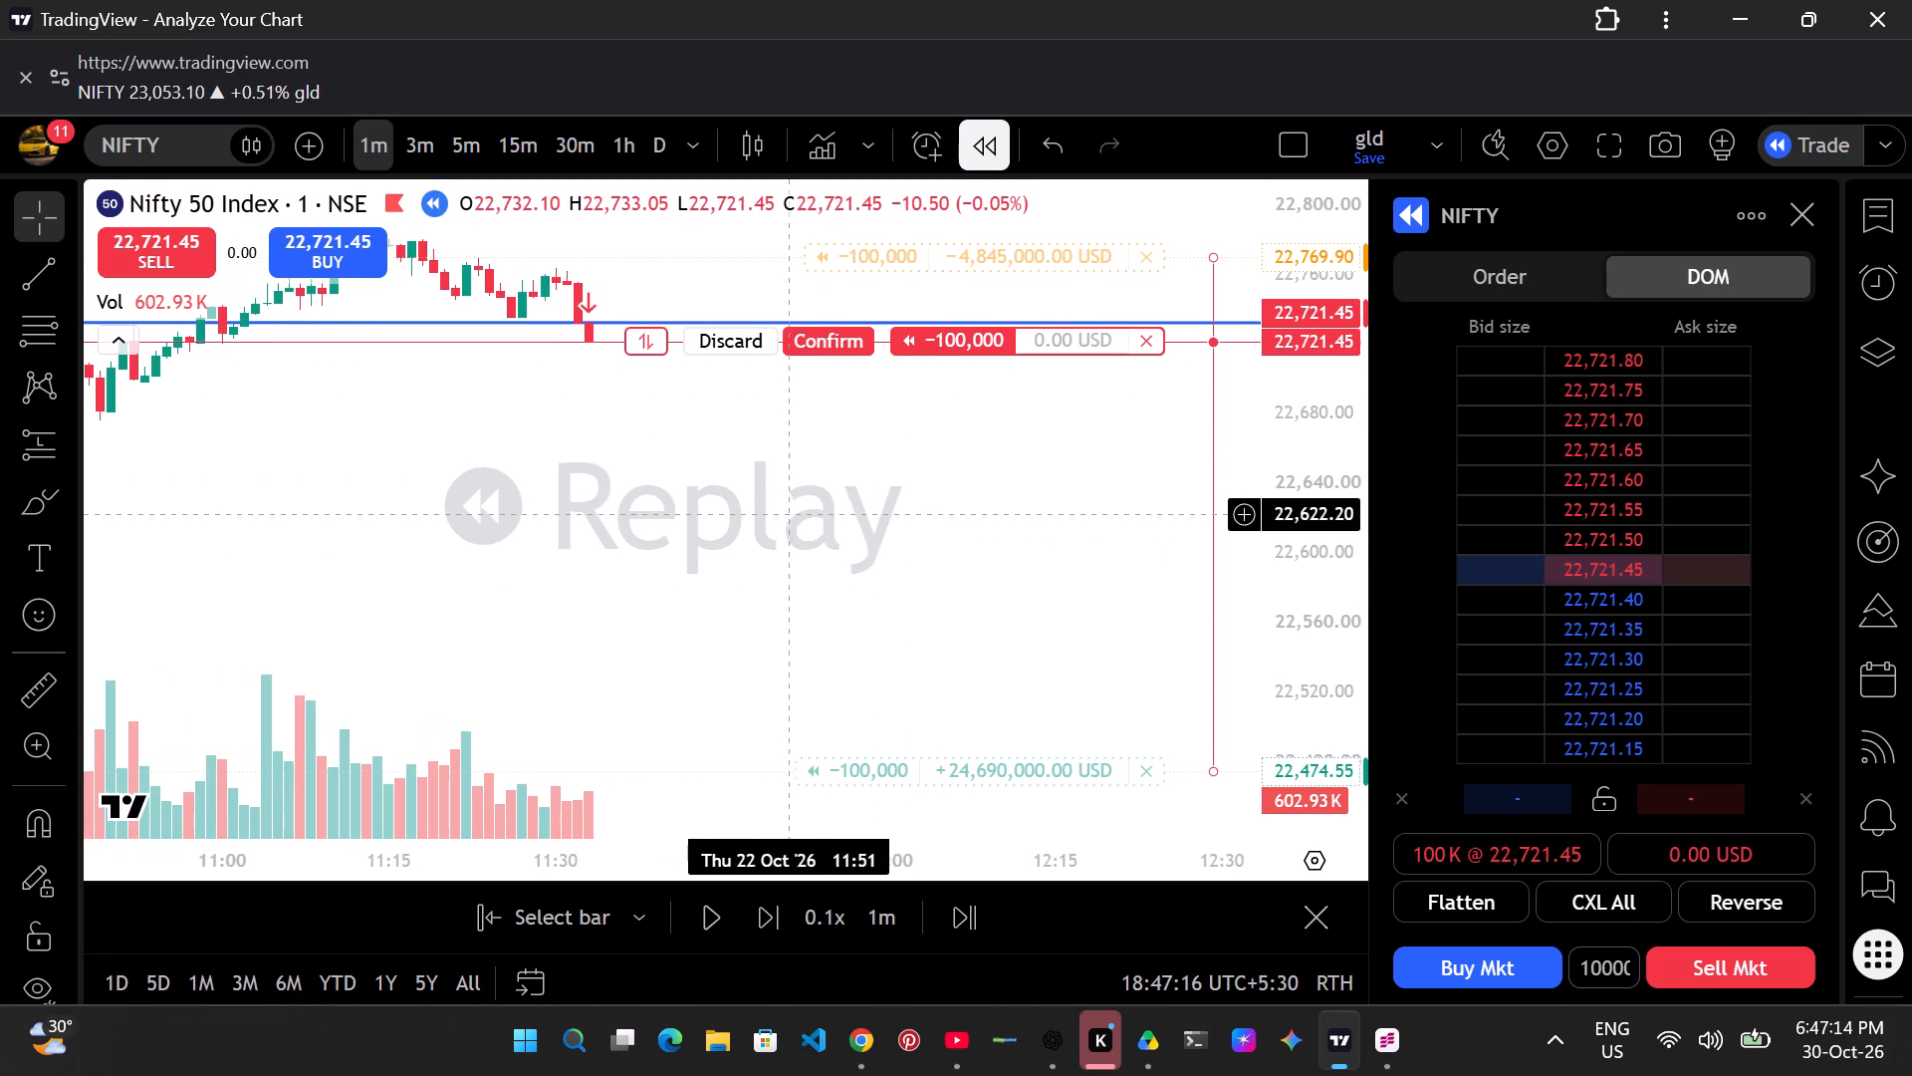
left_click(841, 339)
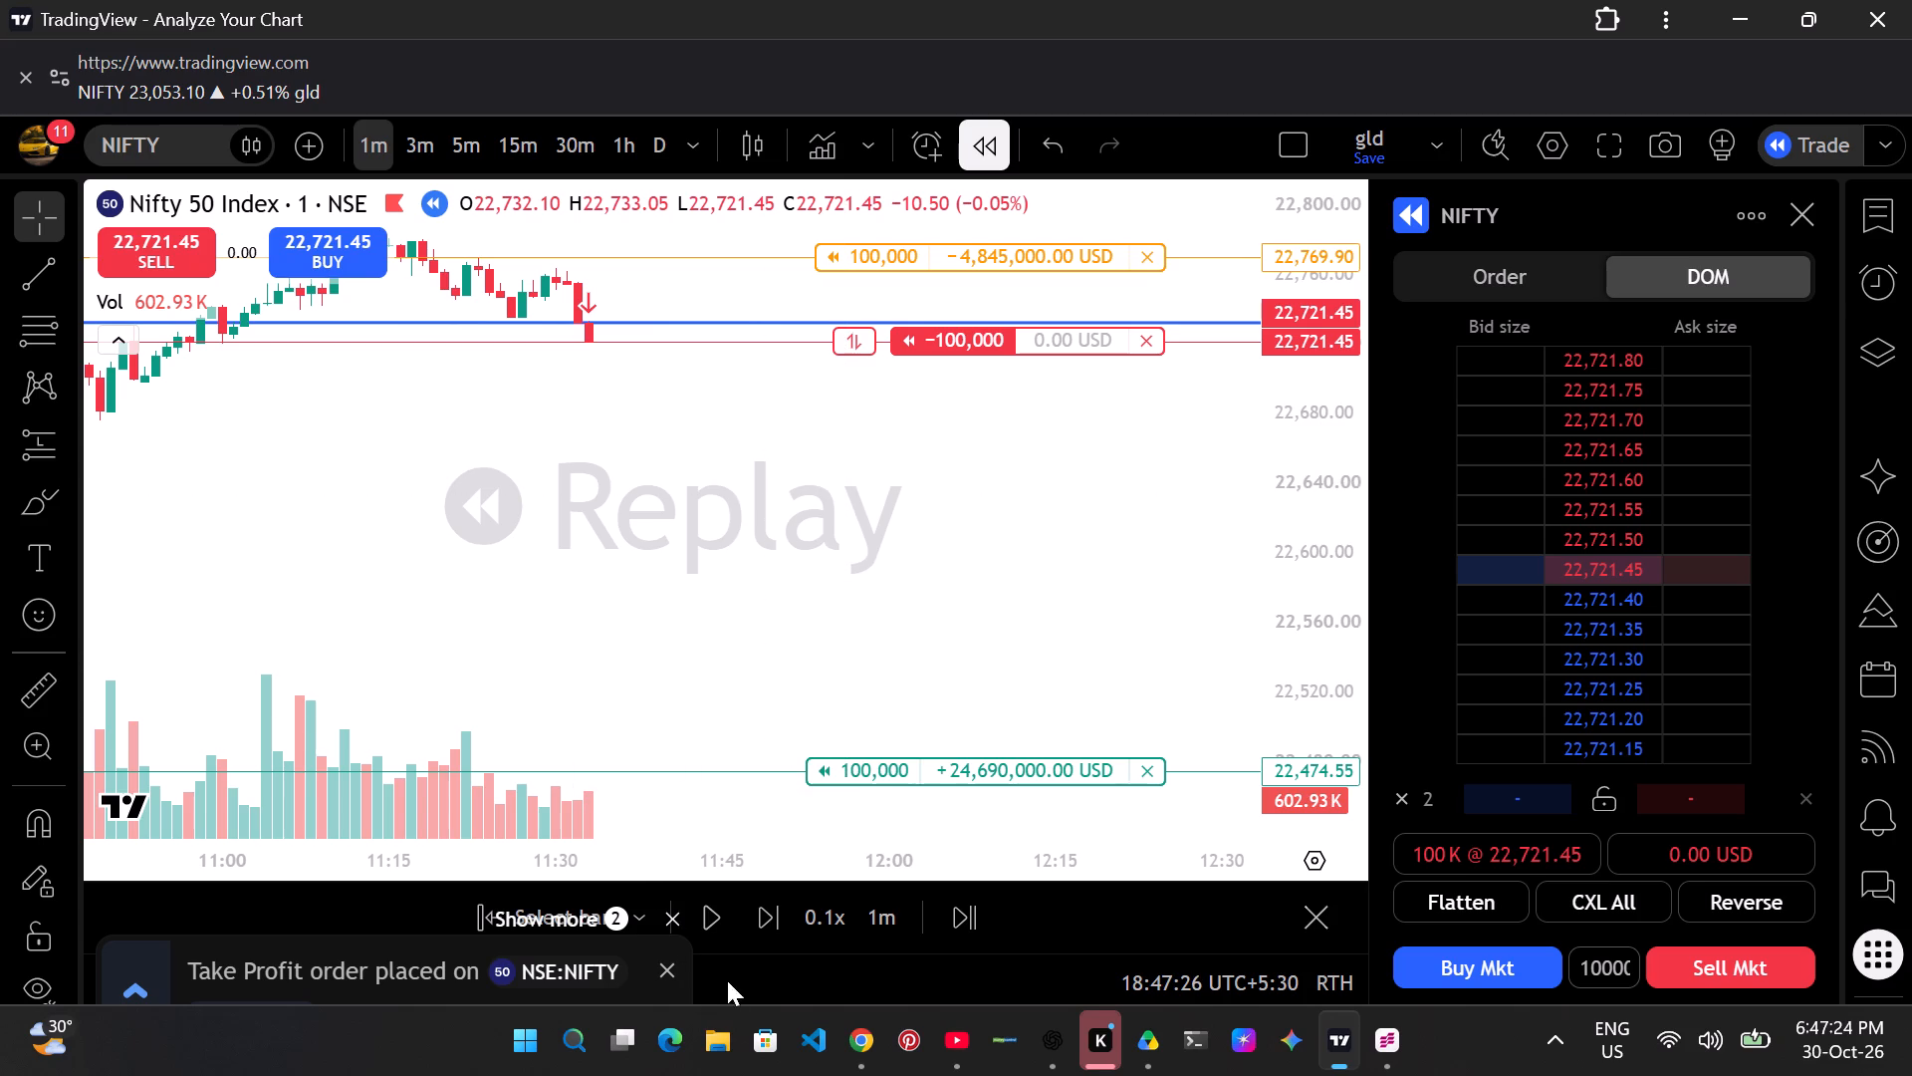
left_click(719, 936)
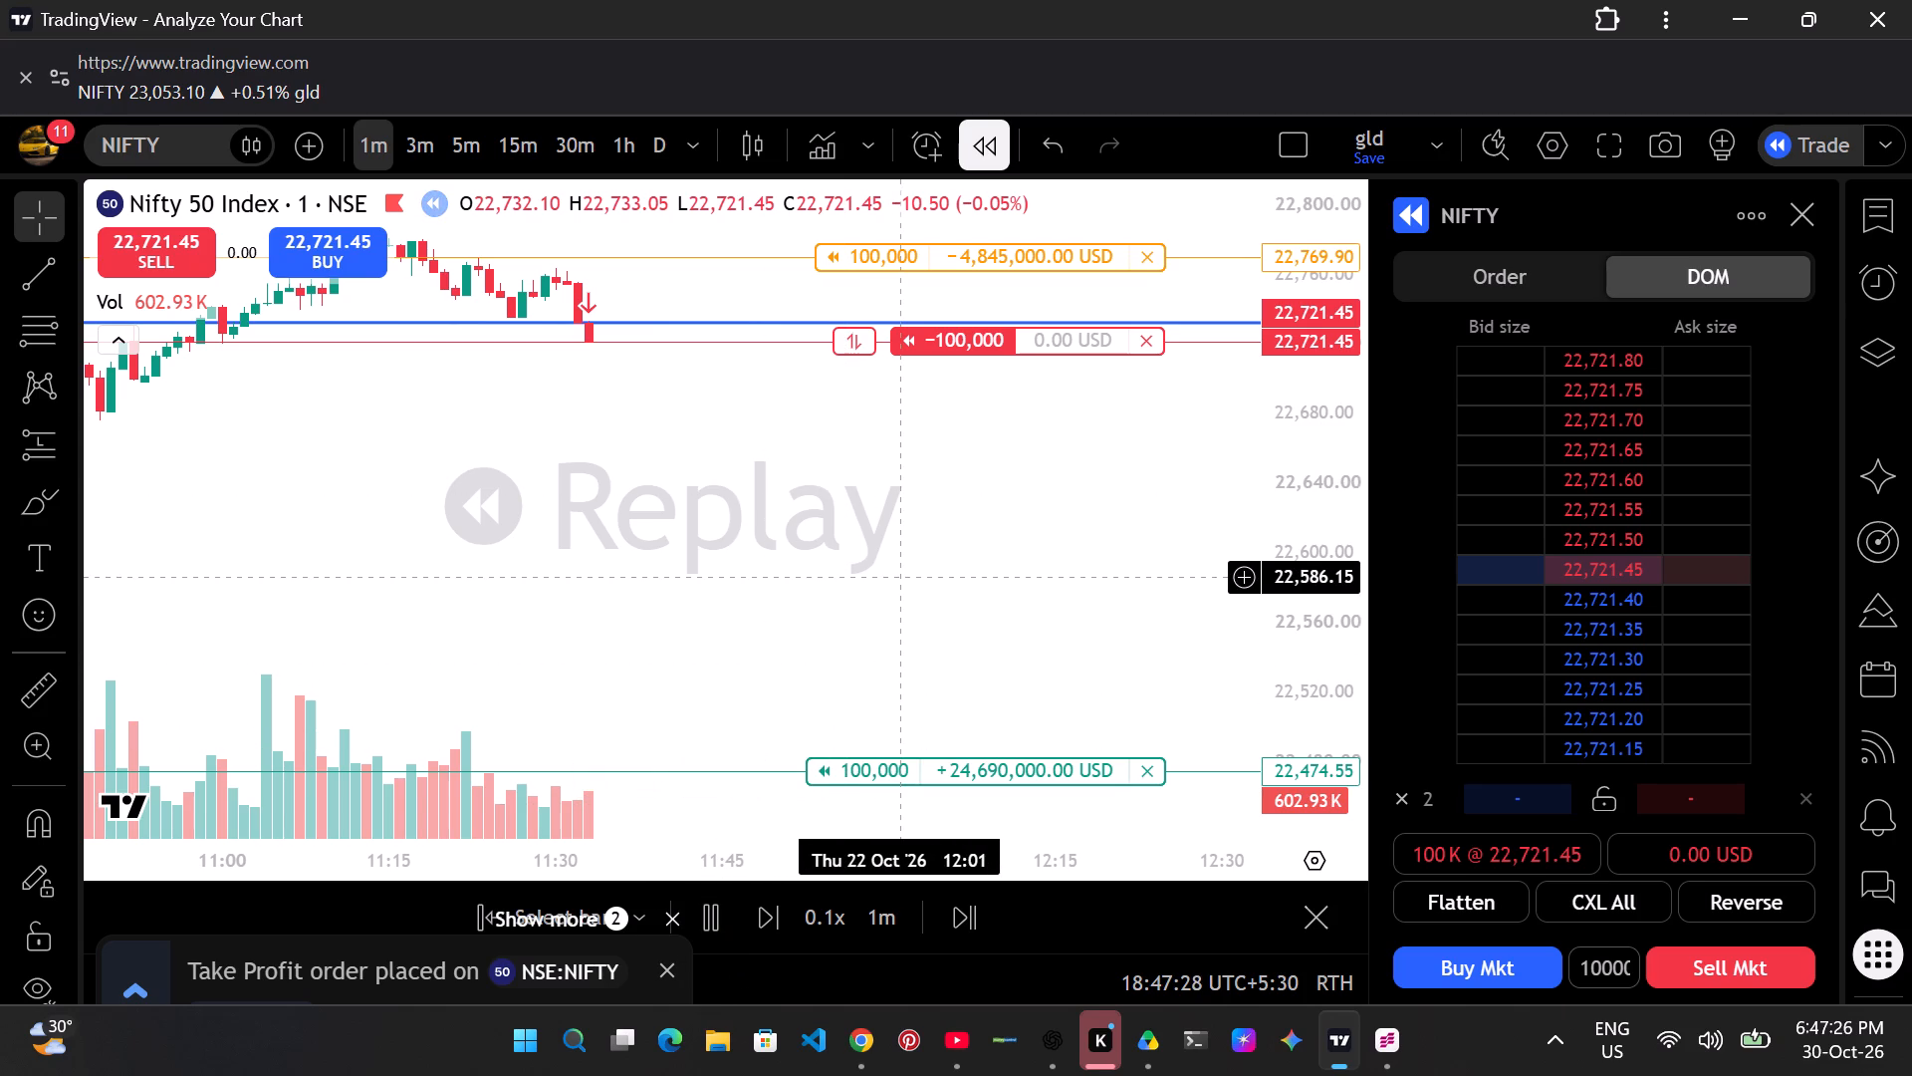
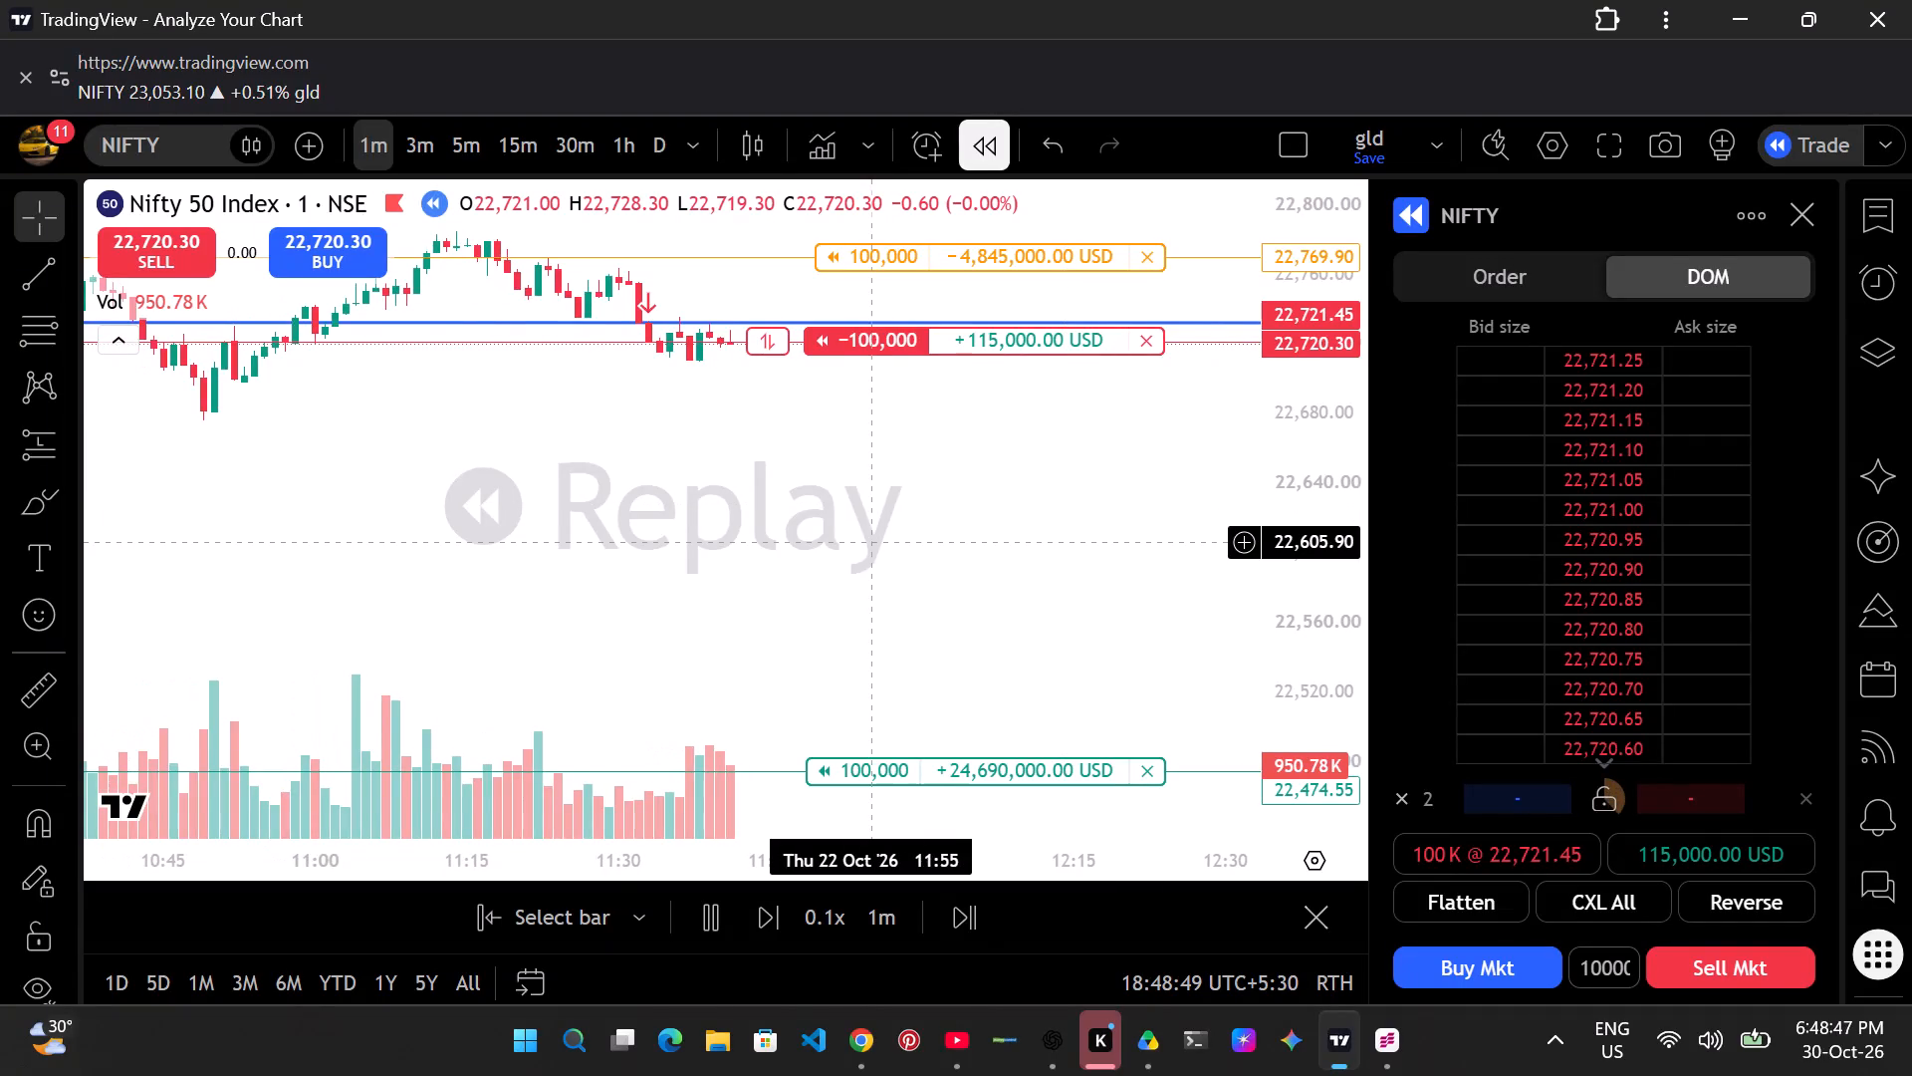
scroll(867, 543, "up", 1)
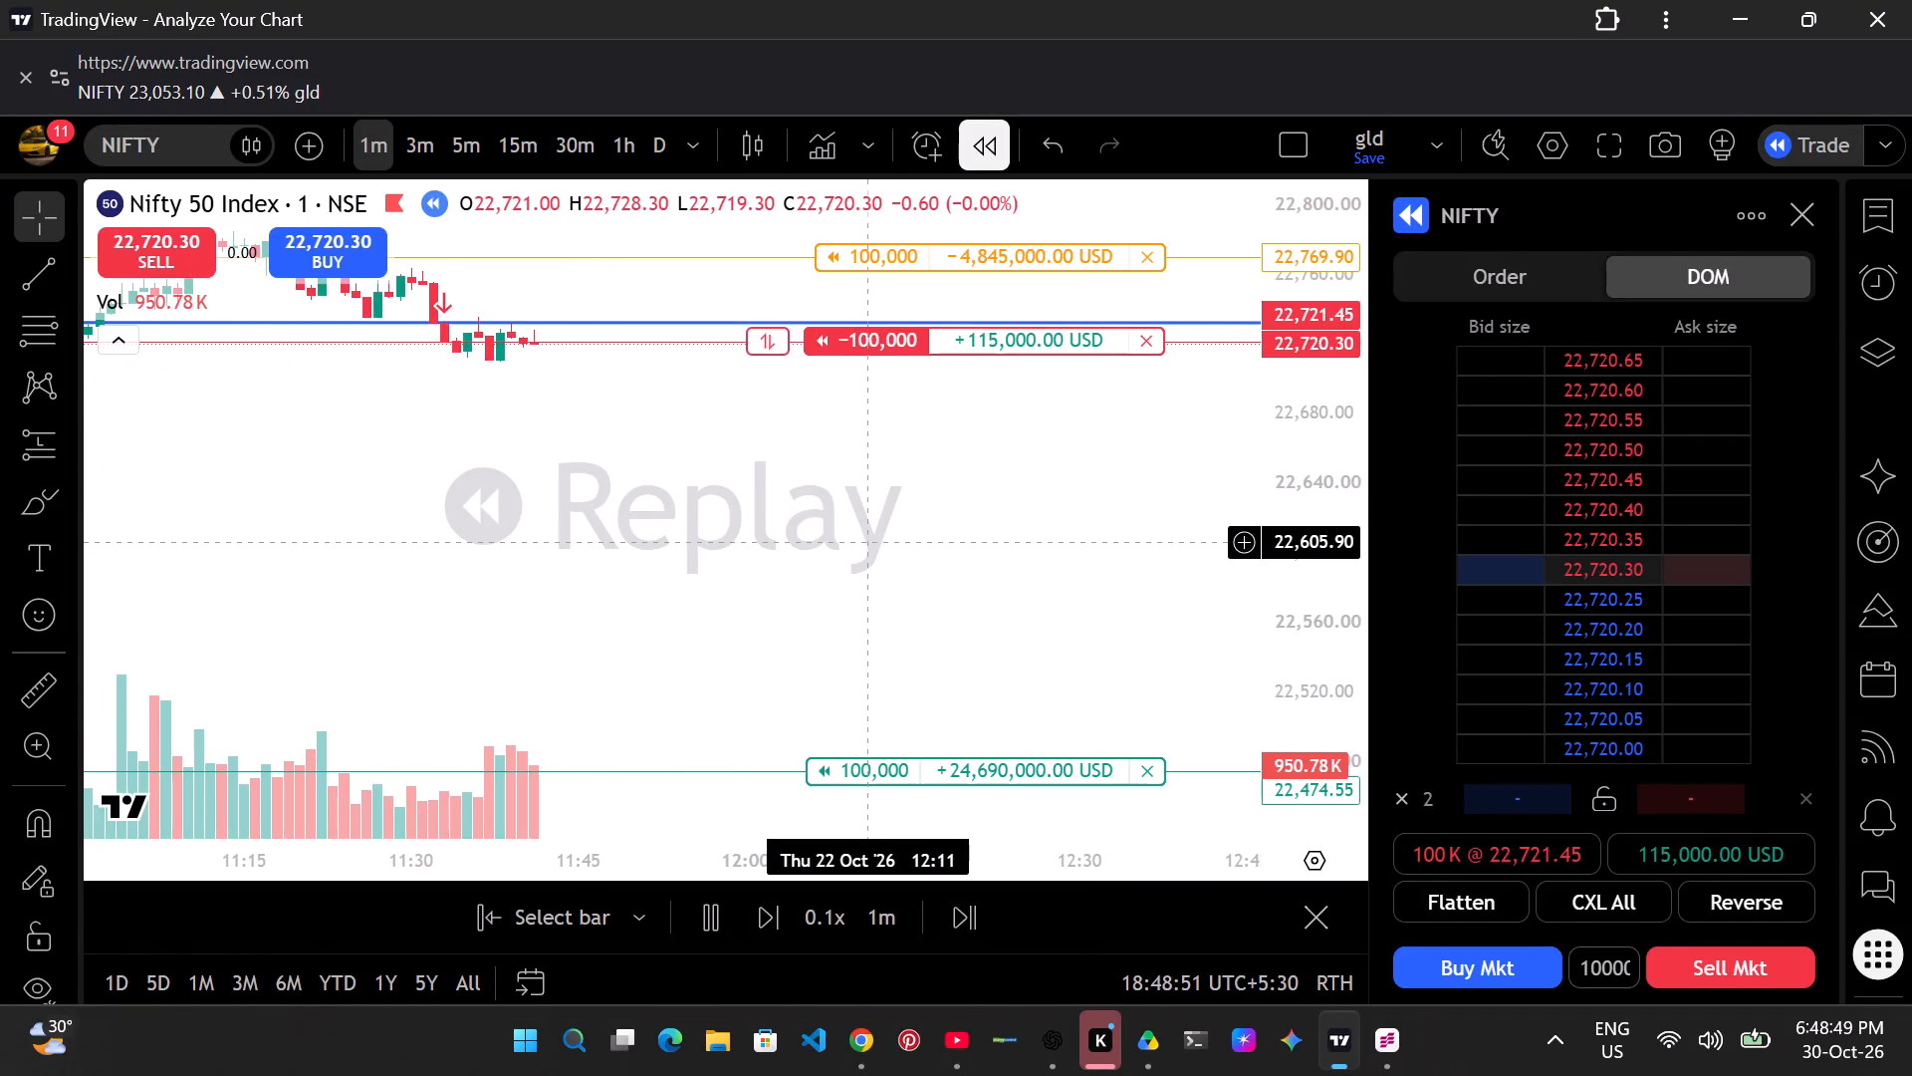
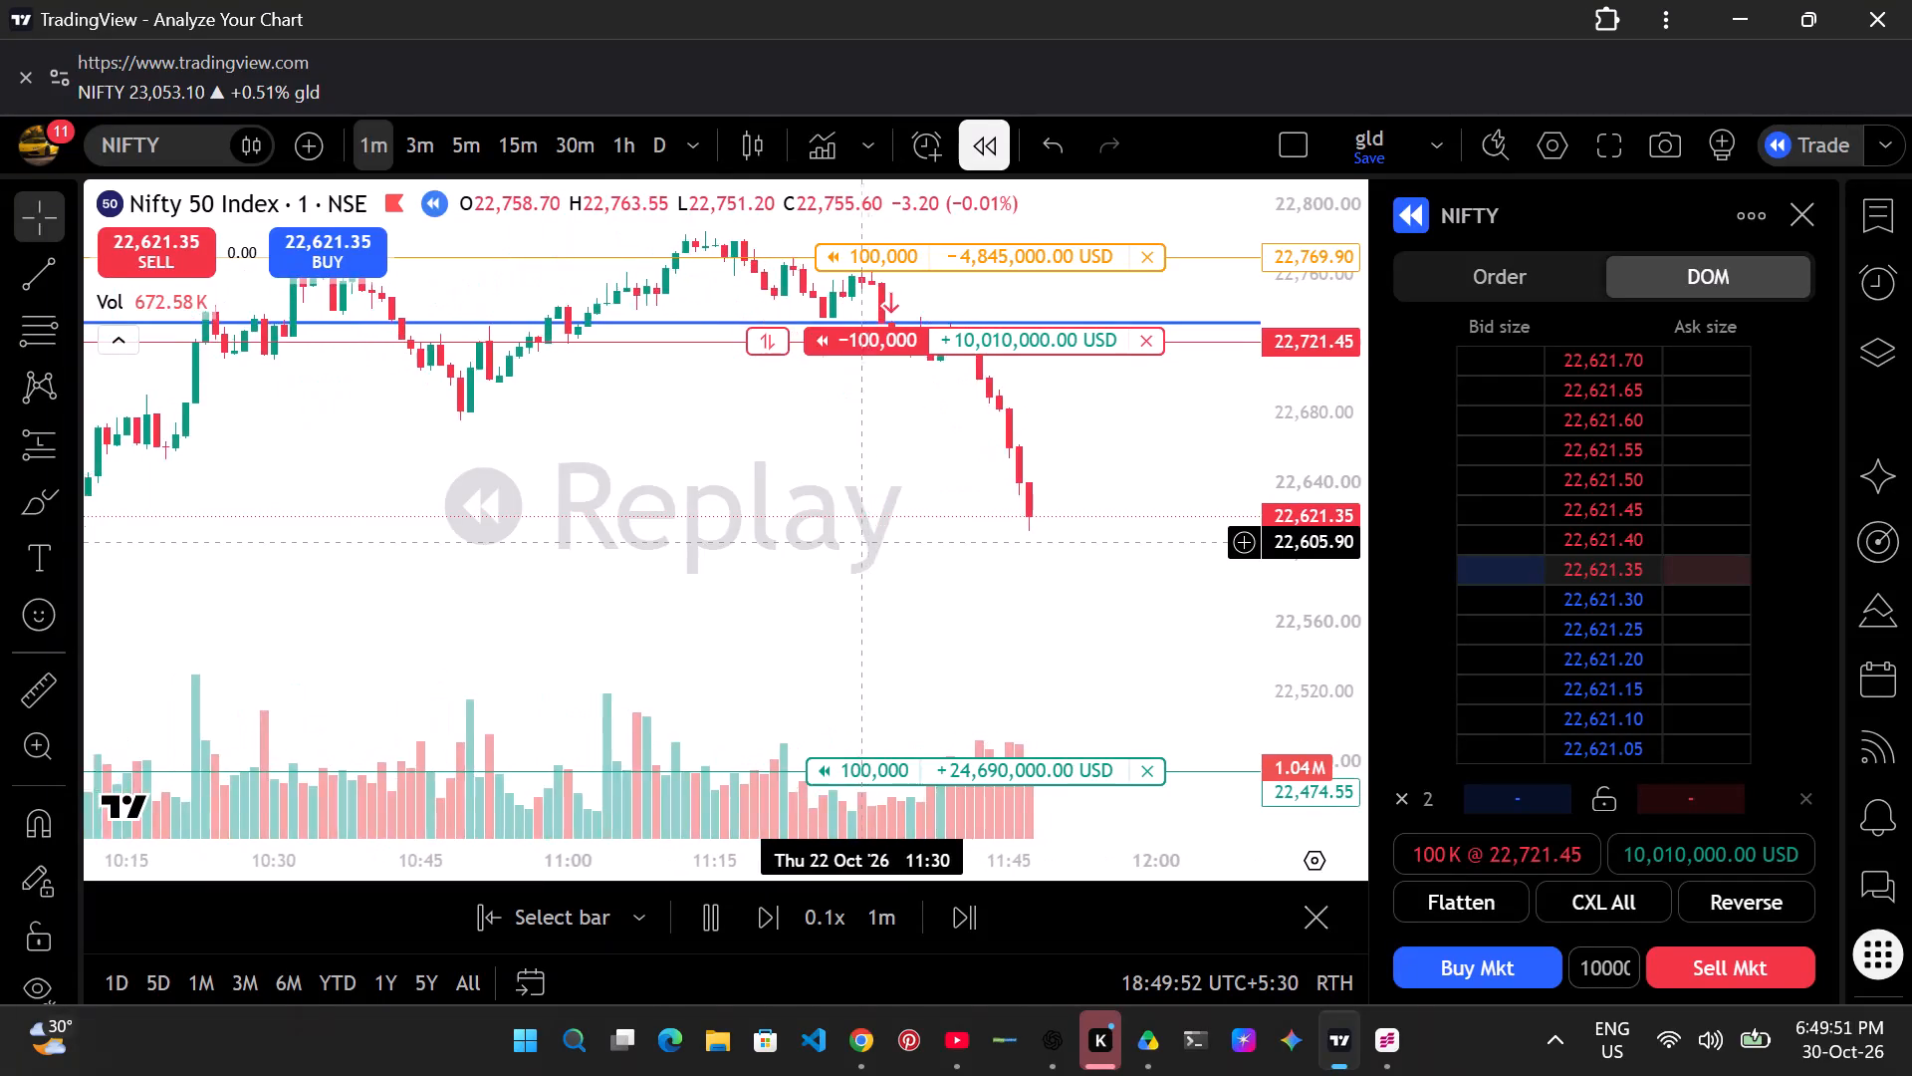
Move the short Nifty position's take-profit level up to about 22,548.40, closer to the current price.
scroll(867, 543, "down", 1)
scroll(867, 543, "left", 1)
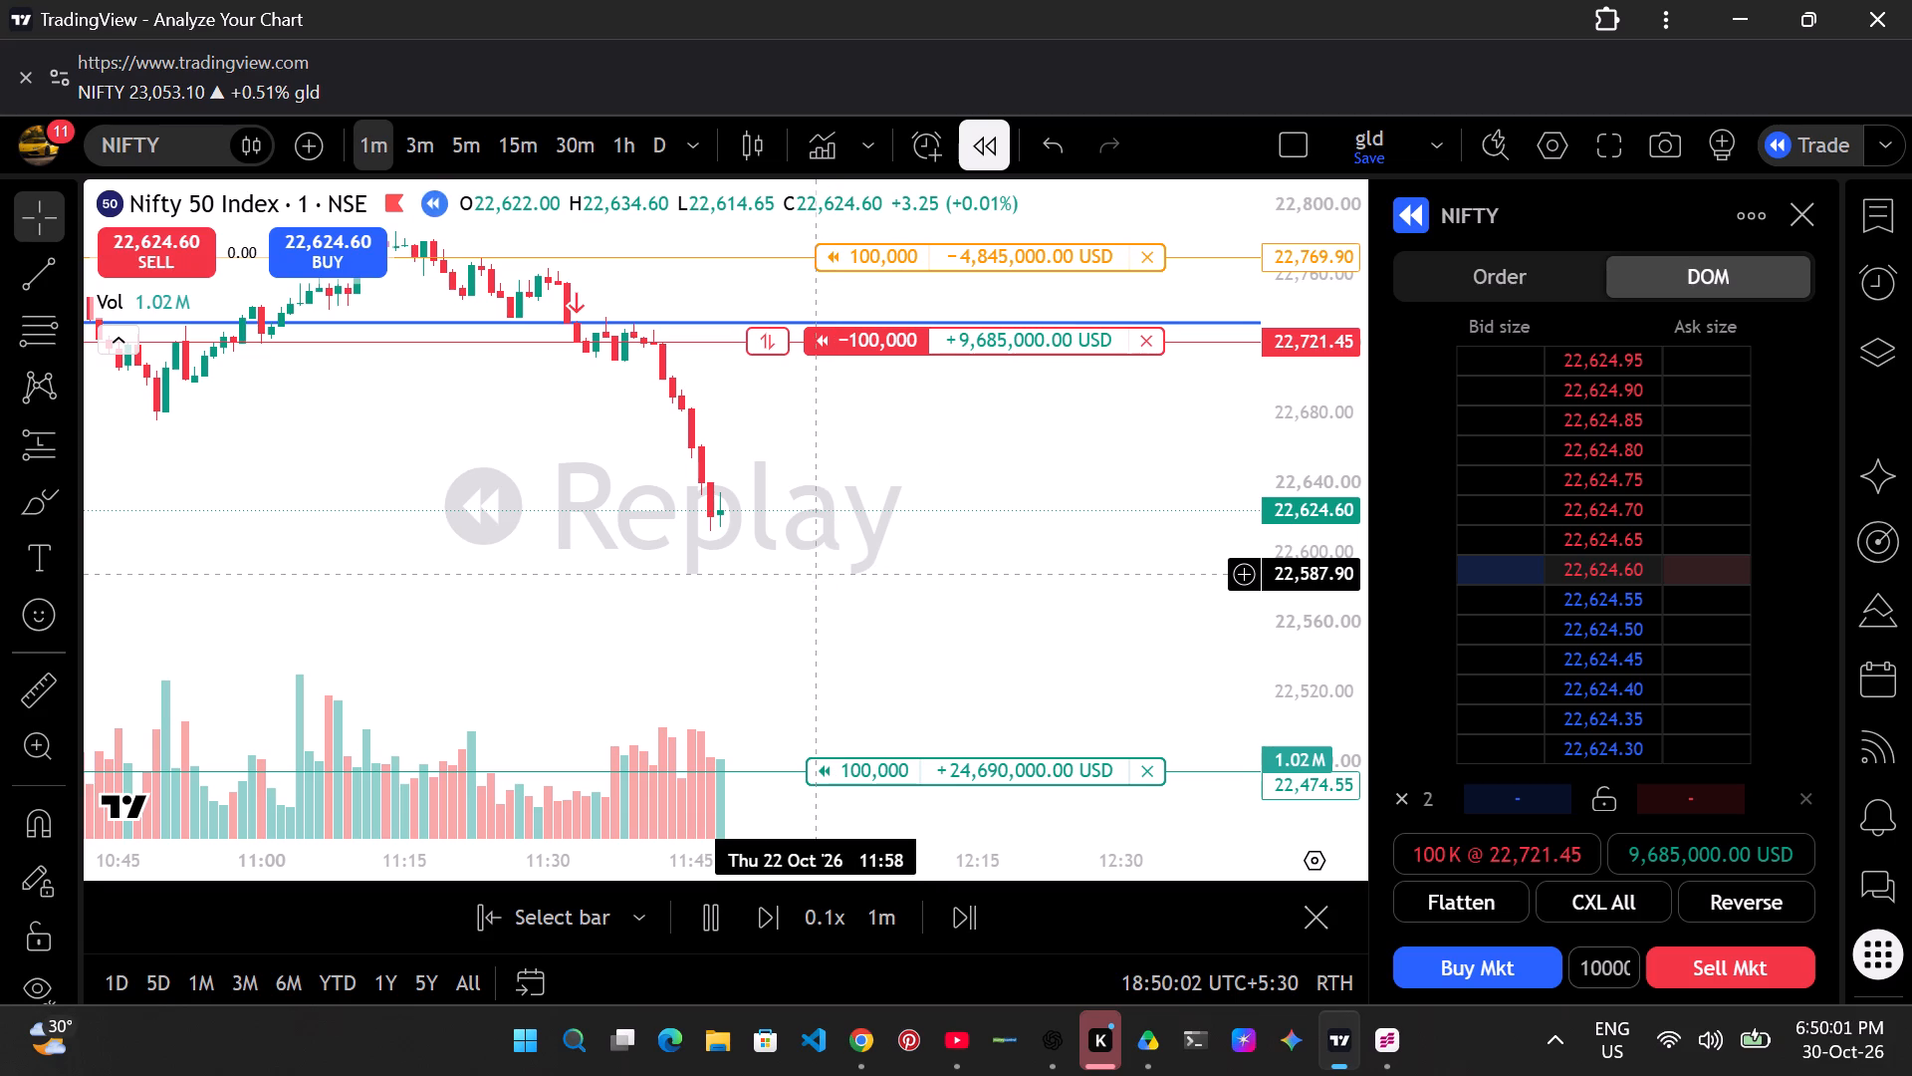
scroll(819, 575, "right", 4)
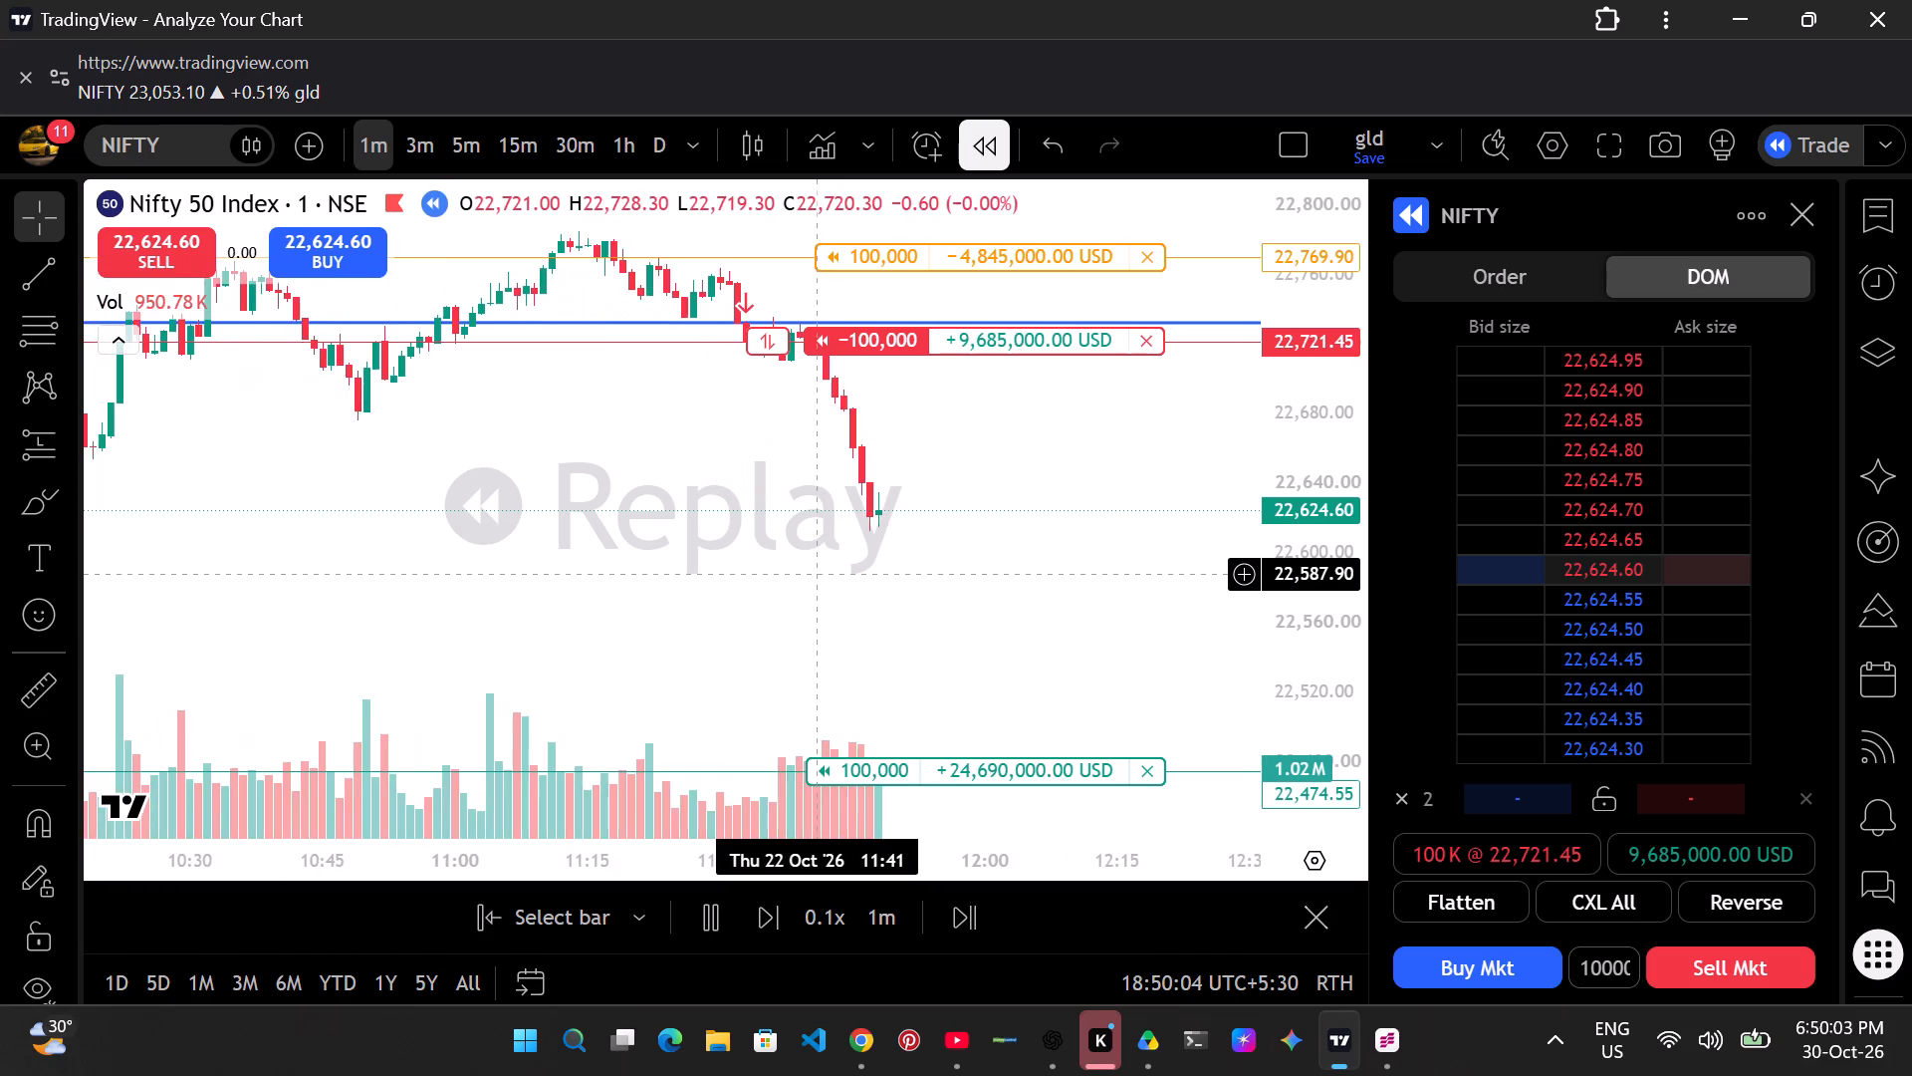
scroll(819, 575, "up", 1)
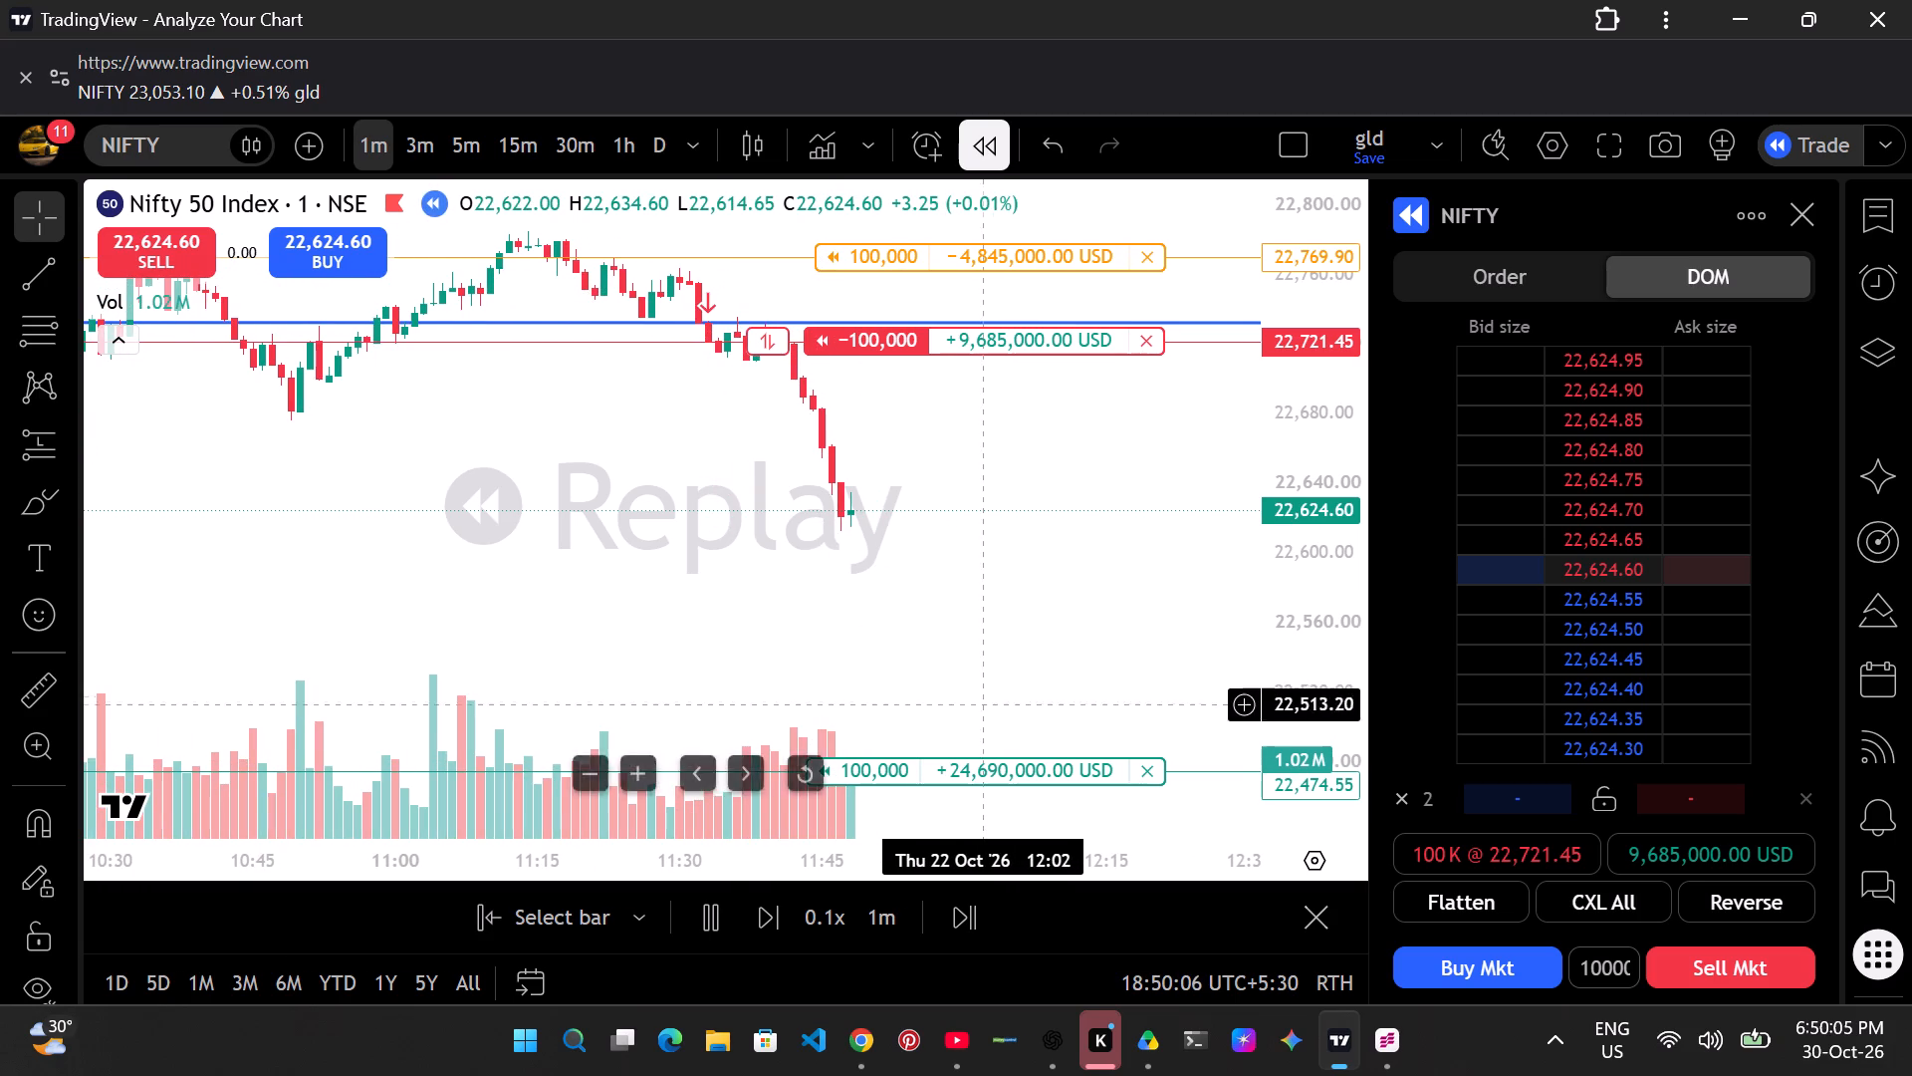
left_click_drag(1005, 778, 1062, 708)
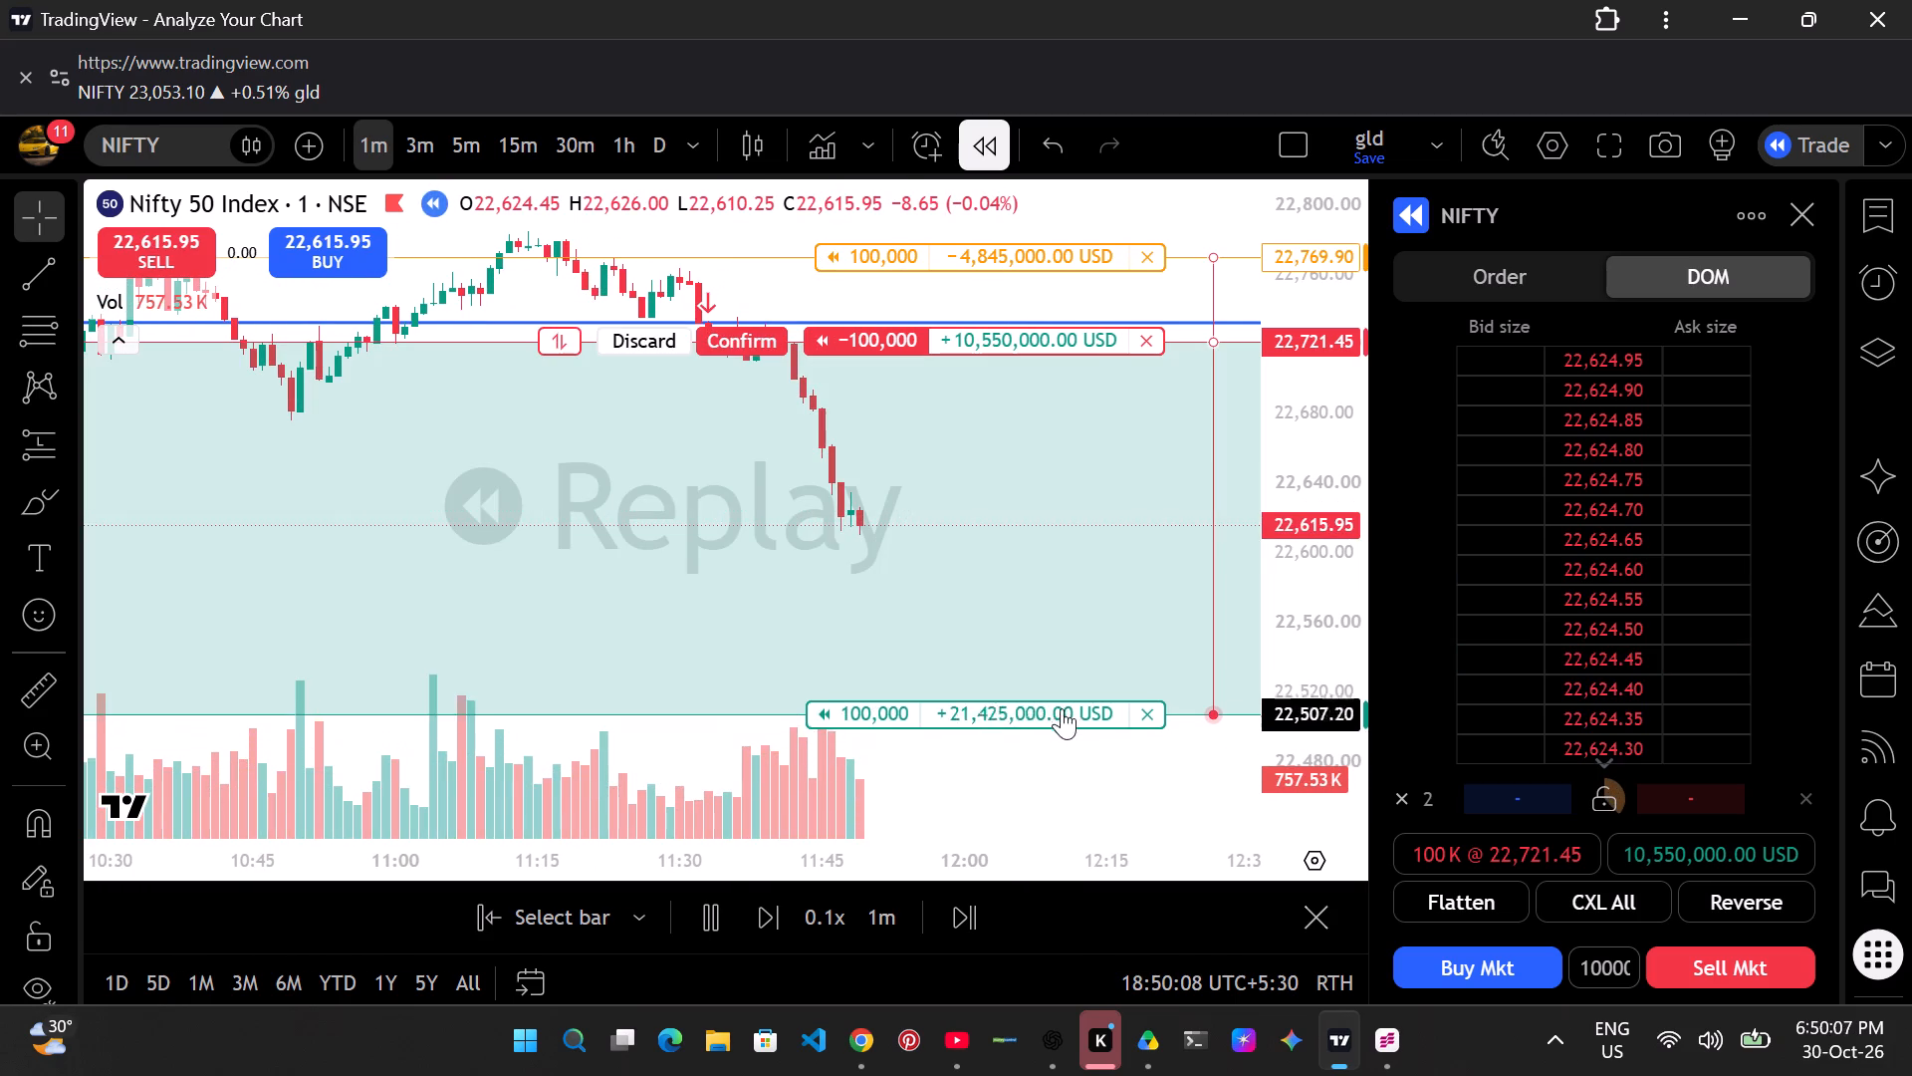
left_click_drag(1062, 708, 1102, 643)
scroll(801, 716, "left", 2)
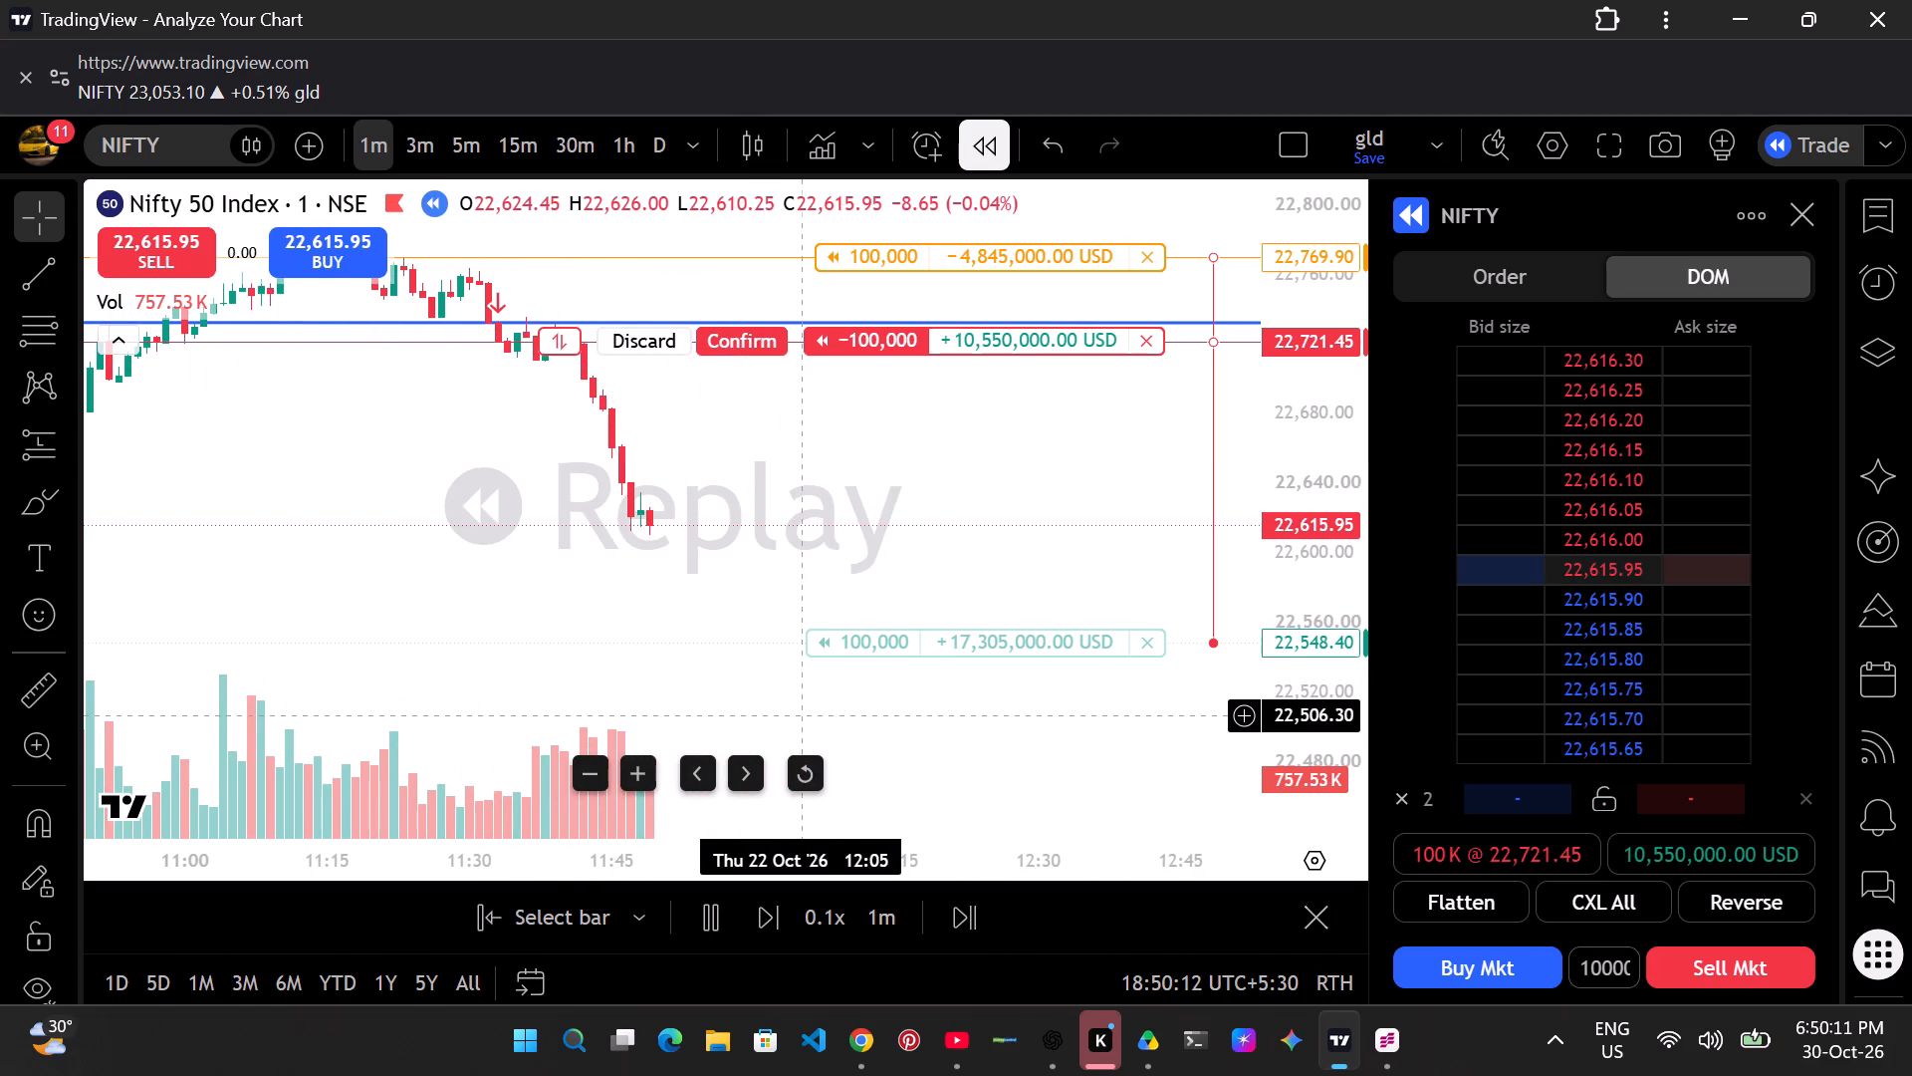
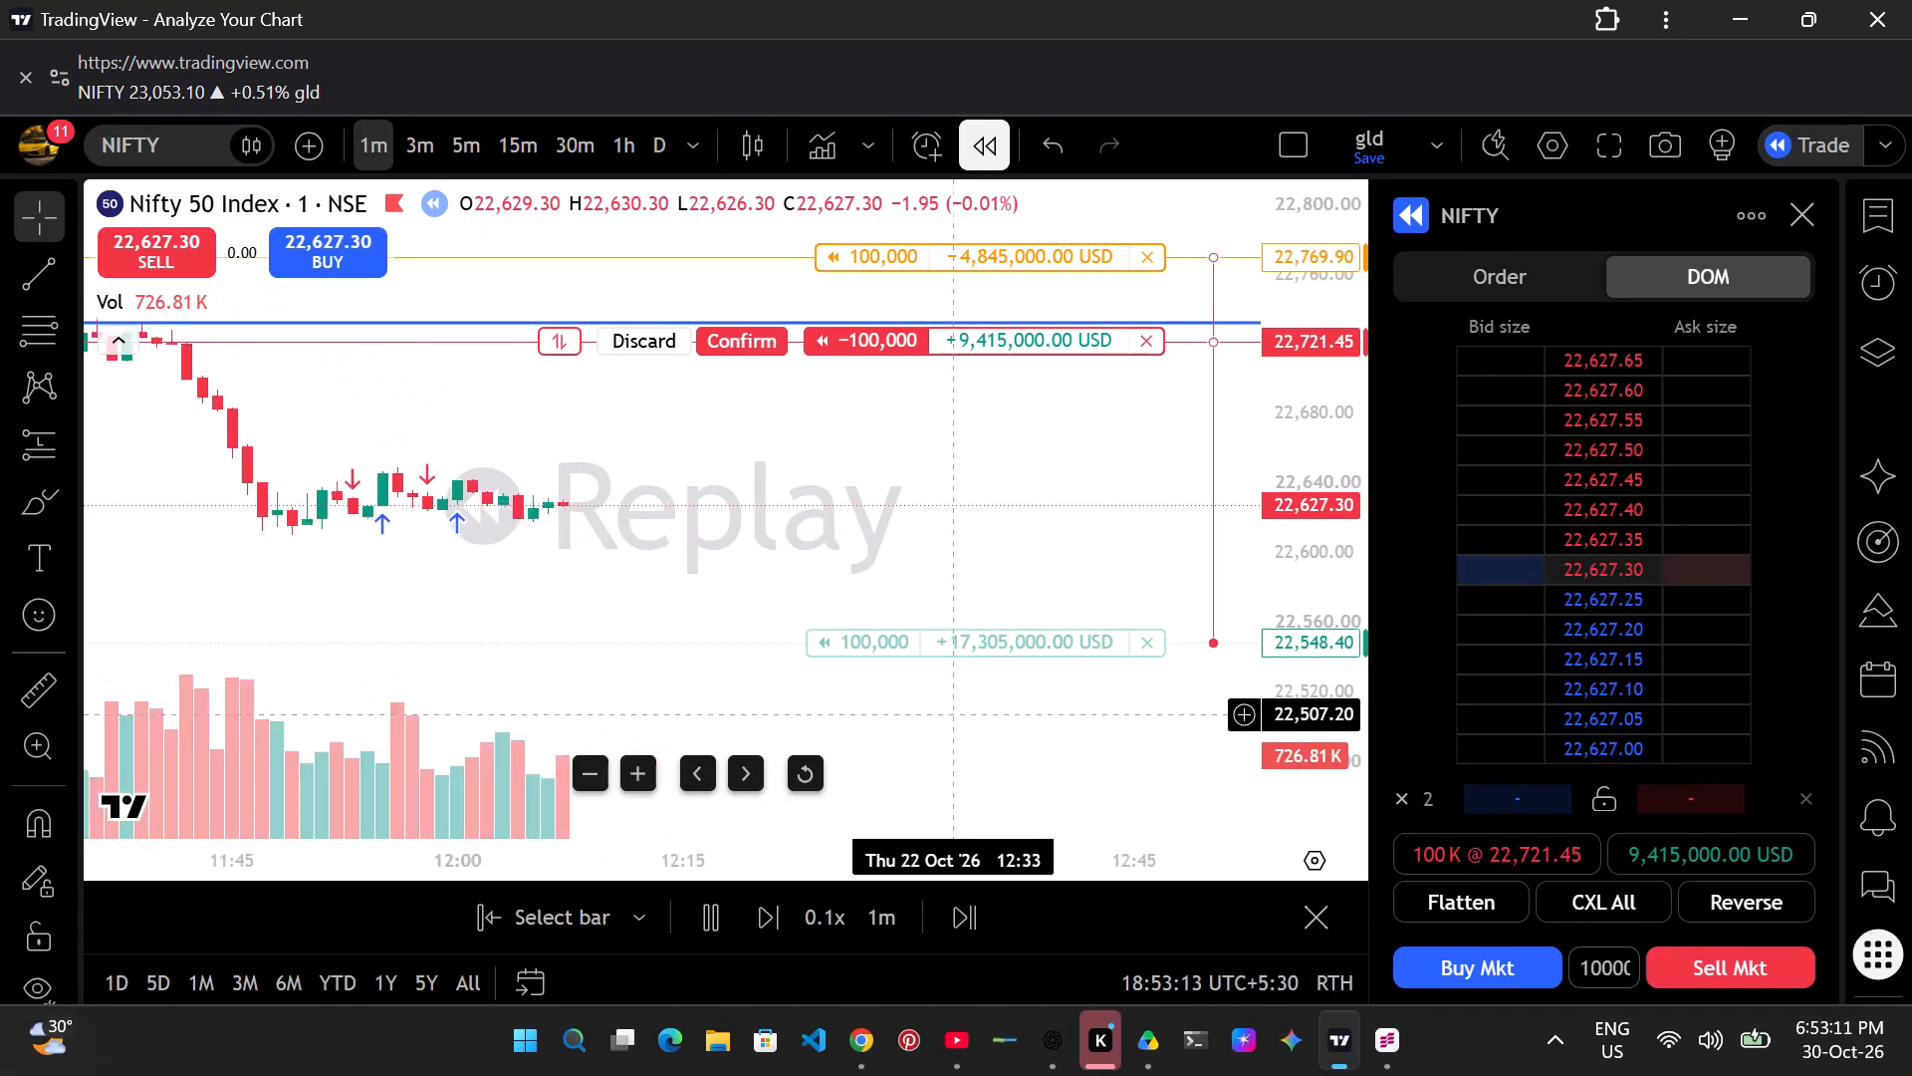
Examine the latest replayed 1-minute Nifty candles relative to the open short's entry, stop-loss and take-profit levels.
scroll(956, 714, "right", 3)
scroll(956, 714, "up", 2)
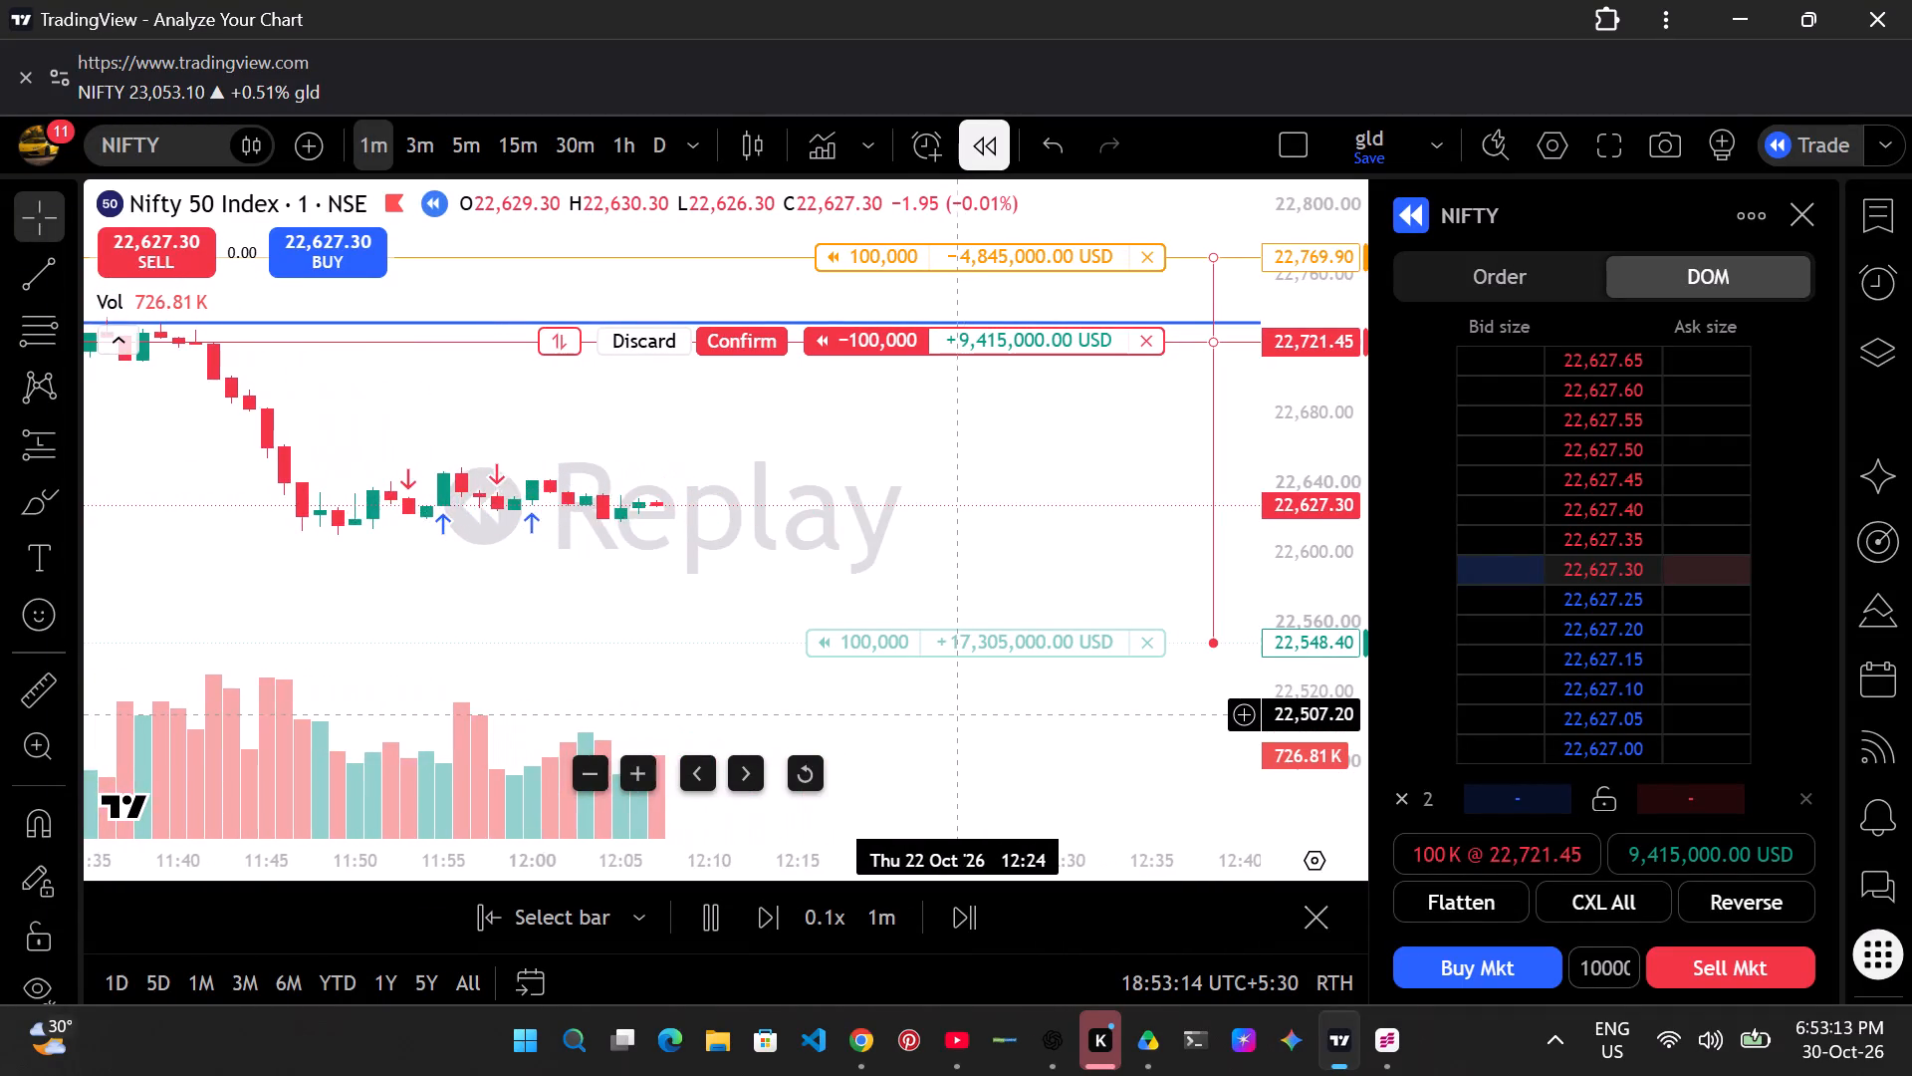
scroll(956, 714, "up", 1)
scroll(956, 714, "down", 4)
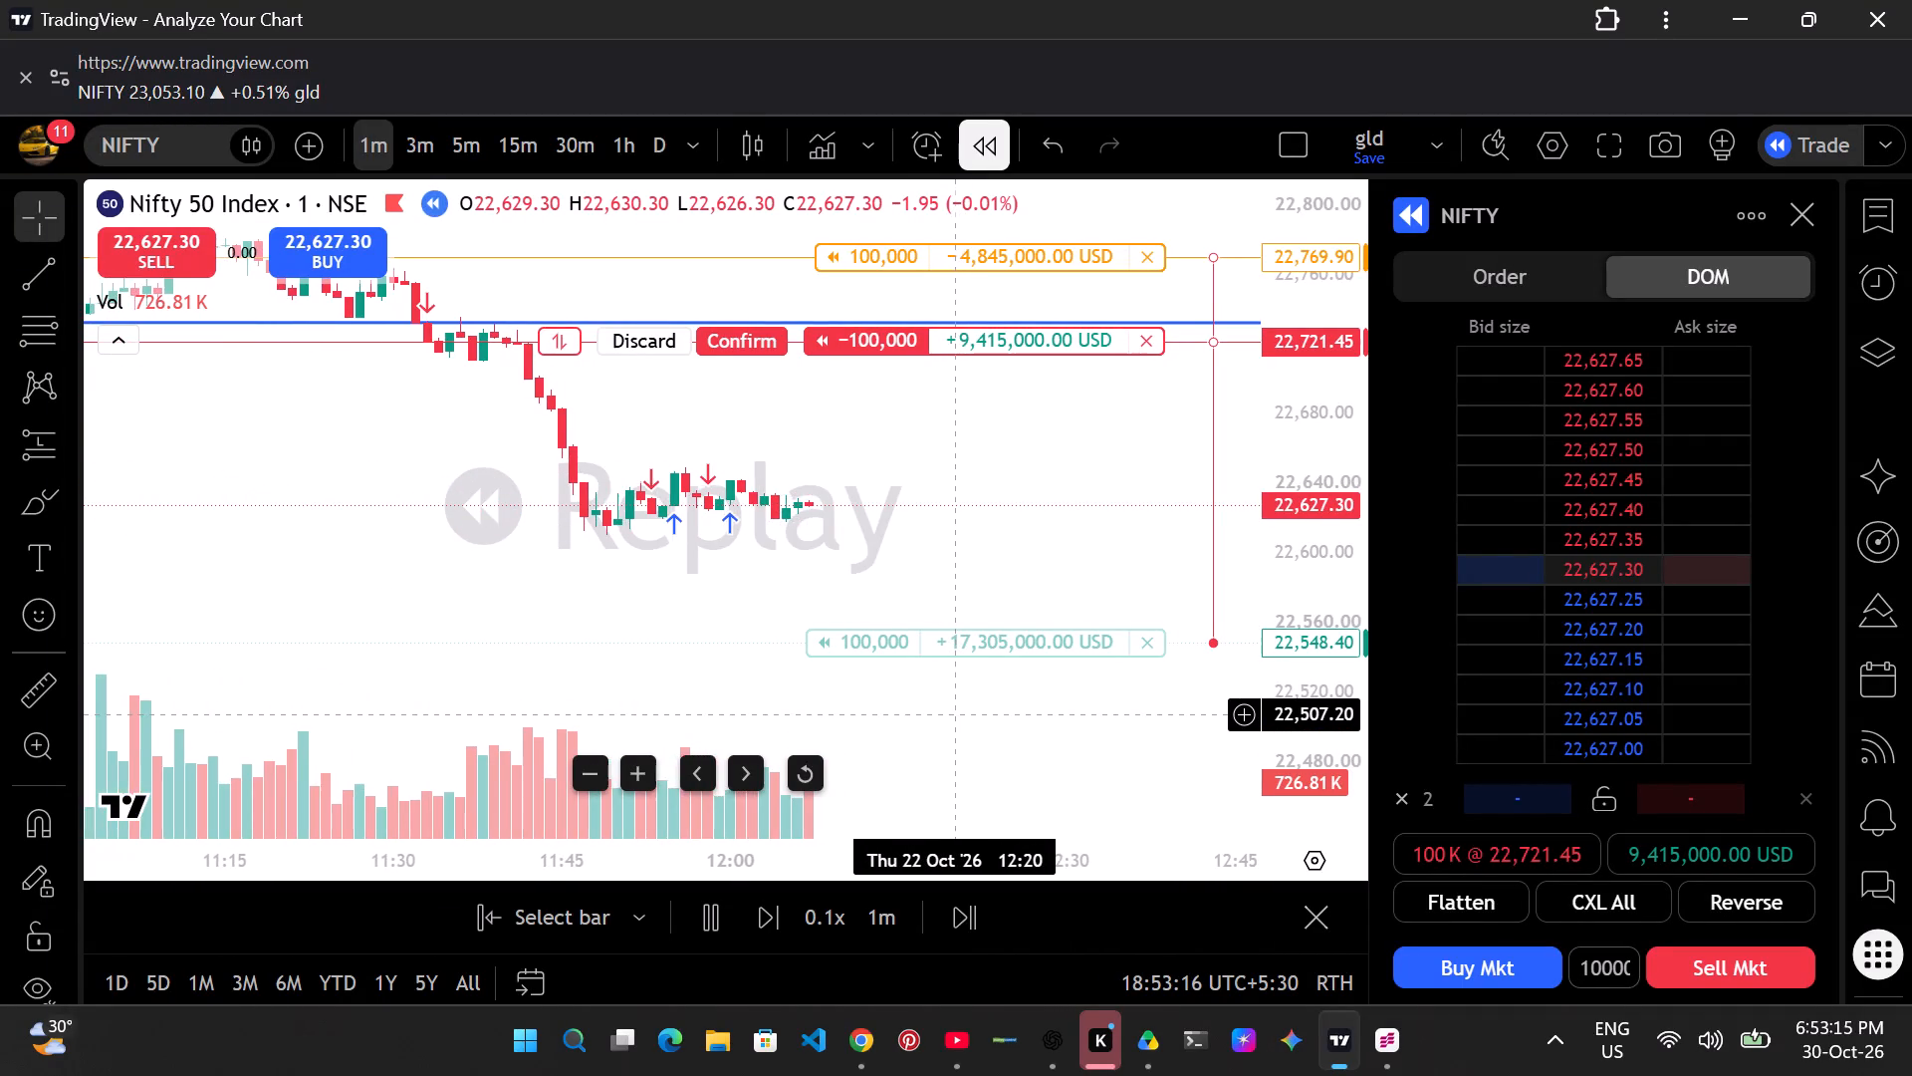
scroll(956, 714, "up", 2)
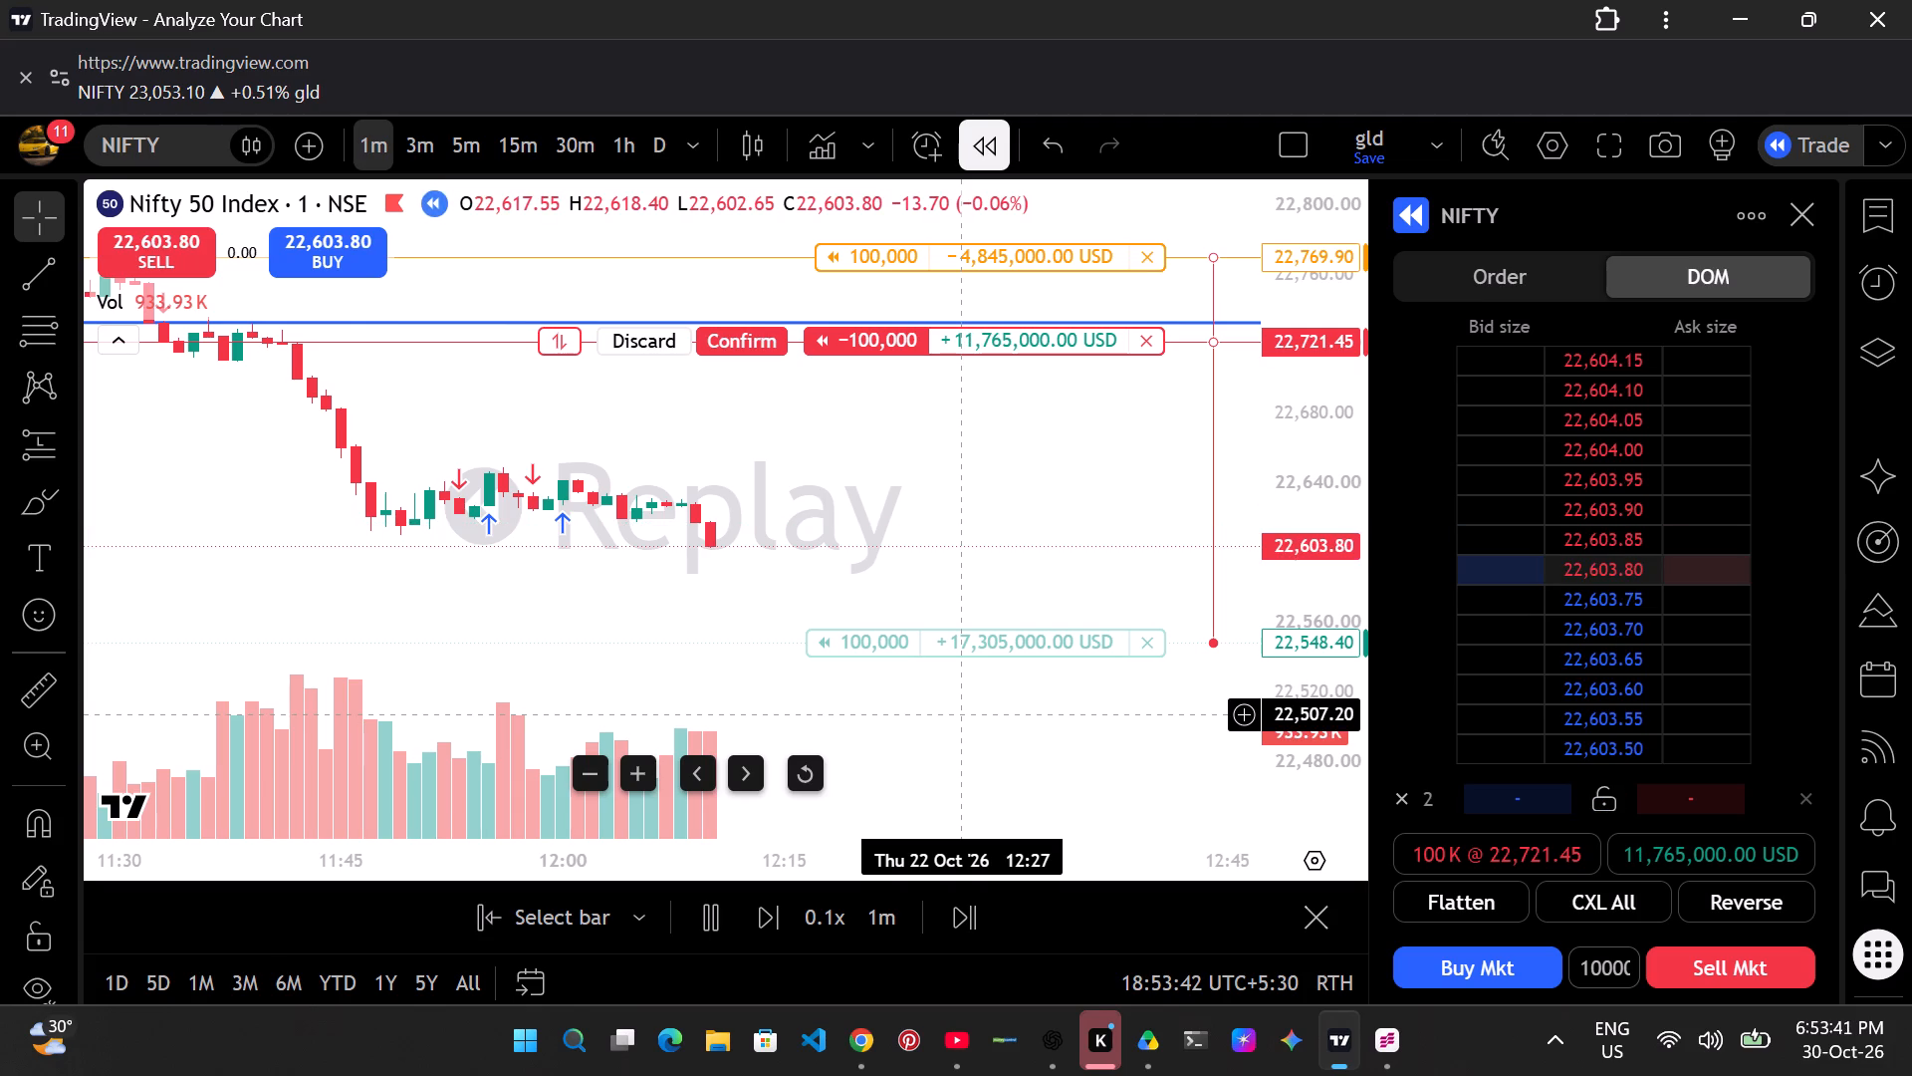
scroll(956, 714, "left", 1)
scroll(956, 714, "up", 1)
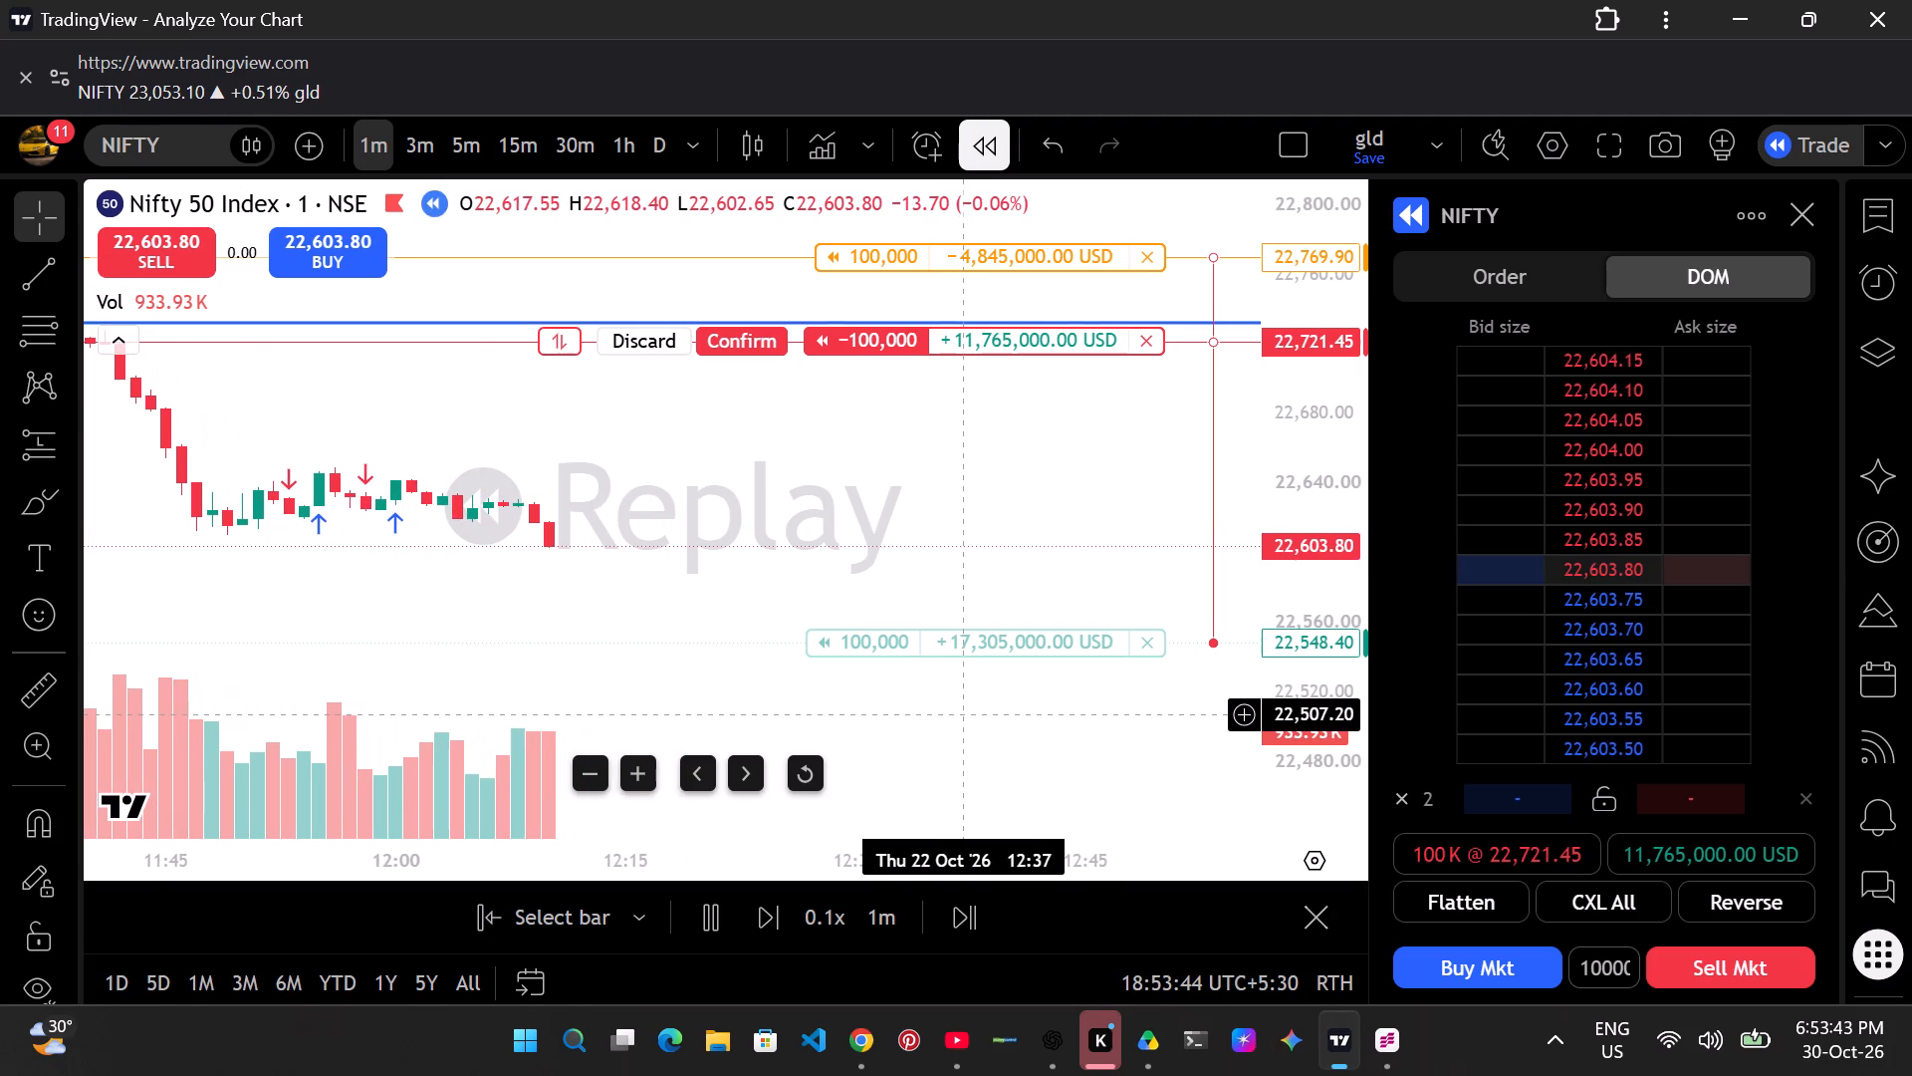
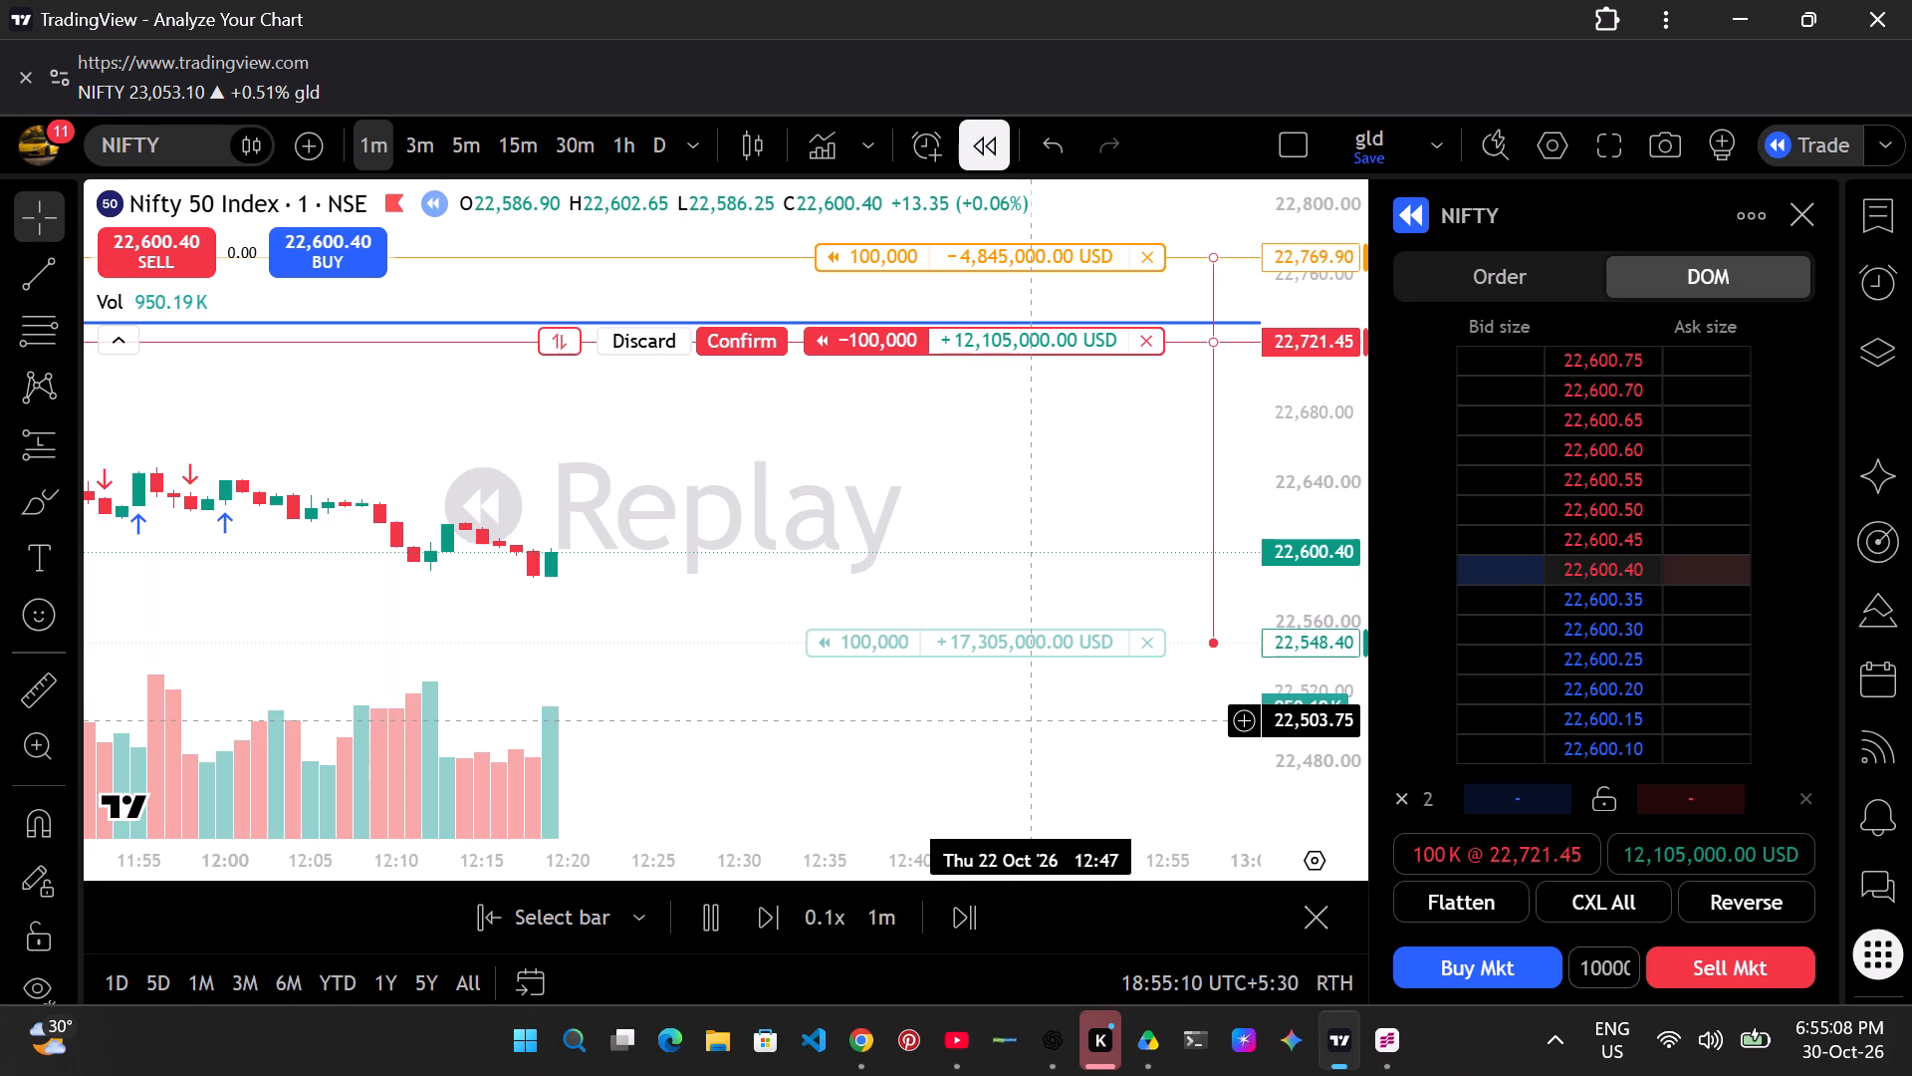
Examine a wider span of the 1-minute Nifty candles, including the earlier decline, against the open short's stop-loss and take-profit levels.
scroll(1028, 721, "down", 2)
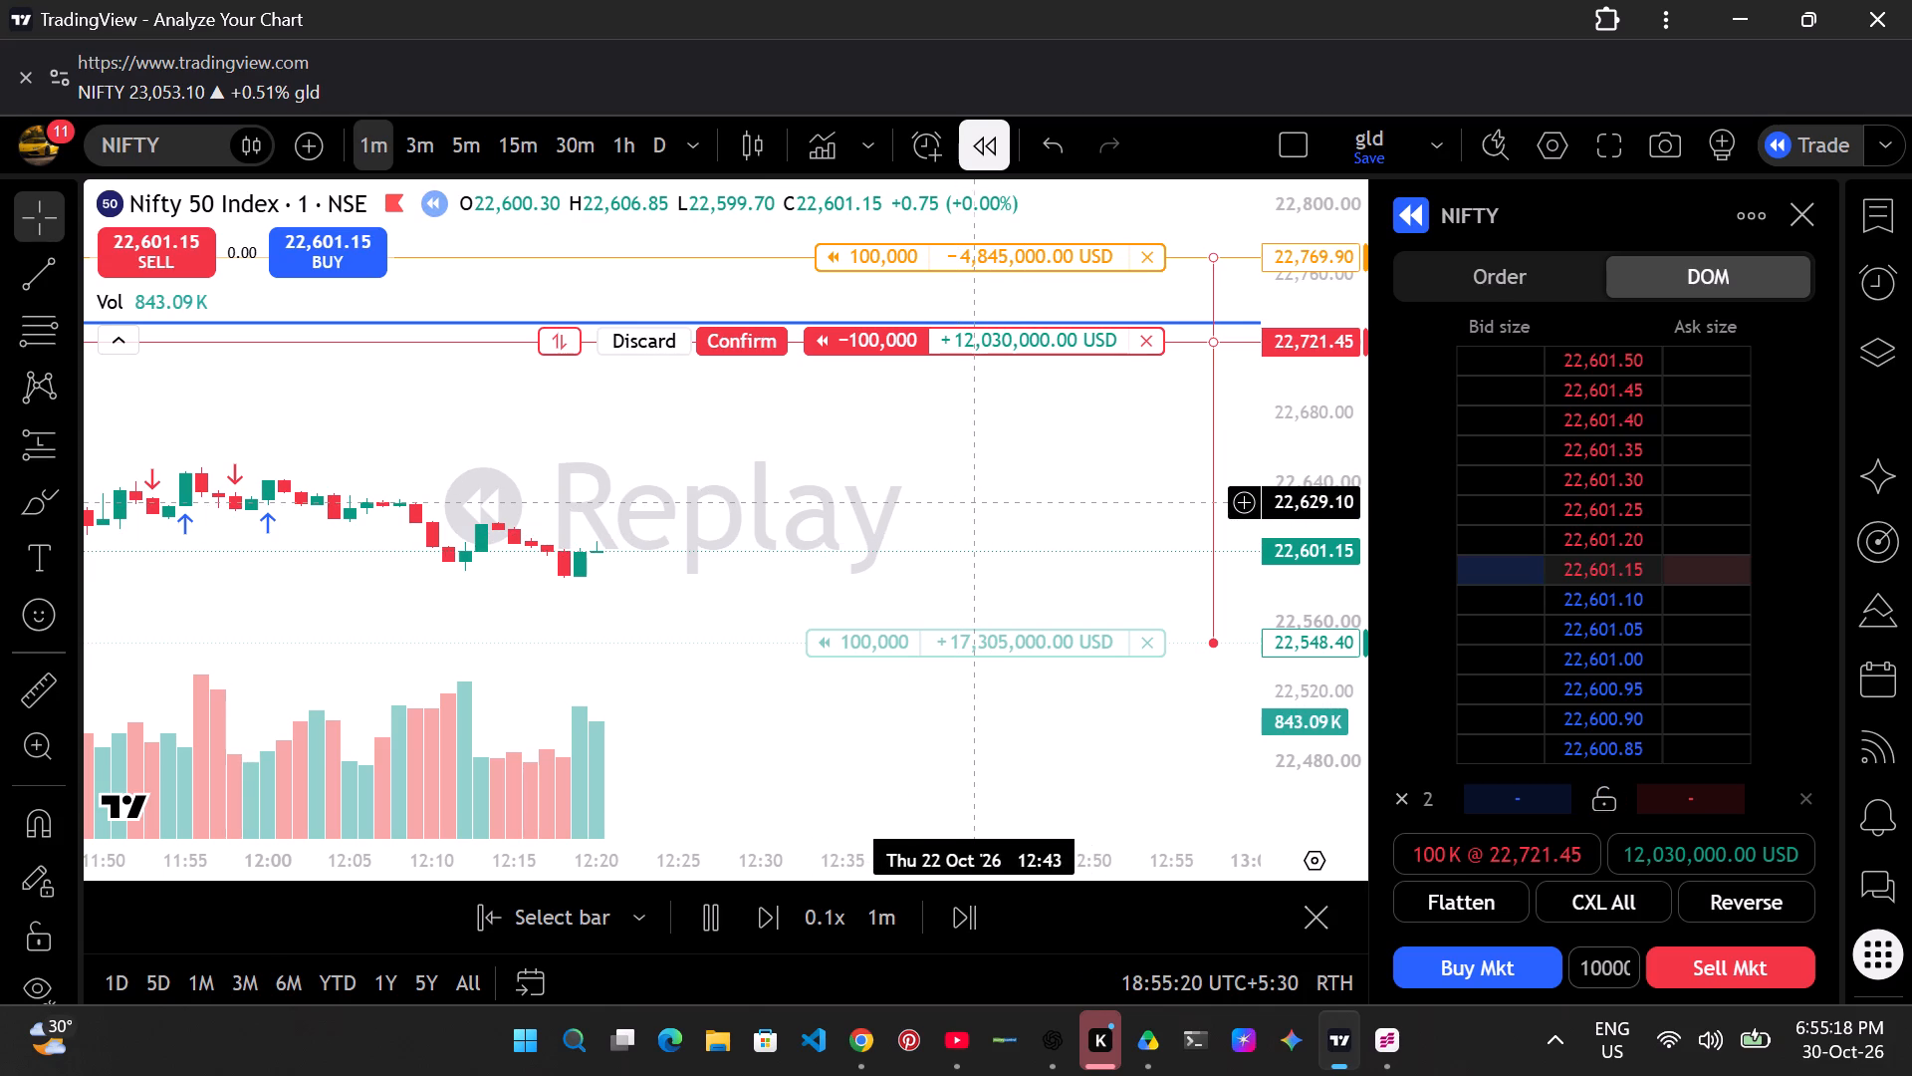
scroll(950, 578, "down", 1)
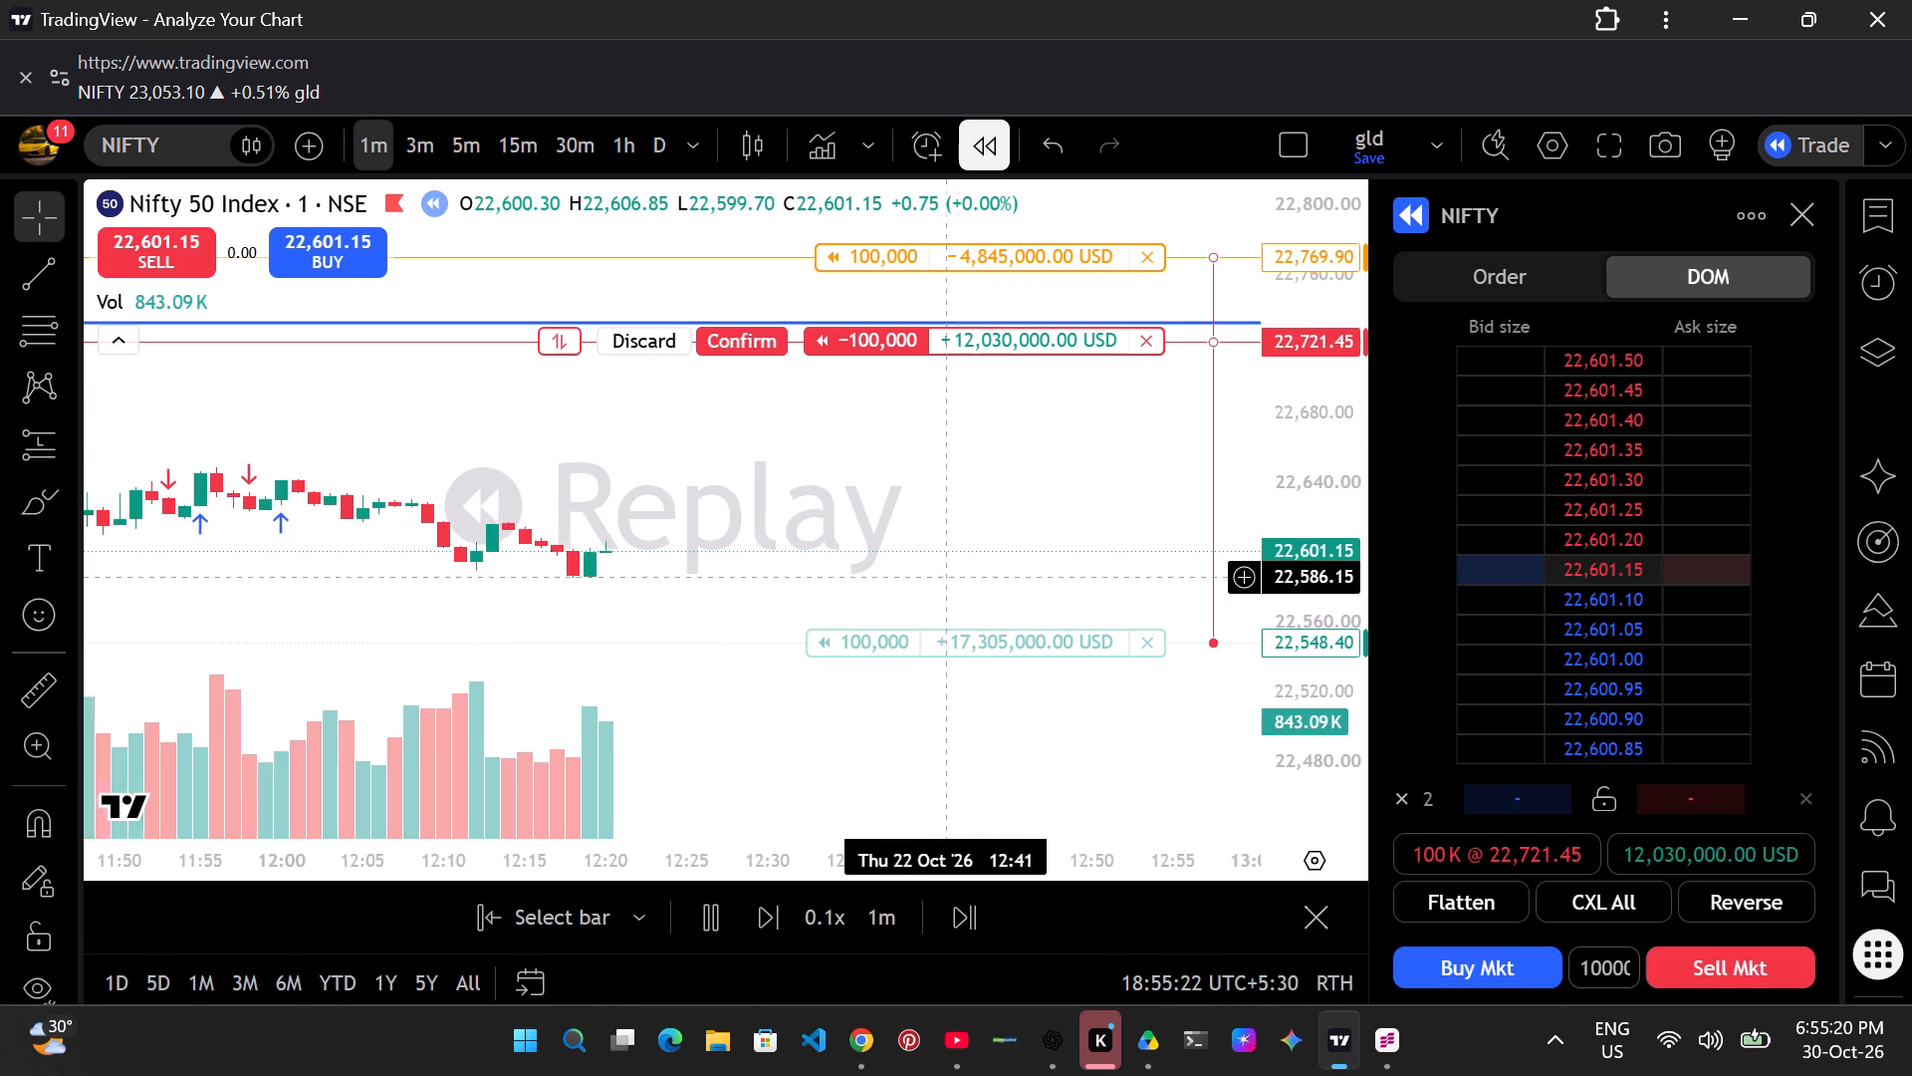
scroll(950, 578, "down", 2)
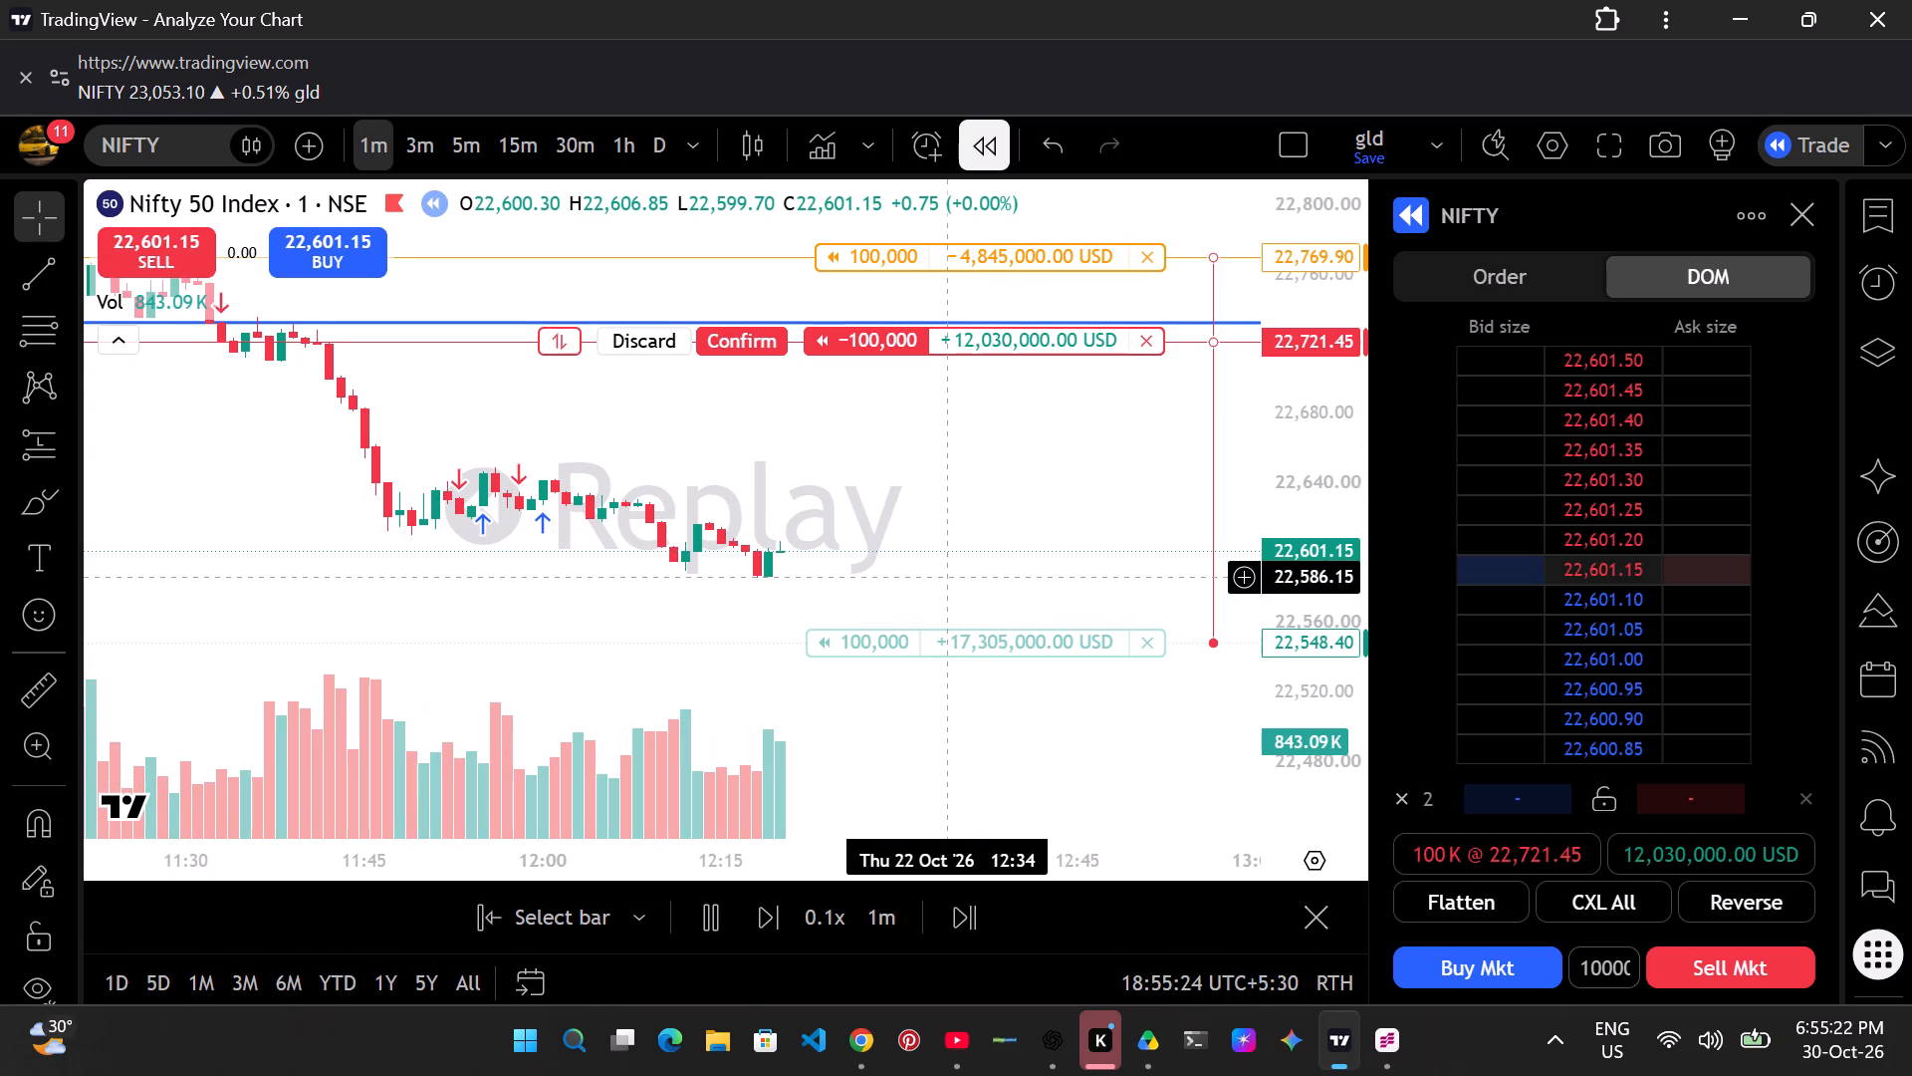
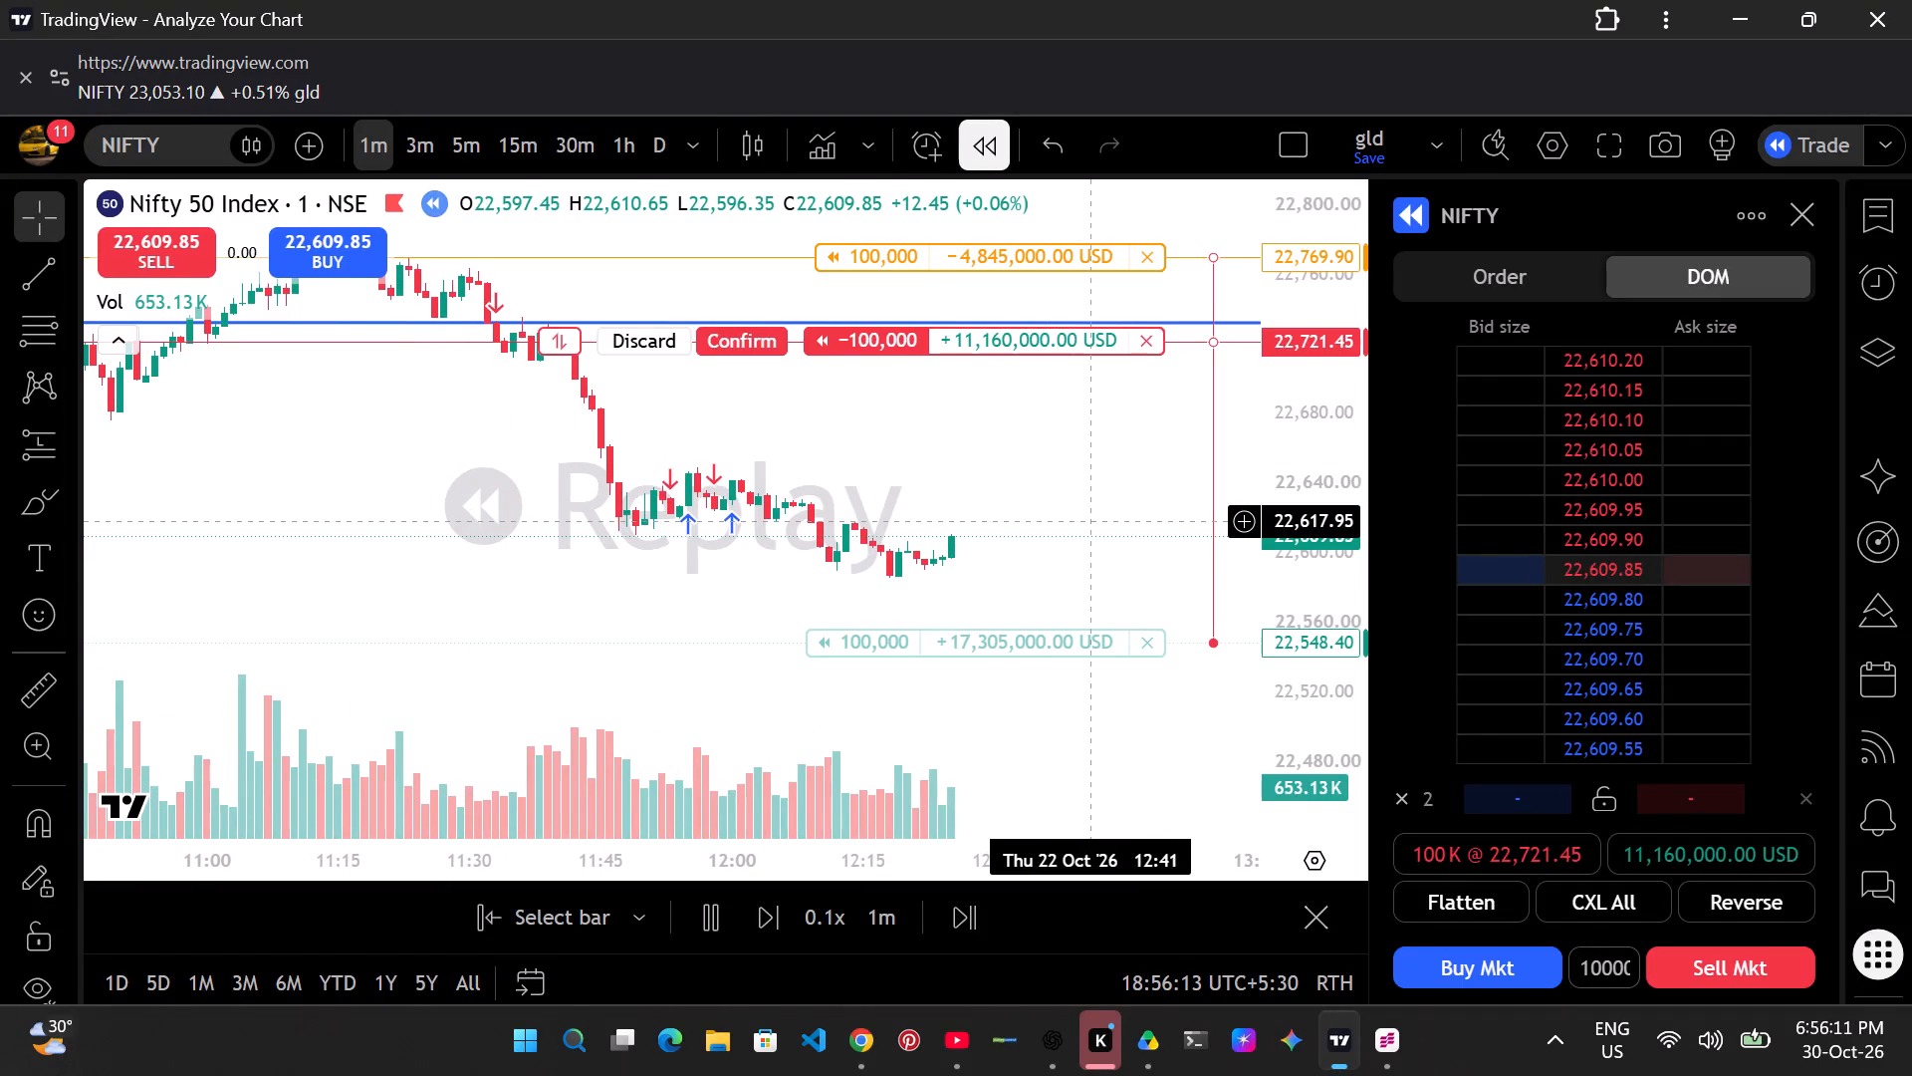
Confirm the open Nifty short's modified take-profit at 22,548.40.
scroll(1087, 522, "up", 1)
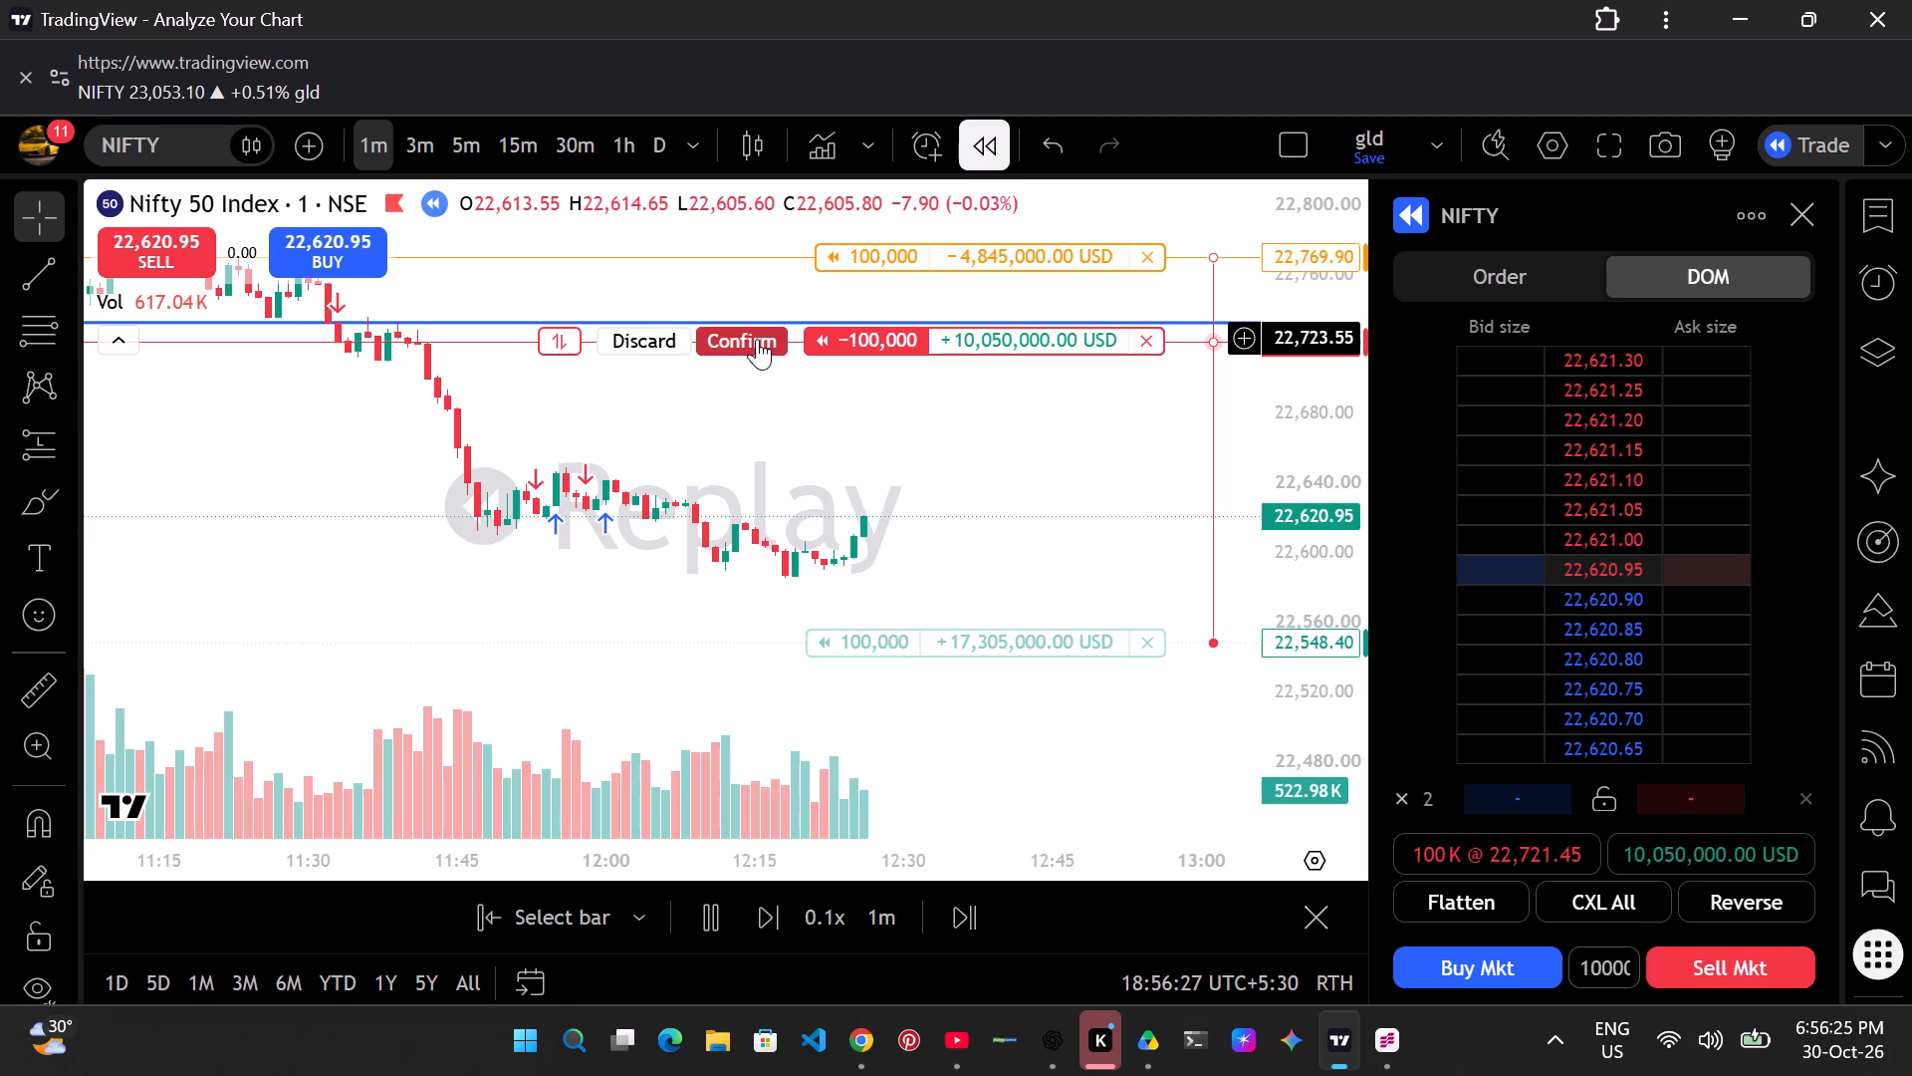
left_click(757, 339)
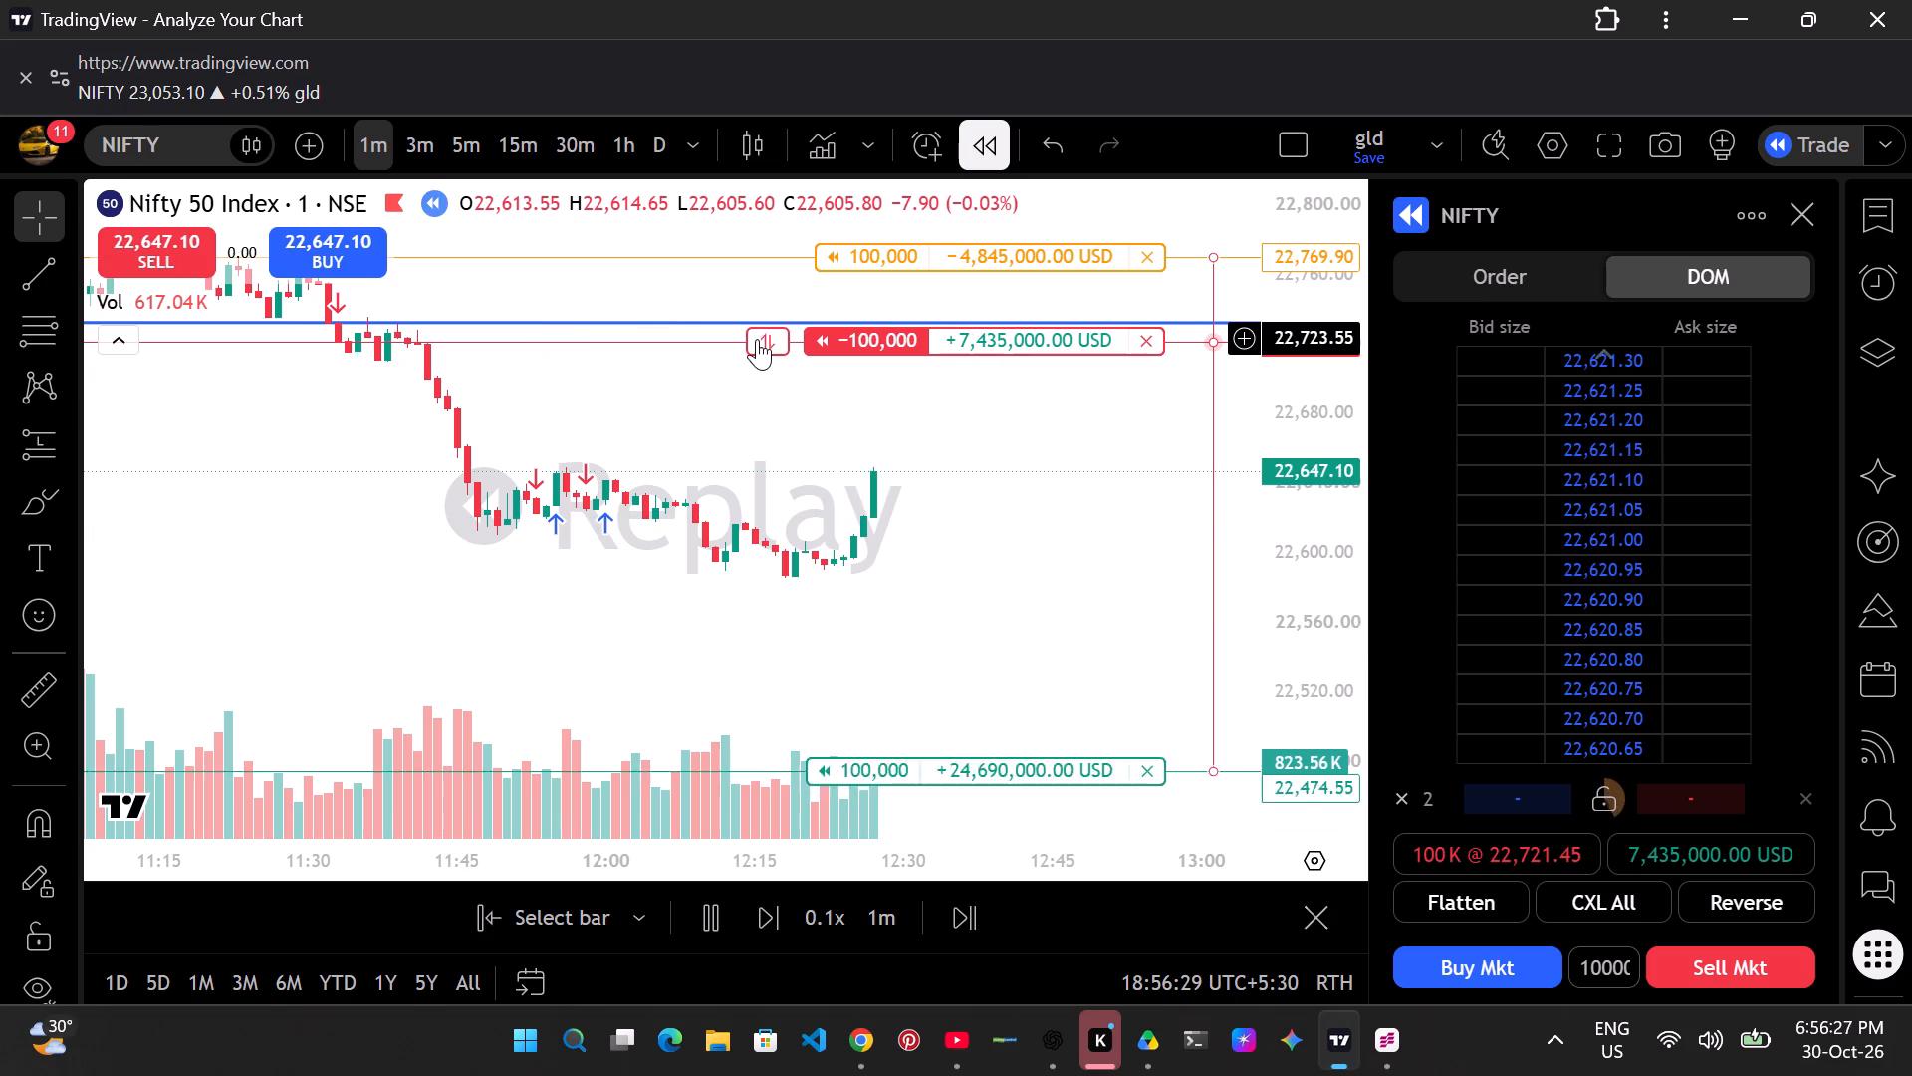
Examine the 1-minute Nifty candles over a wider and narrower span against the open short's entry, stop-loss and take-profit levels.
scroll(1159, 455, "down", 3)
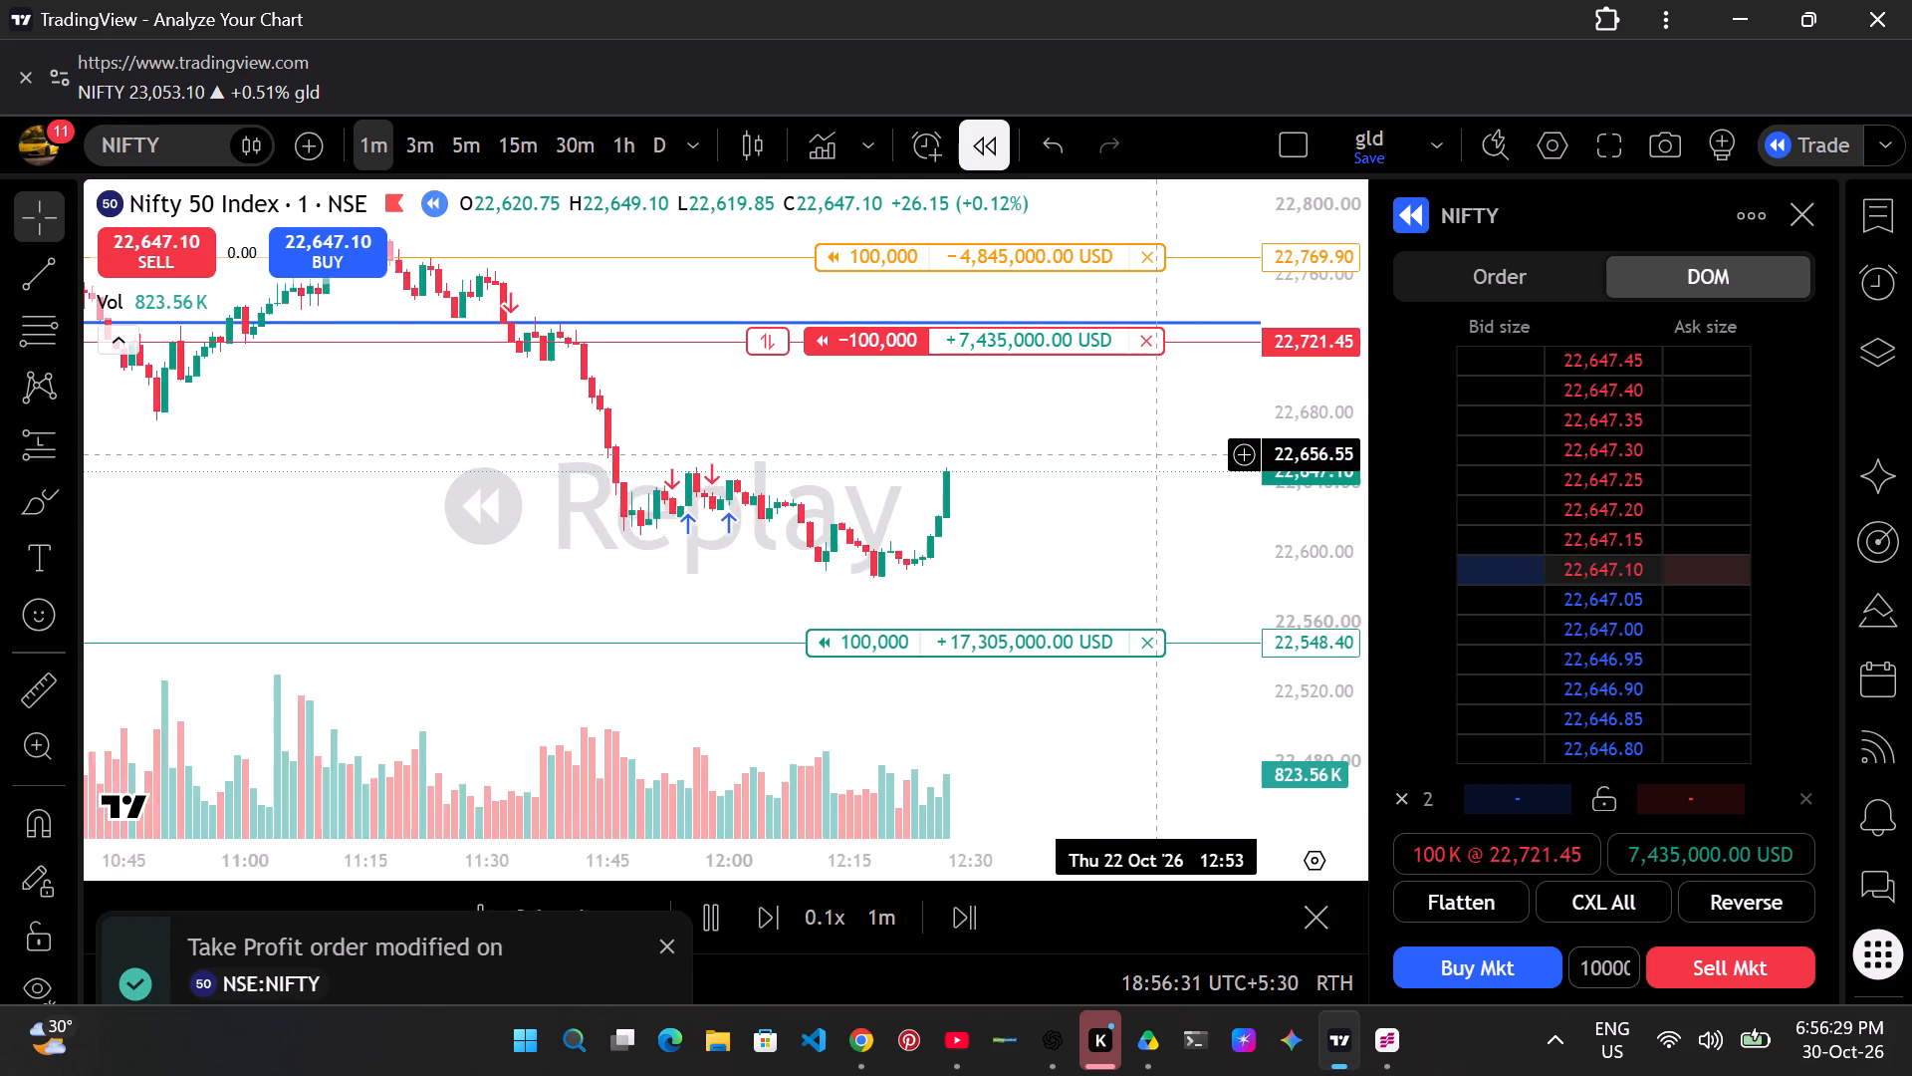
scroll(1159, 455, "down", 1)
scroll(1159, 455, "left", 1)
scroll(1159, 455, "down", 2)
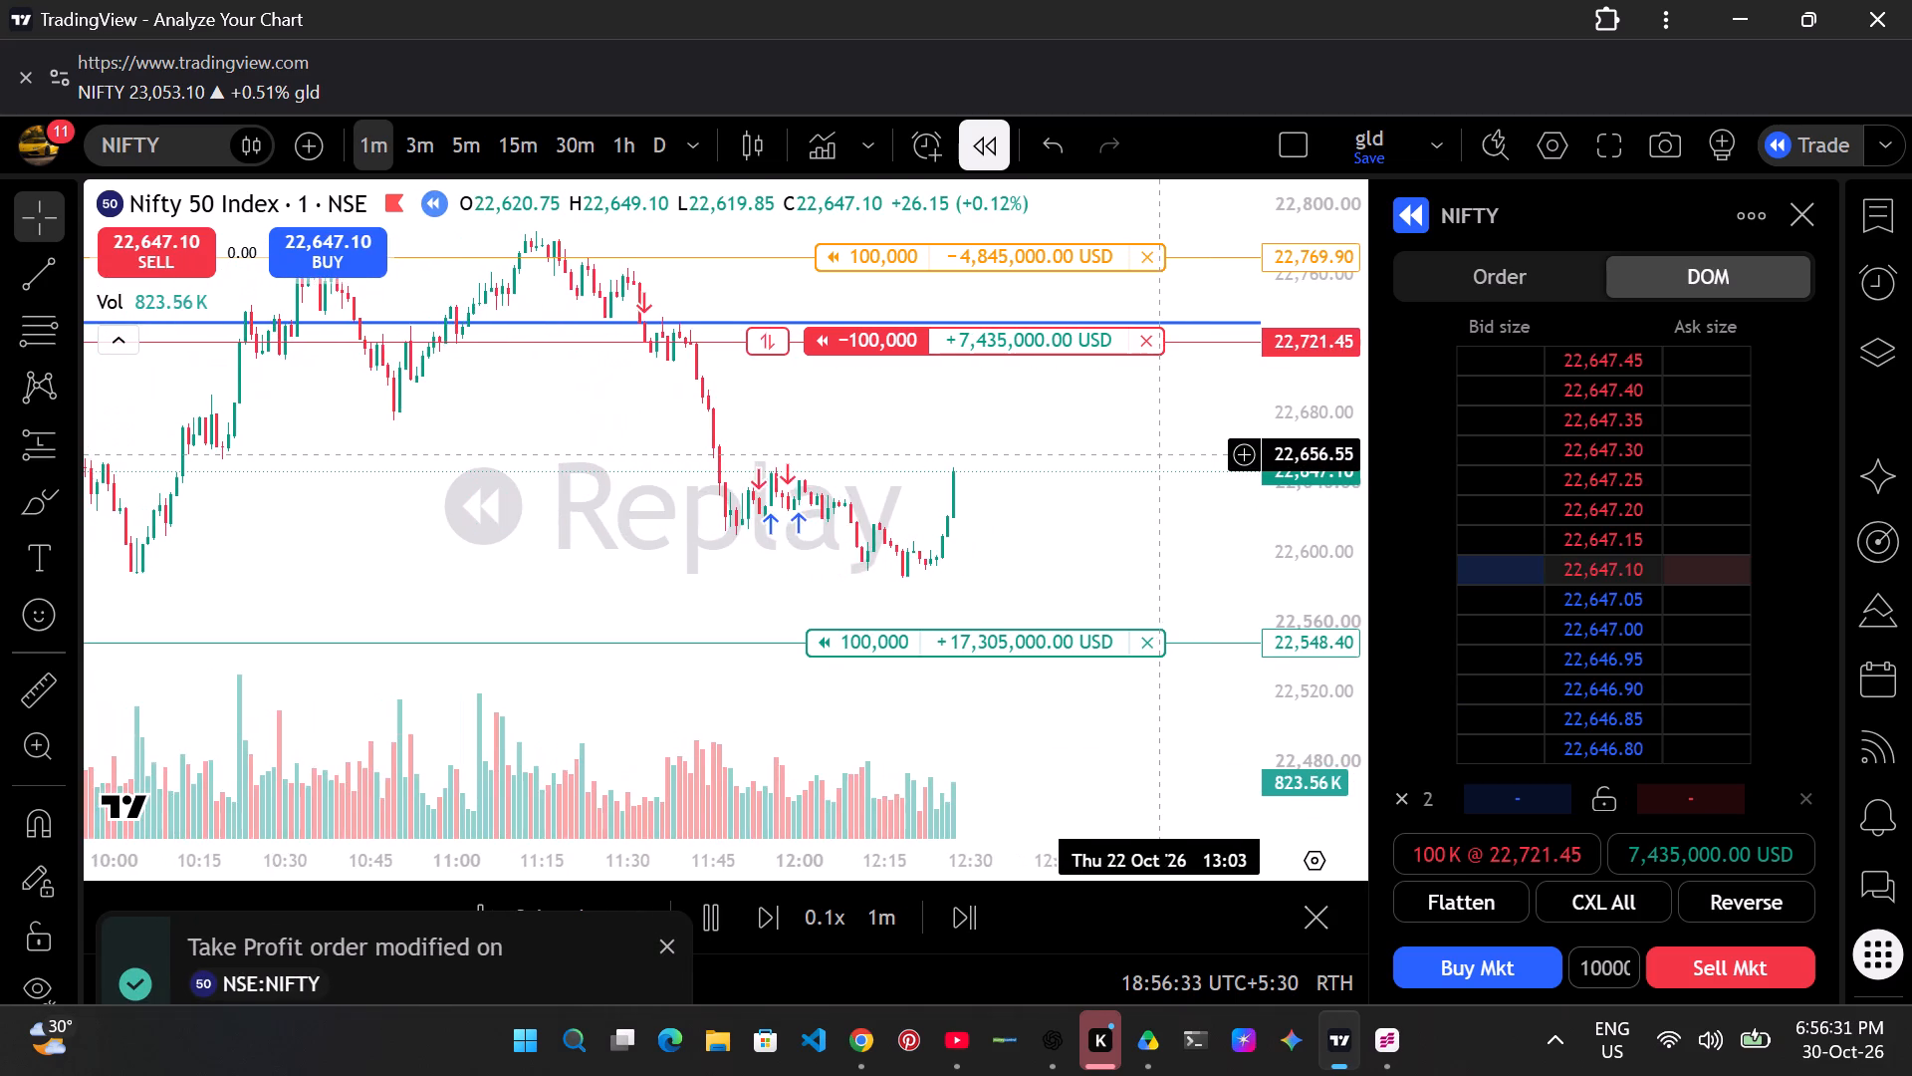
scroll(1159, 455, "down", 2)
scroll(1159, 455, "up", 1)
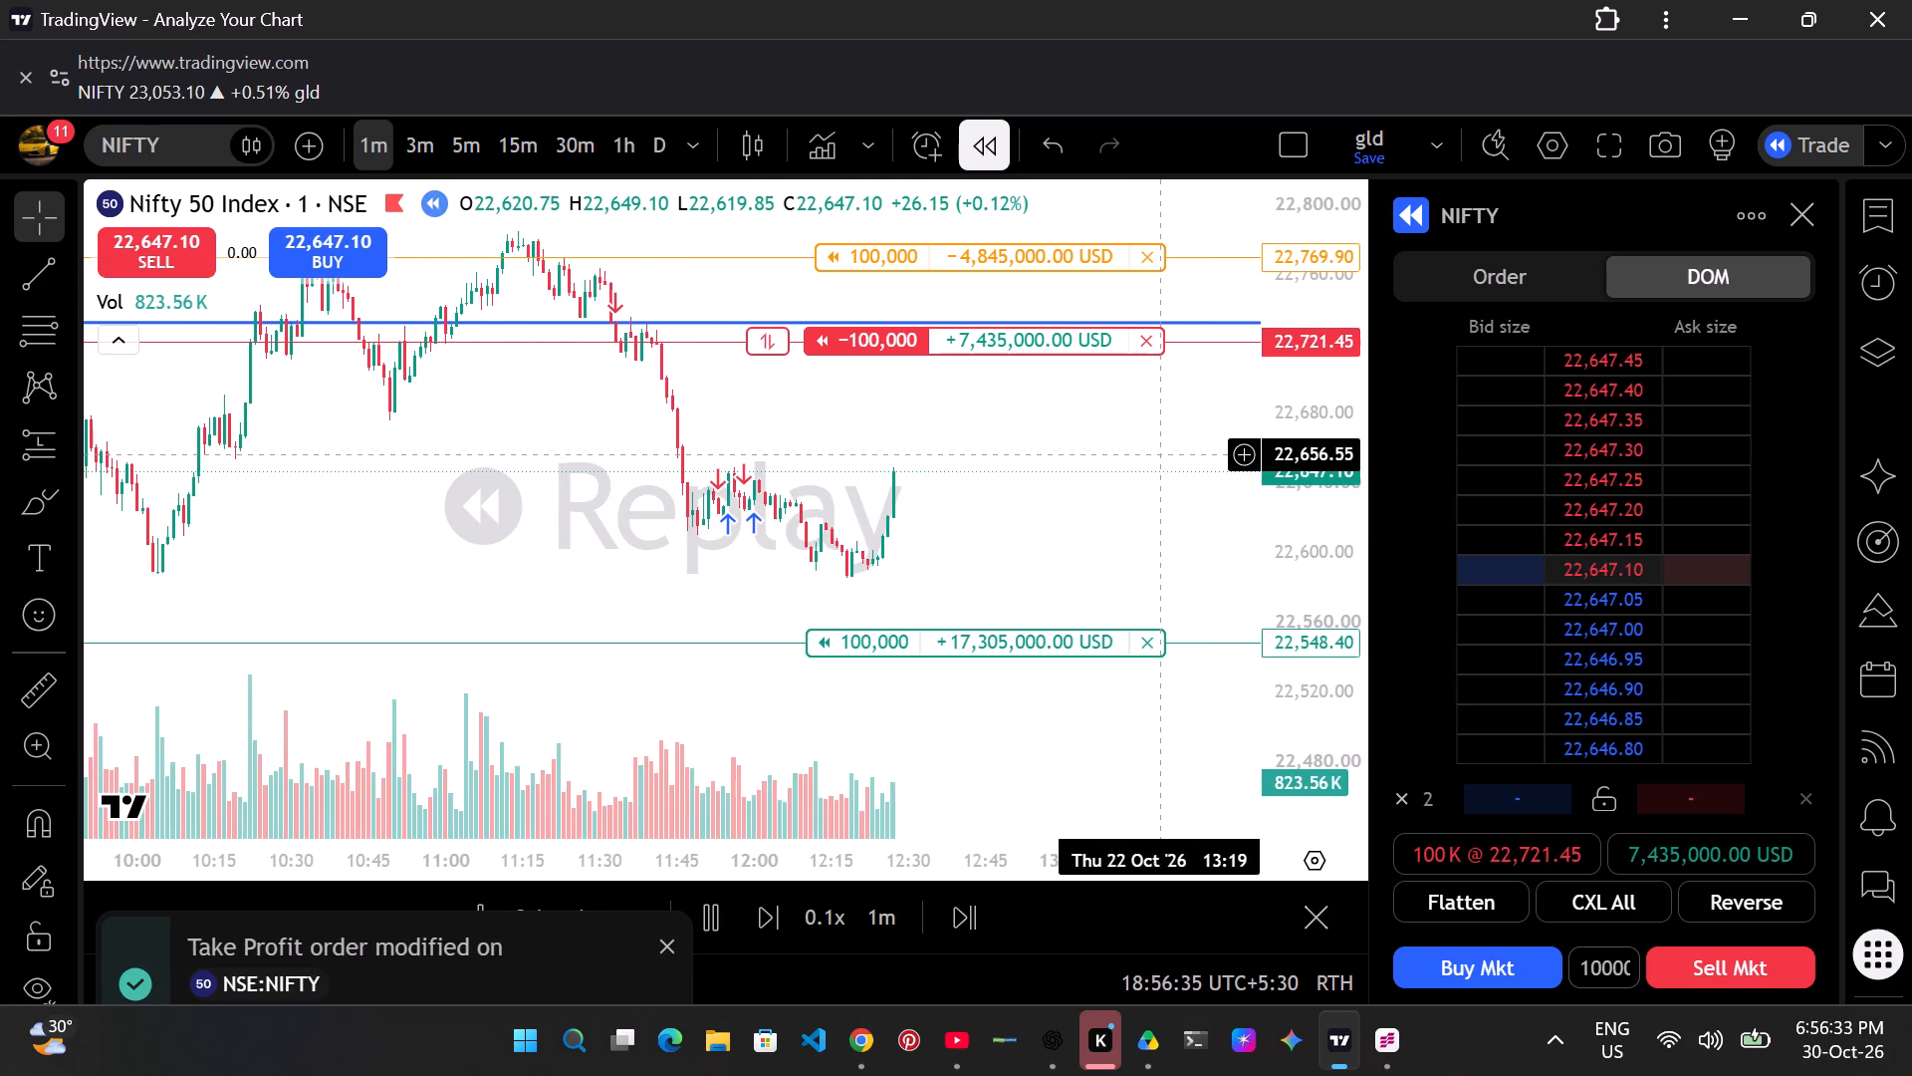
scroll(1159, 455, "up", 1)
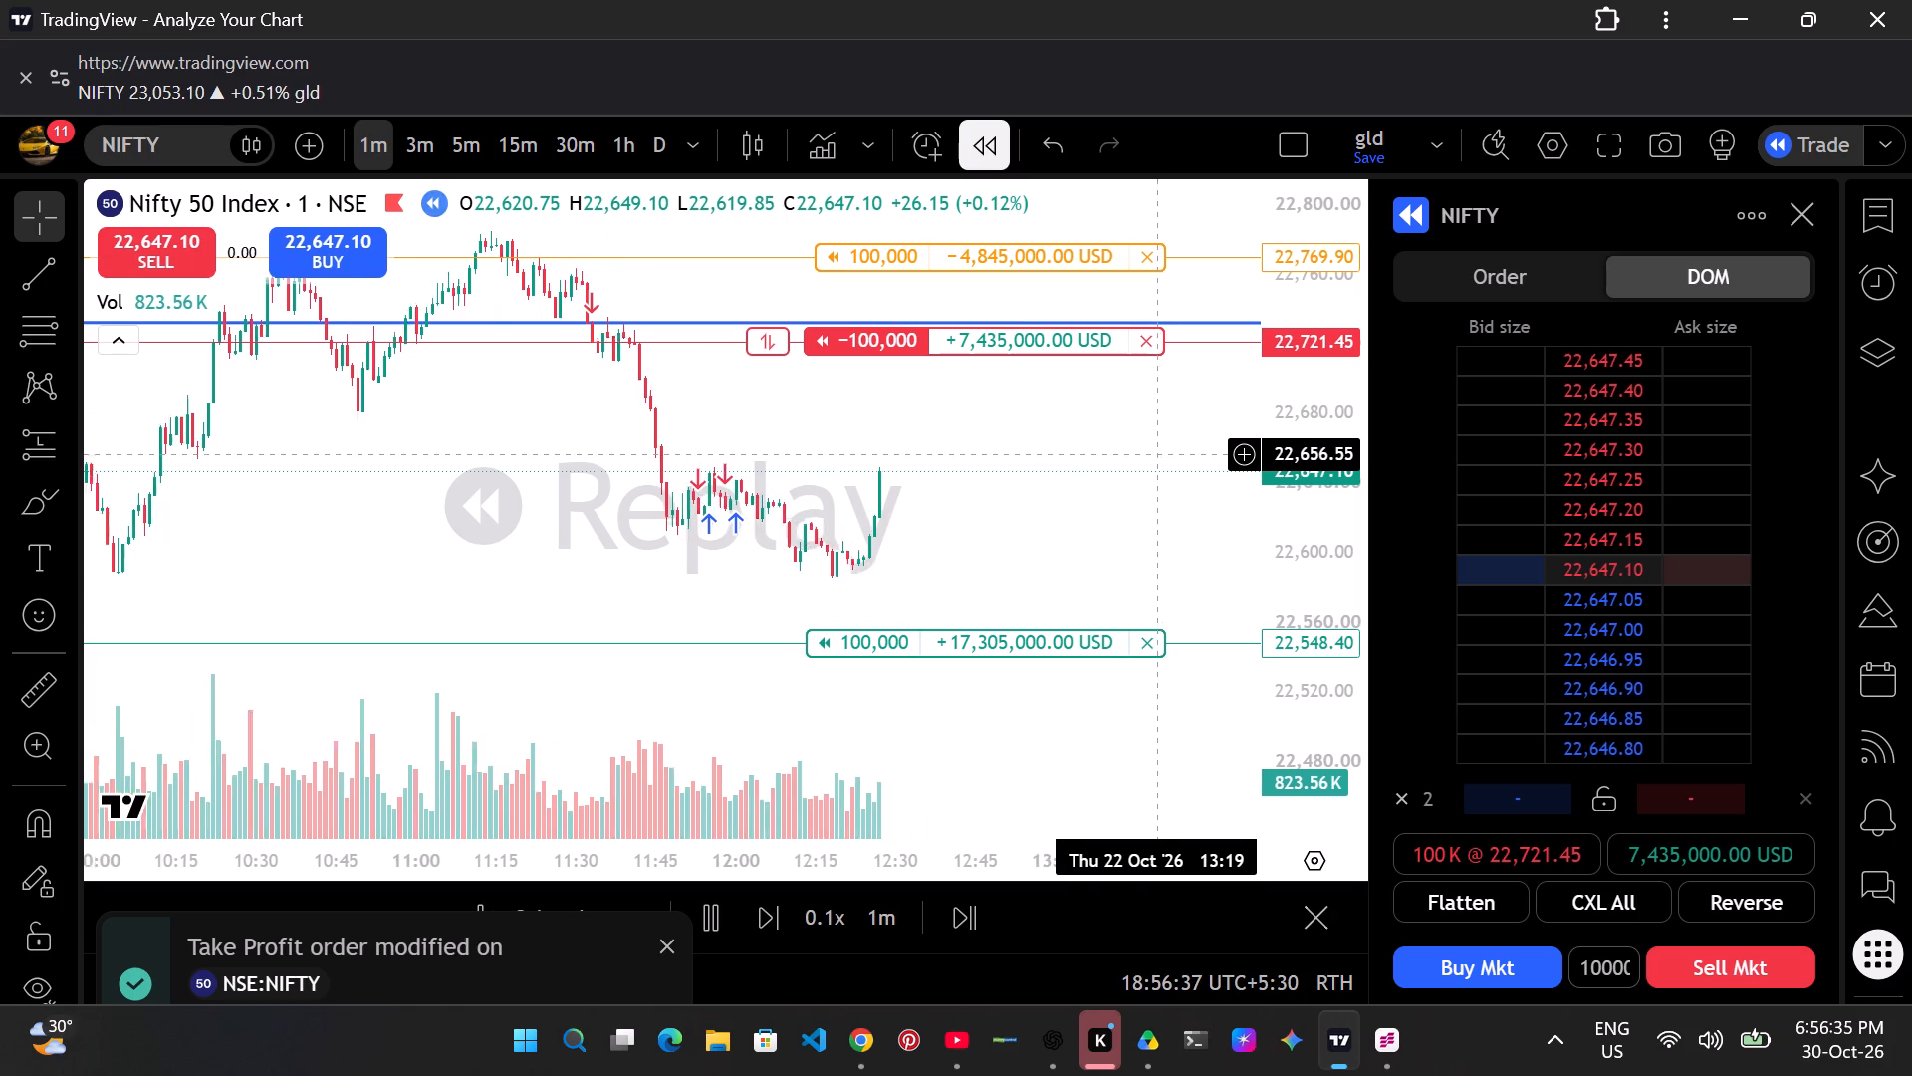
scroll(1159, 455, "up", 1)
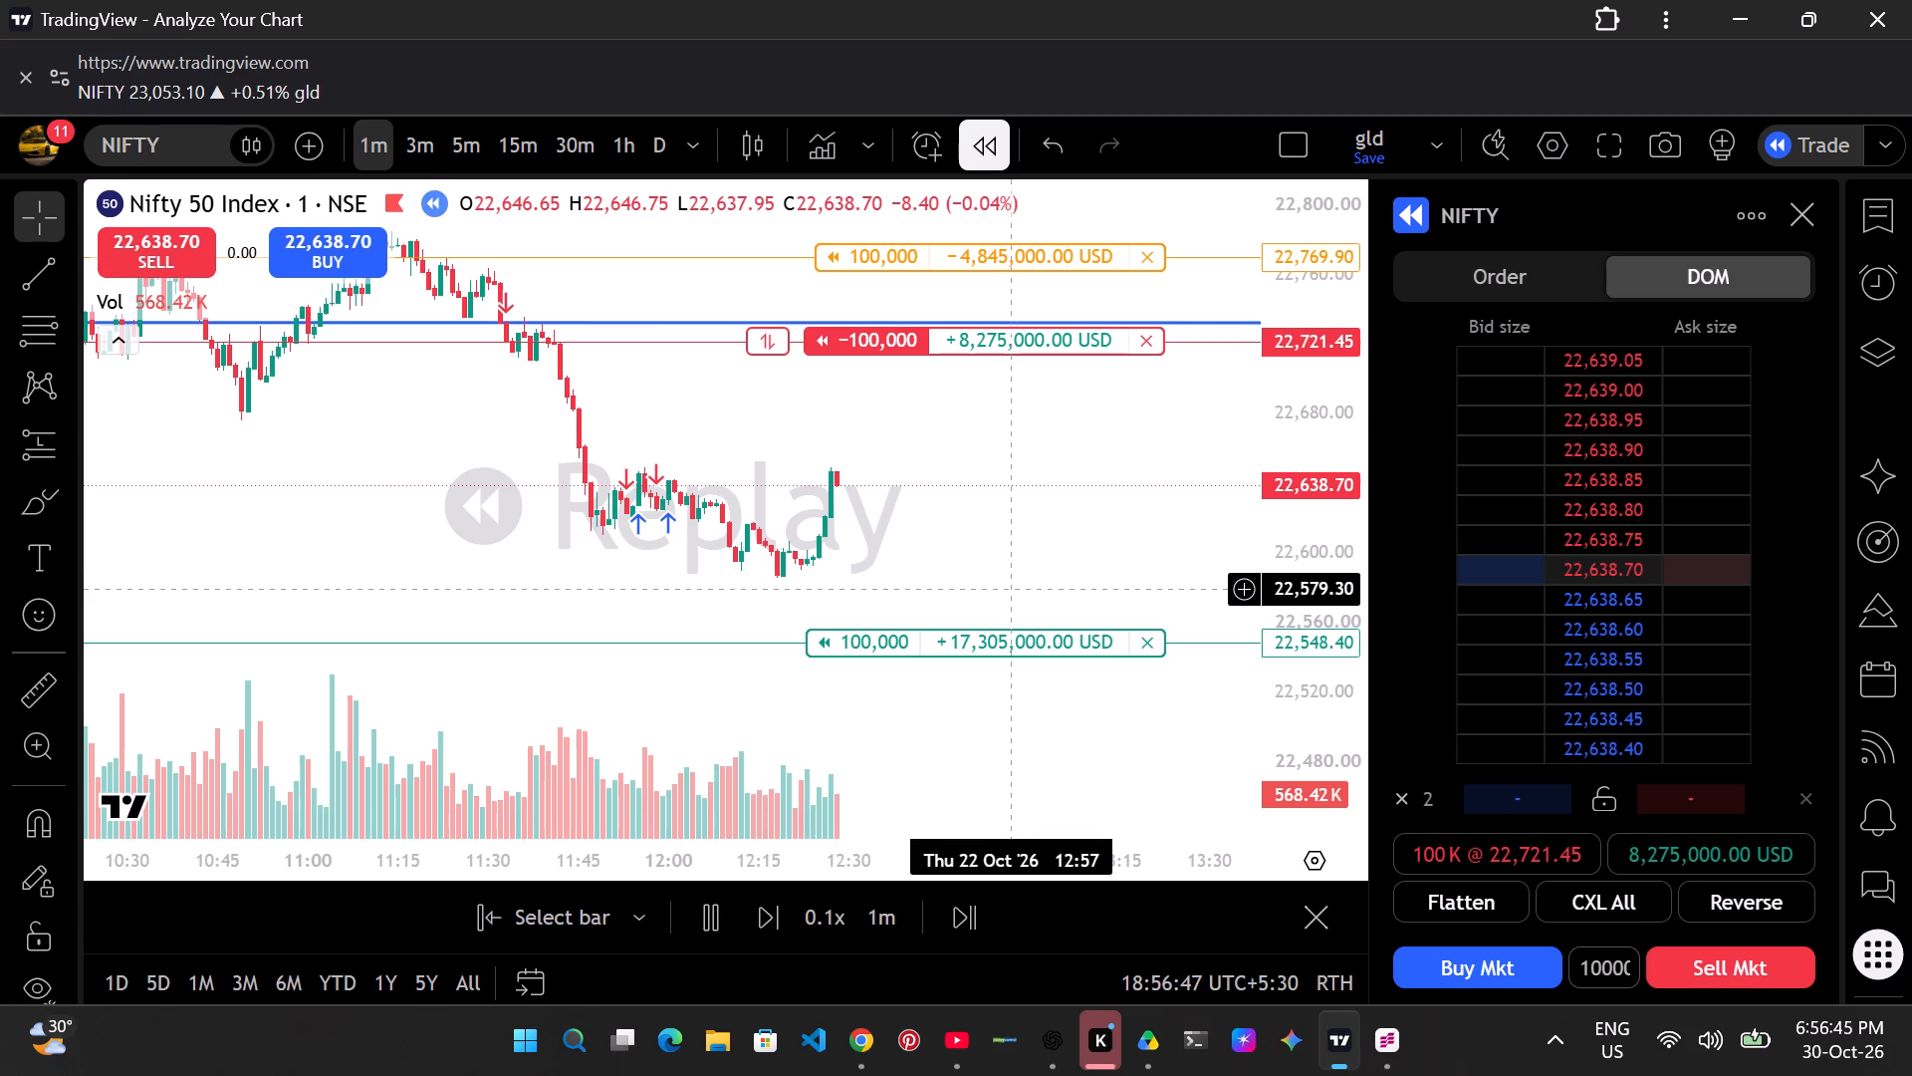
Close the entire 100,000-unit Nifty short position opened at 22,721.45.
left_click(1150, 337)
left_click(1191, 731)
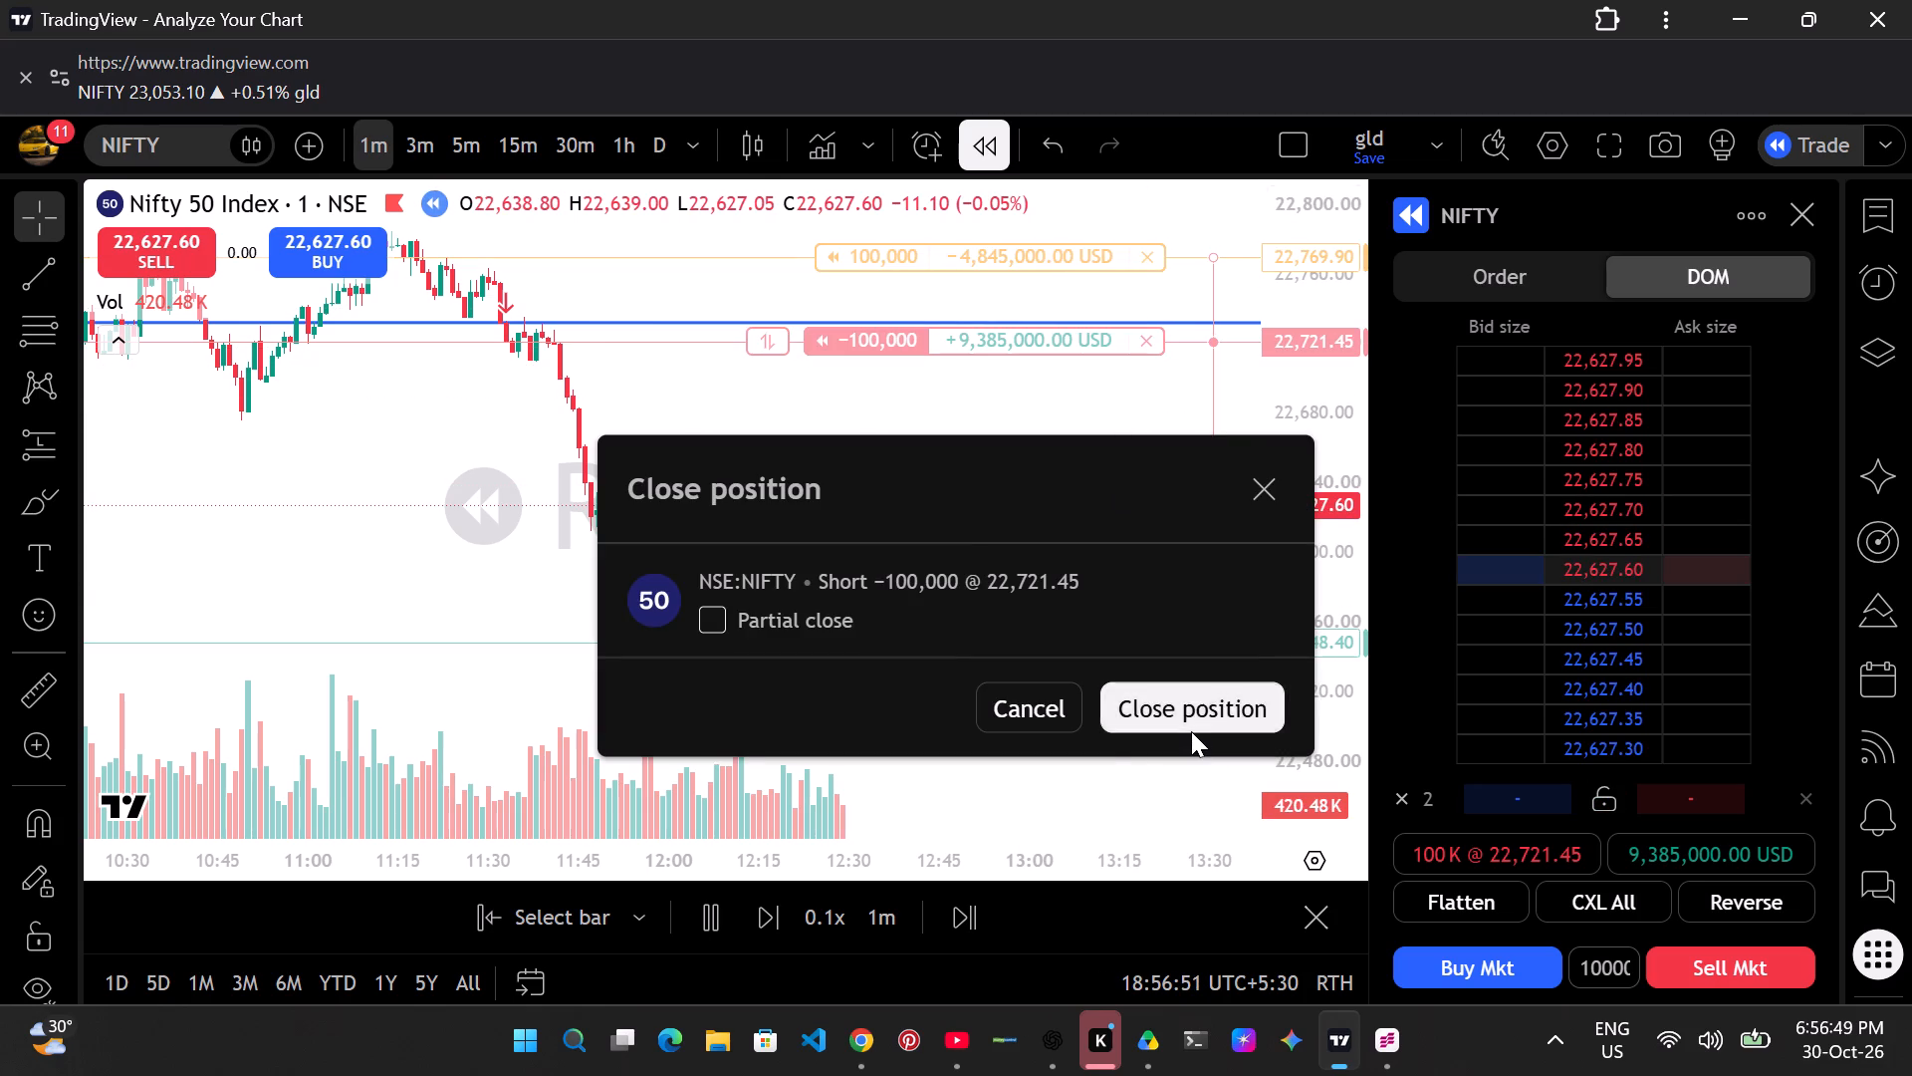
Examine the recent 1-minute Nifty candles at several time spans for a new entry as the replay runs.
scroll(1133, 504, "down", 1)
scroll(1133, 504, "up", 1)
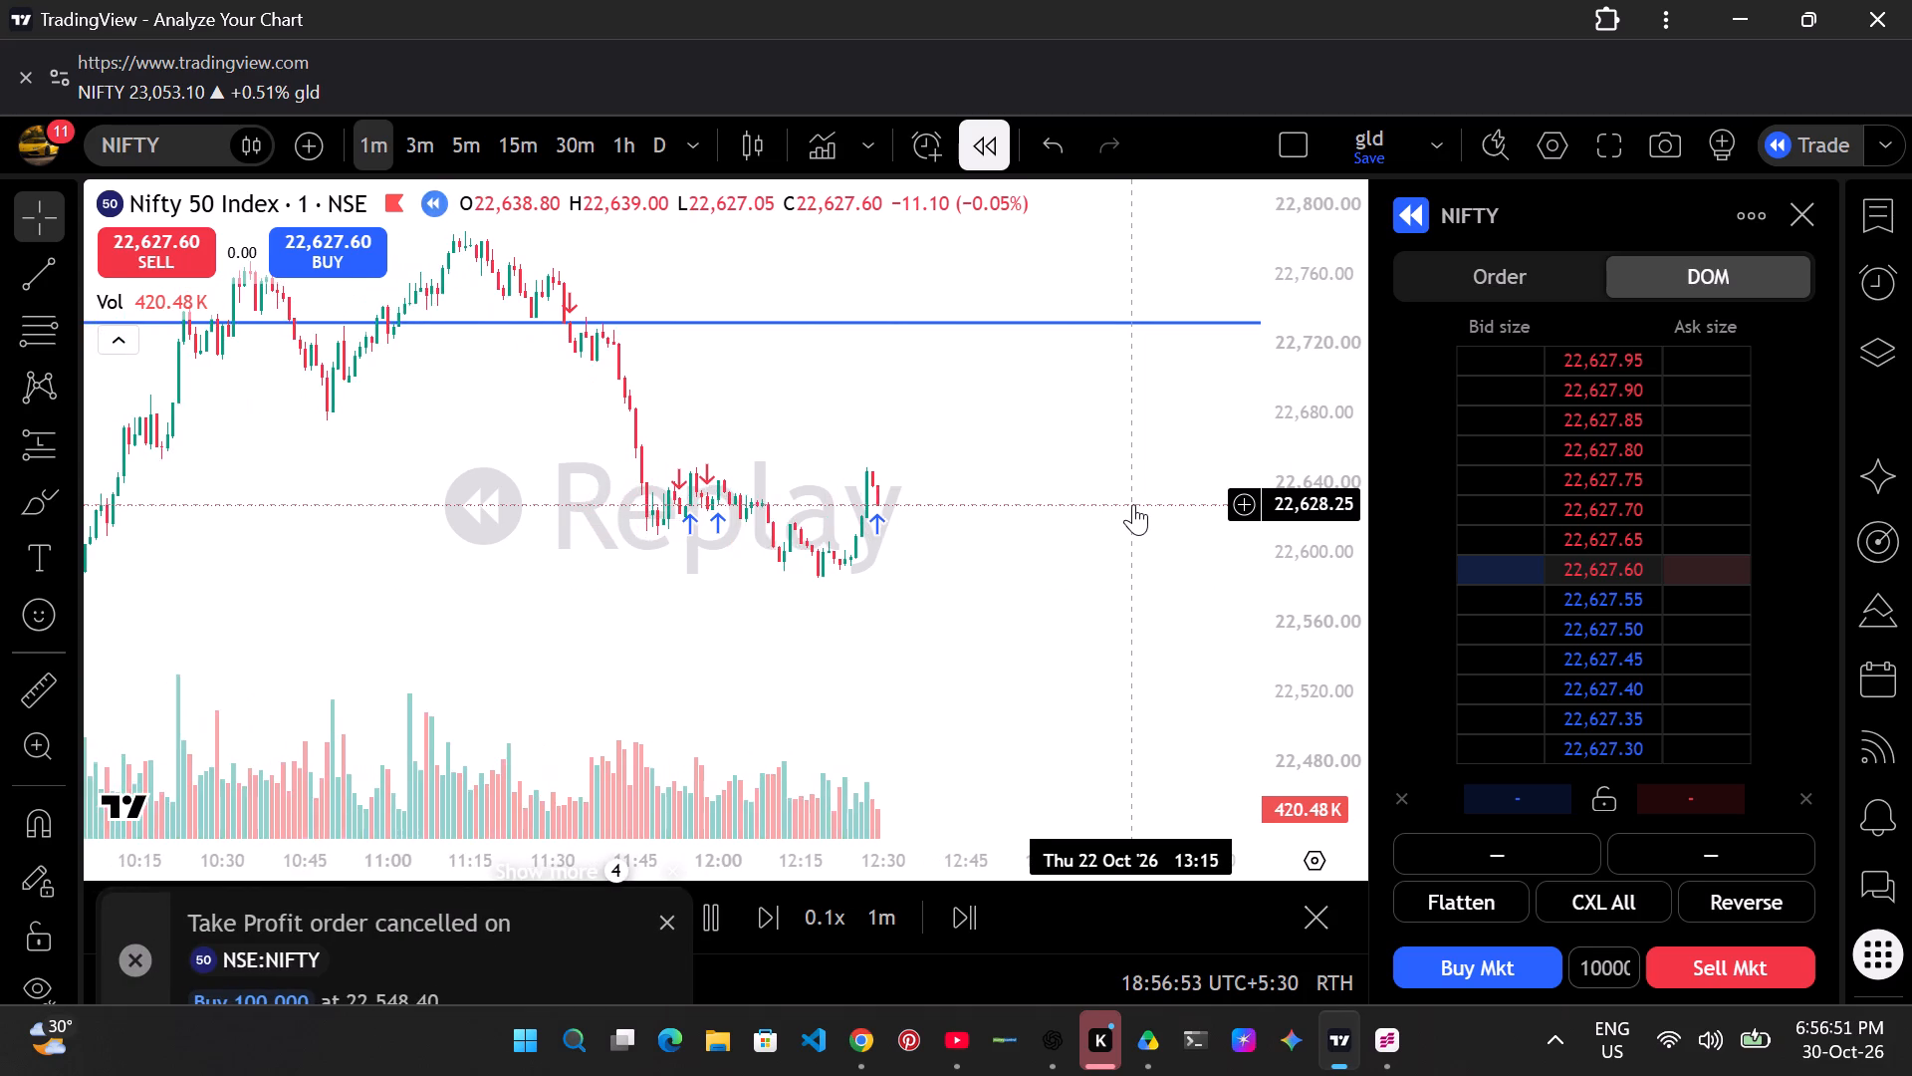
scroll(1133, 504, "up", 1)
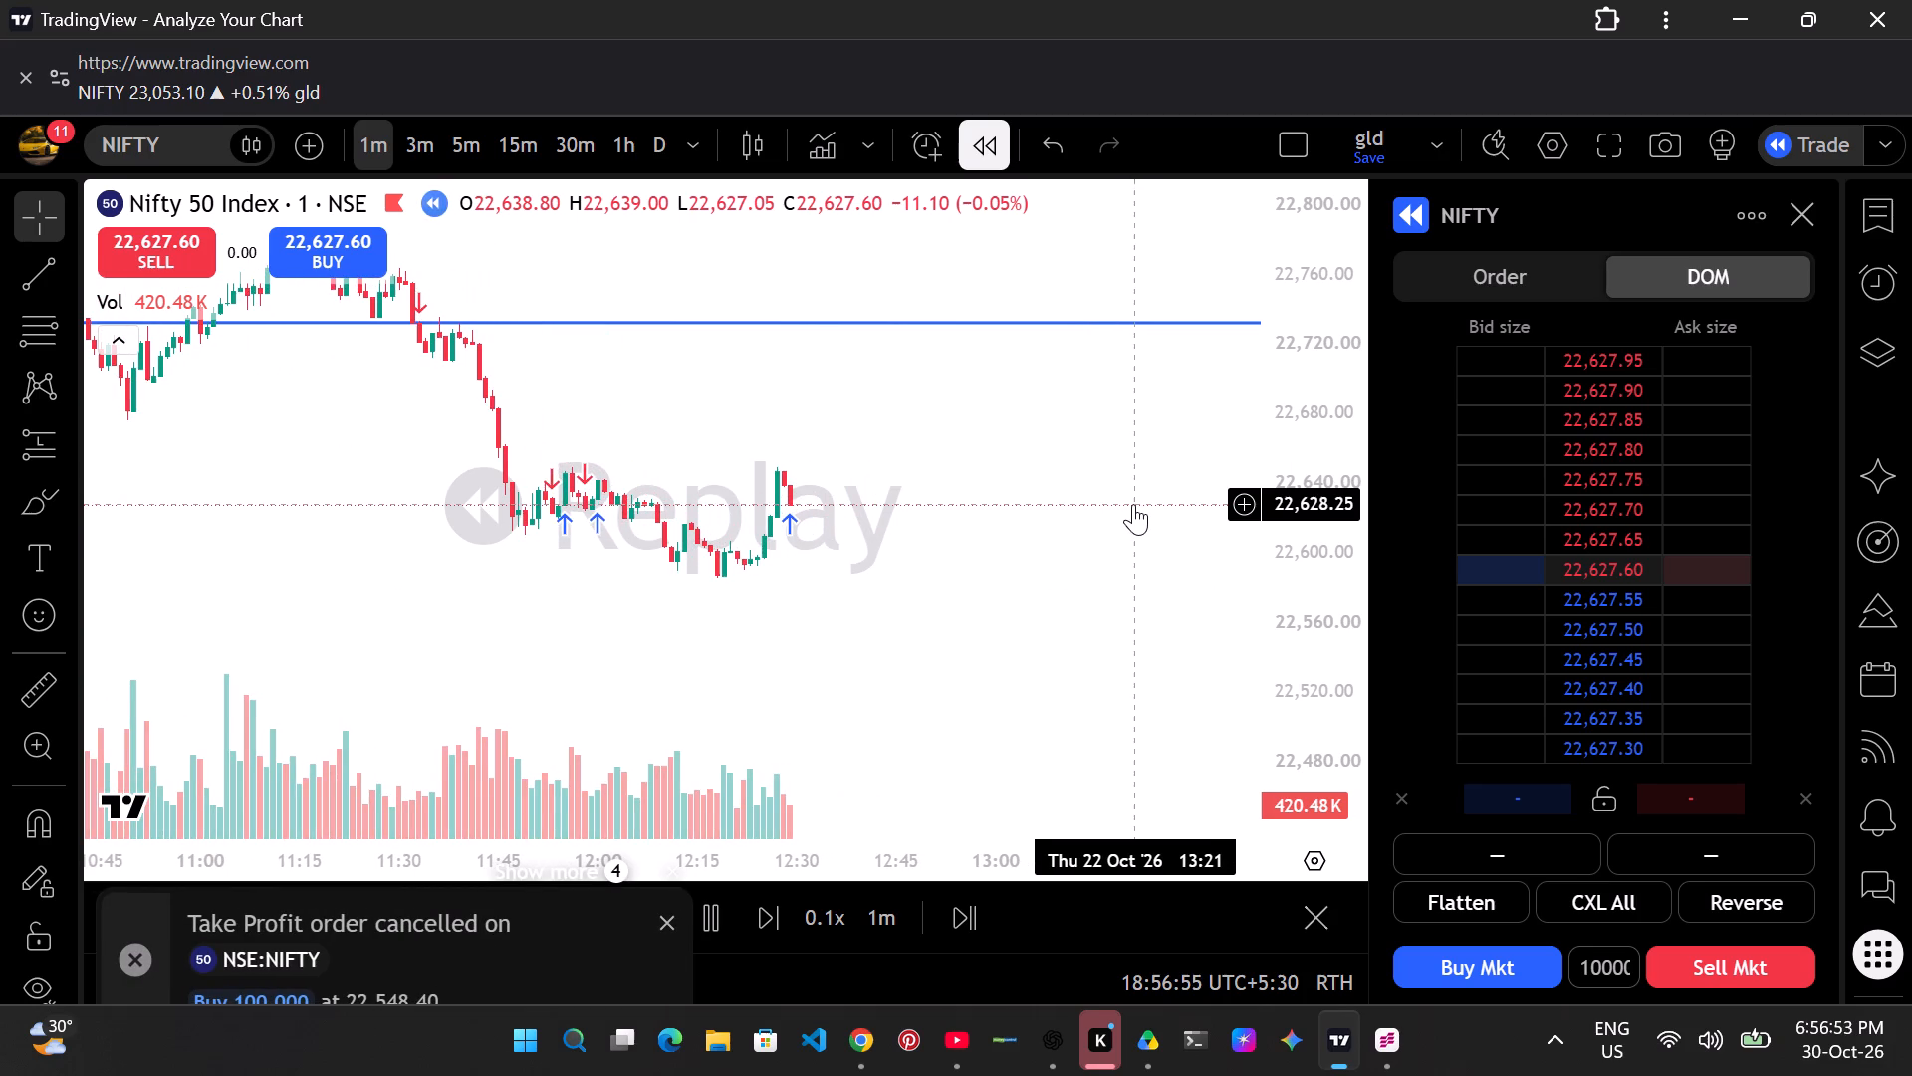
scroll(1133, 504, "down", 1)
scroll(1133, 504, "up", 3)
scroll(1133, 504, "down", 1)
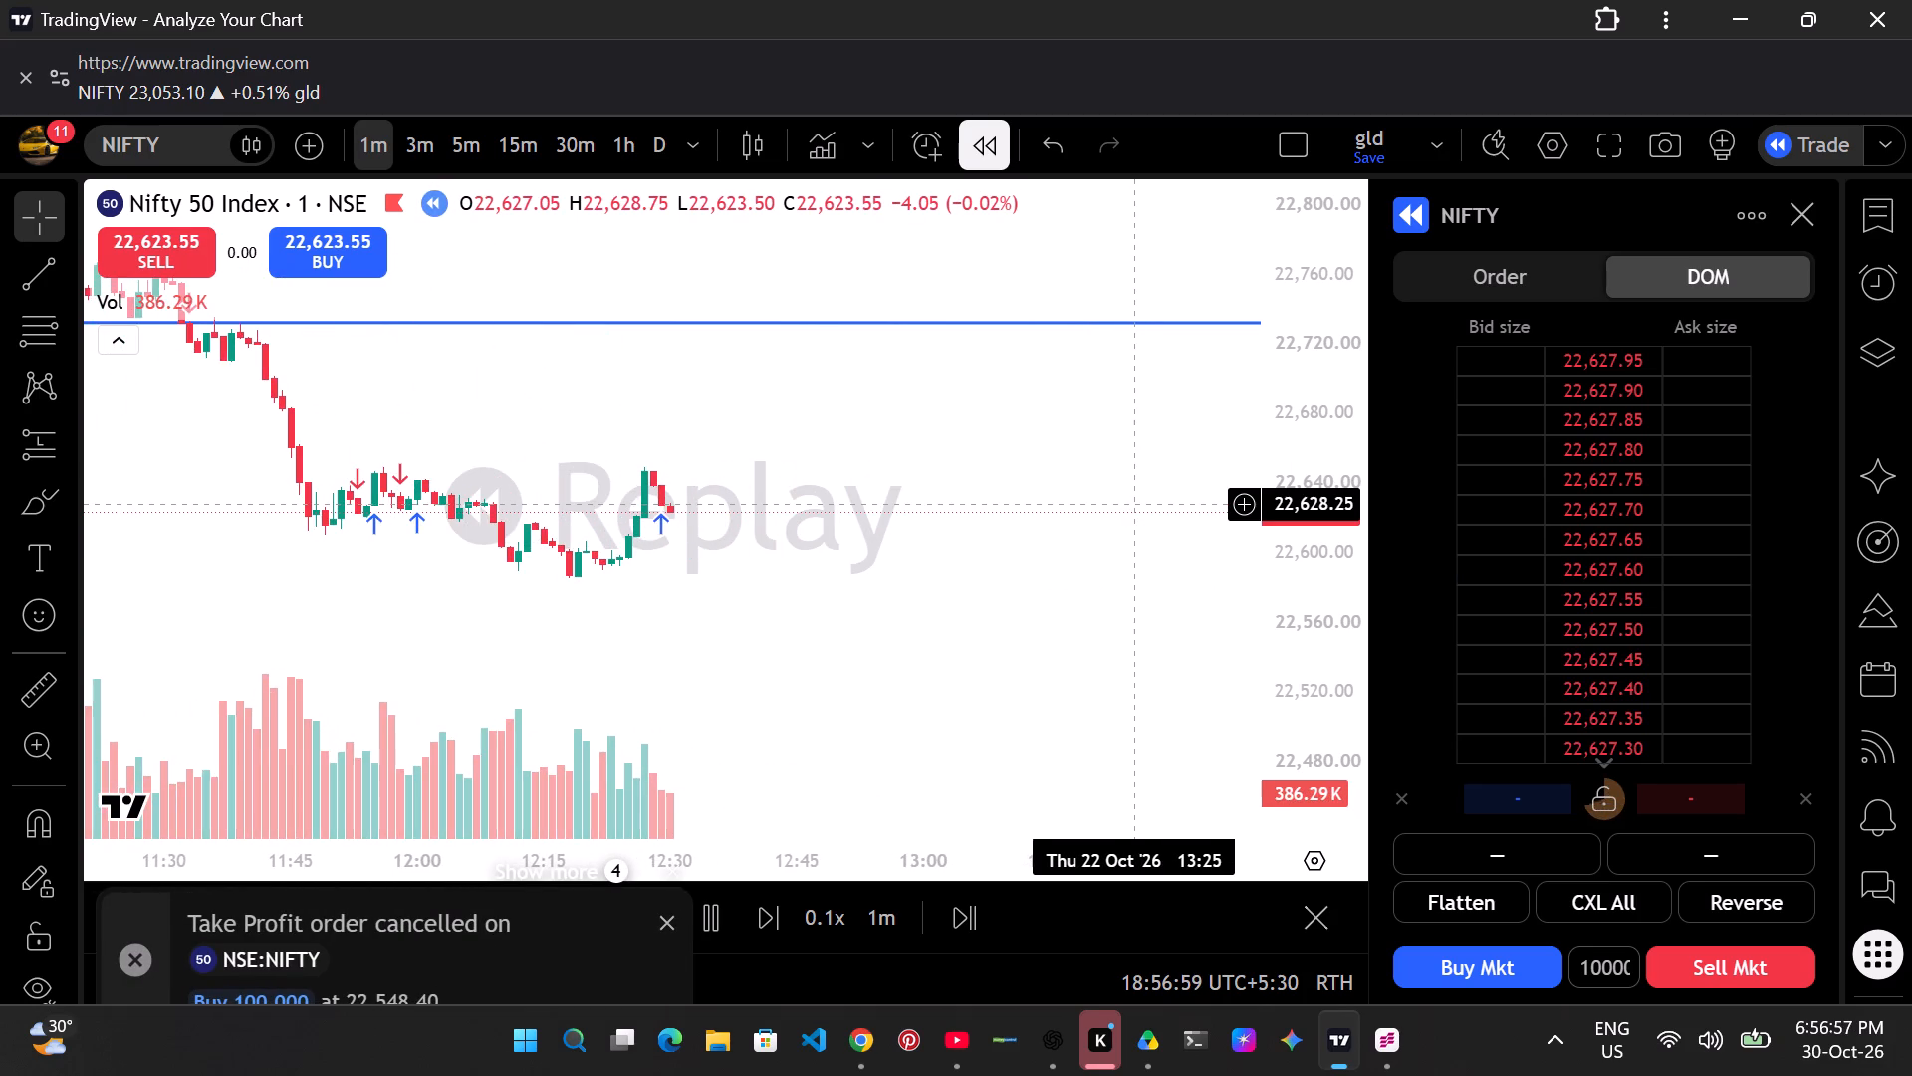
scroll(1133, 504, "down", 1)
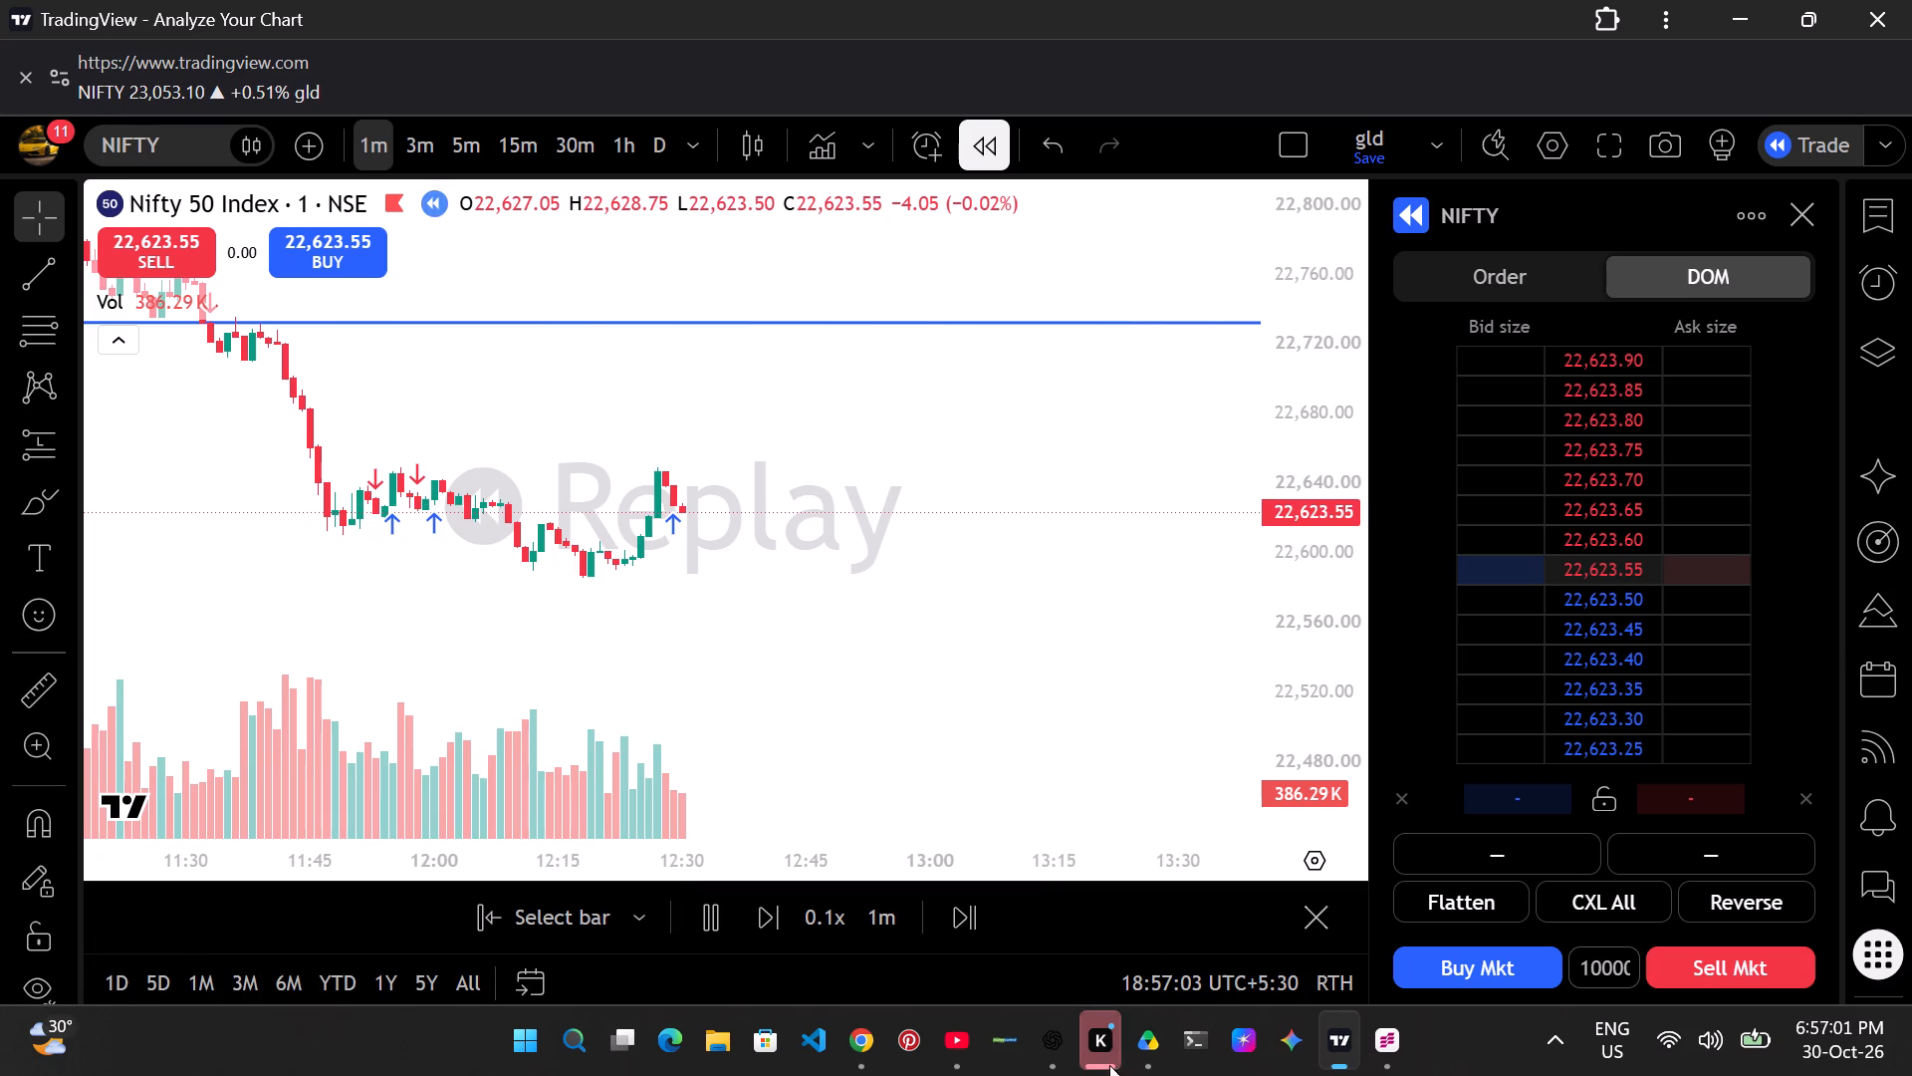
Pause the replay and open a new Nifty short with a market sell order for 100,000 units, without preset exits.
left_click(714, 925)
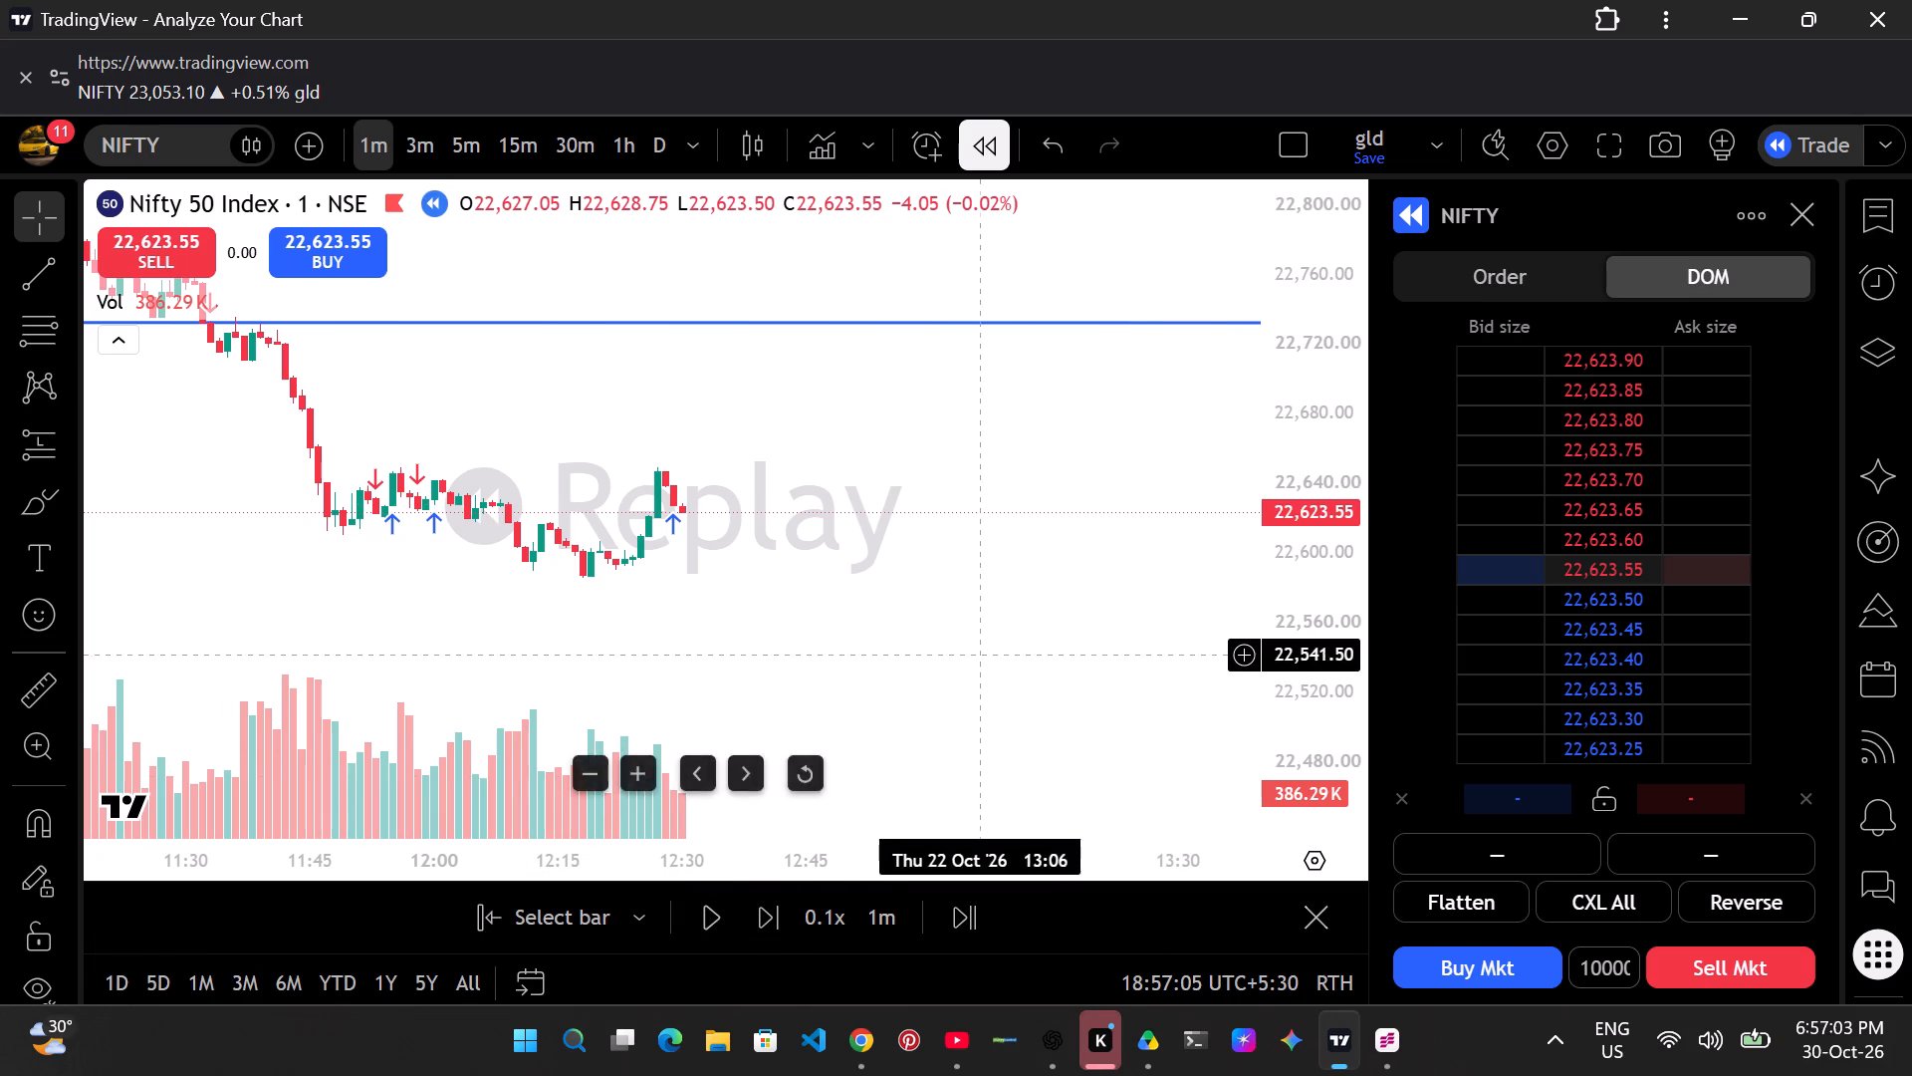
left_click(1711, 984)
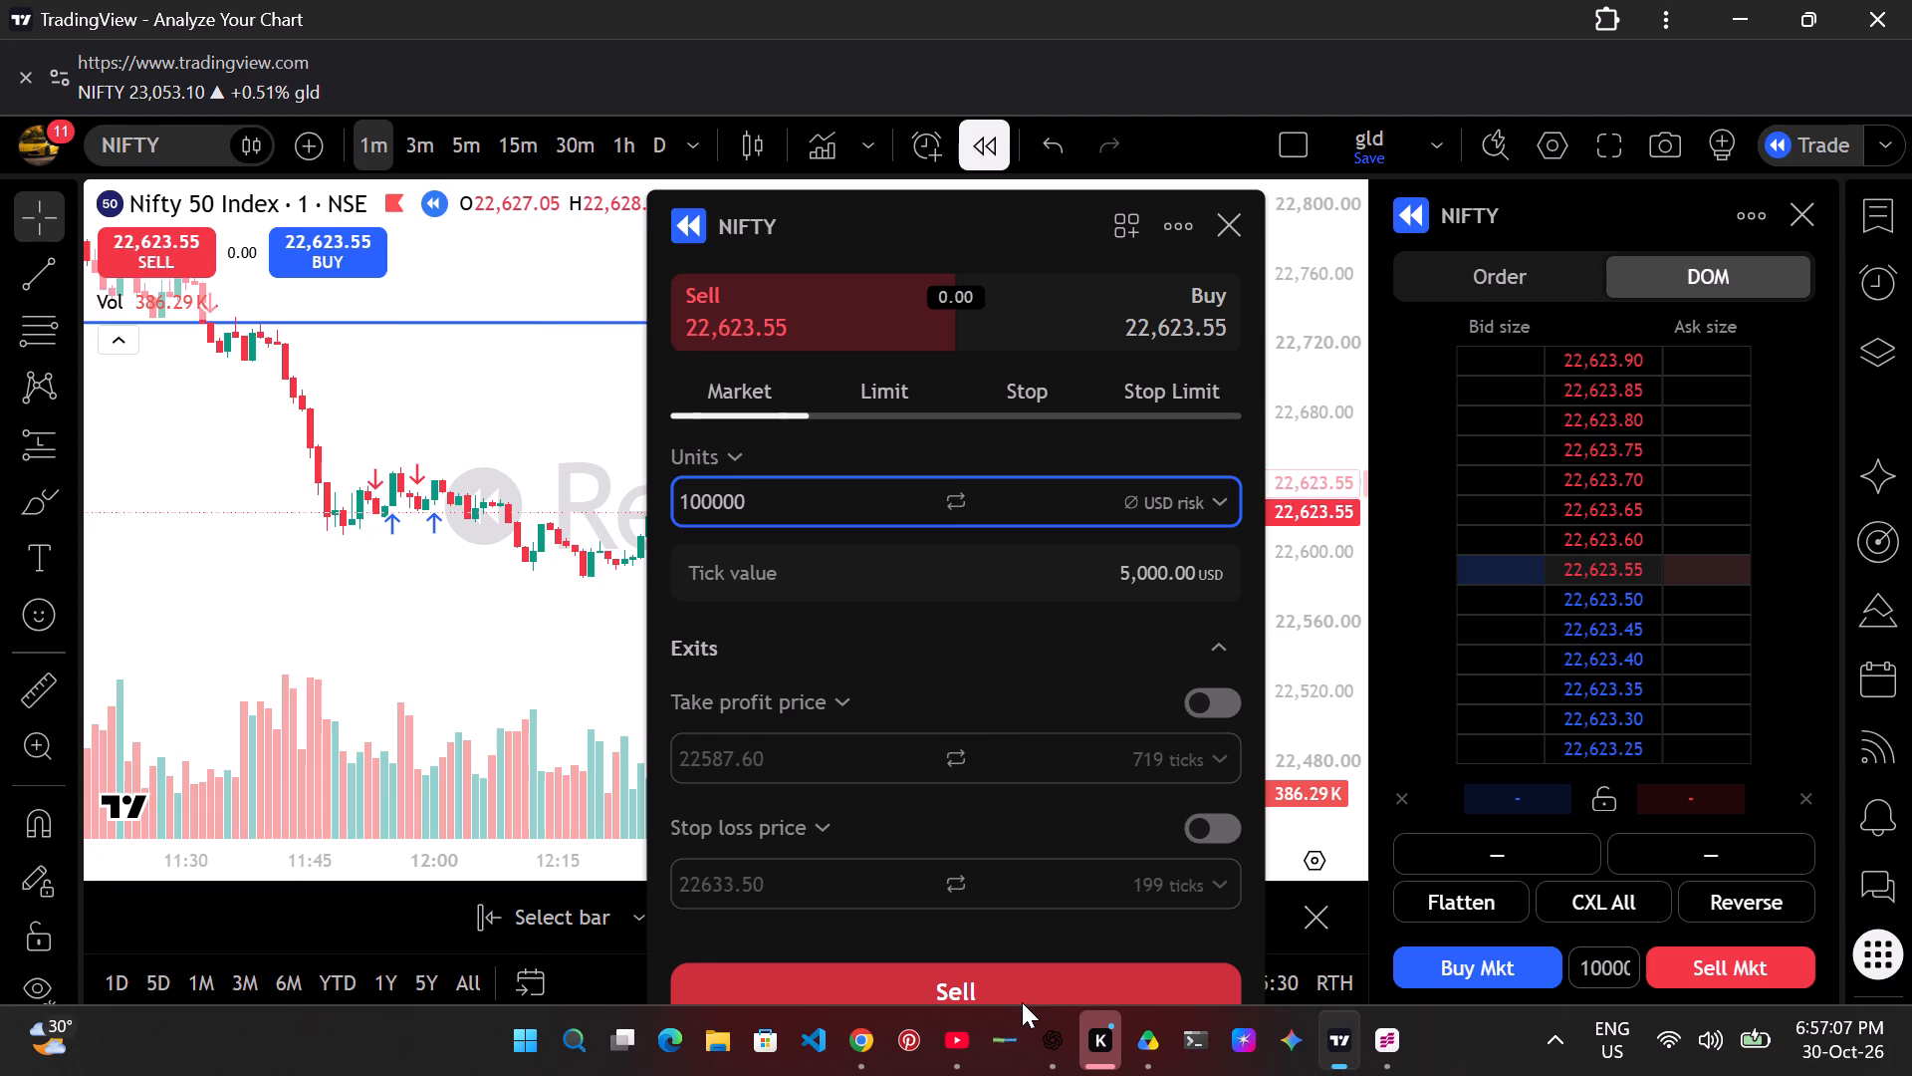
left_click(1023, 983)
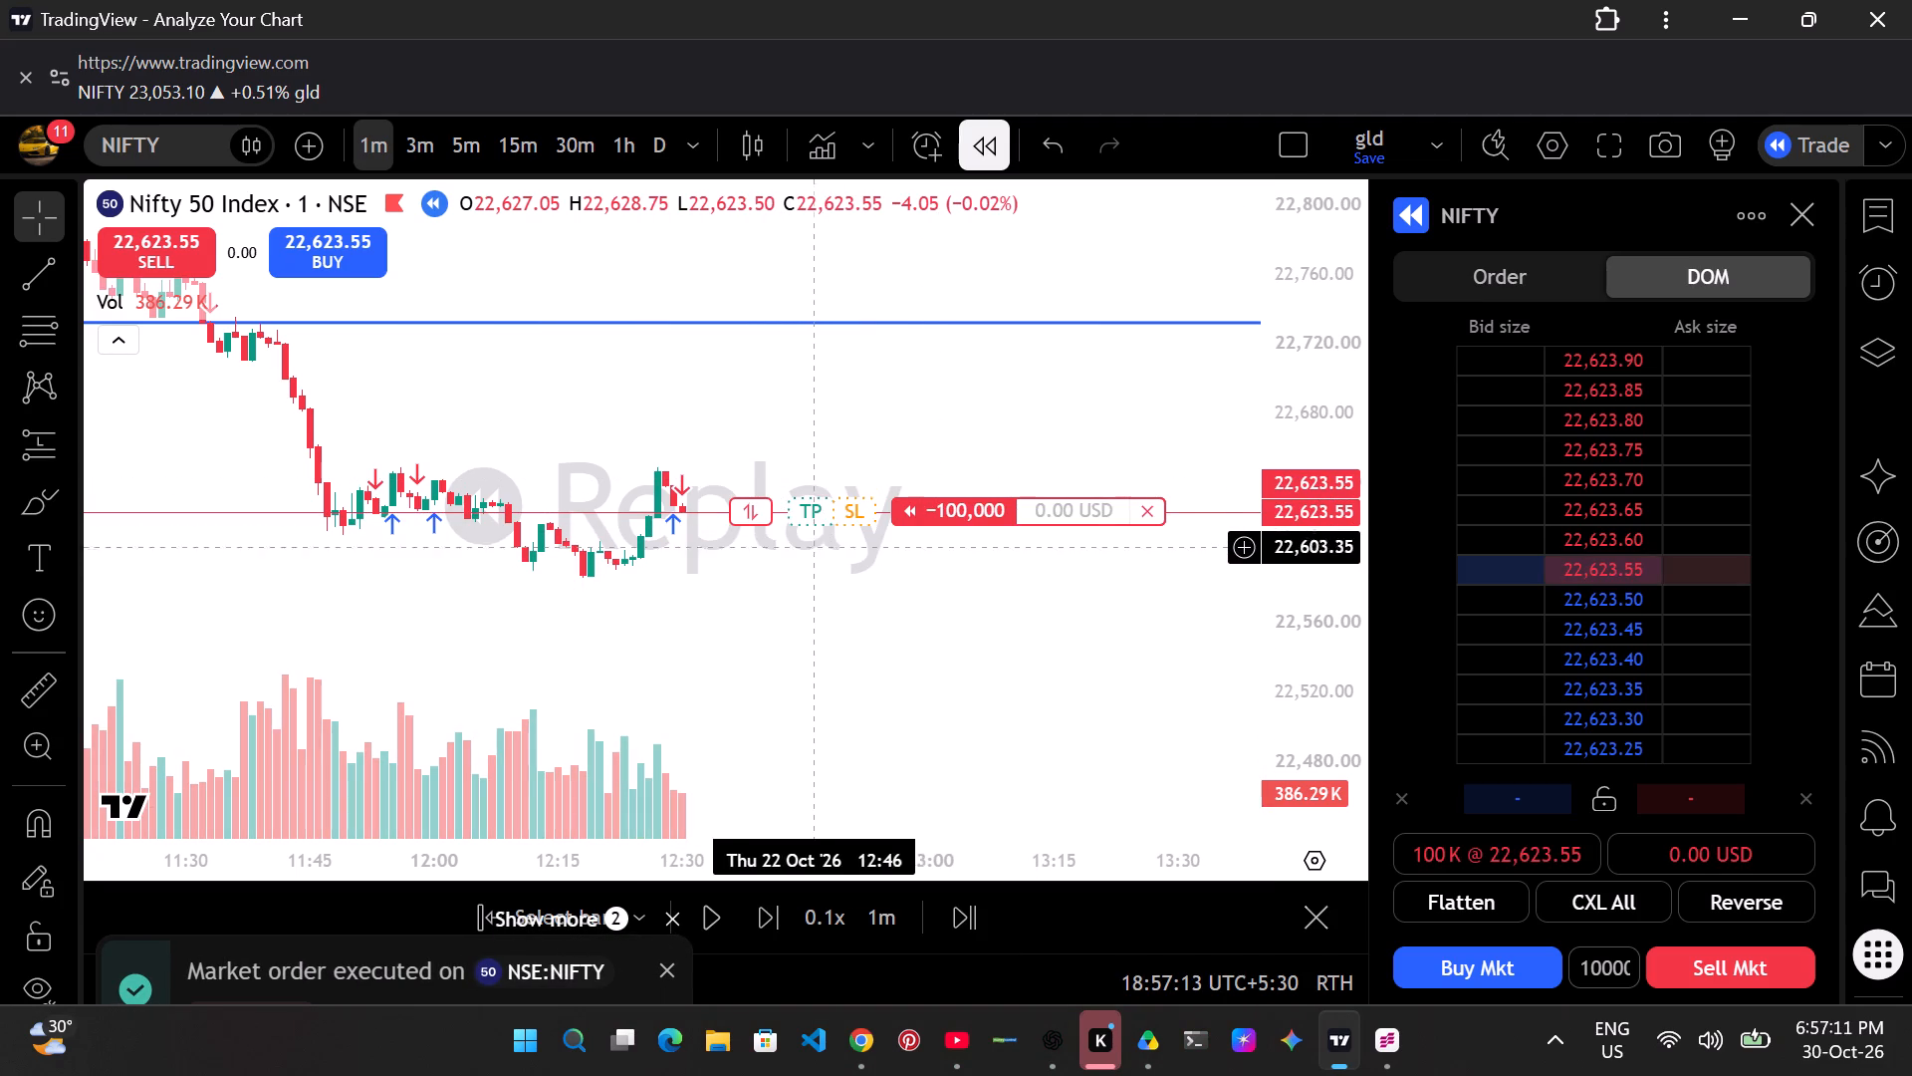
Add exits to the new short with take-profit at about 22,563.85 and stop-loss at about 22,654.85, and confirm them.
left_click_drag(812, 521, 815, 608)
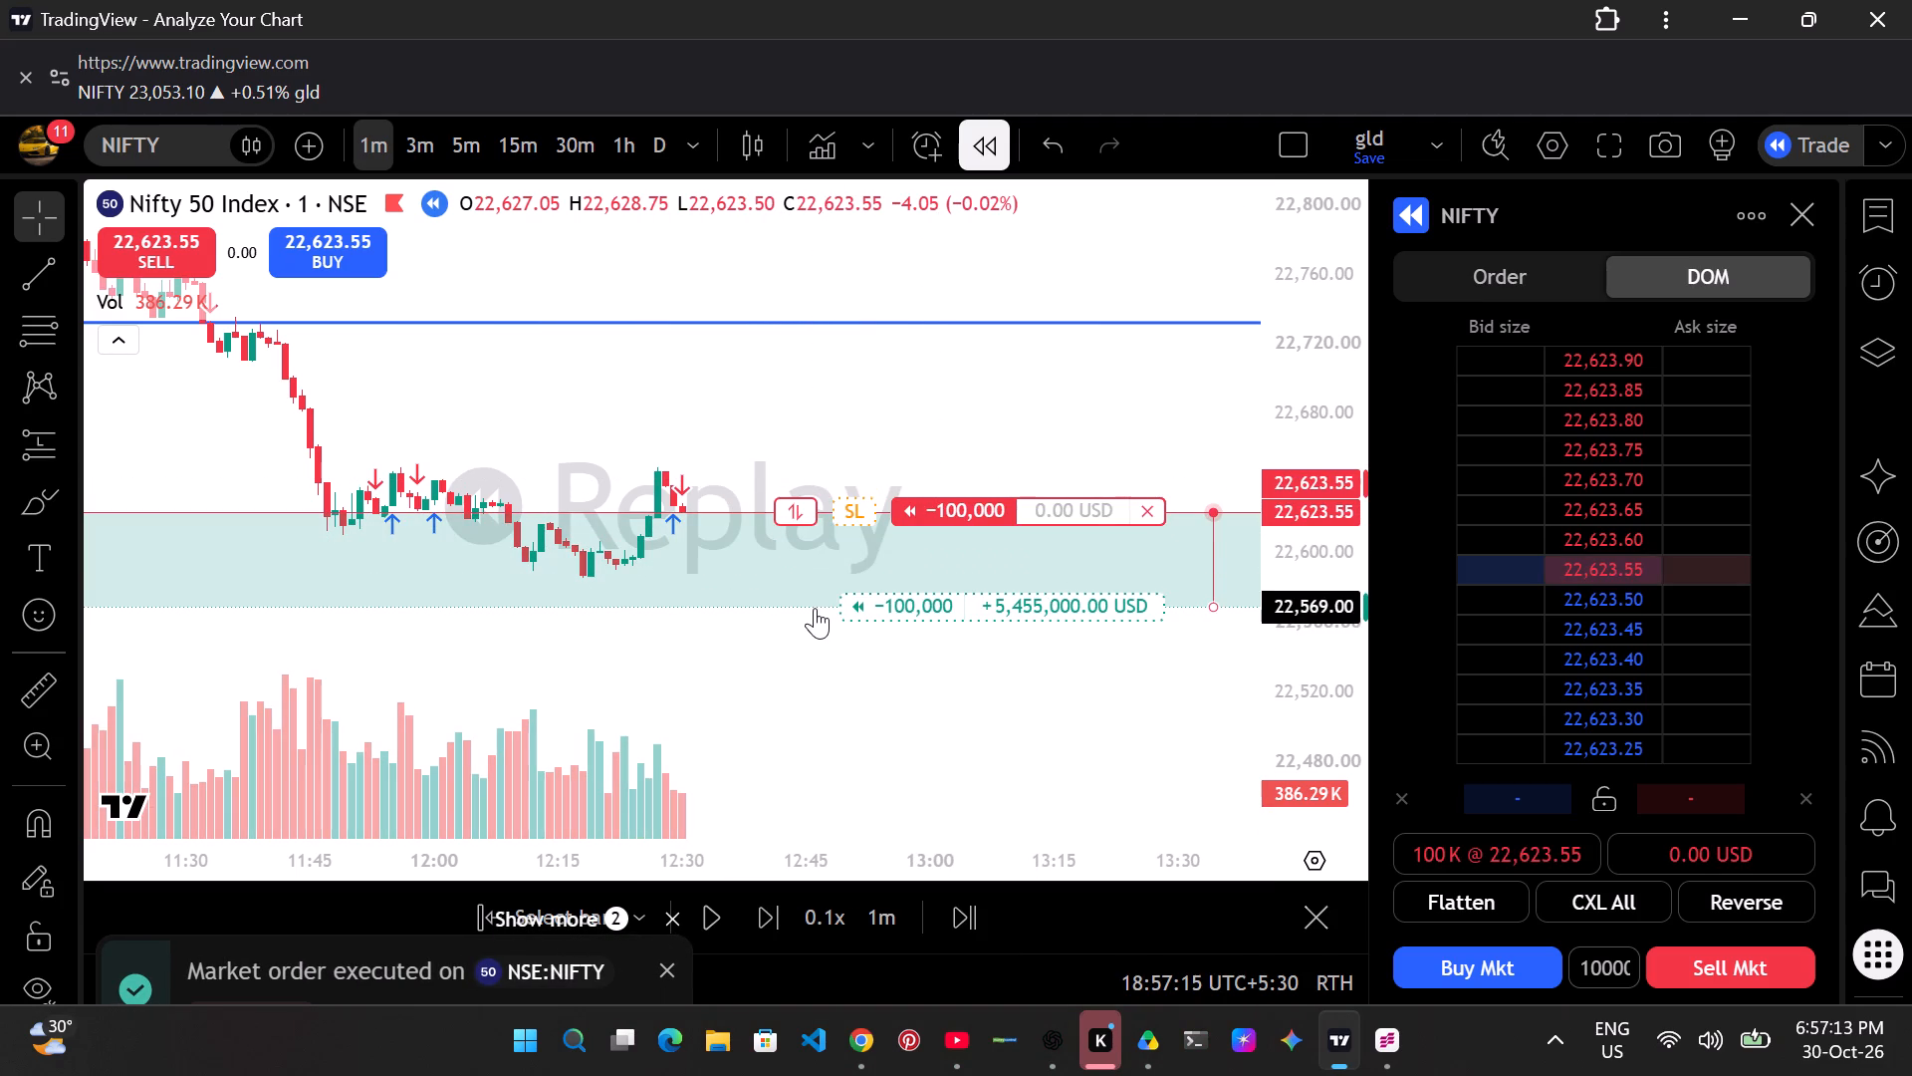
left_click_drag(815, 608, 819, 616)
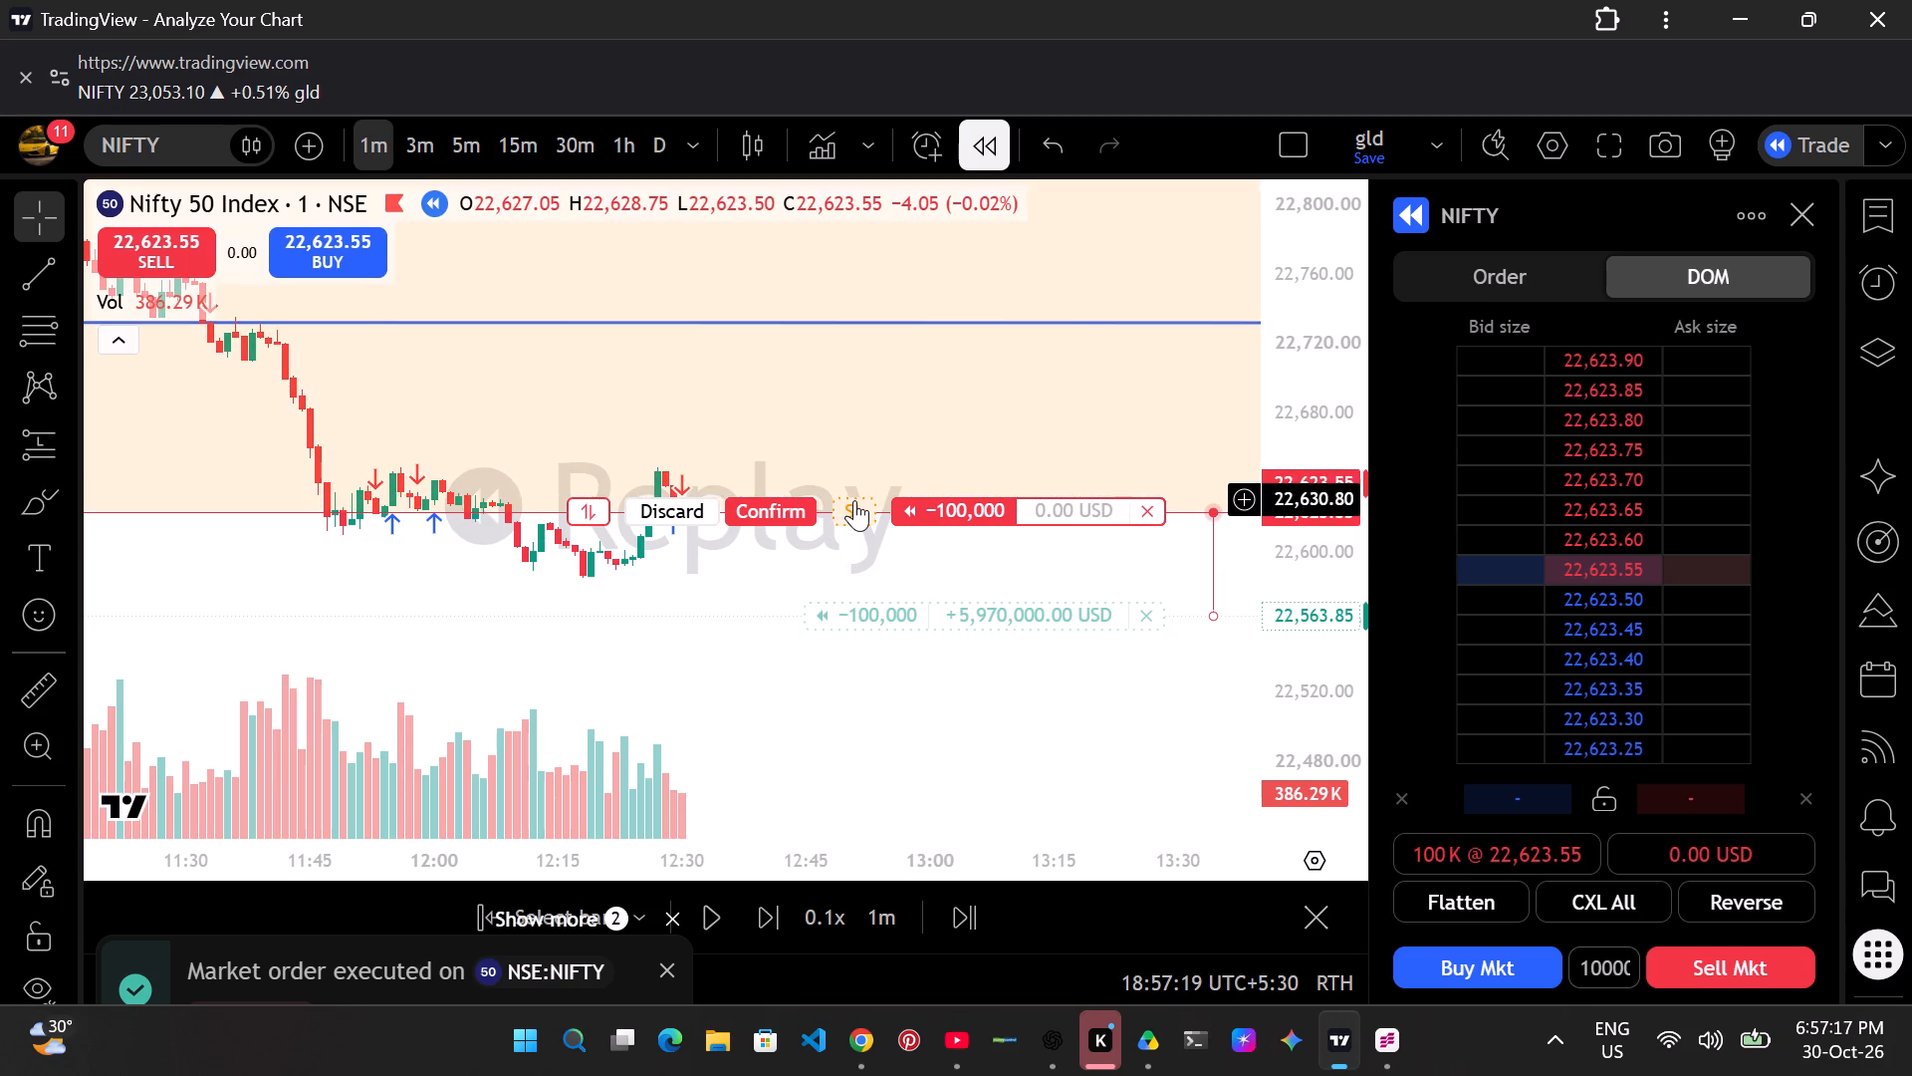
left_click_drag(854, 500, 851, 457)
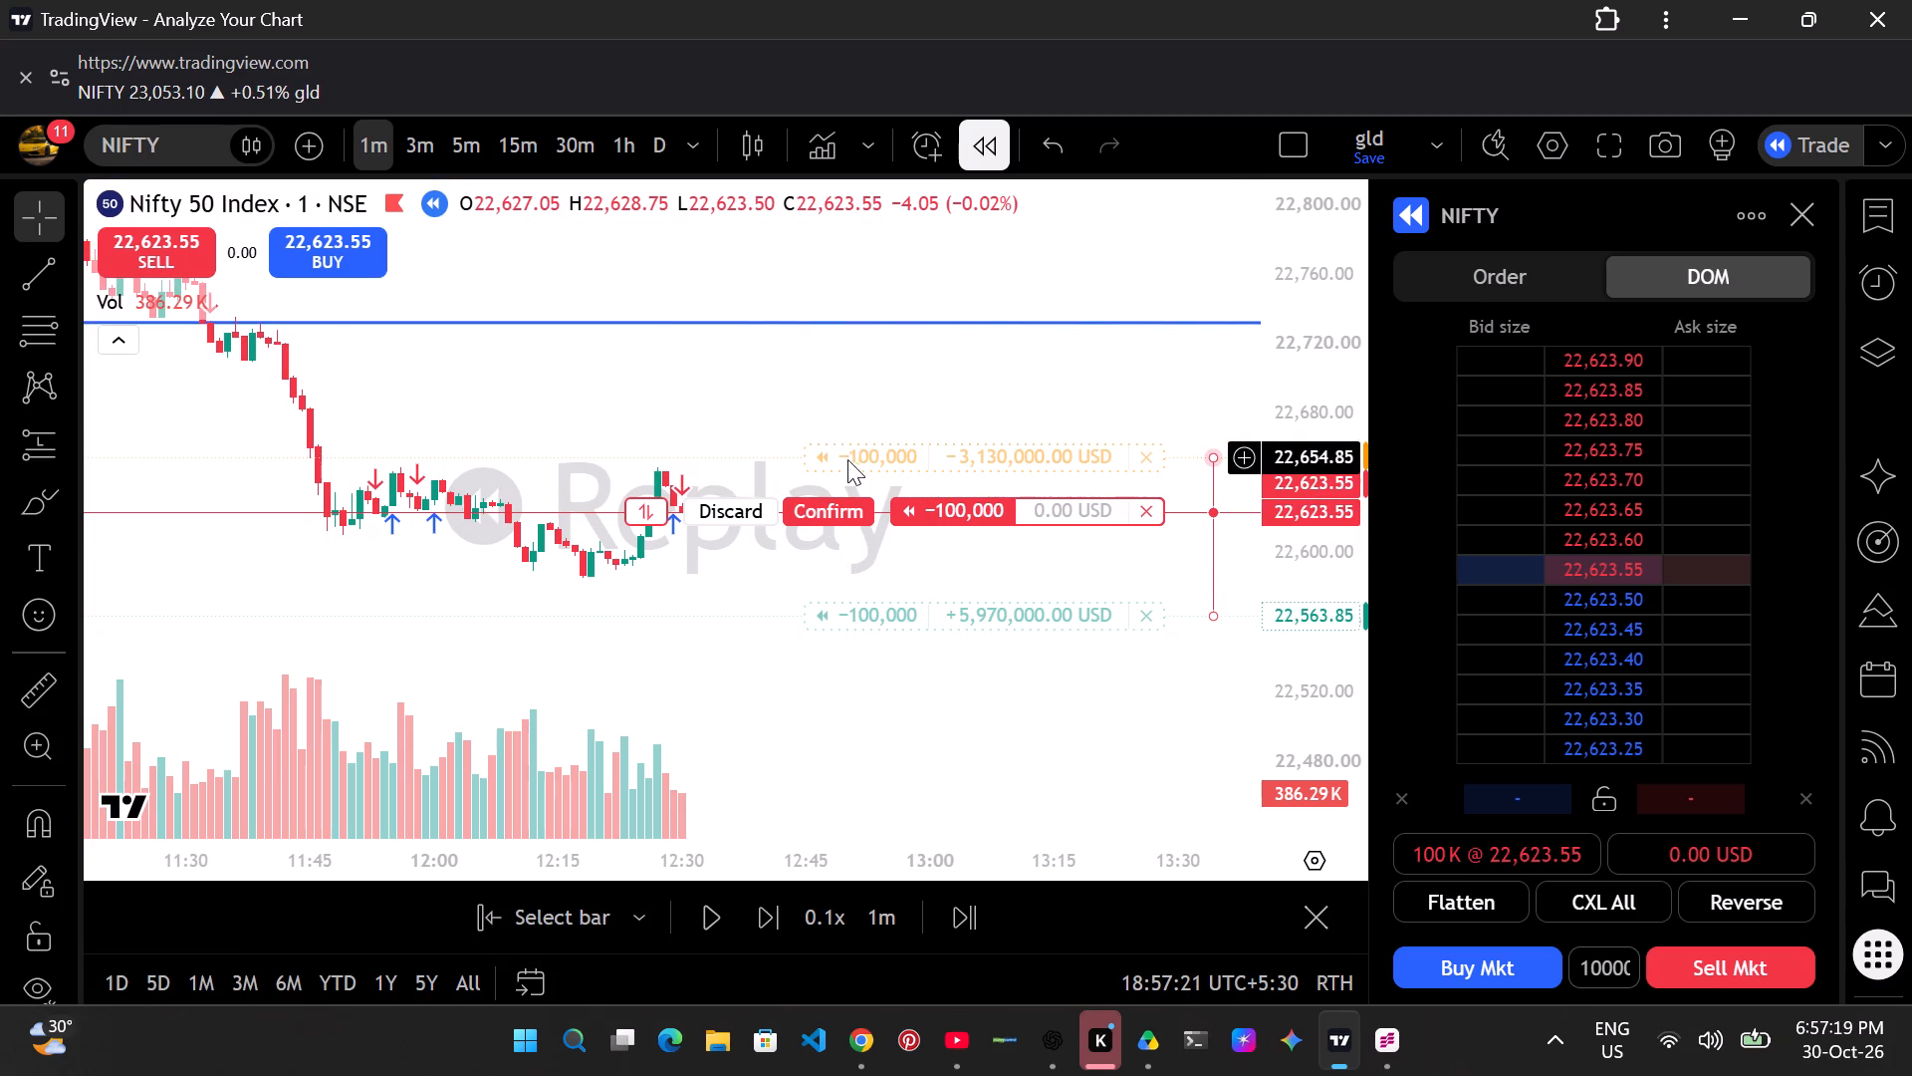
left_click(819, 506)
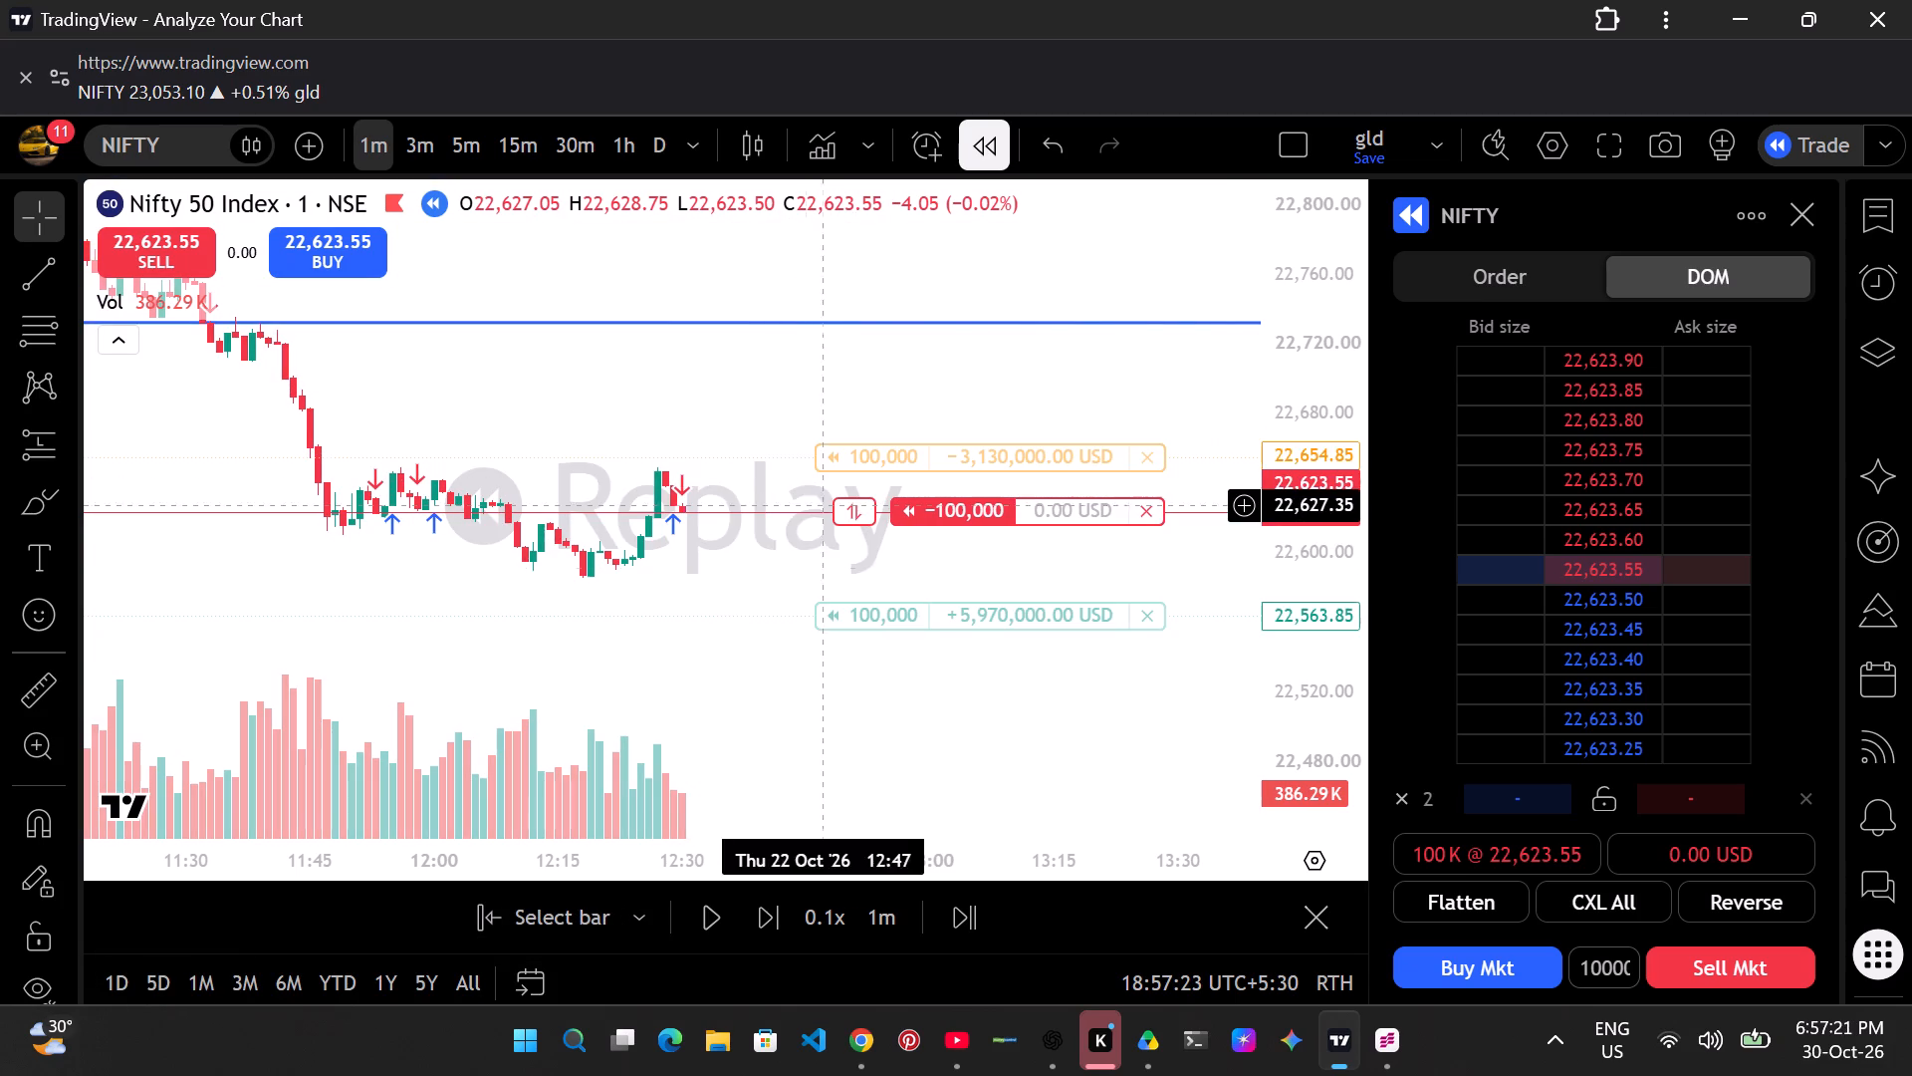
Resume the 1-minute replay with the new short open.
left_click(714, 915)
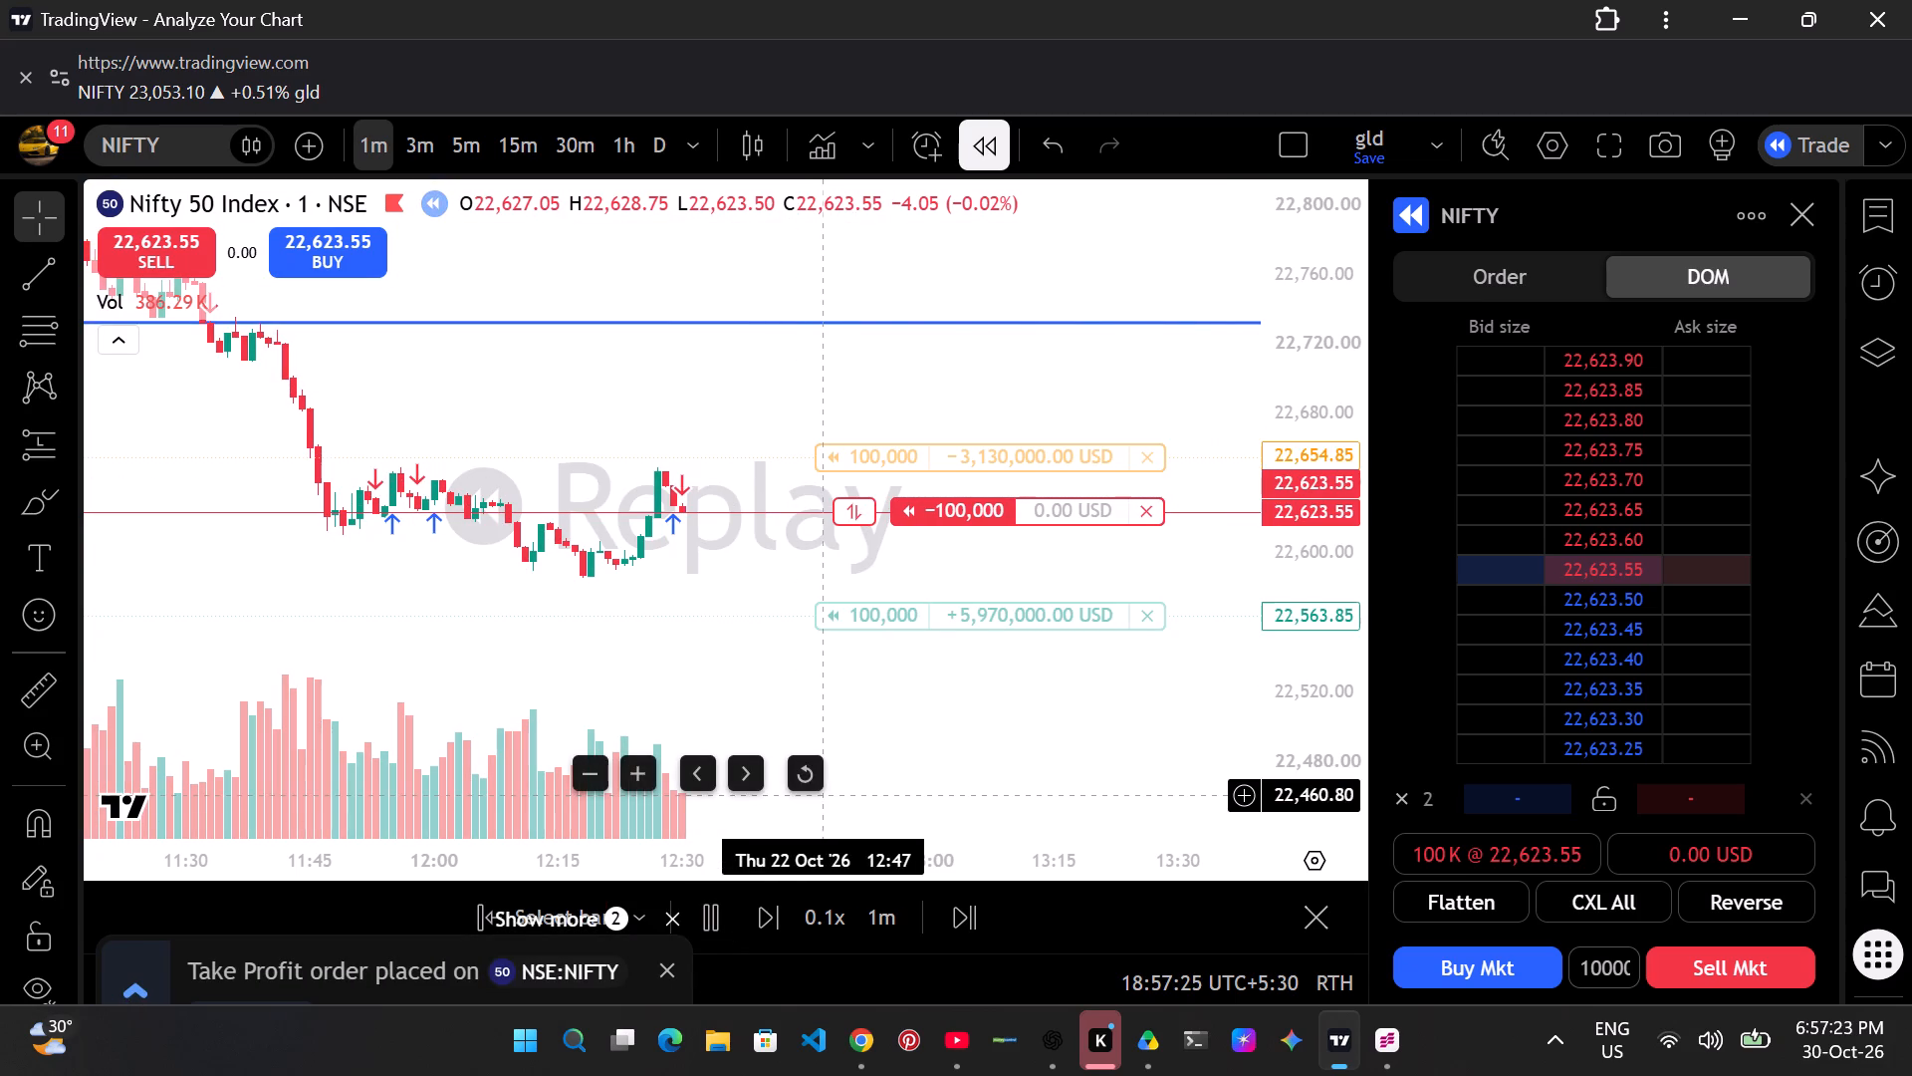
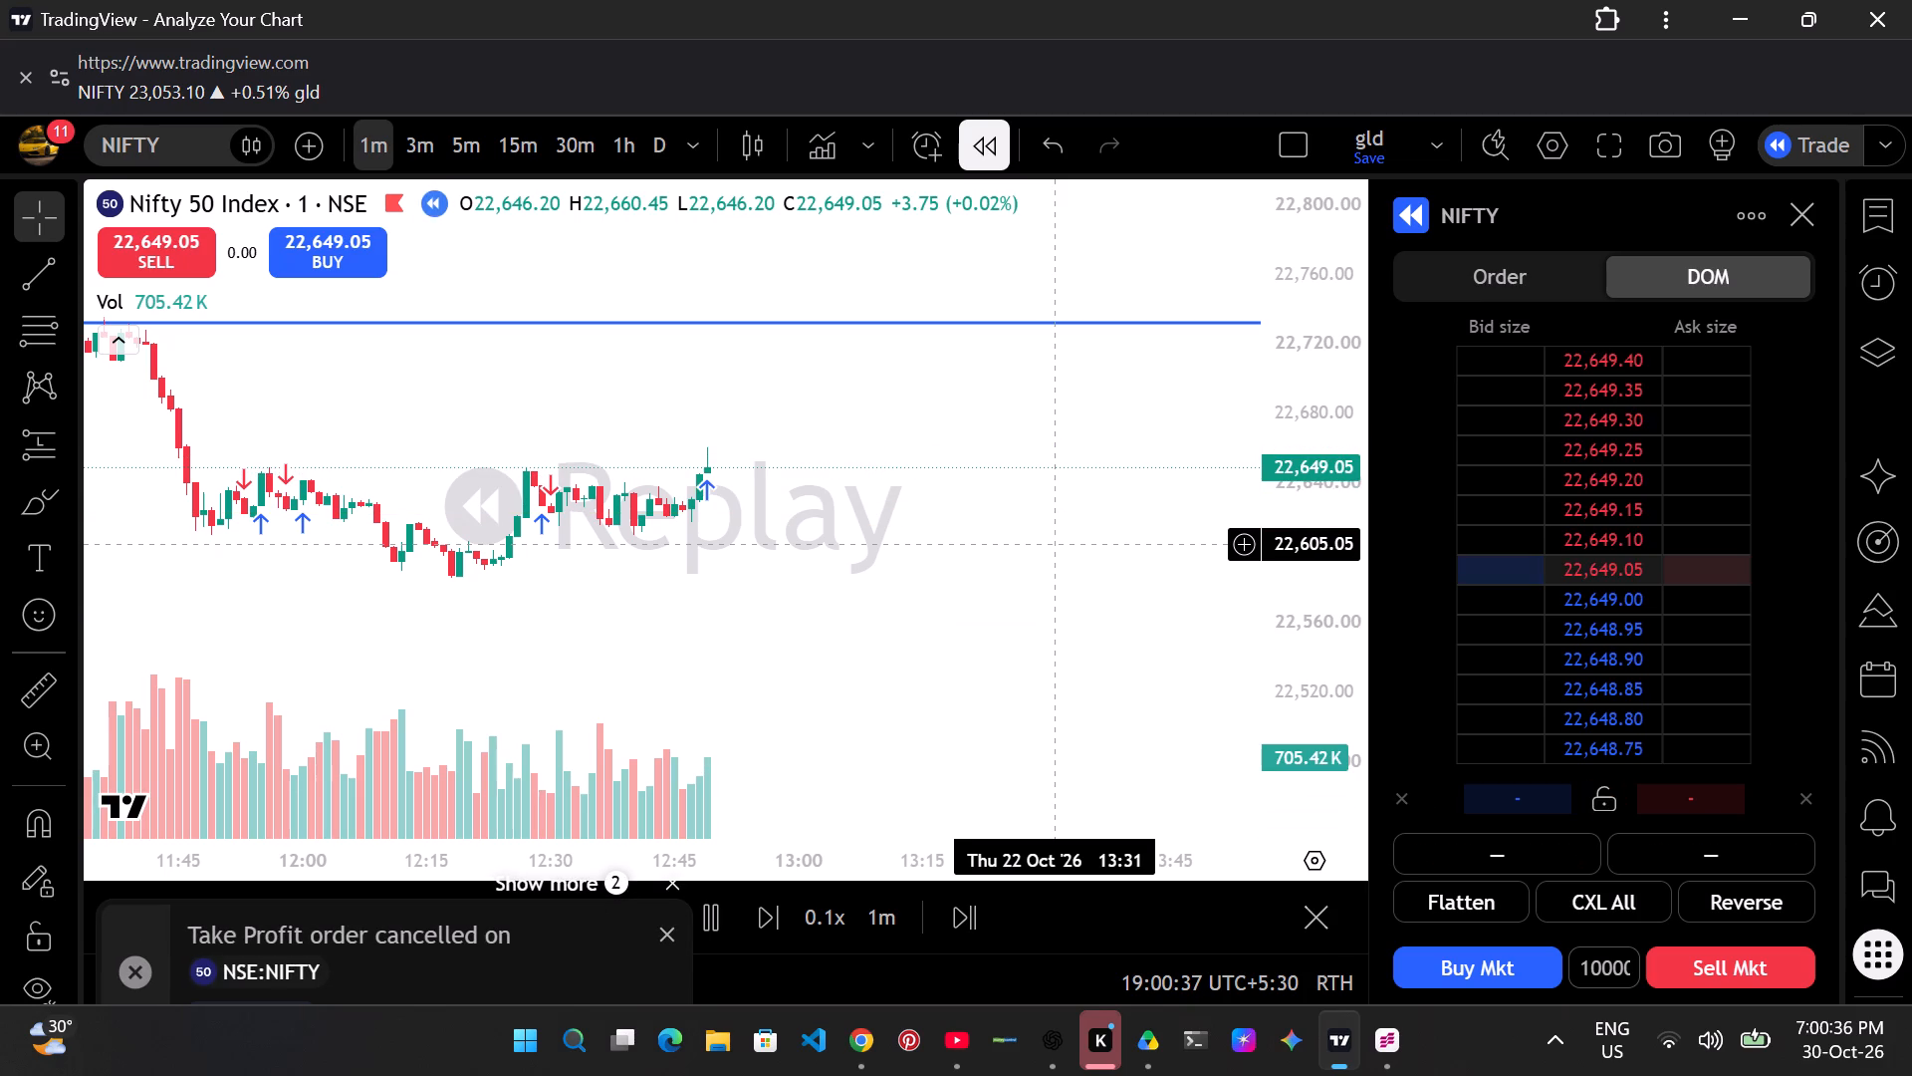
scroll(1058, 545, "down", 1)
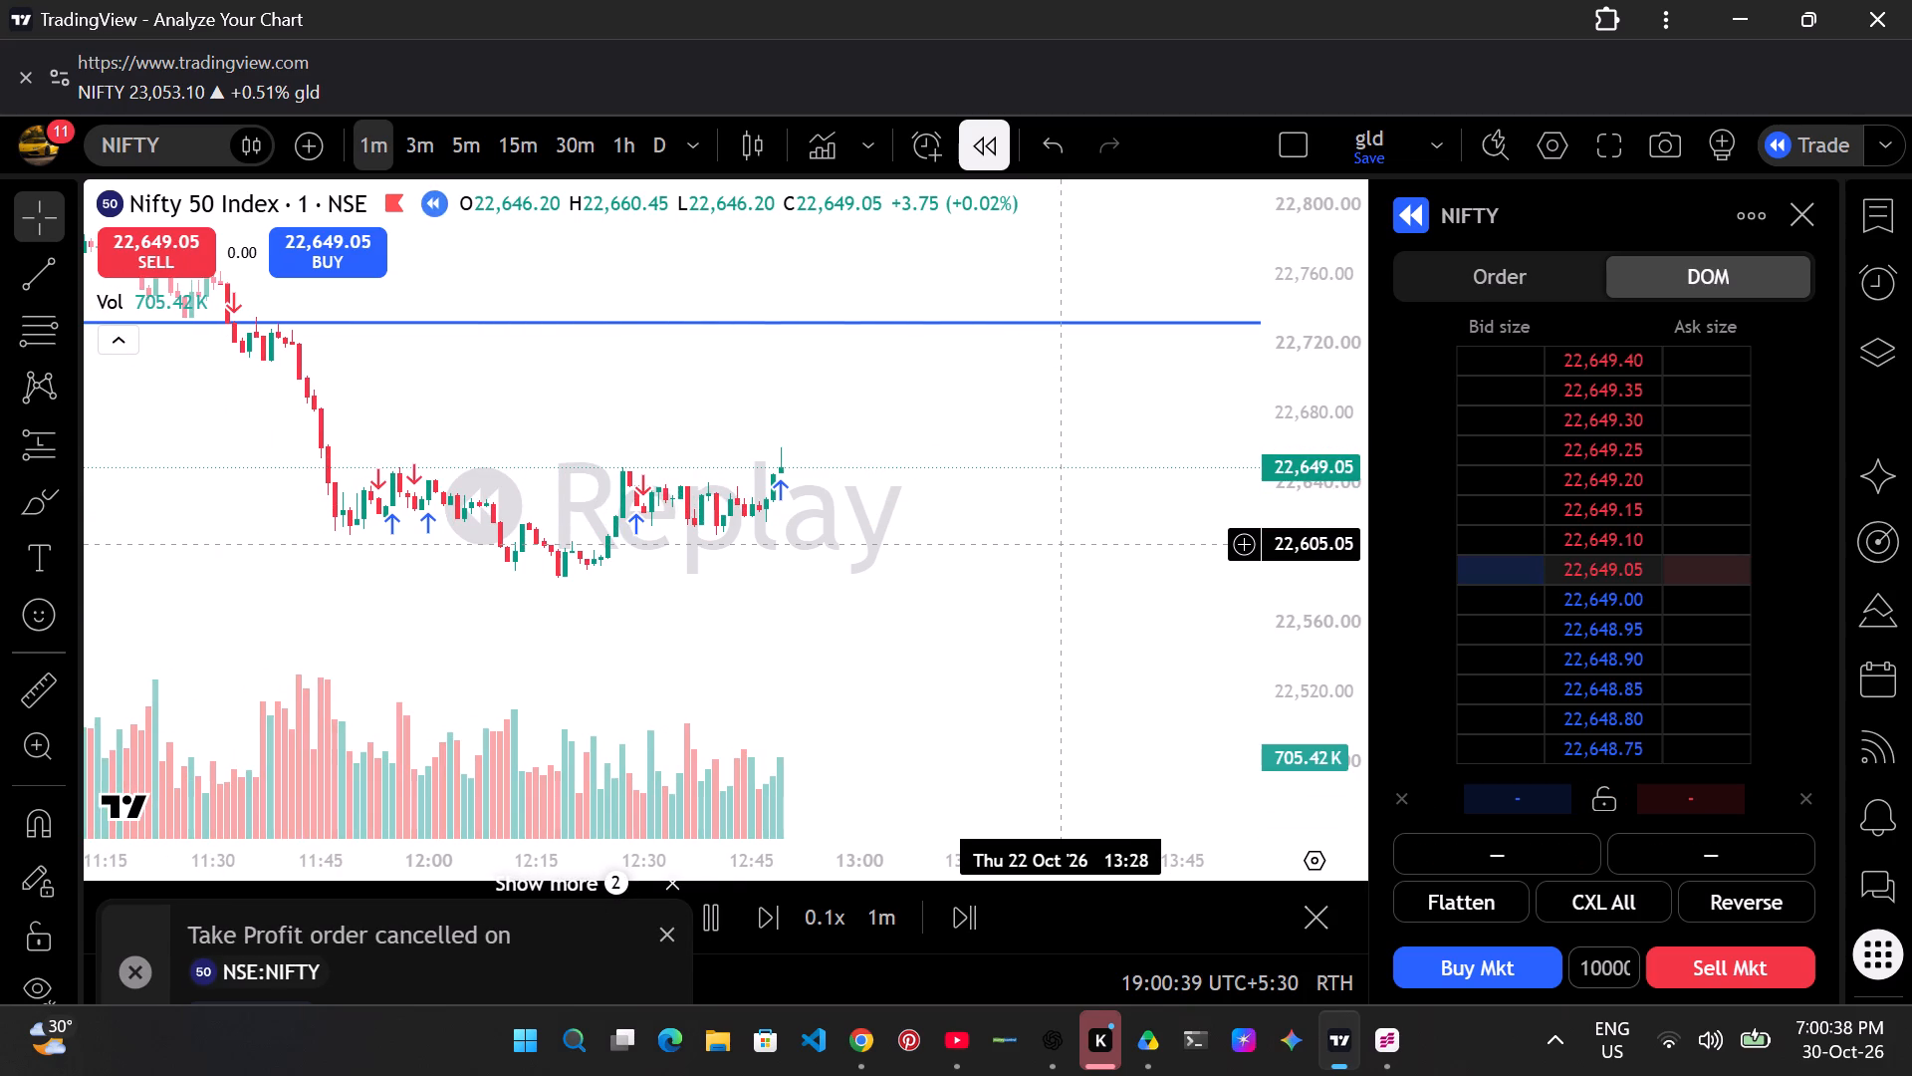
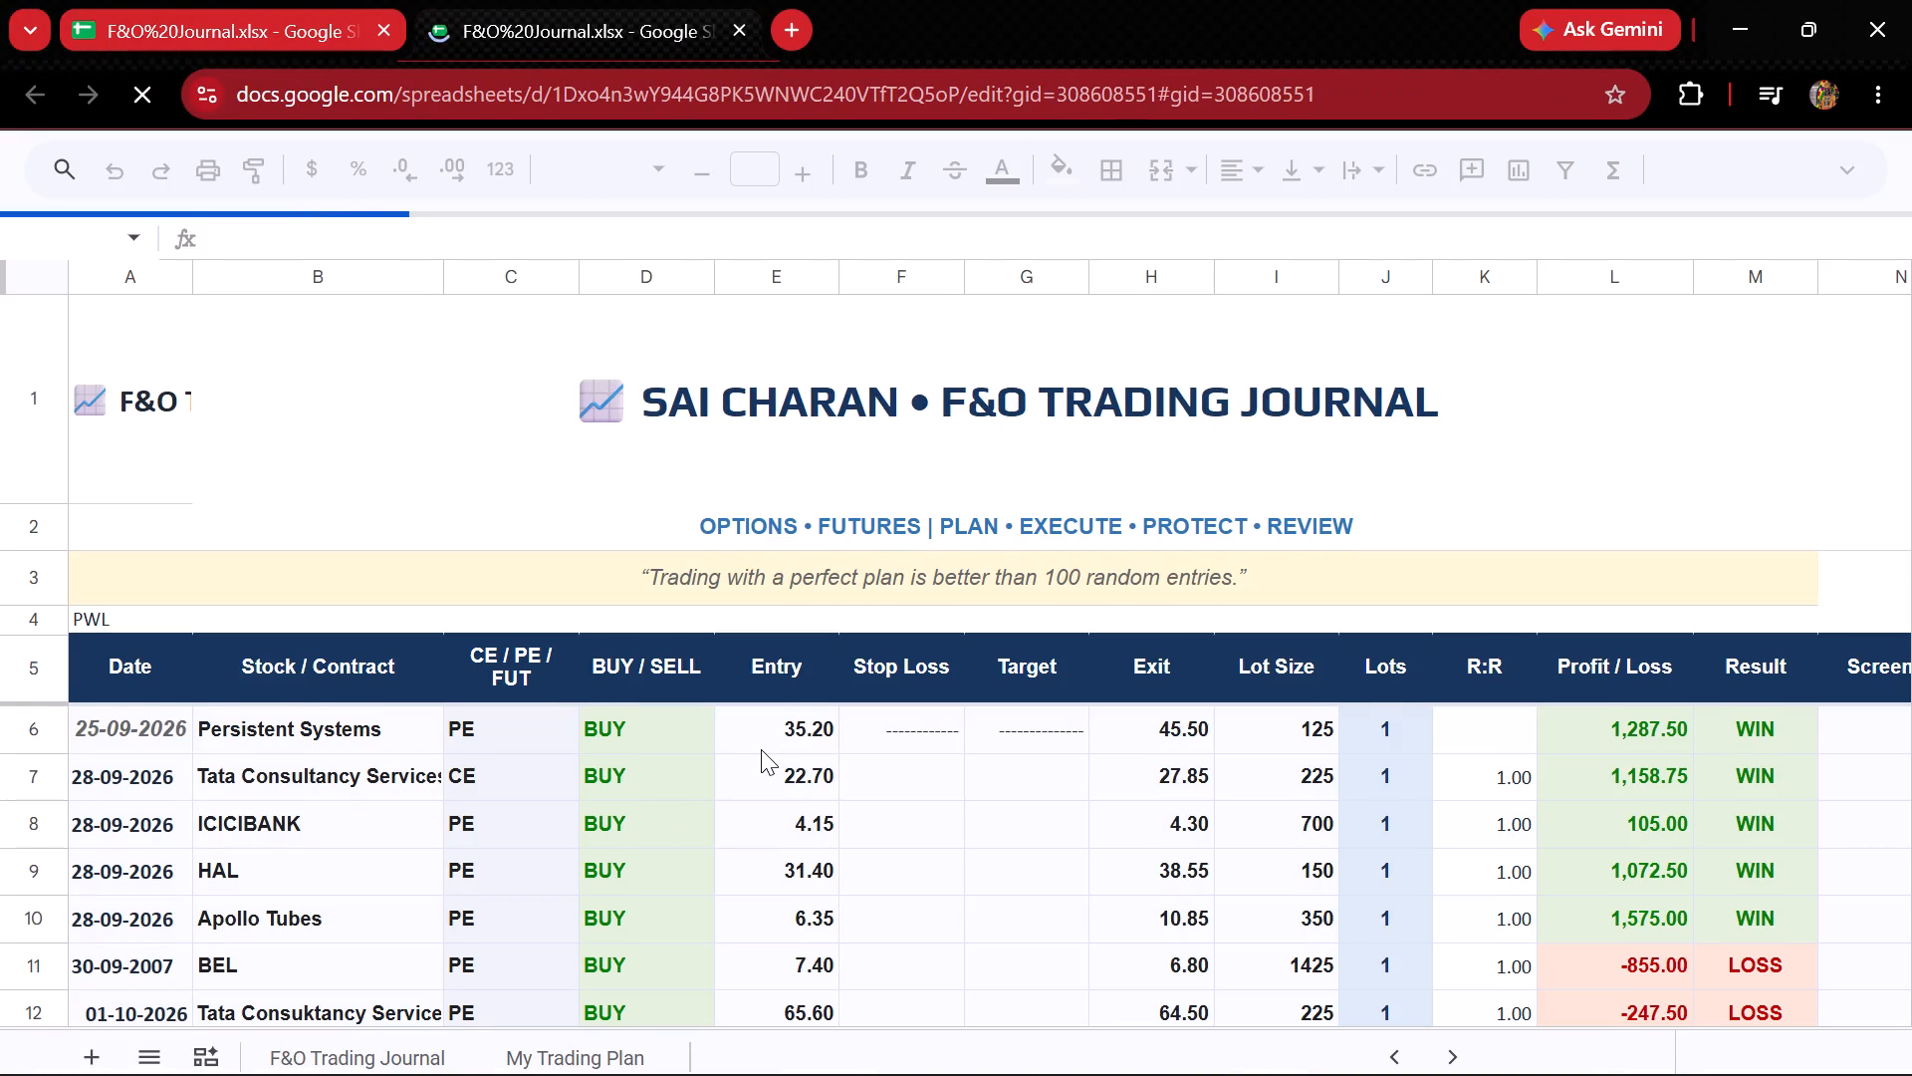
Enter the date 30-10-2026 in the first empty journal row, row 91.
scroll(761, 749, "down", 4)
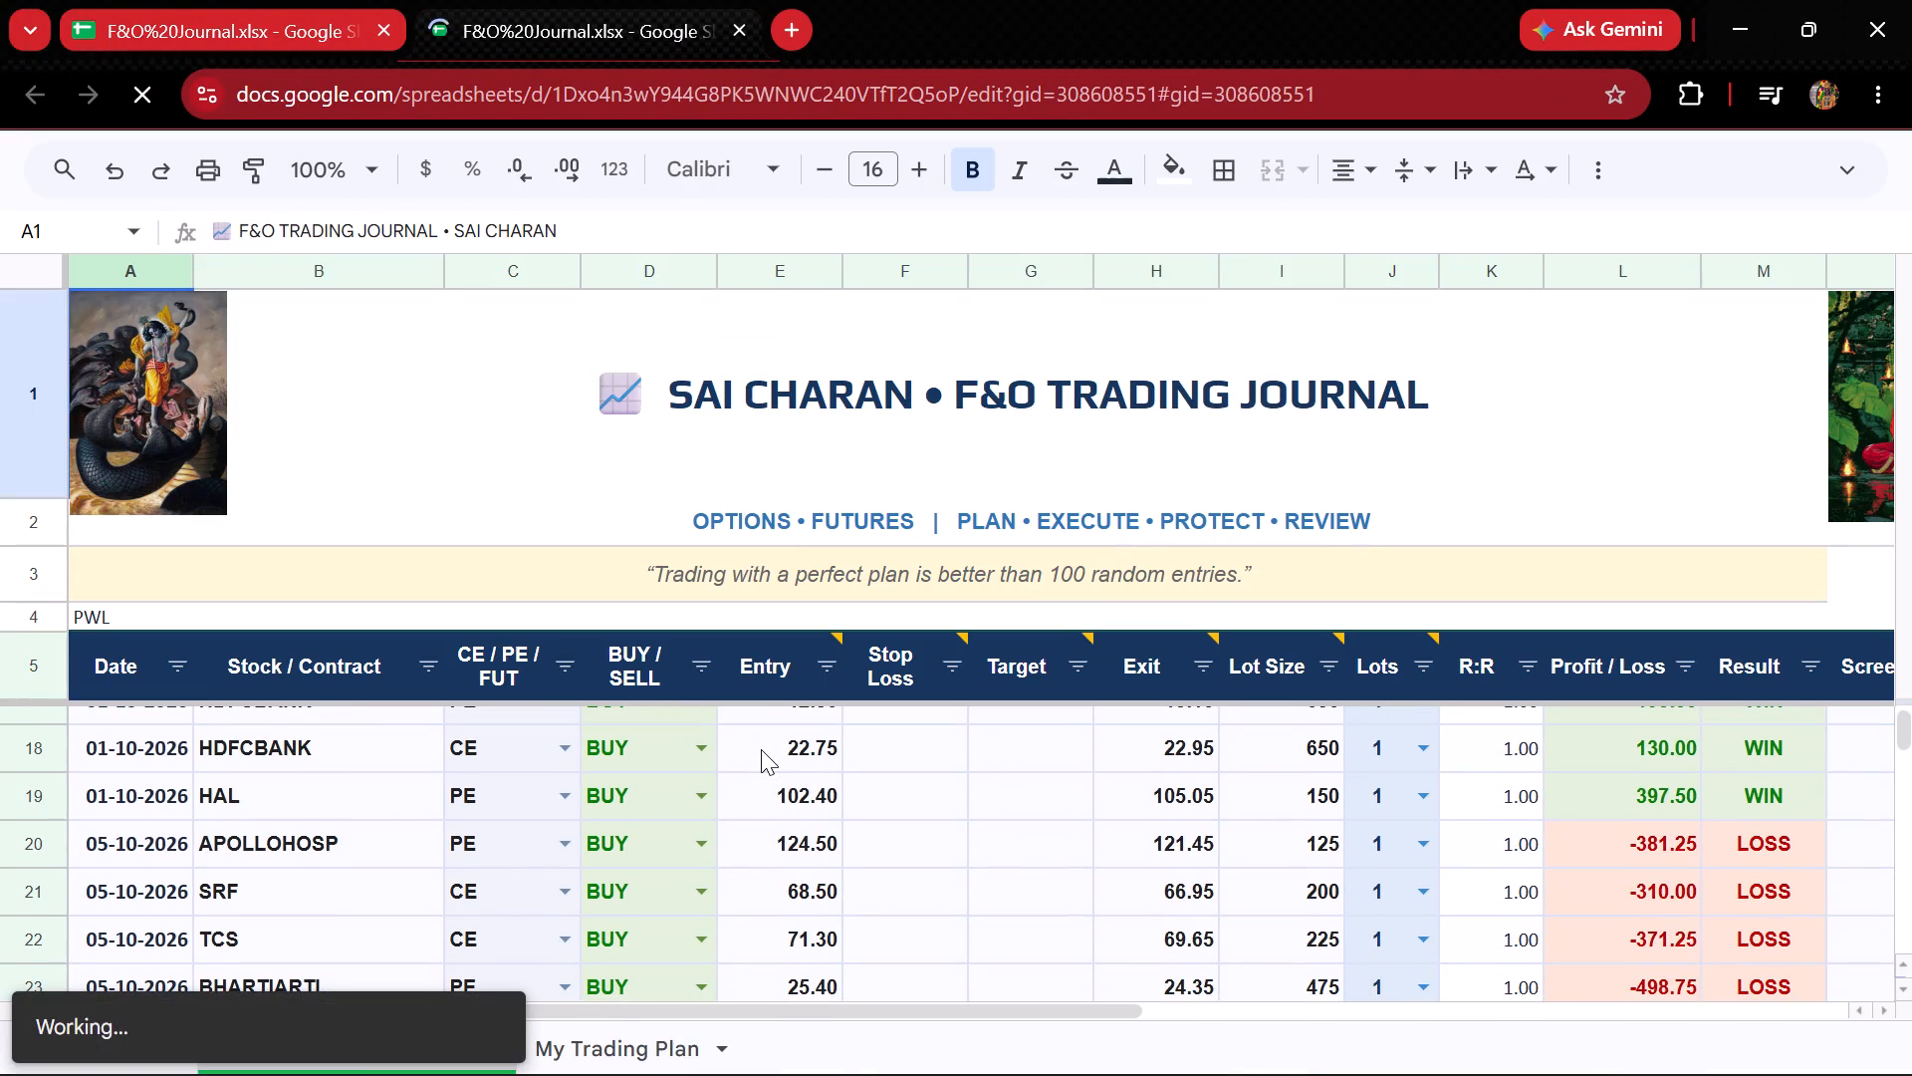
scroll(761, 749, "down", 2)
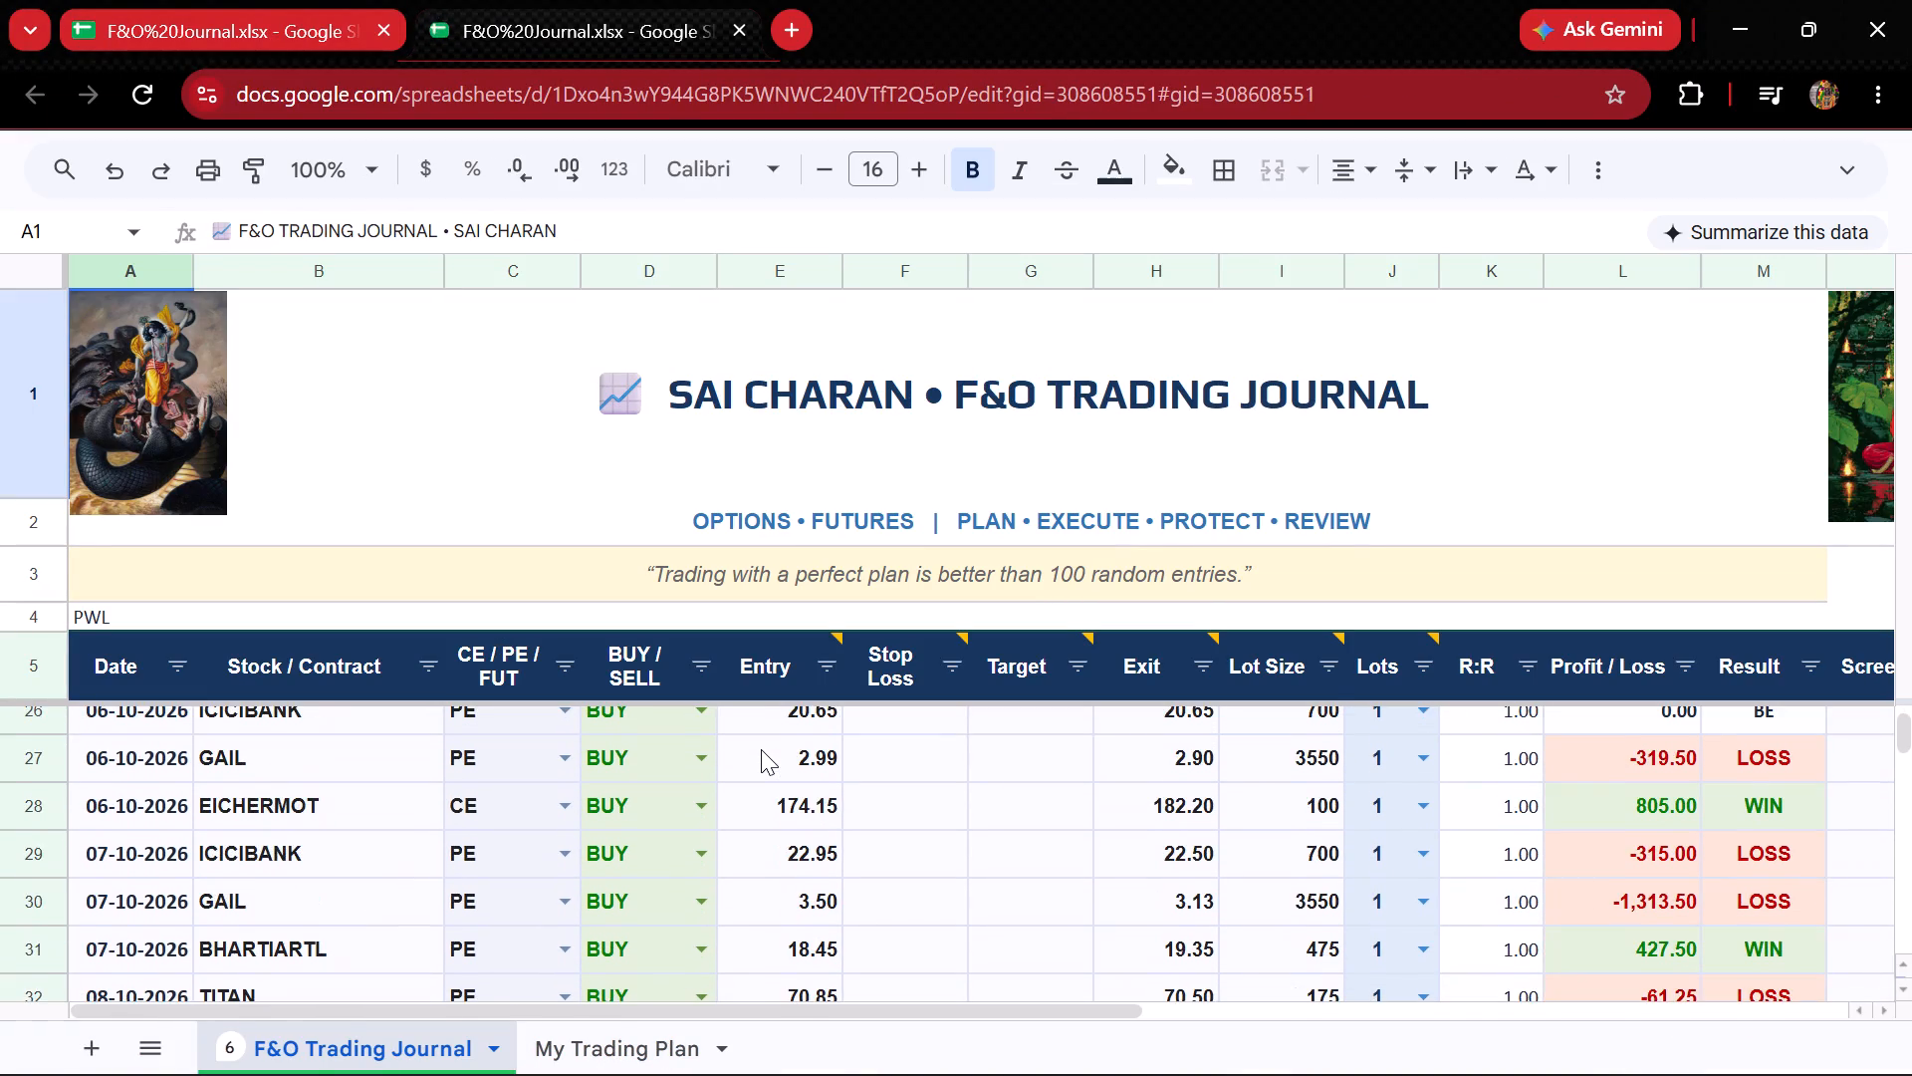
scroll(761, 749, "down", 5)
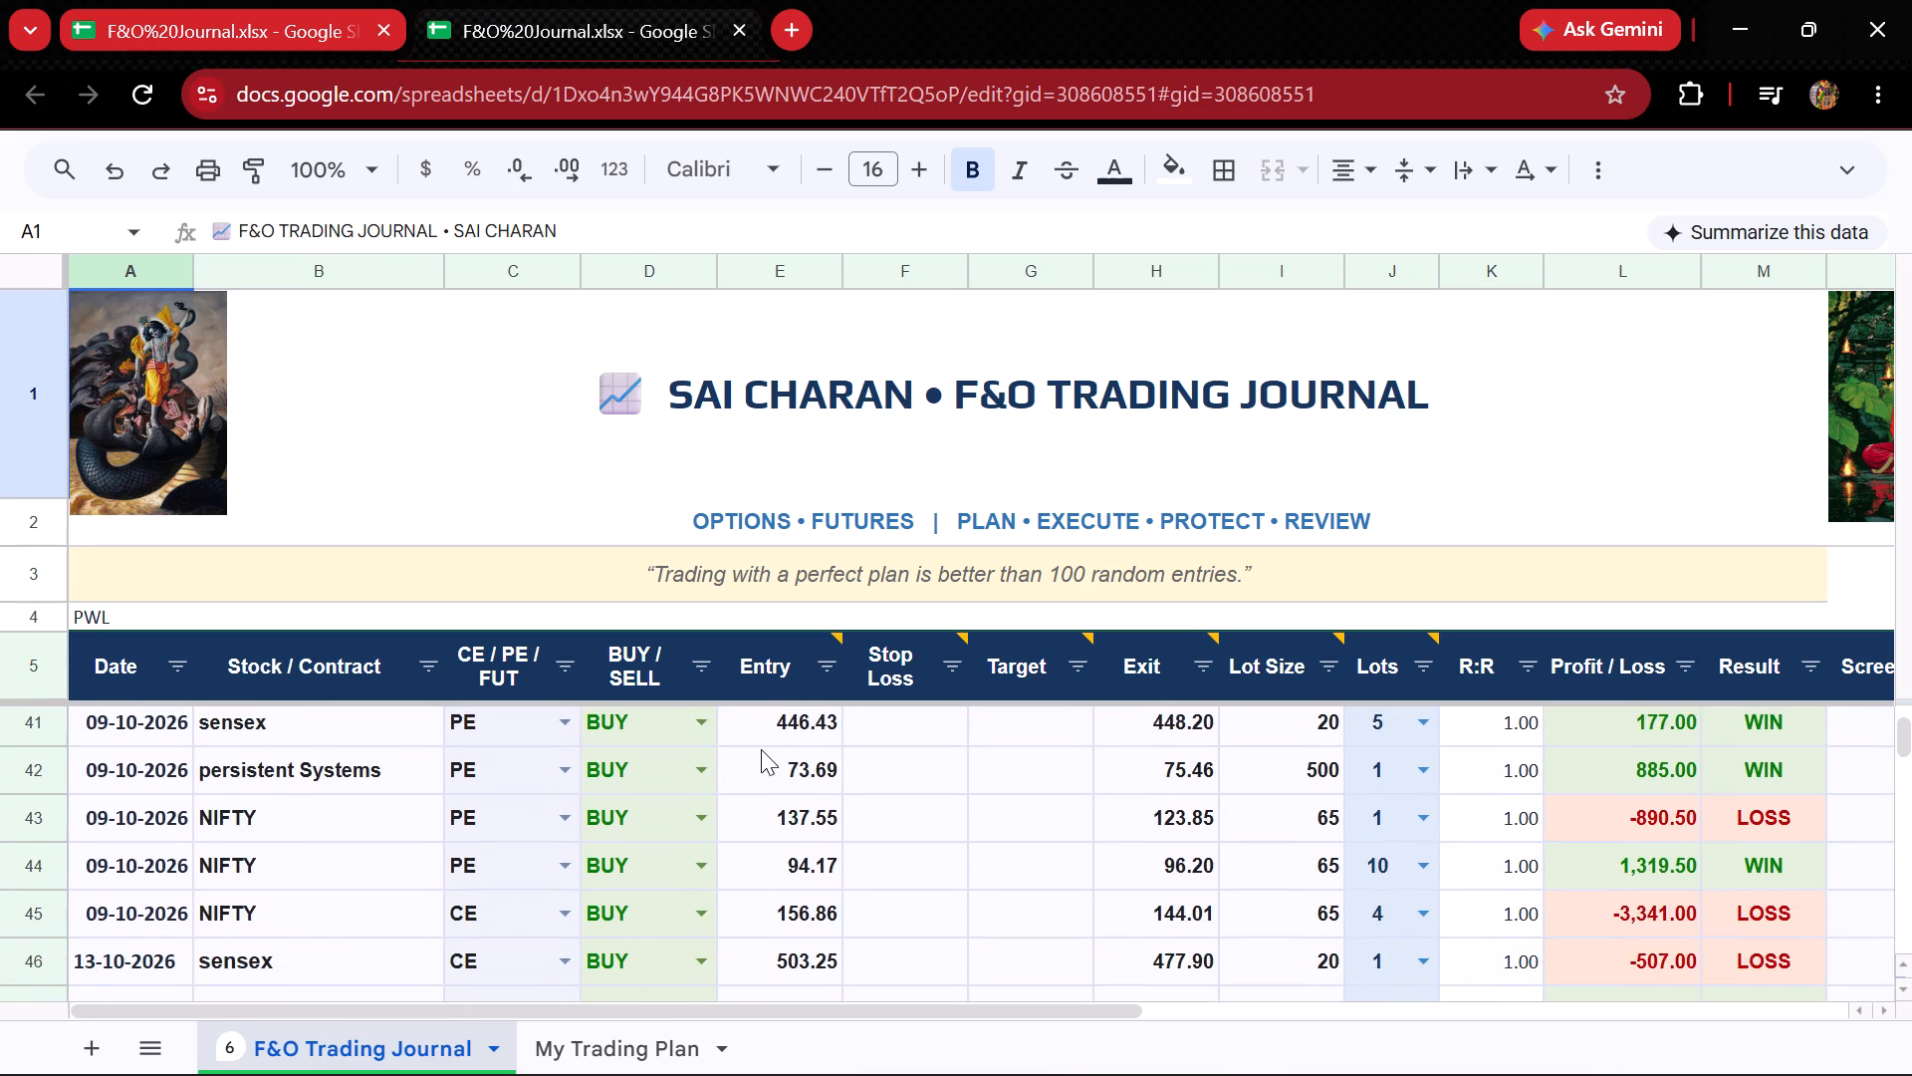
scroll(761, 749, "down", 5)
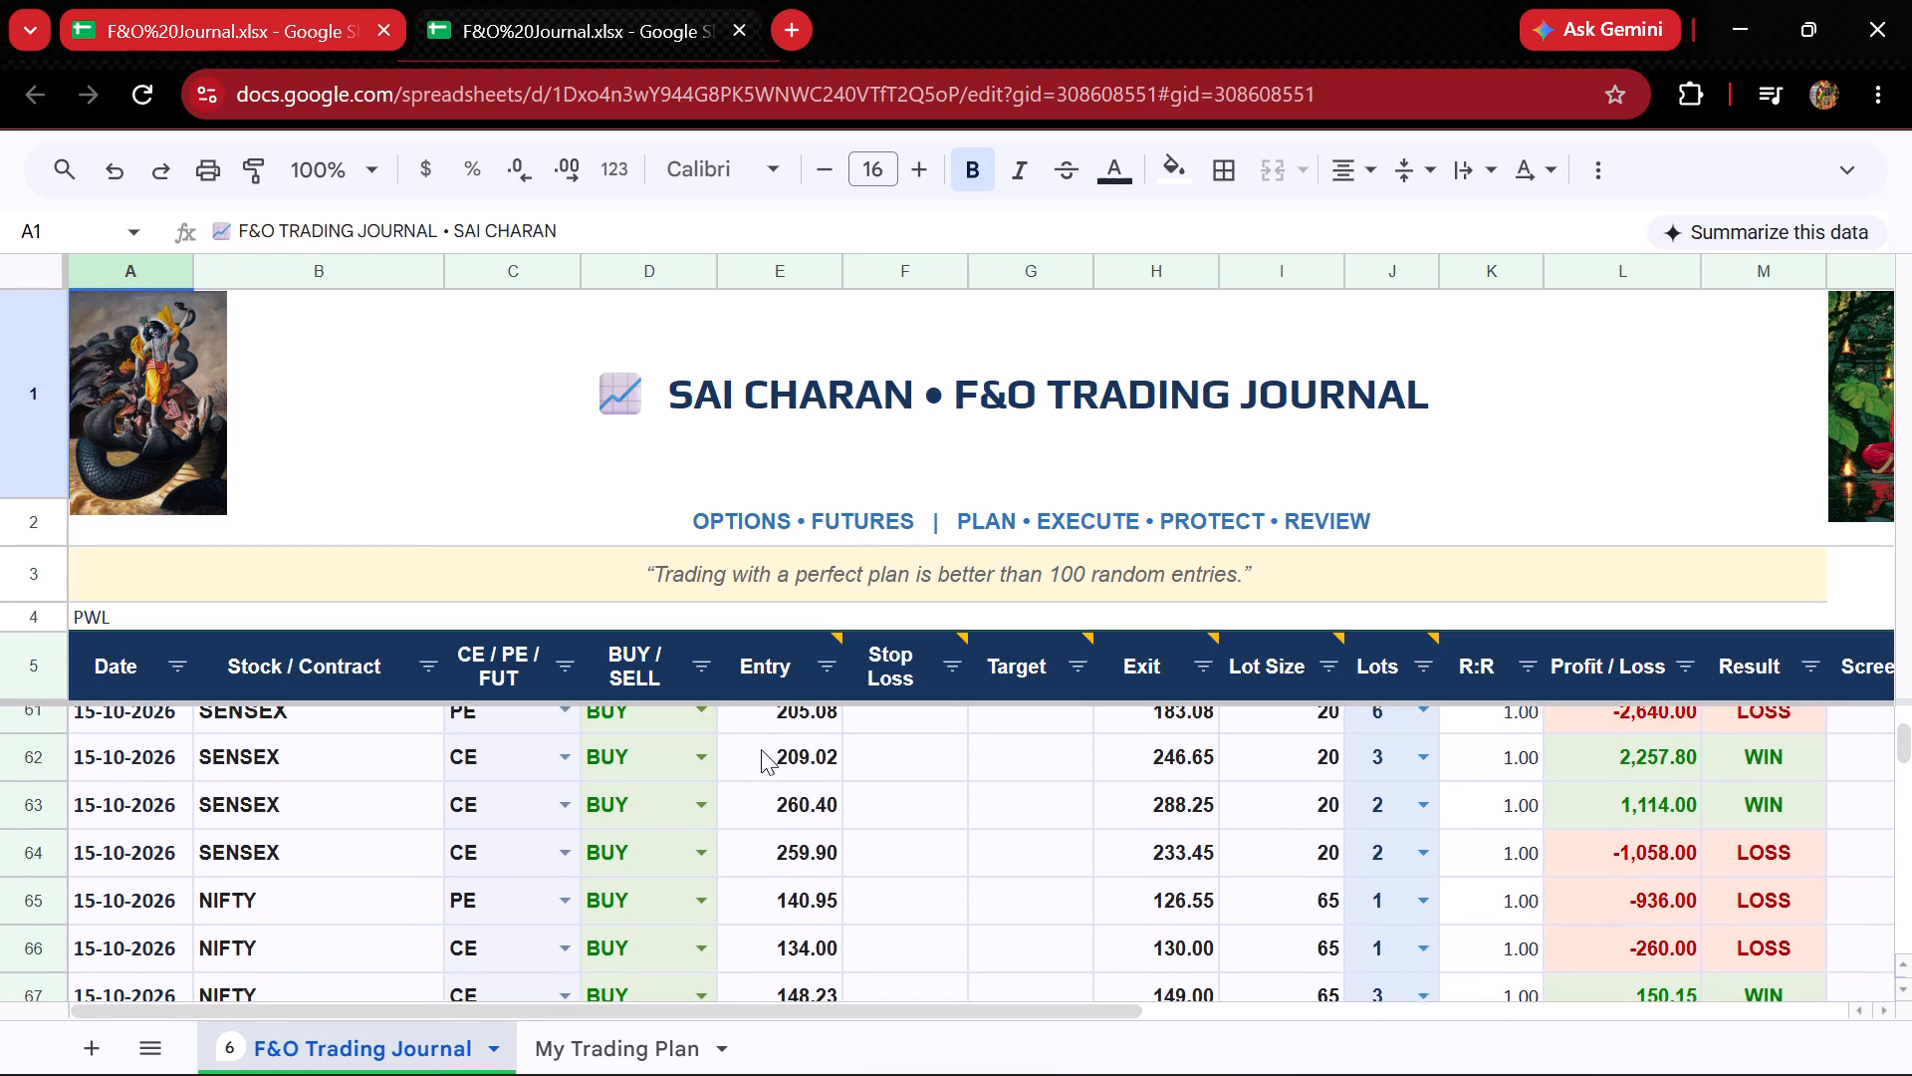
scroll(761, 749, "down", 5)
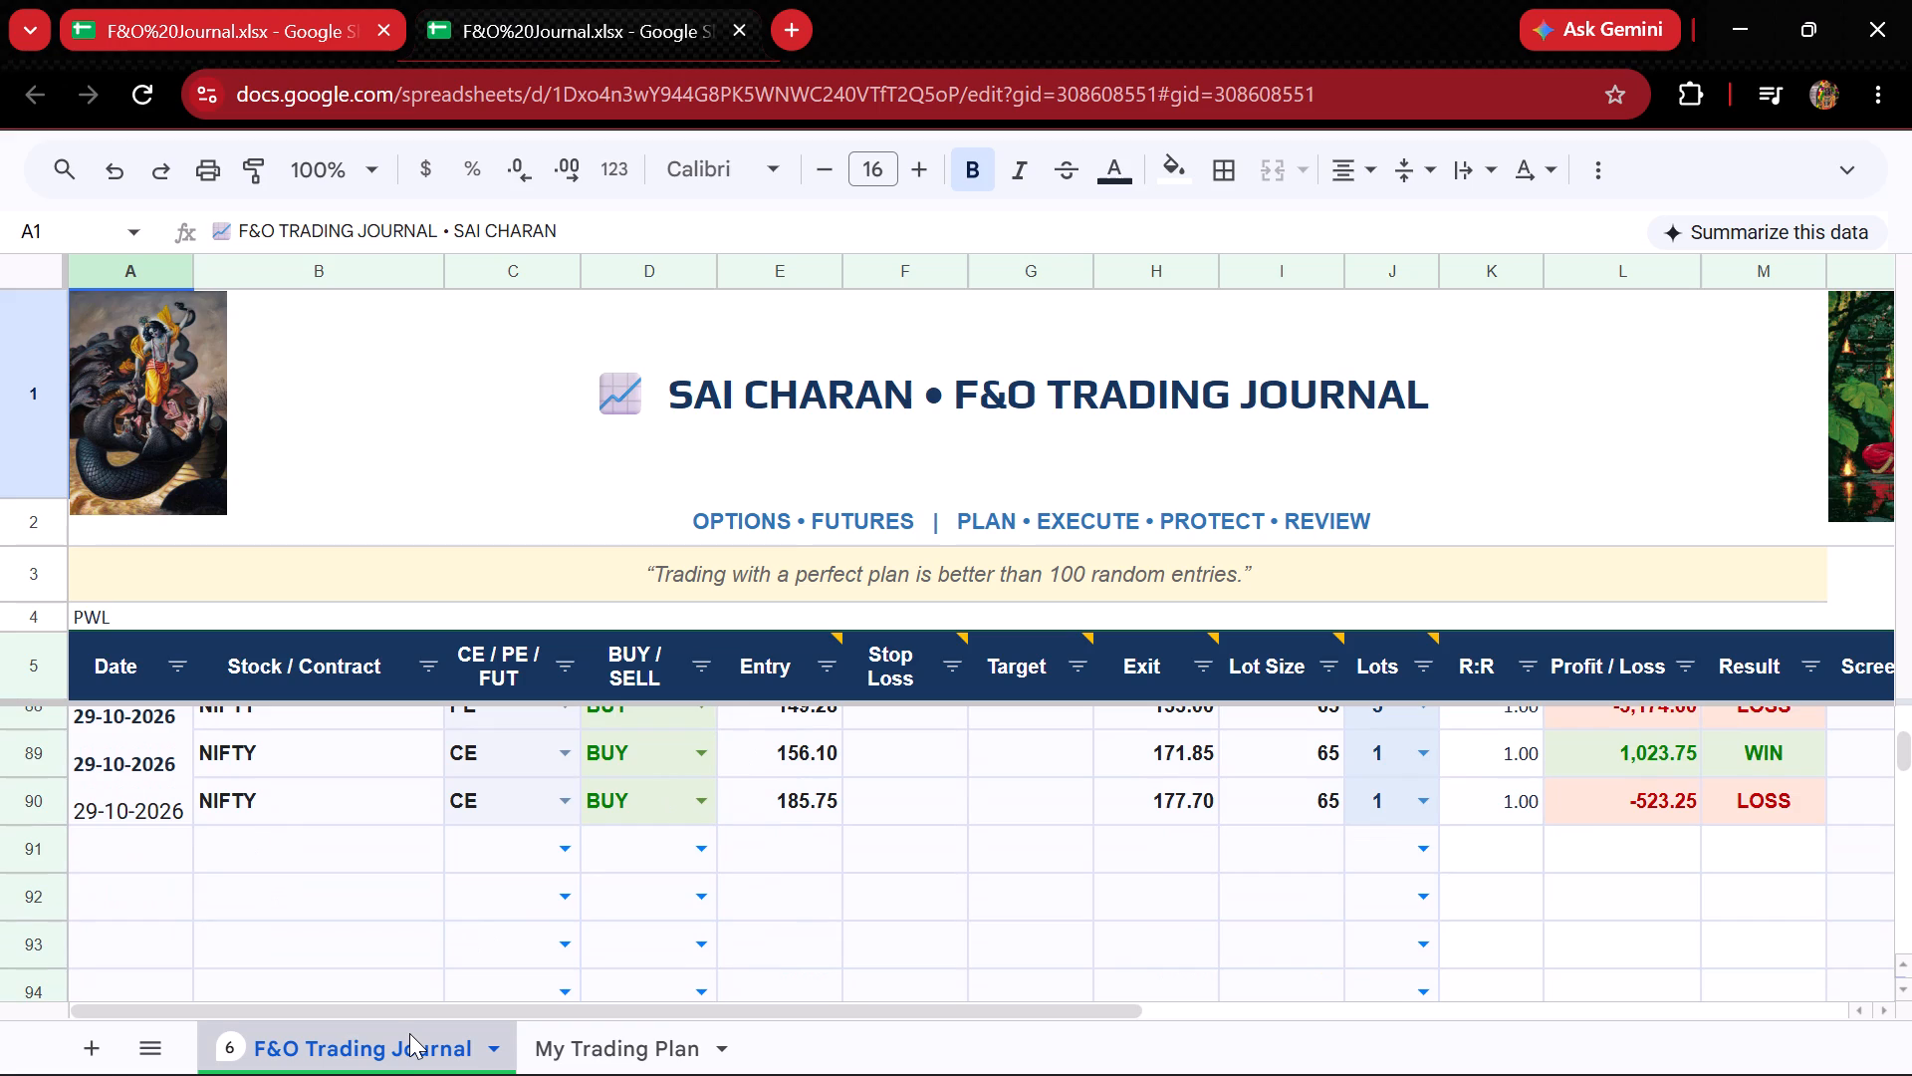
left_click(123, 848)
key("3")
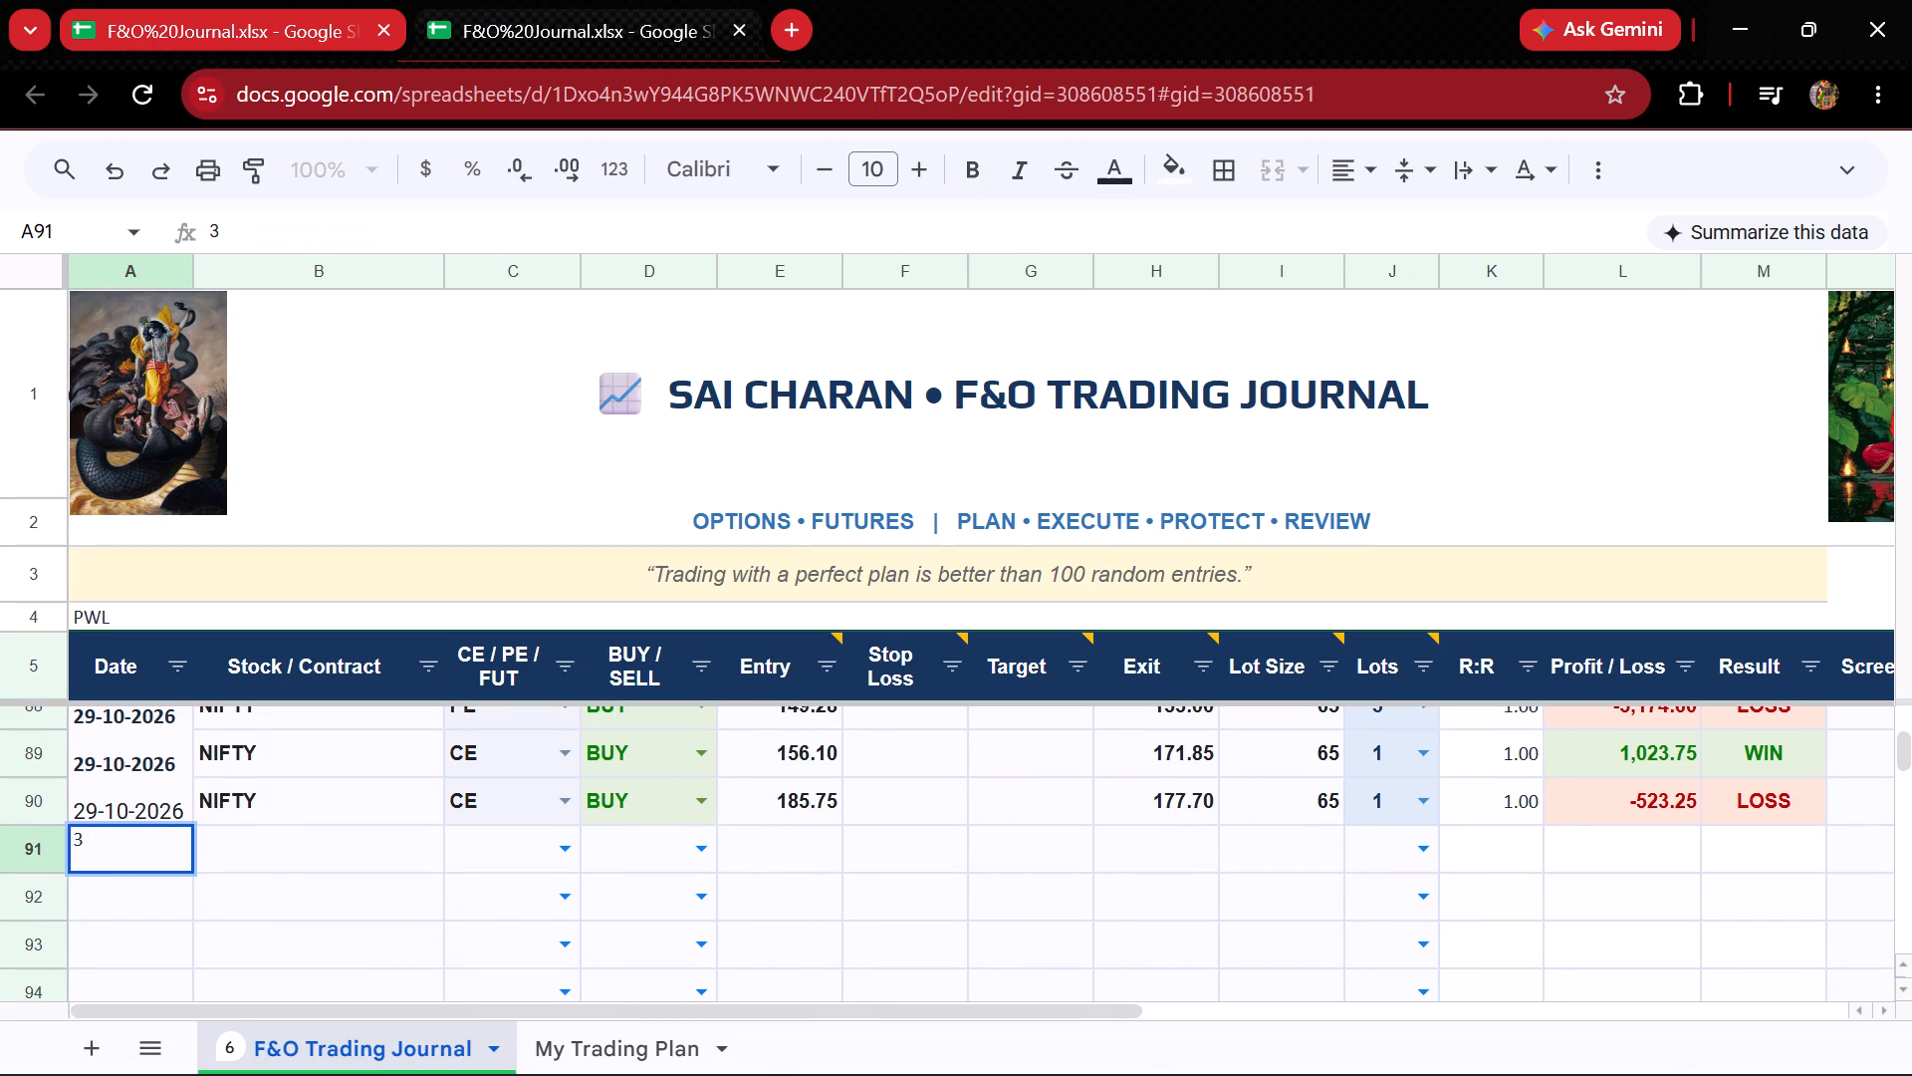
key("0")
type("-10-2026")
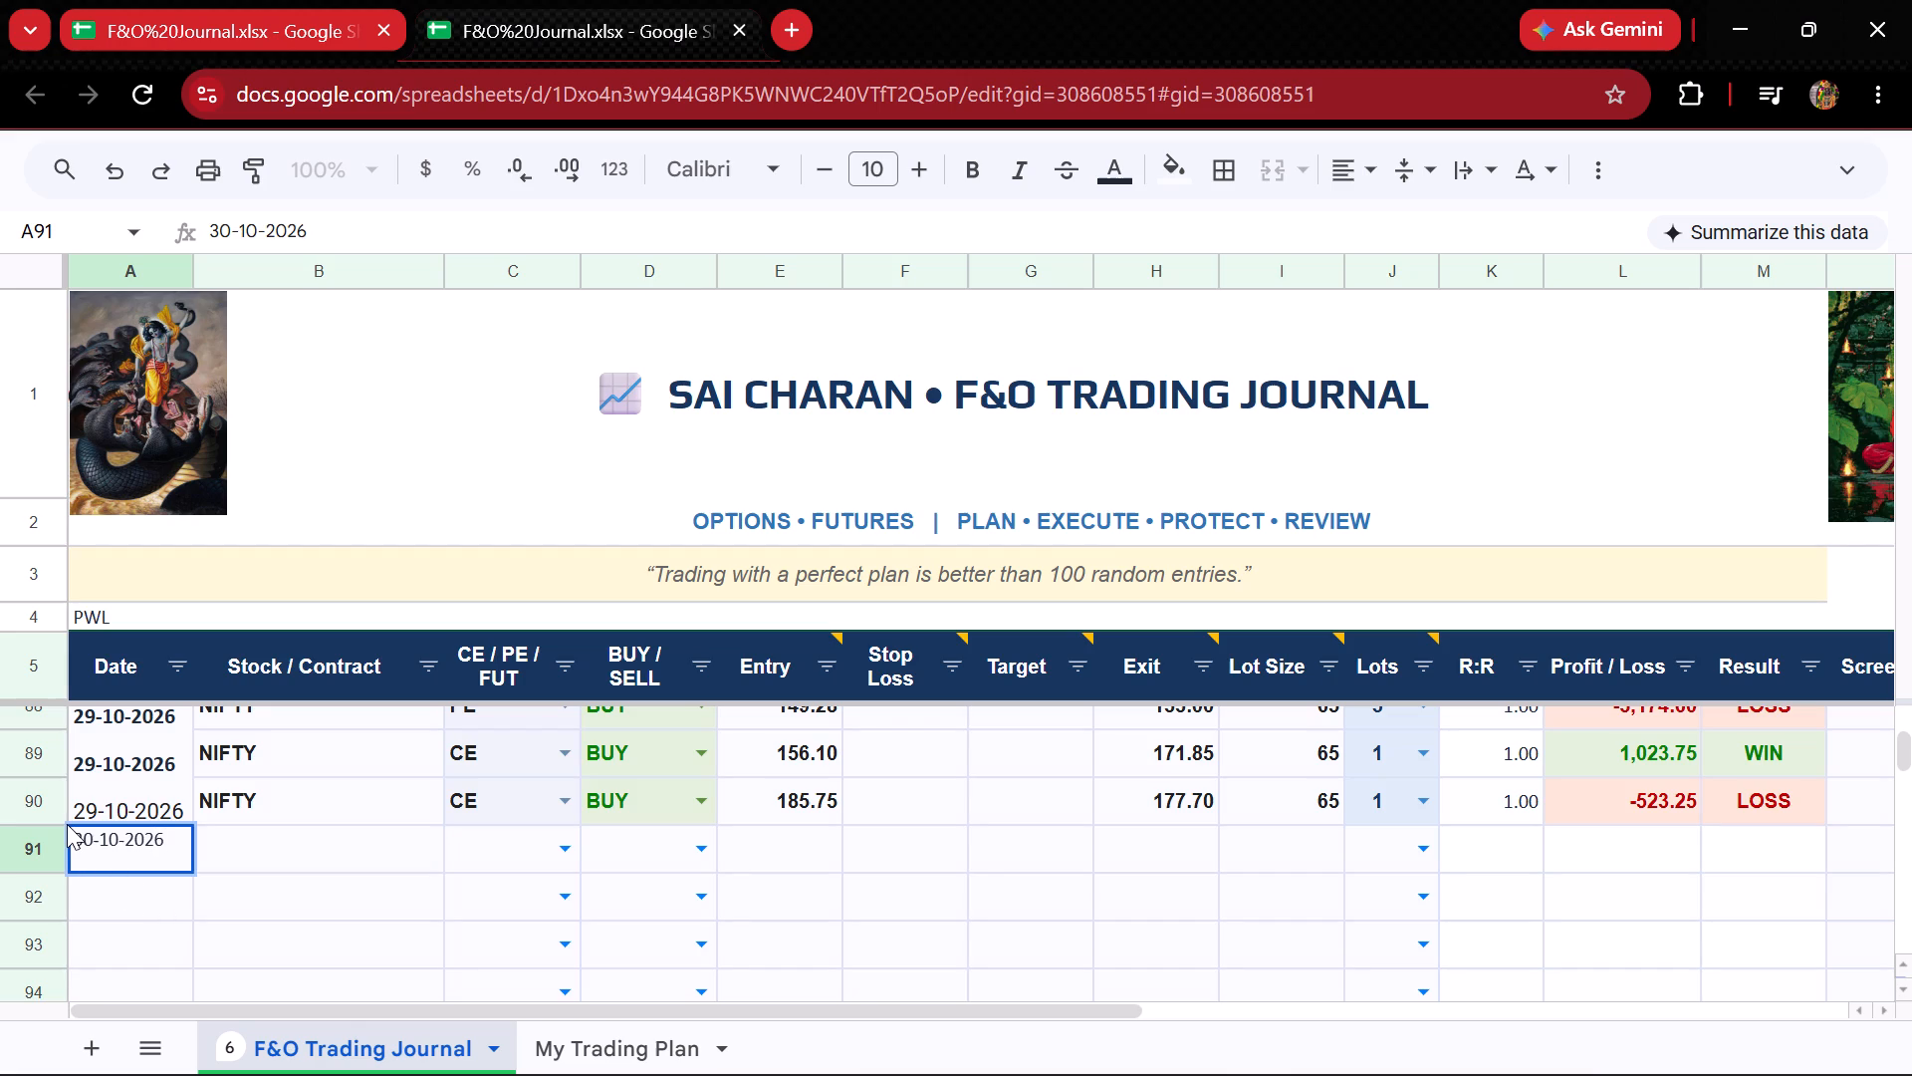
Format the date in A91 as bold with font size 11.
left_click_drag(76, 834, 172, 946)
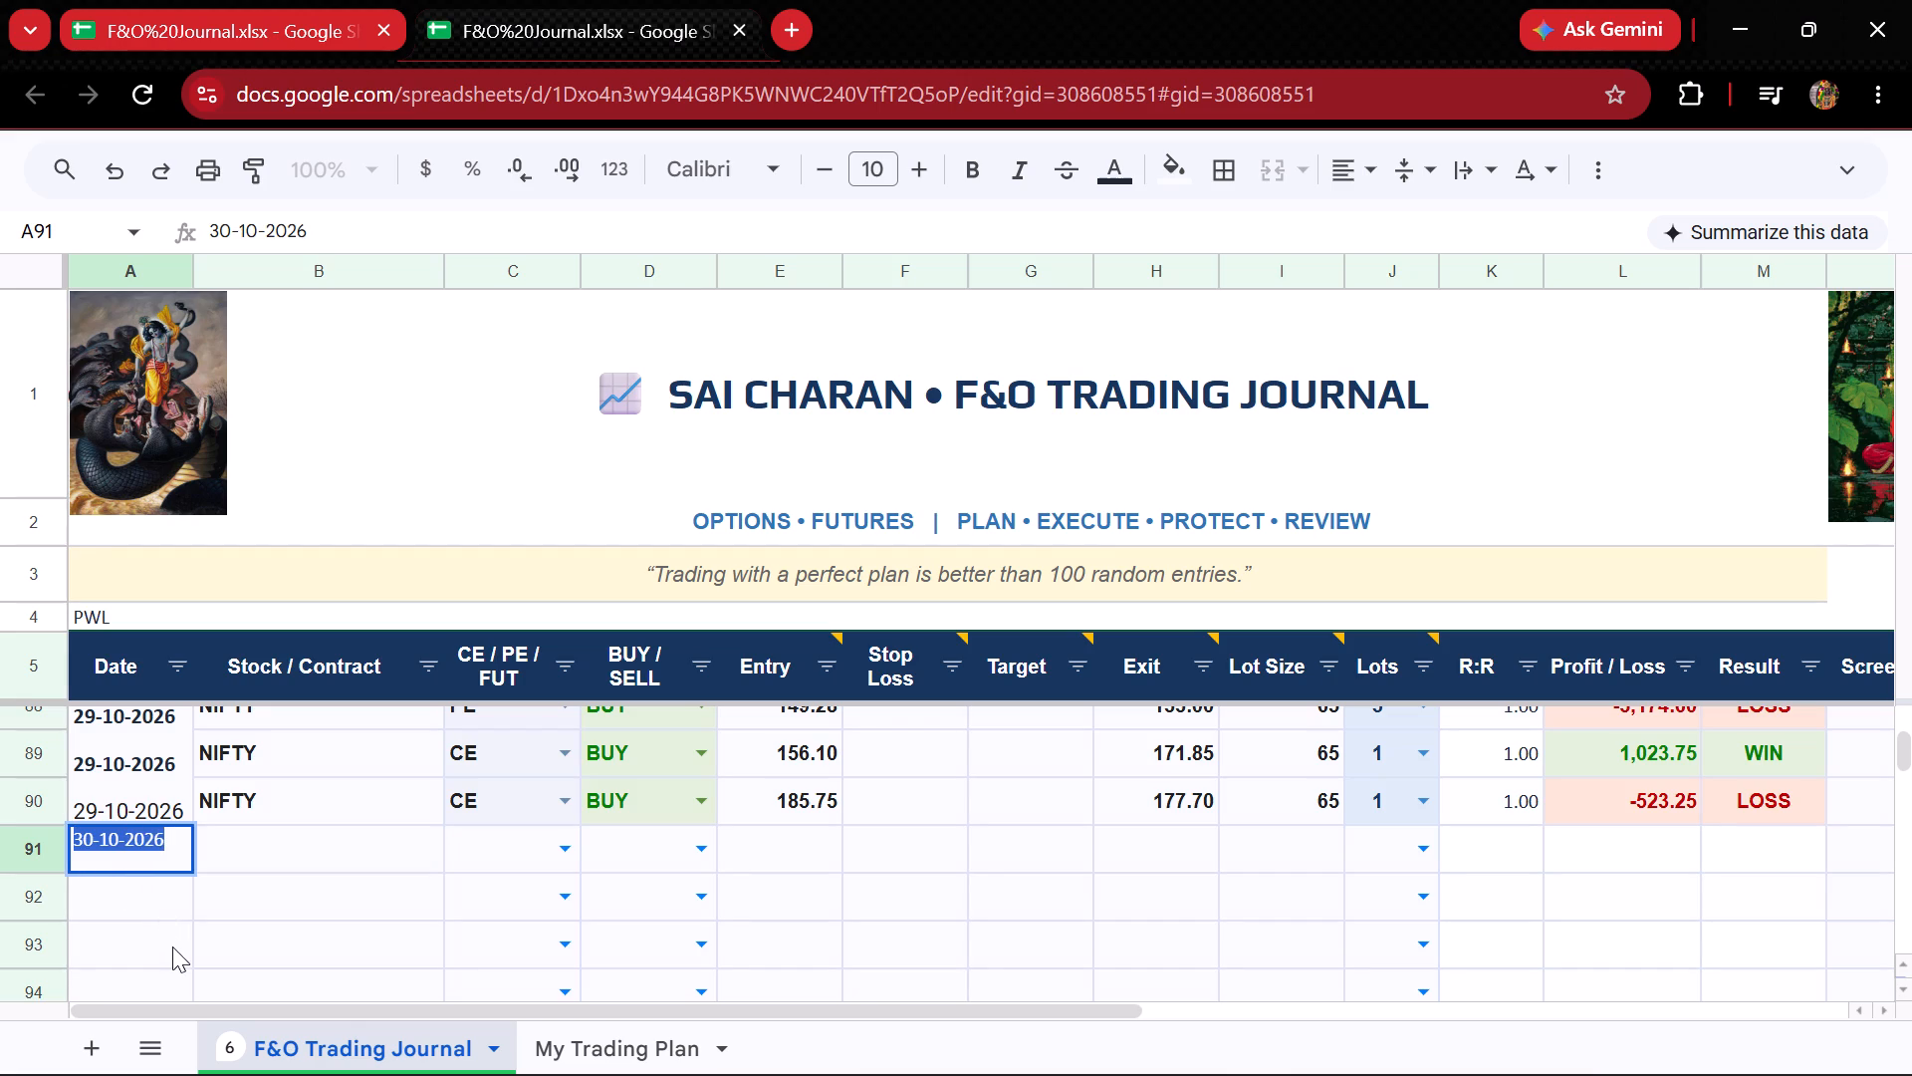
left_click_drag(172, 946, 172, 950)
left_click(922, 164)
left_click(963, 165)
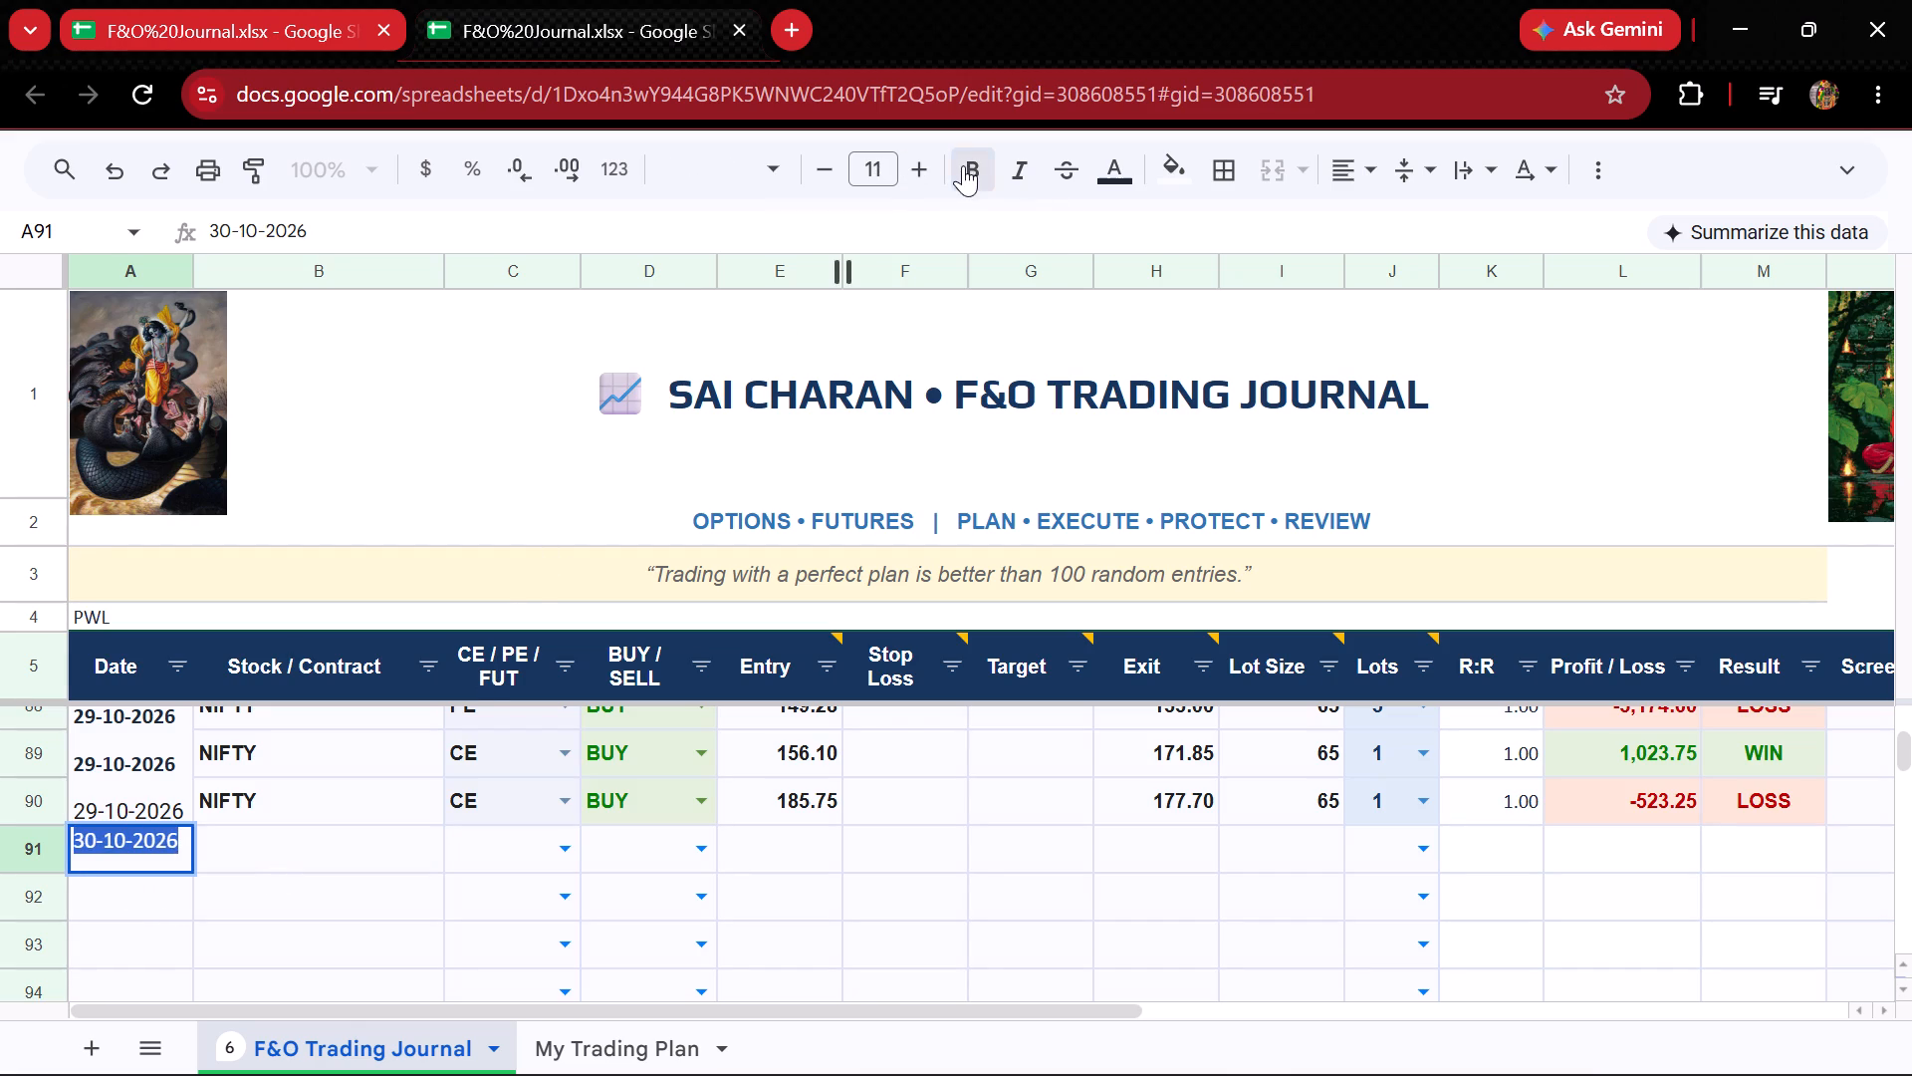
left_click(120, 921)
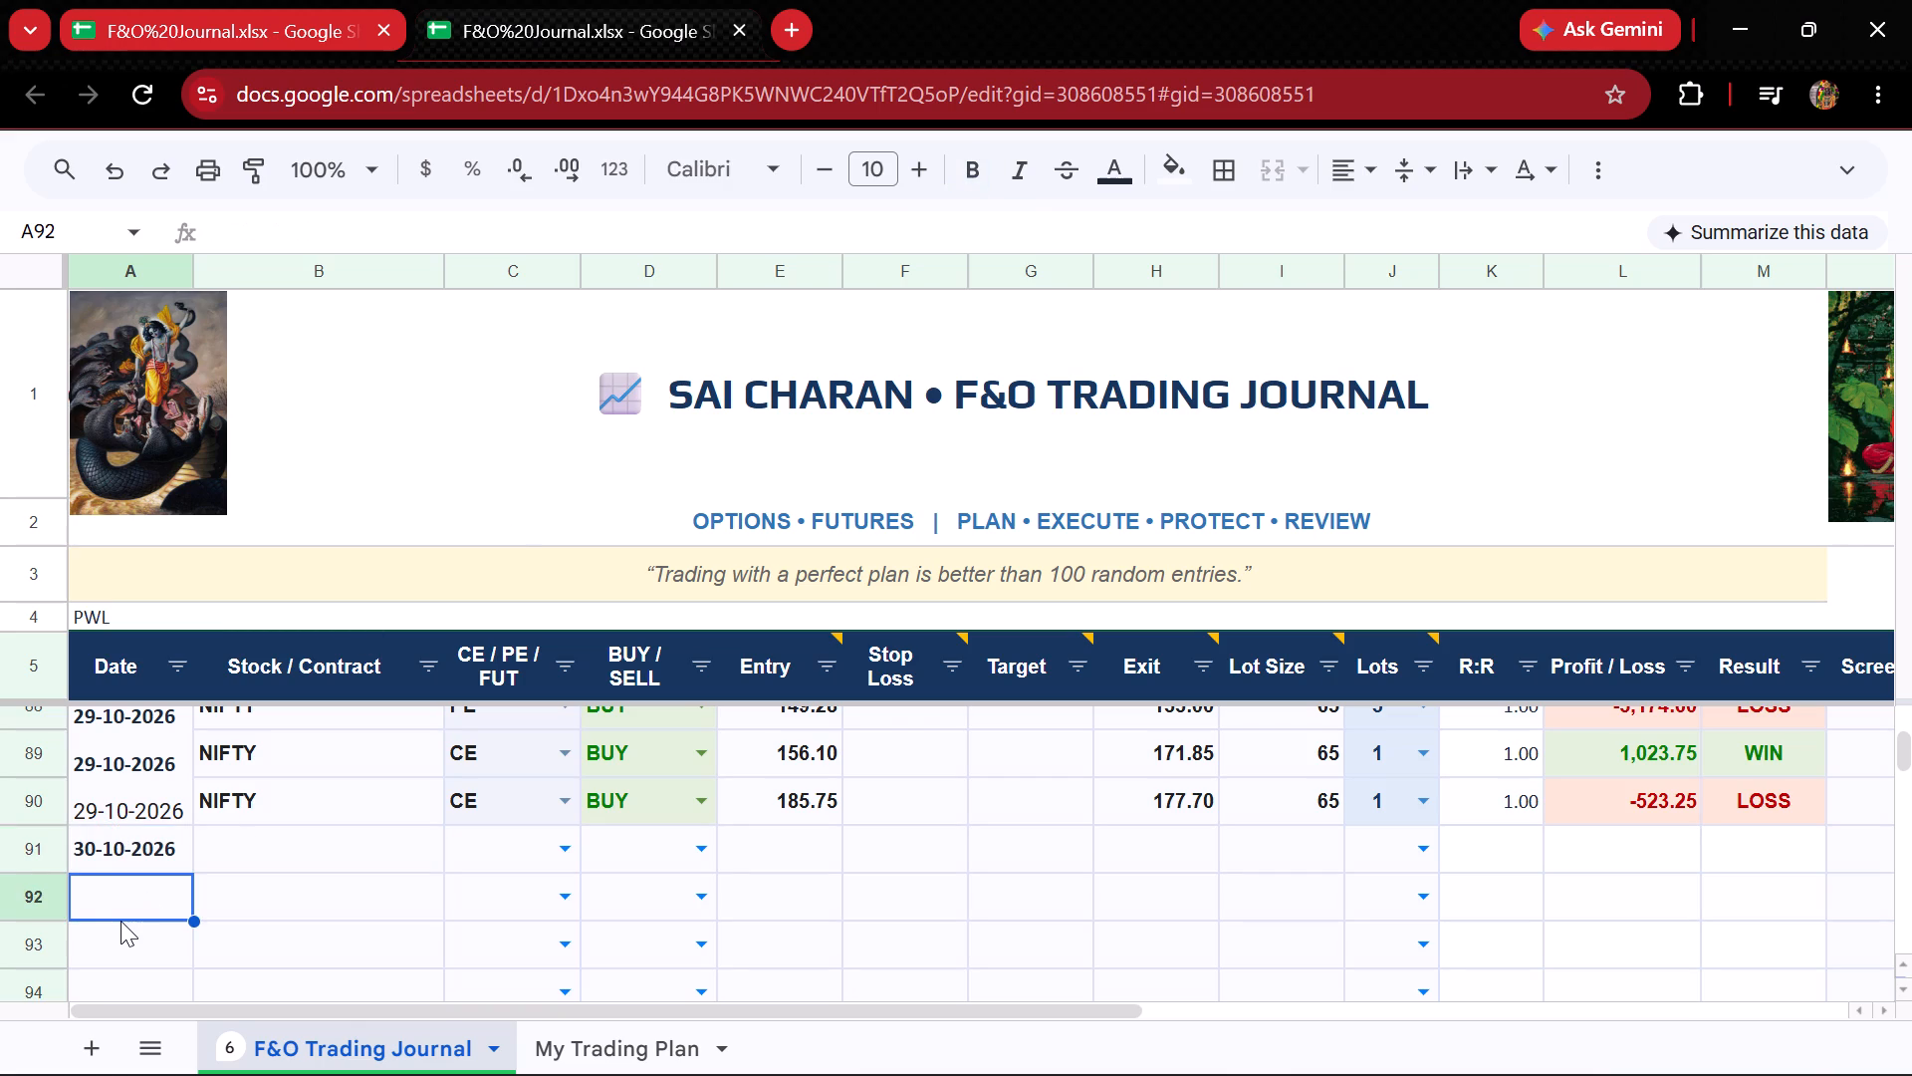
Set the font size of date cells A91 to A96 to 11.
left_click_drag(73, 840, 108, 900)
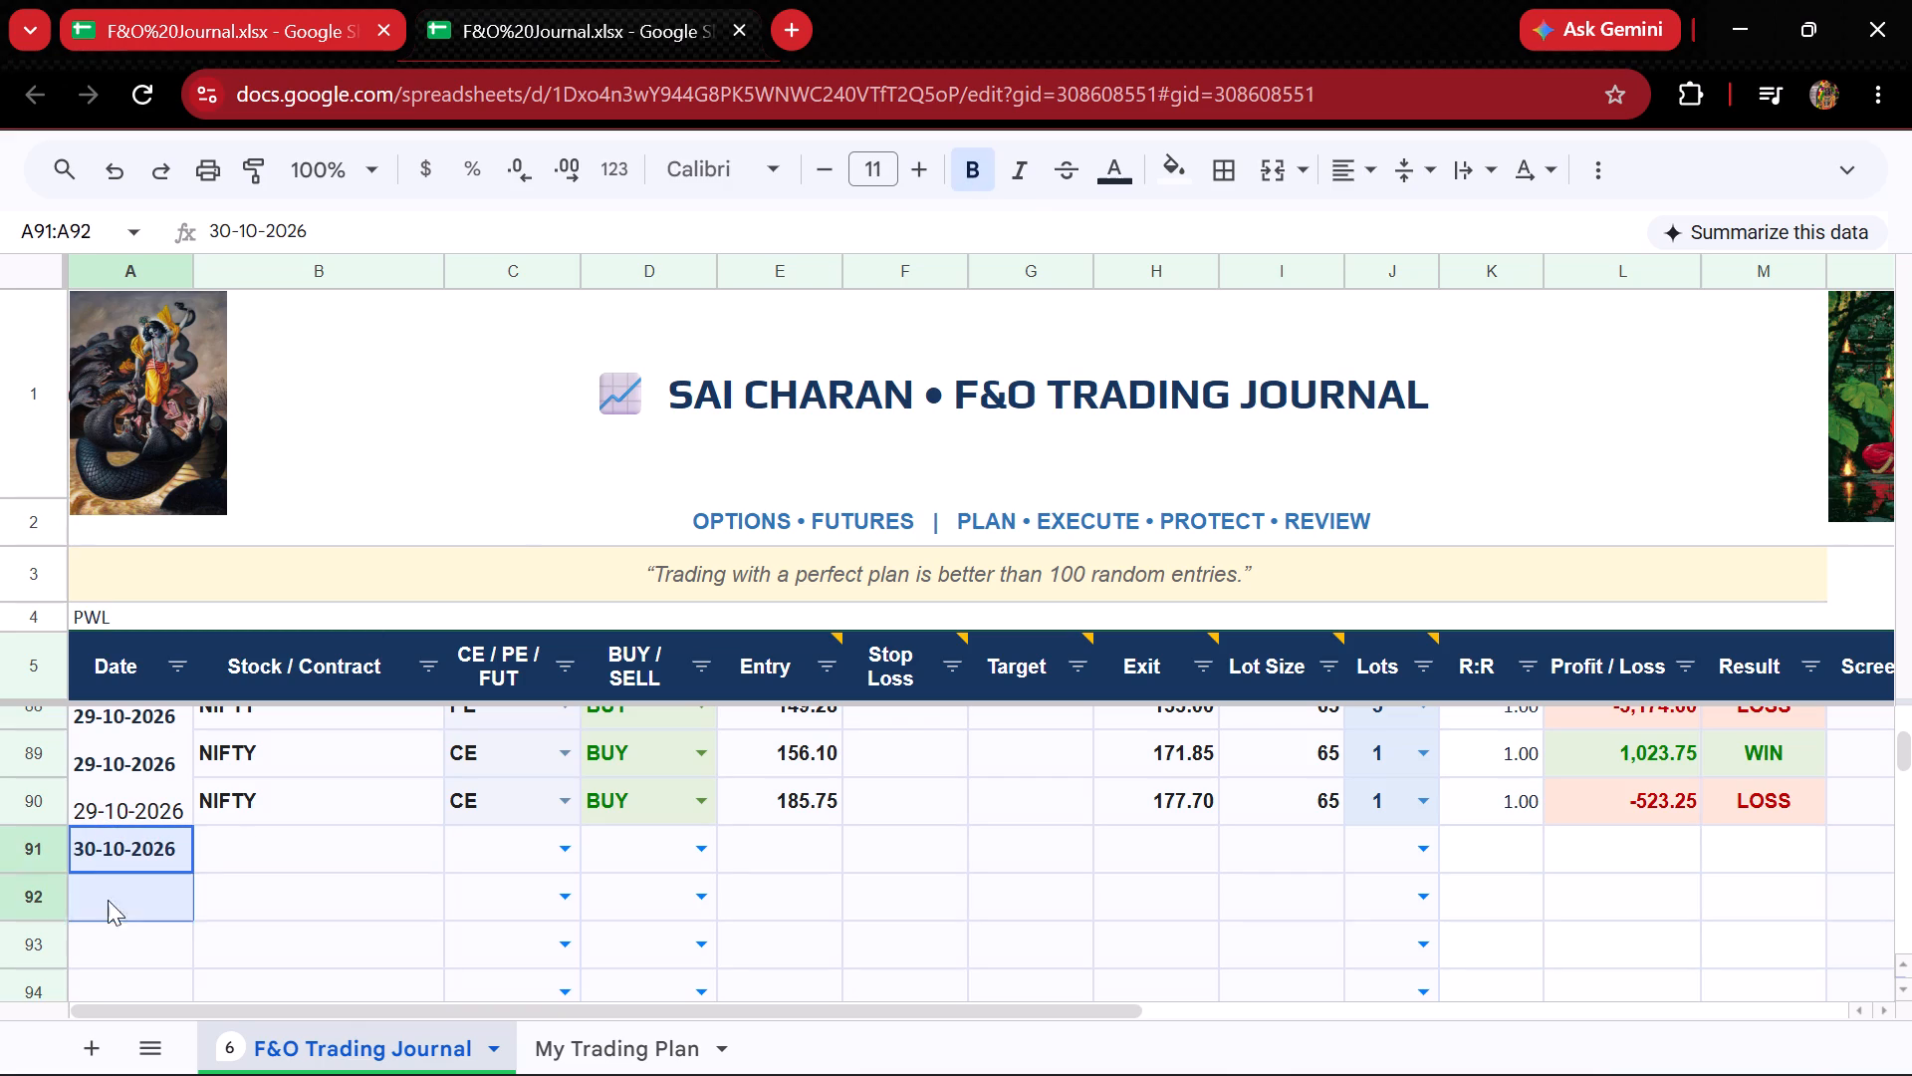
left_click_drag(108, 900, 163, 919)
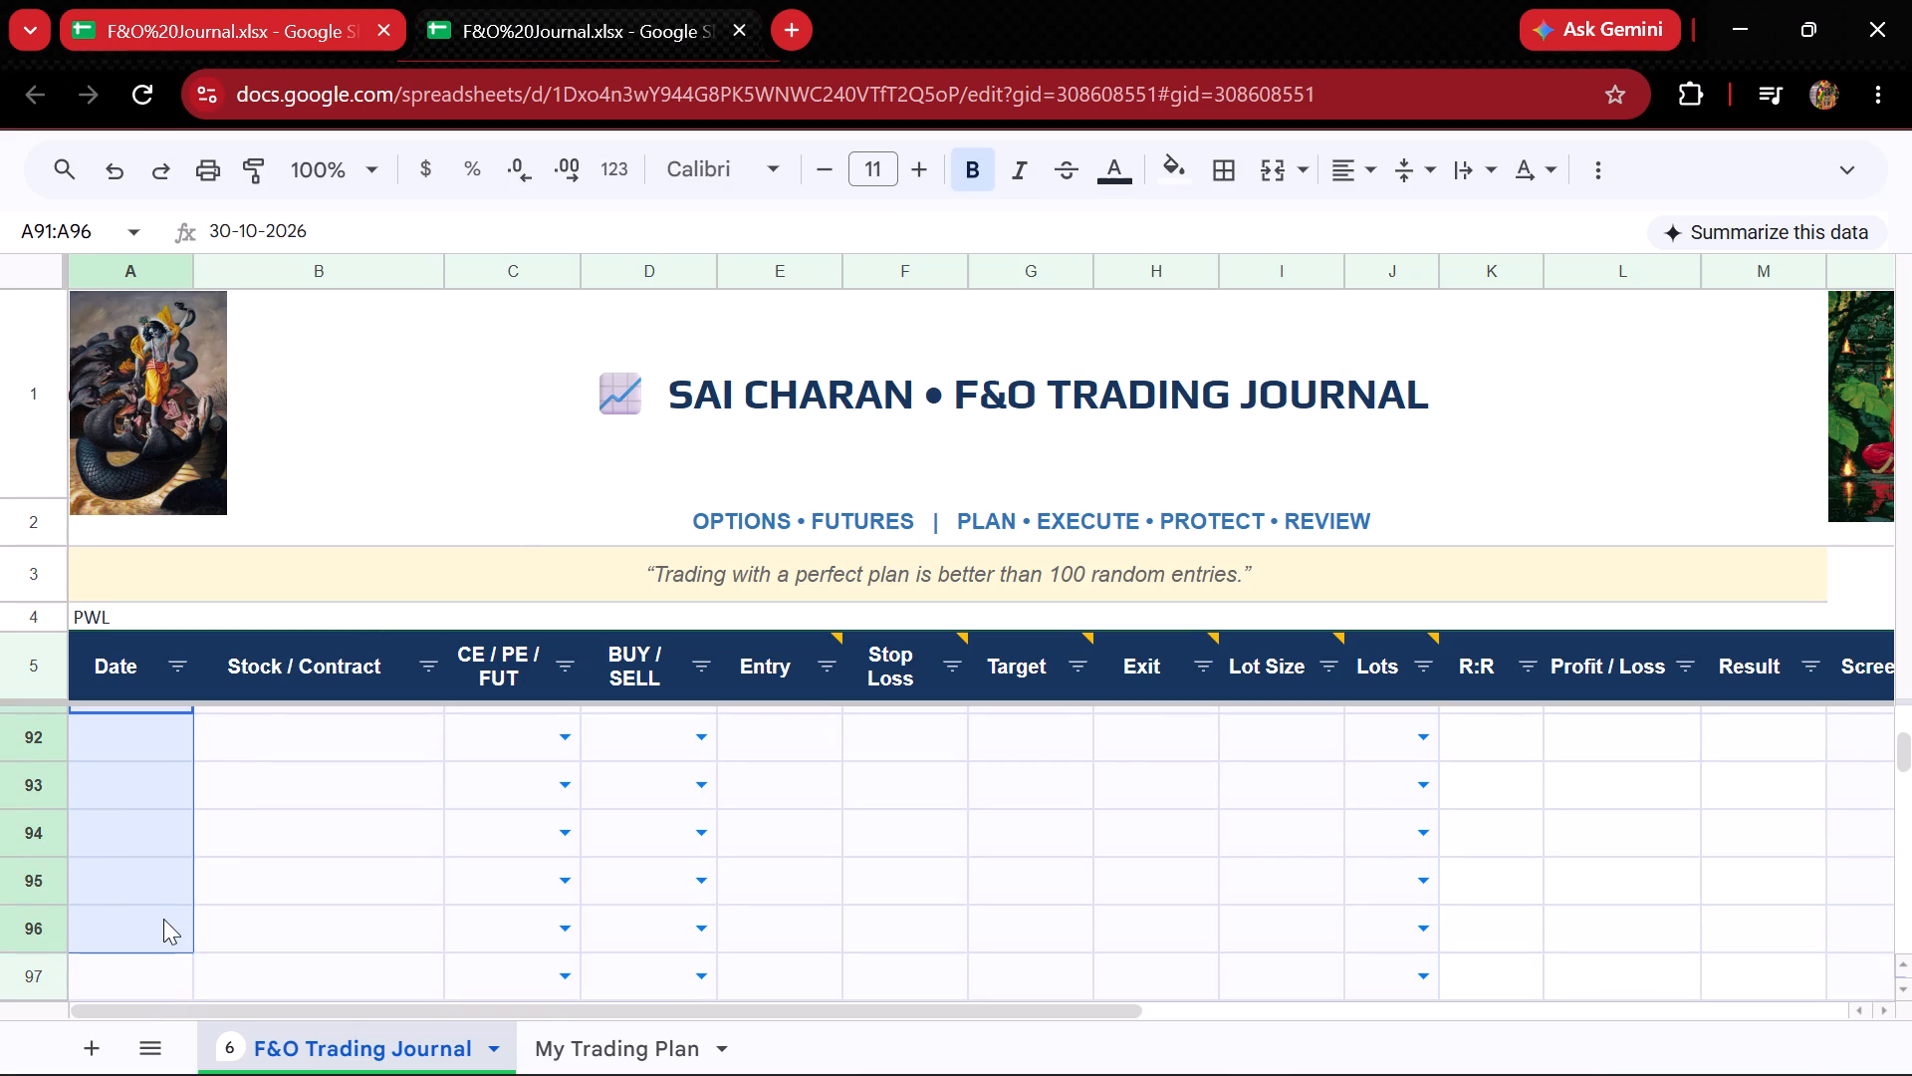
left_click_drag(163, 919, 163, 923)
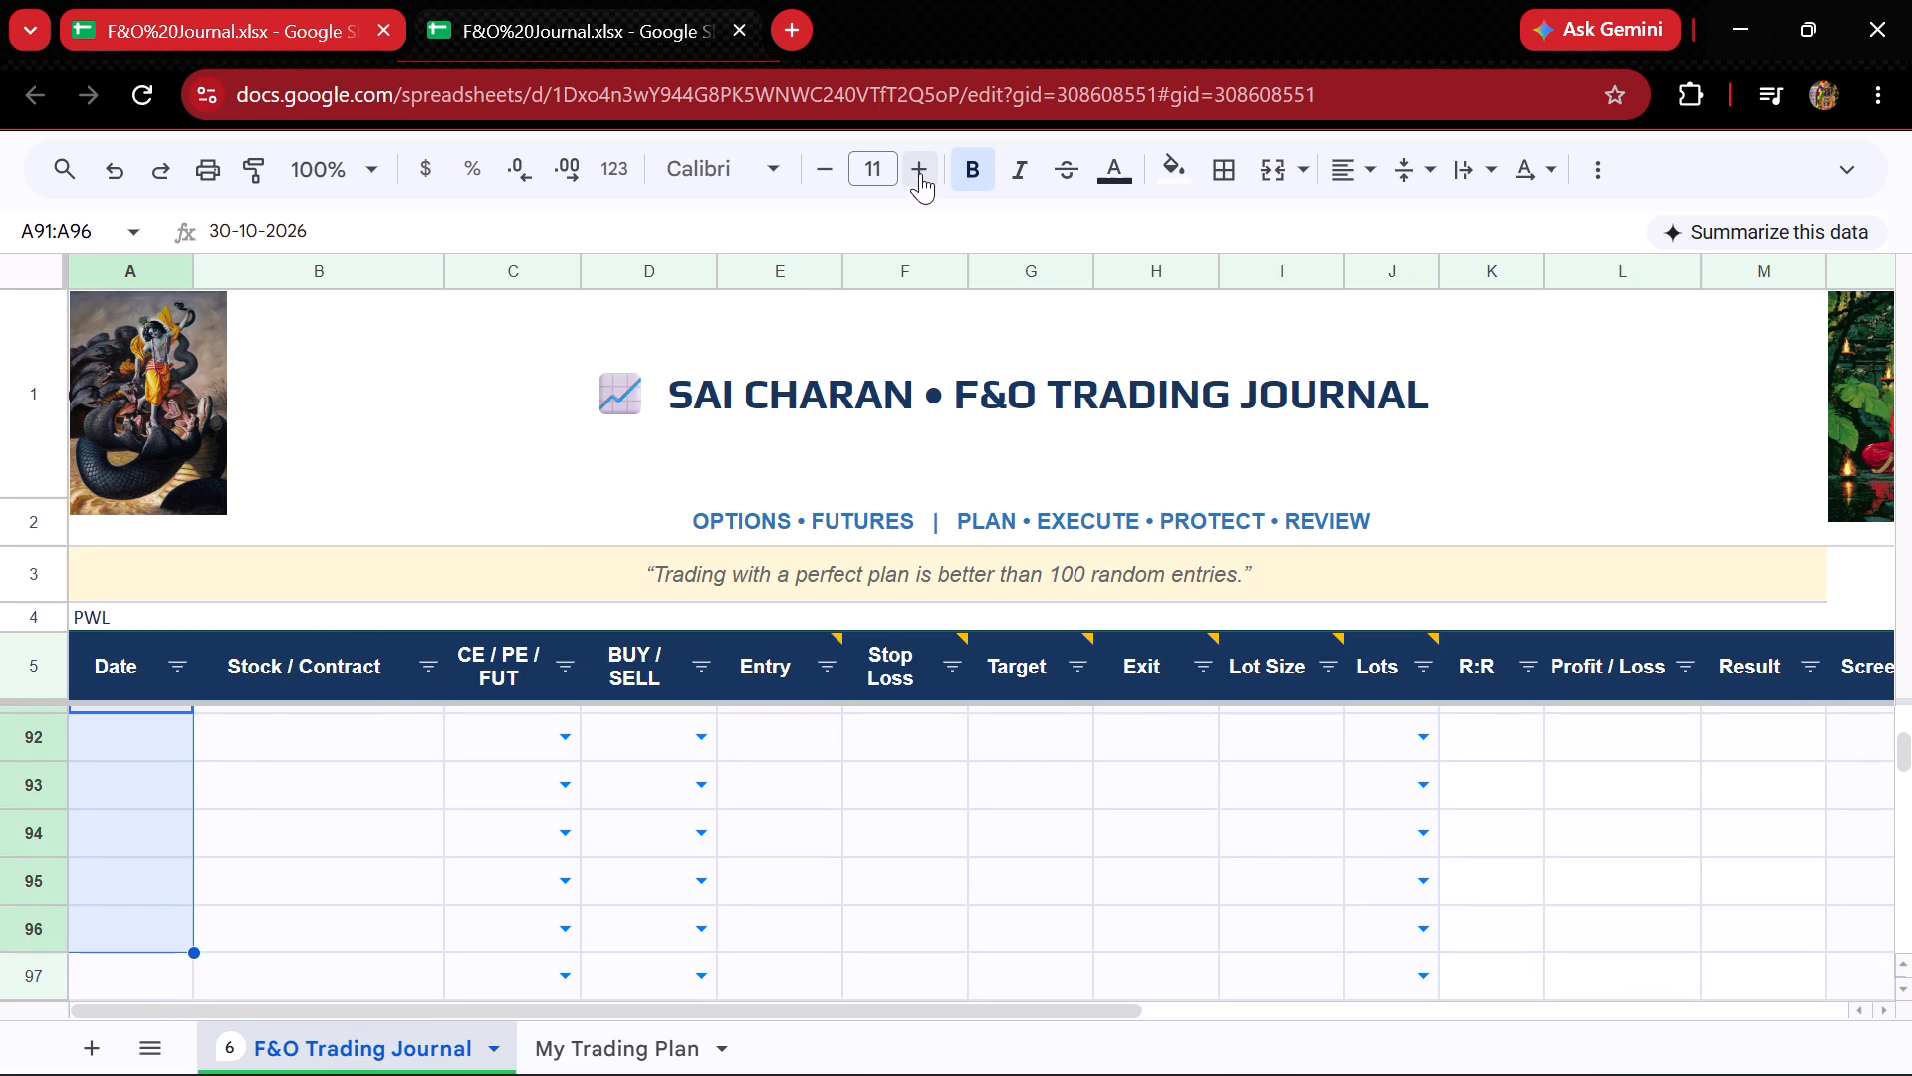
left_click(920, 173)
left_click(836, 160)
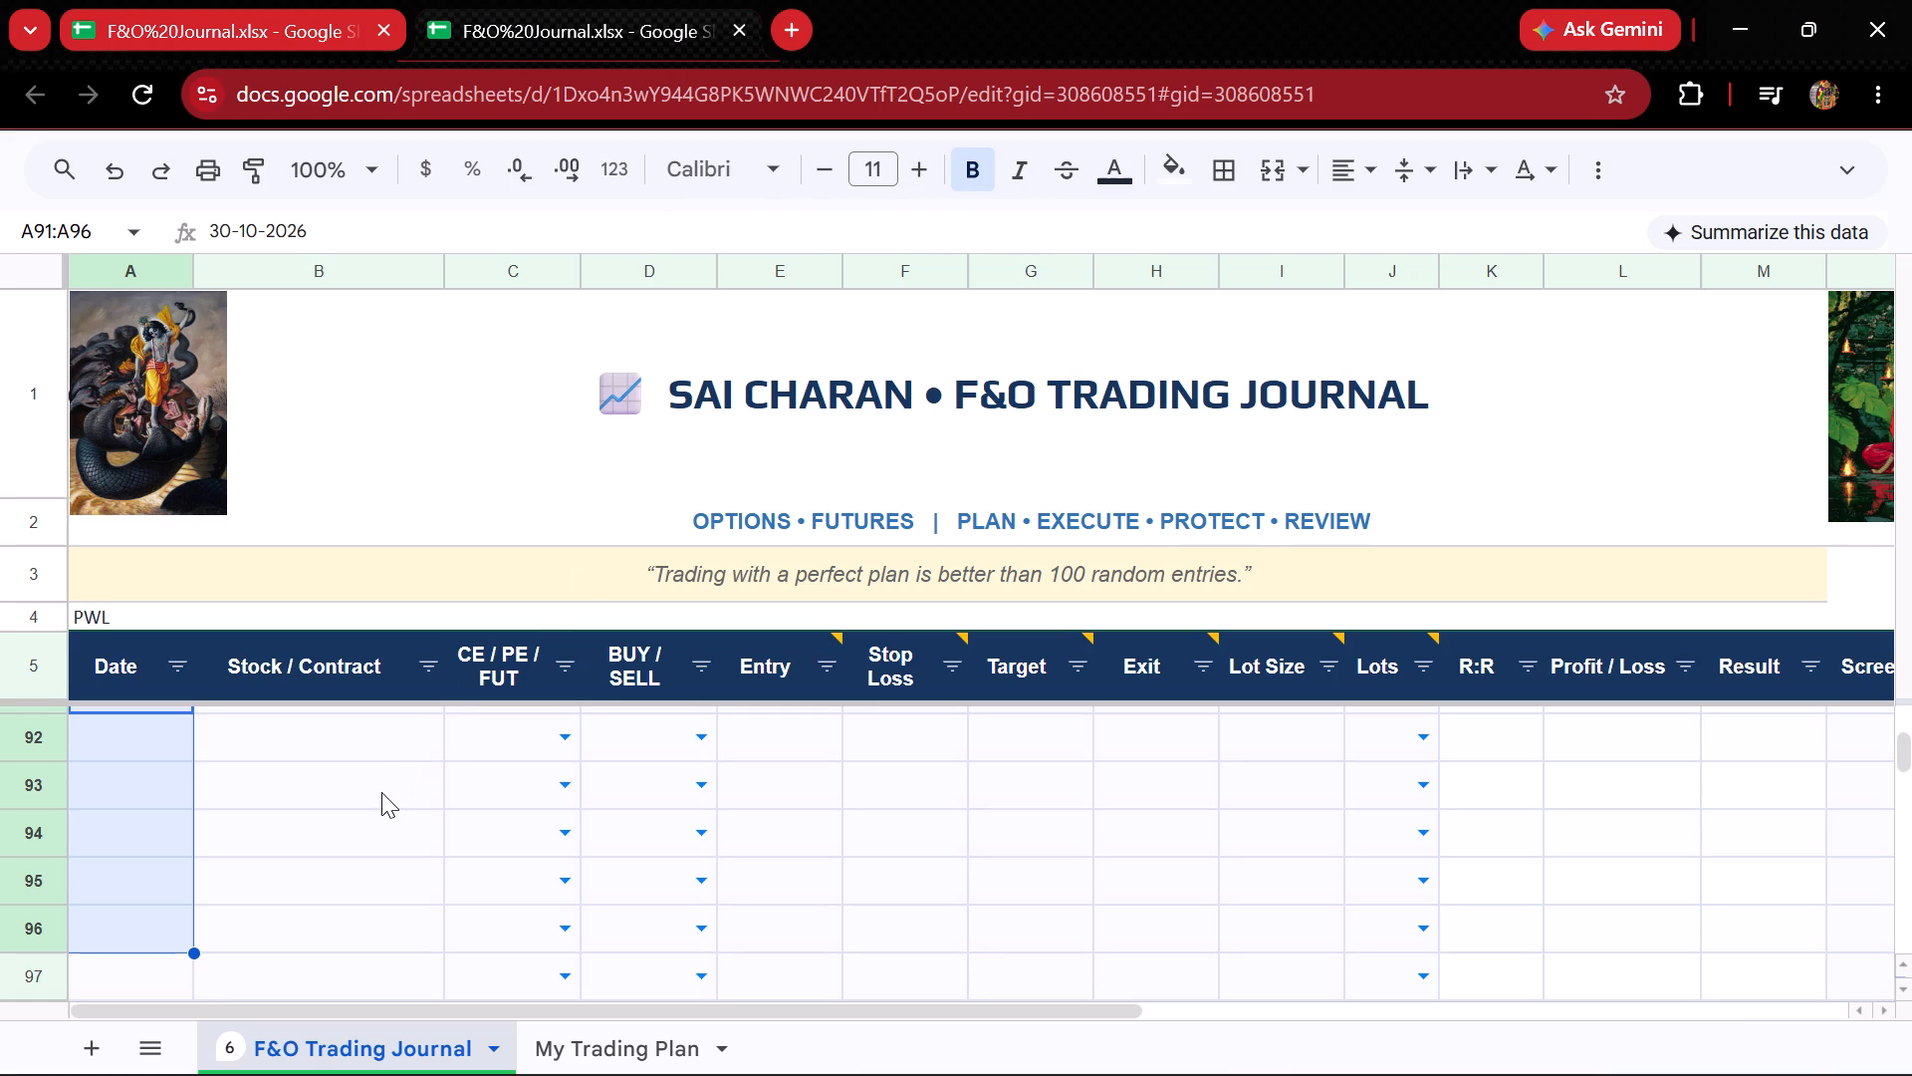
left_click(381, 792)
Enter 30-20-2026 as the date in row 92.
scroll(381, 792, "up", 1)
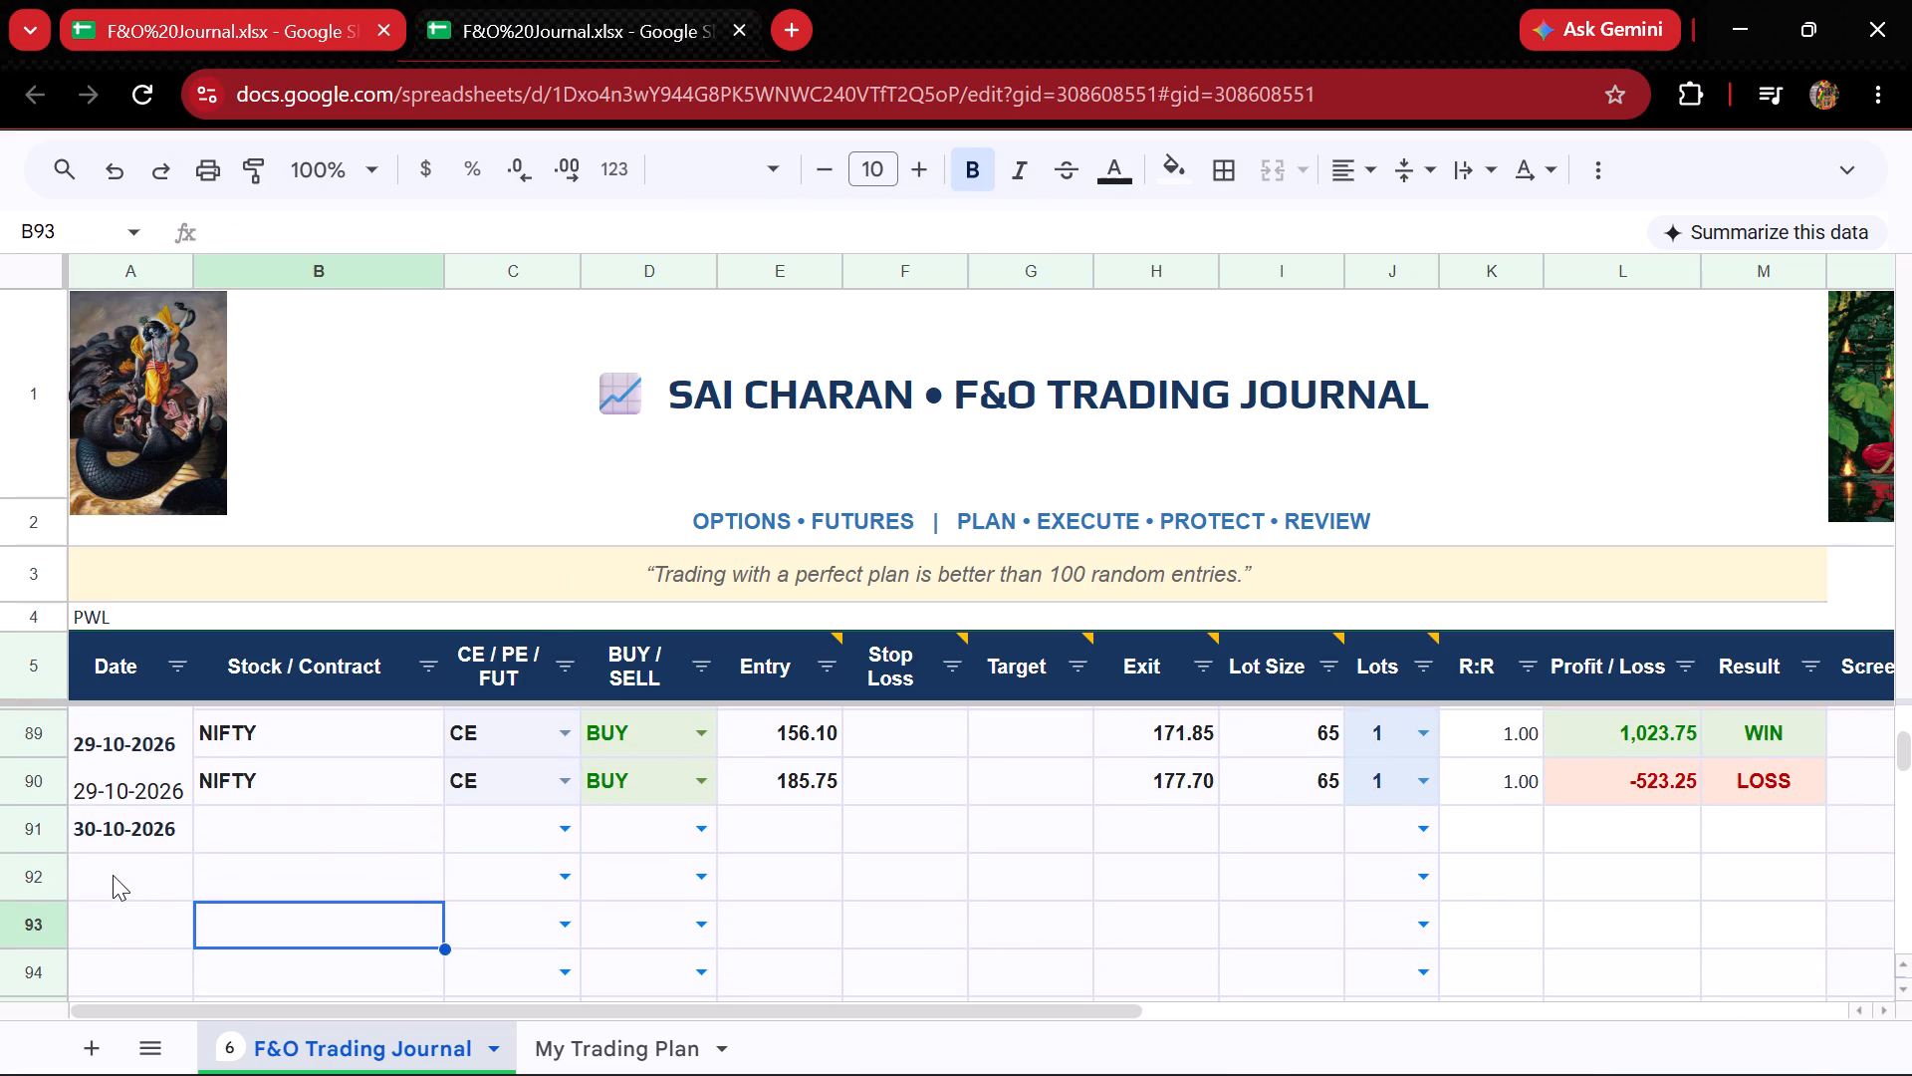
left_click(113, 875)
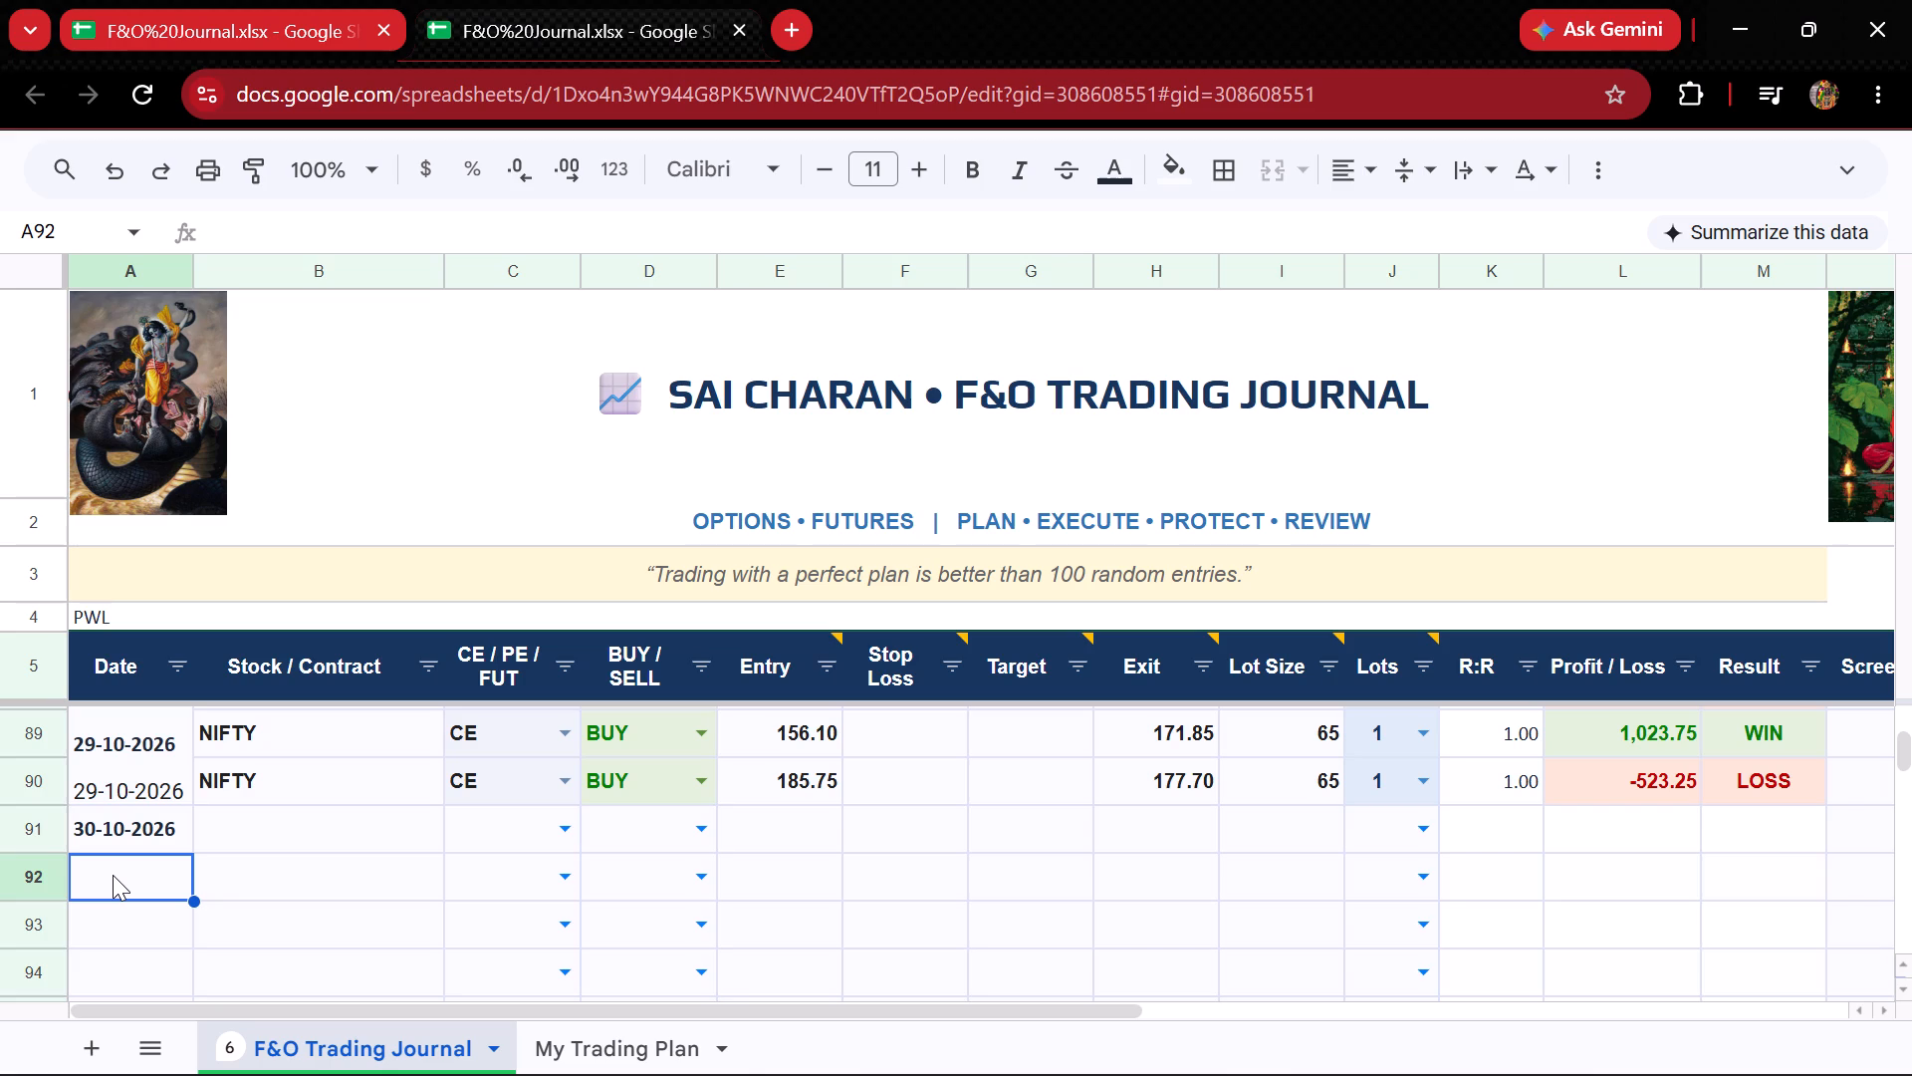
type("30-2")
type("0-2026")
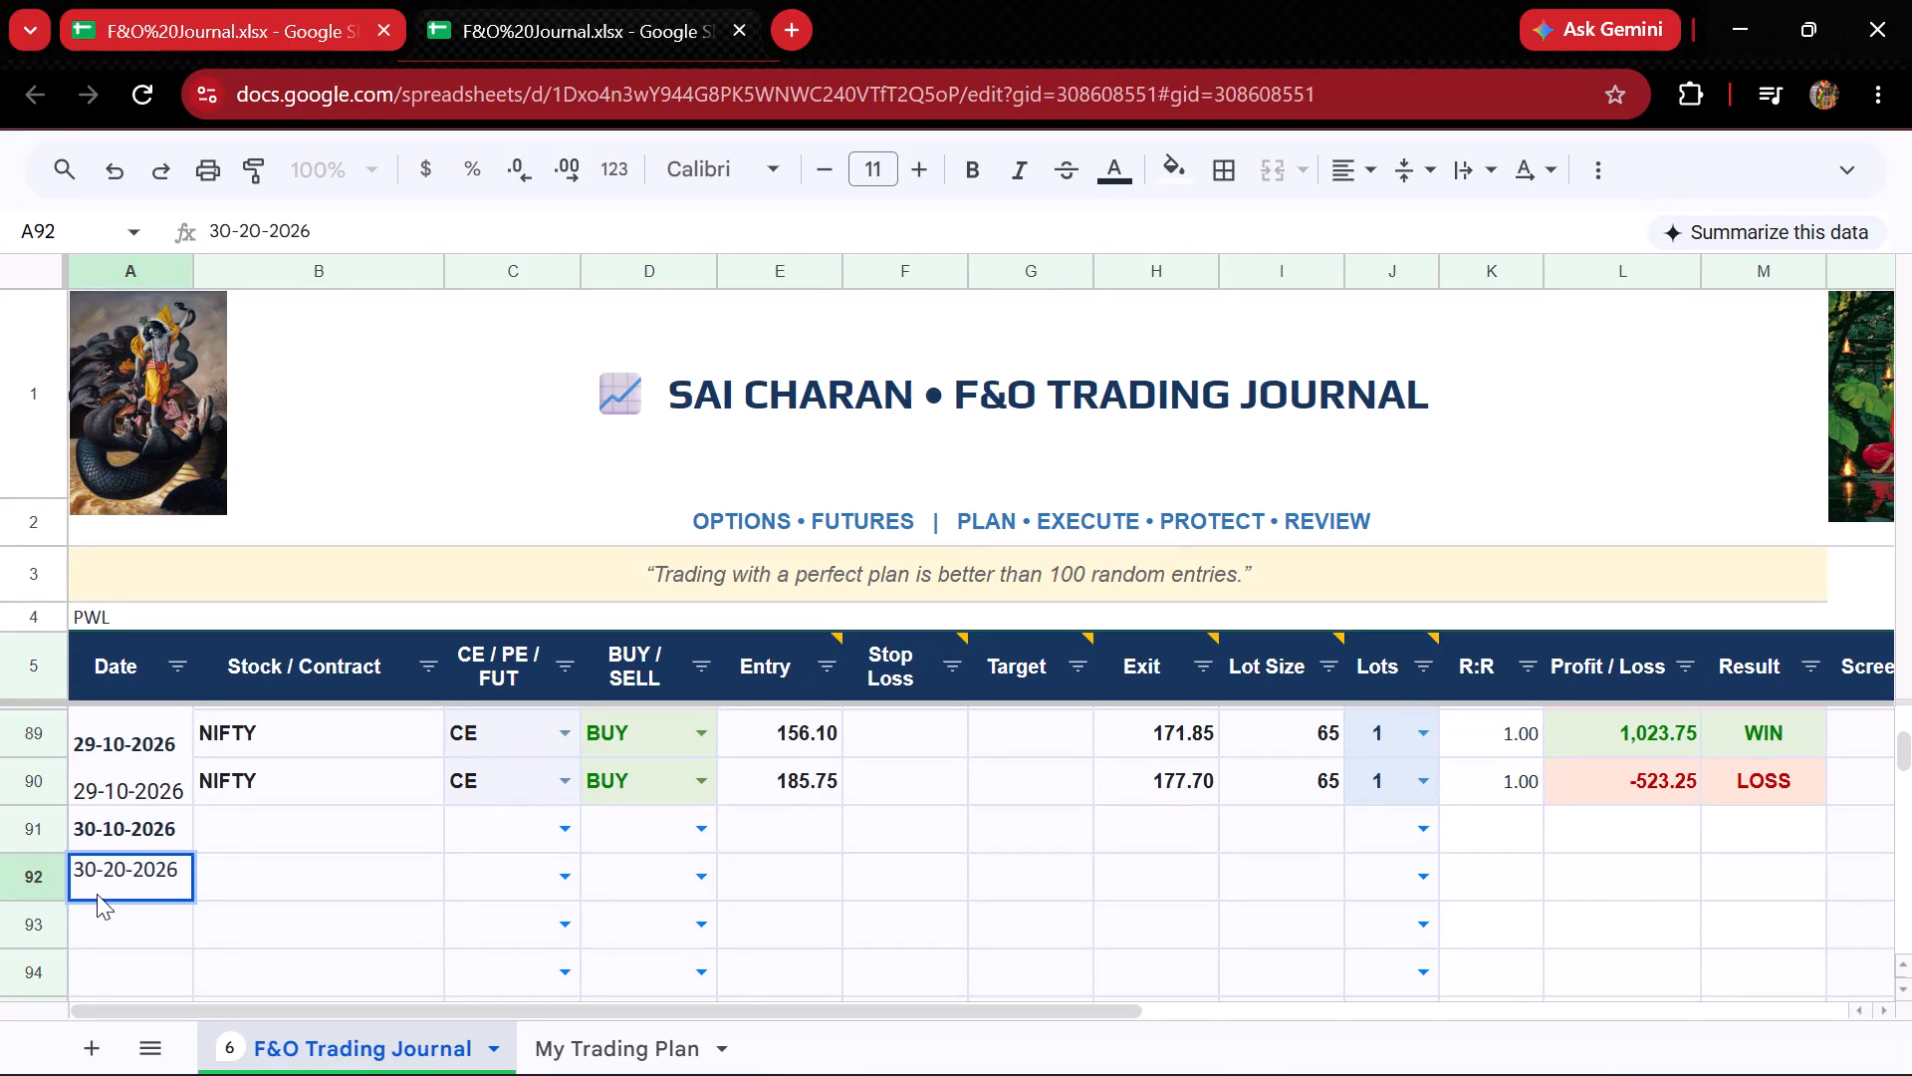
Enter SENSEX as the stock/contract in row 91.
left_click(227, 832)
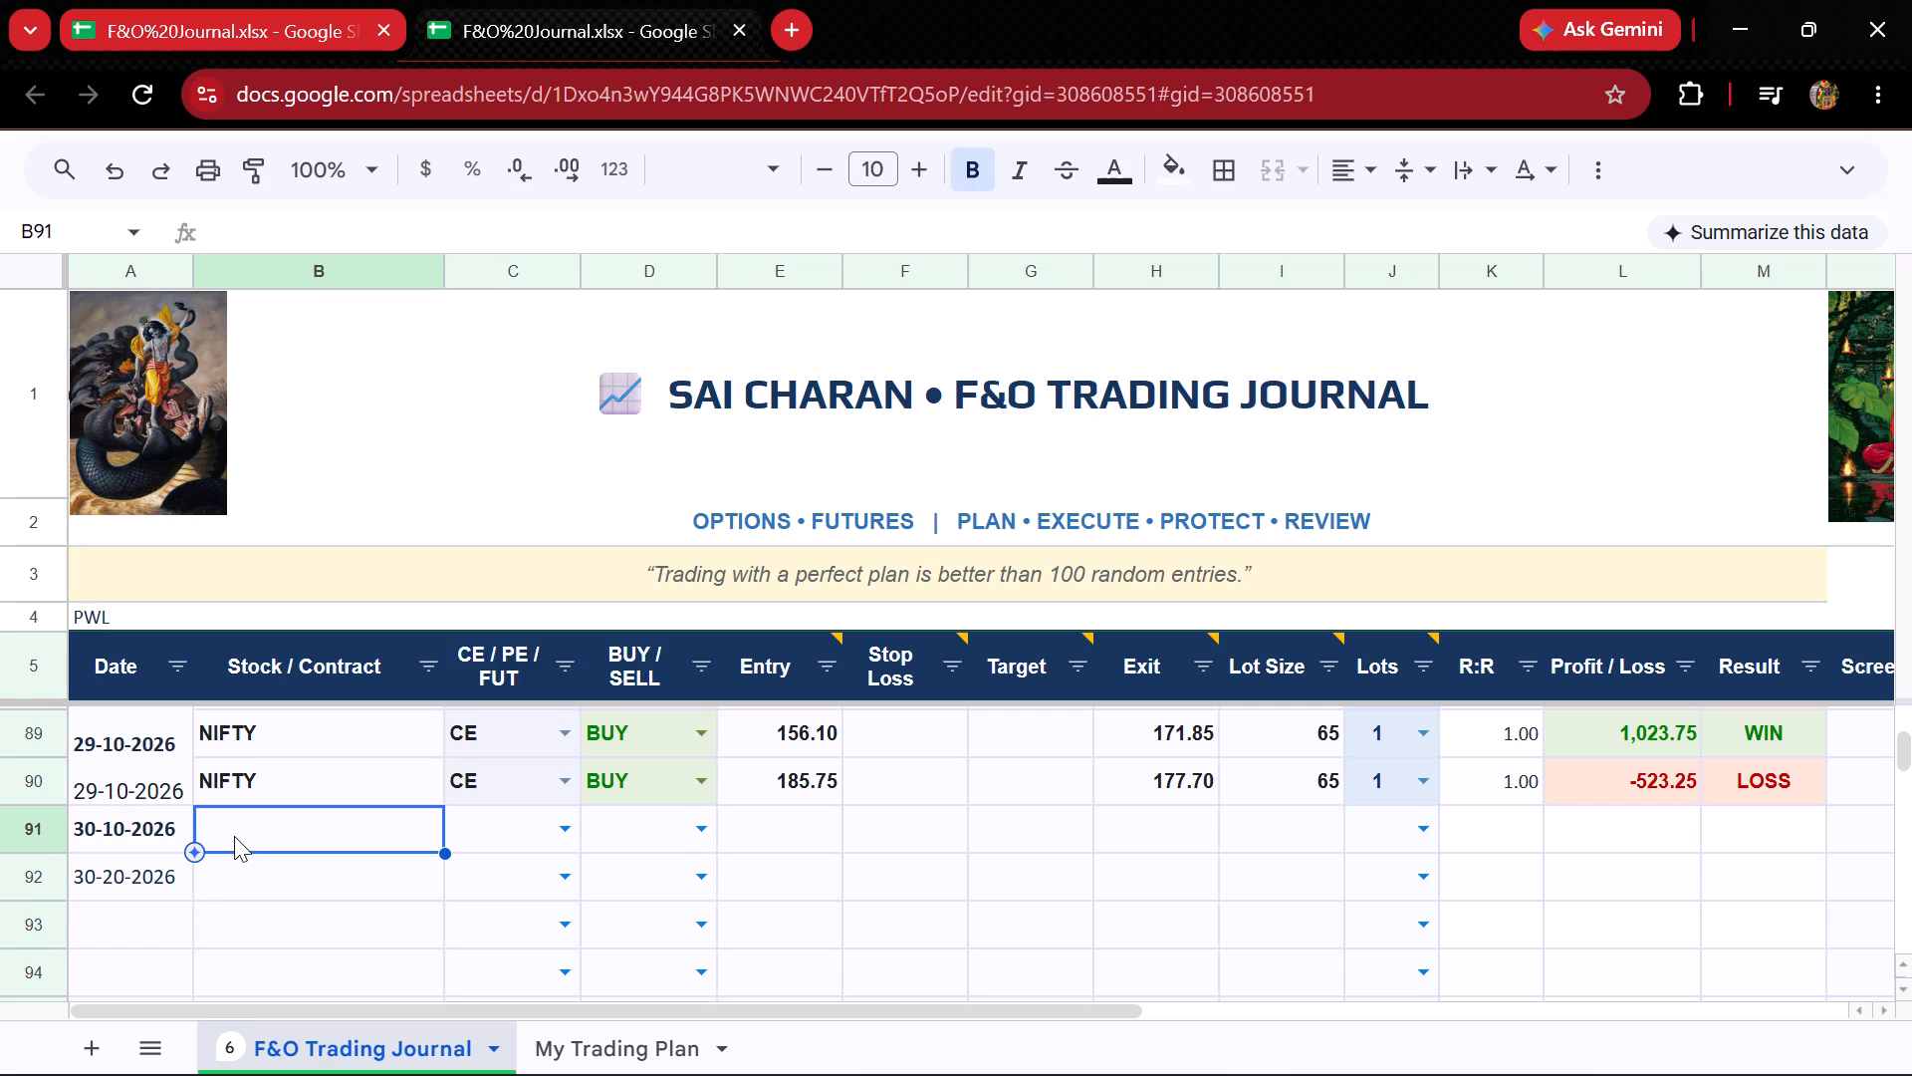
type("20")
key("BackSpace")
key("BackSpace")
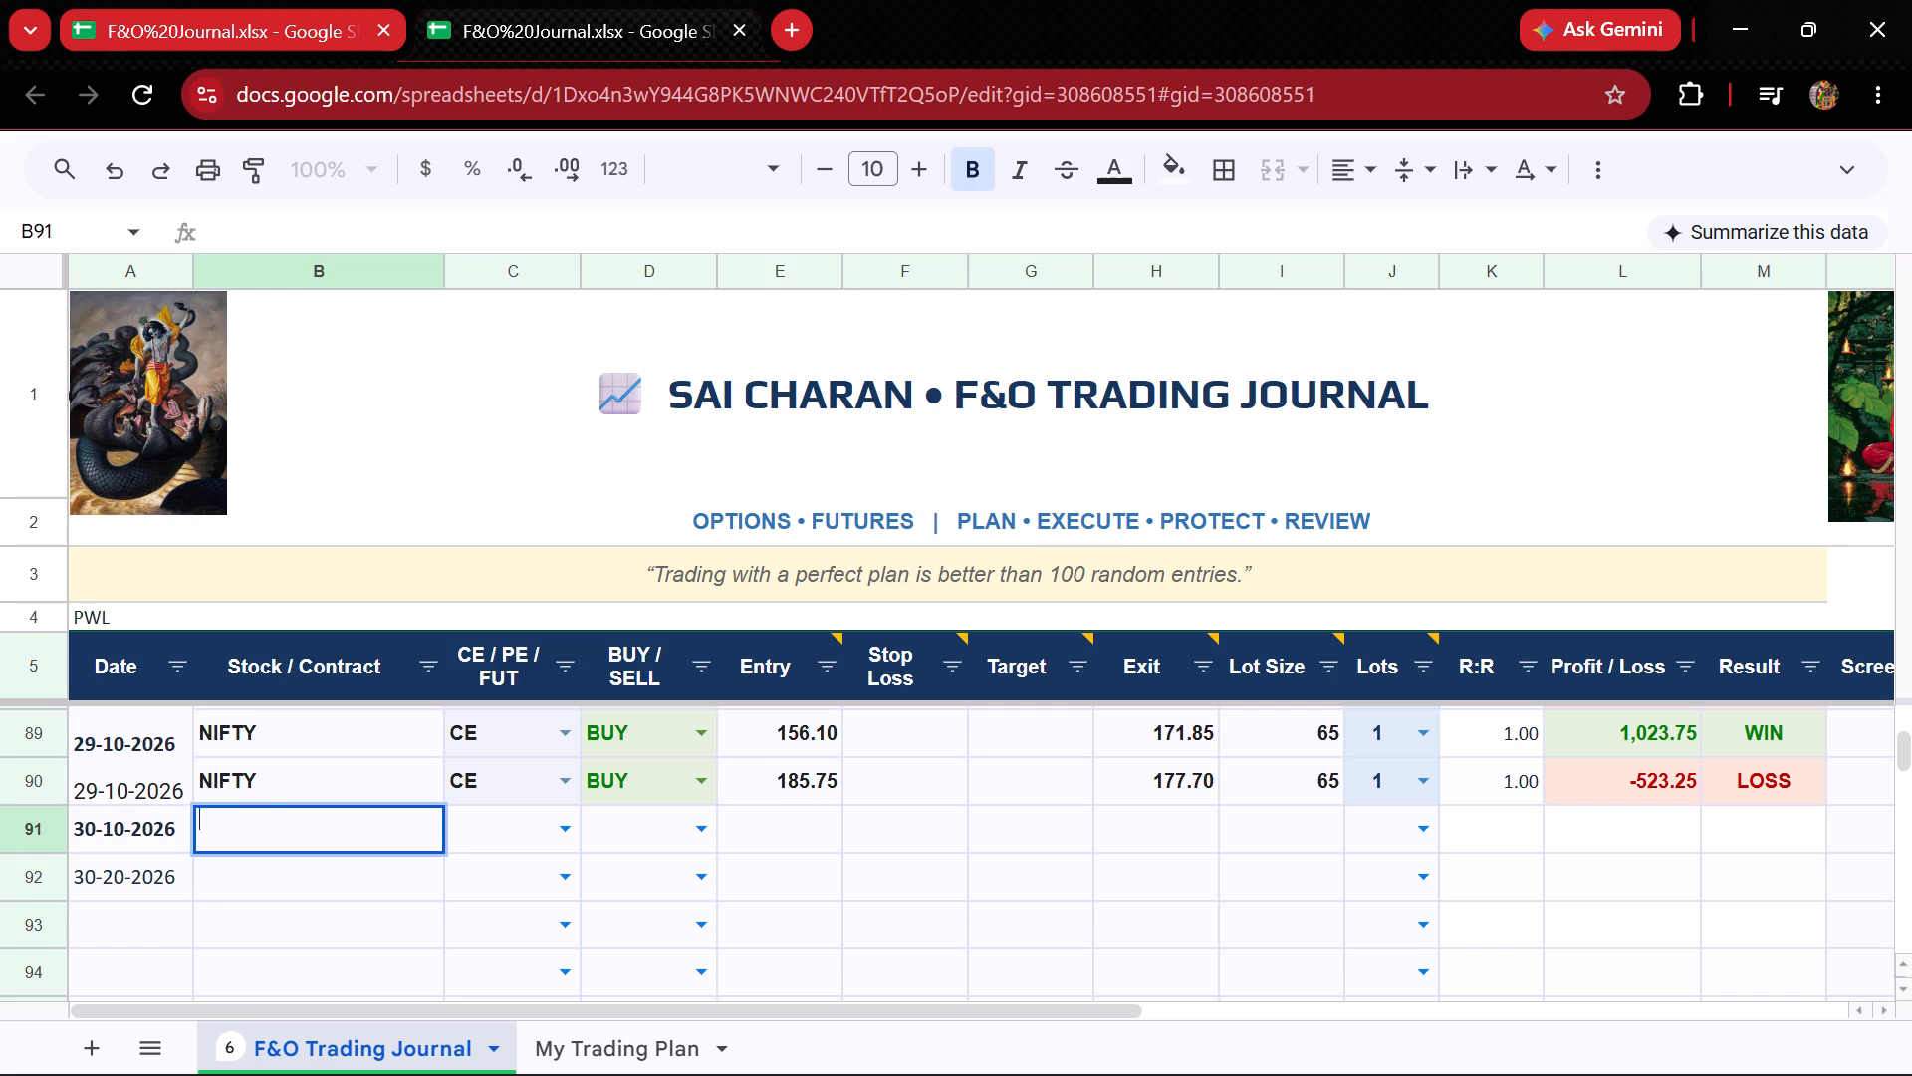
type("sen")
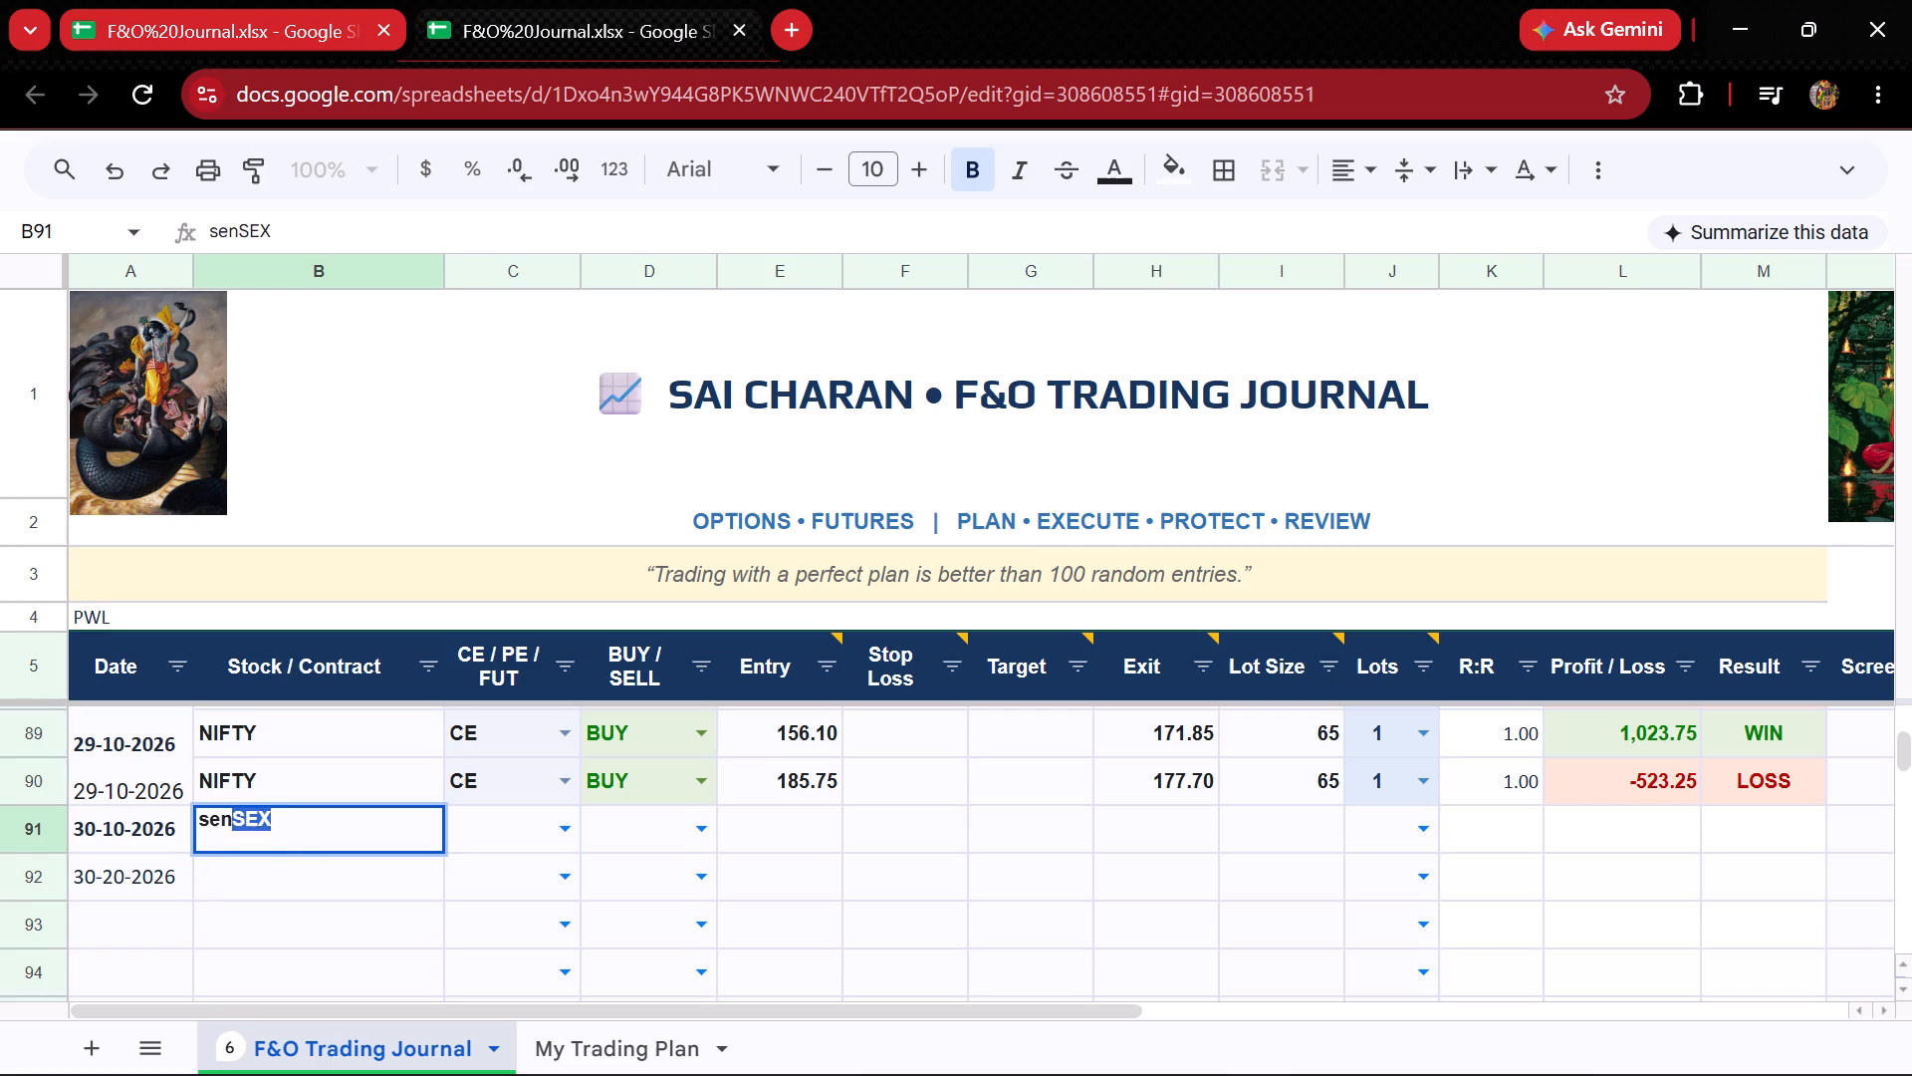
key("BackSpace")
key("BackSpace")
key("BackSpace")
key("BackSpace")
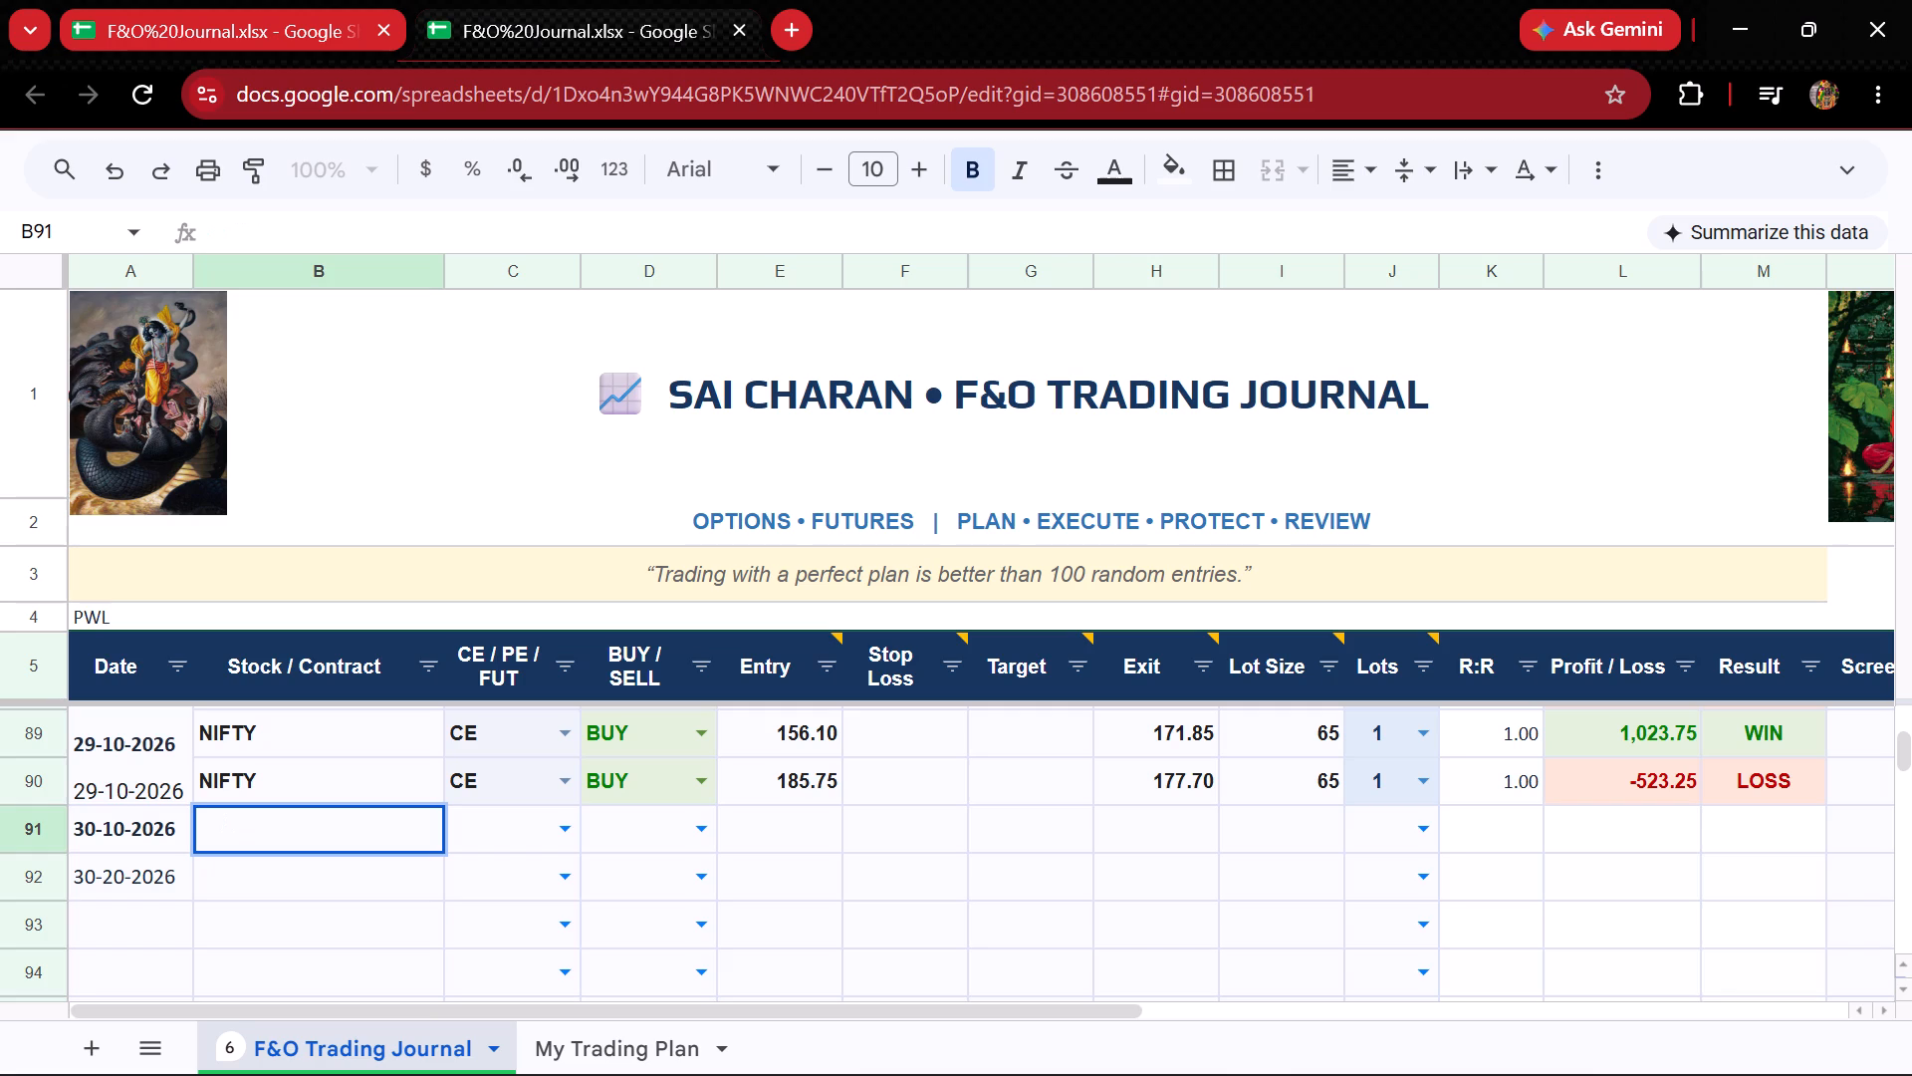
type("SE")
left_click(425, 830)
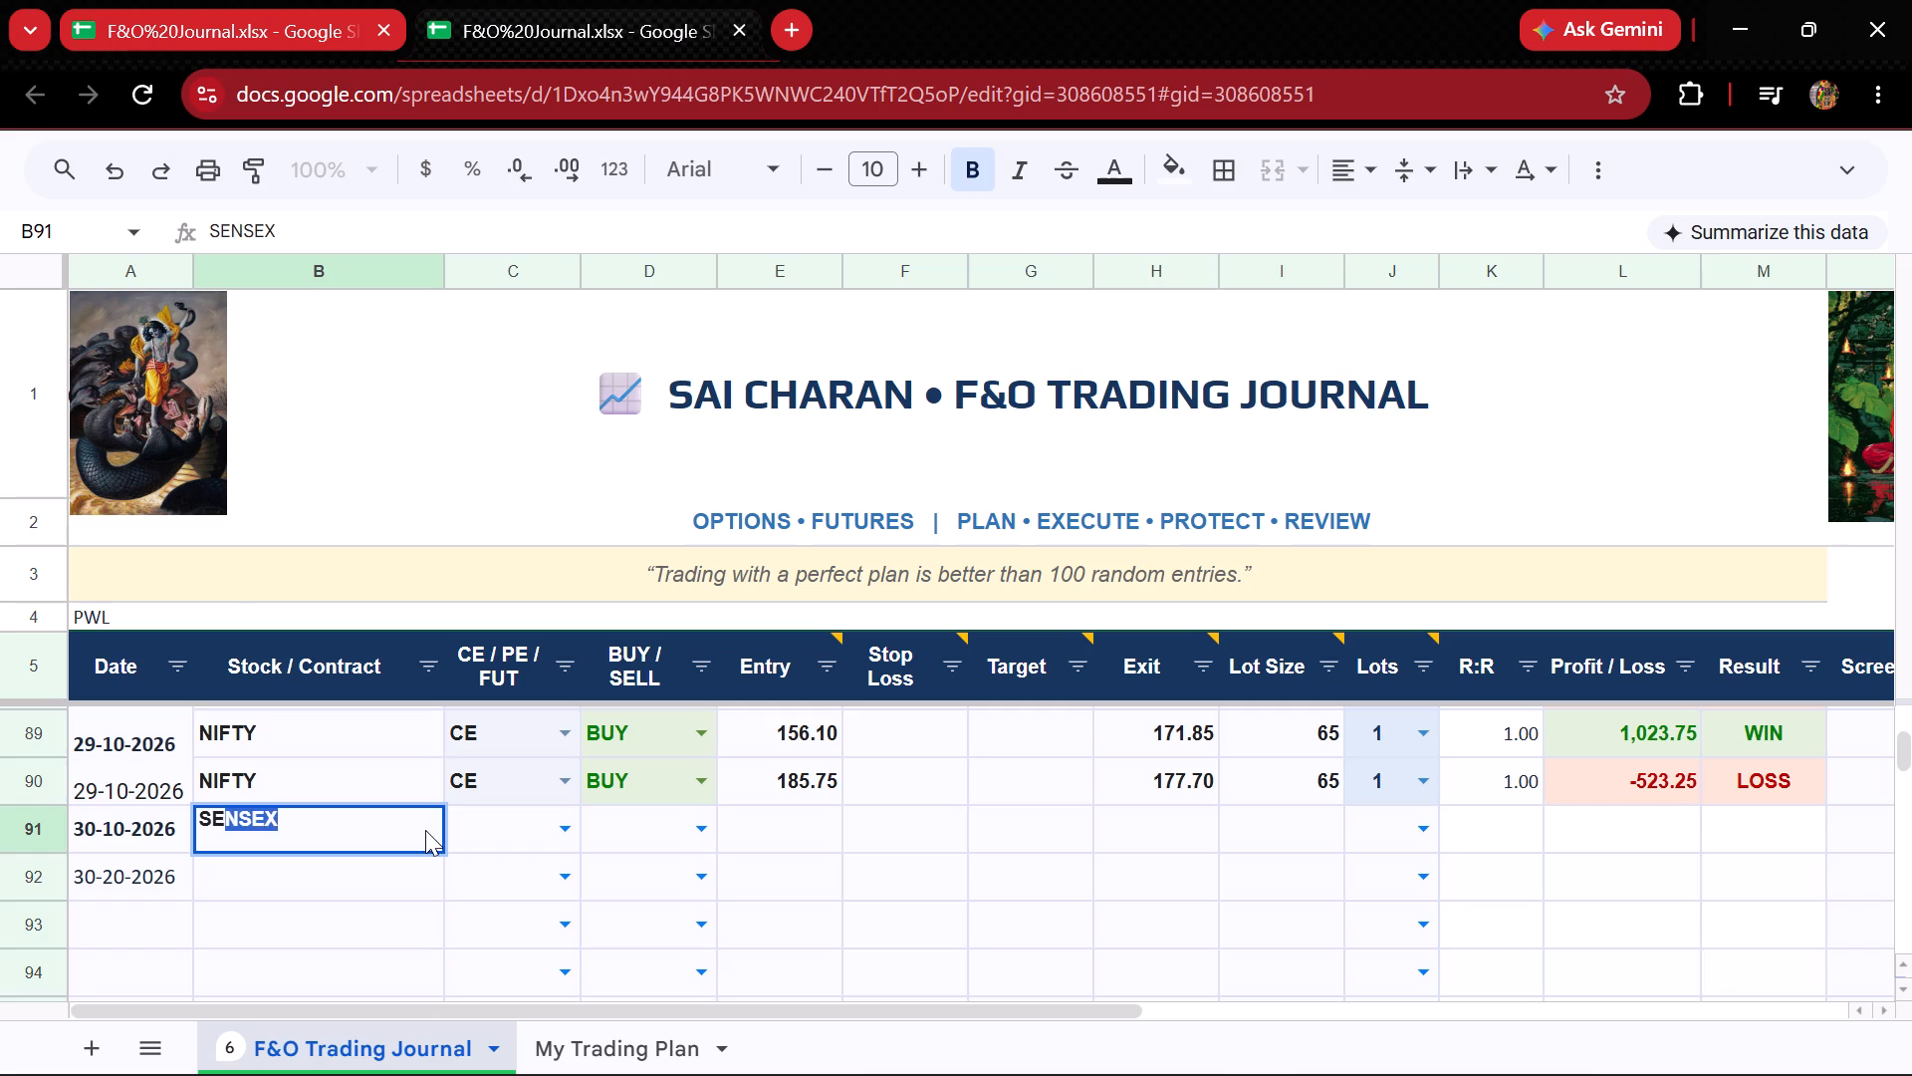
Set row 91's option type to PE and its trade direction to BUY.
left_click(578, 835)
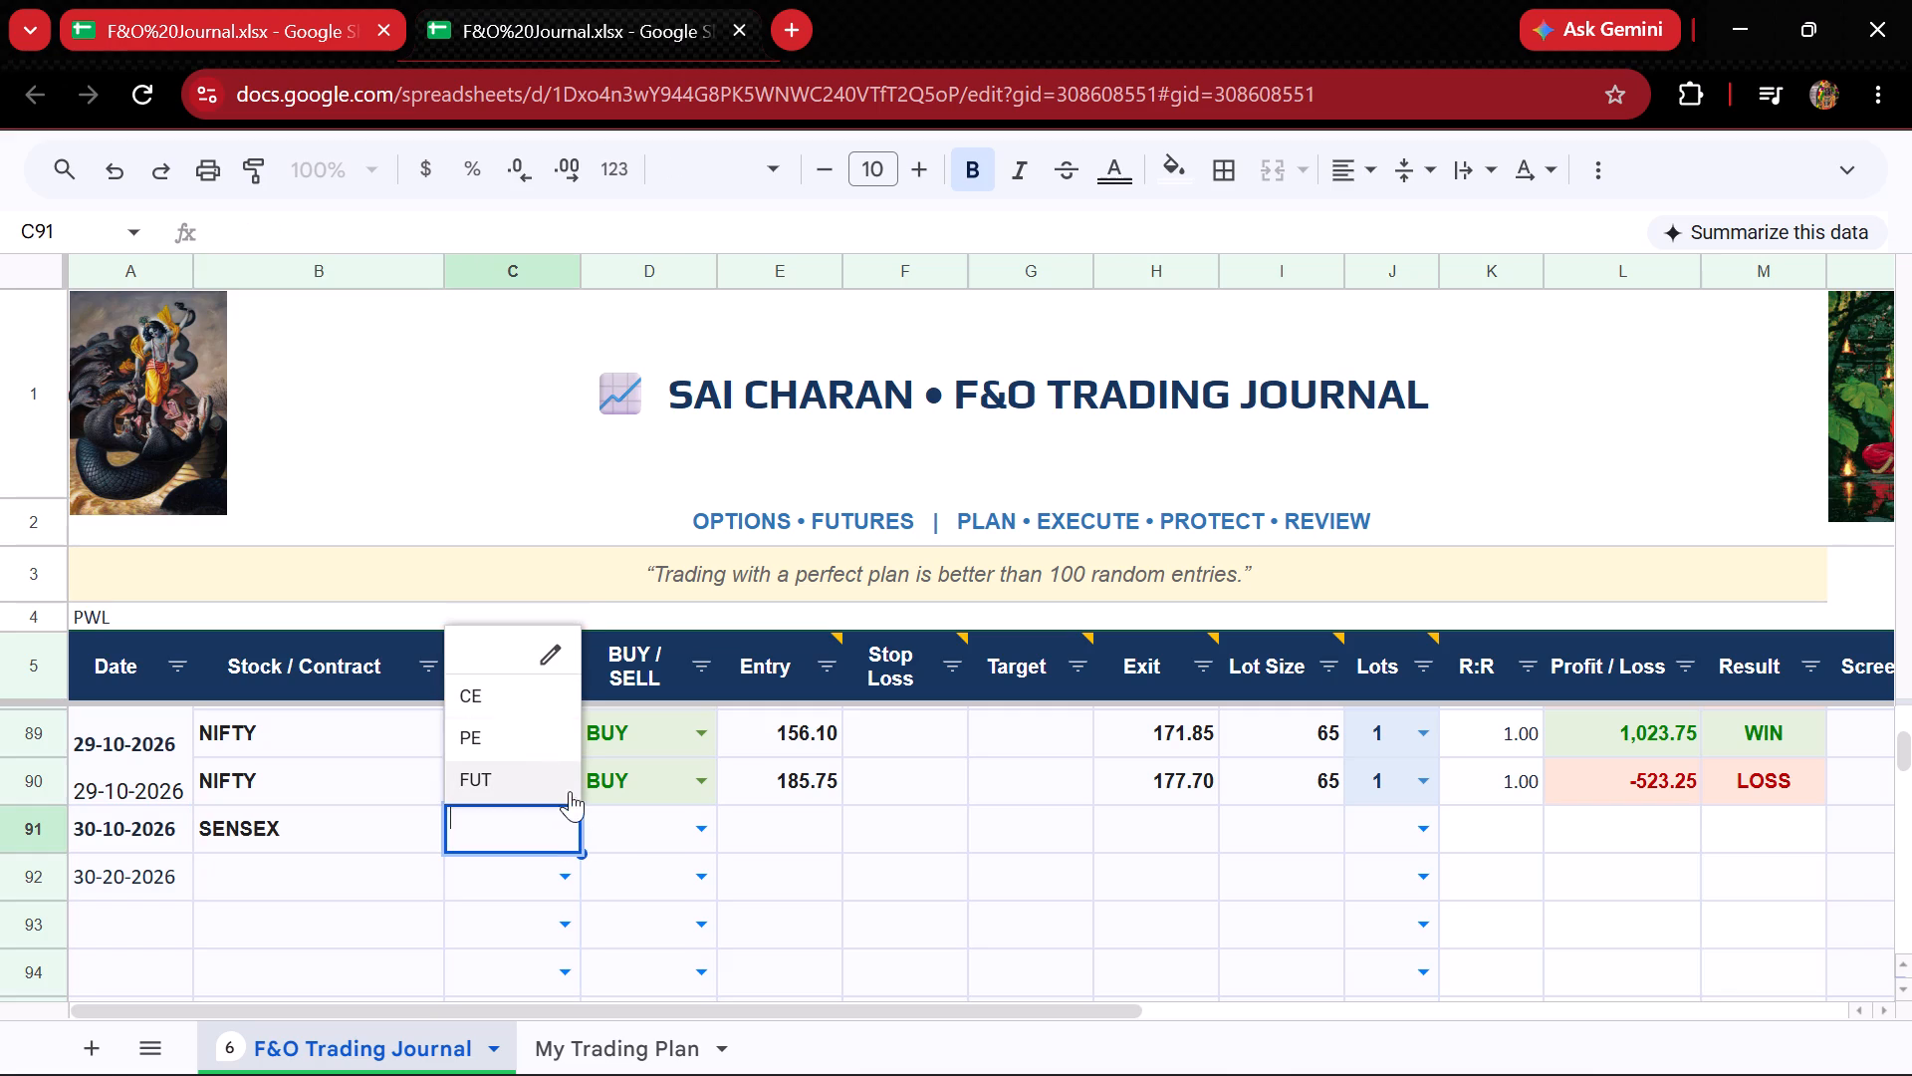
left_click(512, 732)
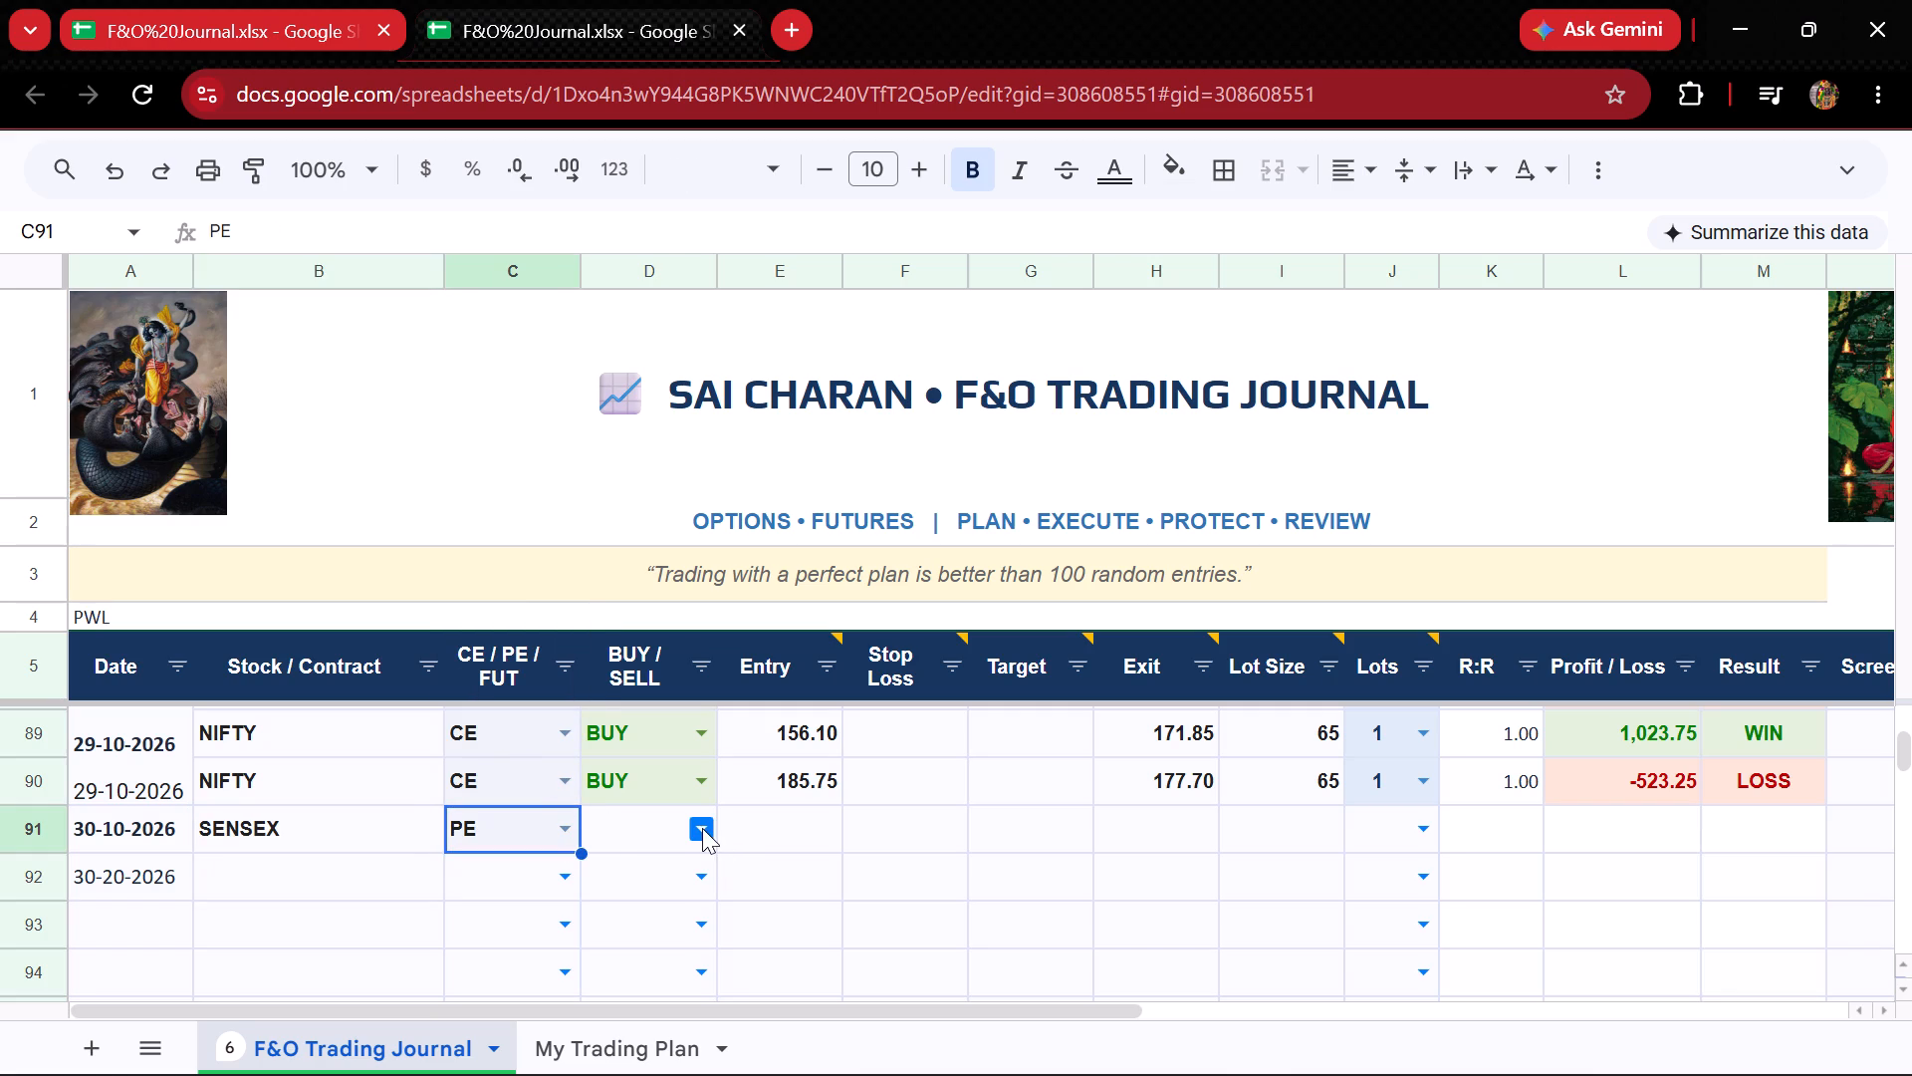
left_click(702, 828)
left_click(638, 742)
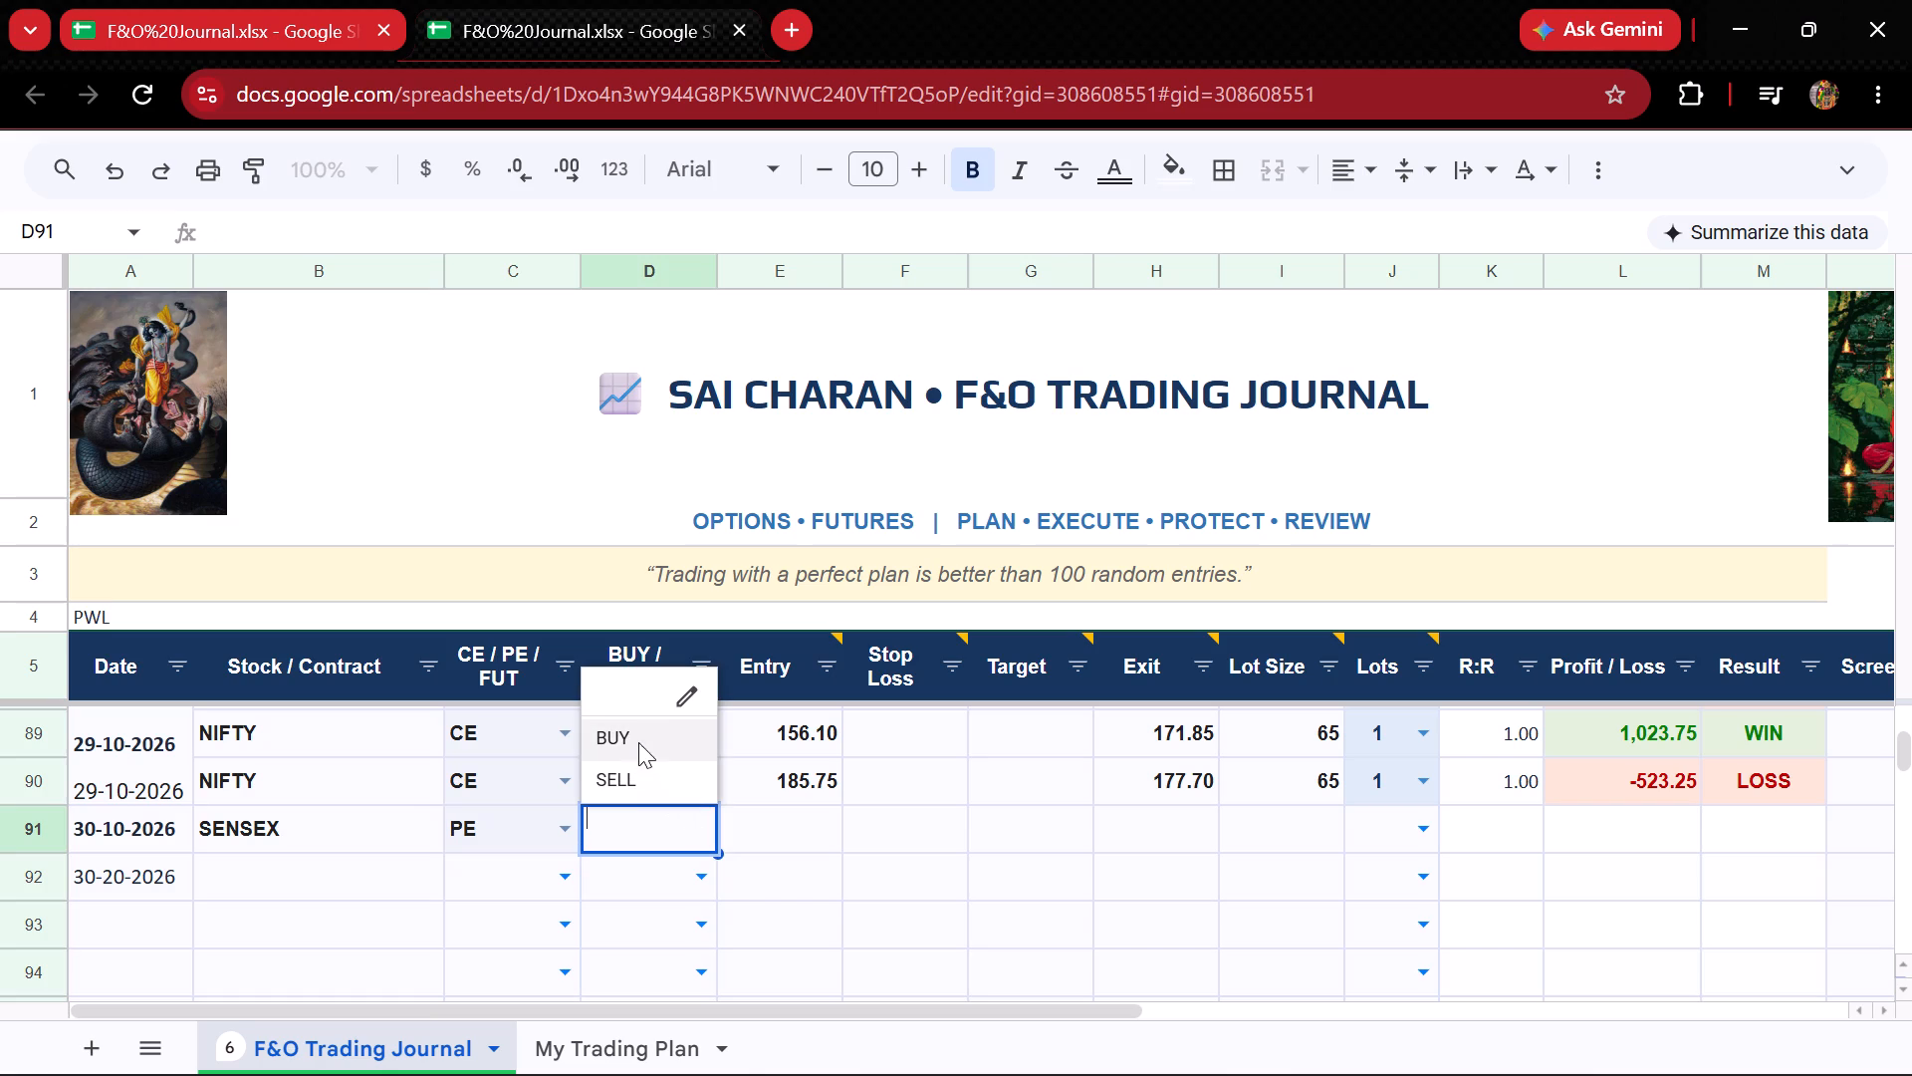
Enter an entry price of 536.90 and an exit price of 522.00 for the SENSEX trade in row 91.
left_click(757, 837)
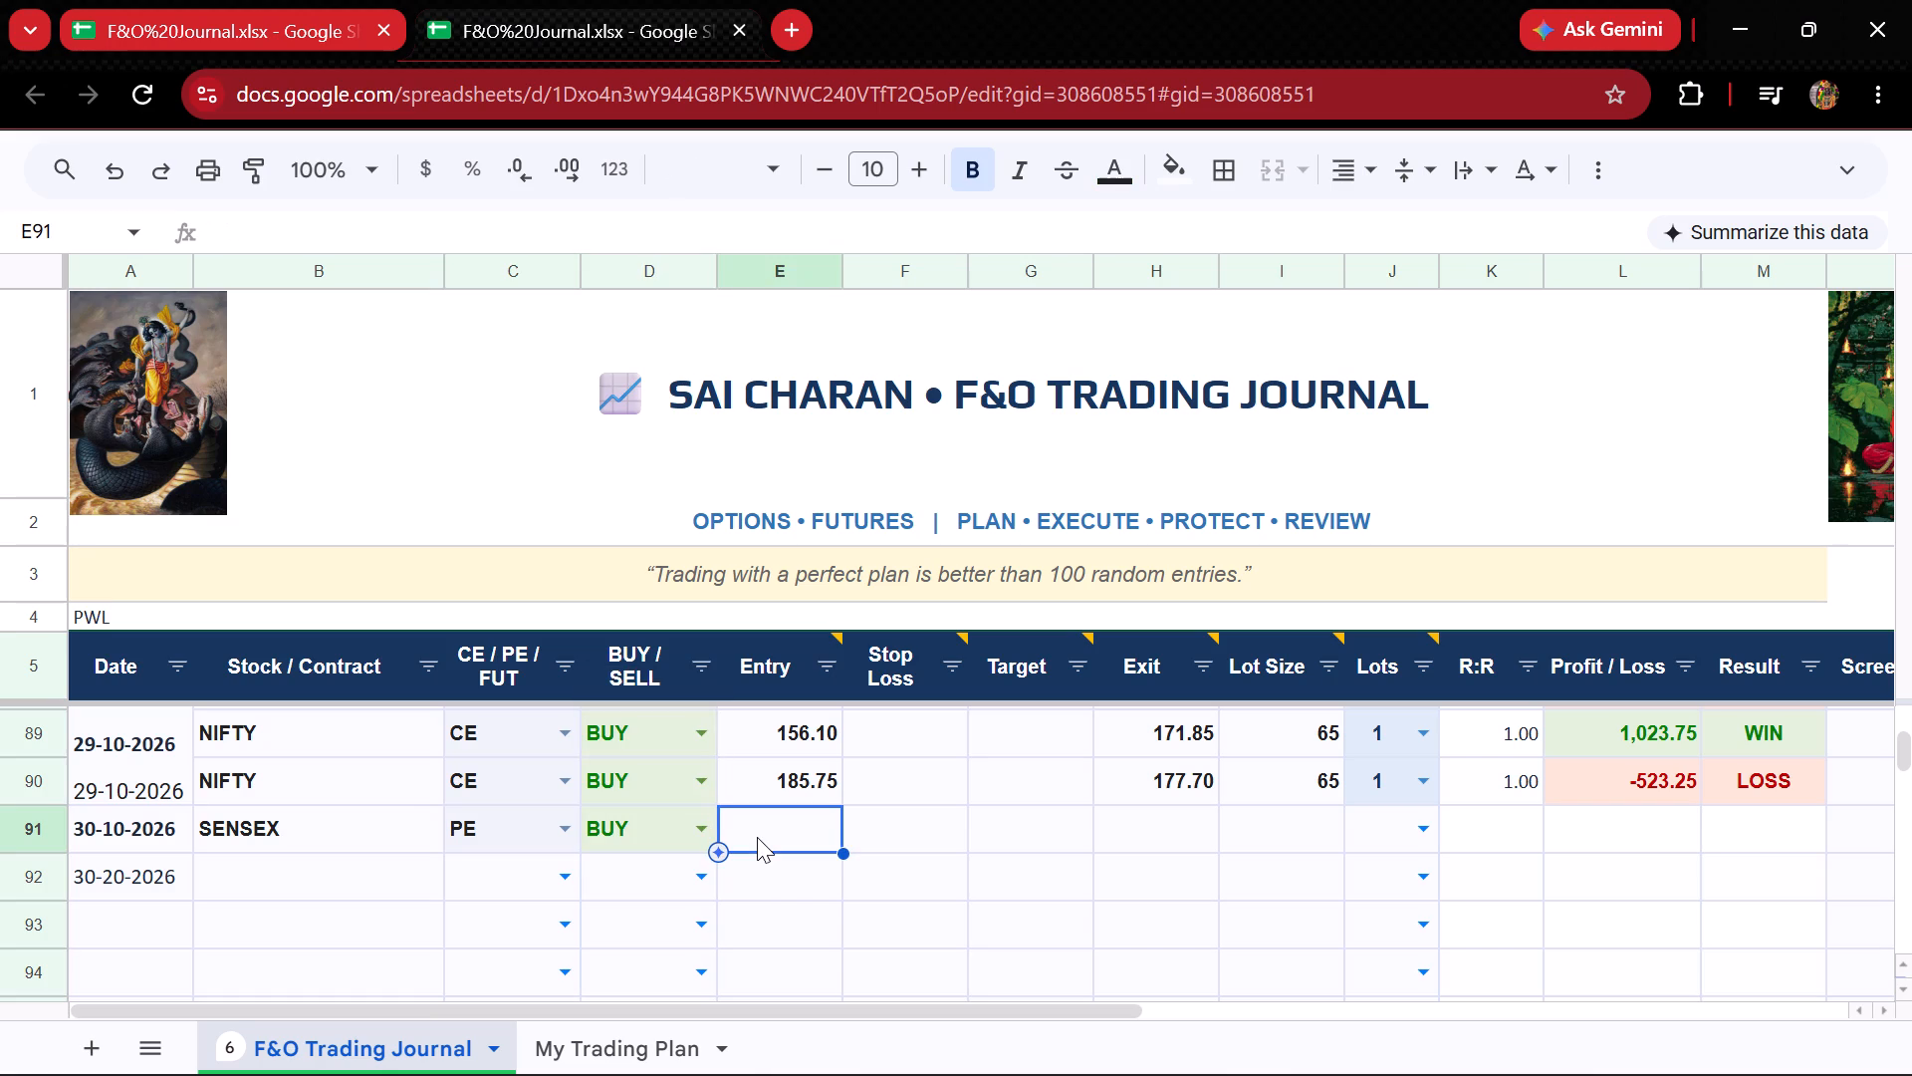
type("536.")
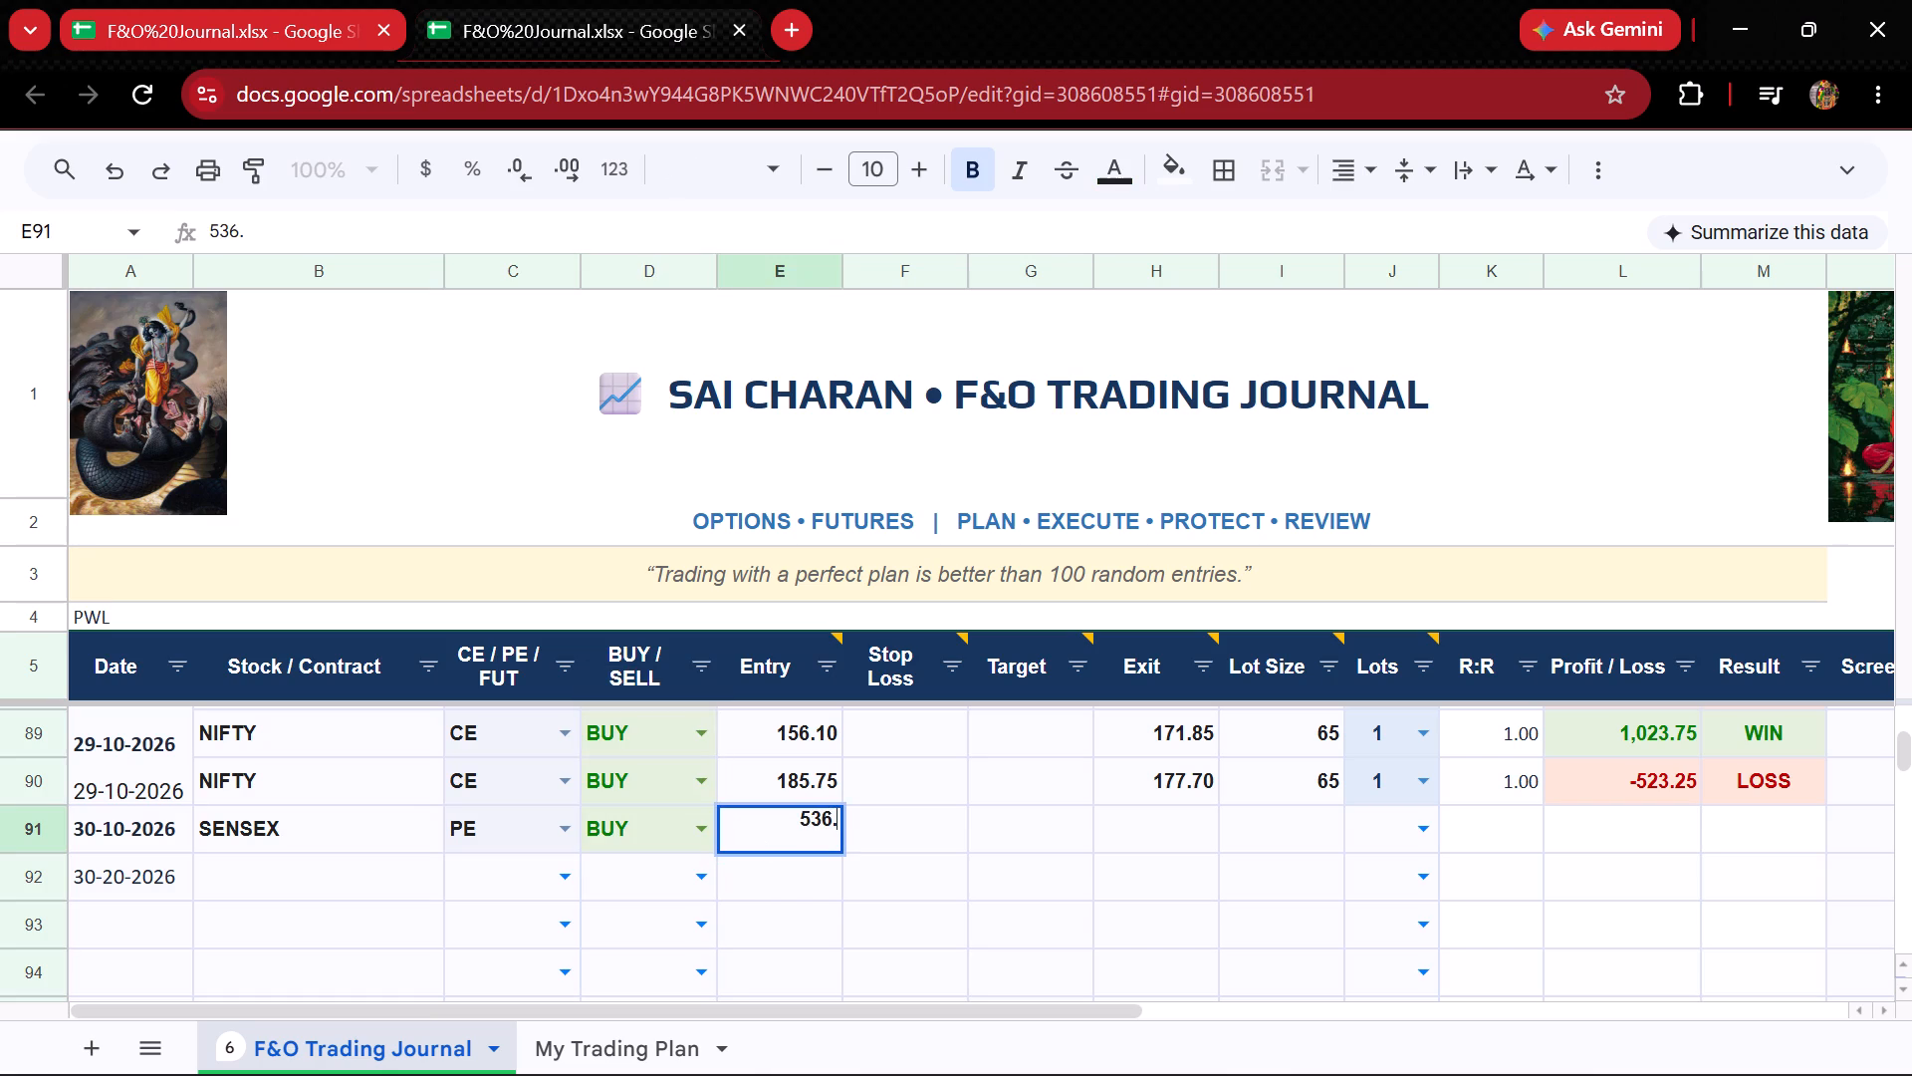
type("90")
left_click(1161, 827)
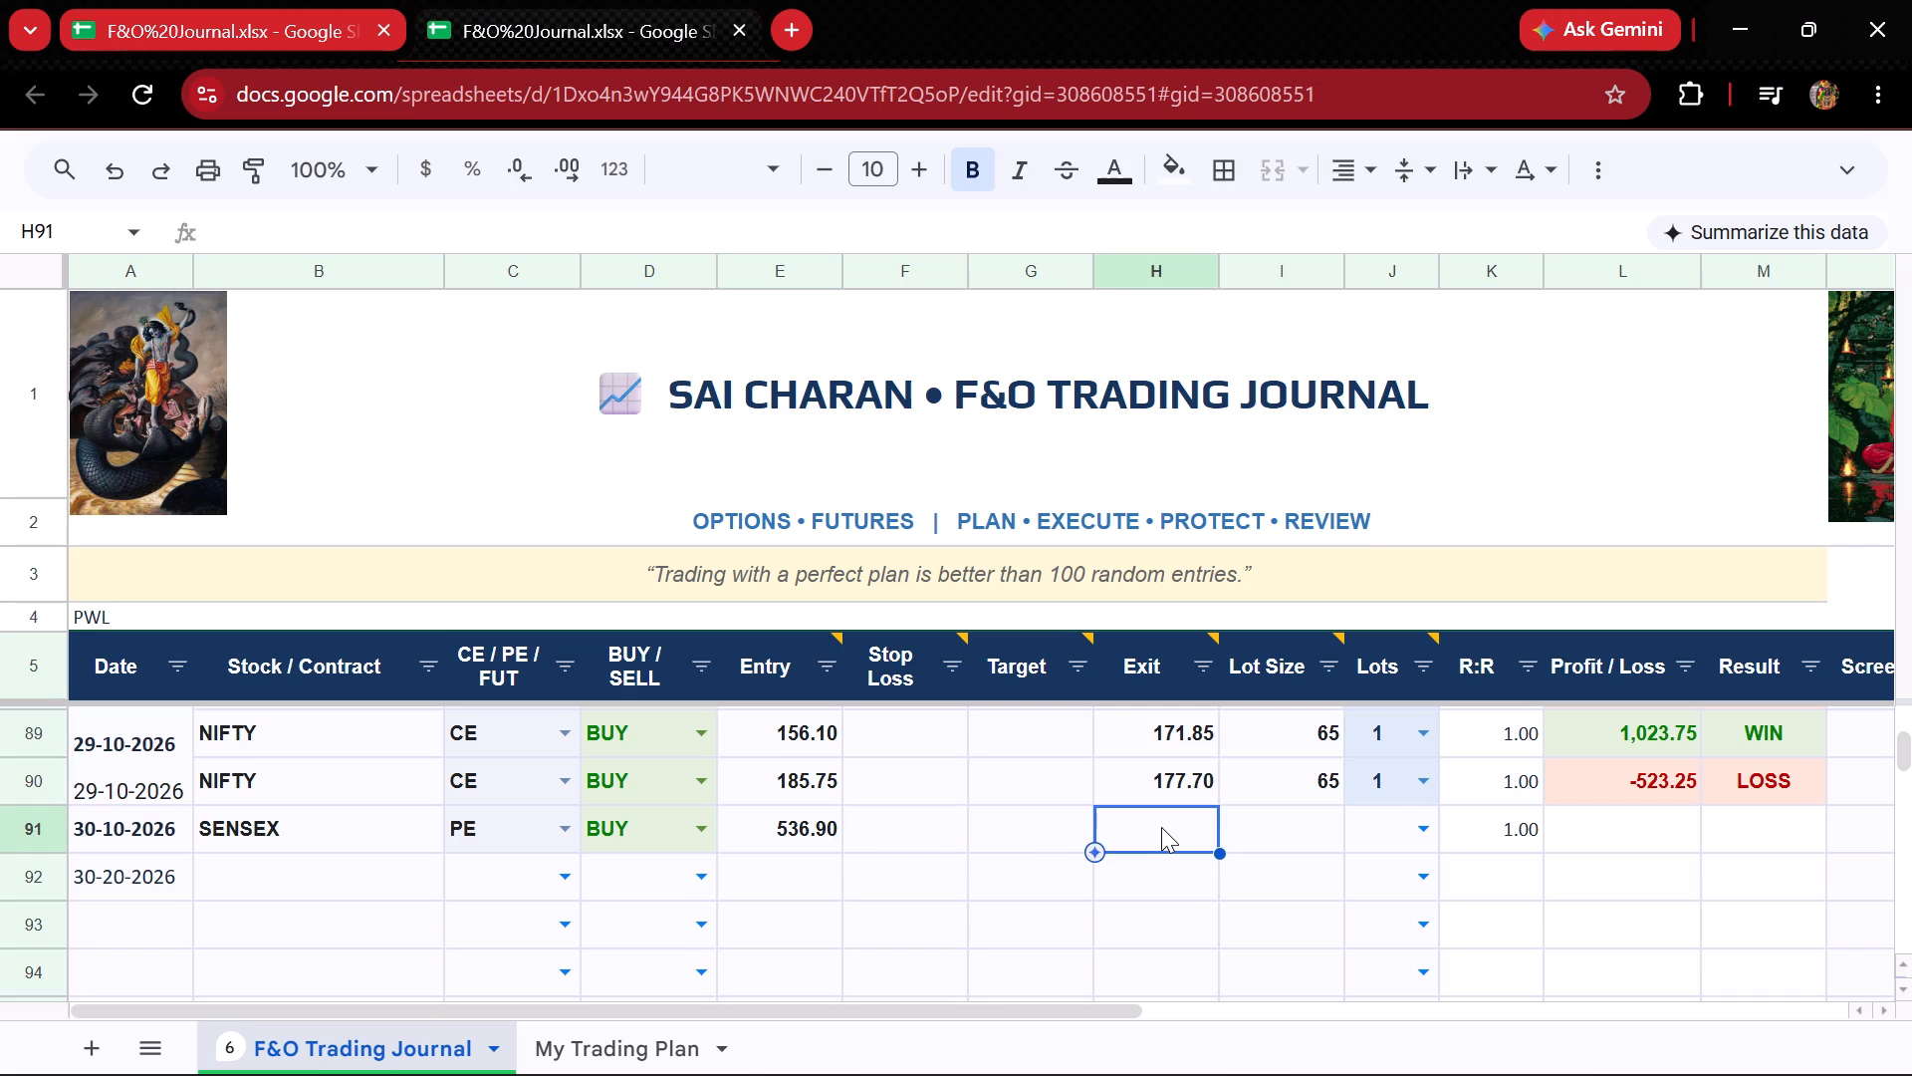
type("522")
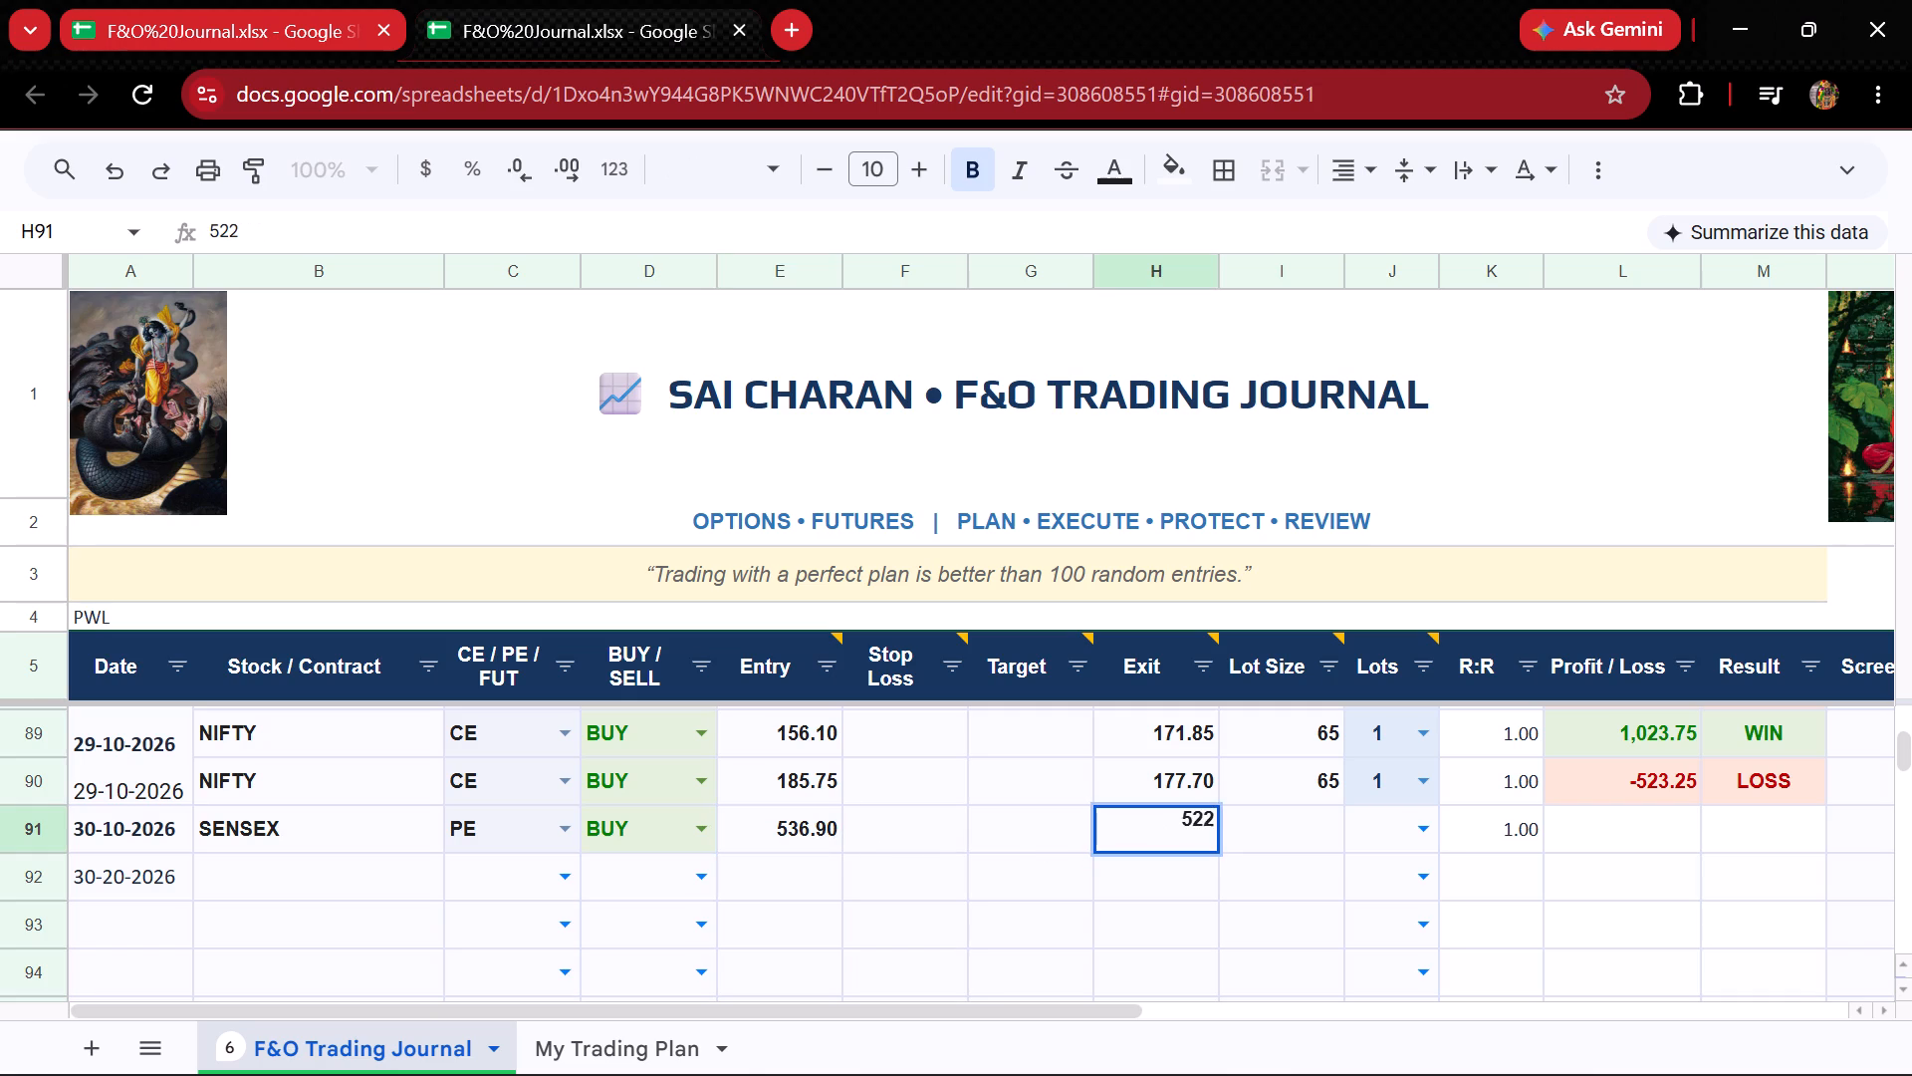
key("period")
type("00")
type("20")
key("BackSpace")
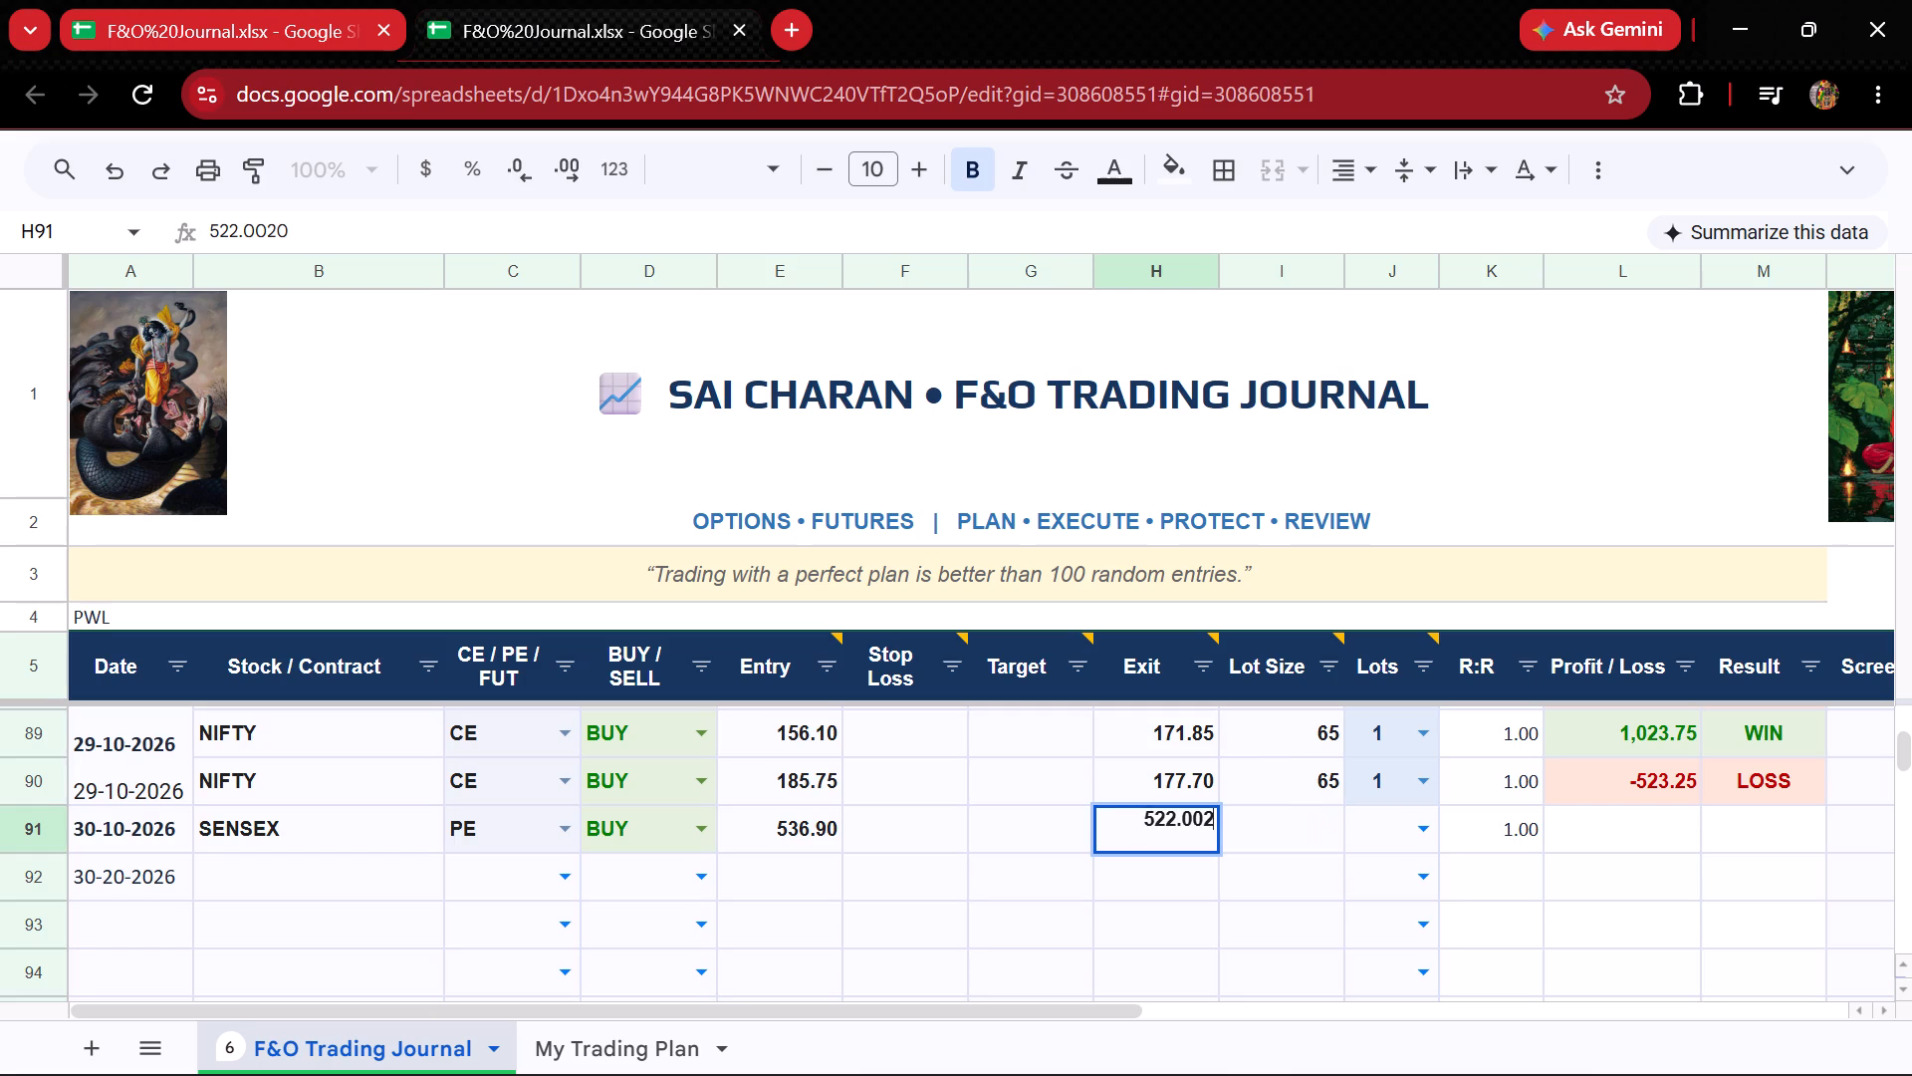
key("BackSpace")
left_click(1308, 824)
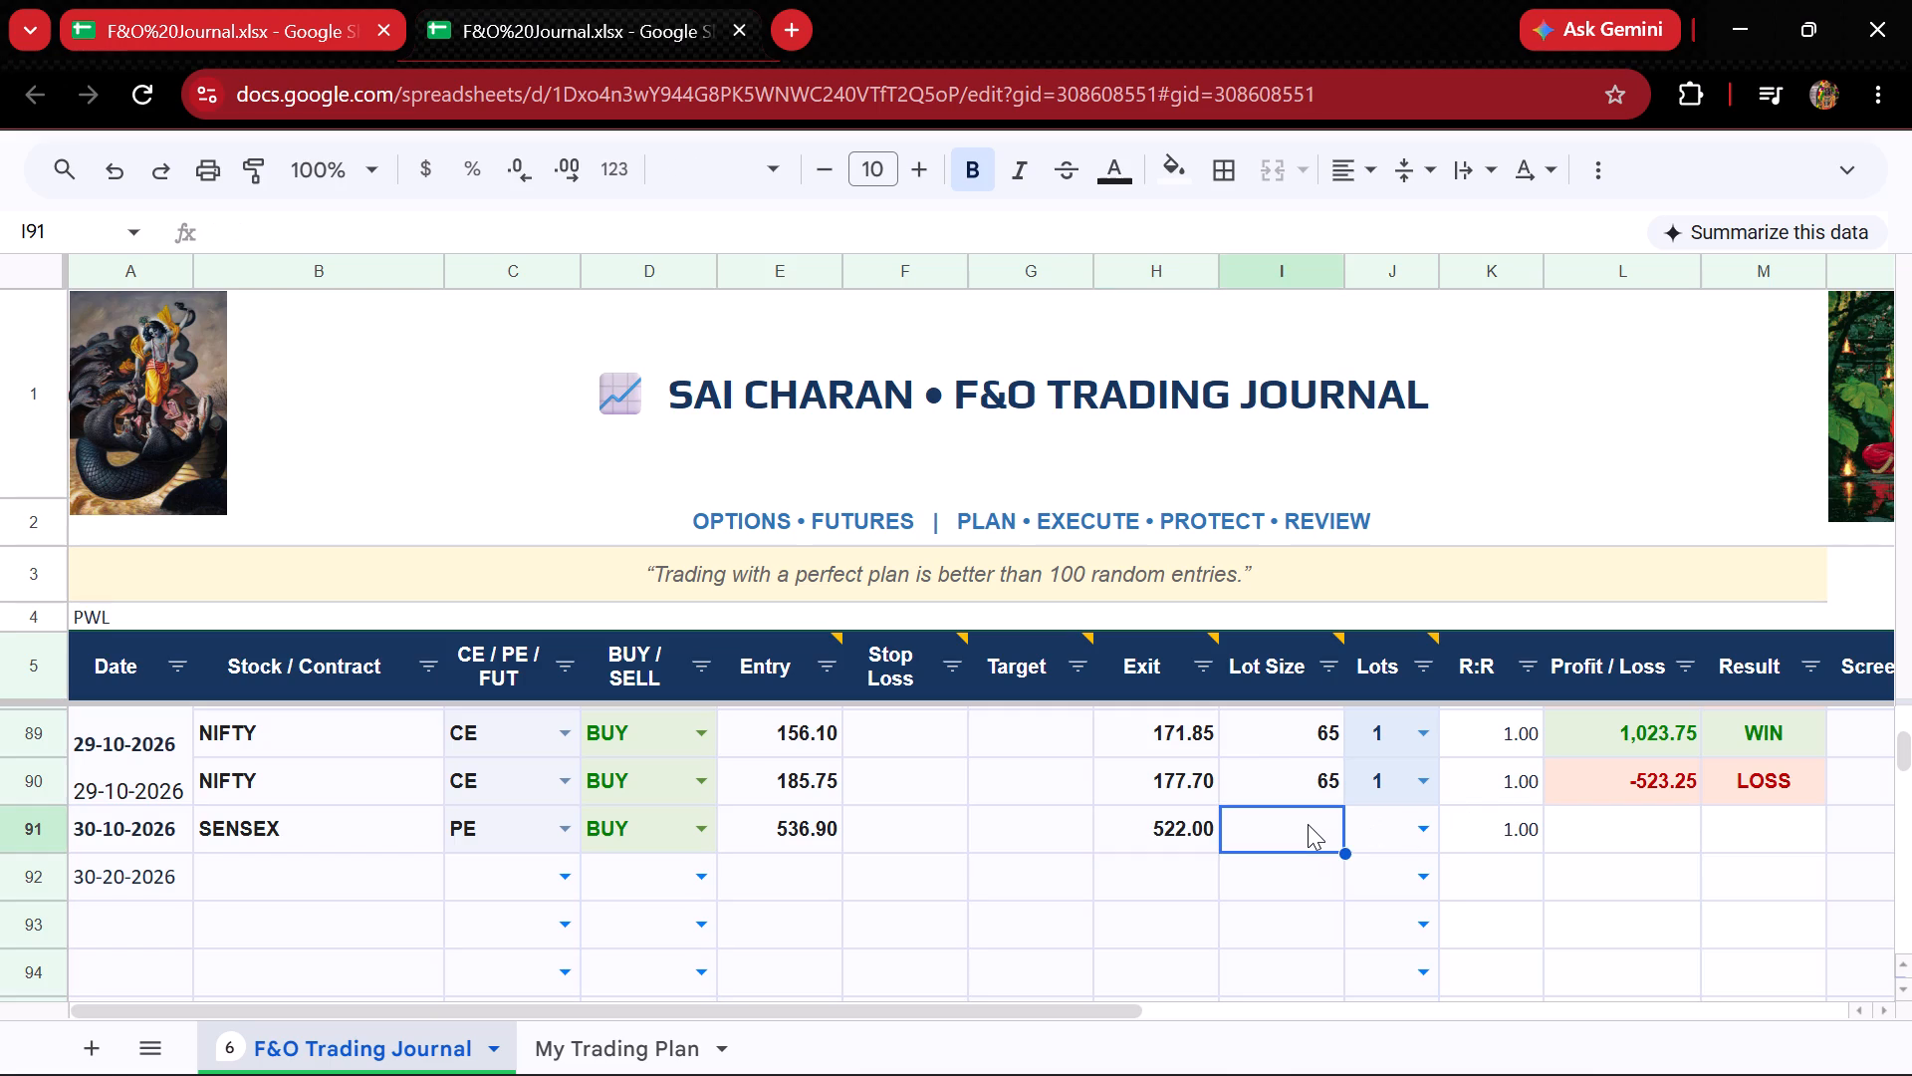
Set the lot size to 20 and the lots to 1 for the SENSEX PE trade in row 91.
type("20")
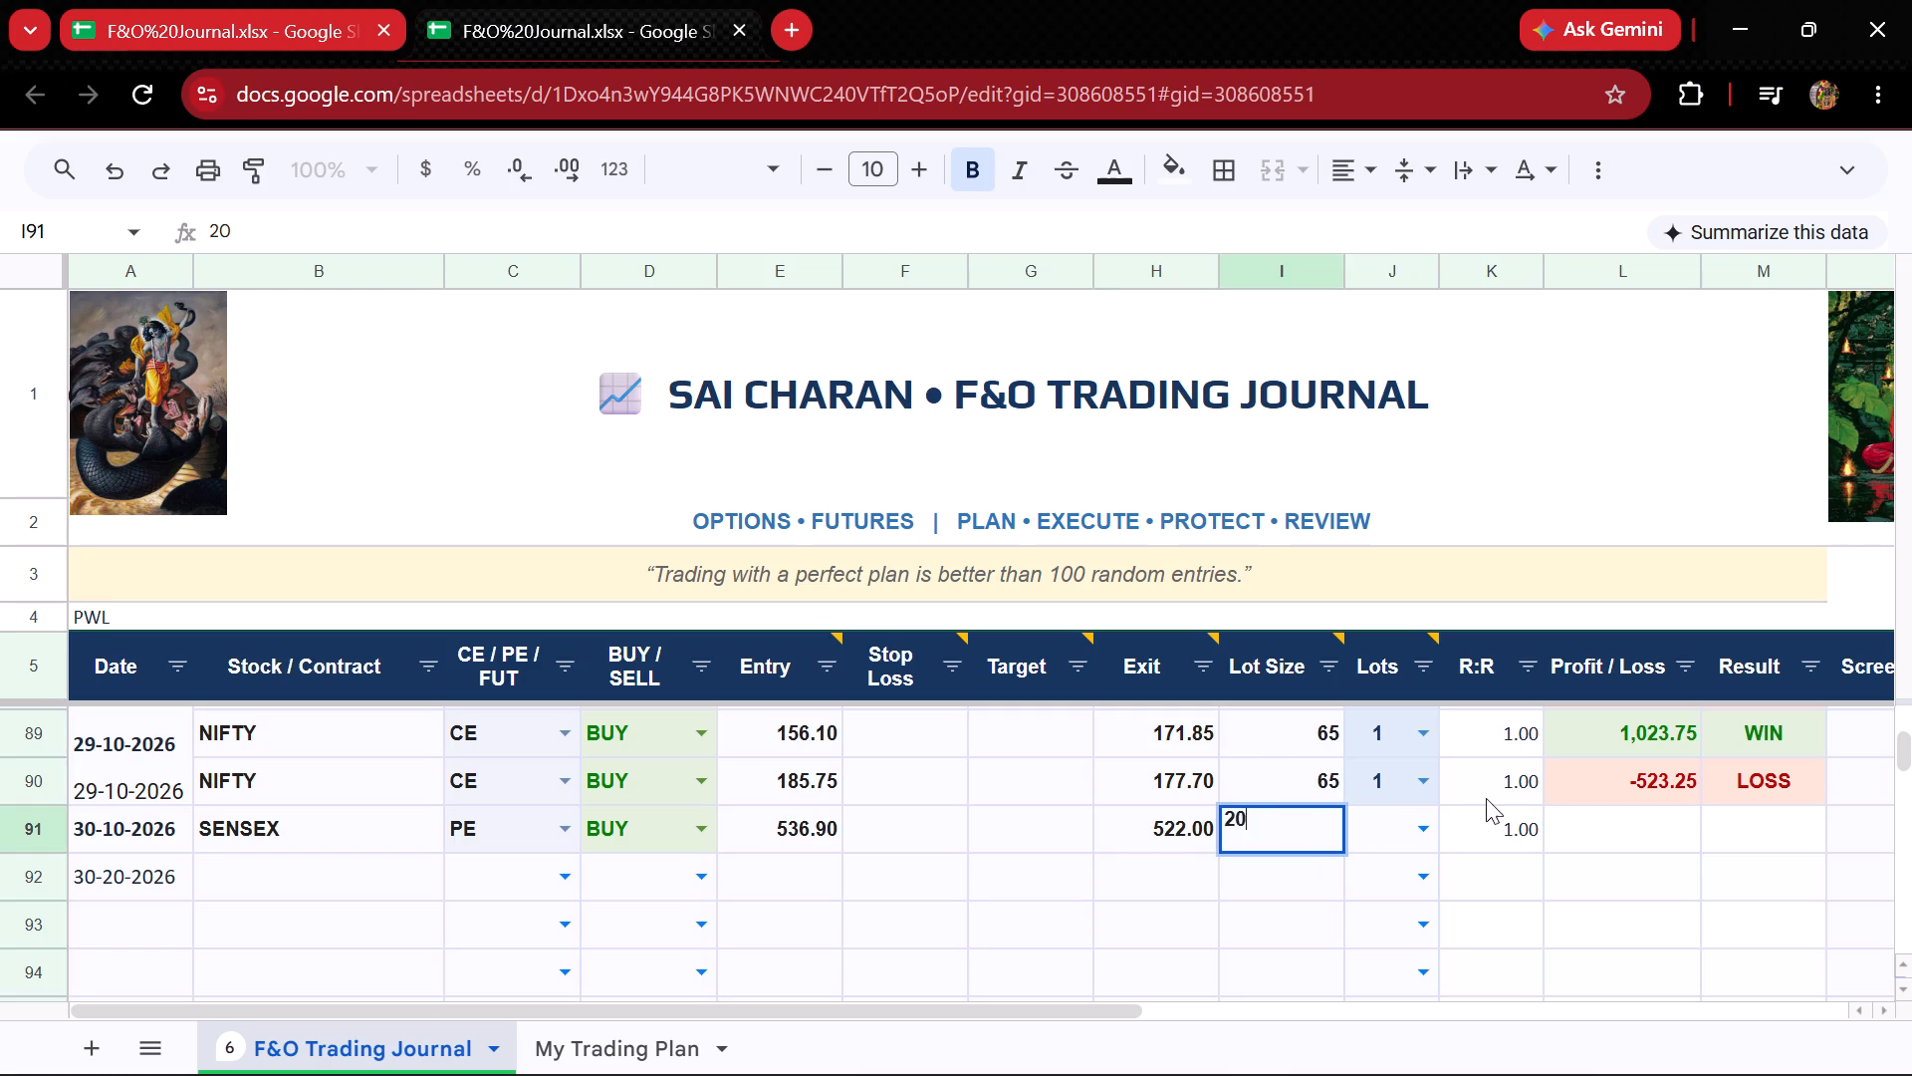
left_click(1425, 816)
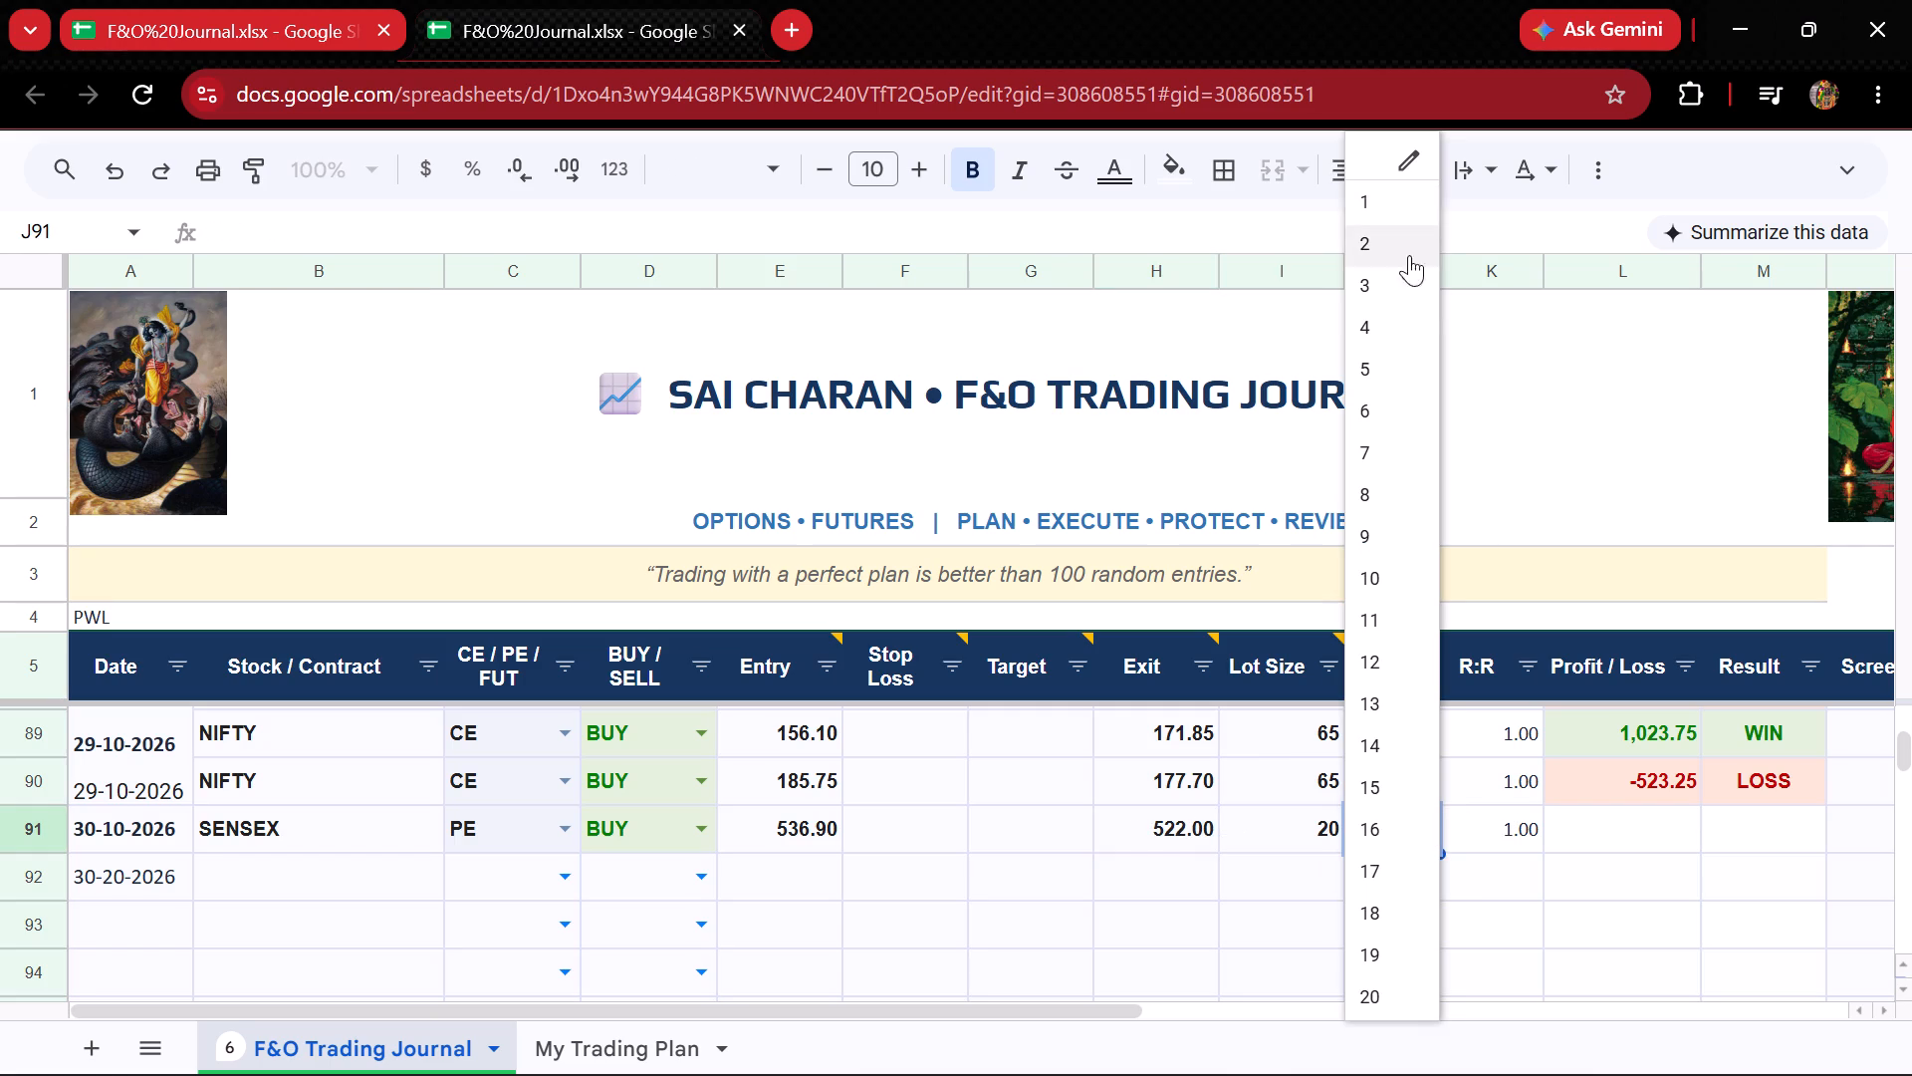
left_click(1384, 193)
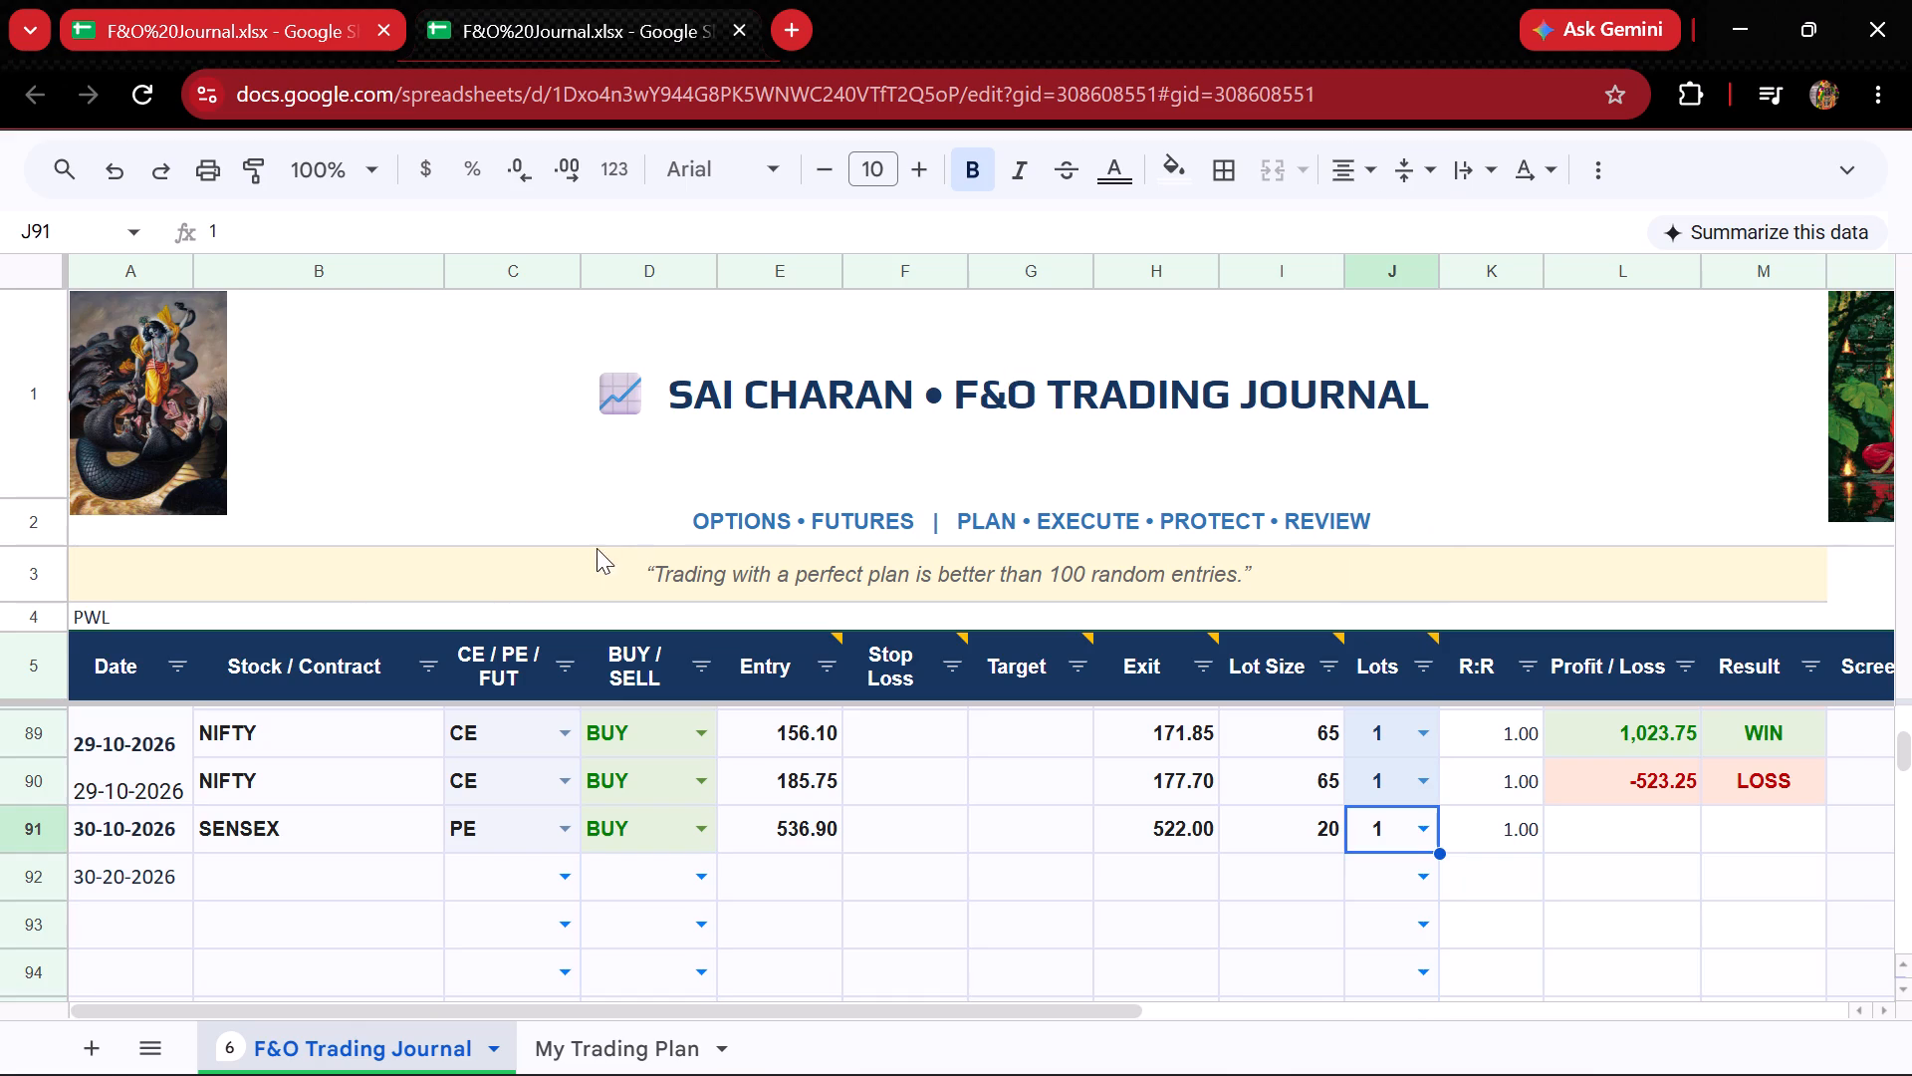
Fill in row 92 as a SENSEX CE trade with direction BUY.
left_click(289, 874)
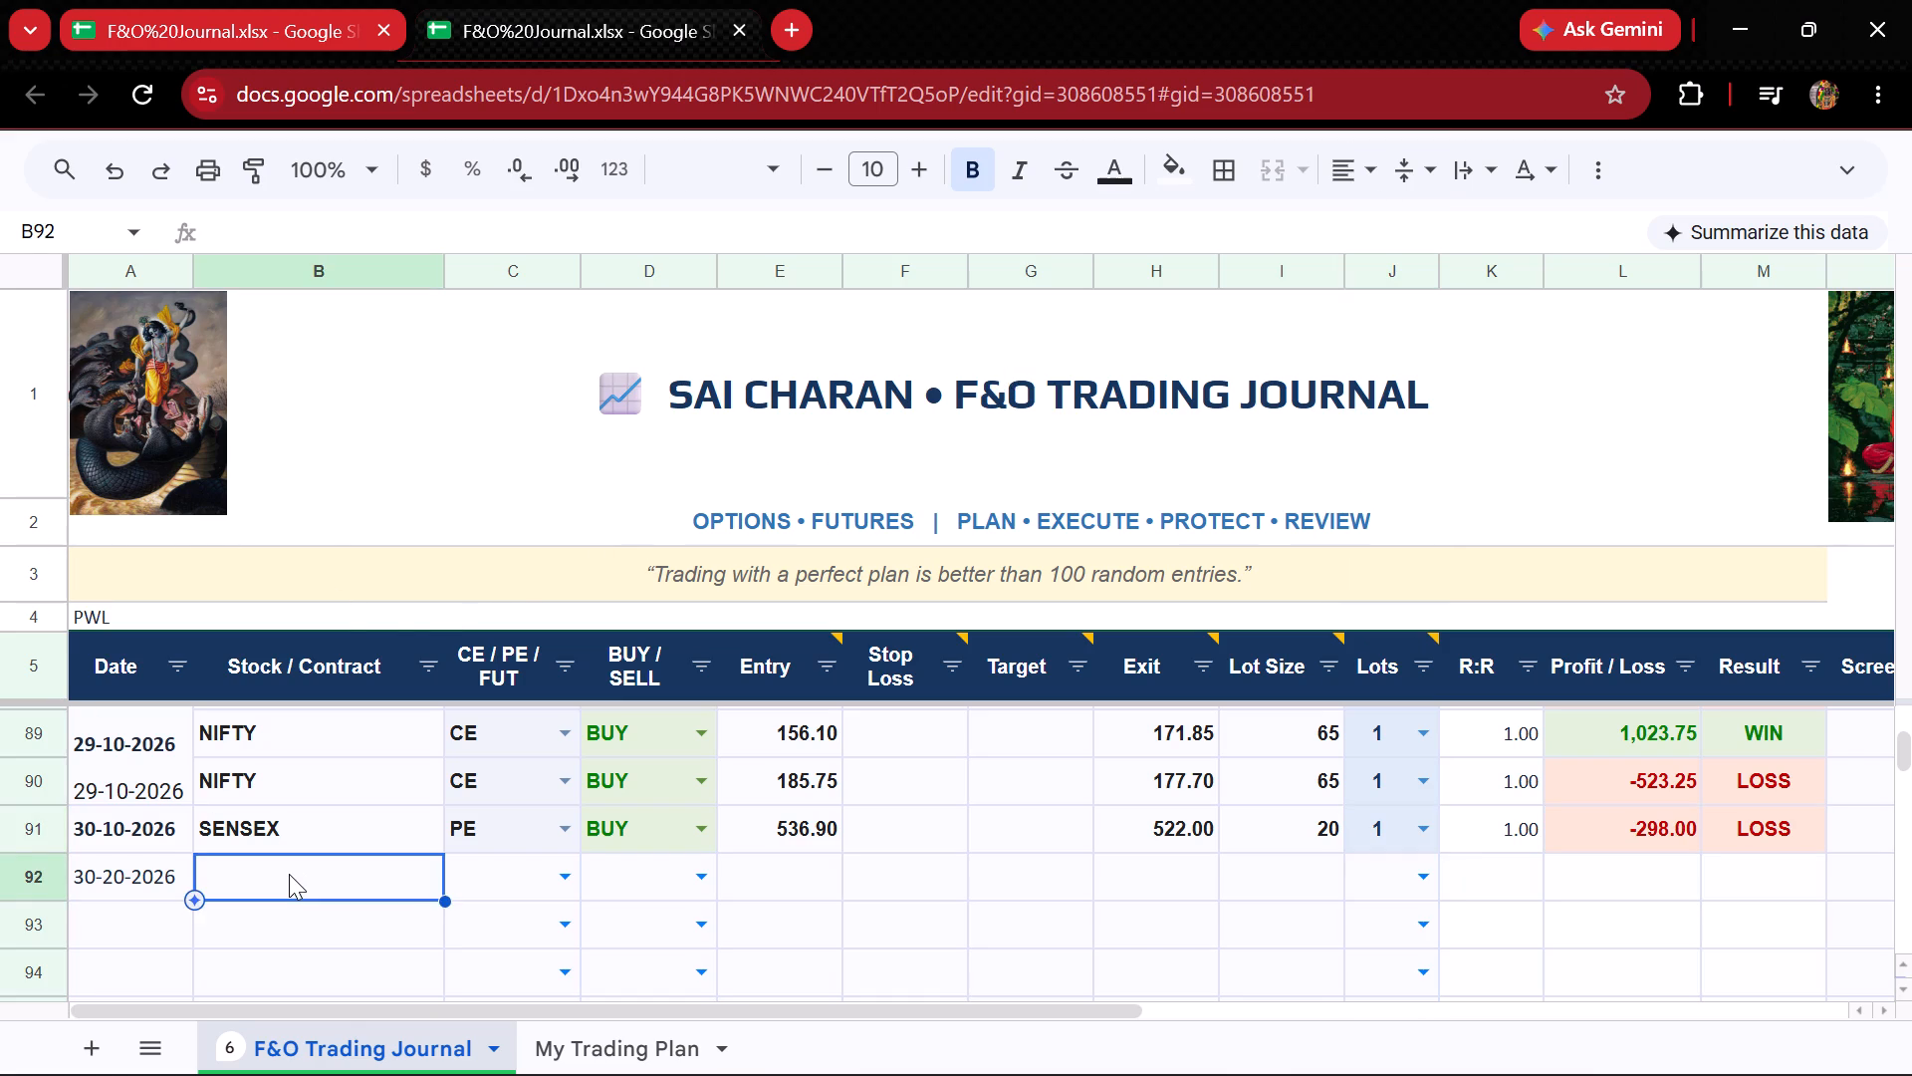
type("SE")
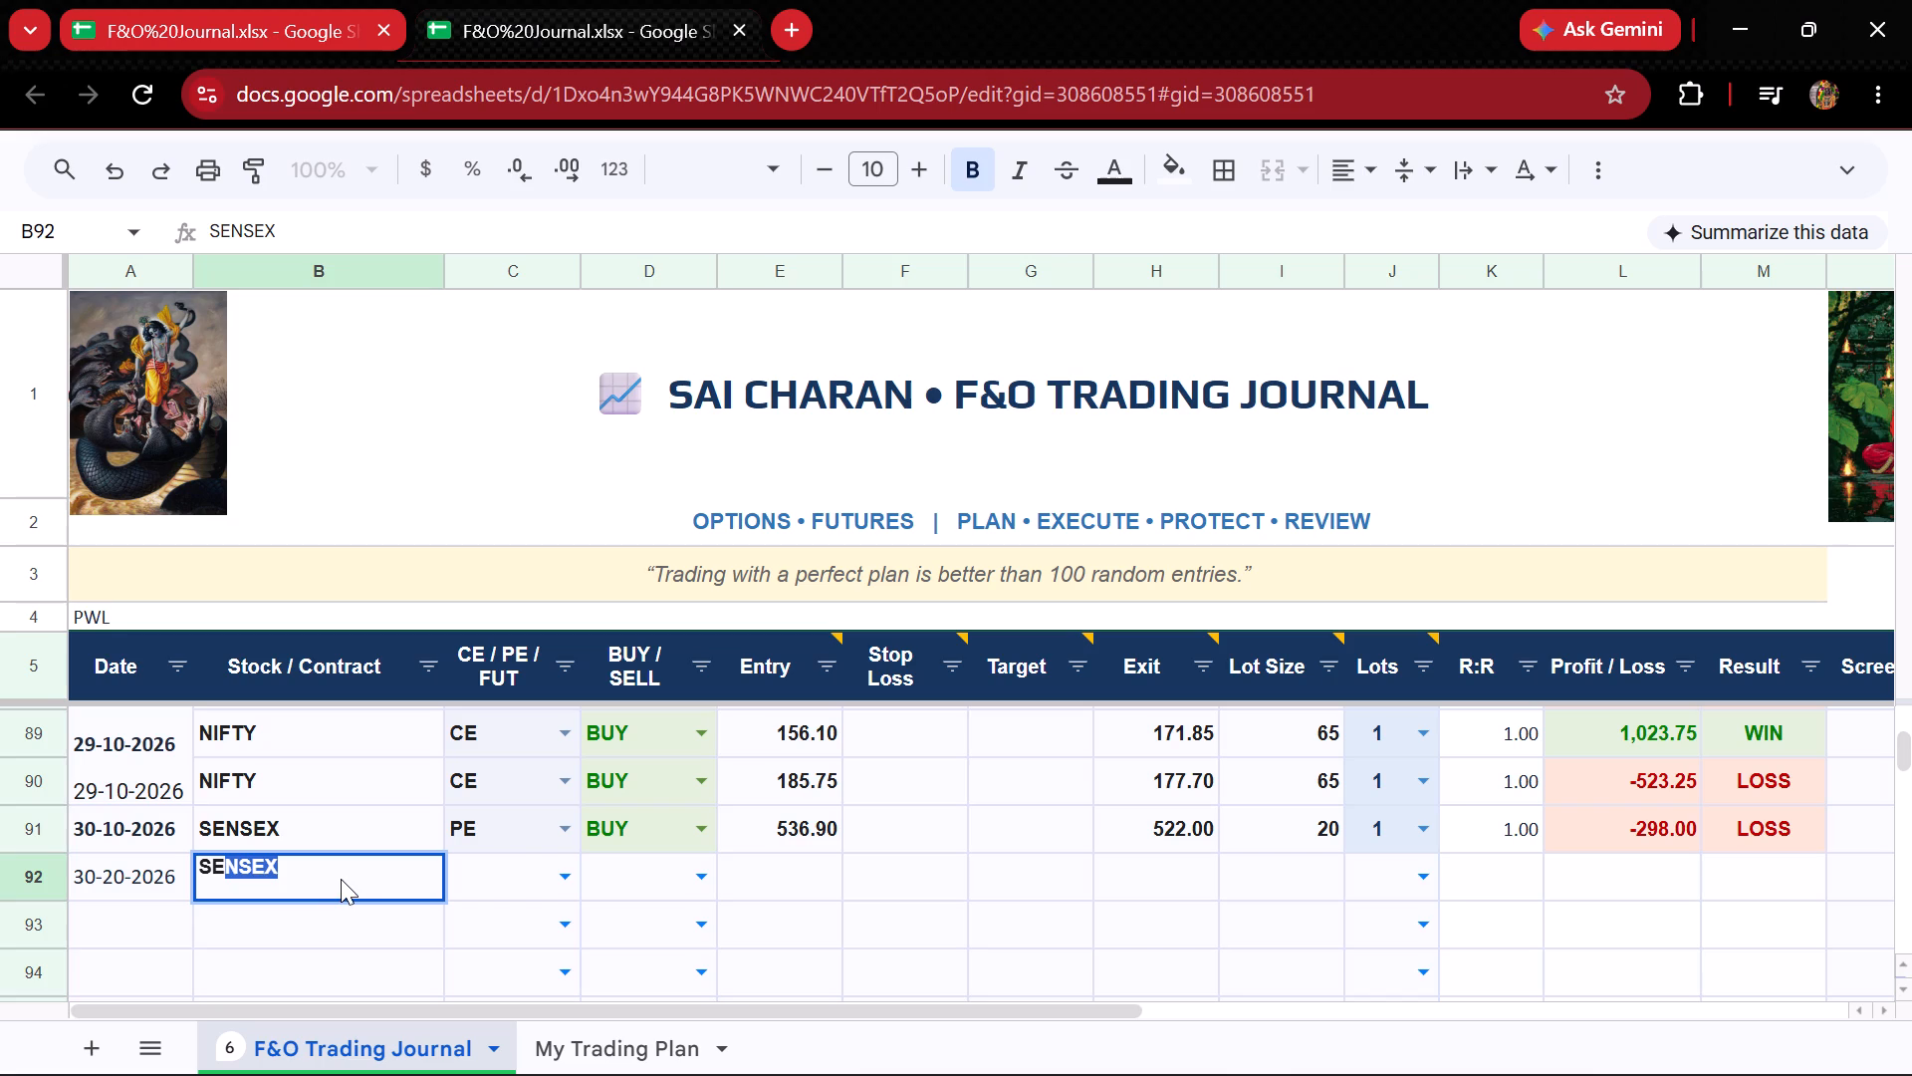
left_click(341, 879)
left_click_drag(549, 869, 558, 871)
left_click(558, 871)
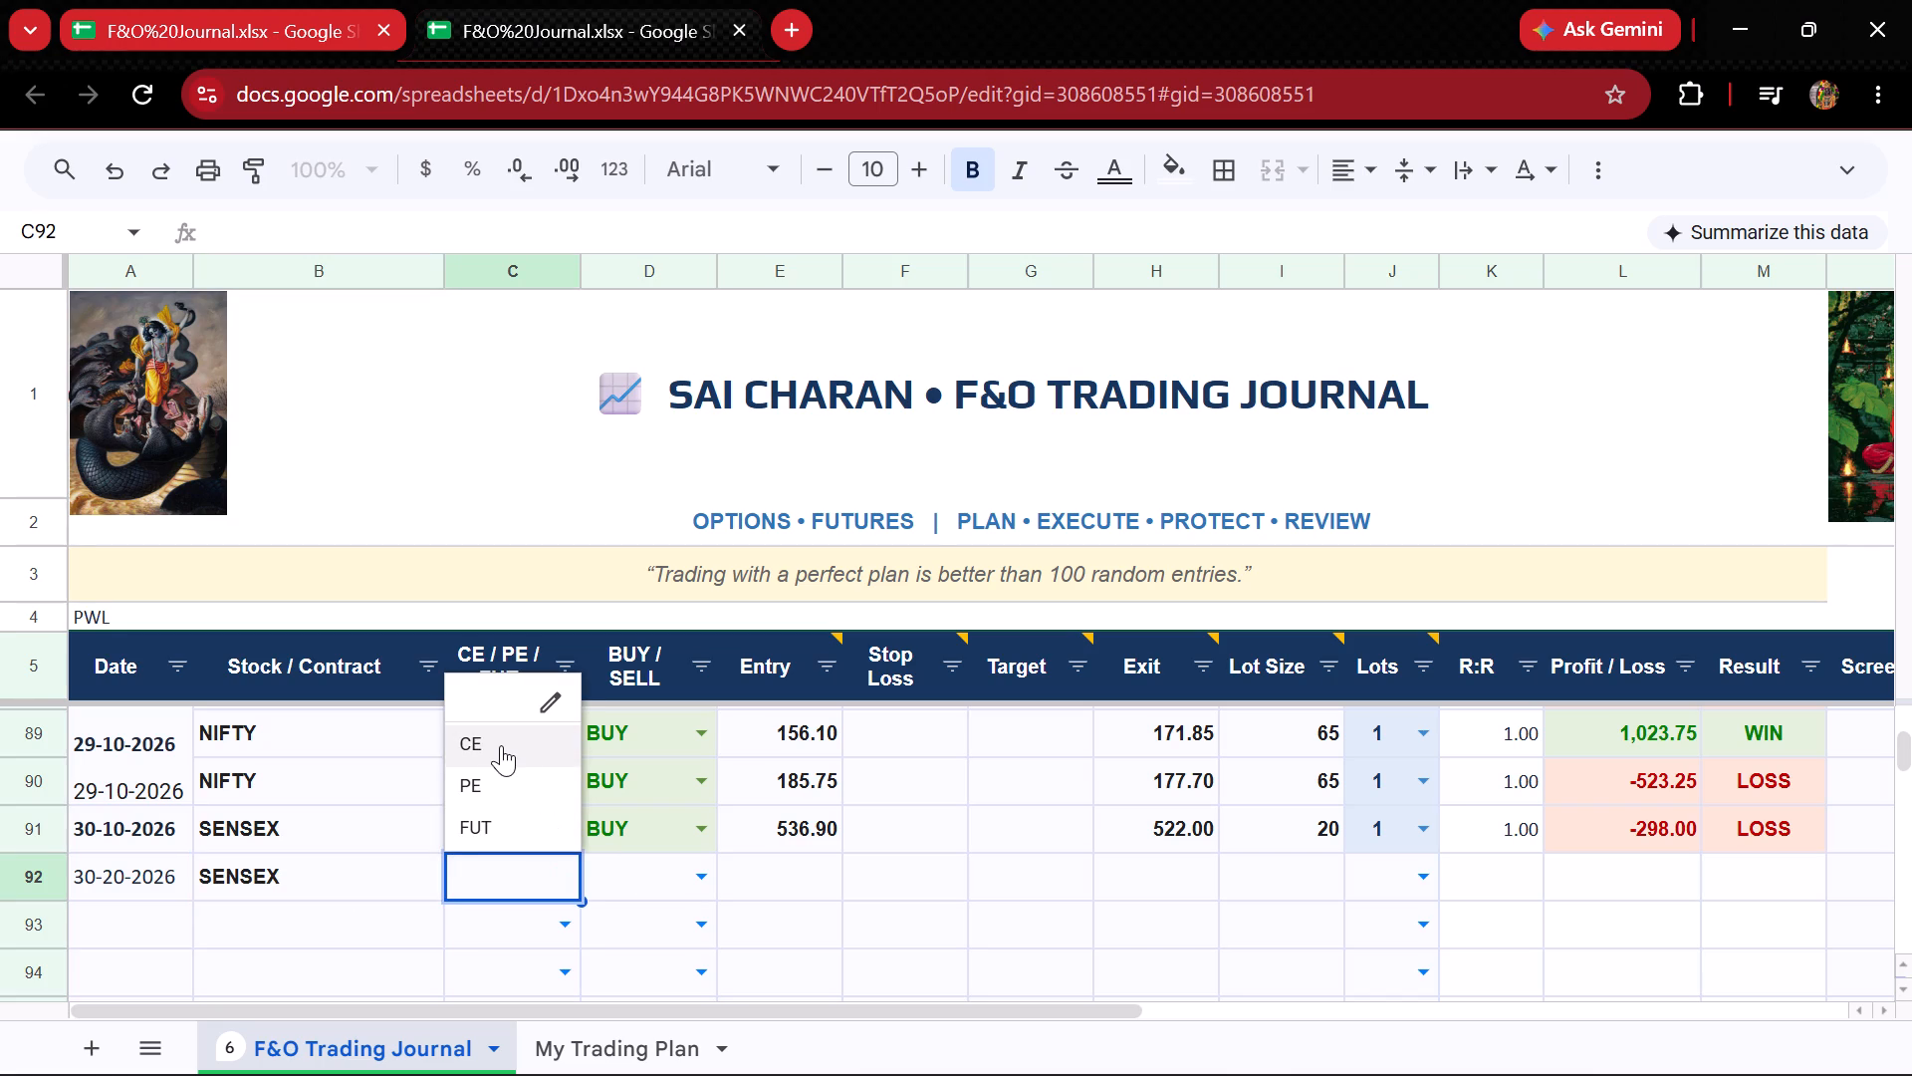
left_click(501, 745)
left_click(692, 863)
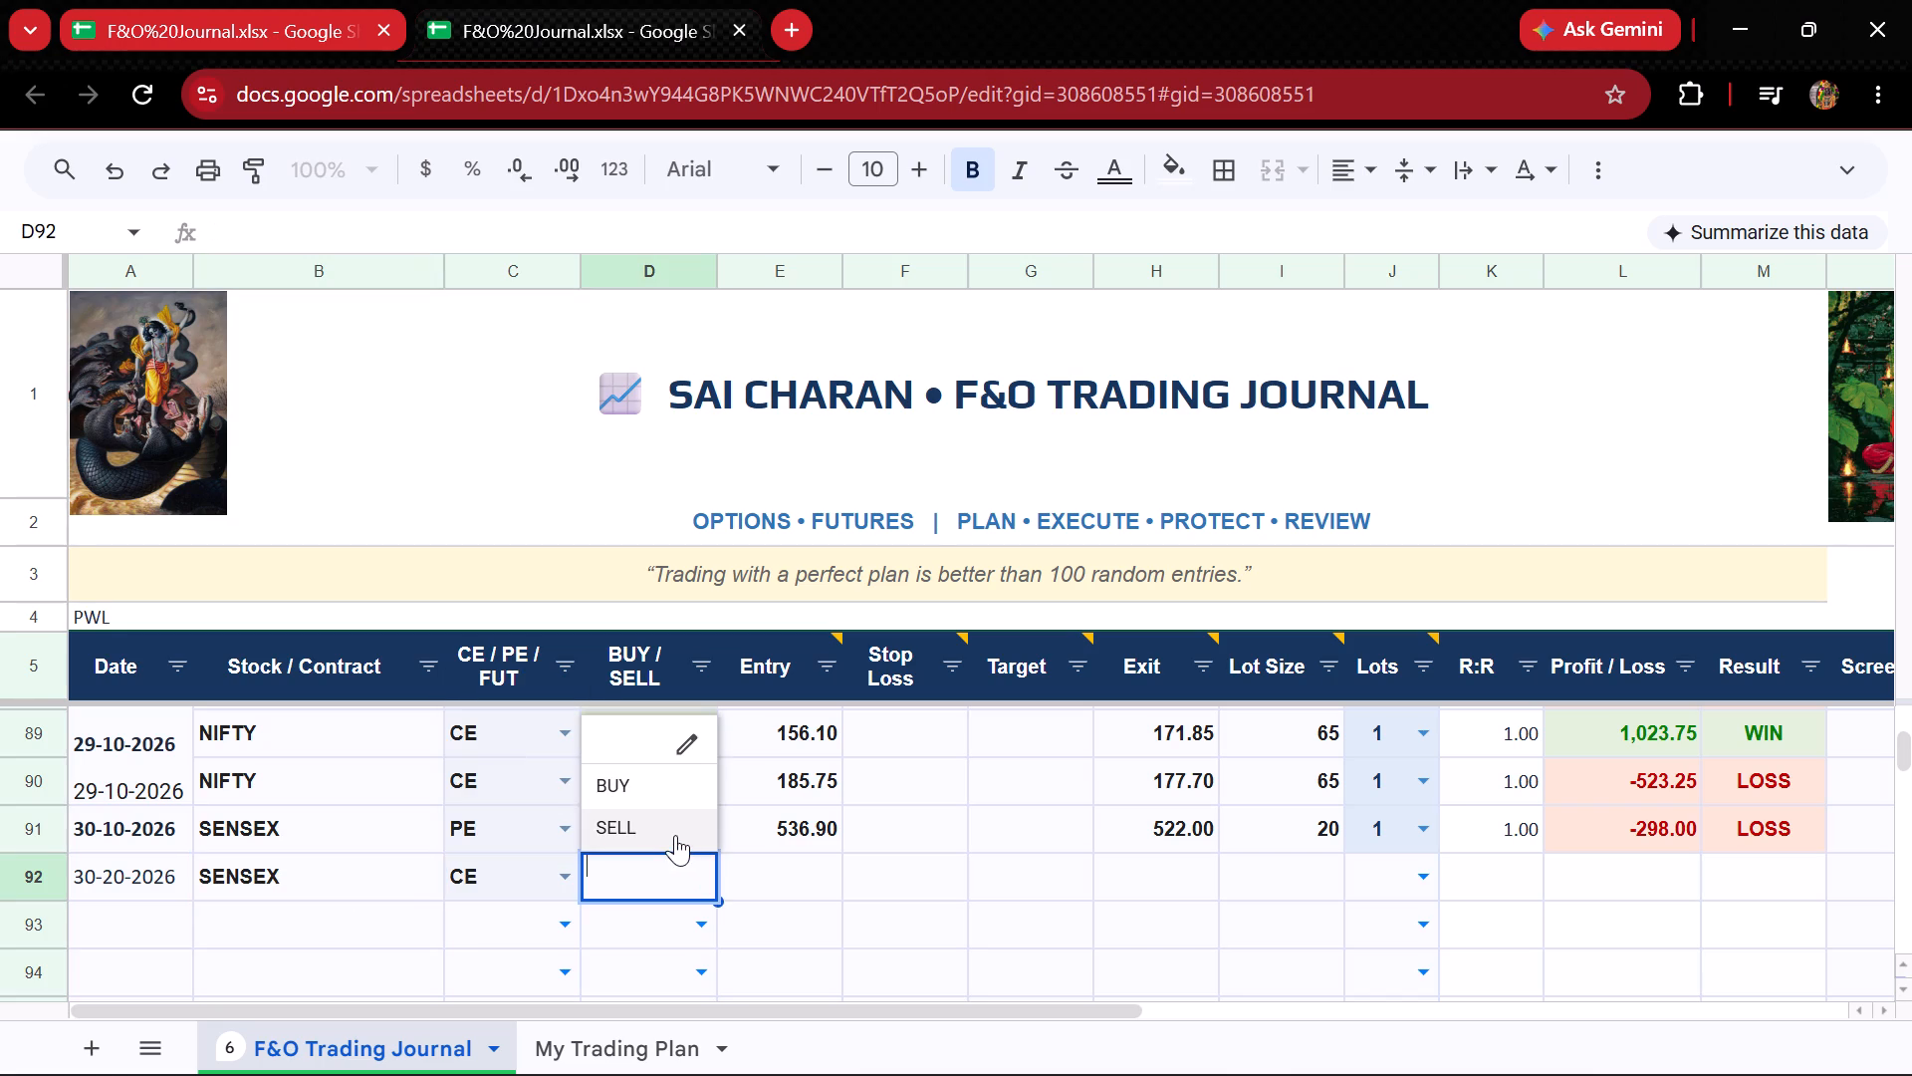
left_click_drag(668, 800, 800, 859)
left_click_drag(800, 859, 617, 788)
left_click(617, 788)
Enter an entry price of 605.75 and an exit price of 655.25 for the SENSEX CE trade in row 92.
left_click(773, 856)
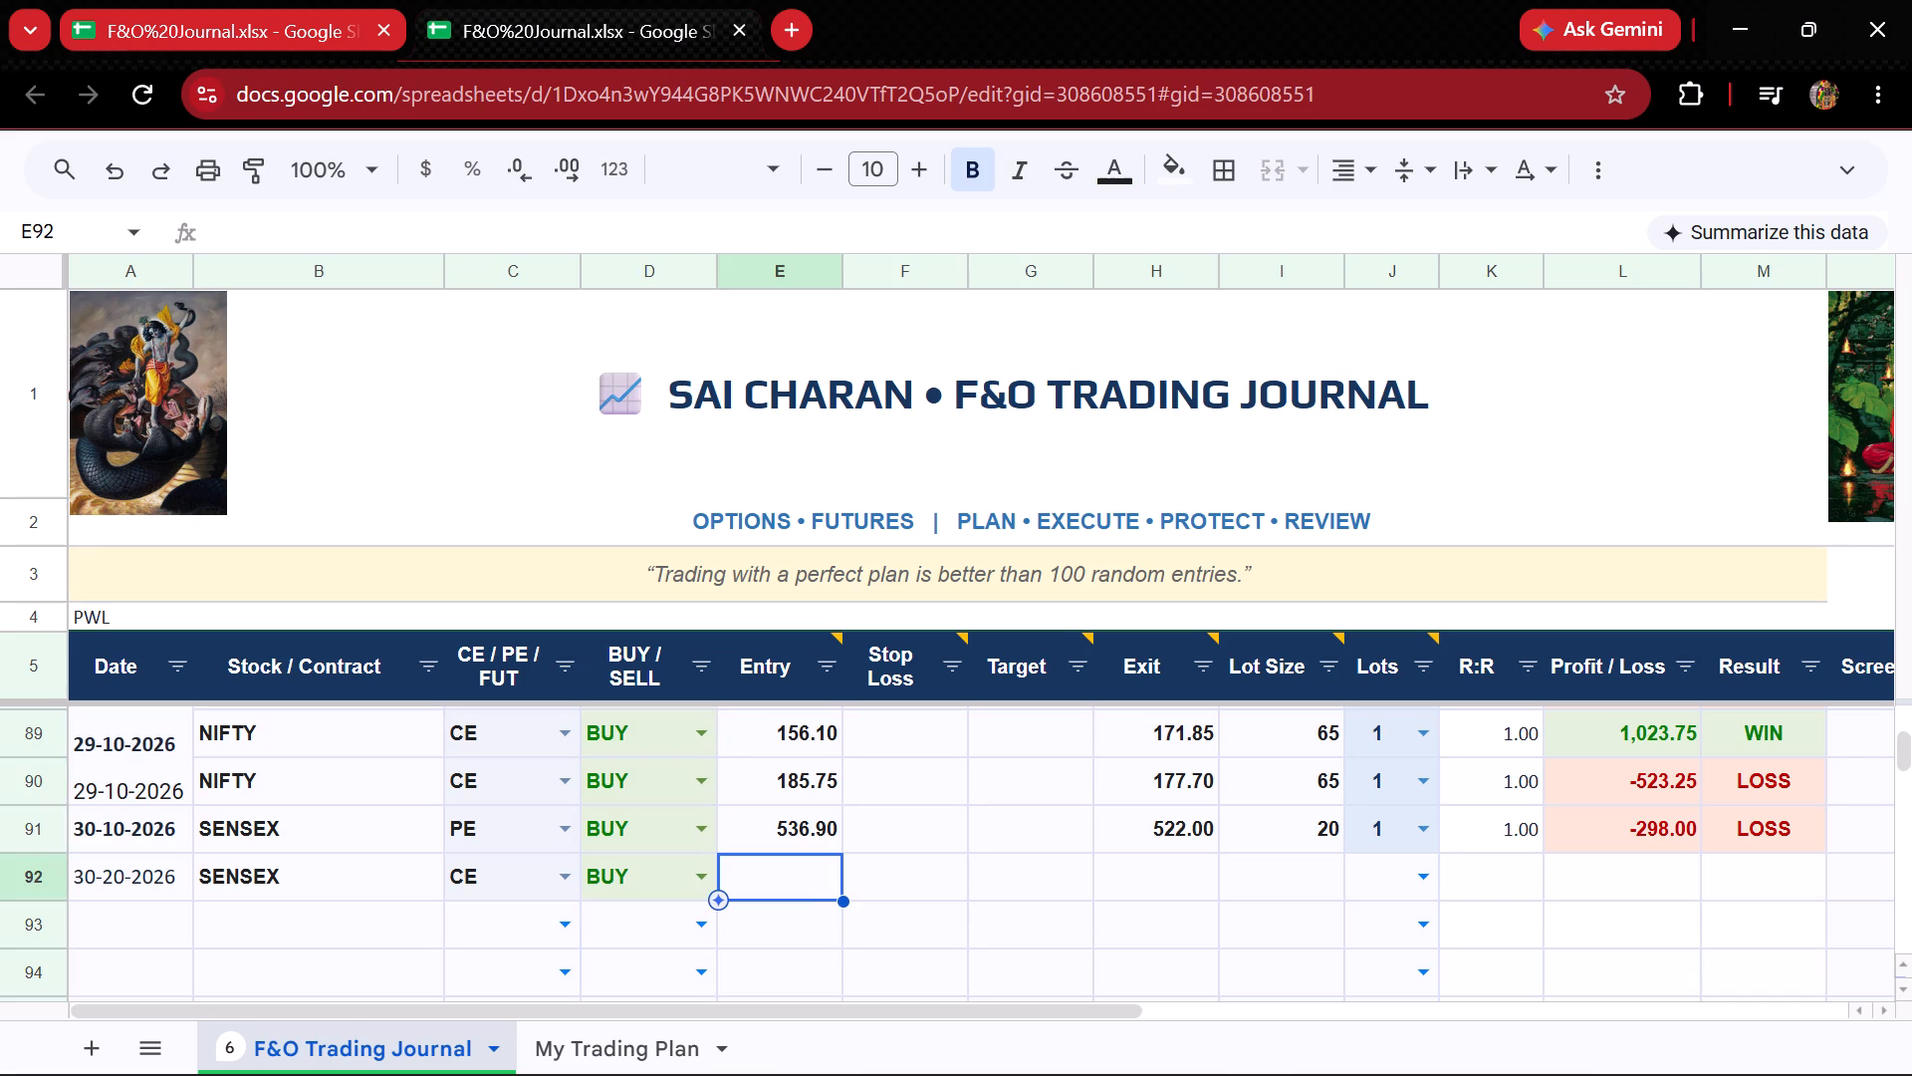
type("605")
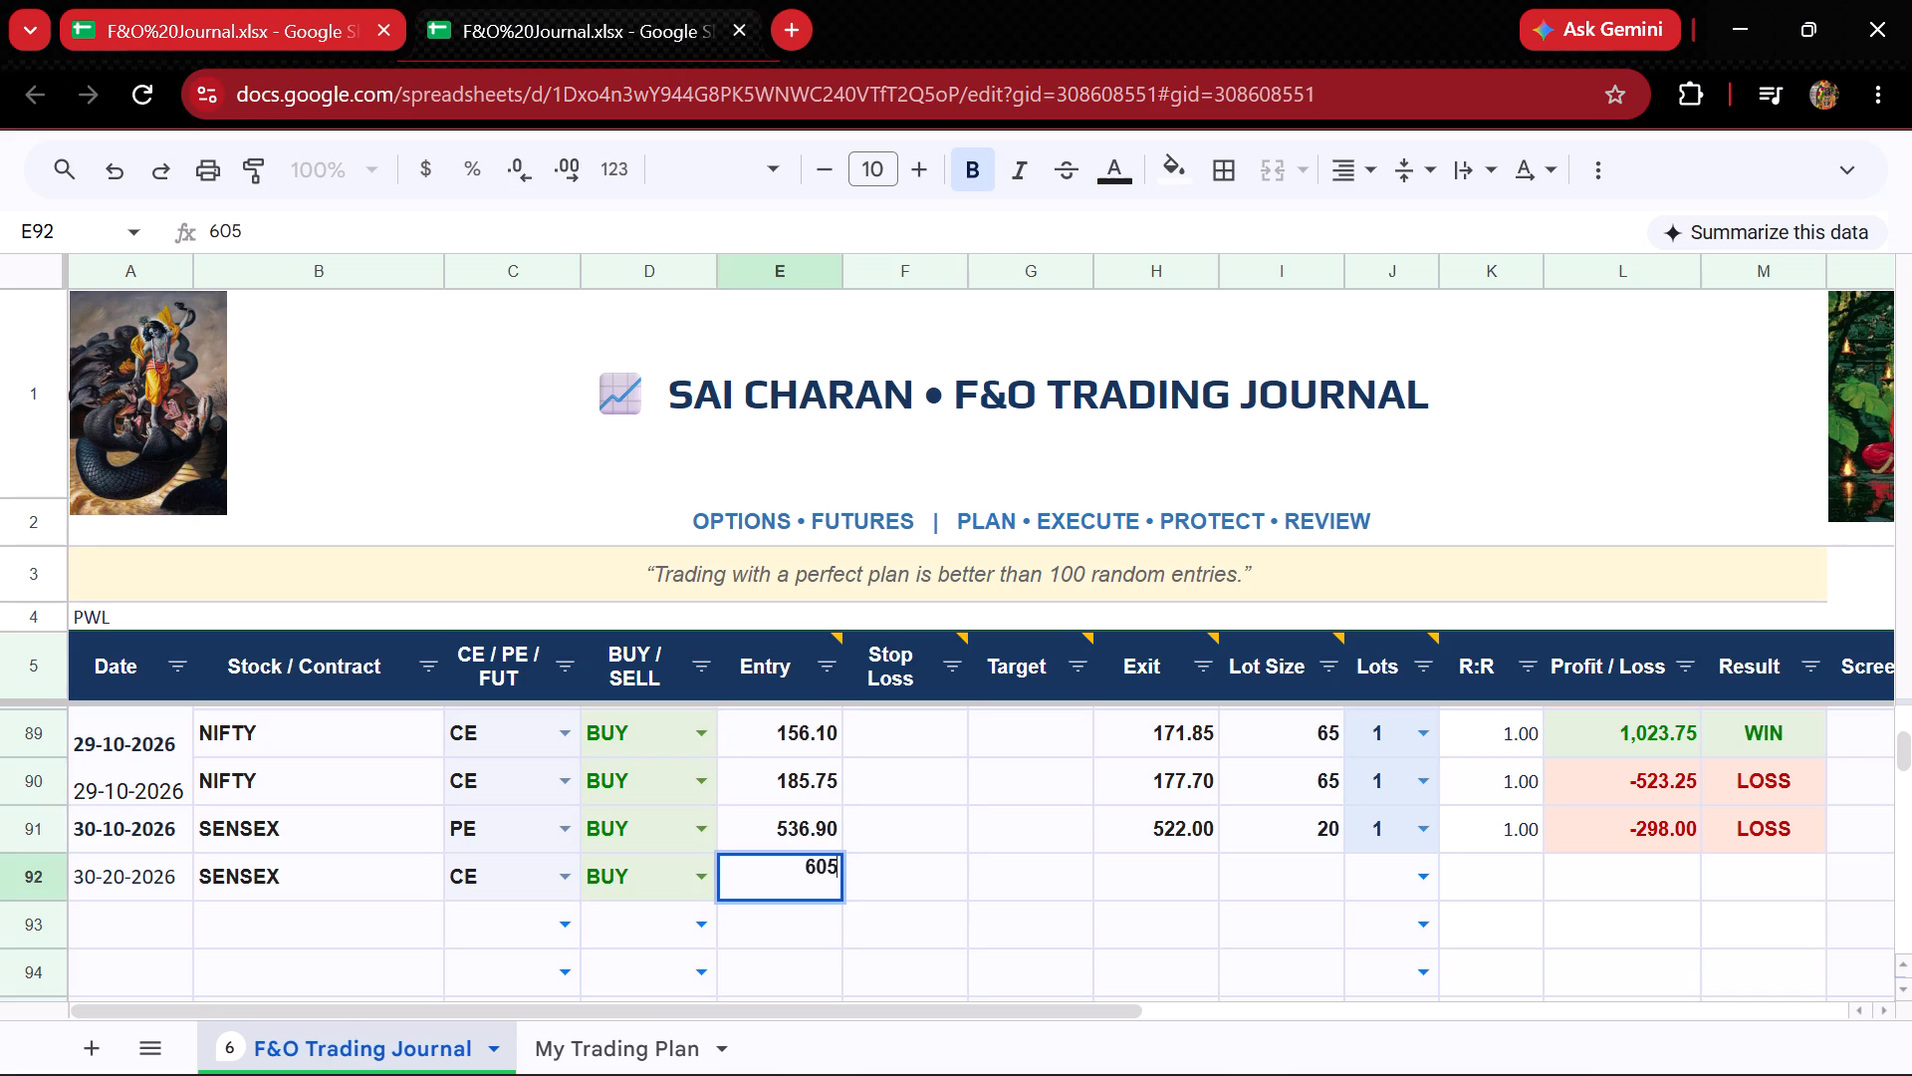
key("period")
type("75")
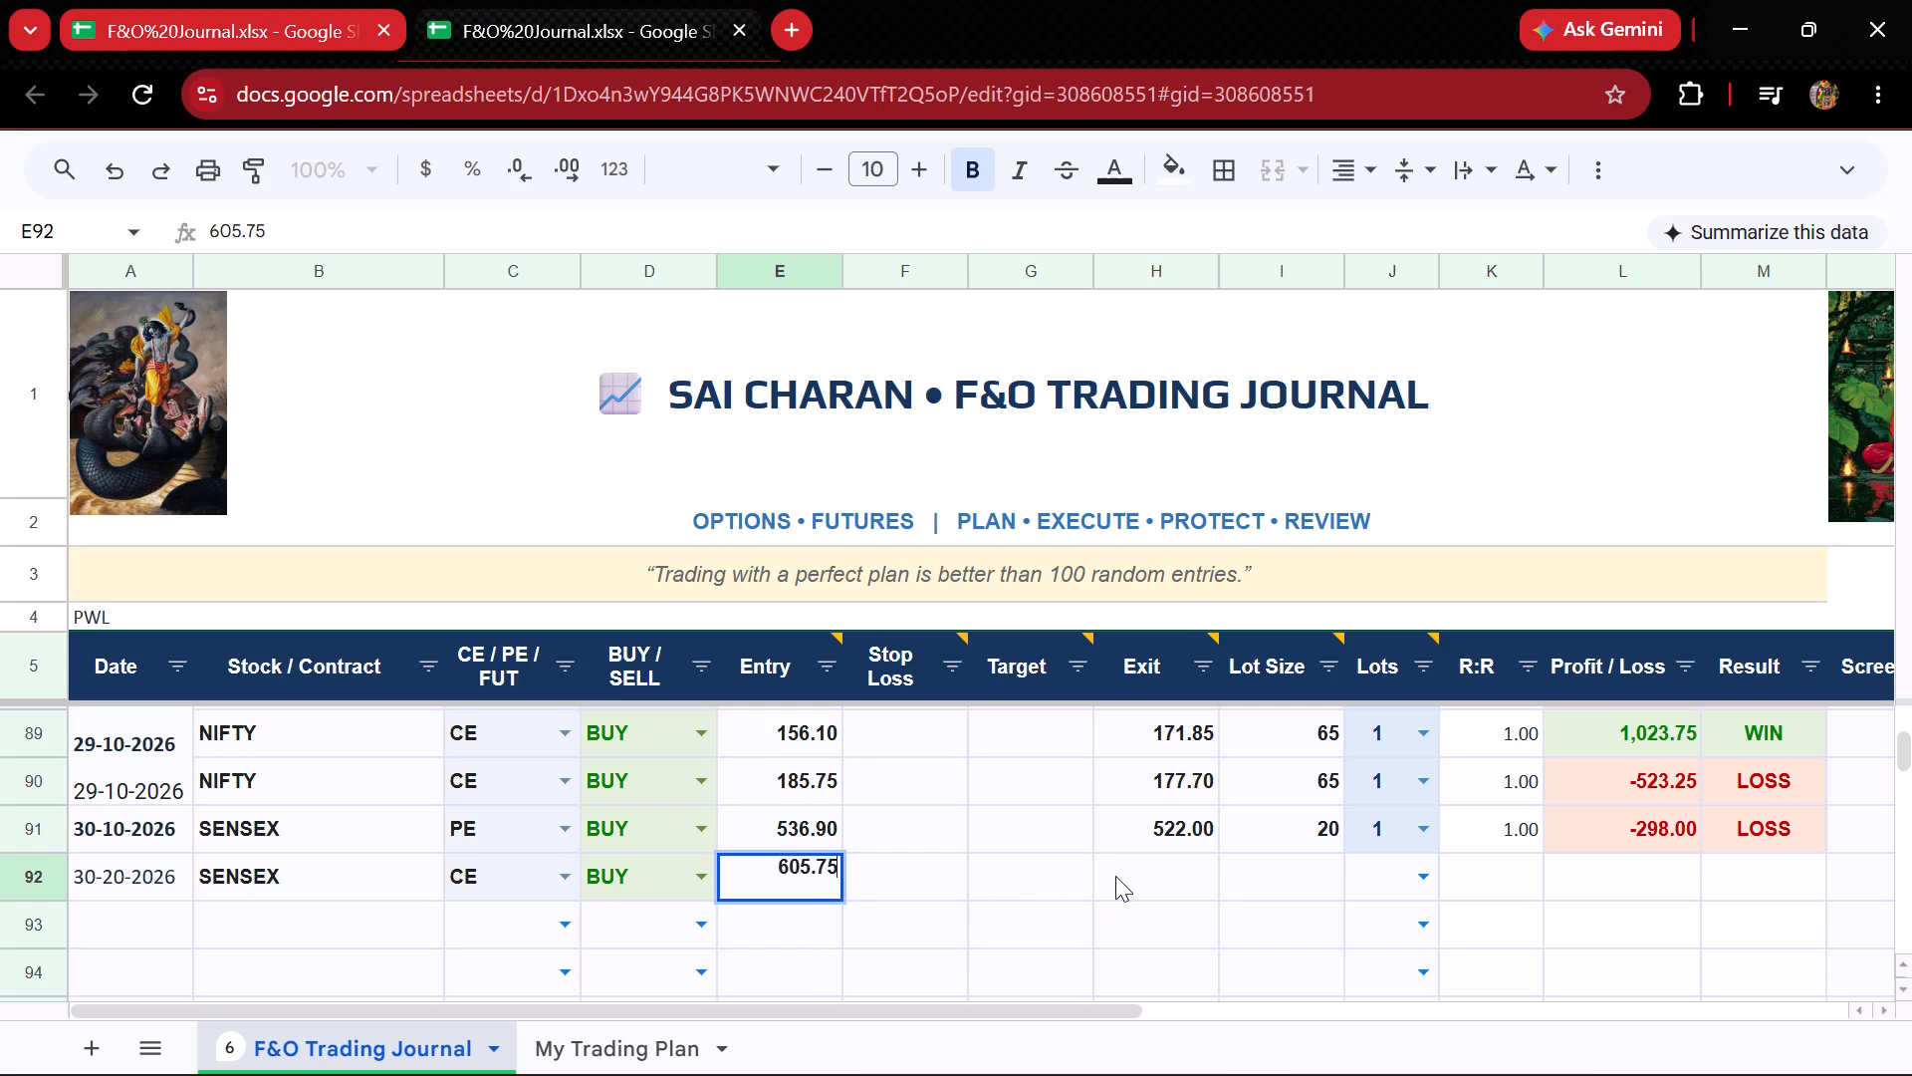
left_click(1115, 876)
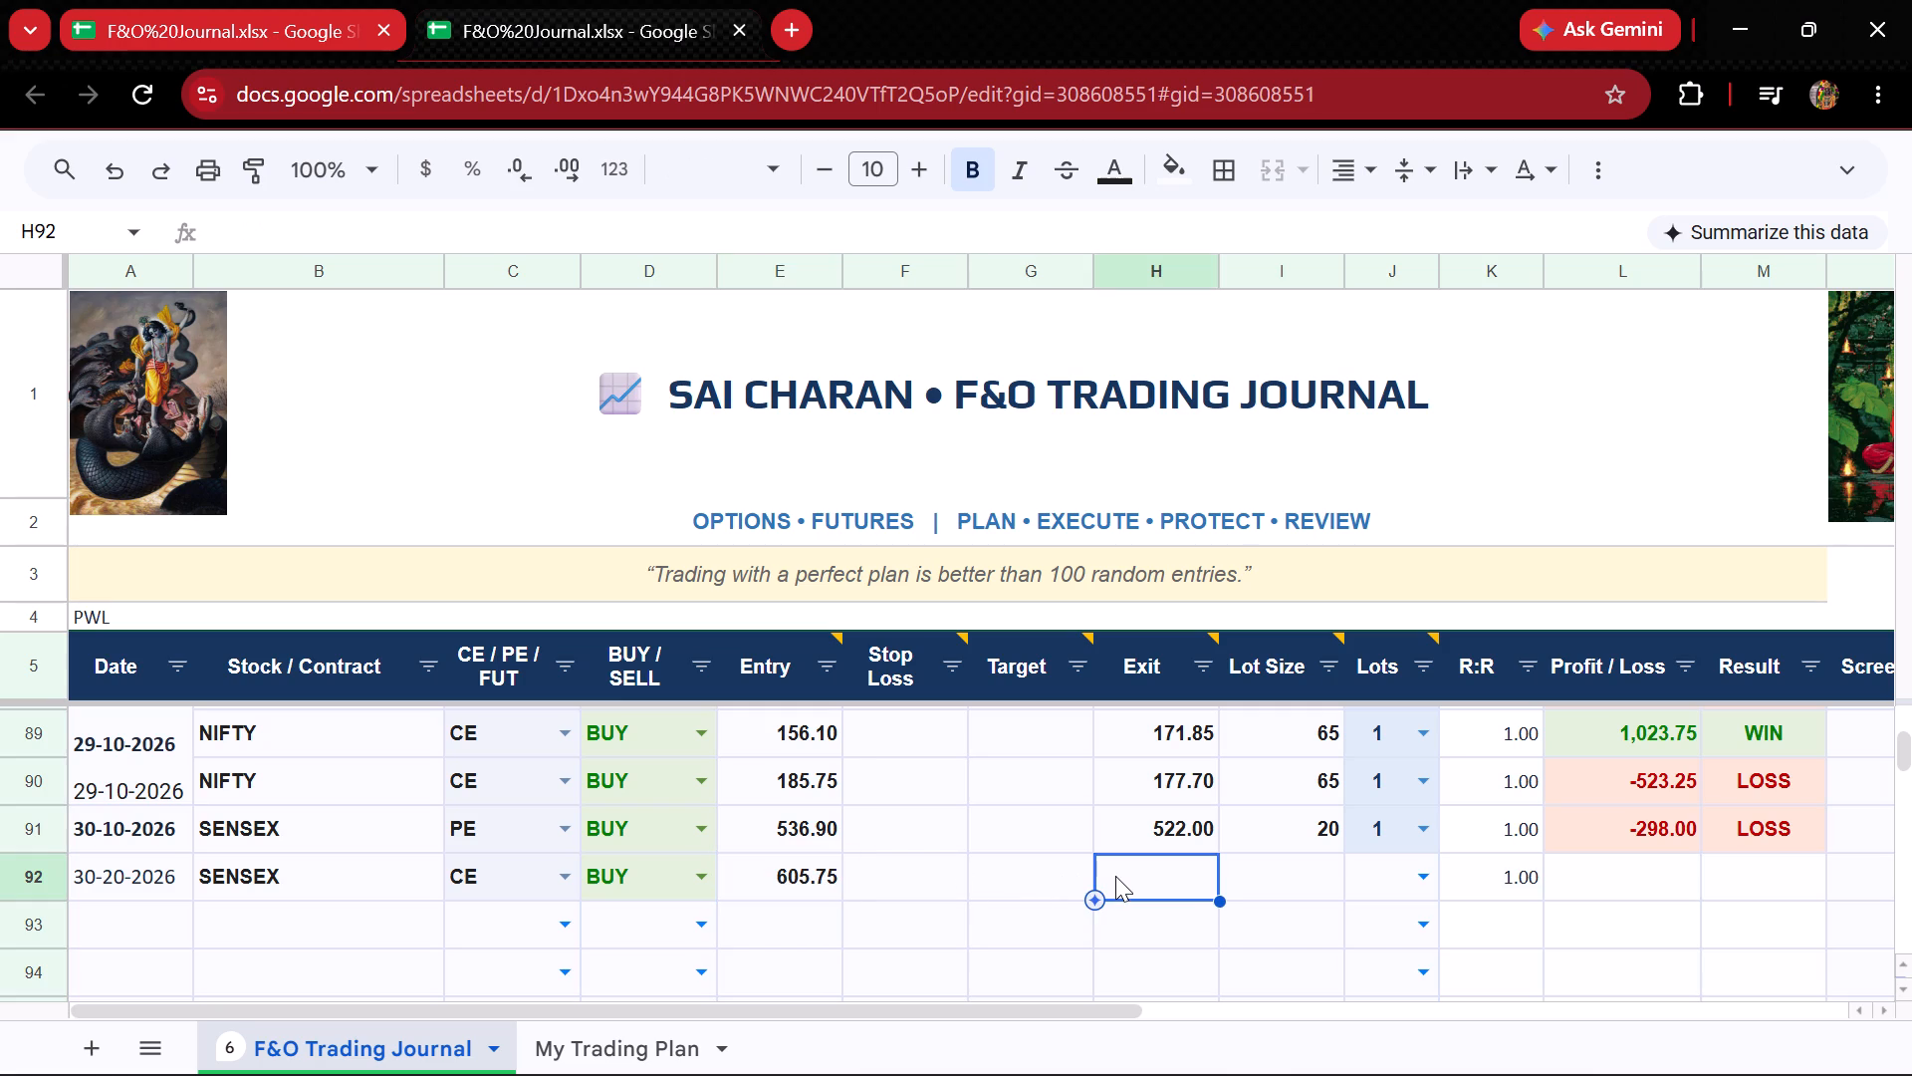
type("655")
key("period")
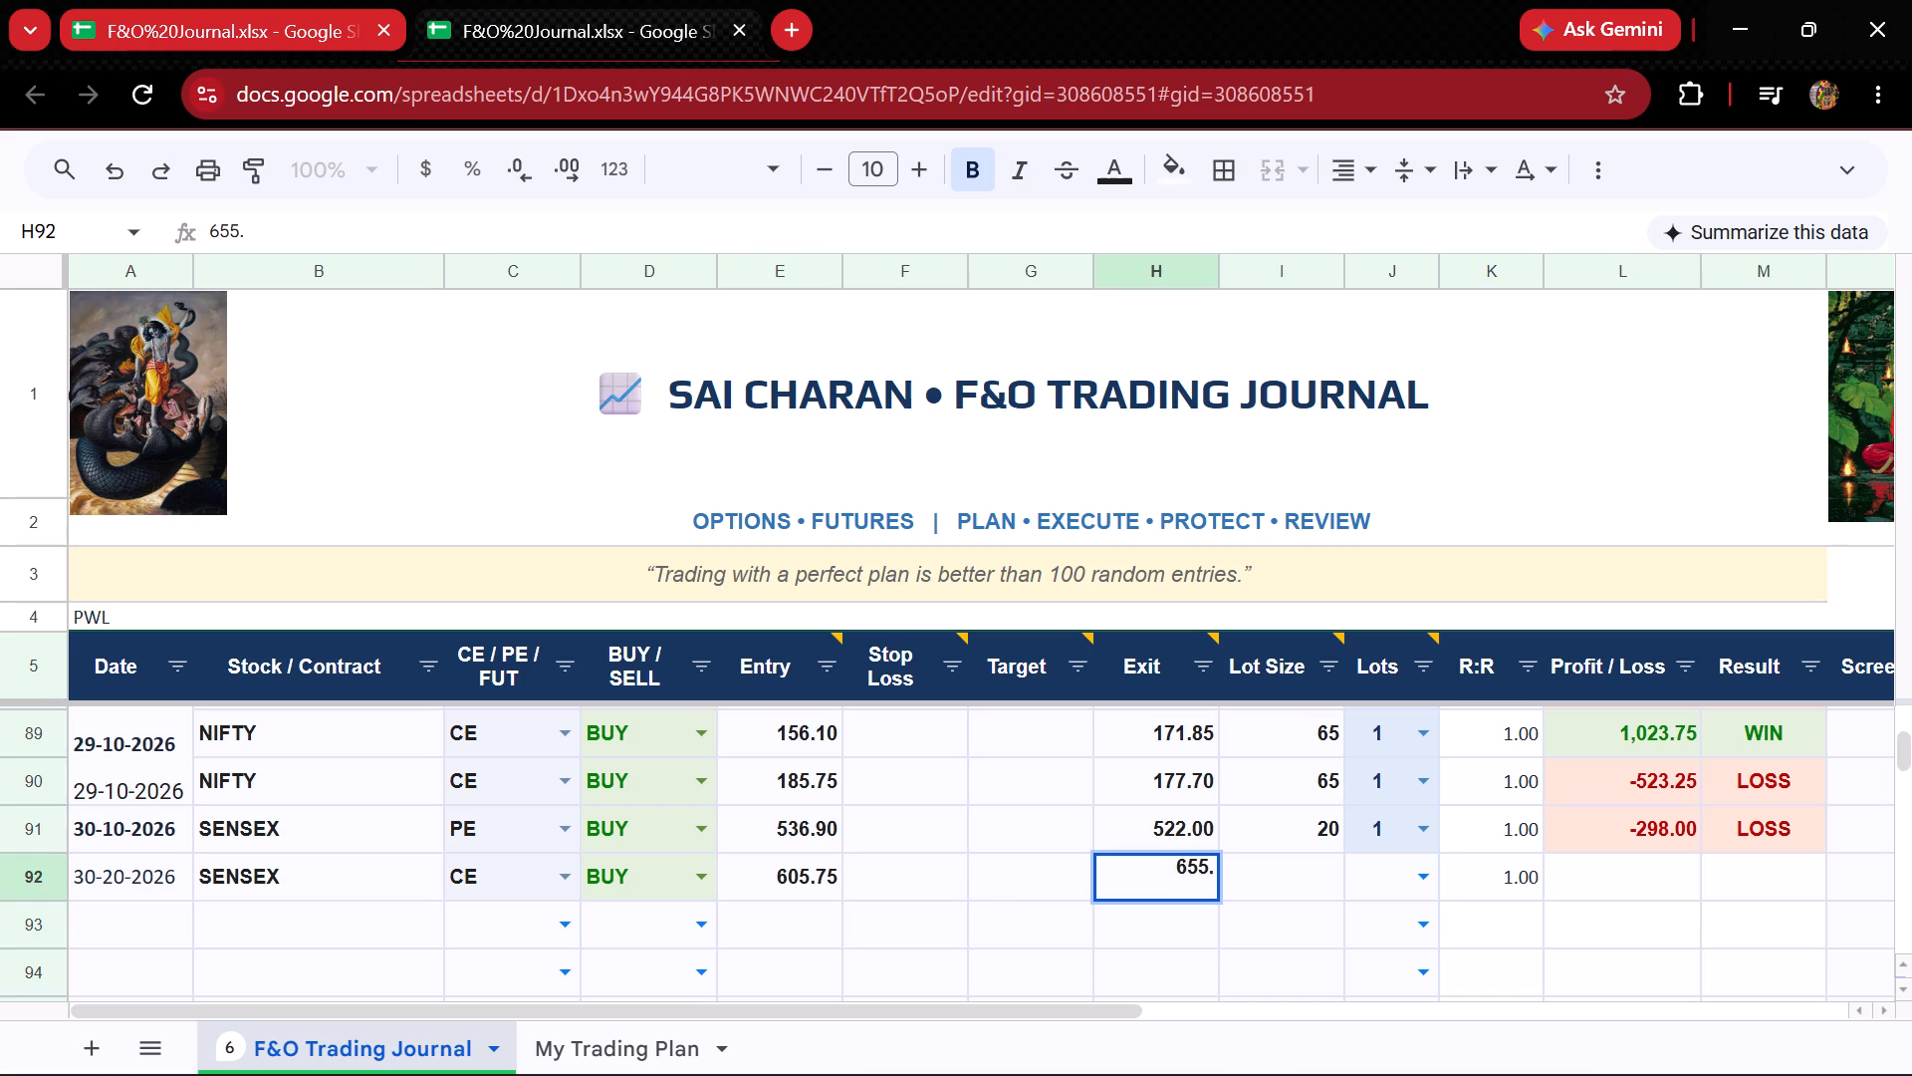
key("3")
key("BackSpace")
type("25")
Set the lot size to 20 and the lots to 1 for the SENSEX CE trade in row 92.
left_click(1302, 864)
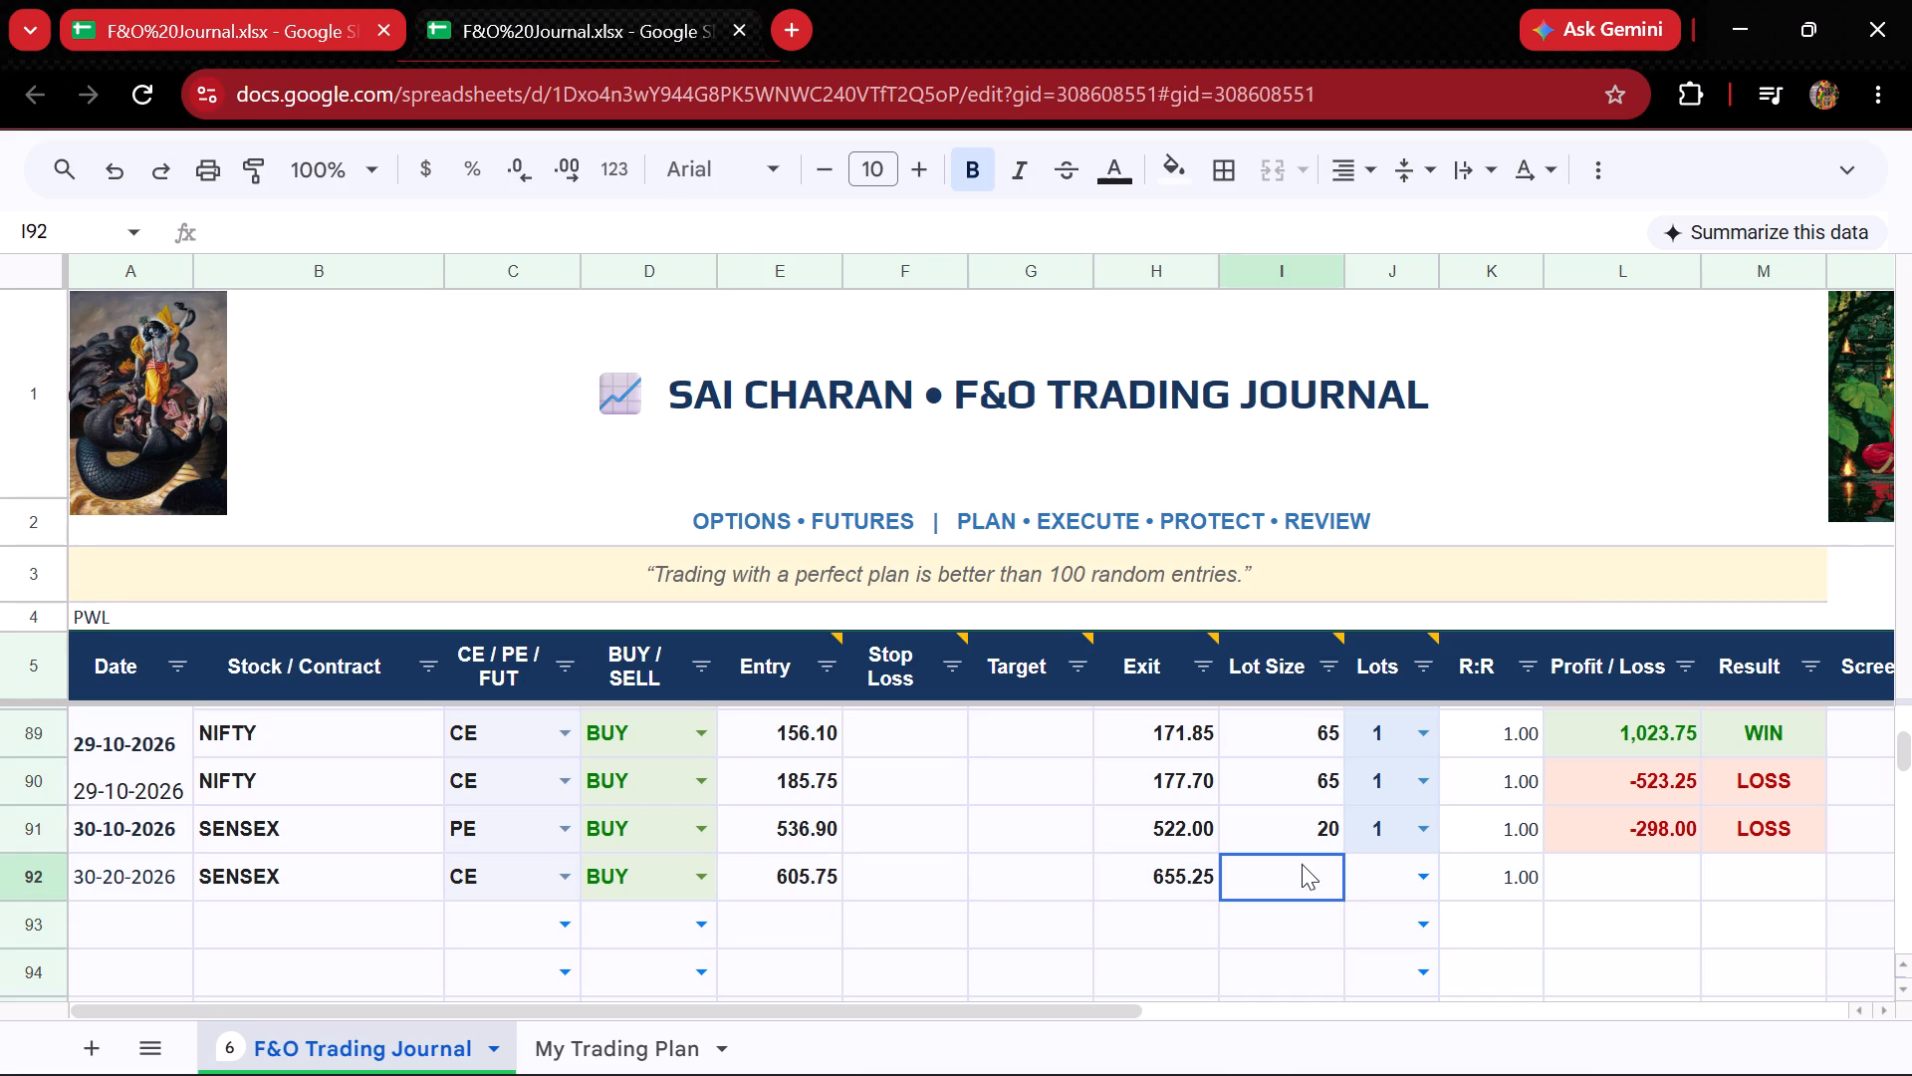
type("20")
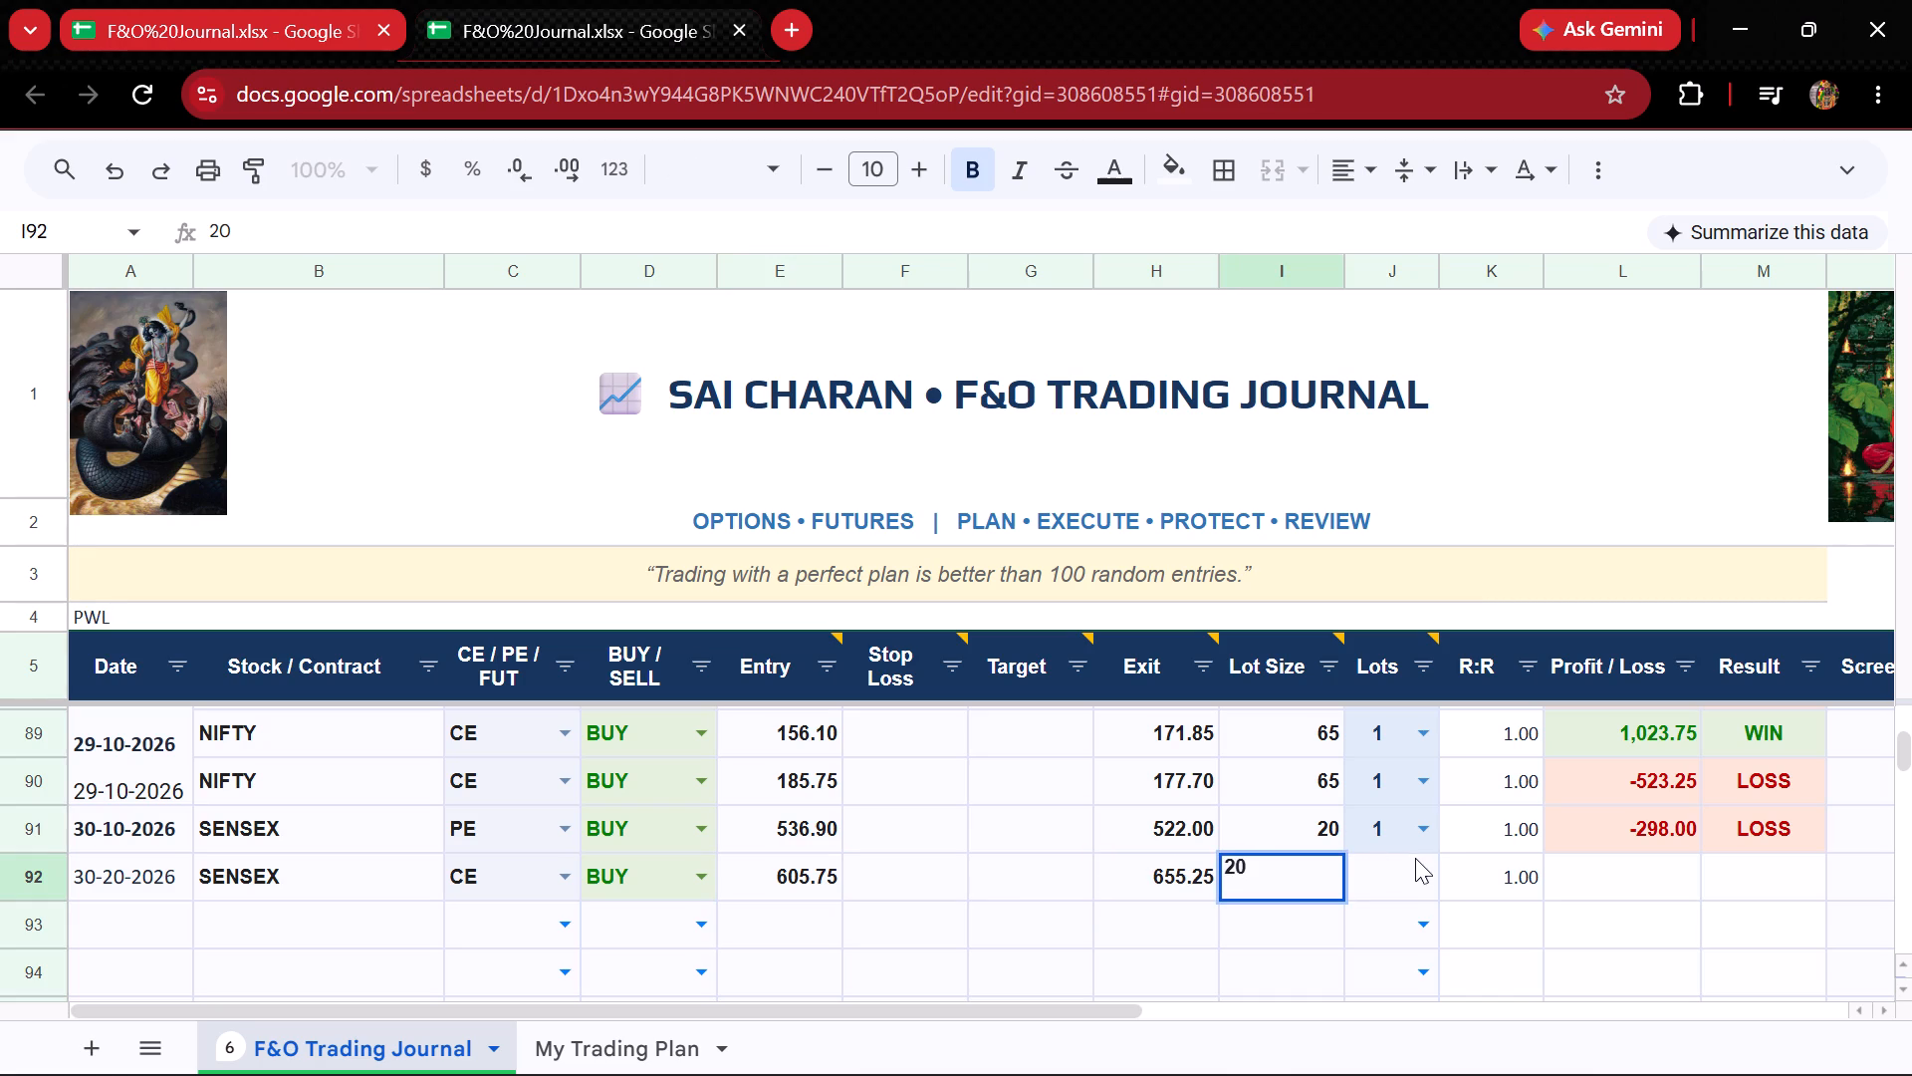
left_click(1425, 878)
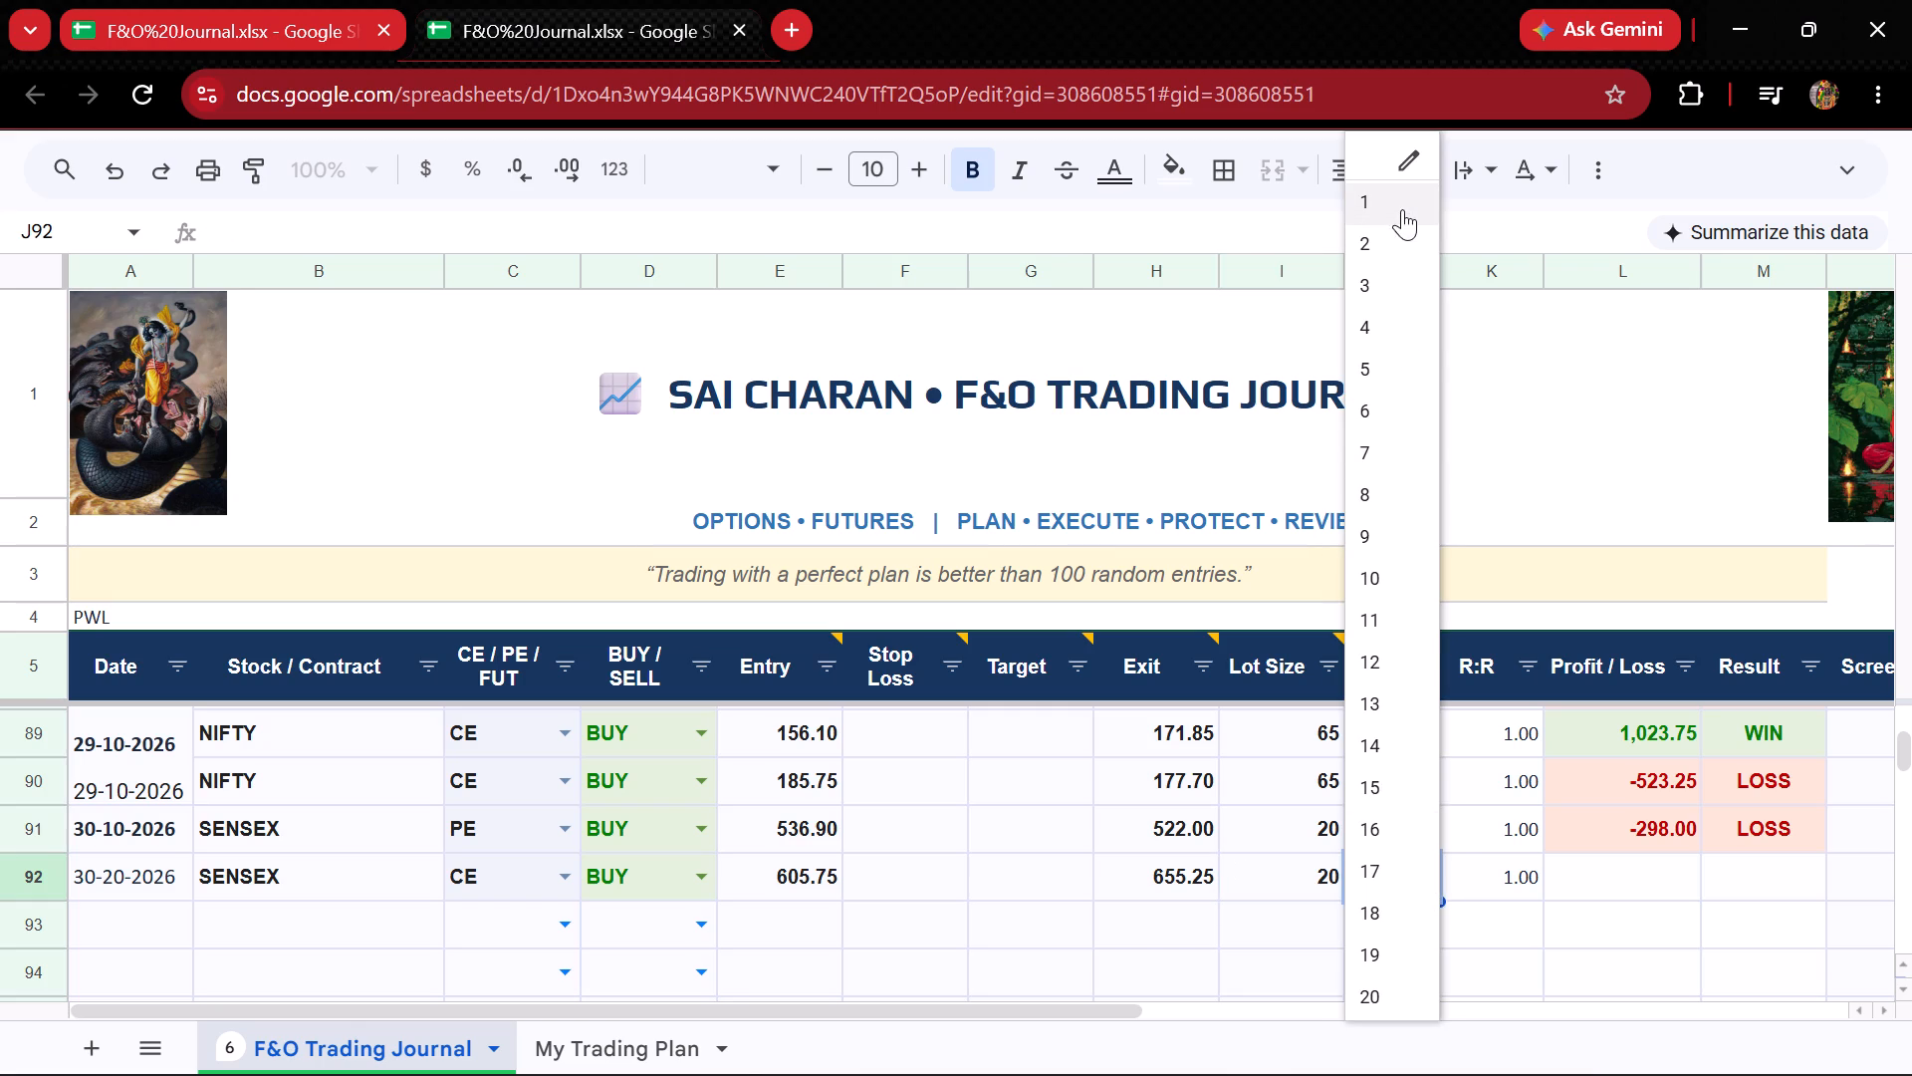
left_click(1382, 205)
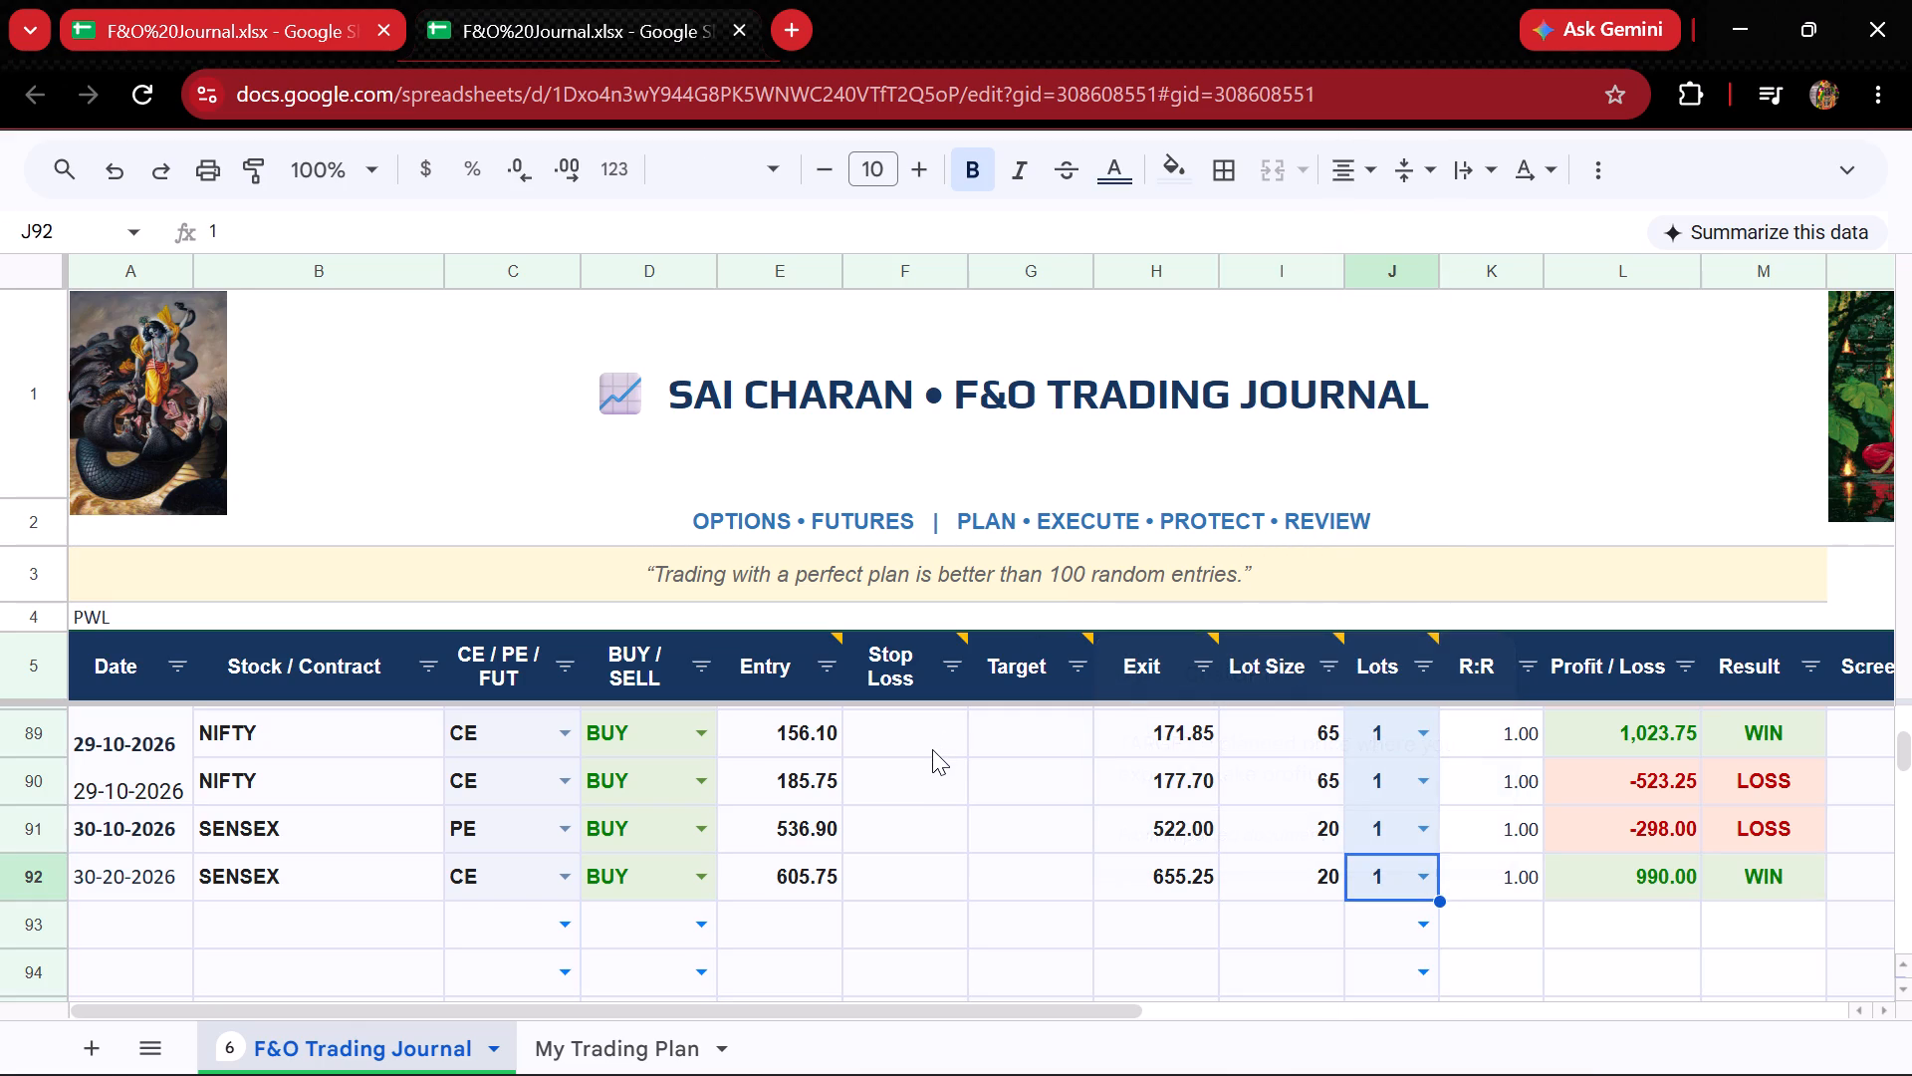
Enter 30-10-2026 as the date in row 93.
double_click(167, 944)
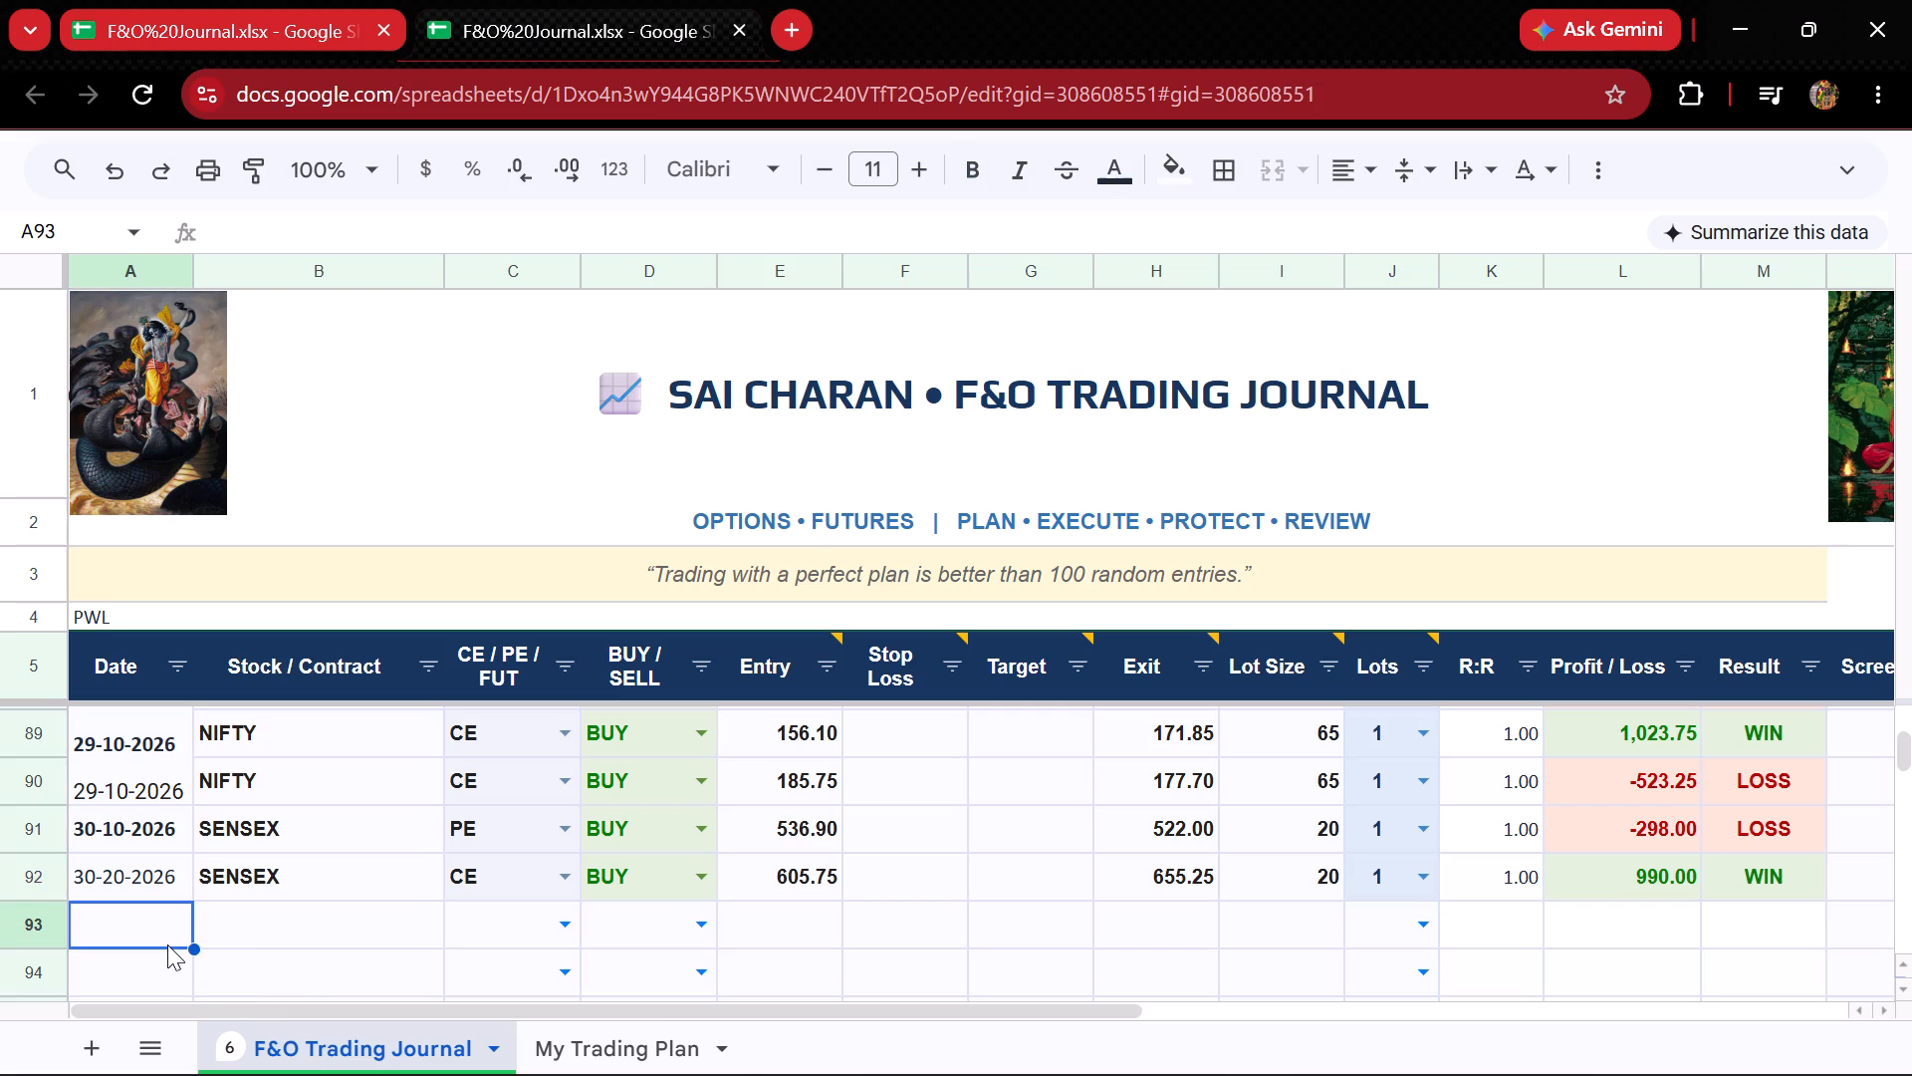
type("30-")
type("2-")
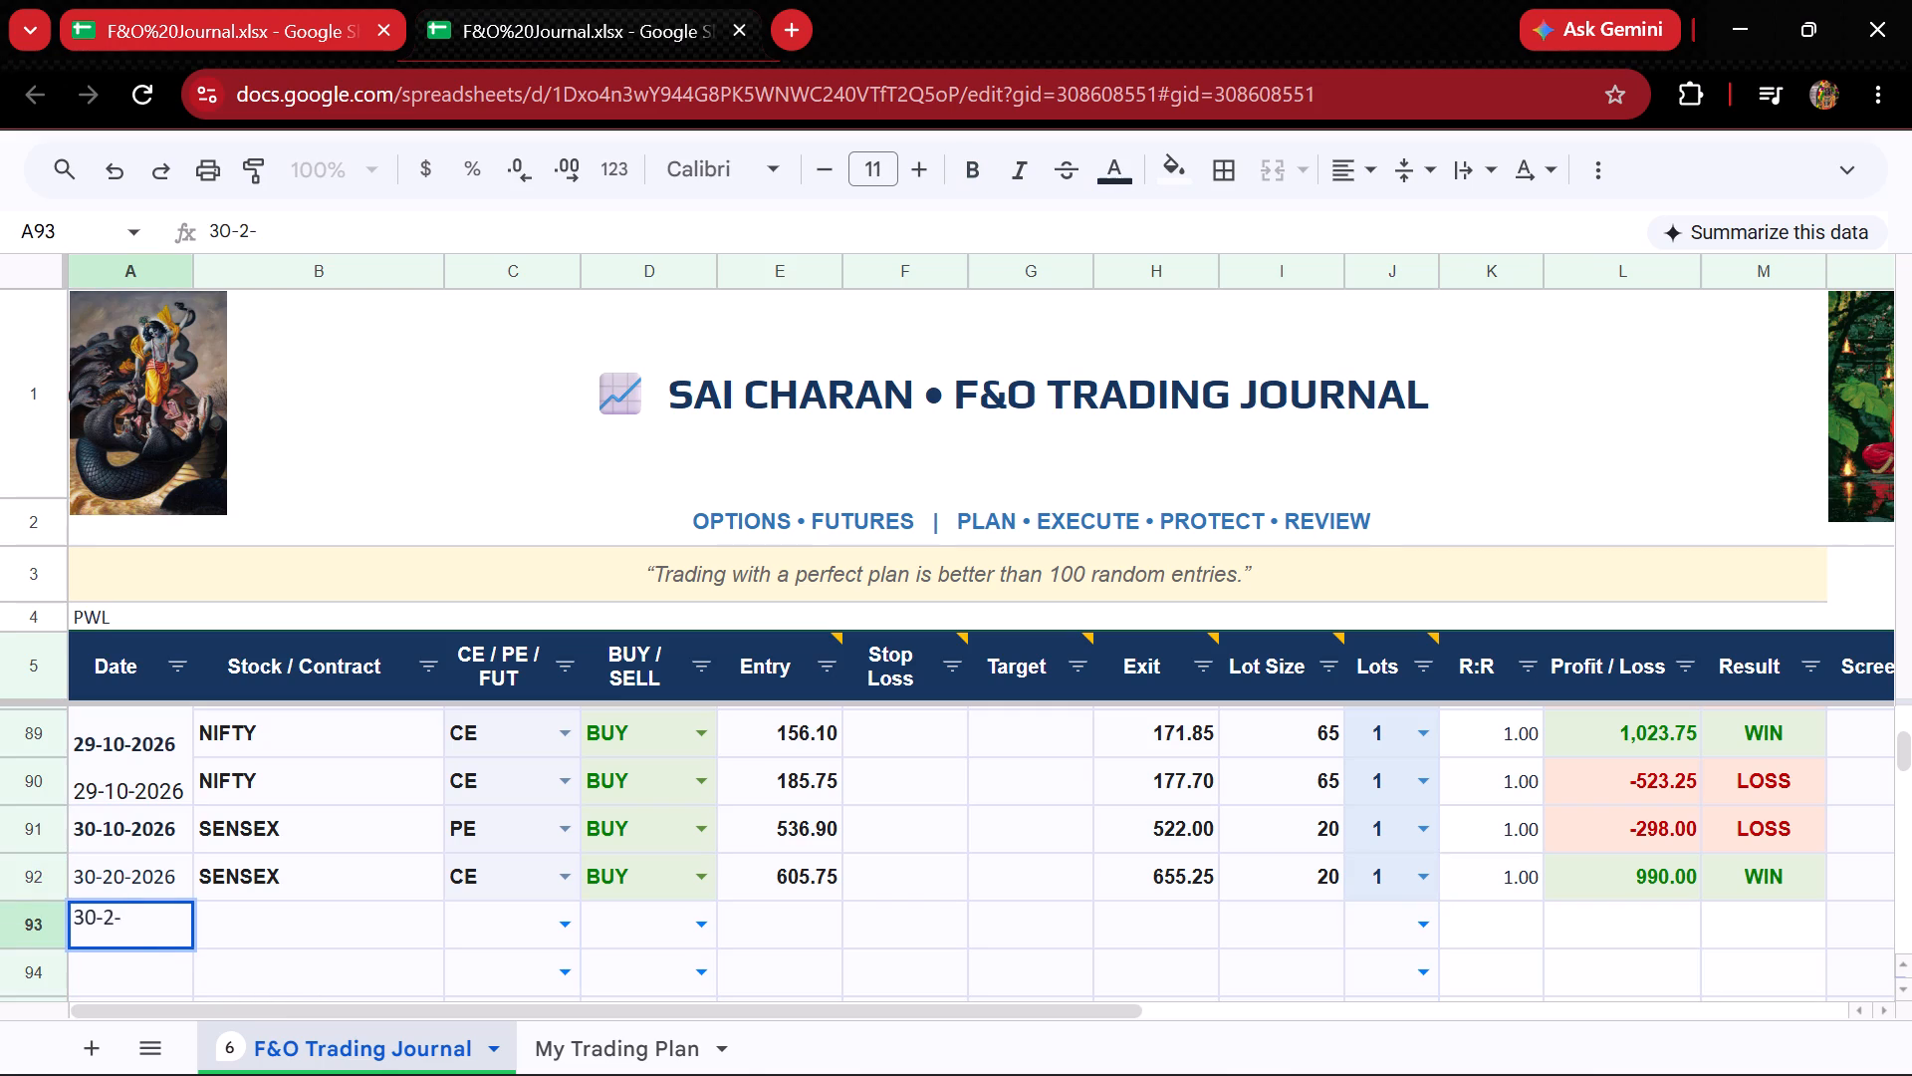
key("BackSpace")
type("0-")
key("BackSpace")
key("BackSpace")
key("BackSpace")
type("10-202")
key("6")
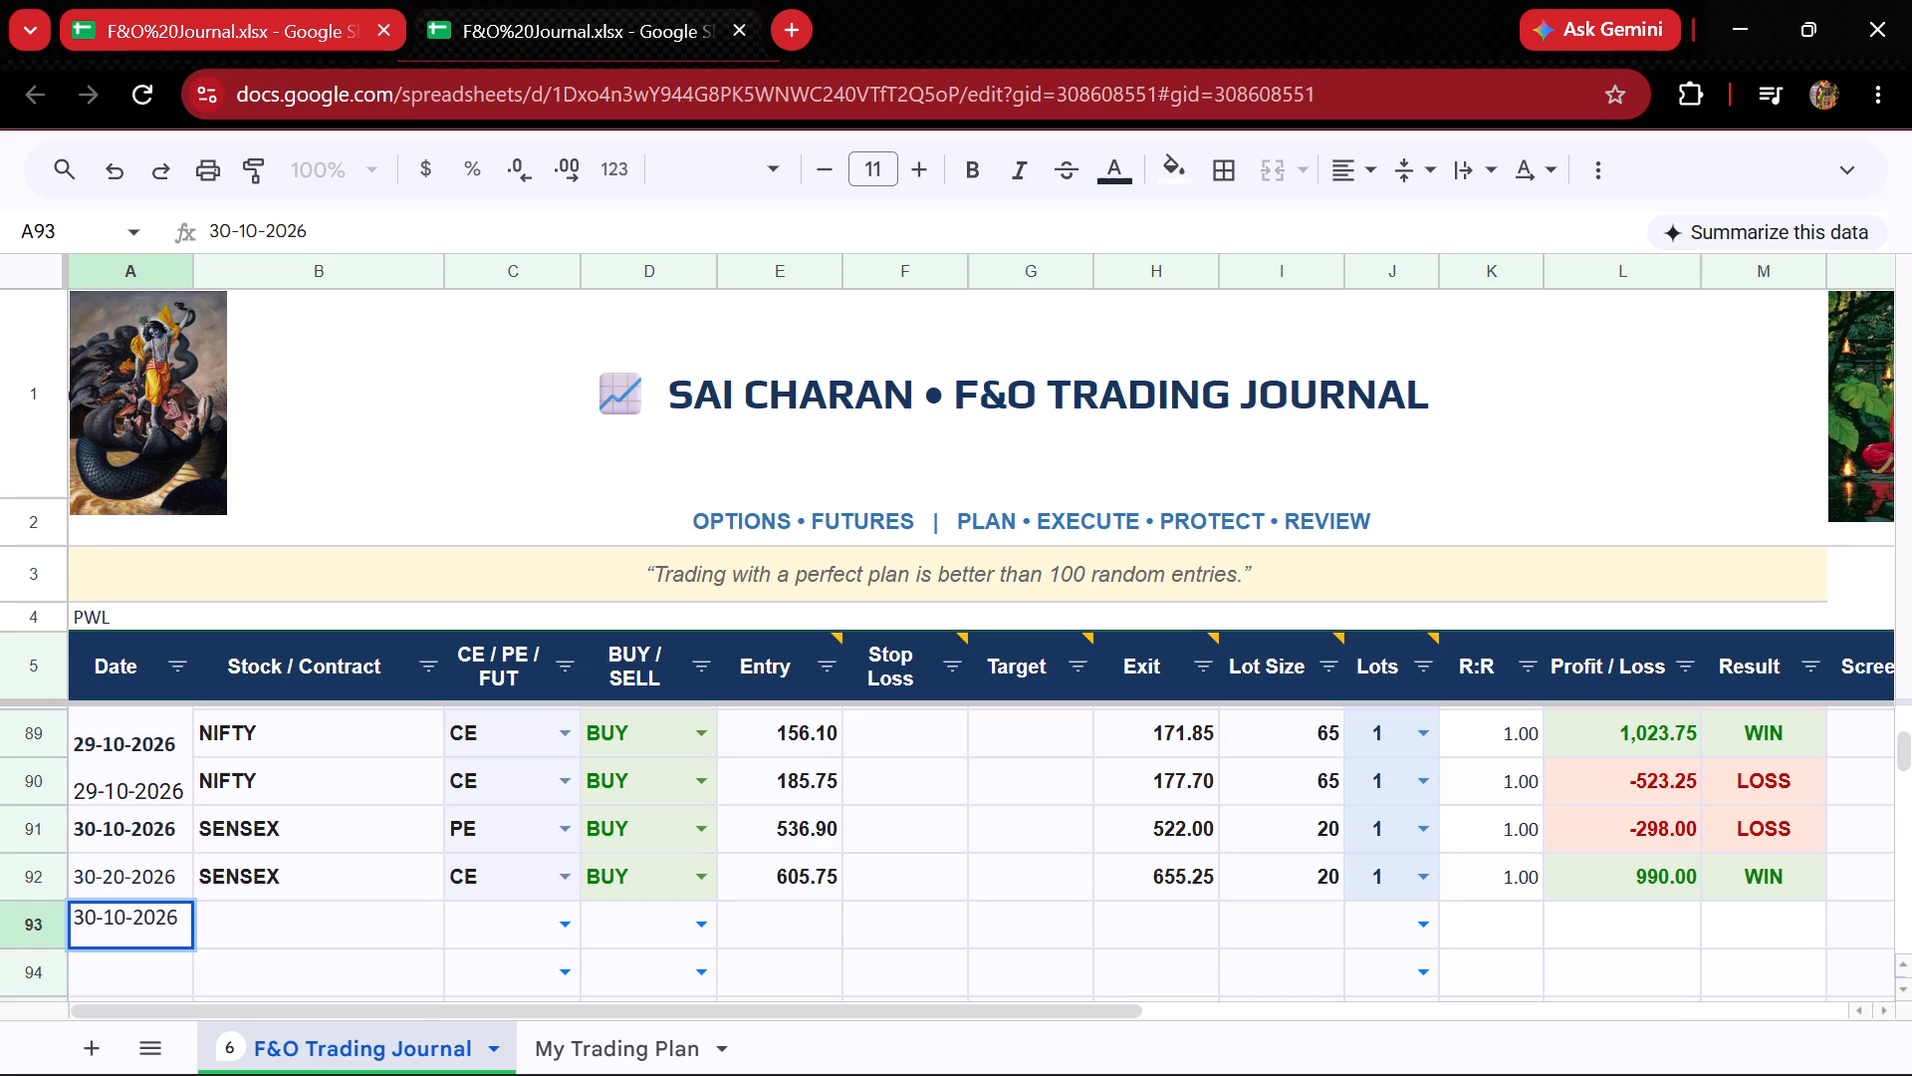
Correct the date in row 92 to 30-10-2026.
left_click(107, 877)
double_click(111, 872)
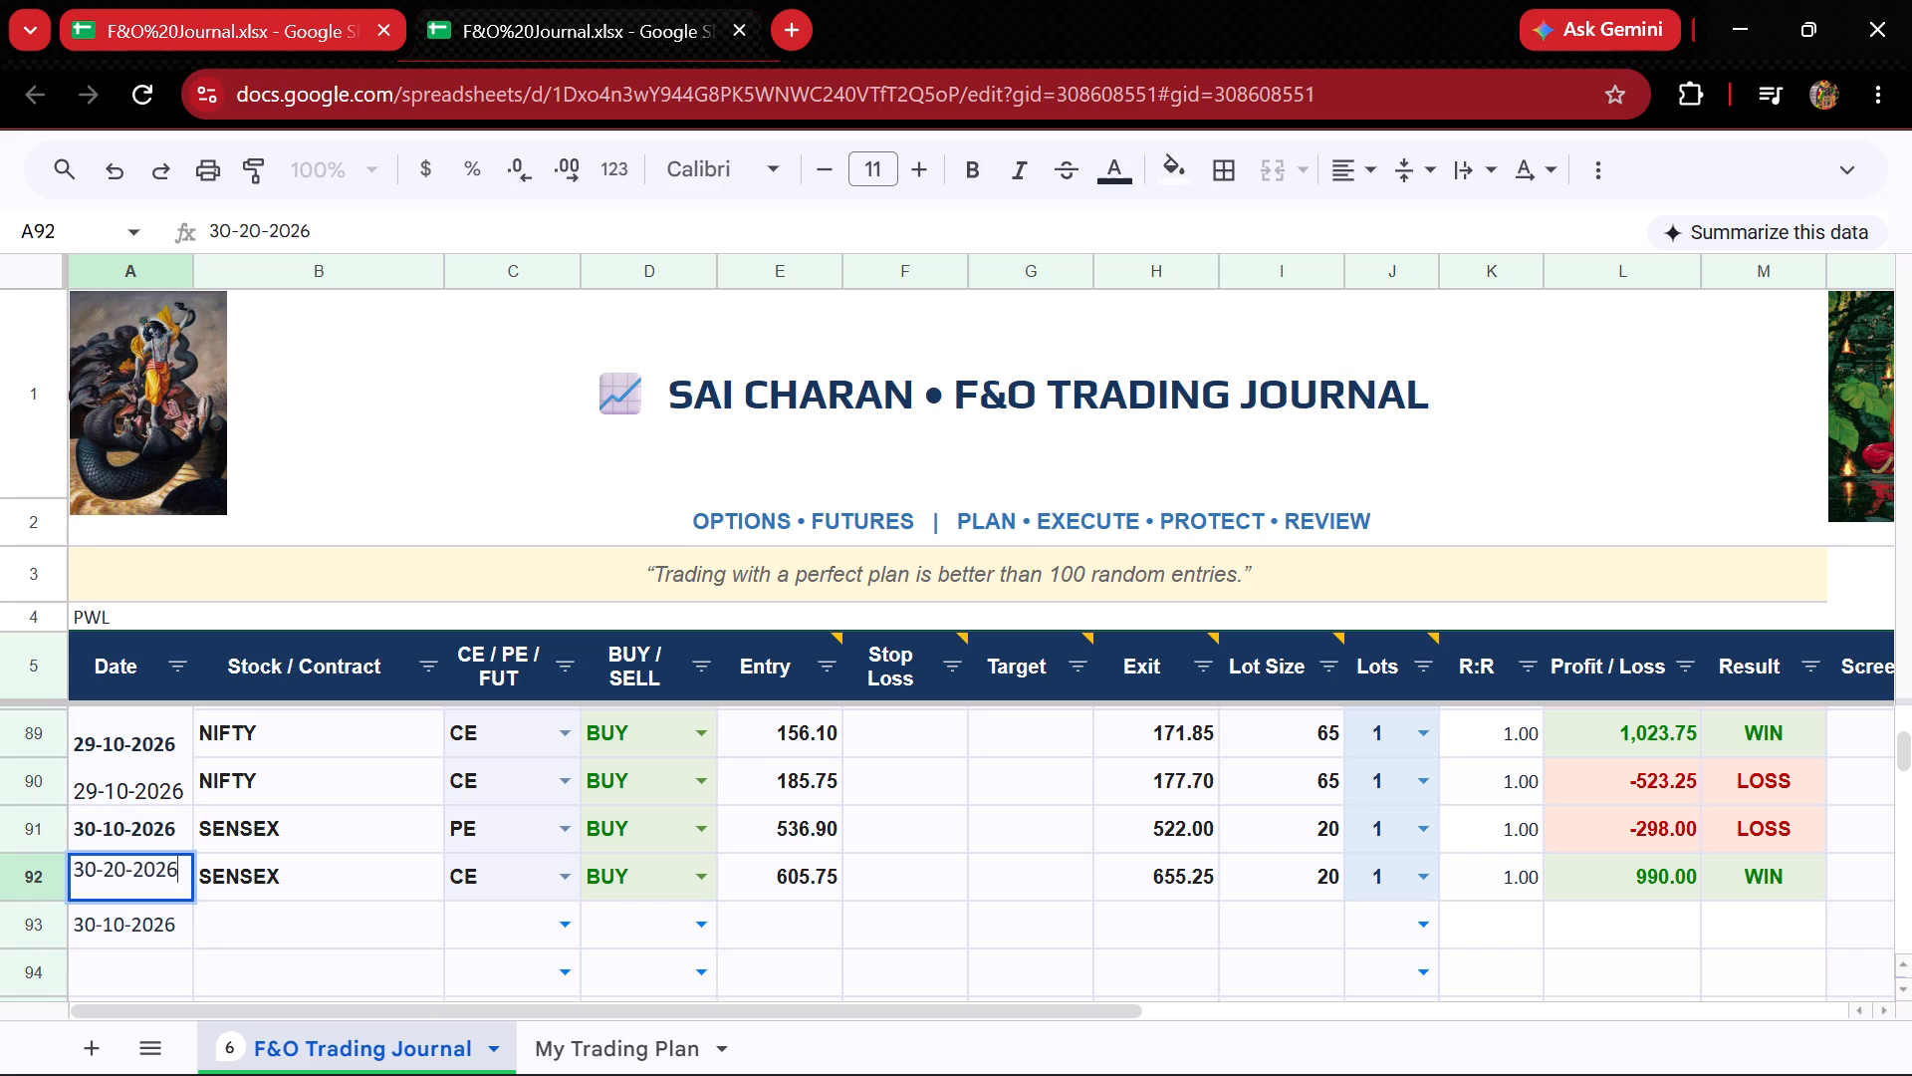
key("BackSpace")
key("1")
key("BackSpace")
key("6")
double_click(116, 871)
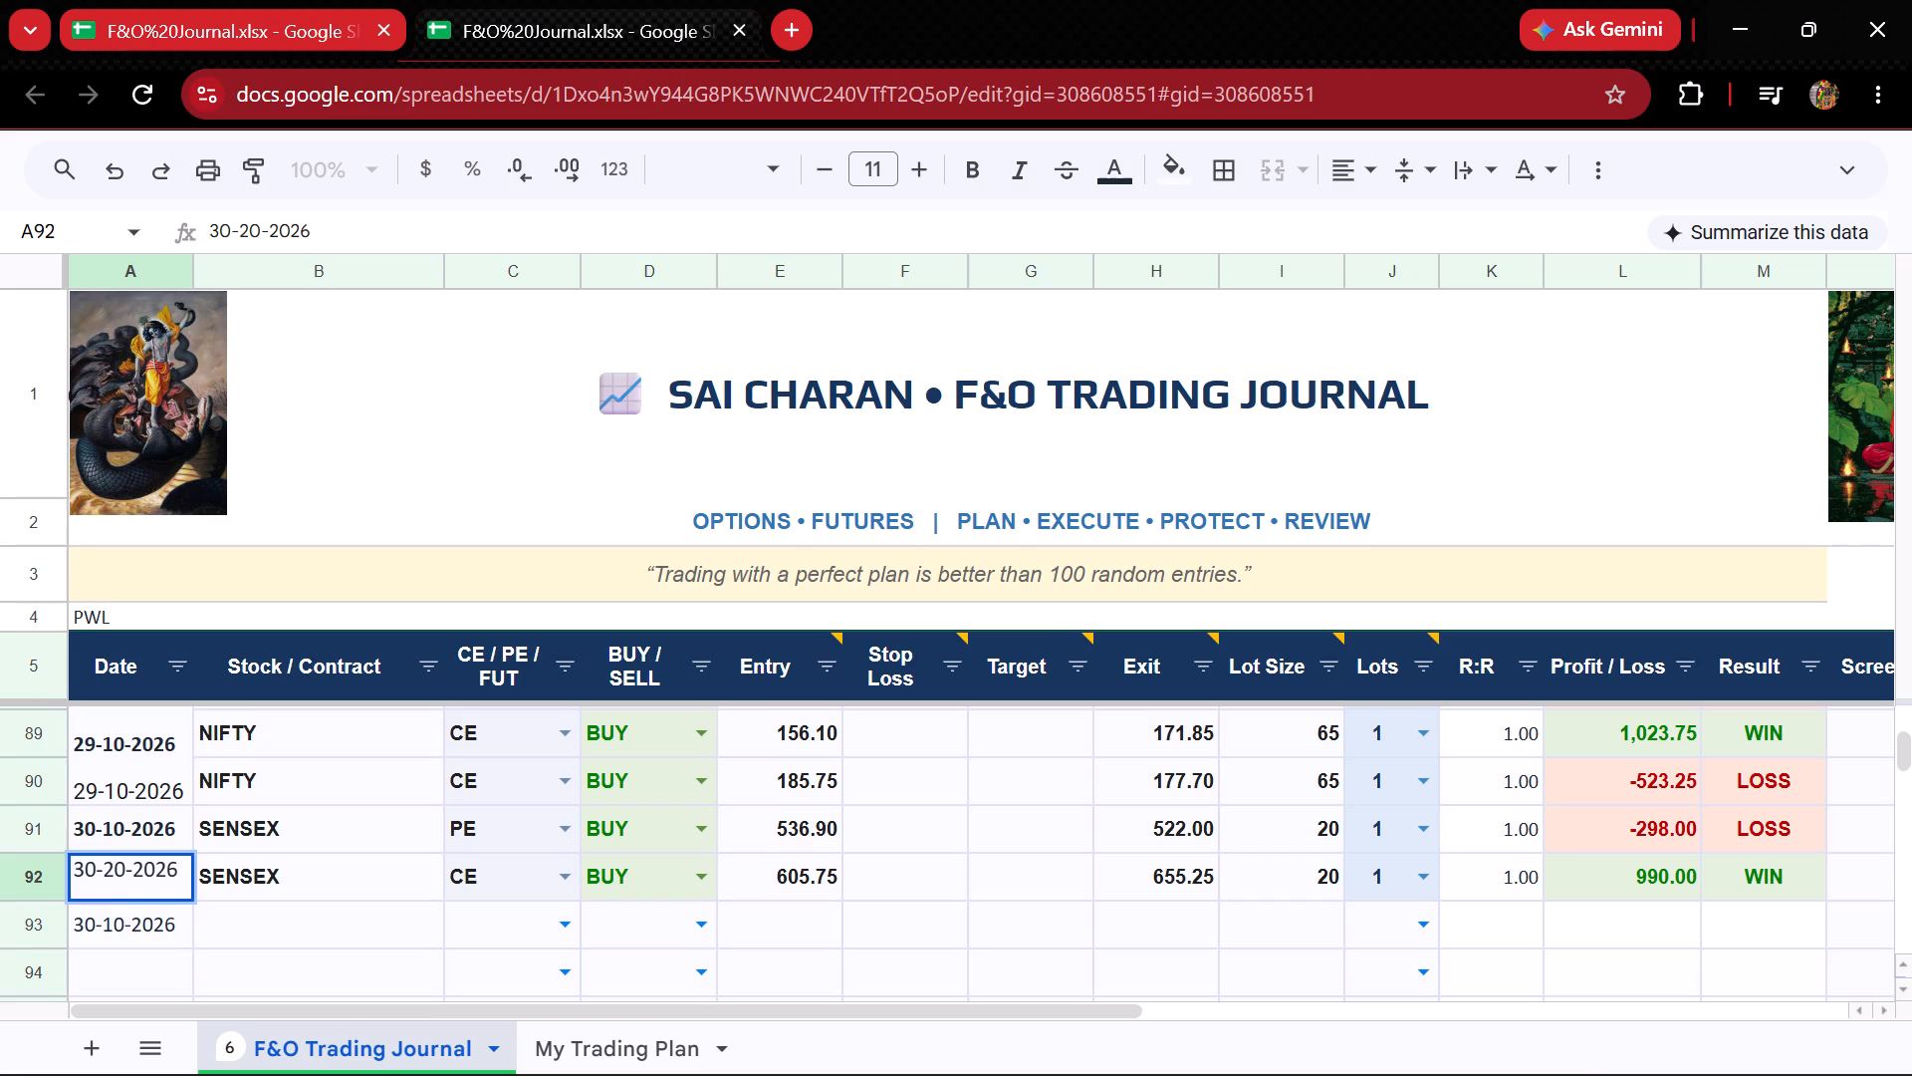
left_click(116, 871)
key("BackSpace")
key("1")
Fill in row 93 as a NIFTY PE trade with direction BUY.
left_click(231, 934)
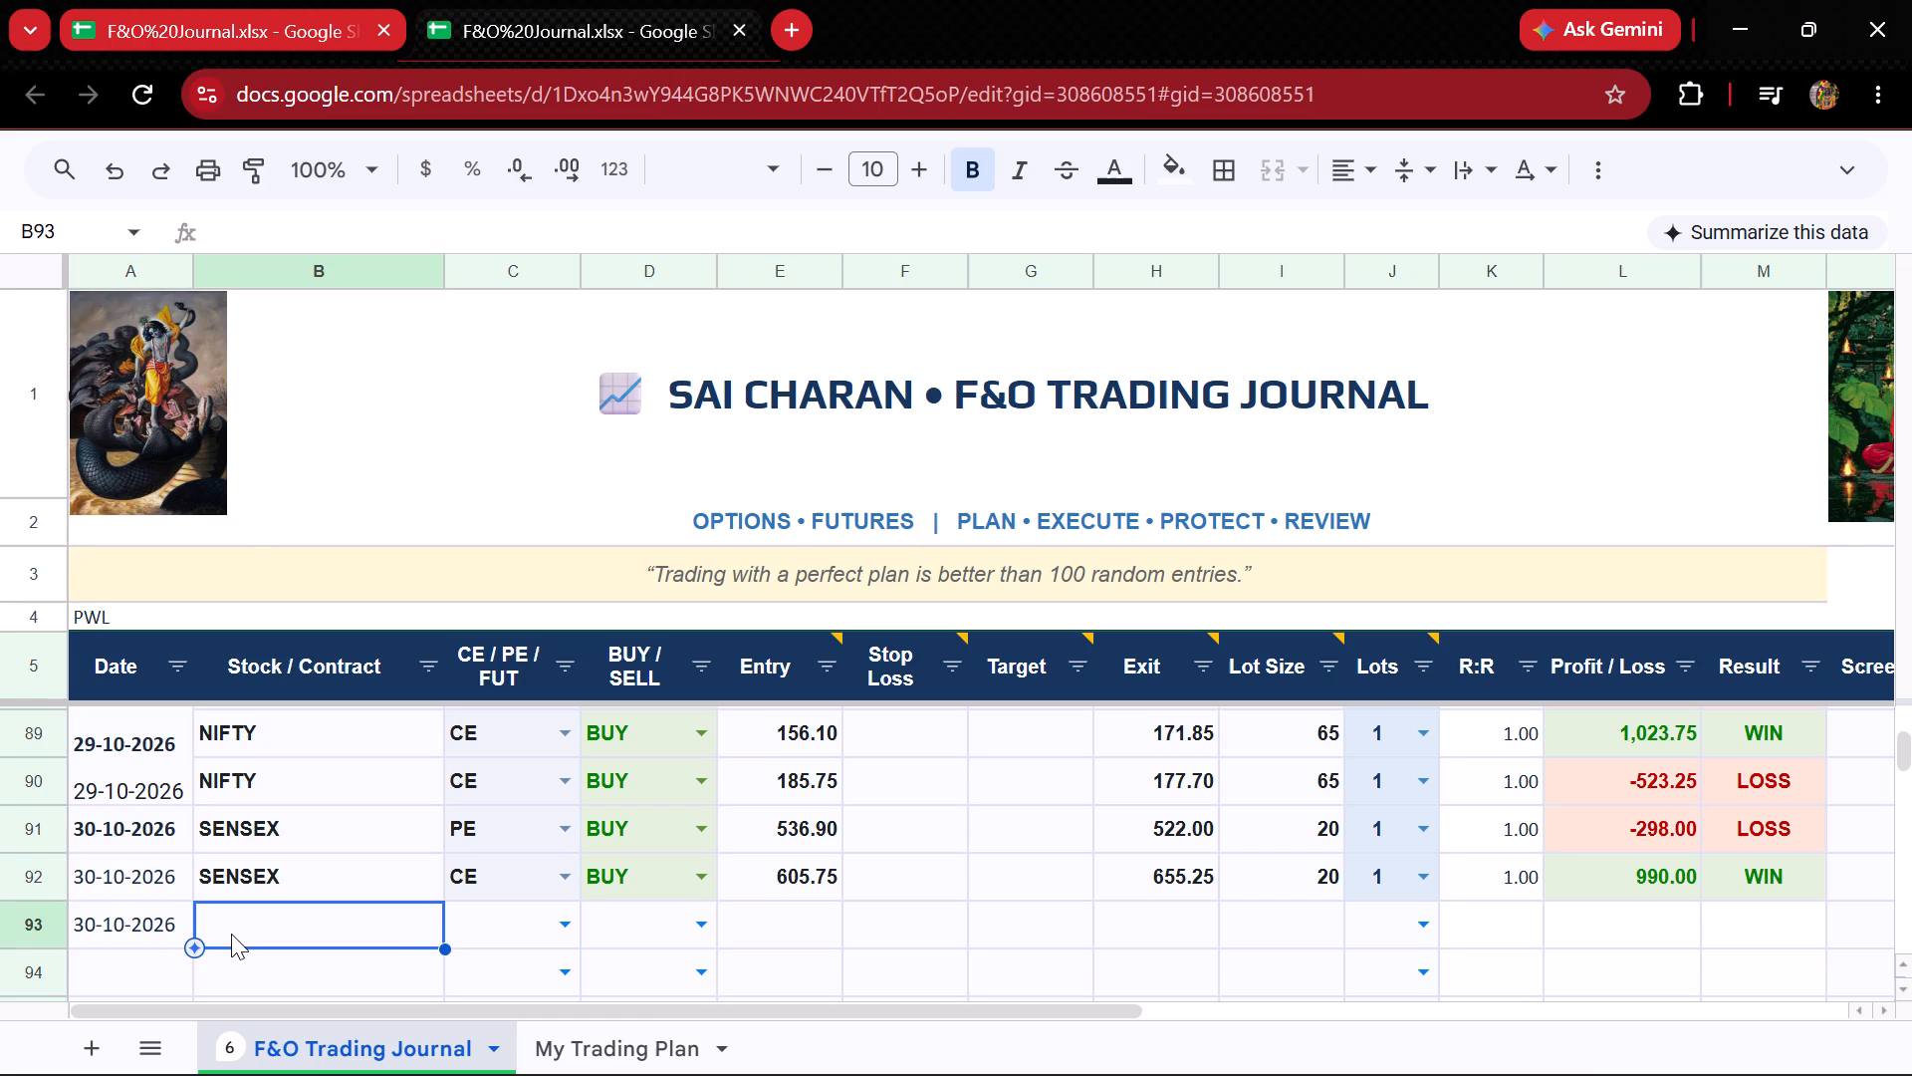
type("NI")
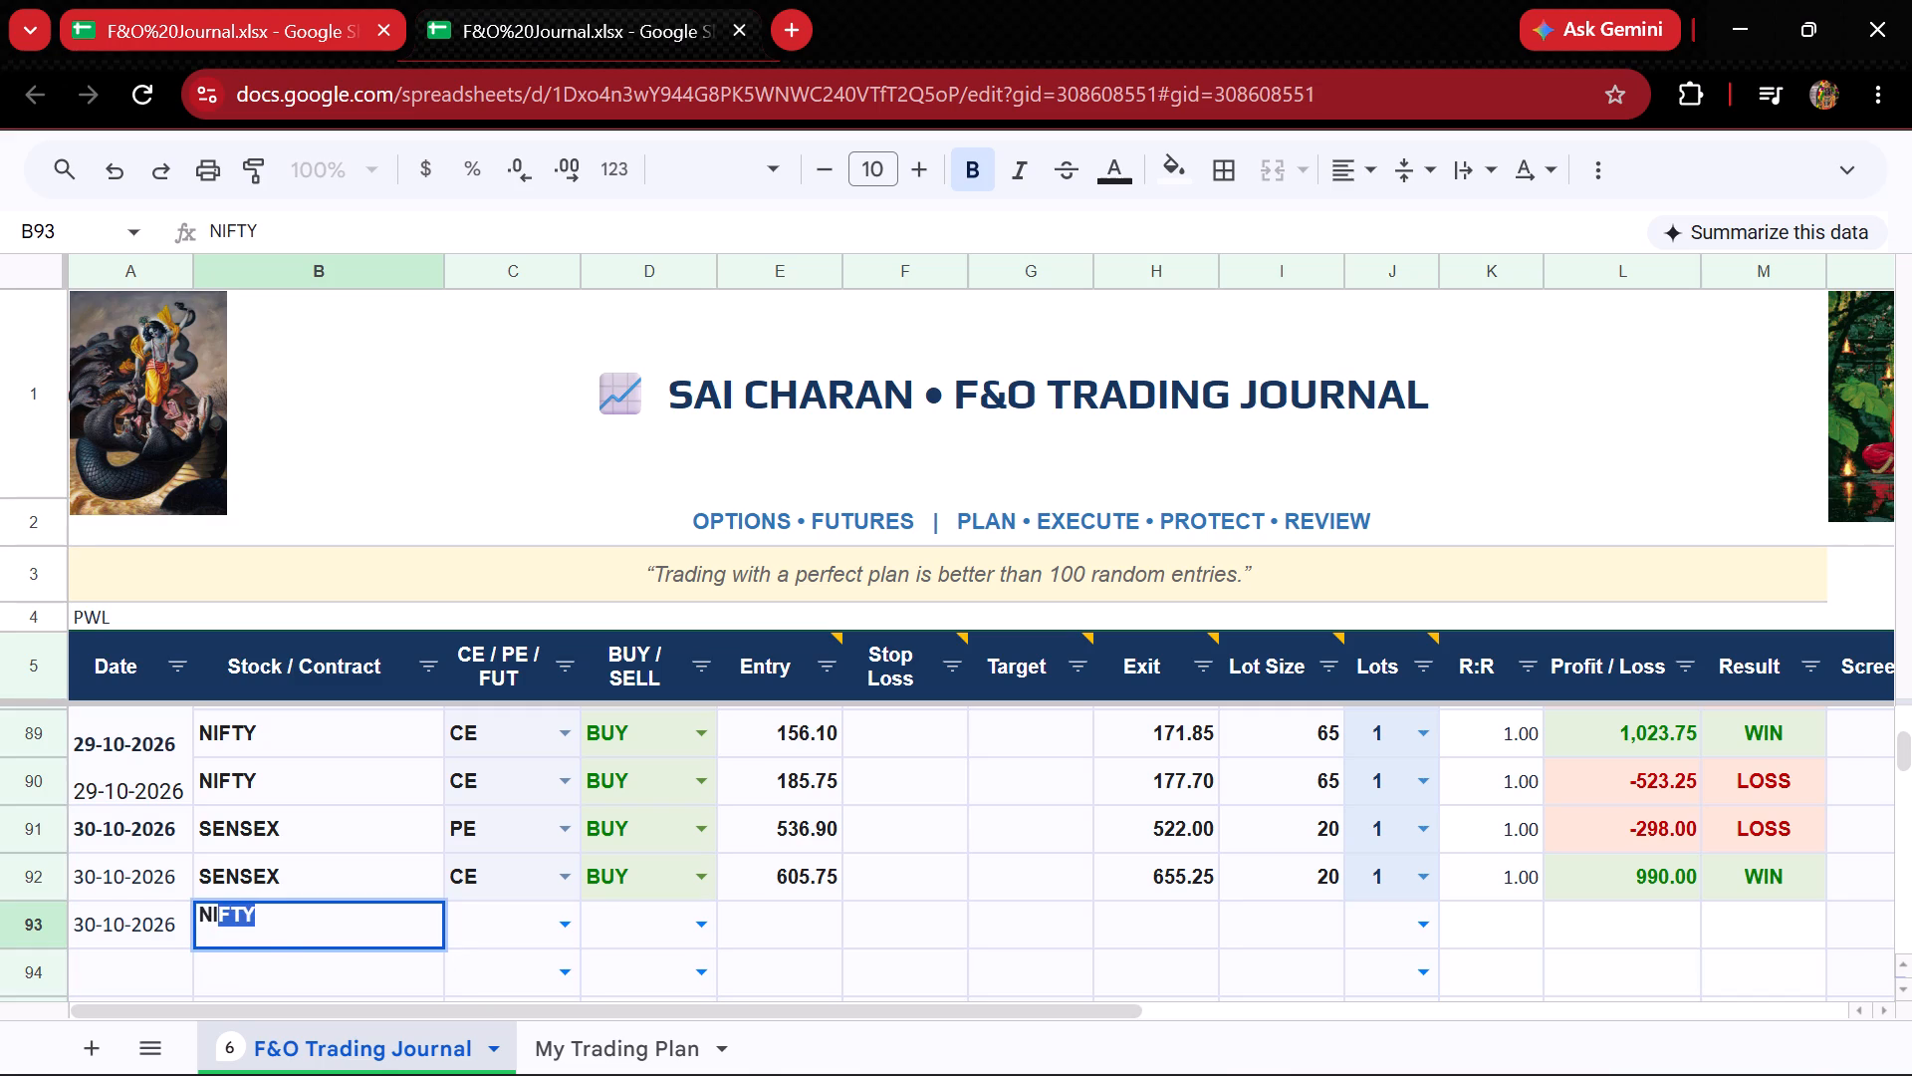
left_click(490, 907)
left_click(556, 918)
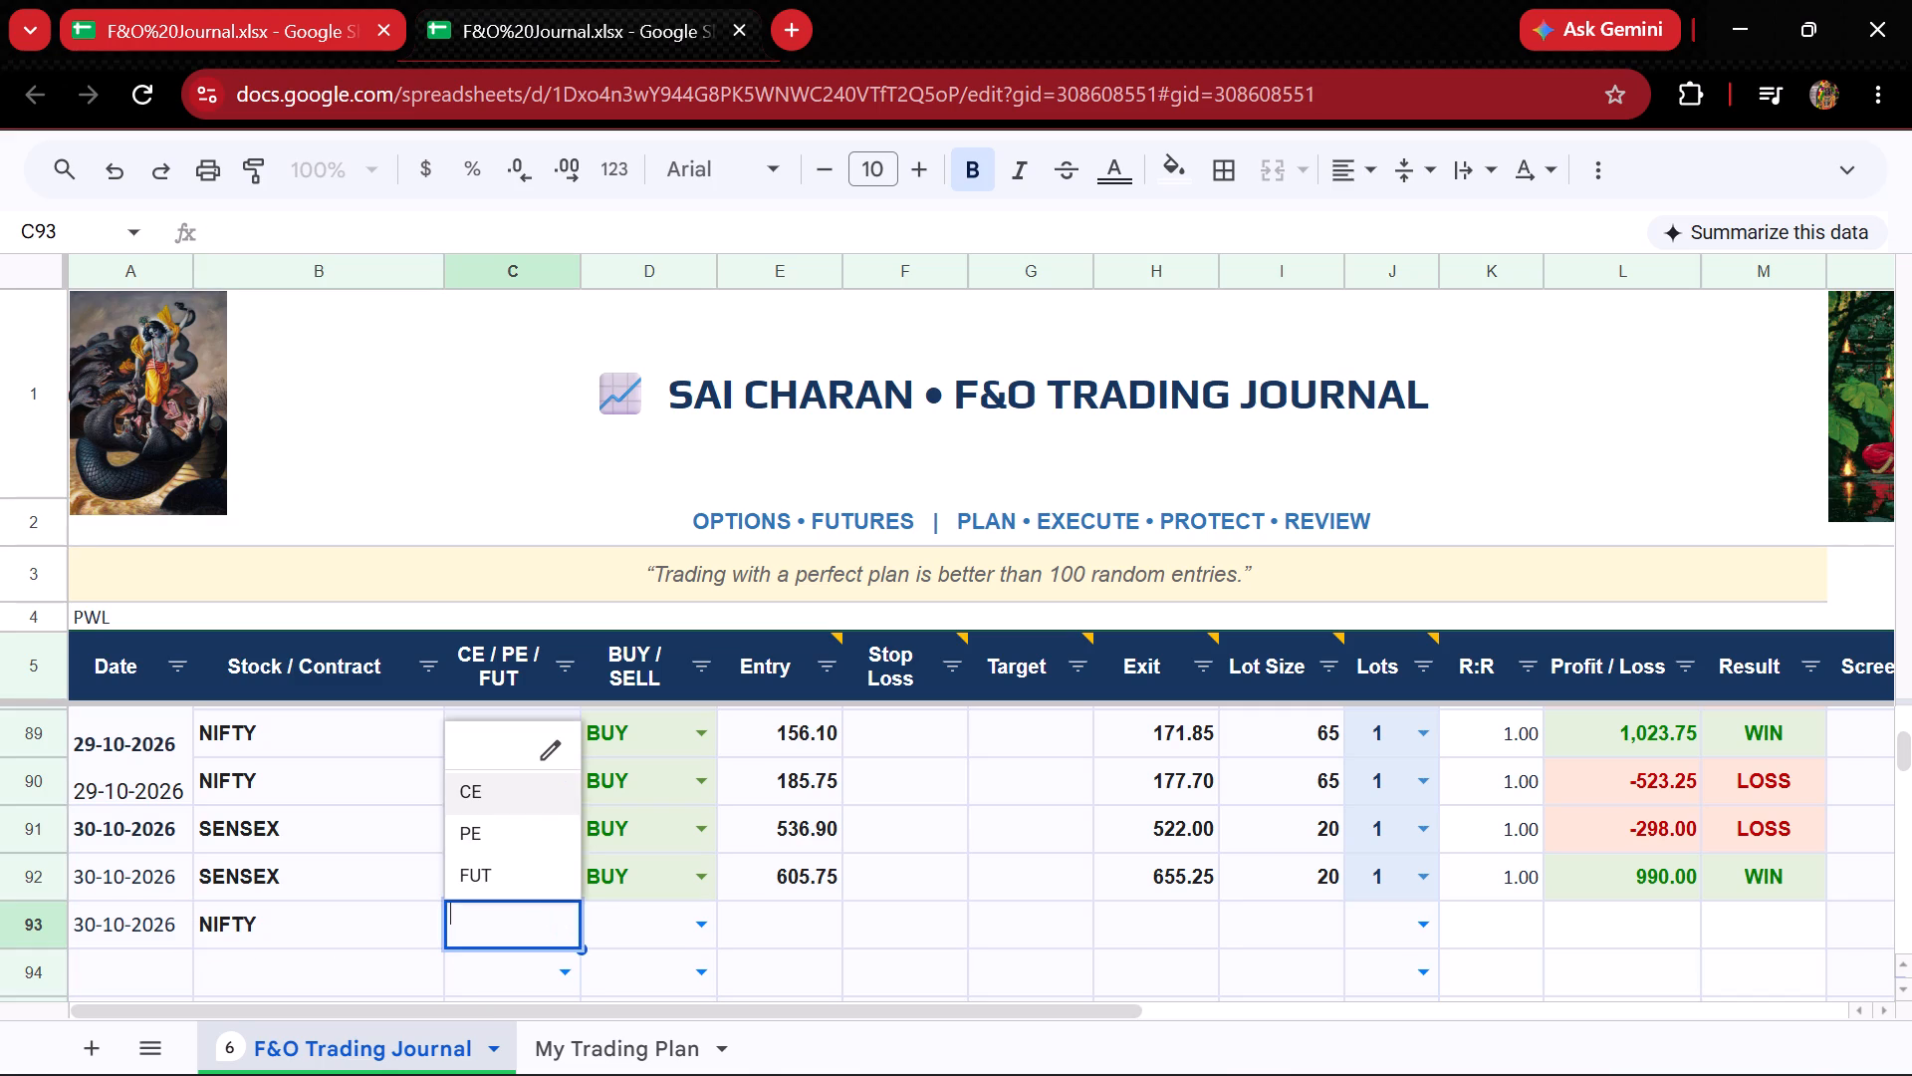
left_click(484, 826)
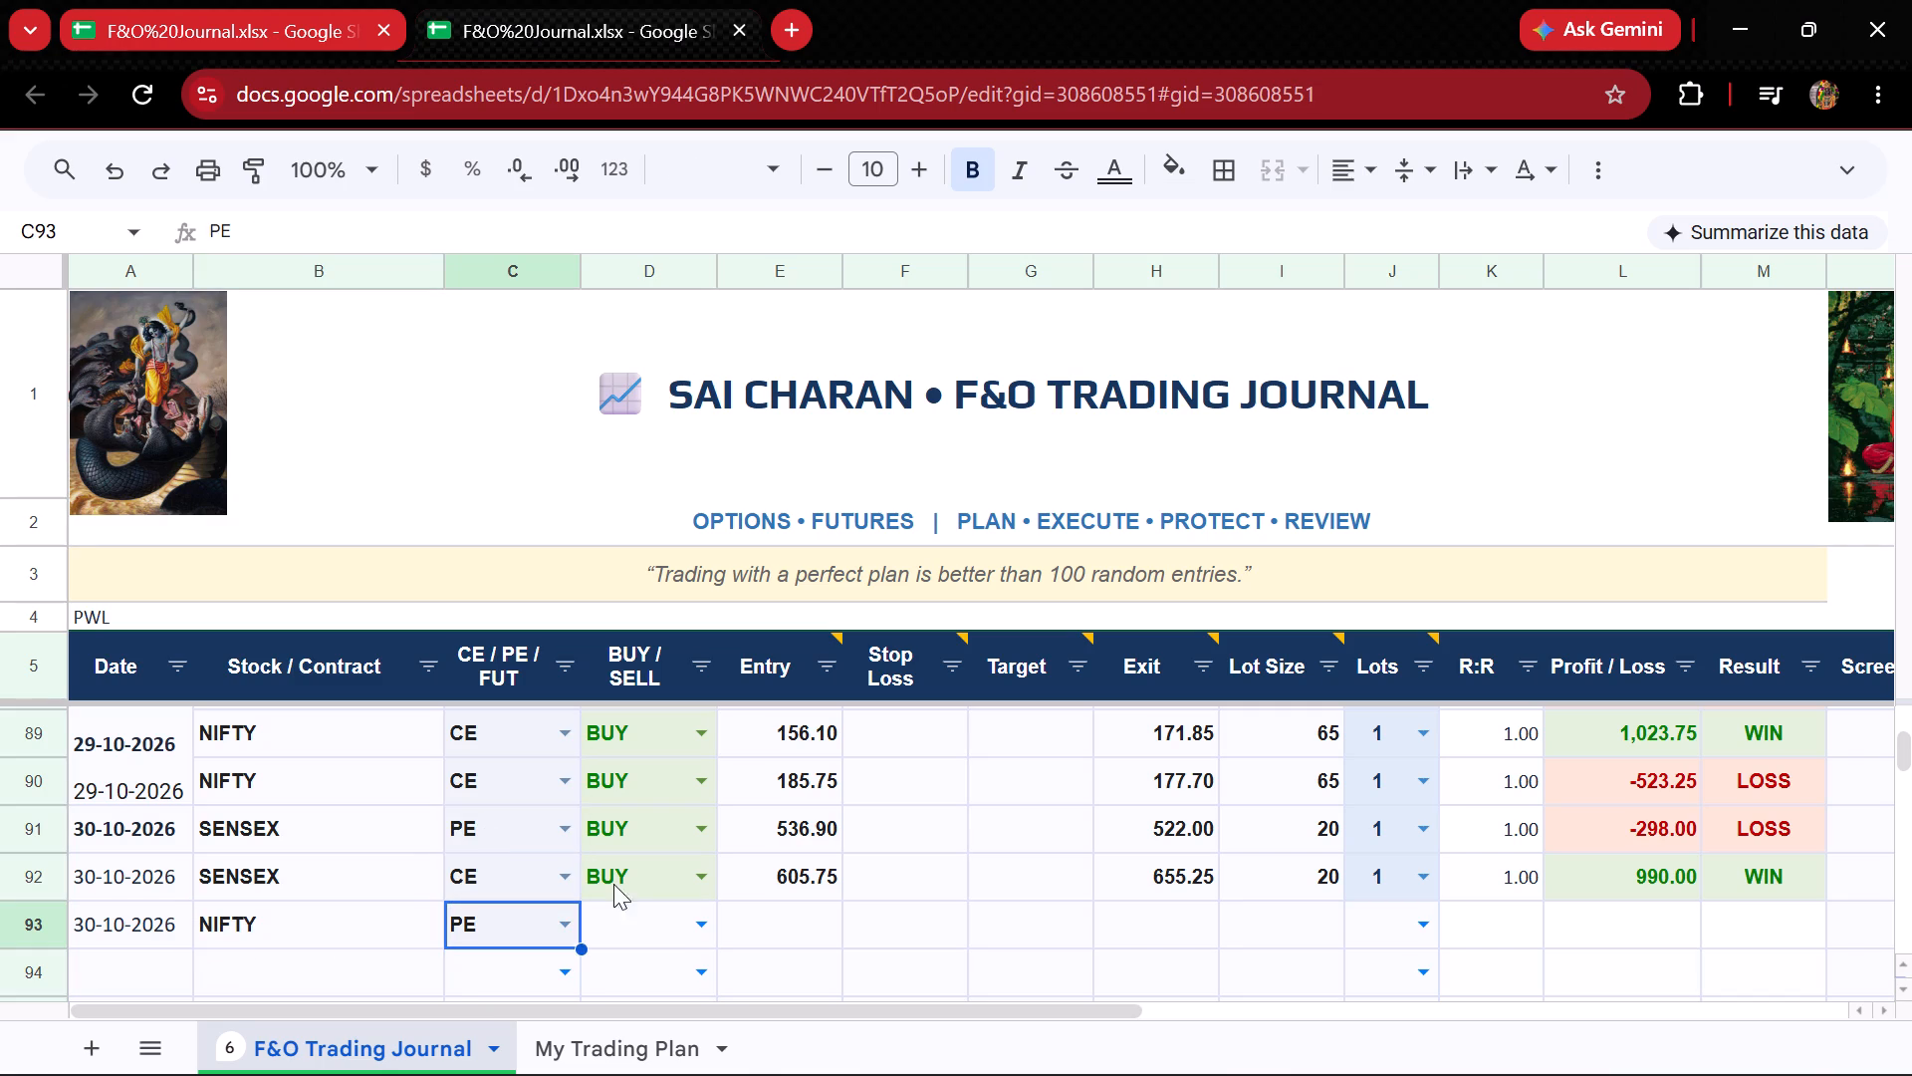
left_click(698, 915)
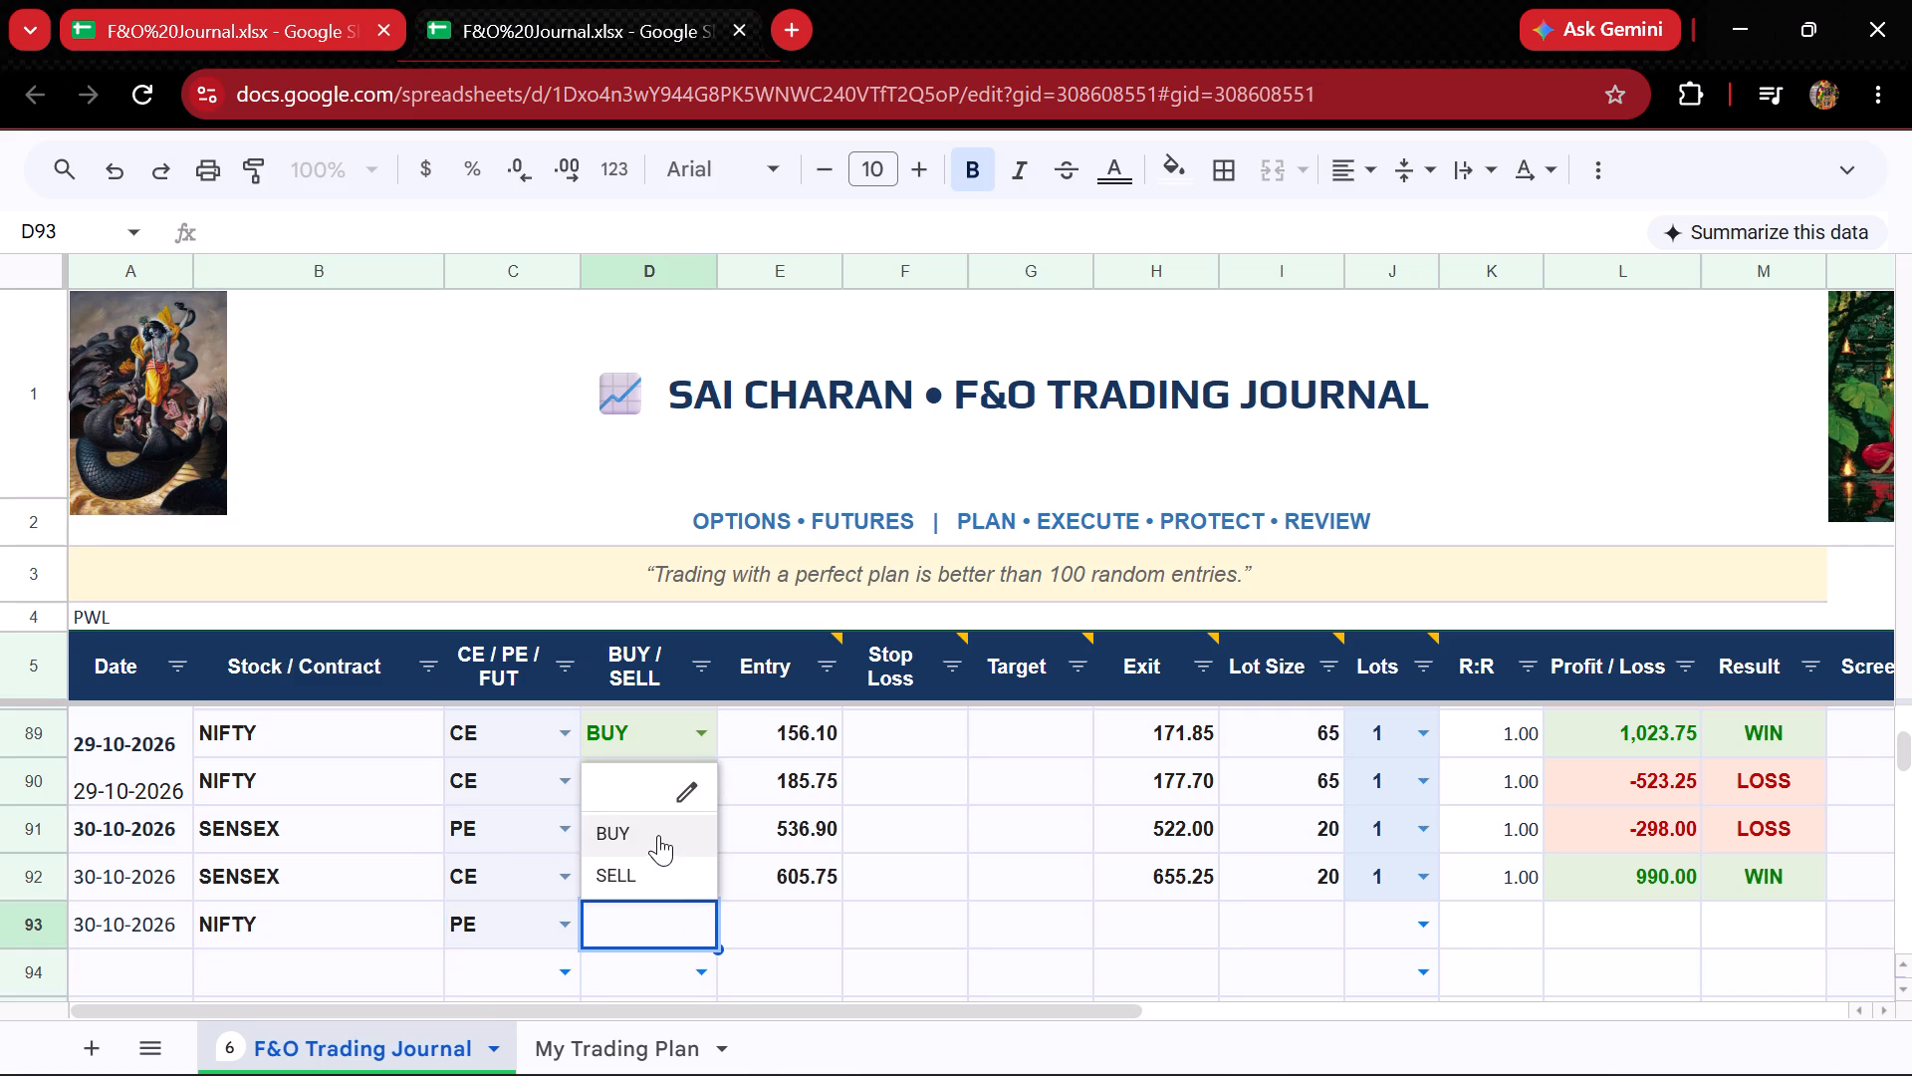
left_click(658, 835)
Enter 121.08 as the entry, 116.98 as the exit and 65 as the lot size for the NIFTY PE trade in row 93.
left_click(793, 918)
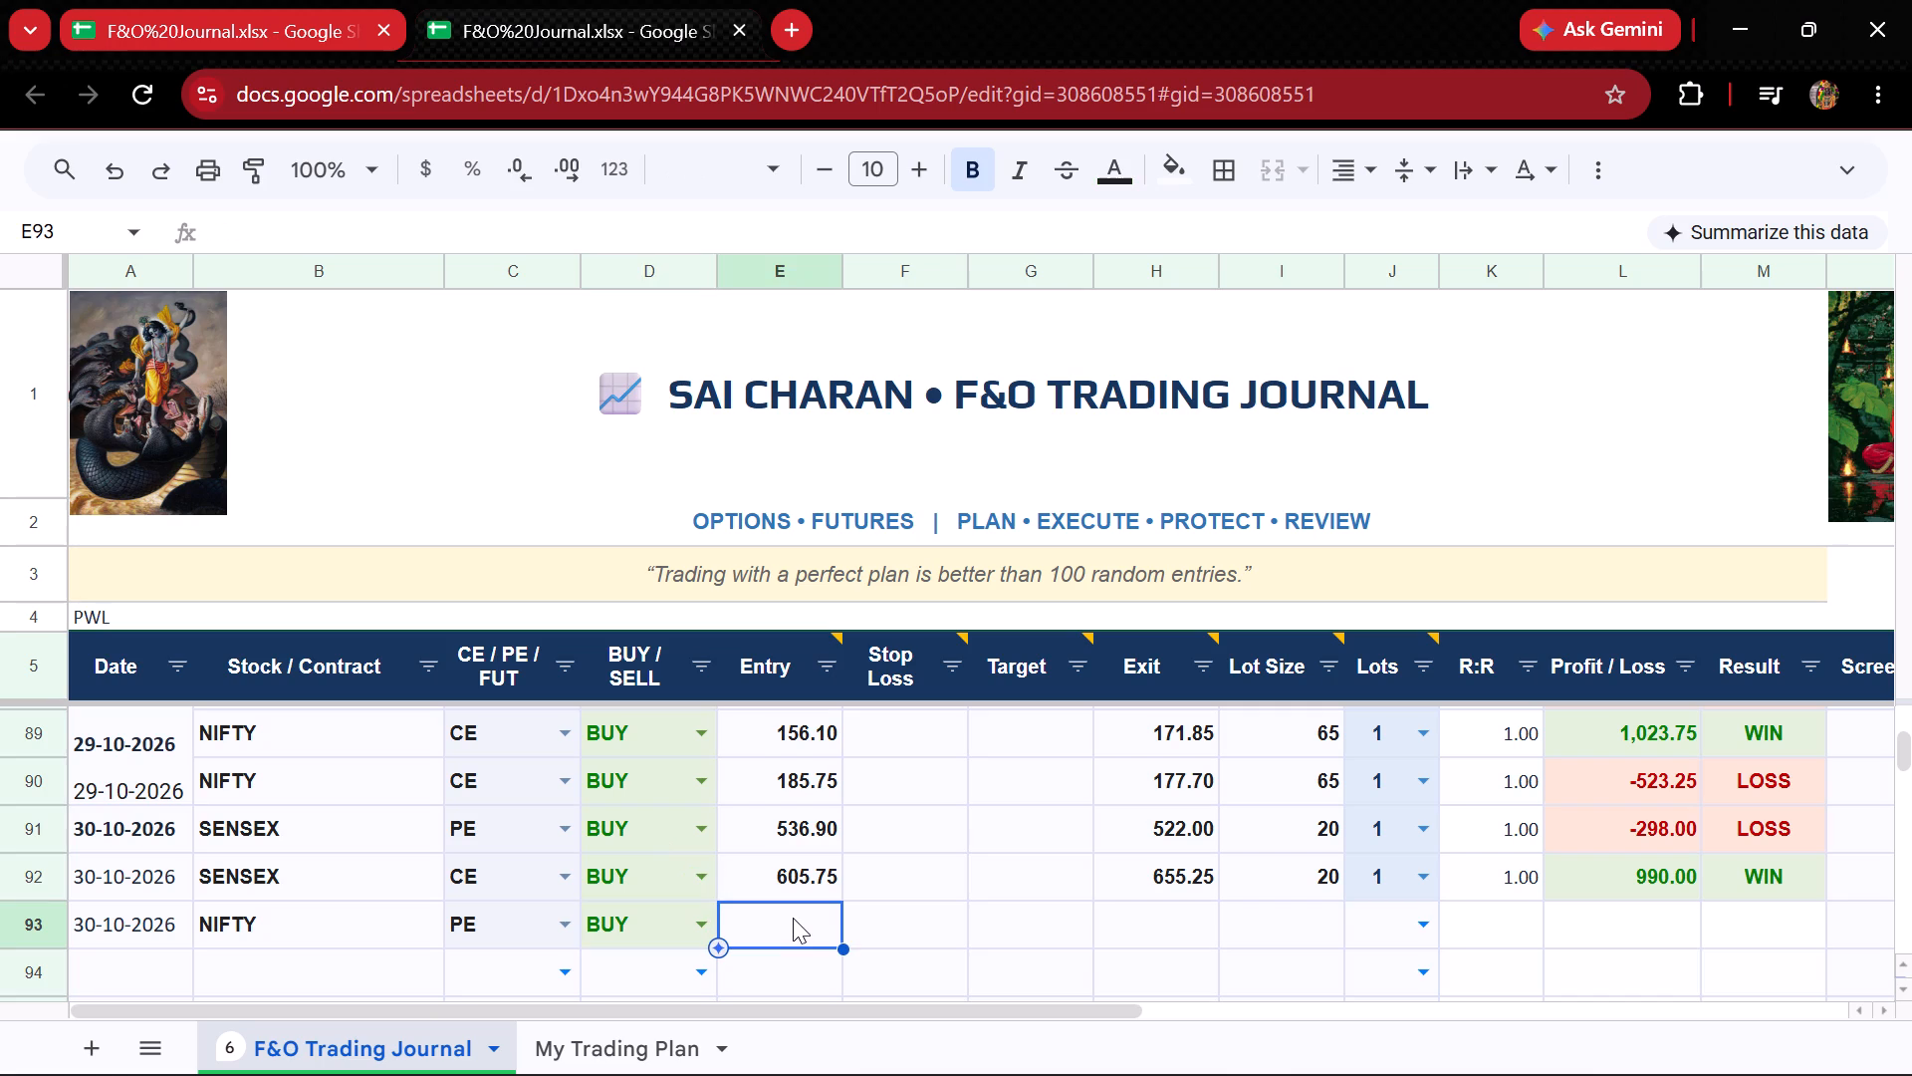
type("121")
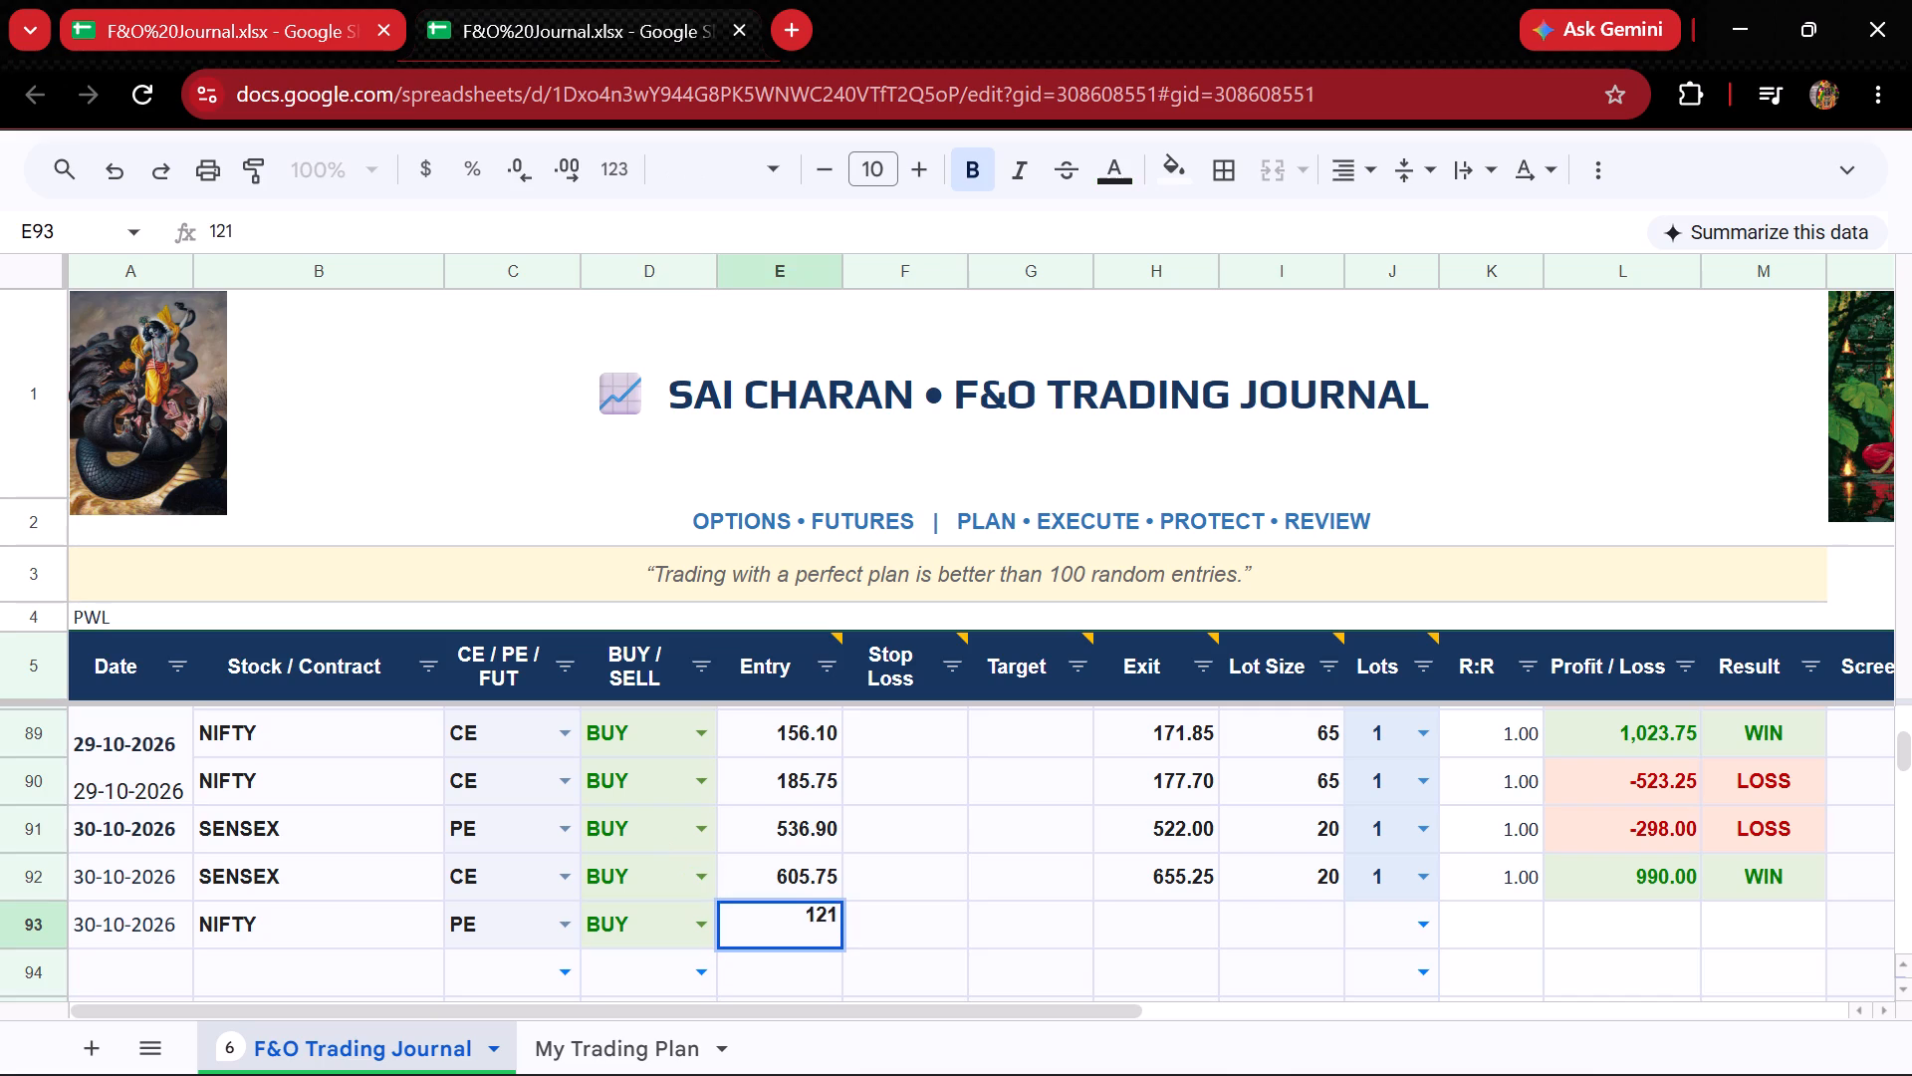
type(".0")
key("8")
left_click(1165, 921)
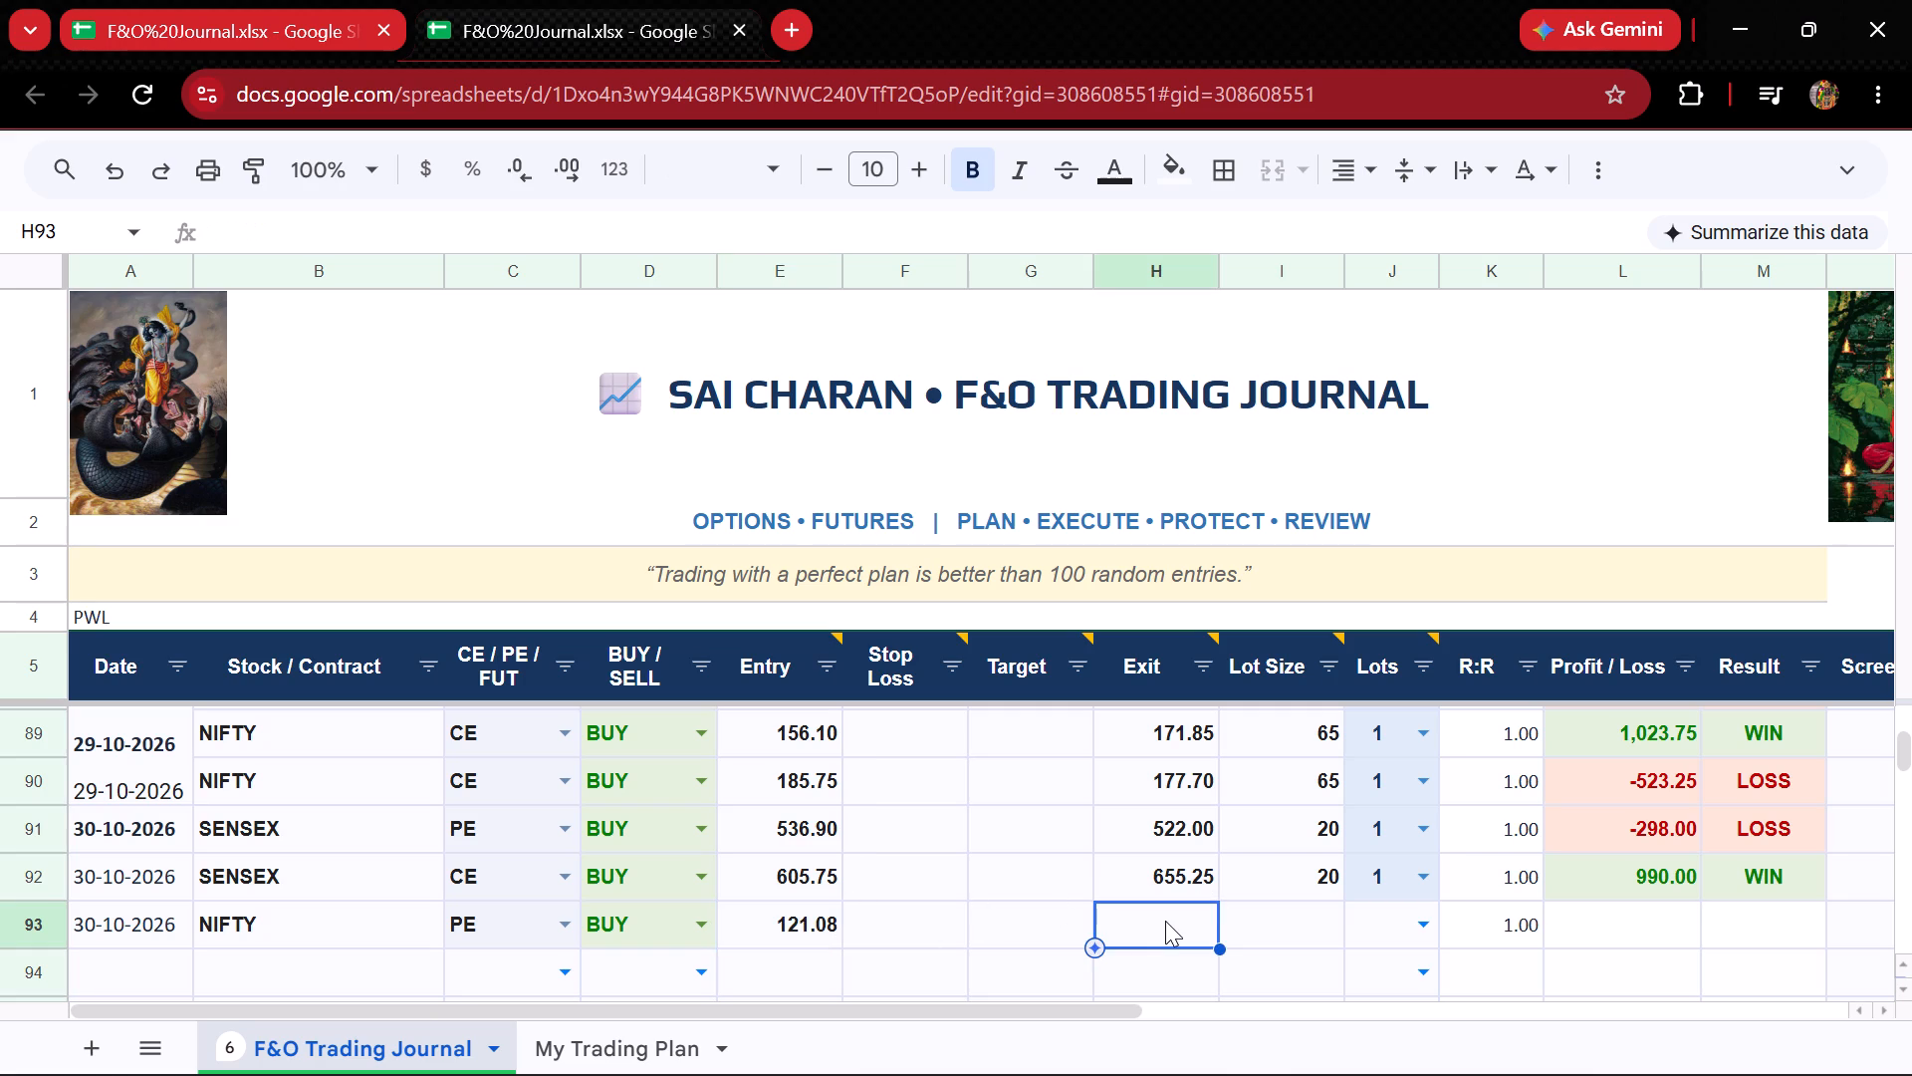
type("116")
key("period")
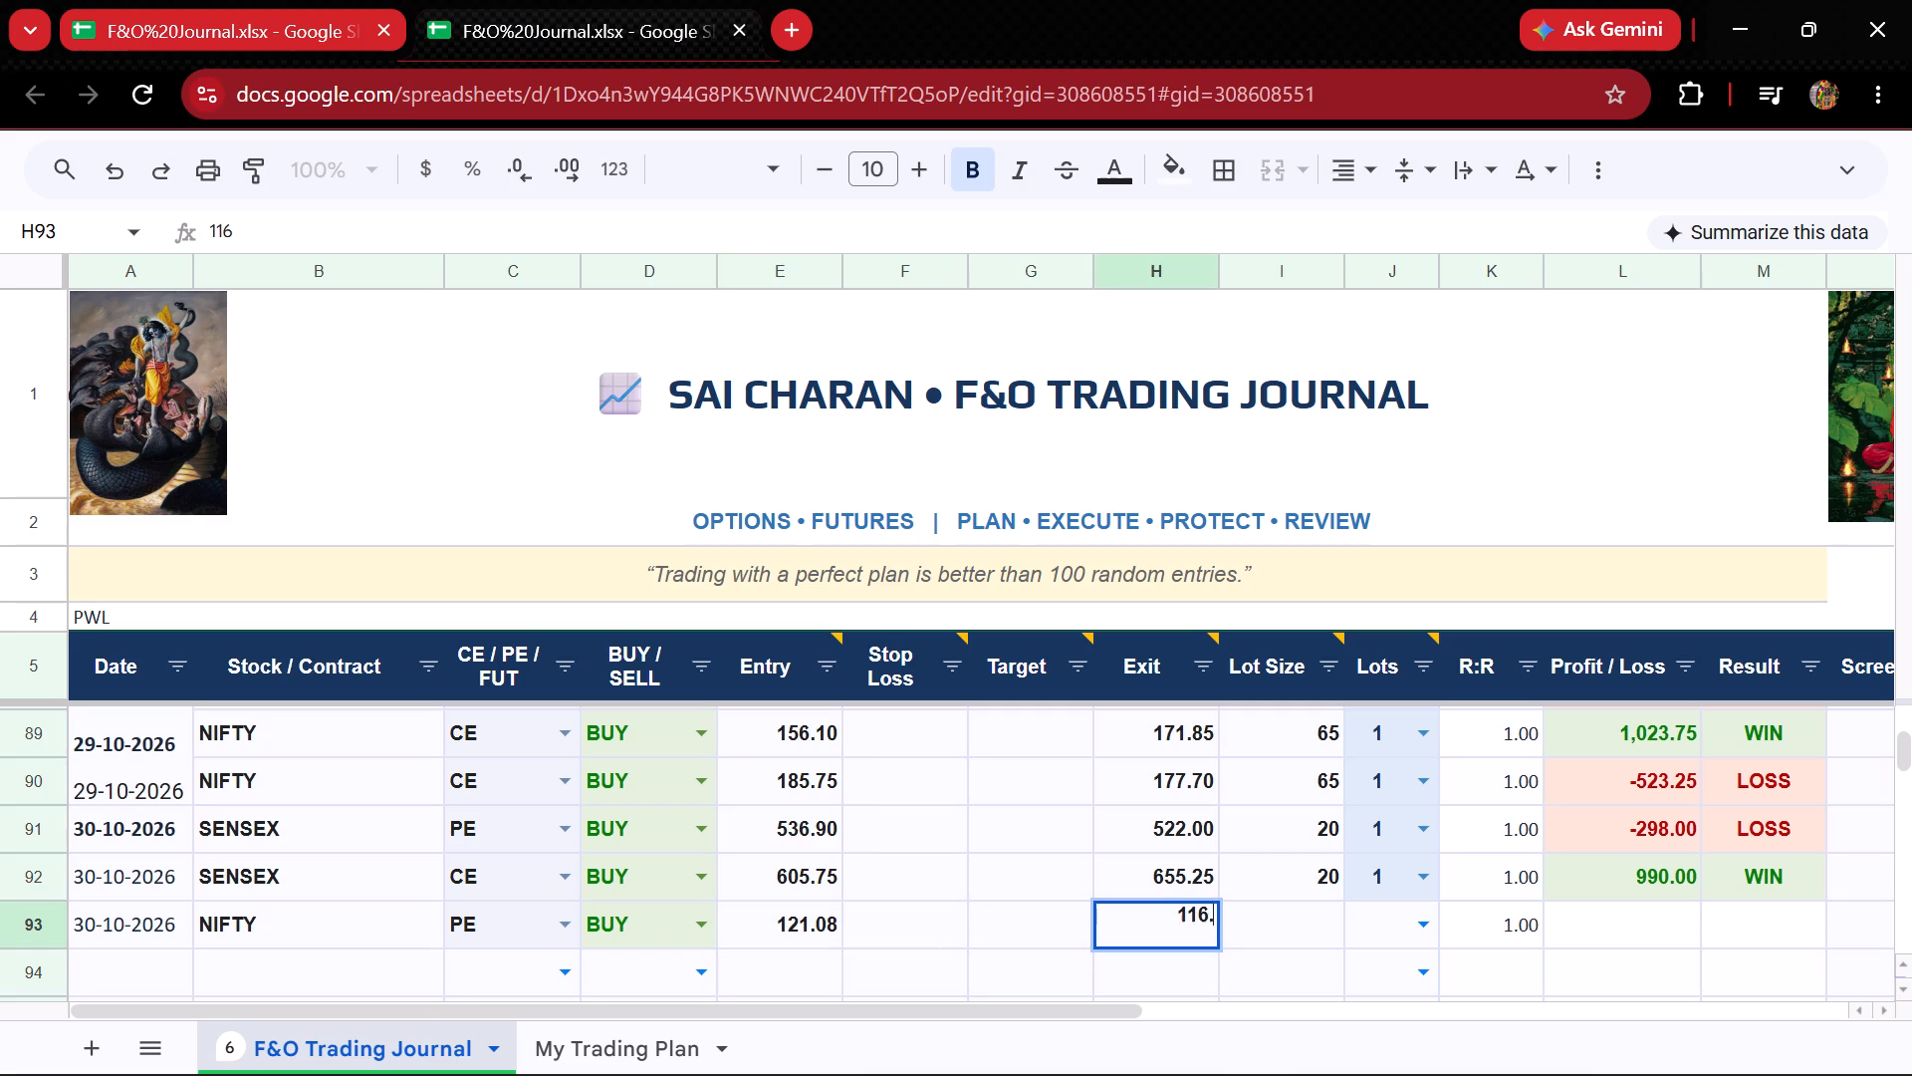
key("9")
key("8")
left_click(1282, 920)
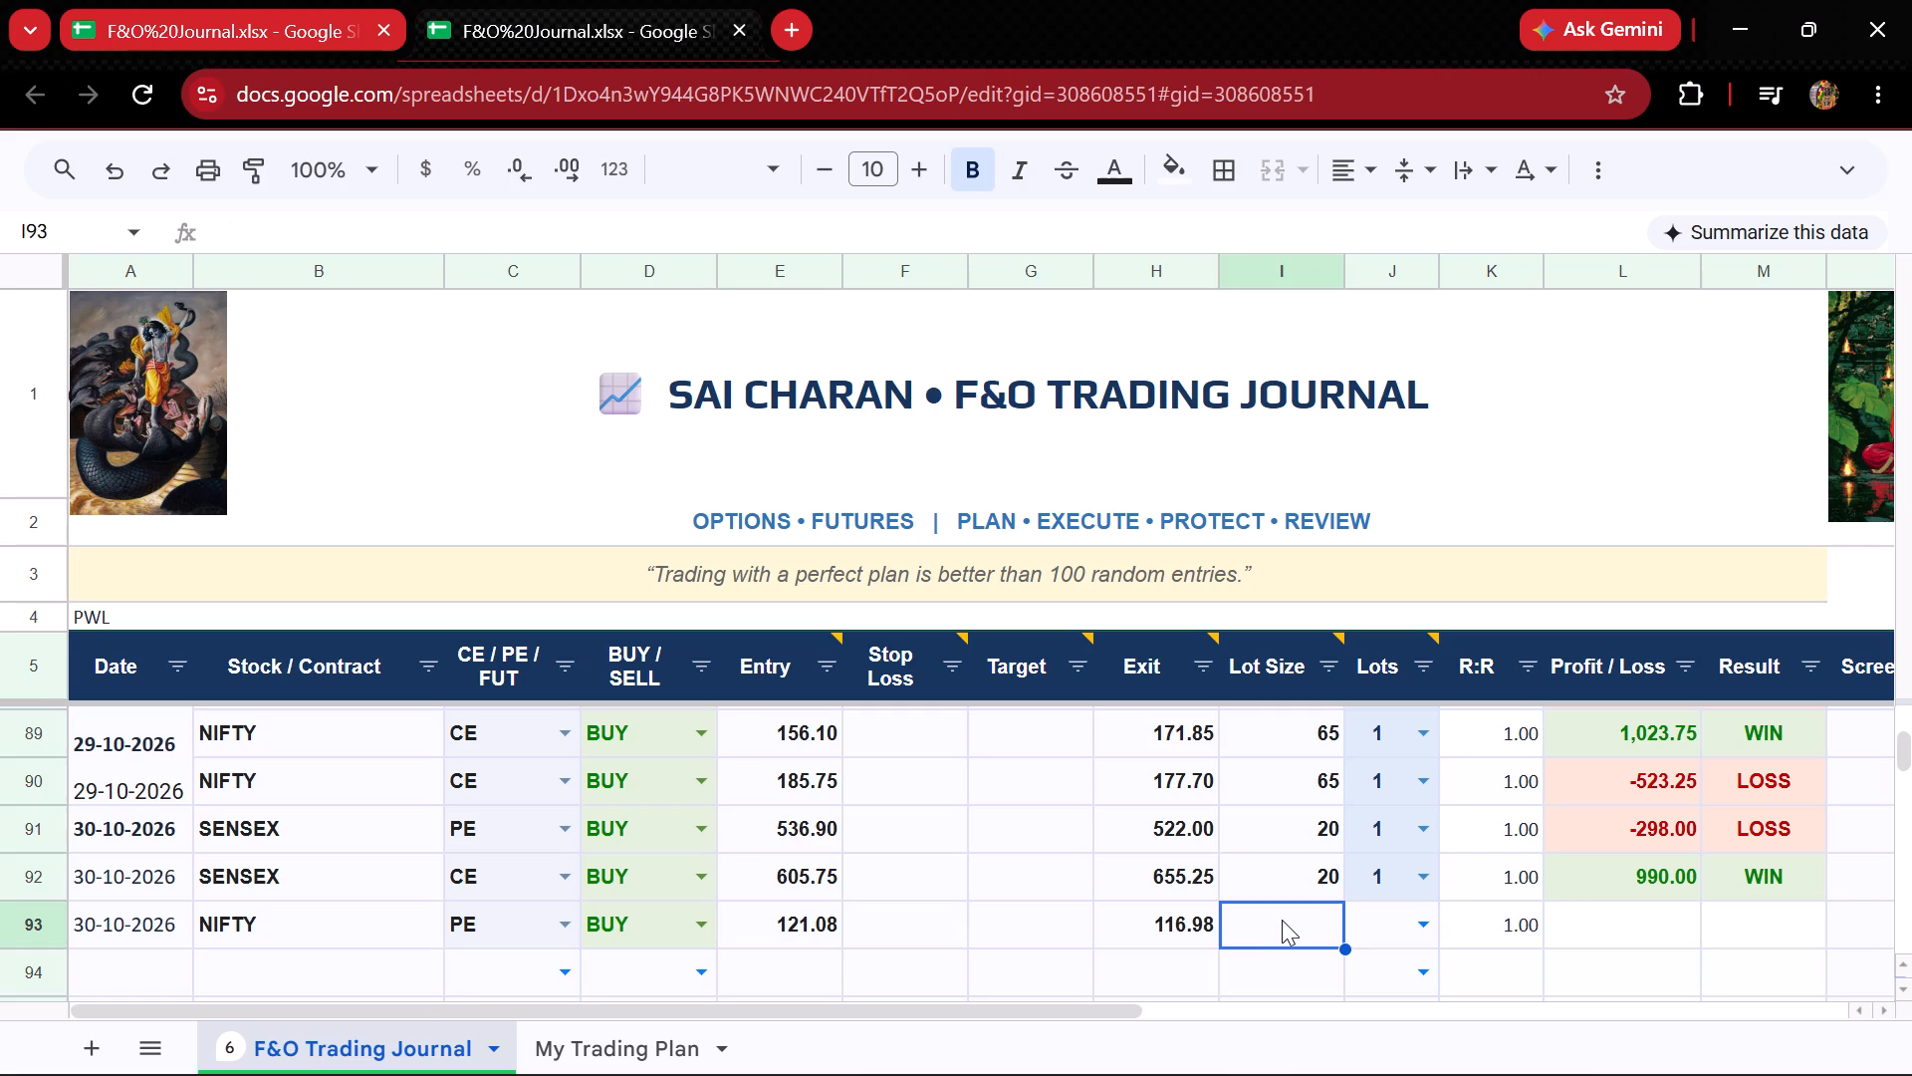
type("65")
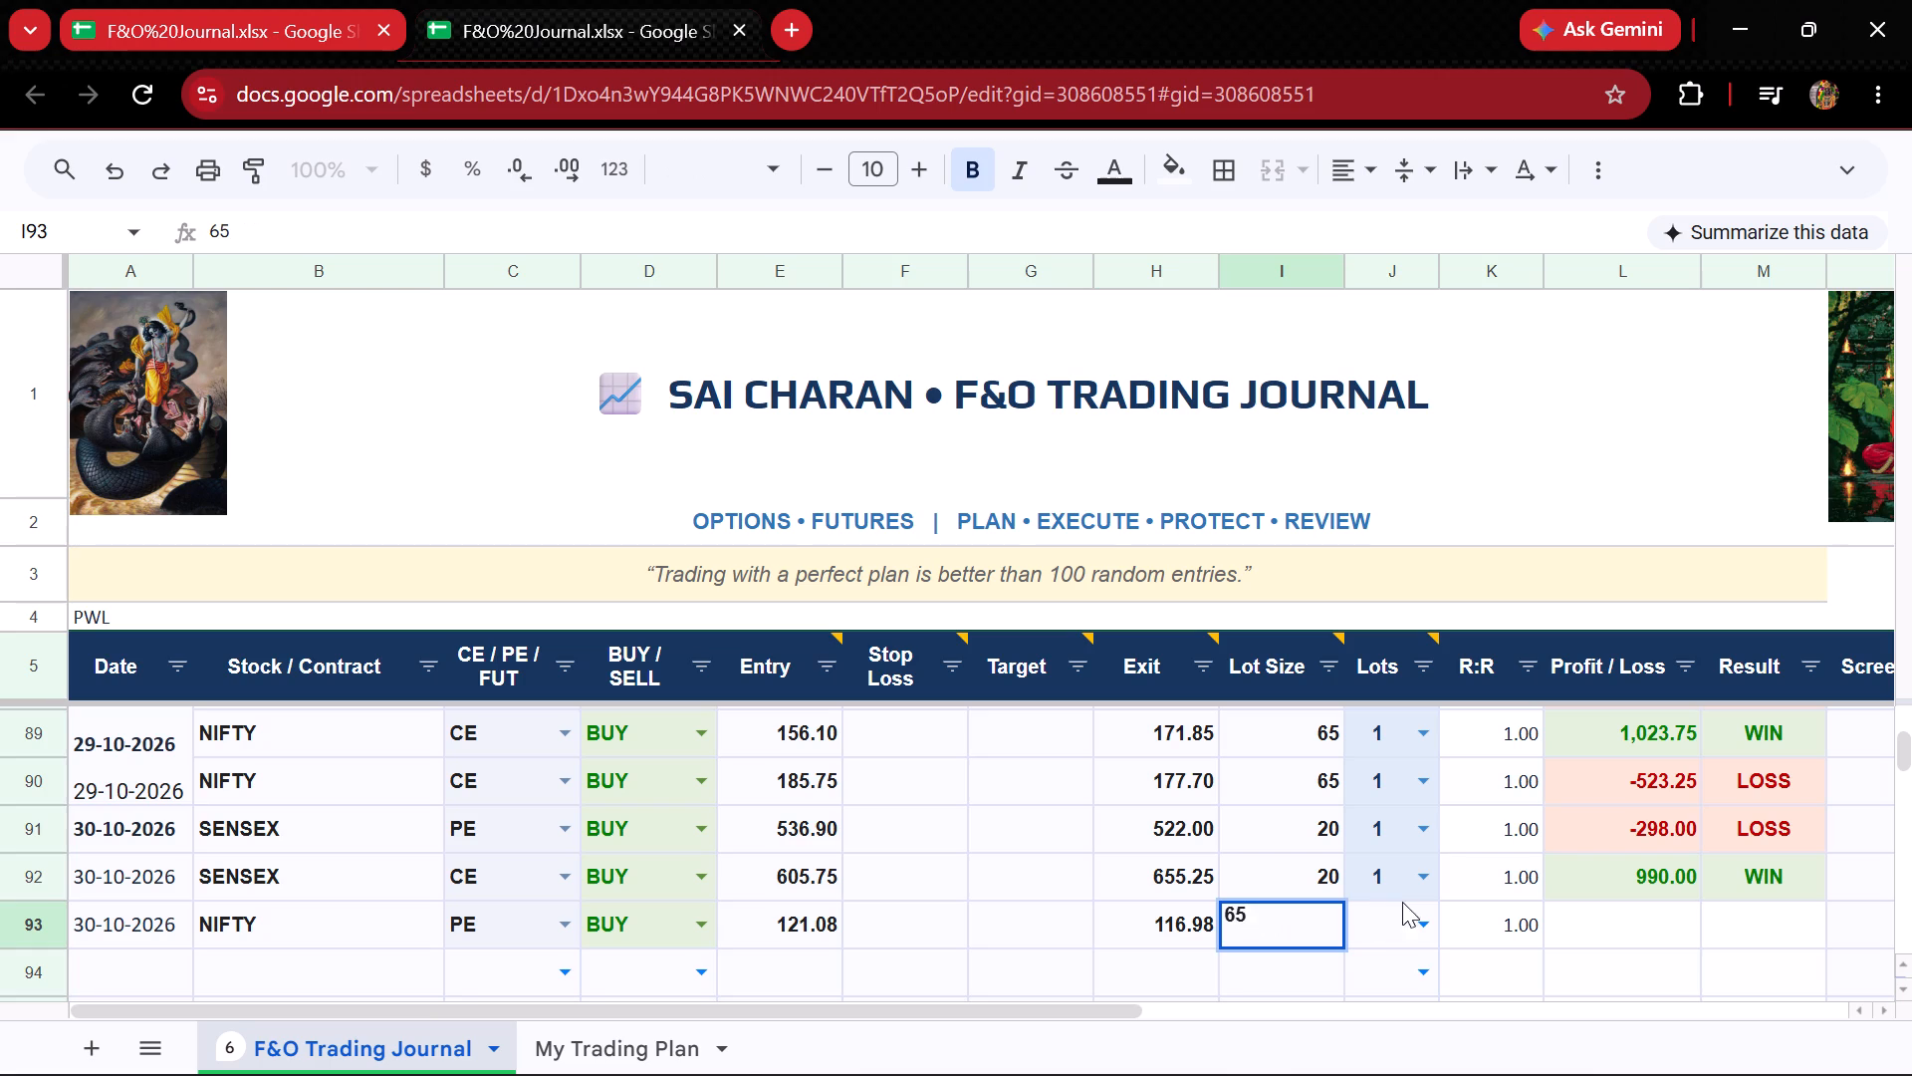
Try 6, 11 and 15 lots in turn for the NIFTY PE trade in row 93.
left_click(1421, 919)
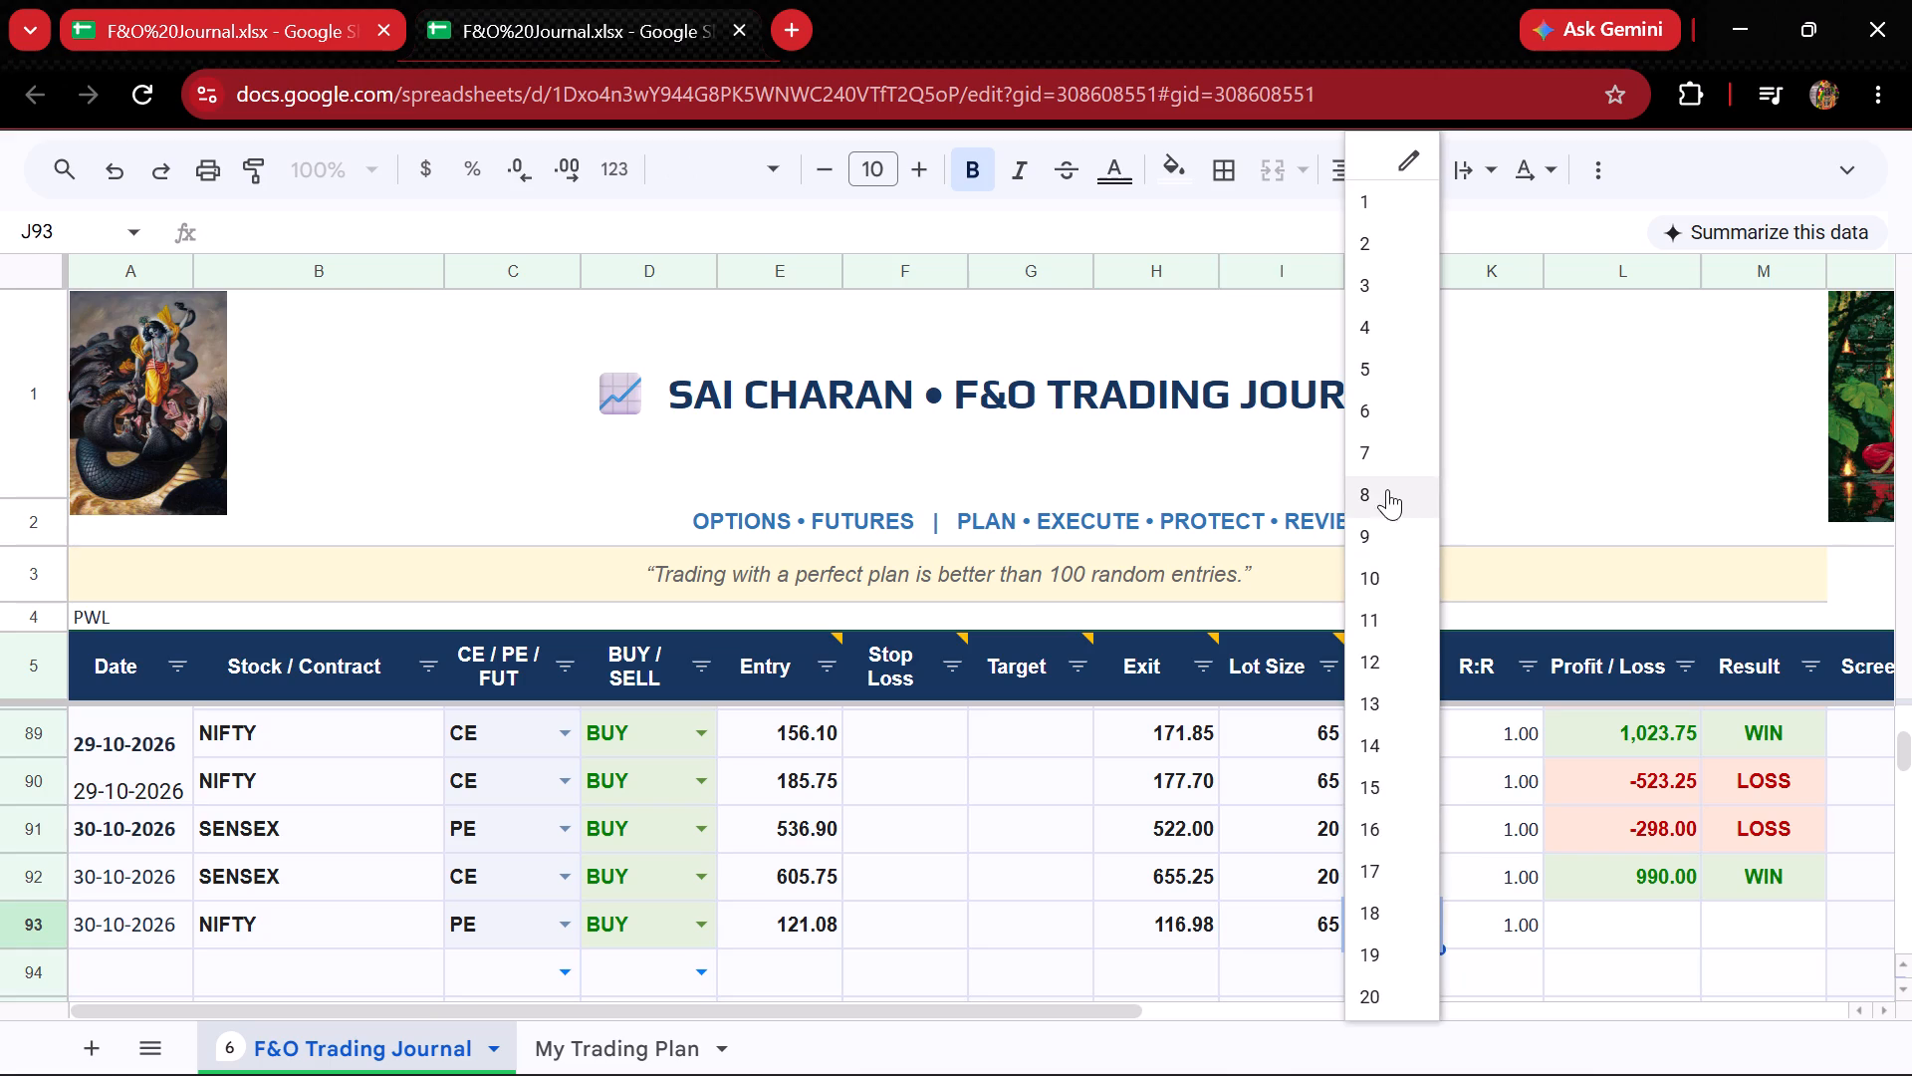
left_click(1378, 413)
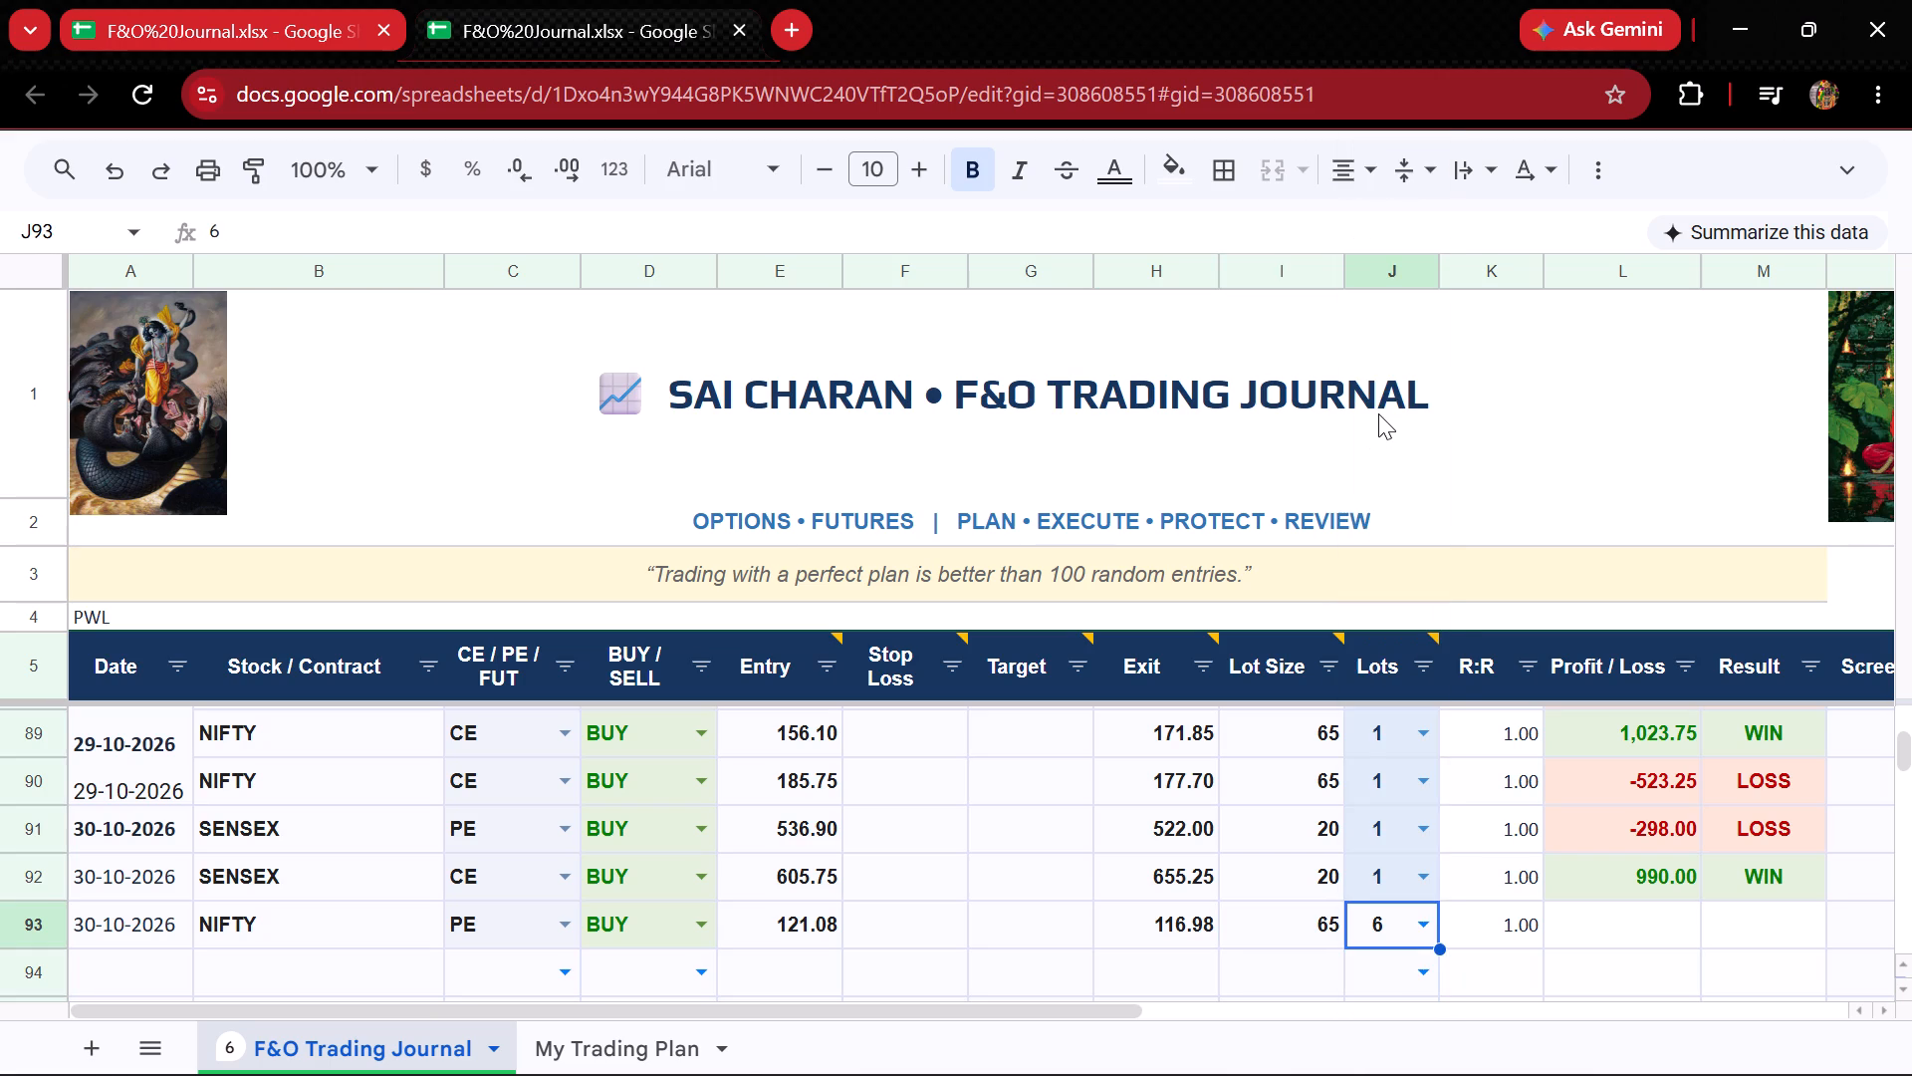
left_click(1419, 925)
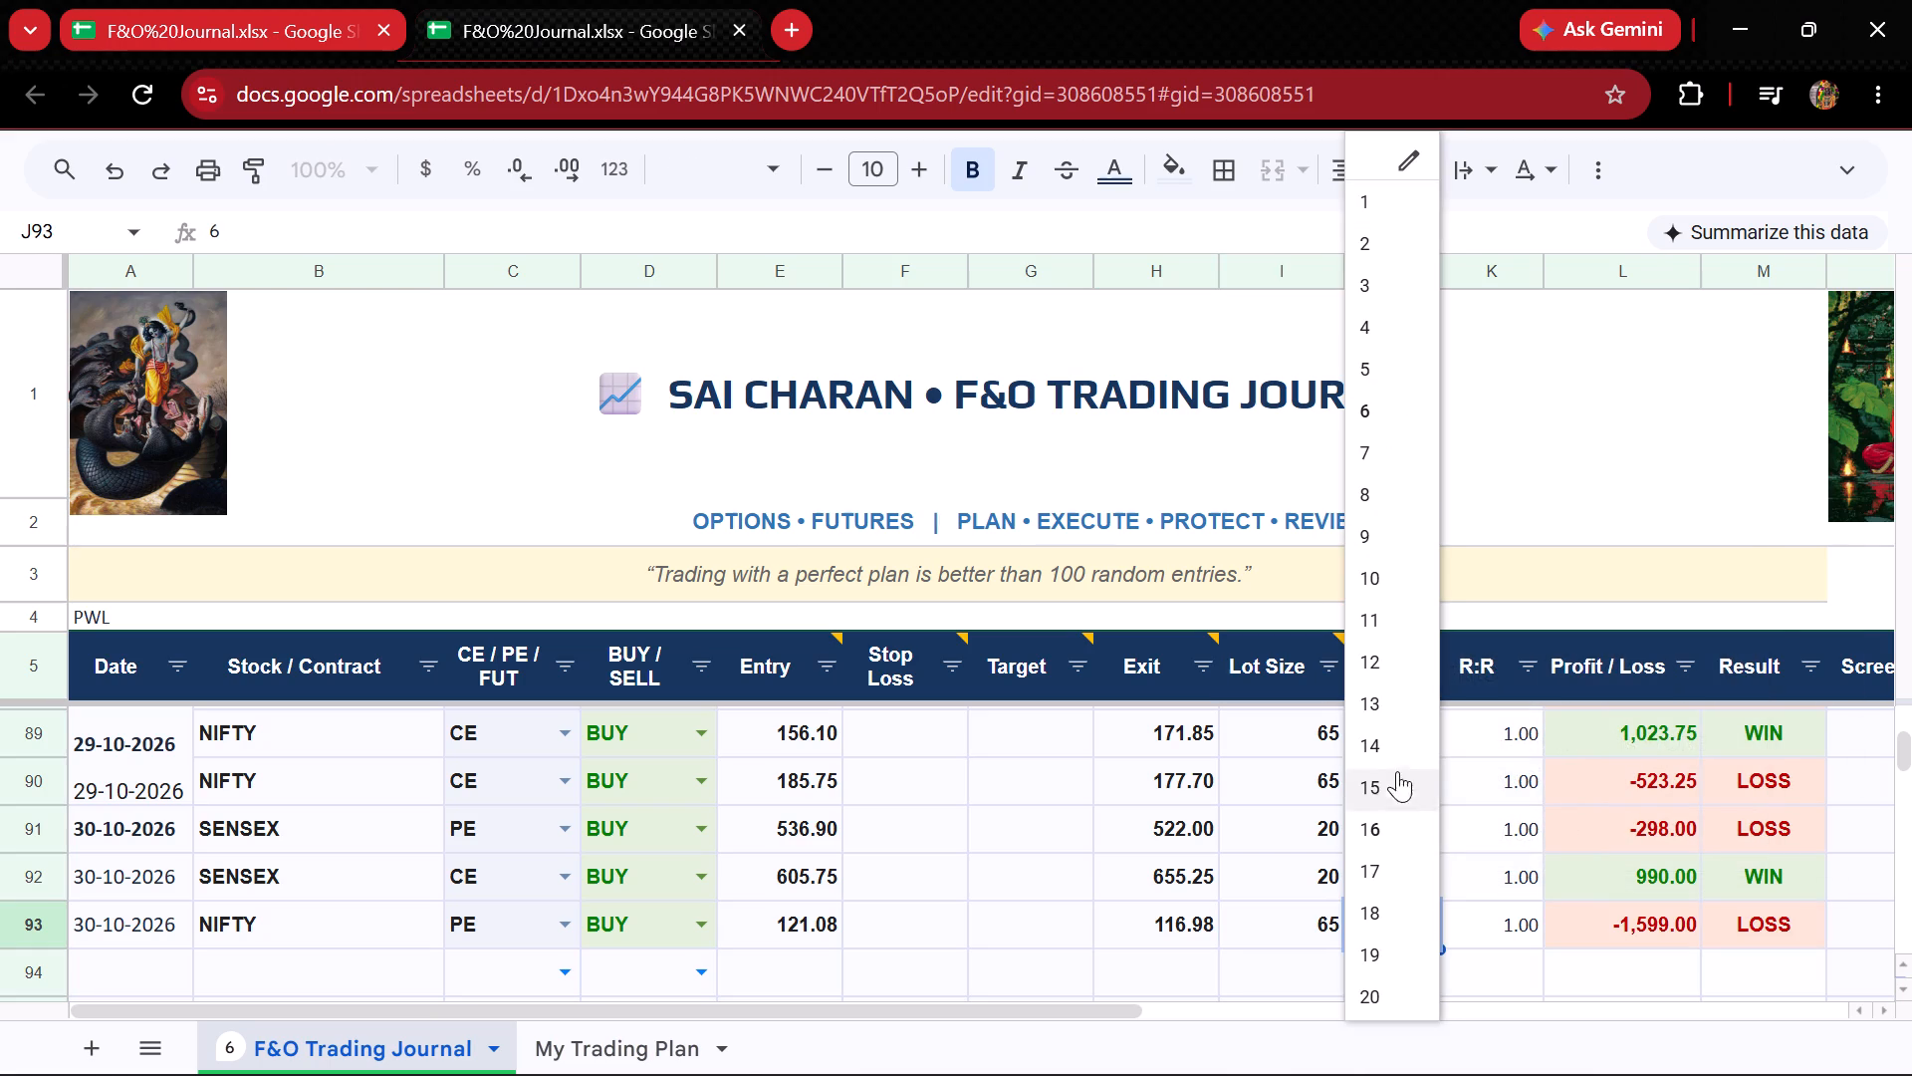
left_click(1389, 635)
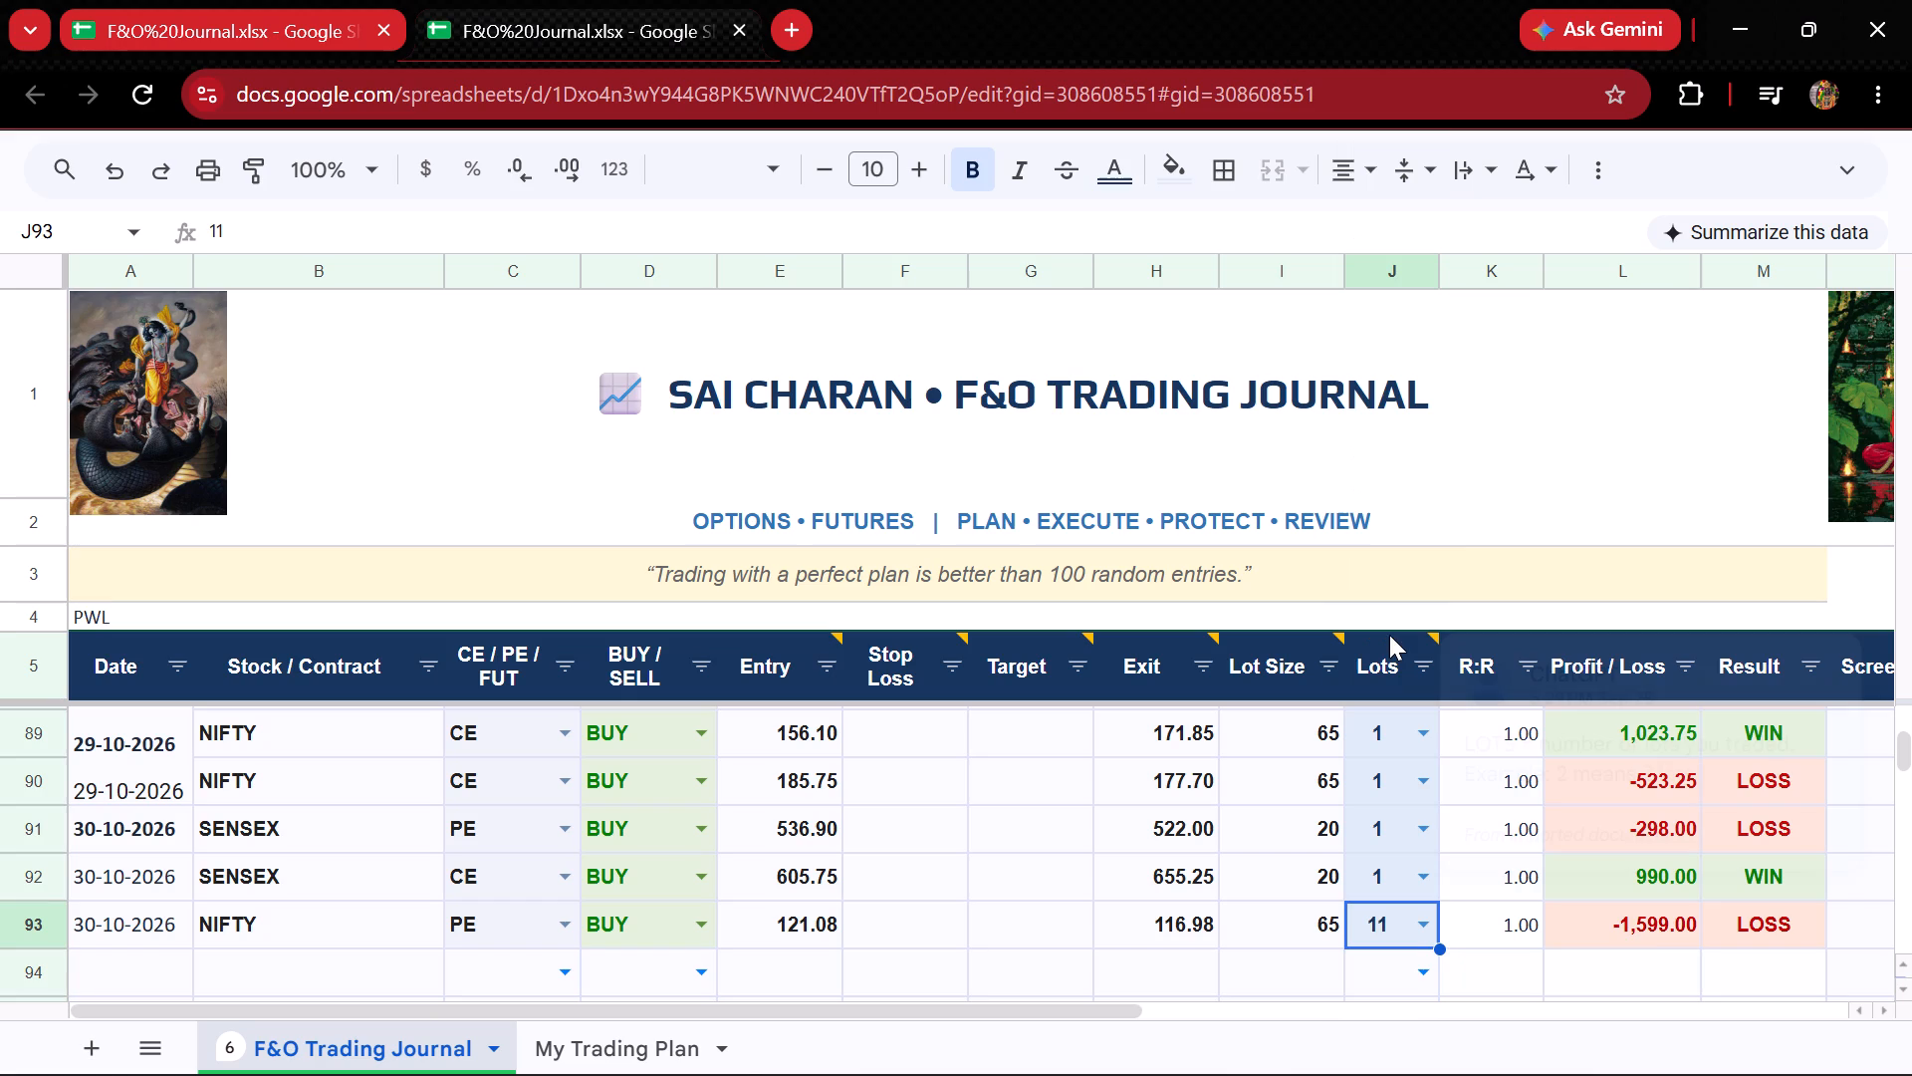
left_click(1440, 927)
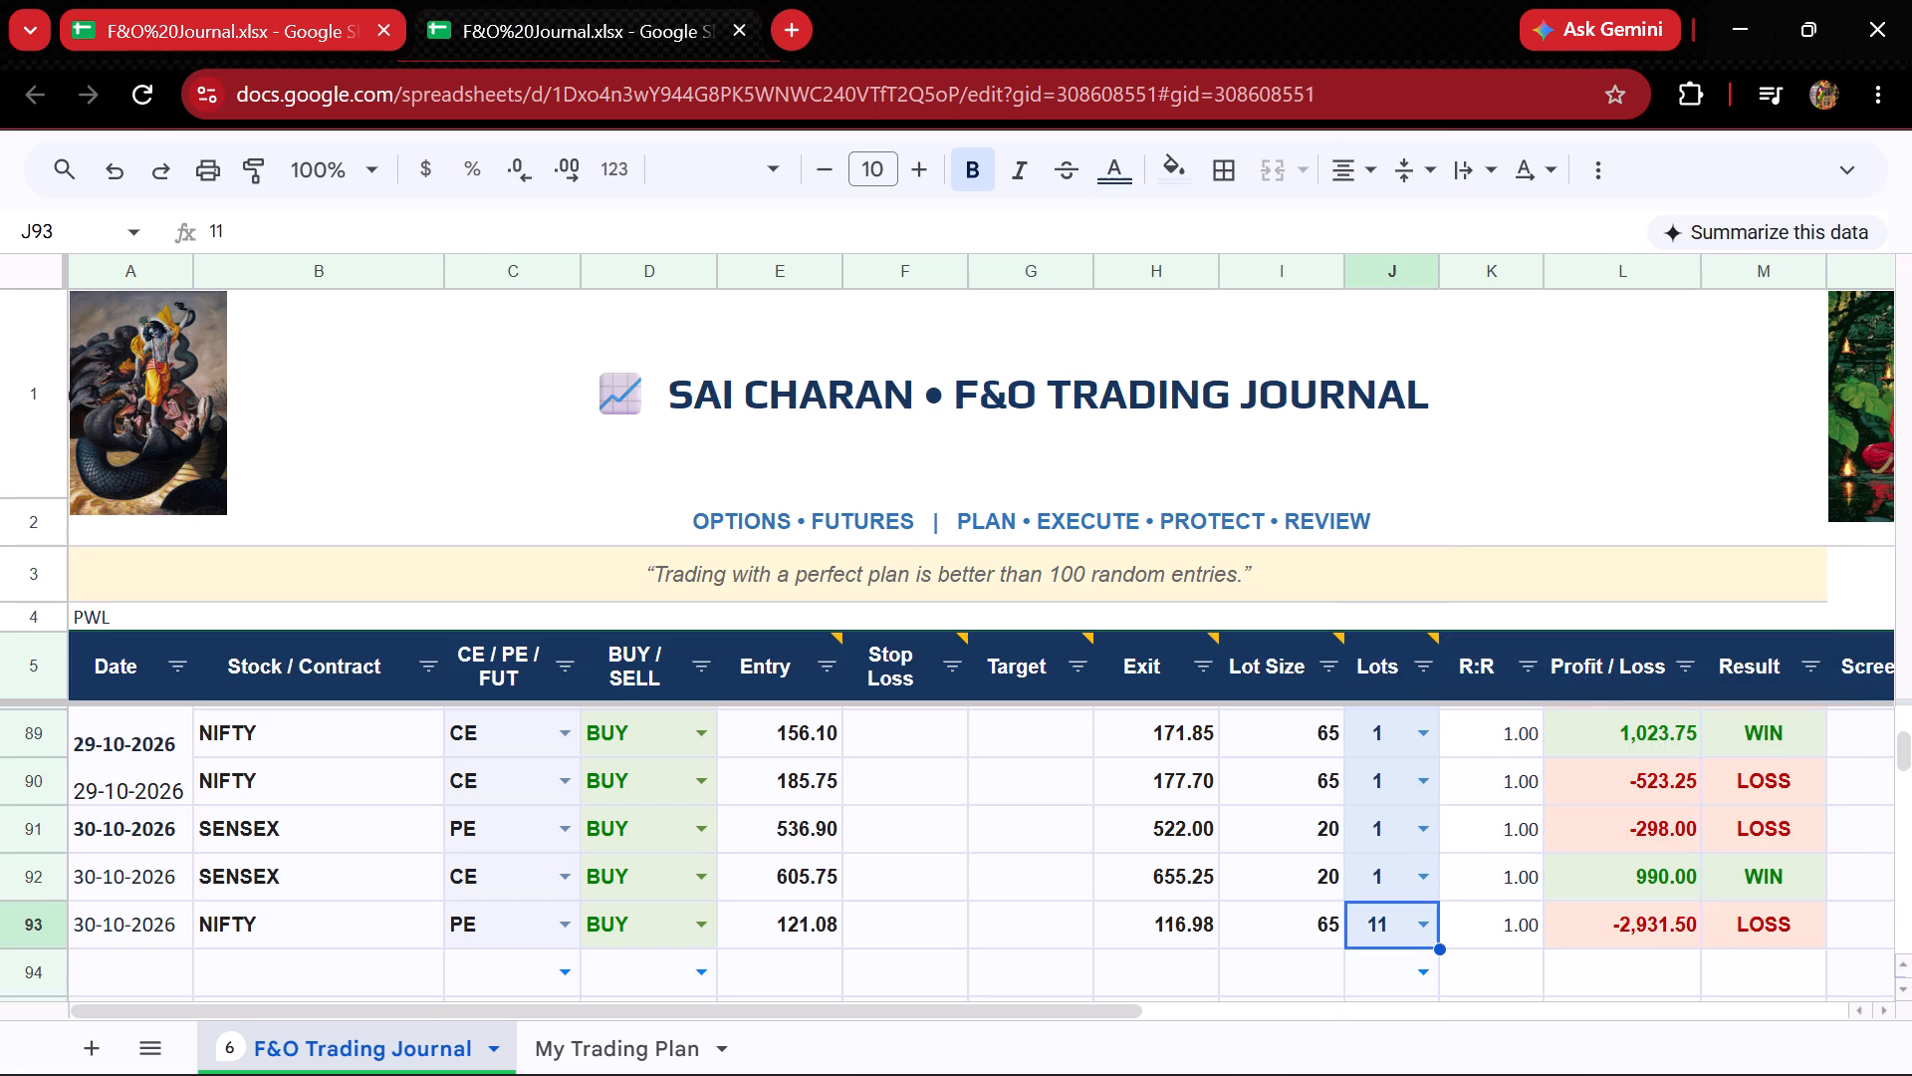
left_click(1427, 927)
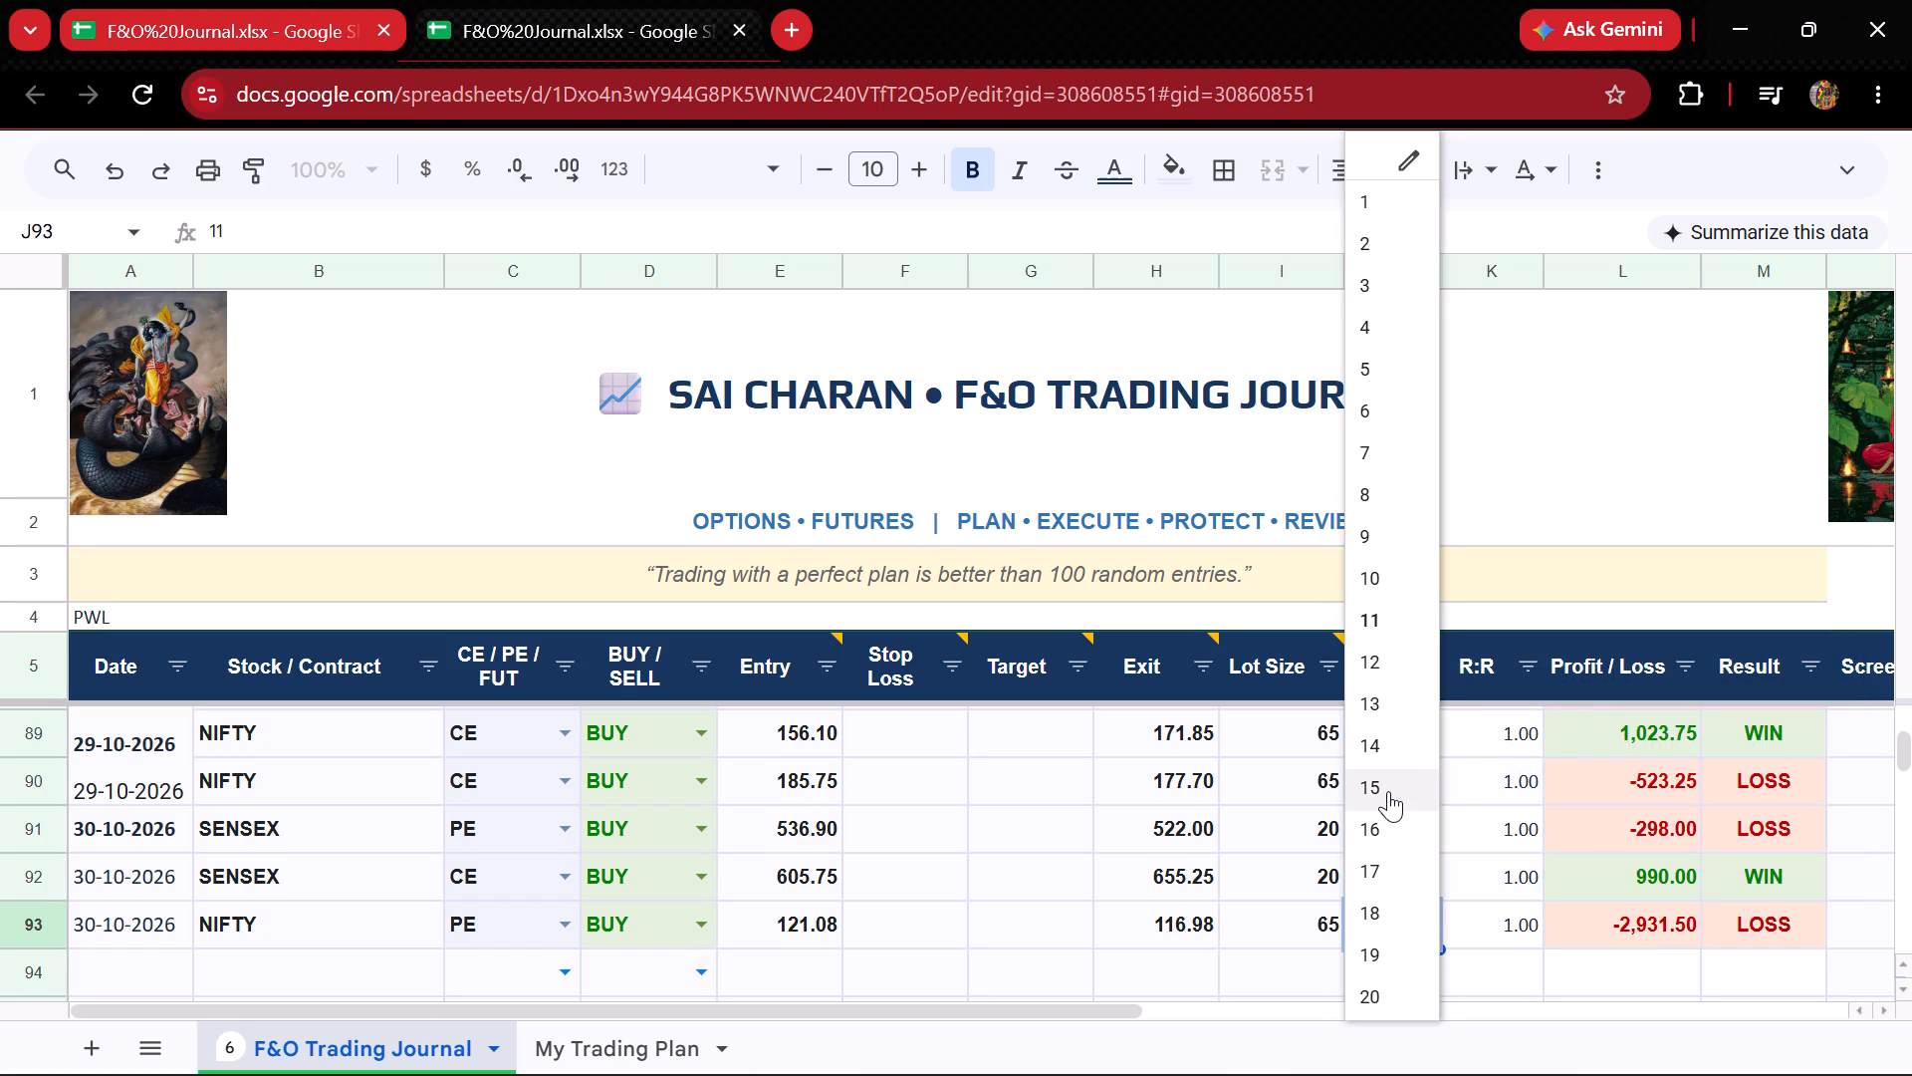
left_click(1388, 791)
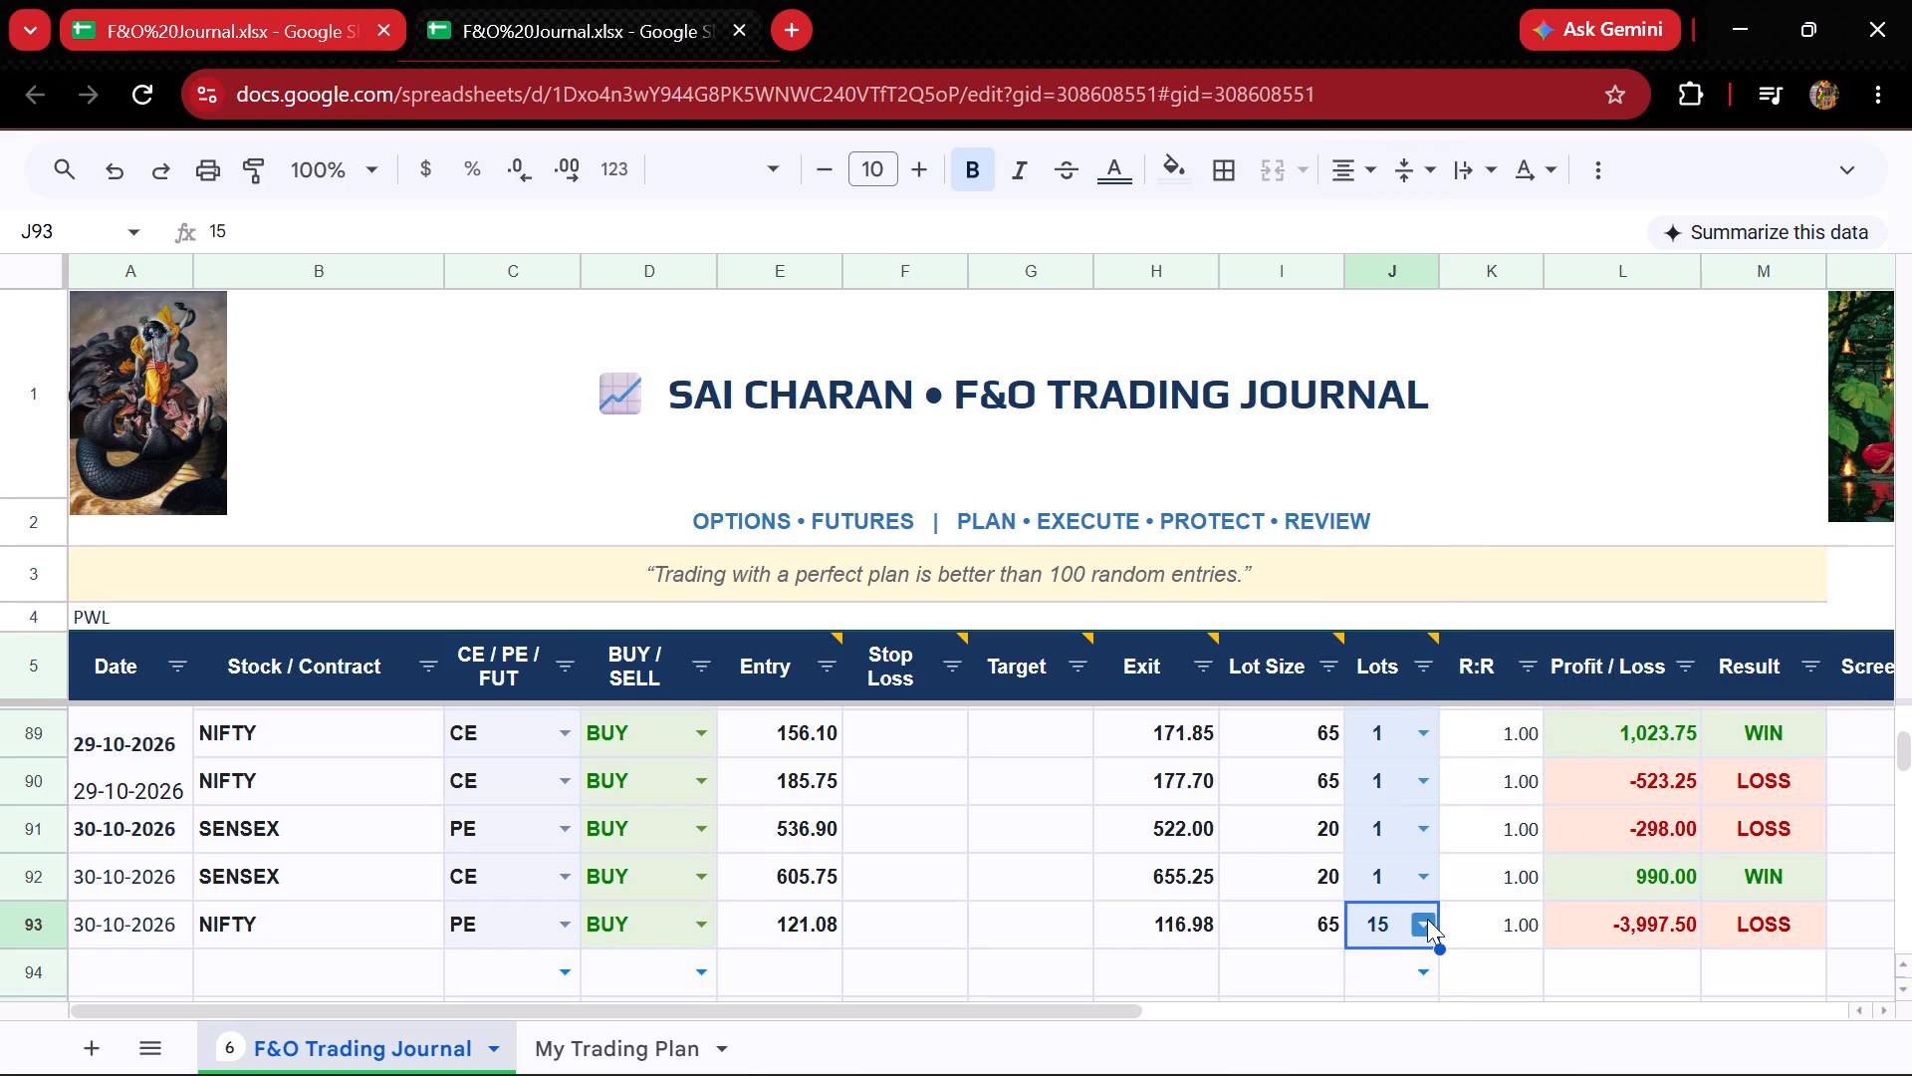
Set the lots to 19 for the NIFTY PE trade in row 93.
left_click(1427, 919)
left_click(1369, 949)
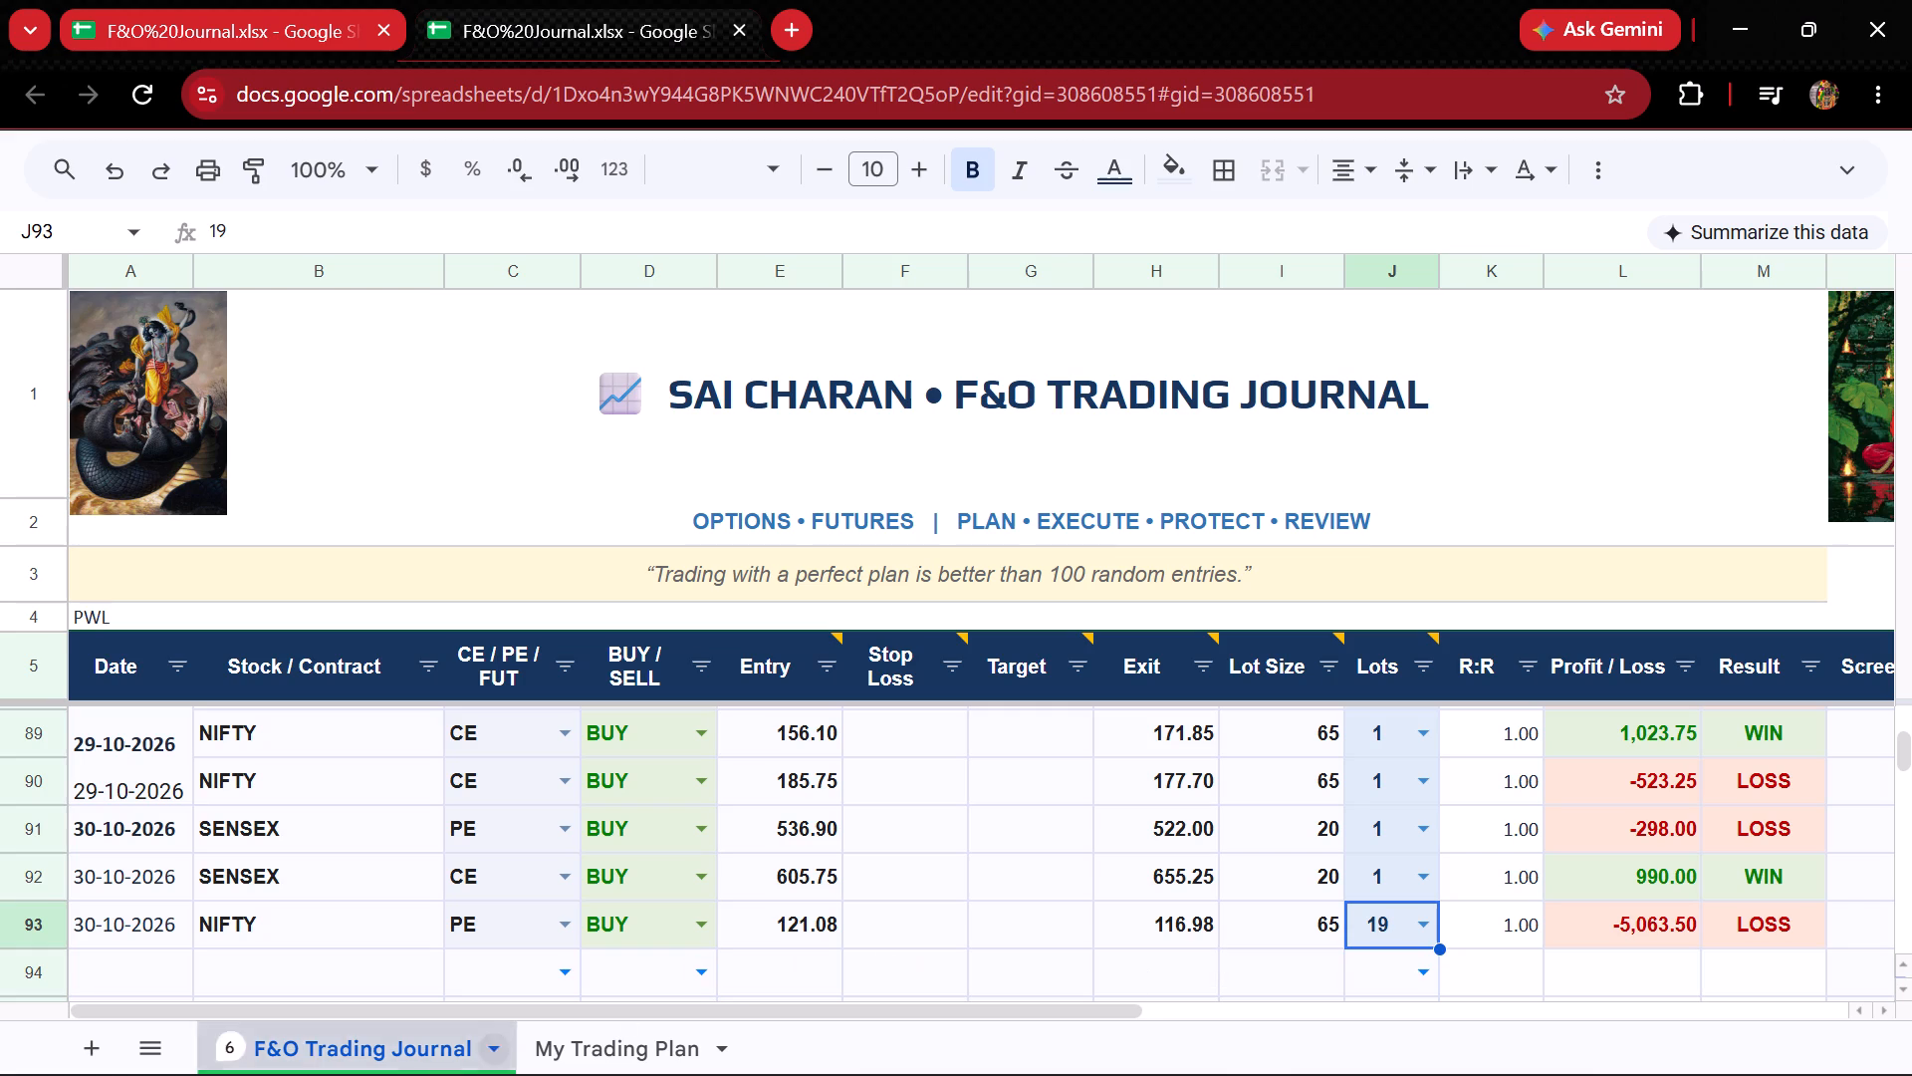
Fill in row 94 with date 30-10-2026, contract NIFTY, option type CE and direction BUY.
left_click(113, 955)
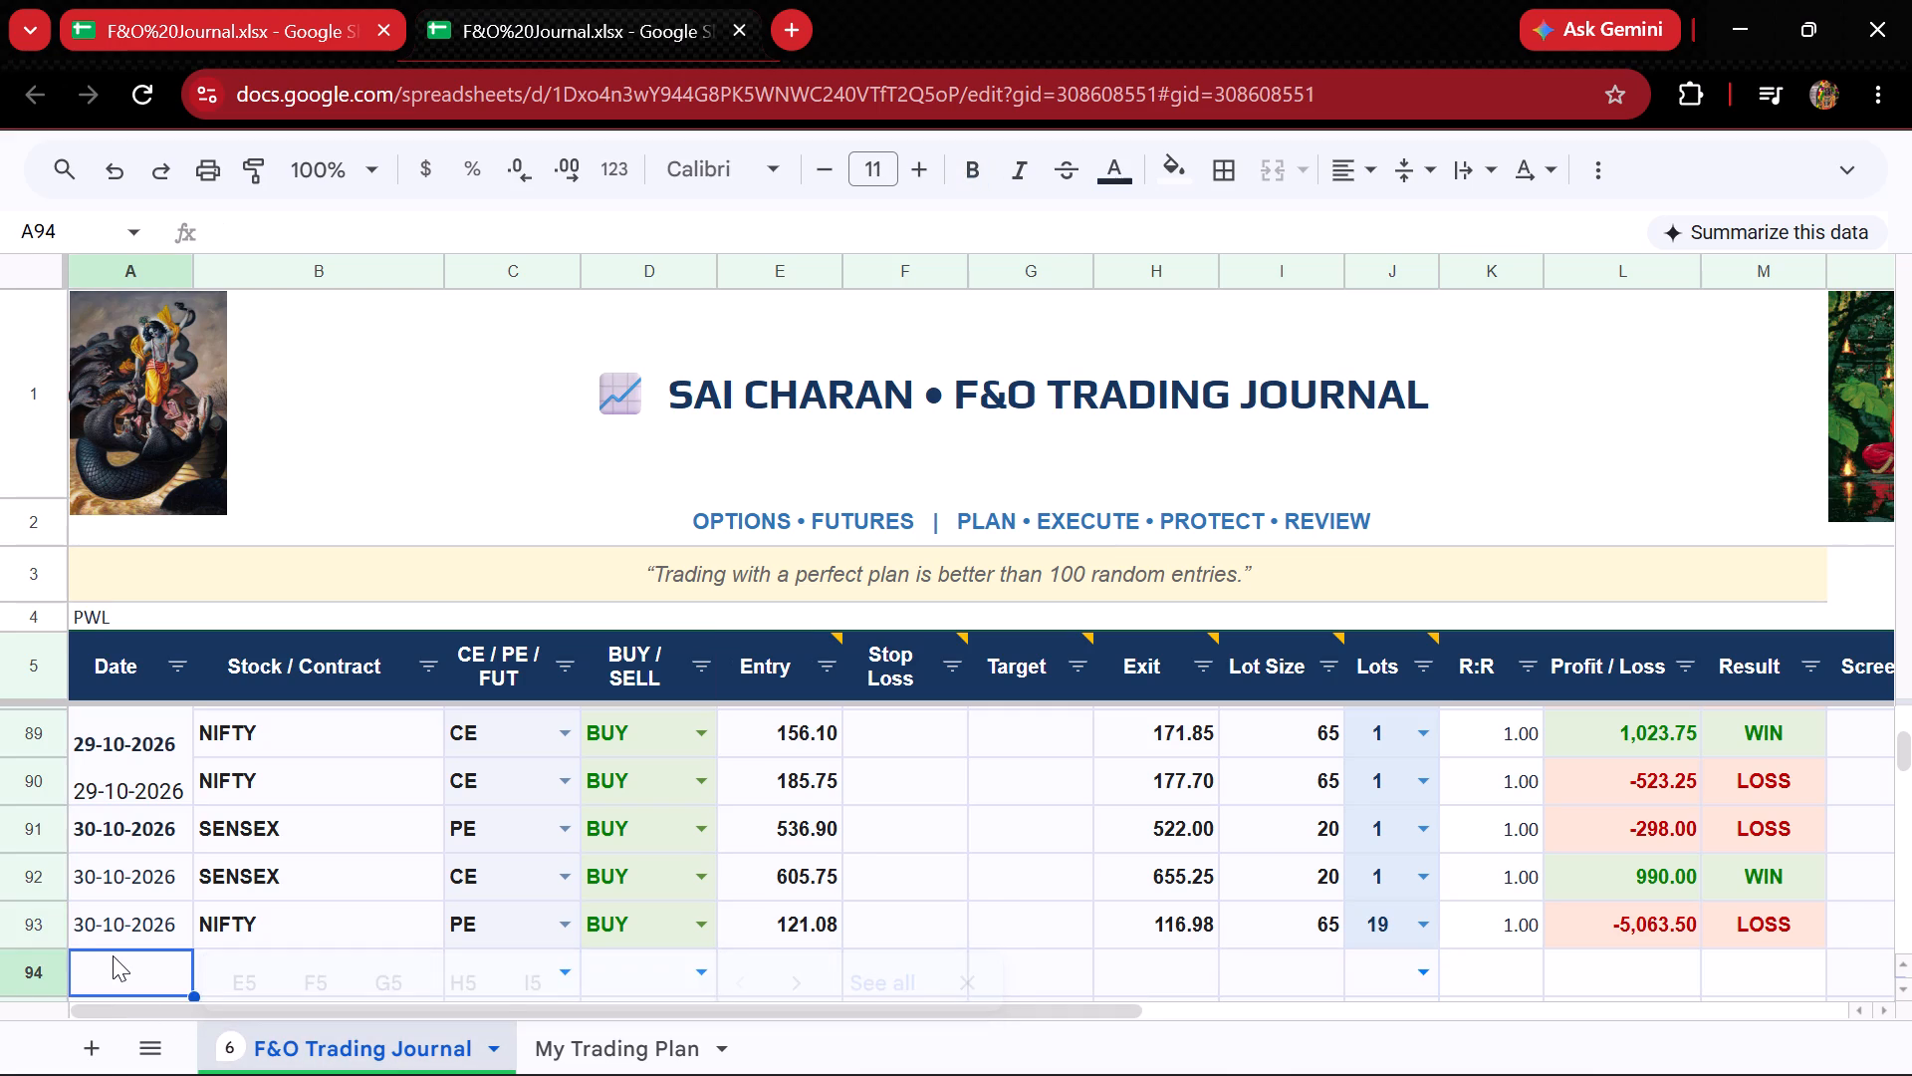
type("30-10-2026")
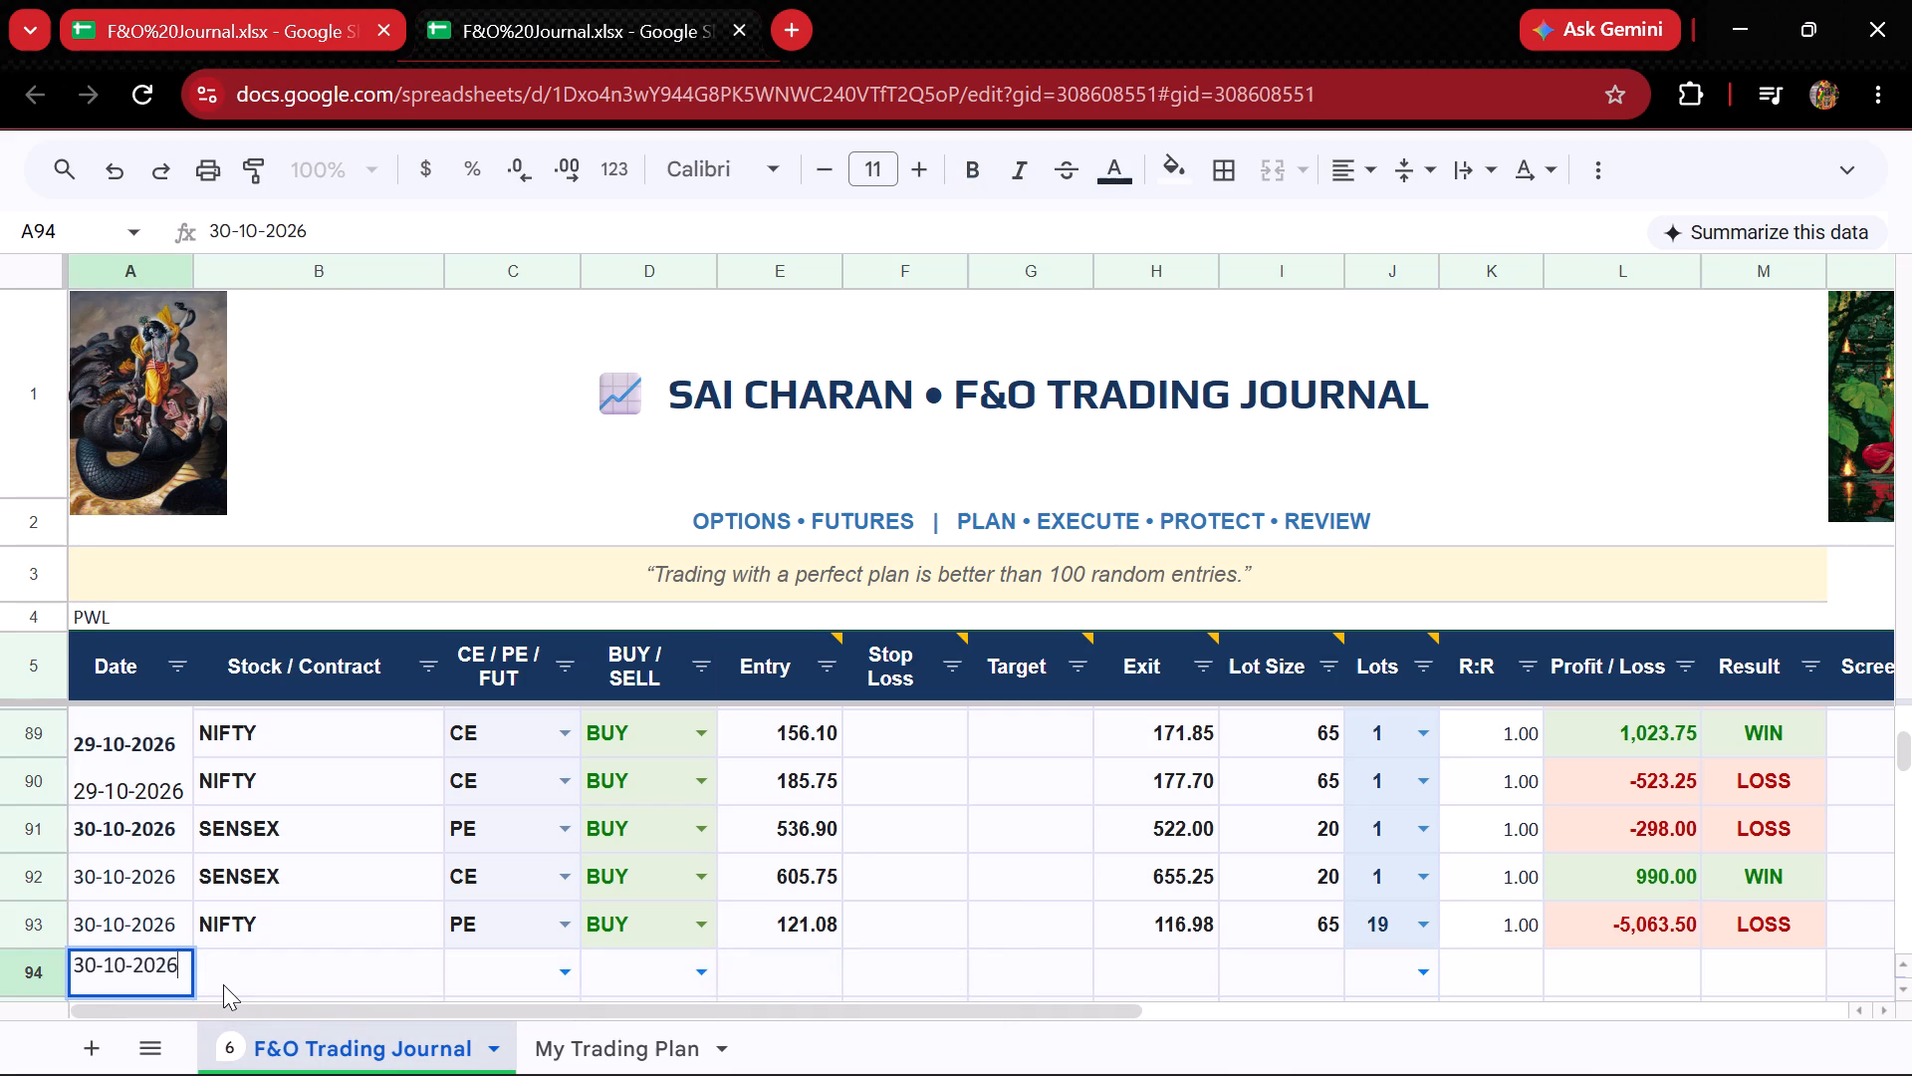
left_click(224, 984)
key("h")
key("BackSpace")
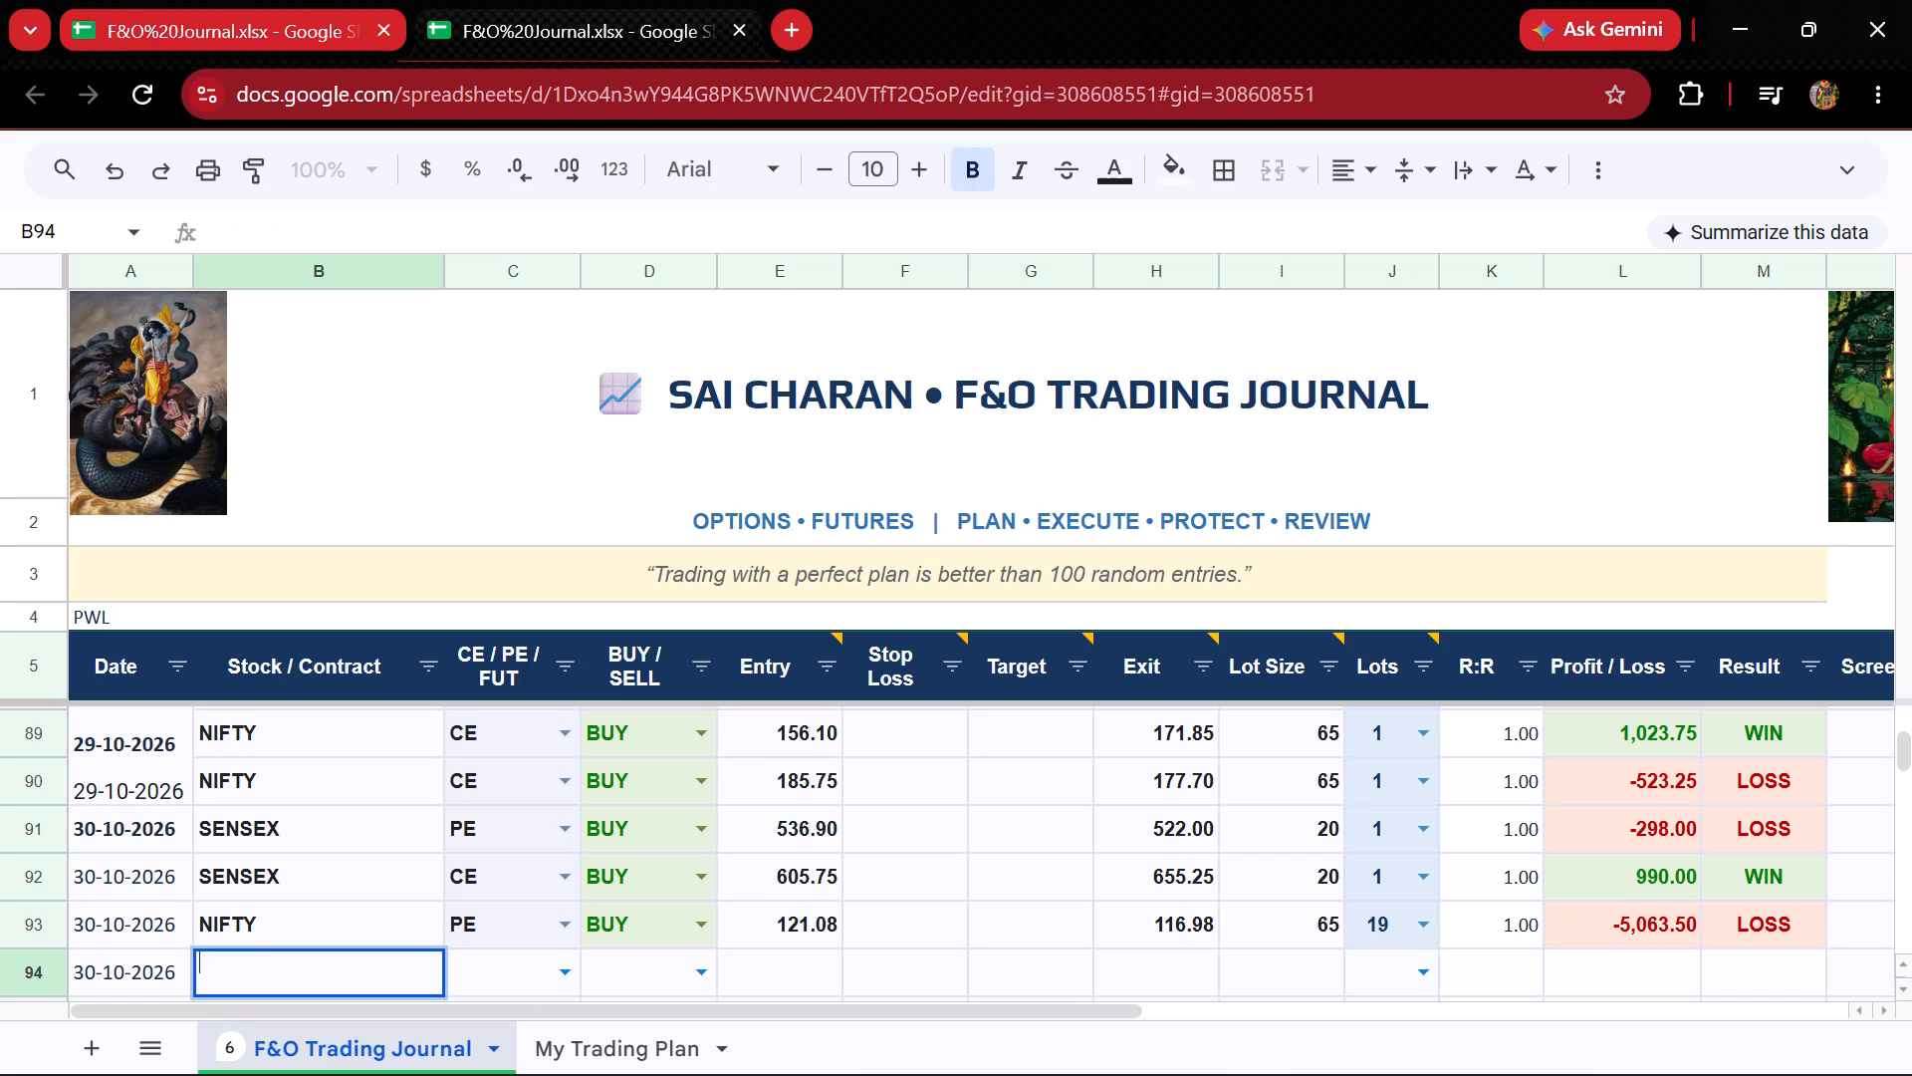
type("NIFTY")
left_click(571, 971)
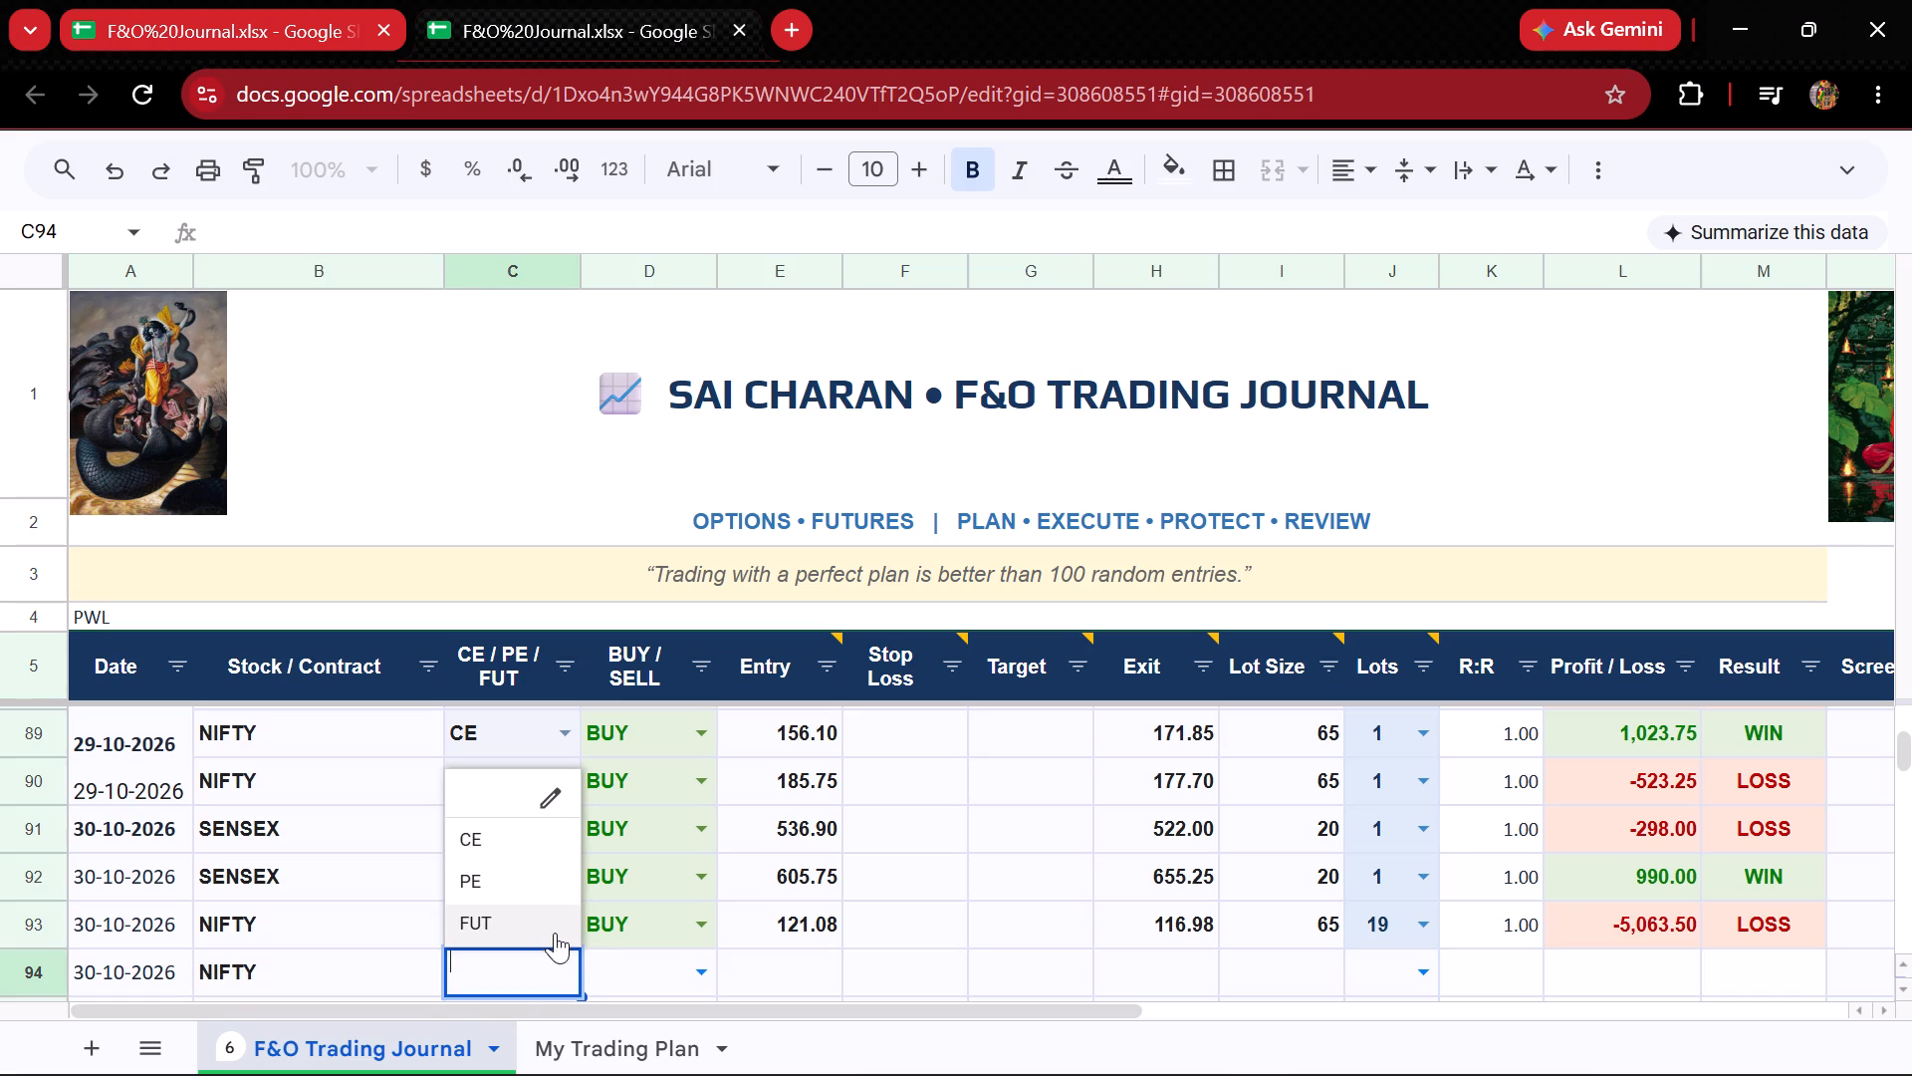
left_click(502, 839)
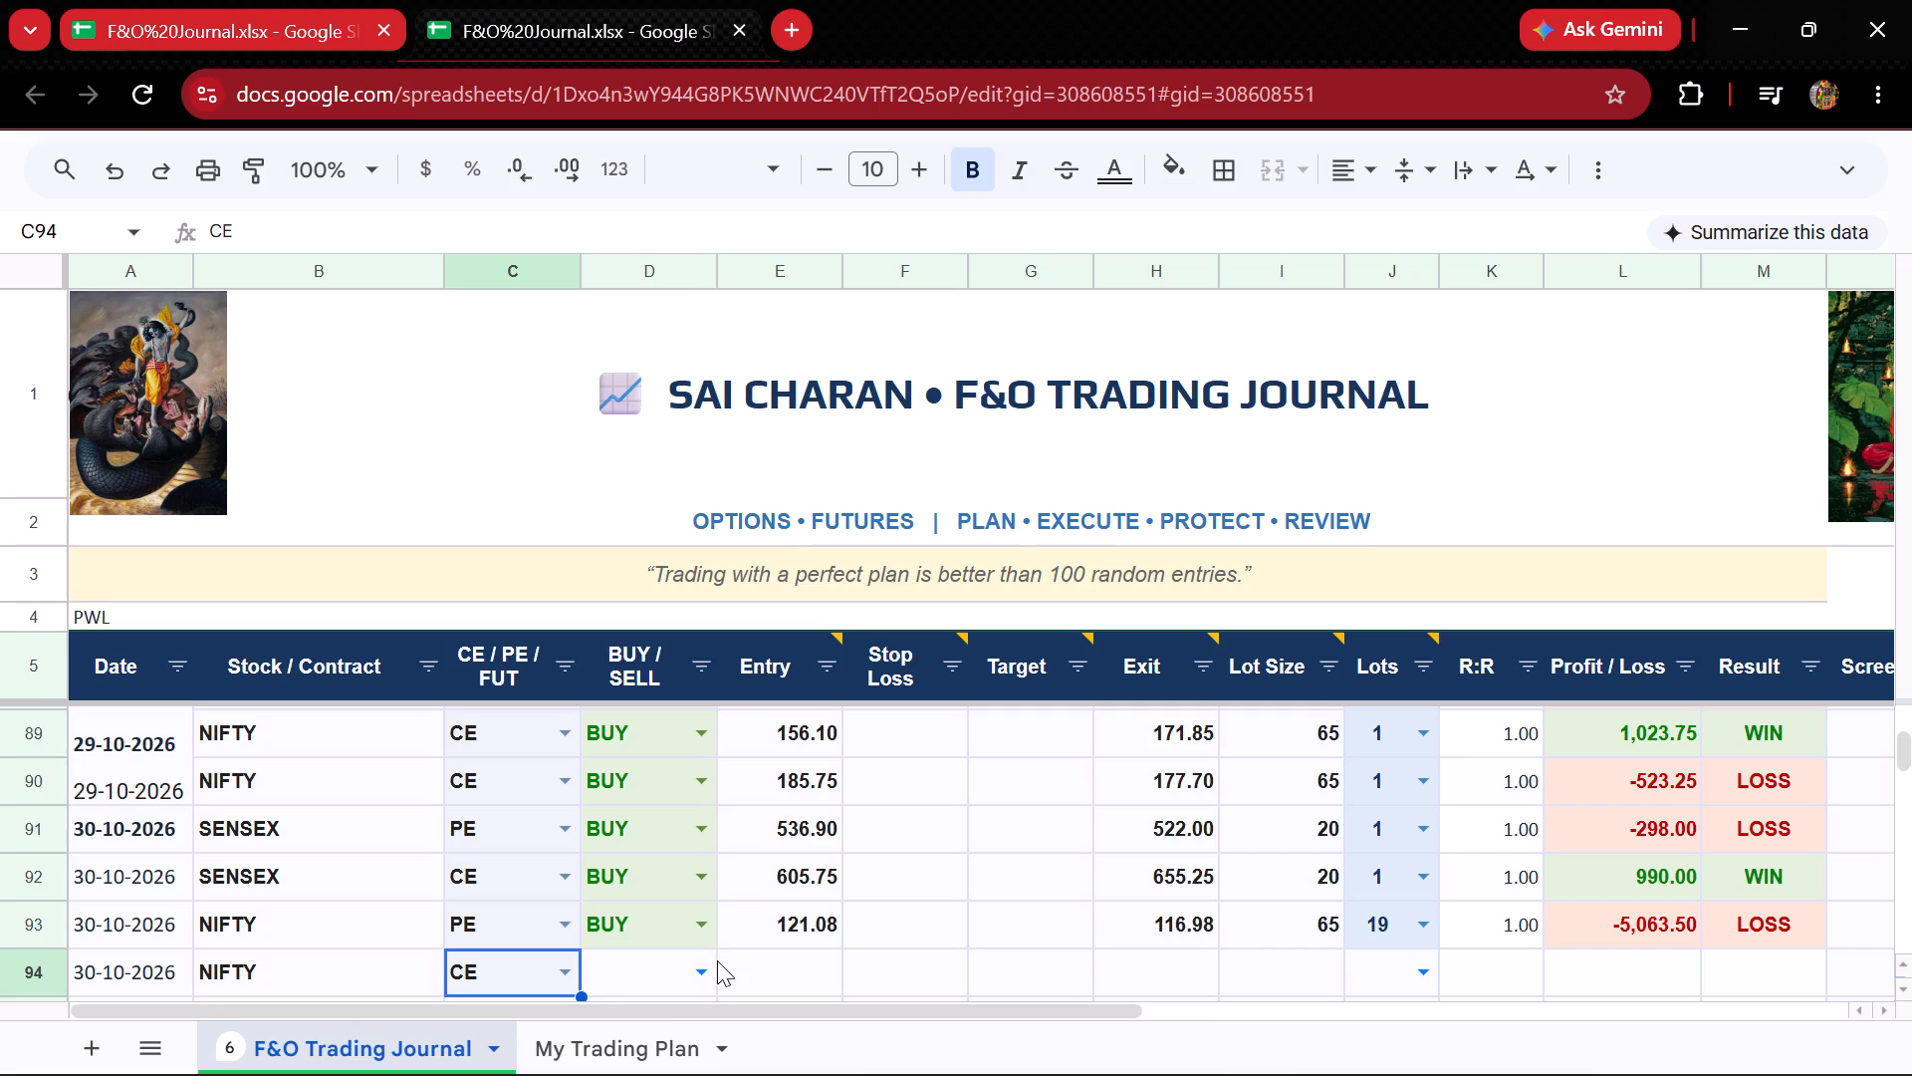
left_click(710, 961)
left_click(643, 877)
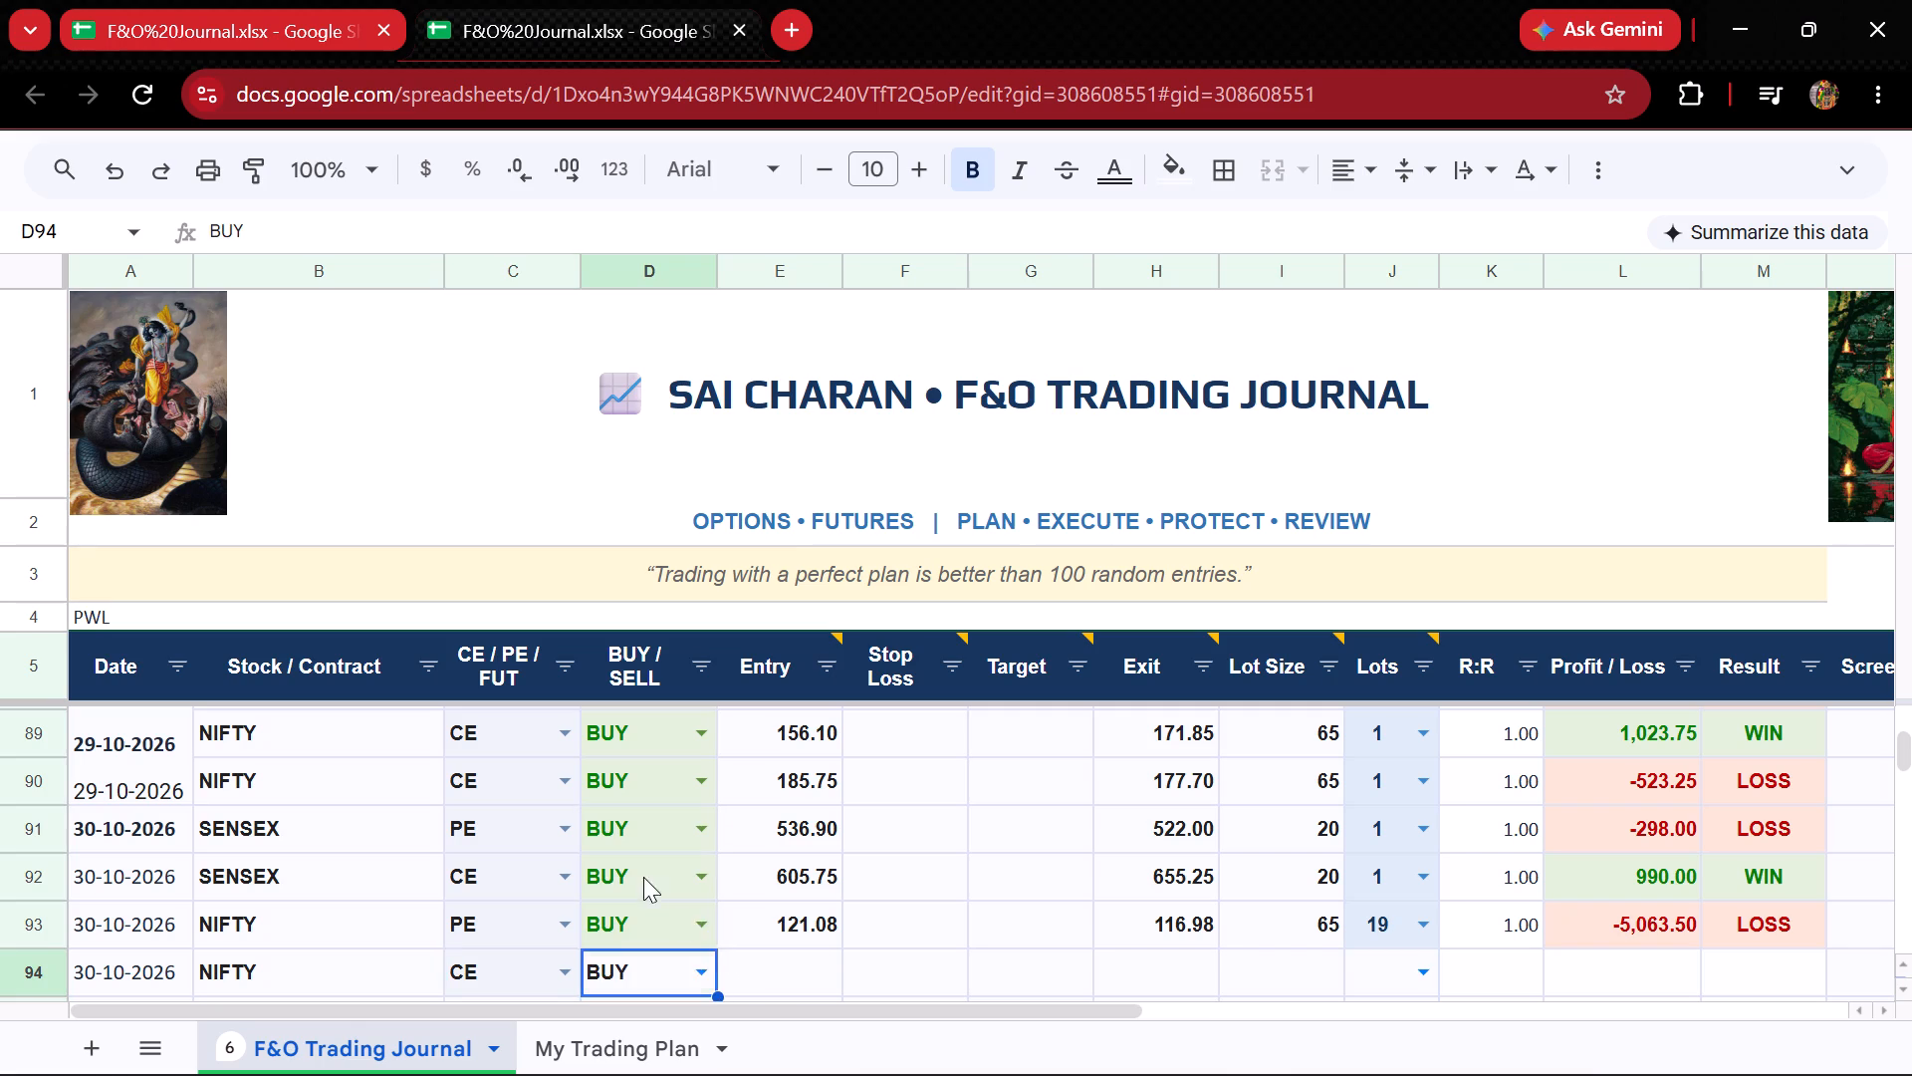
Enter 149.04 as the entry, 141.17 as the exit and 65 as the lot size for the NIFTY CE trade in row 94.
left_click(756, 970)
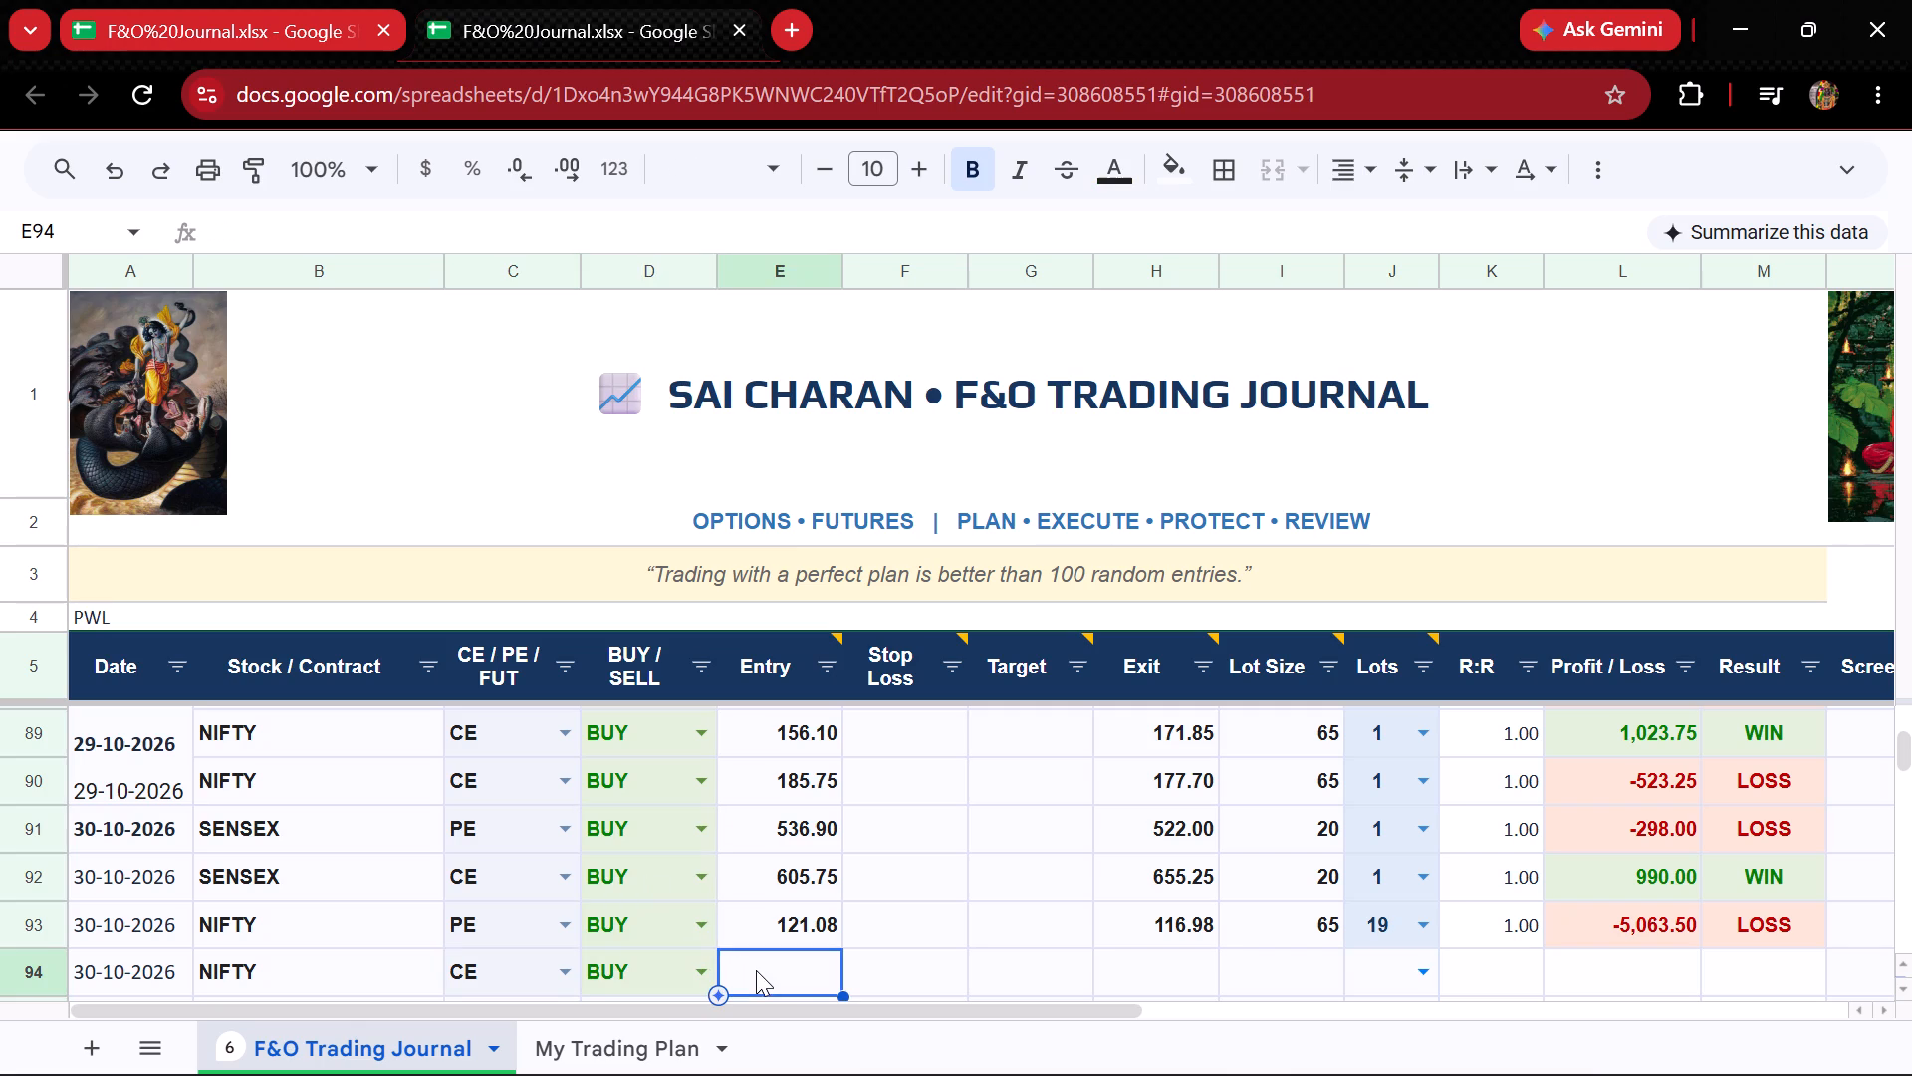
key("4")
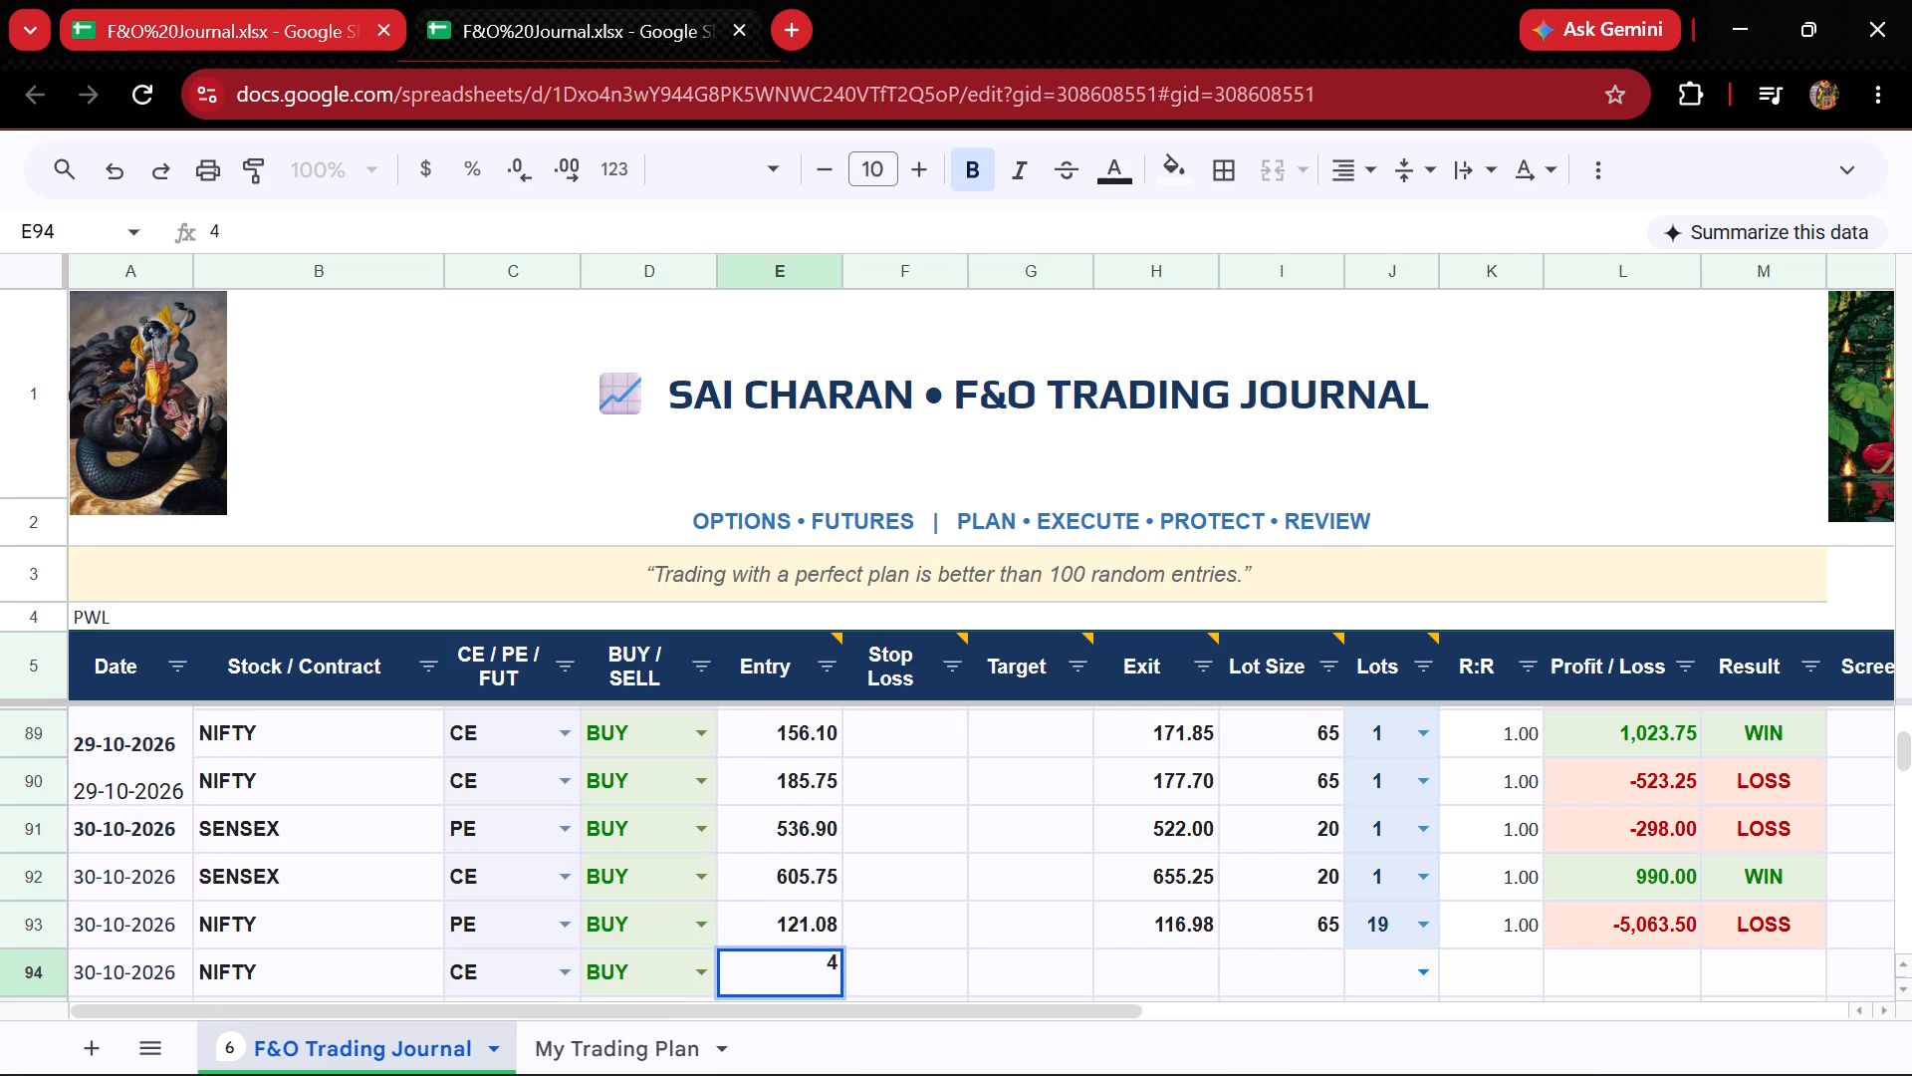
key("BackSpace")
type("149.")
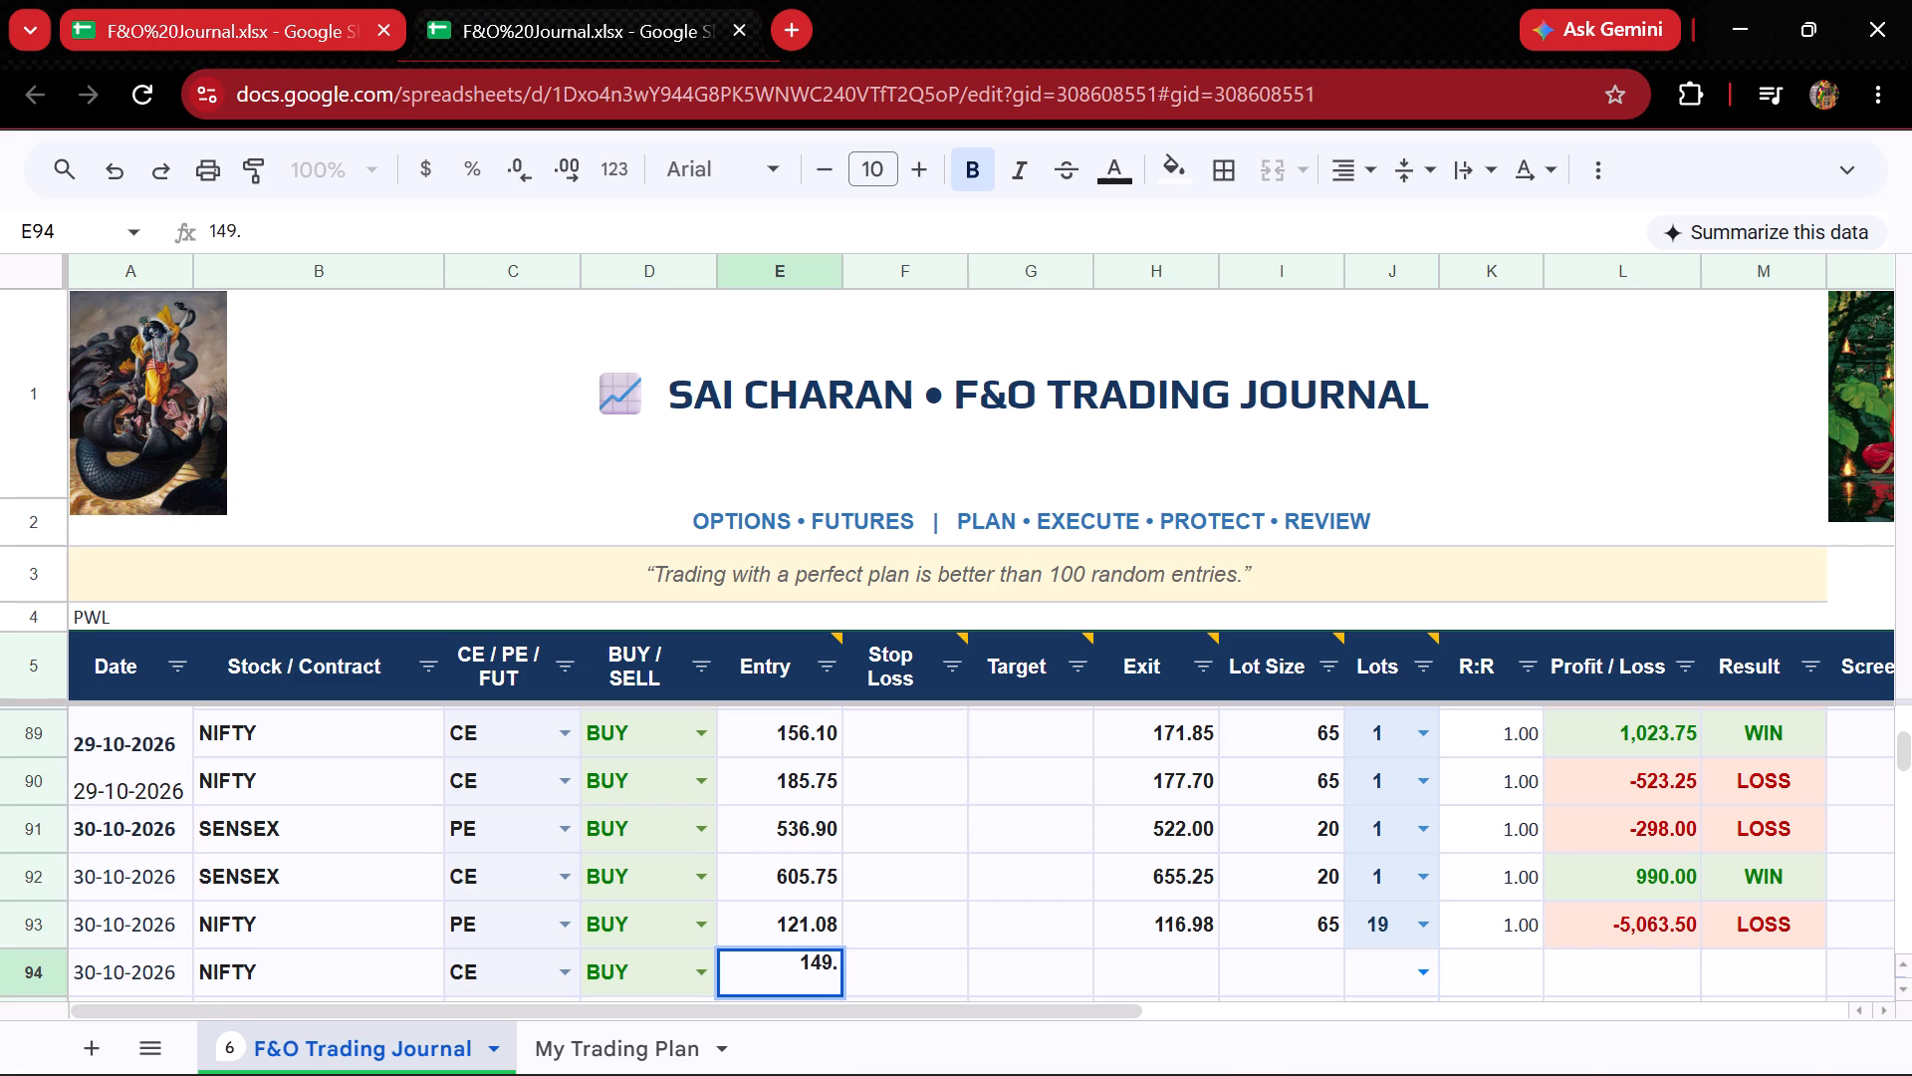
type("04")
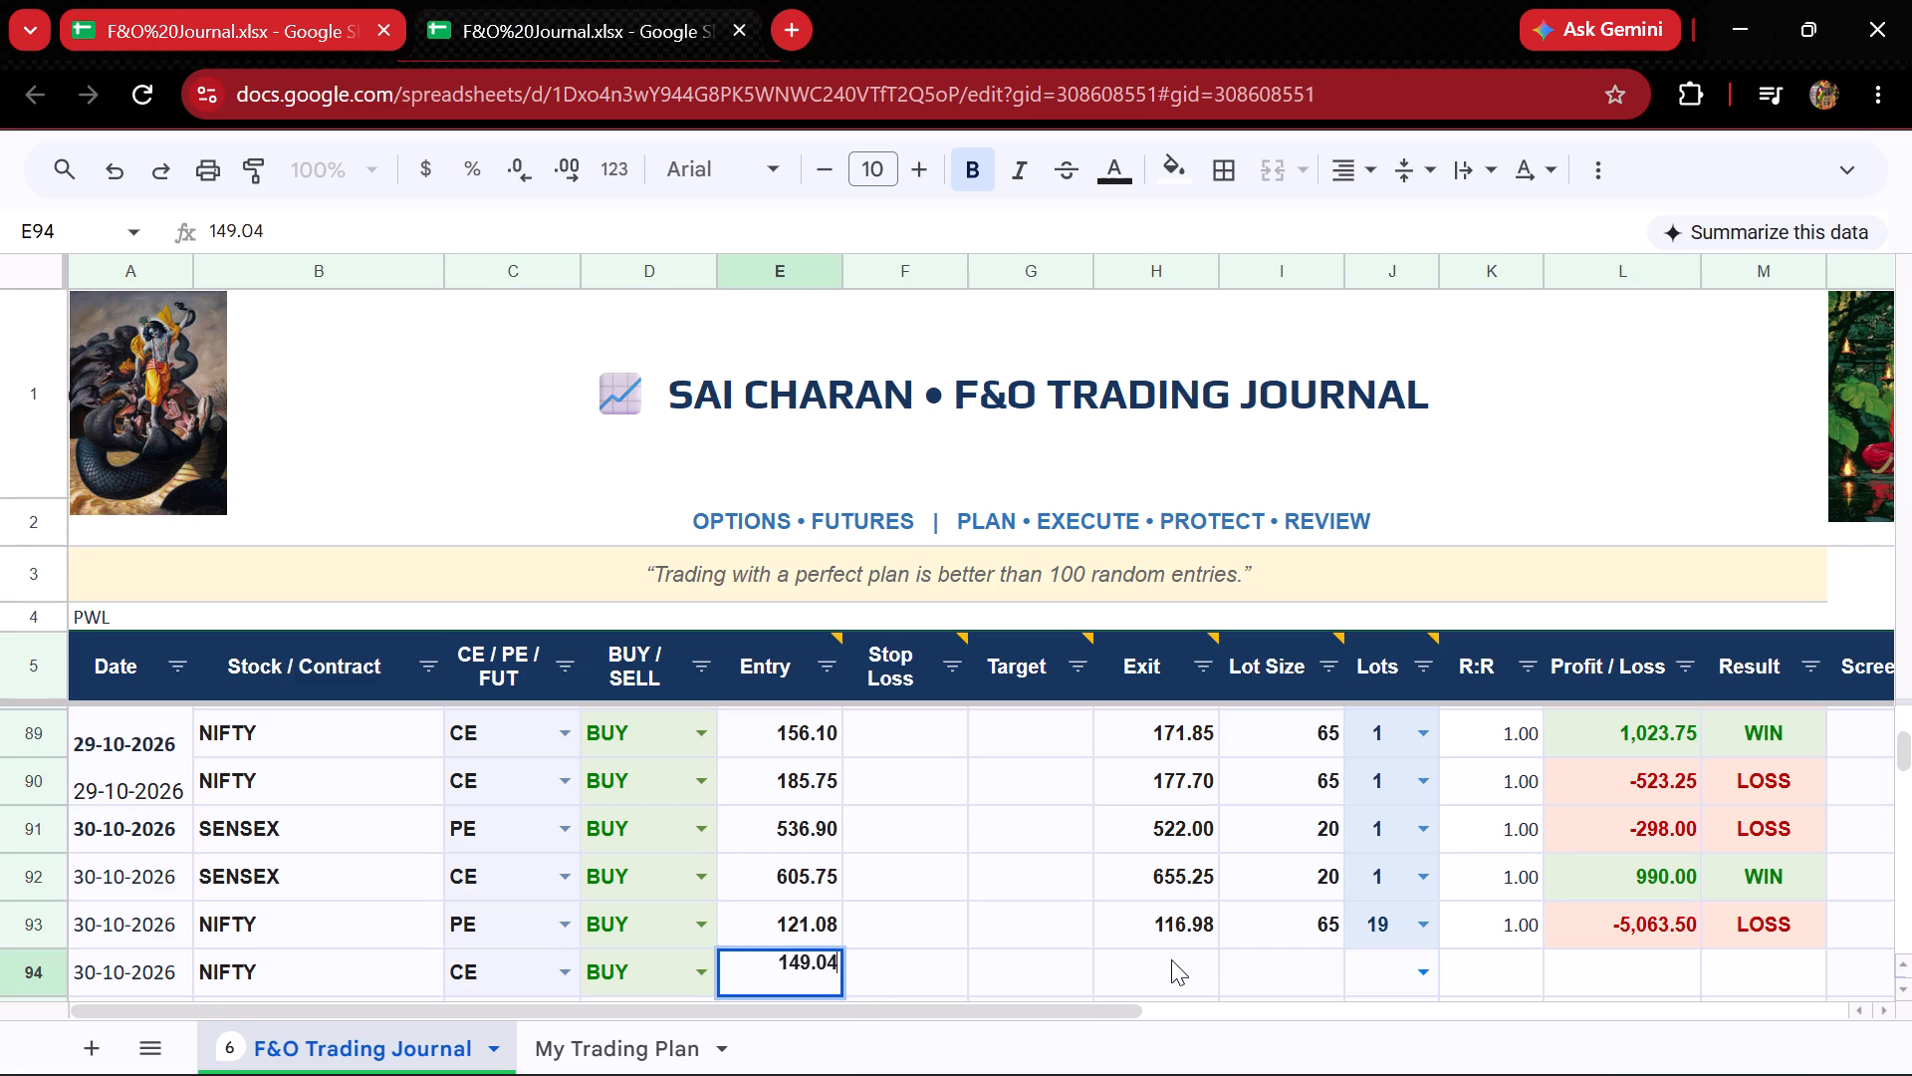
left_click(1171, 959)
type("141")
type(".17")
left_click(1311, 959)
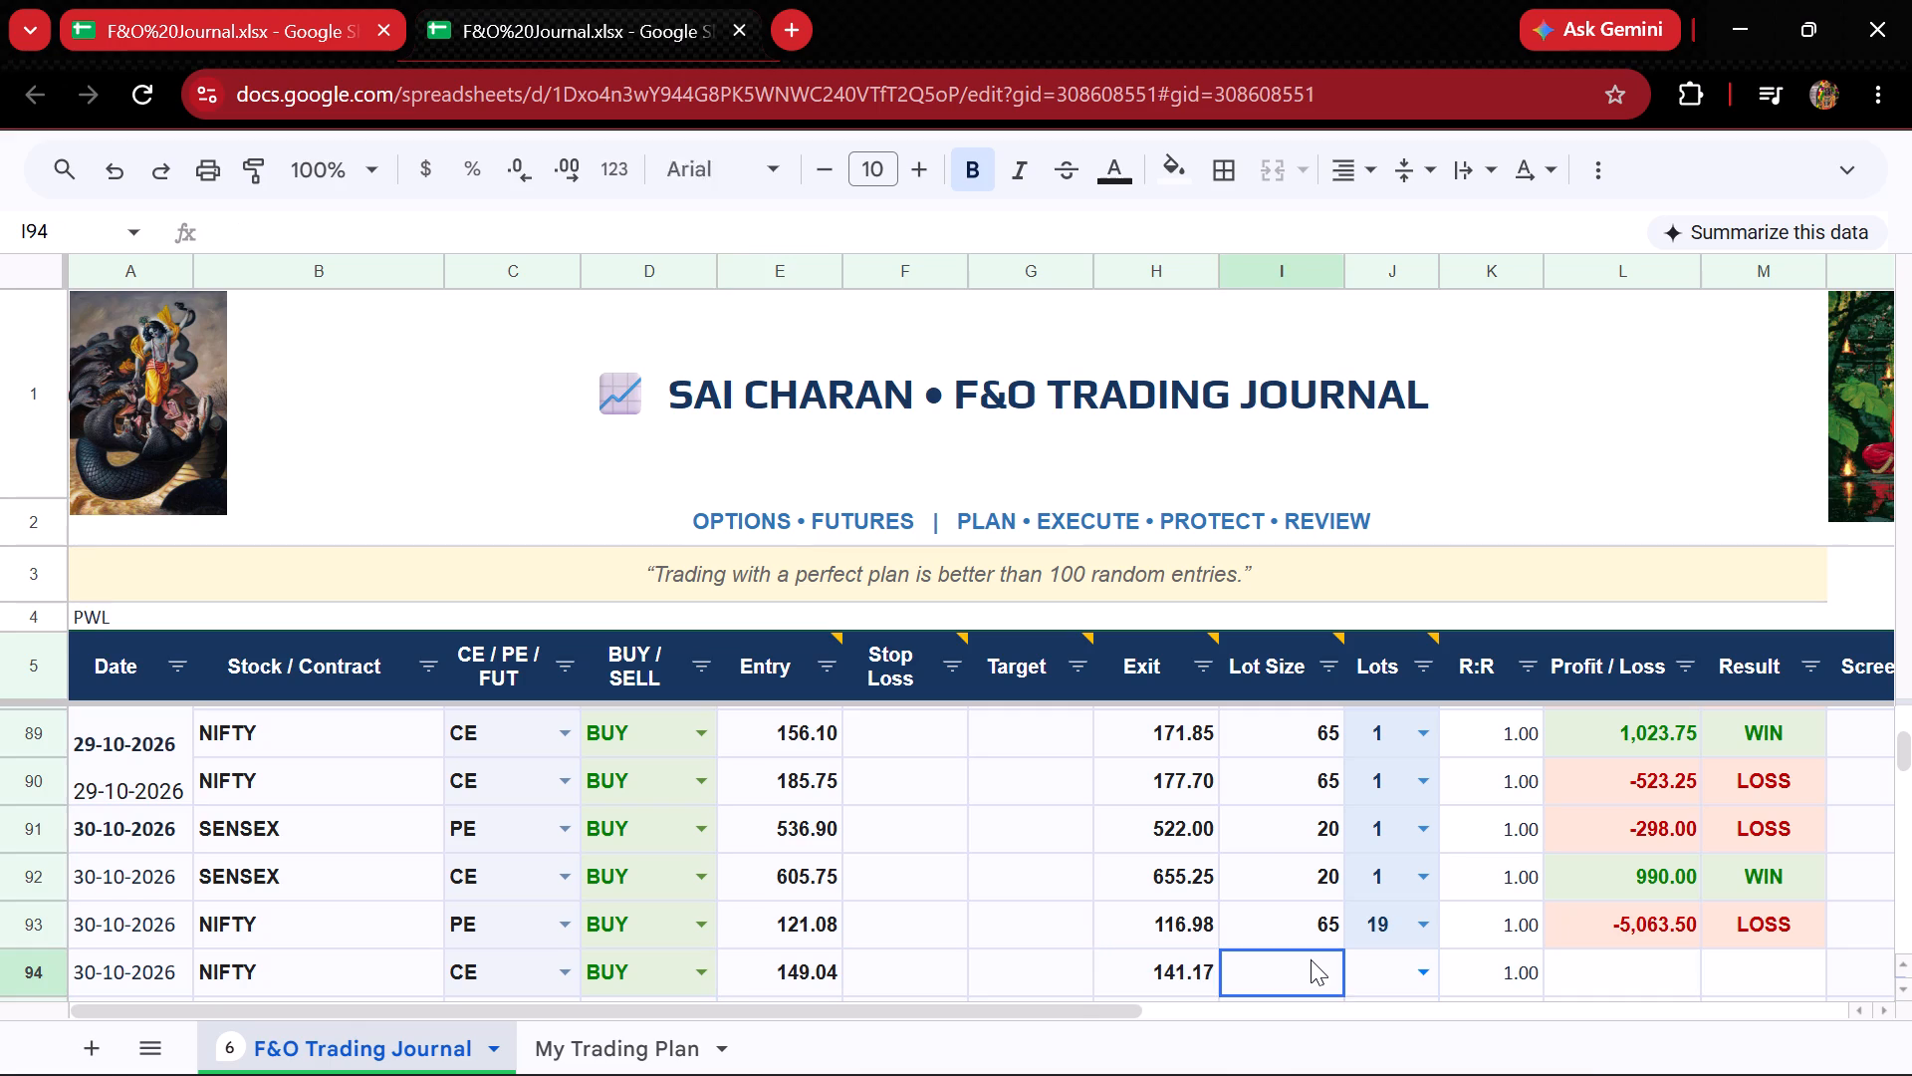
type("65")
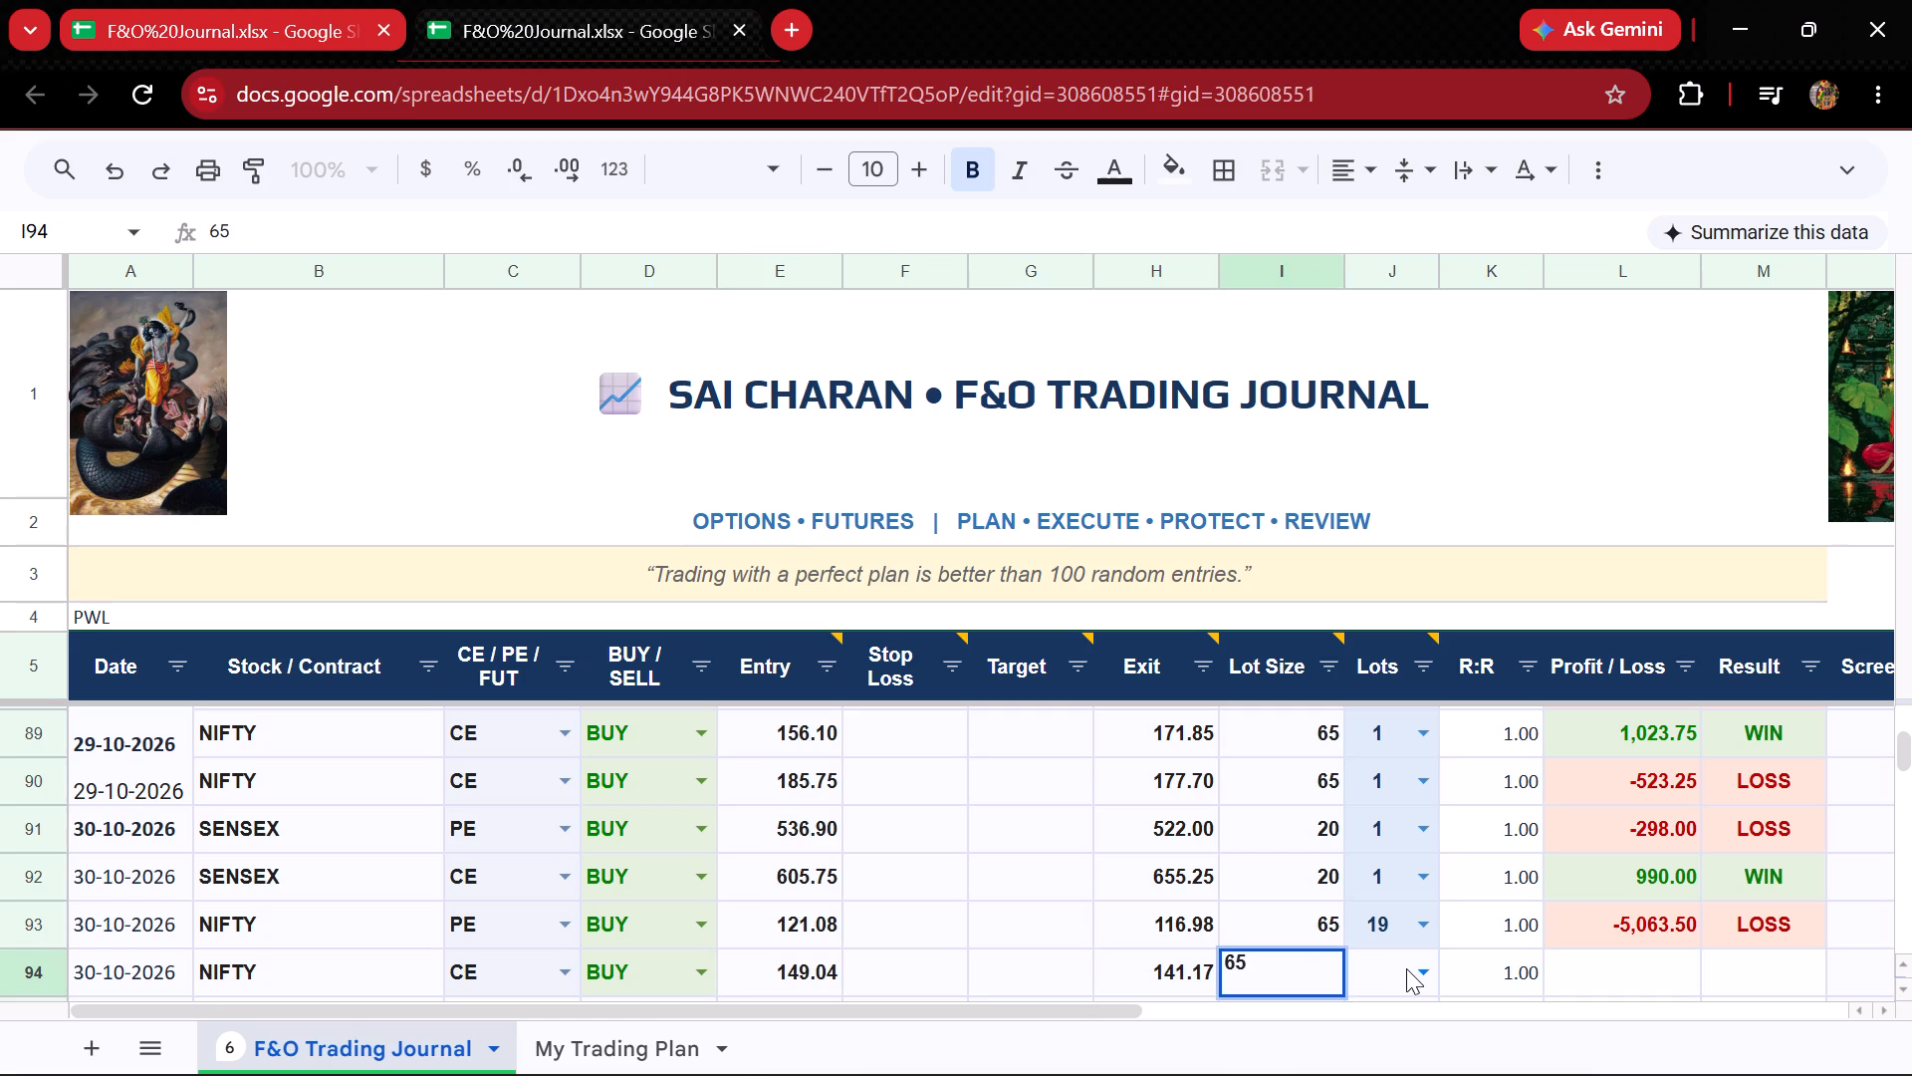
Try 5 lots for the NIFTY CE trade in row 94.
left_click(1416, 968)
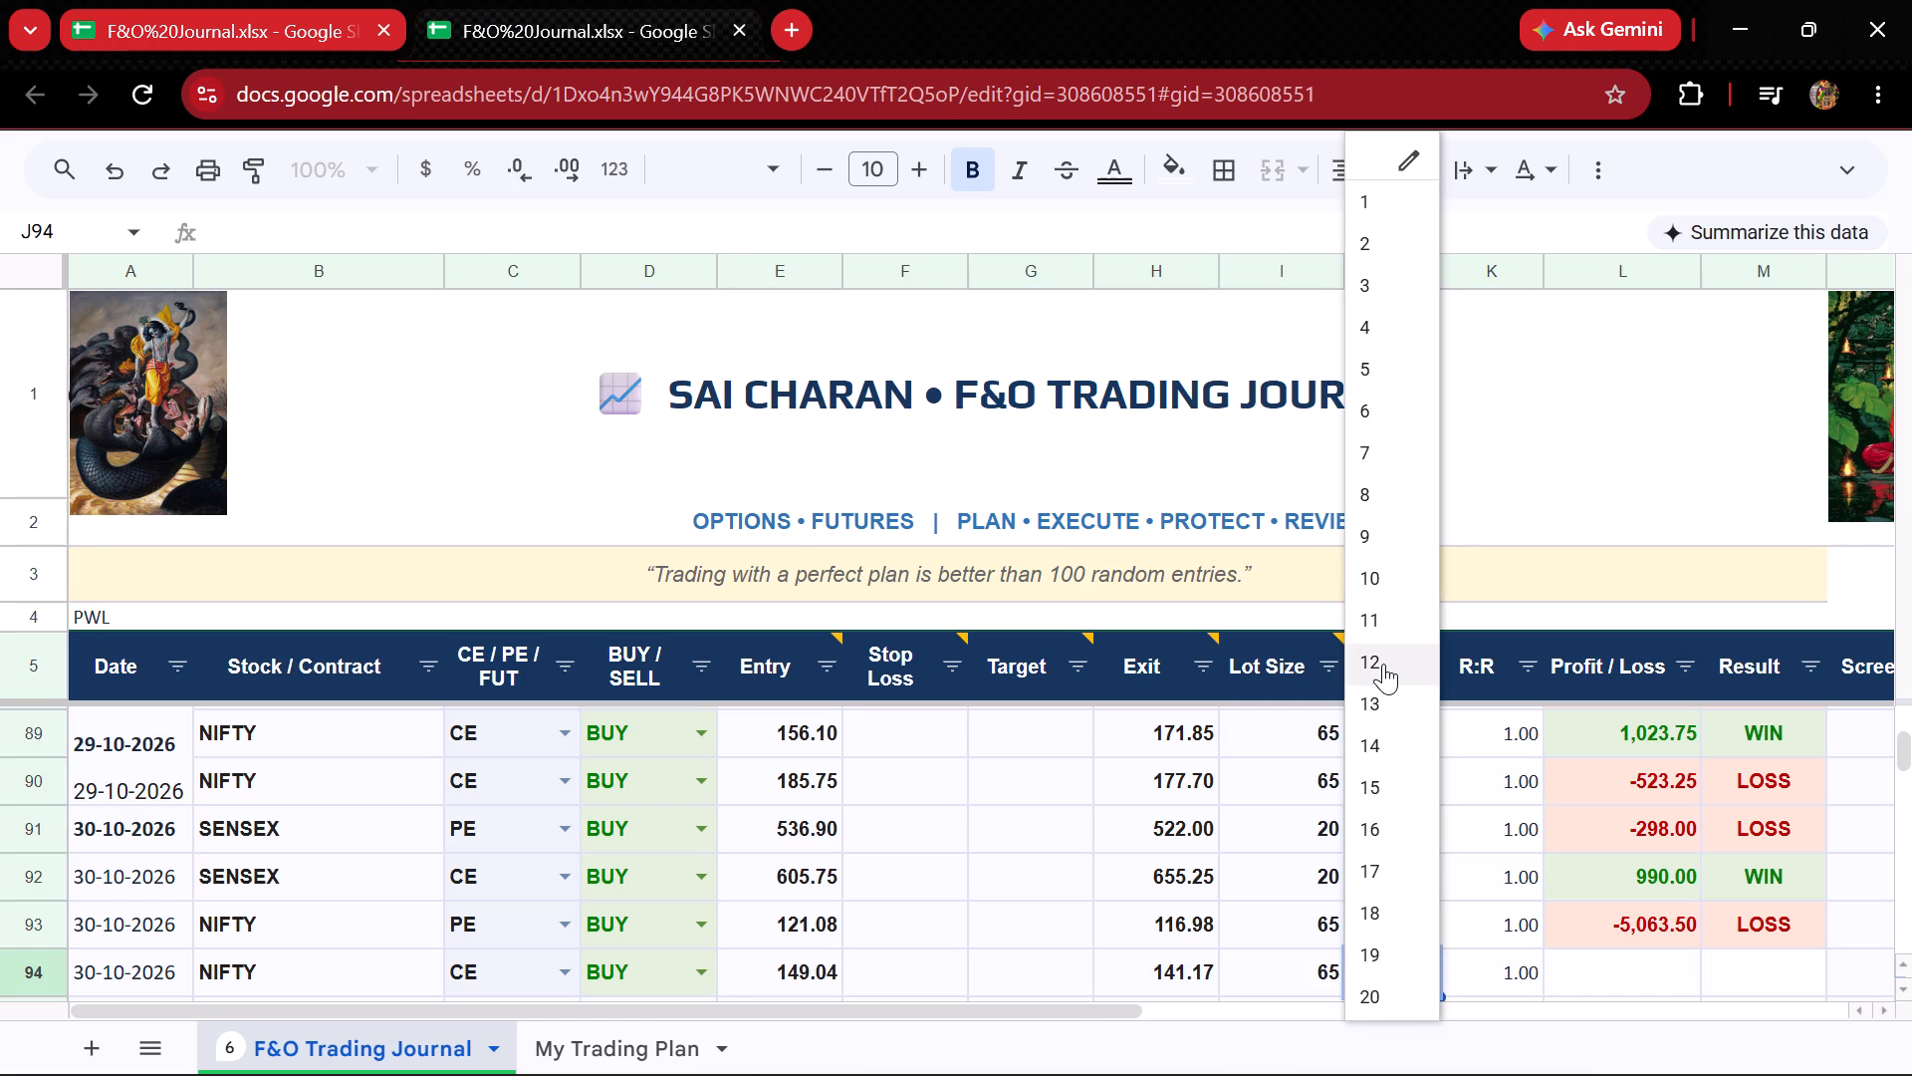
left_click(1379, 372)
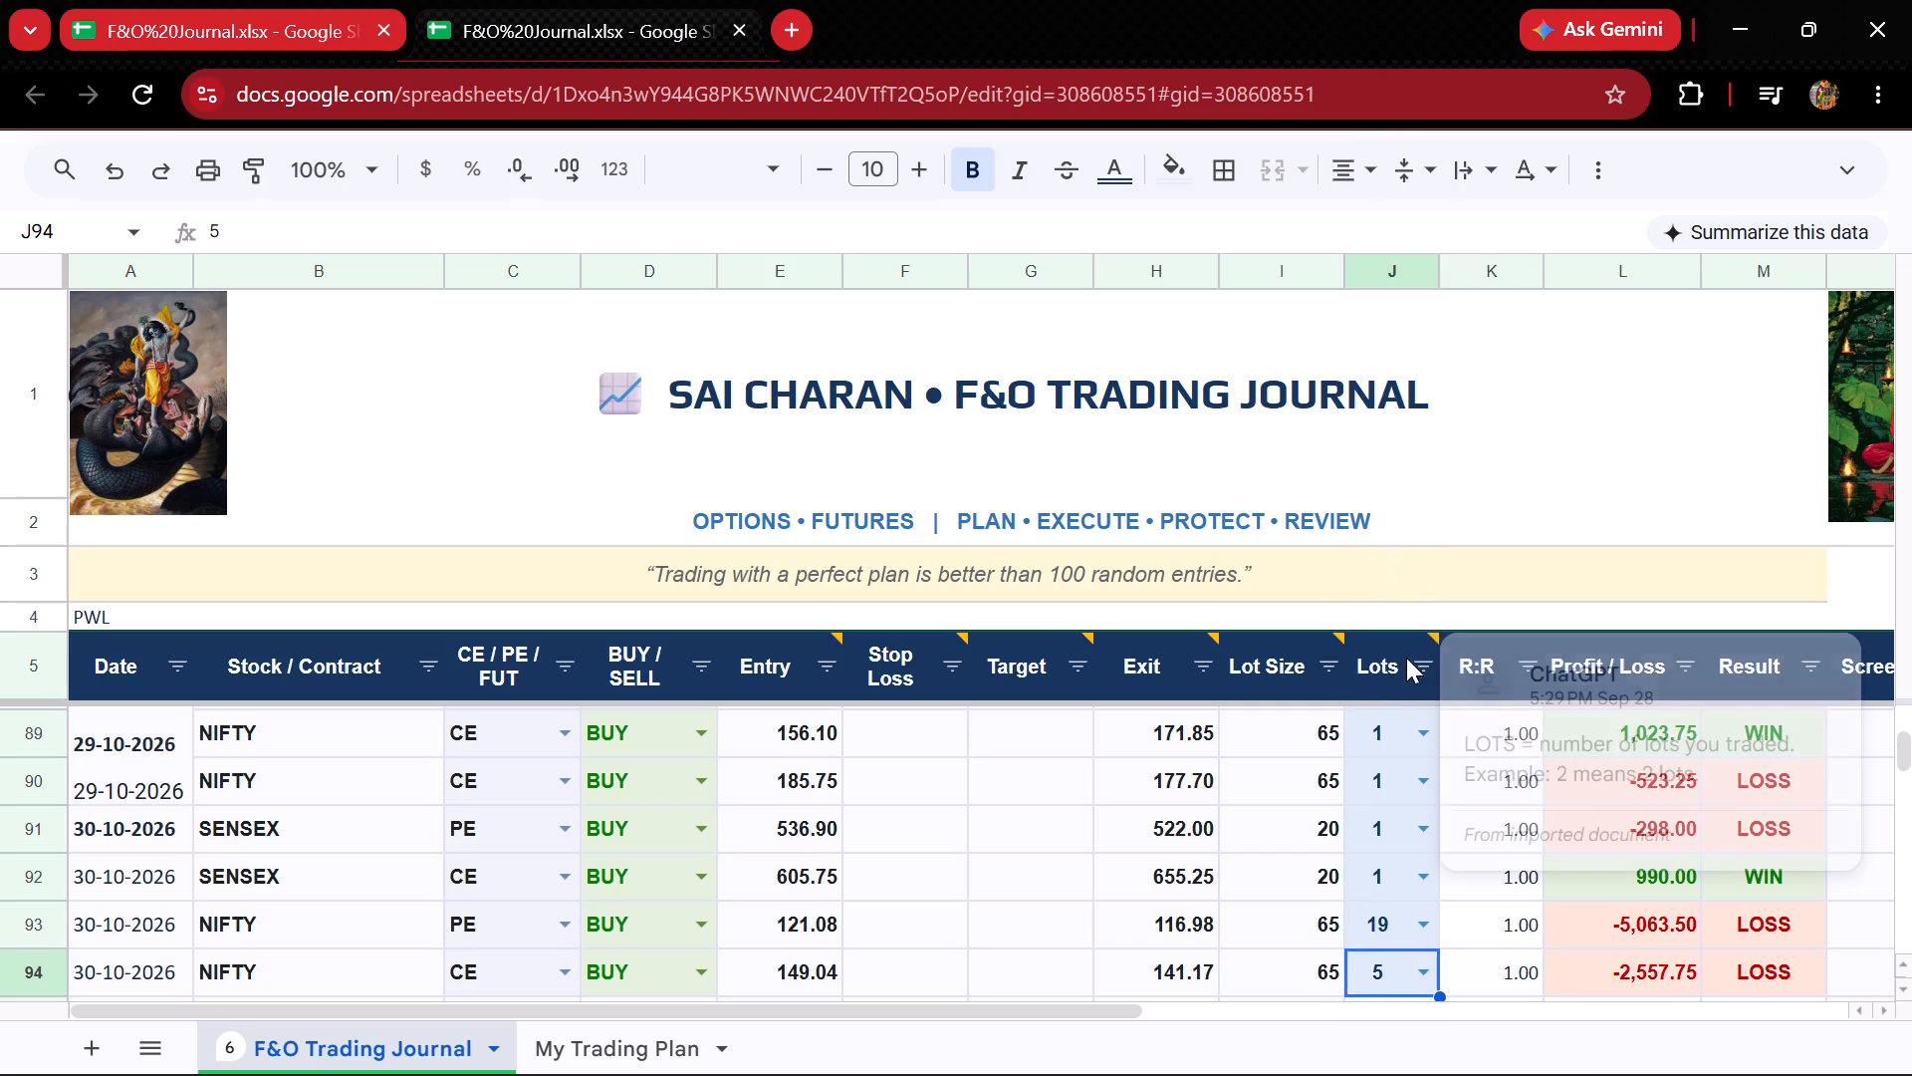
Set the lots to 7 for the NIFTY CE trade in row 94.
left_click(1422, 968)
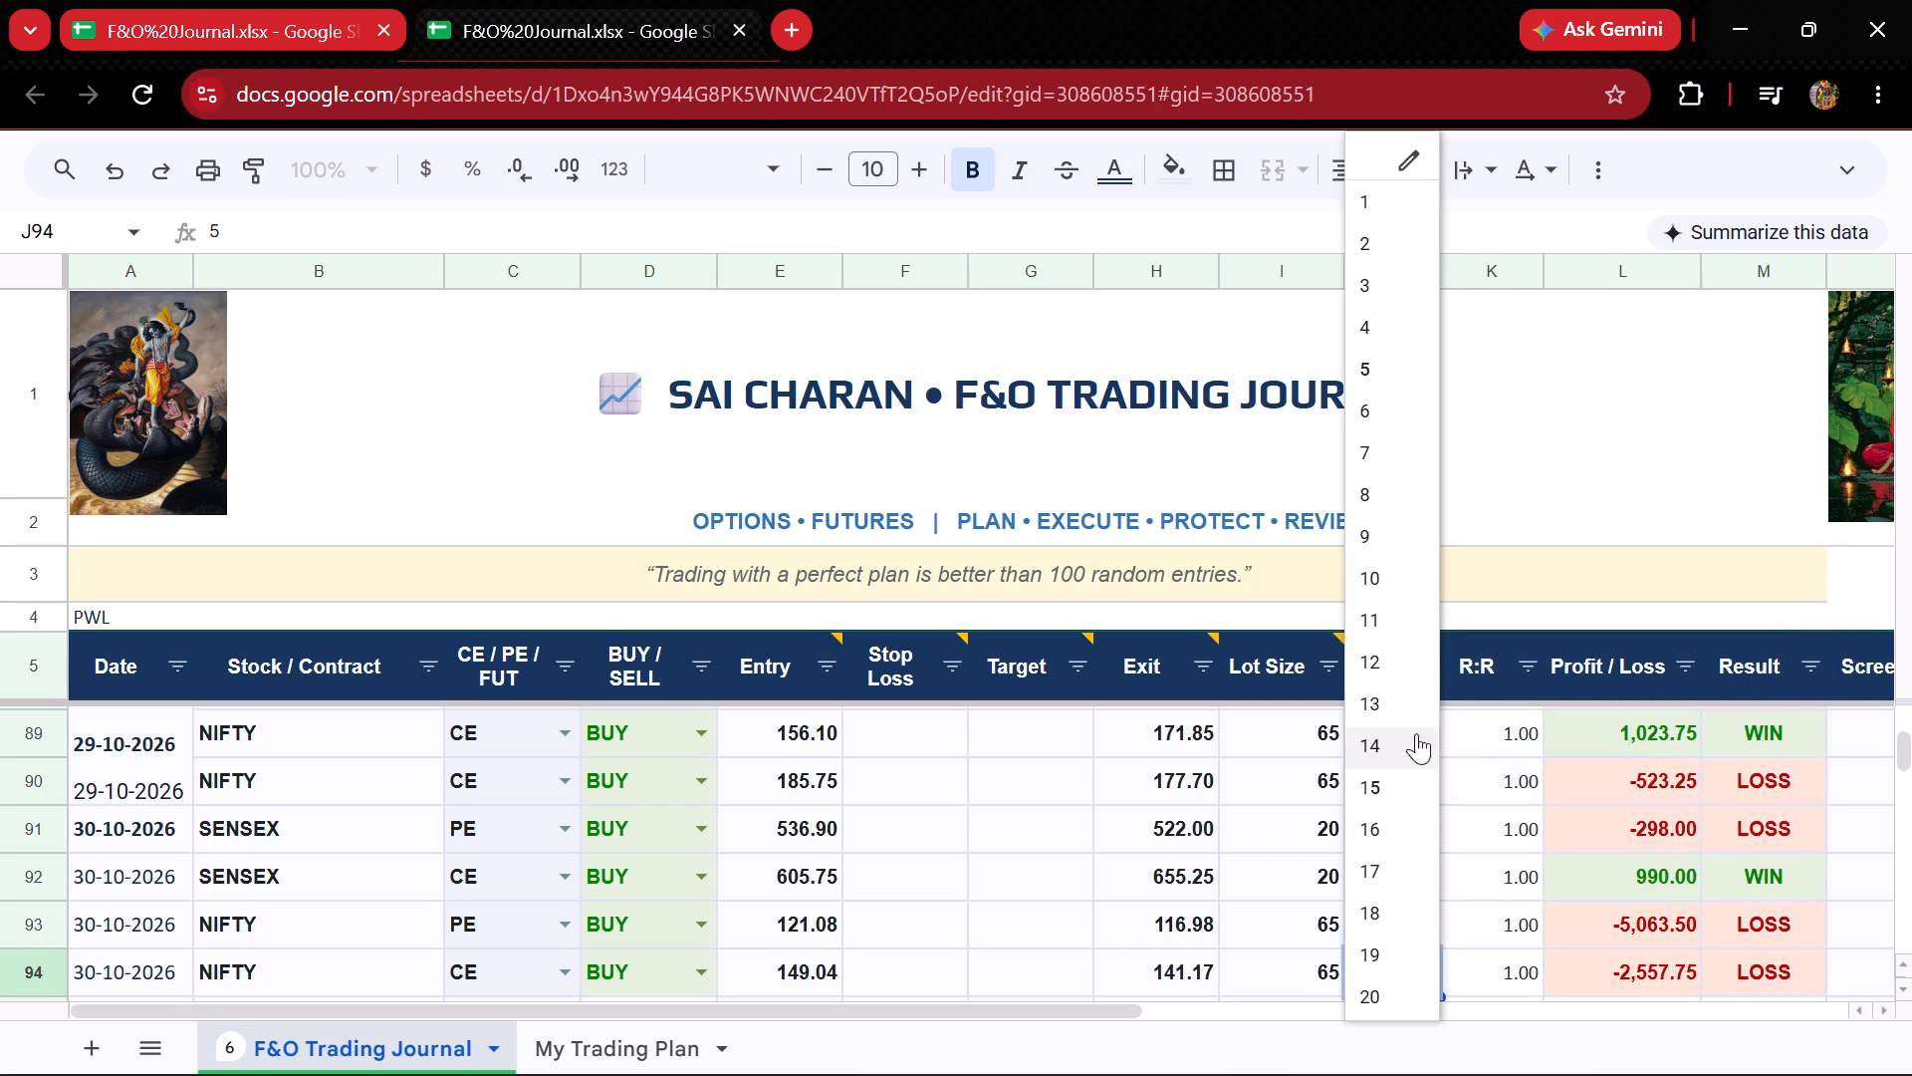
left_click(1374, 462)
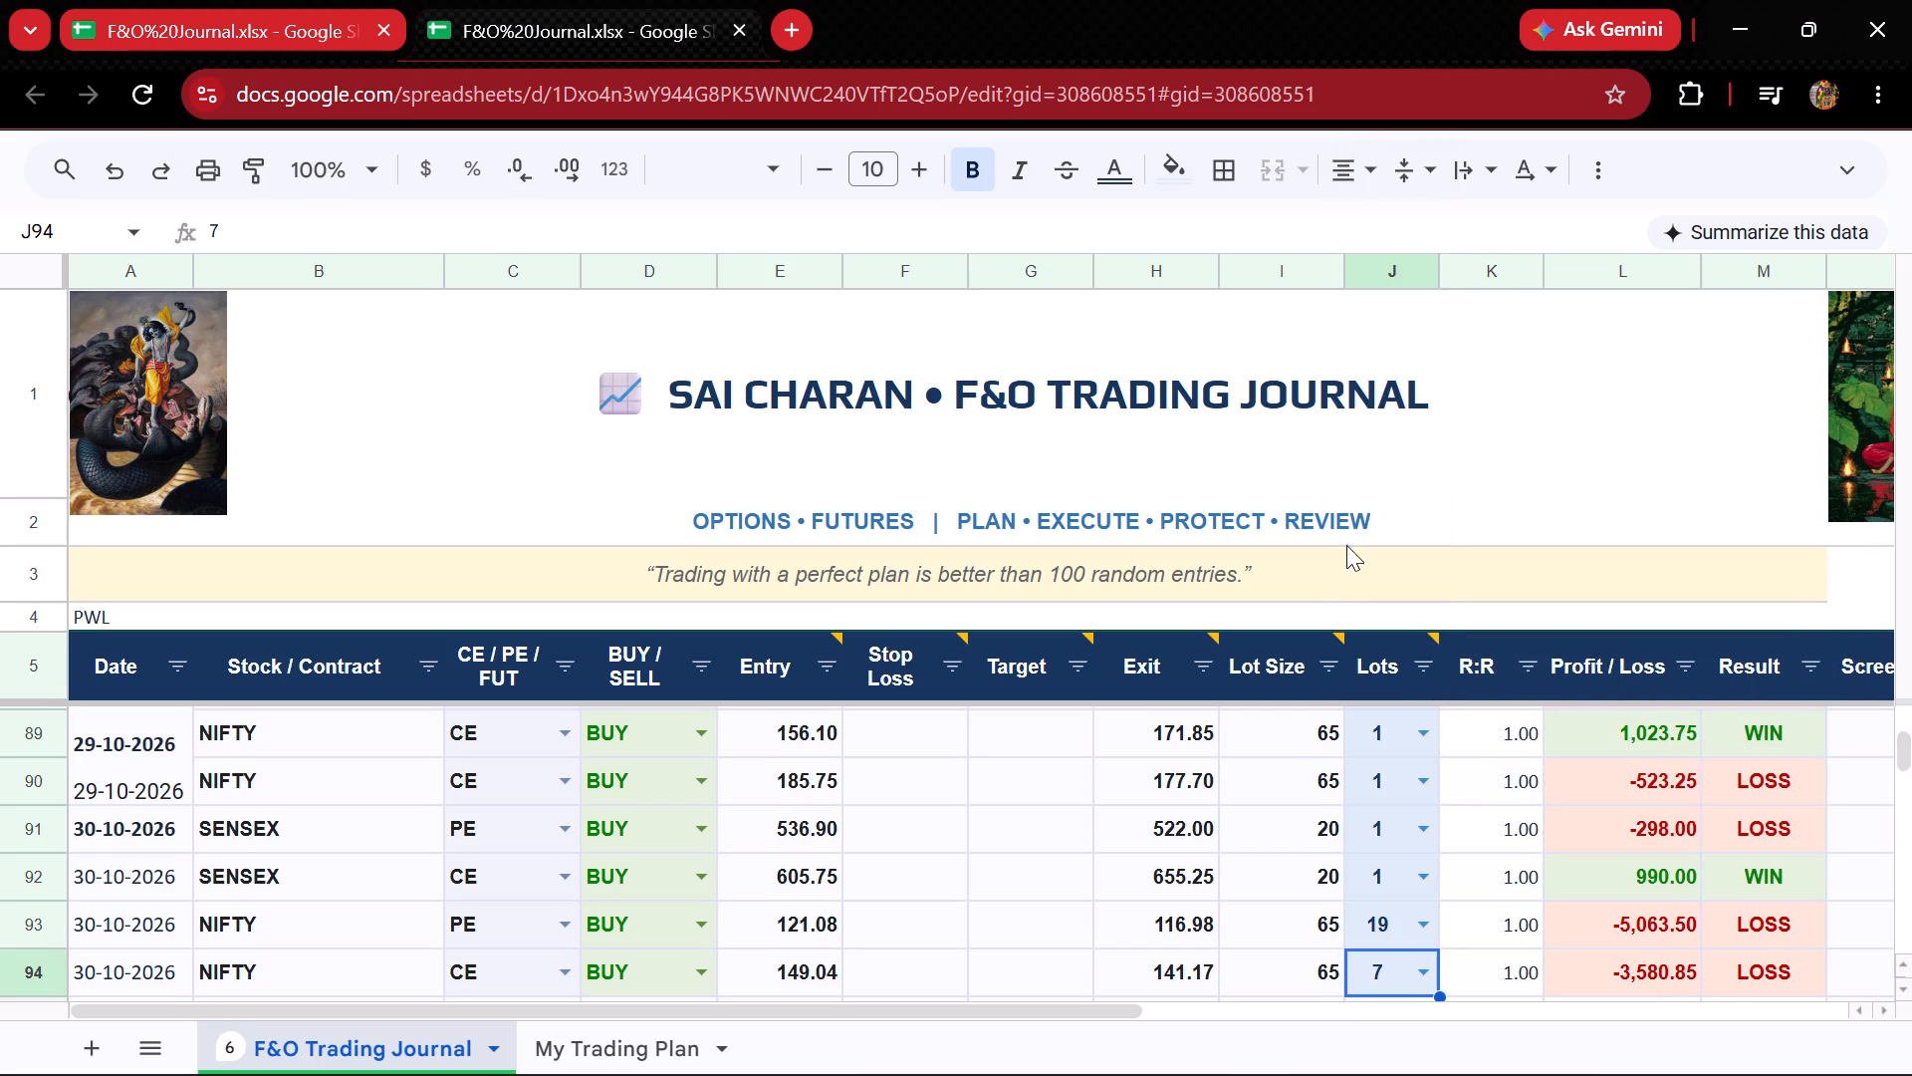